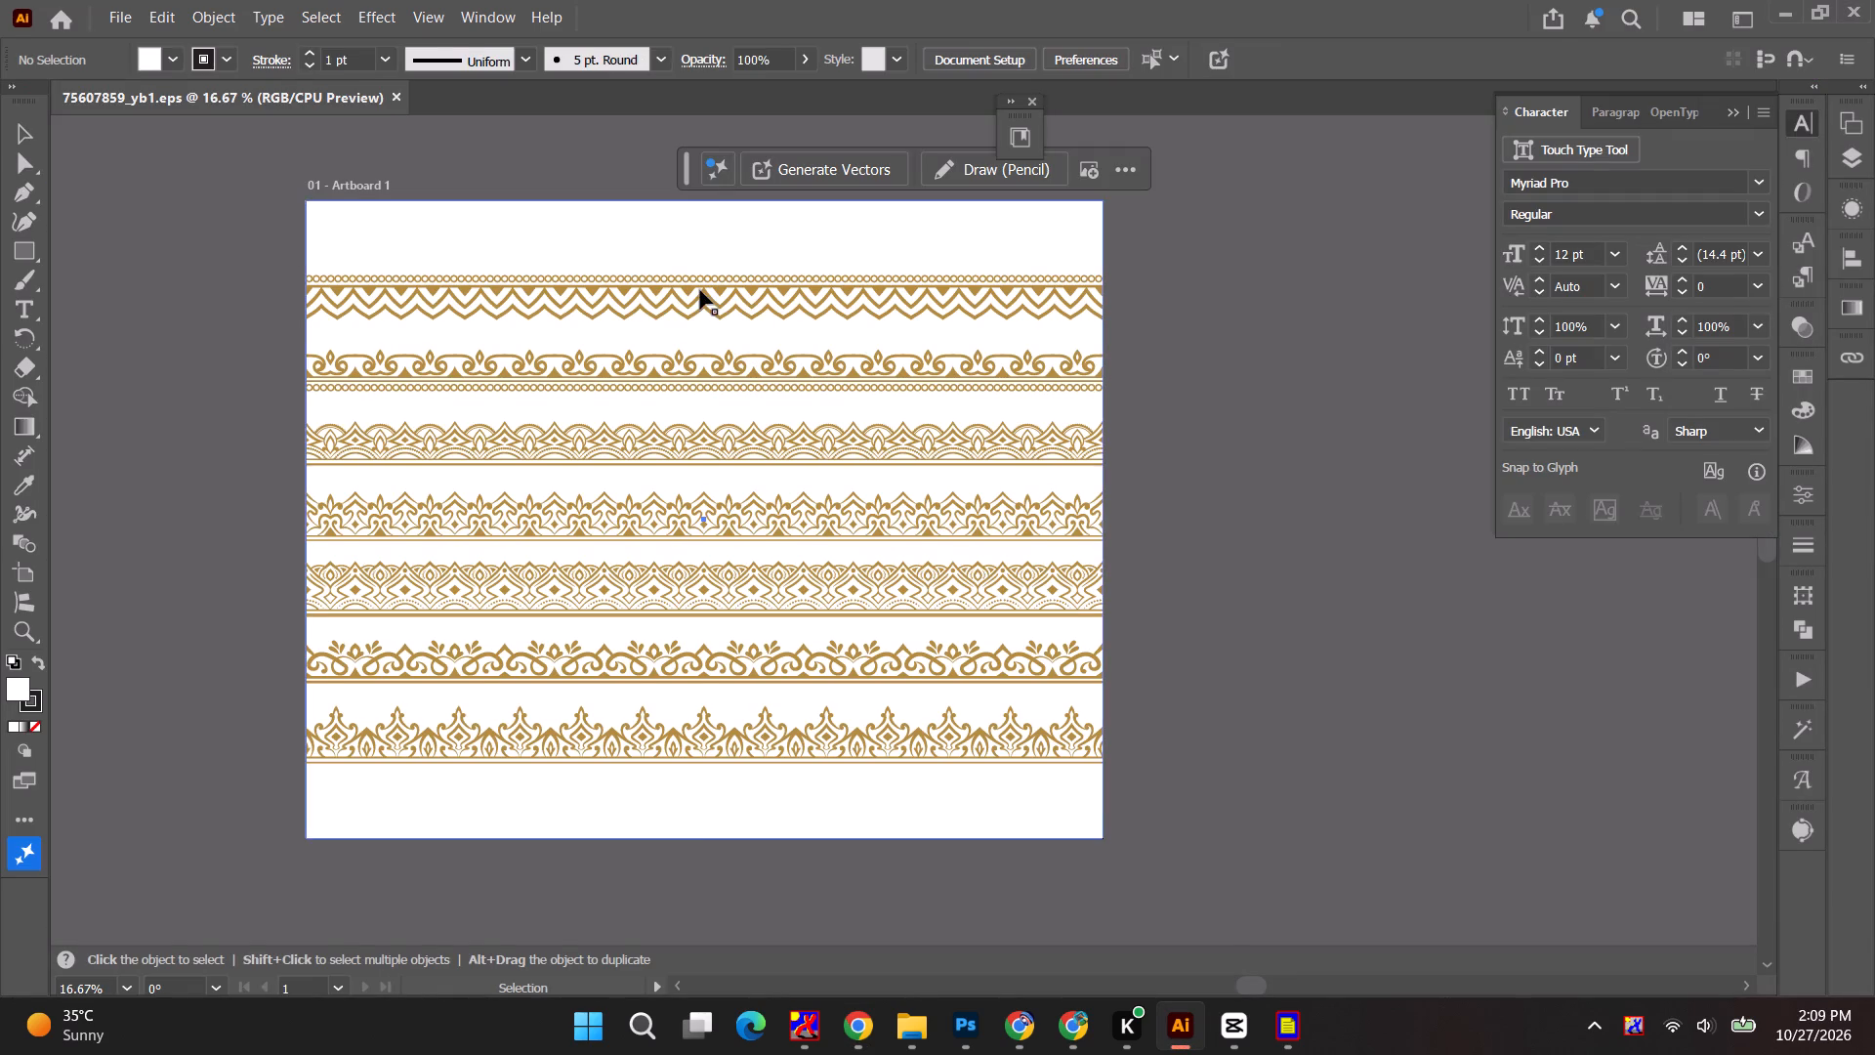
pyautogui.doubleClick(676, 299)
pyautogui.click(686, 293)
pyautogui.doubleClick(696, 292)
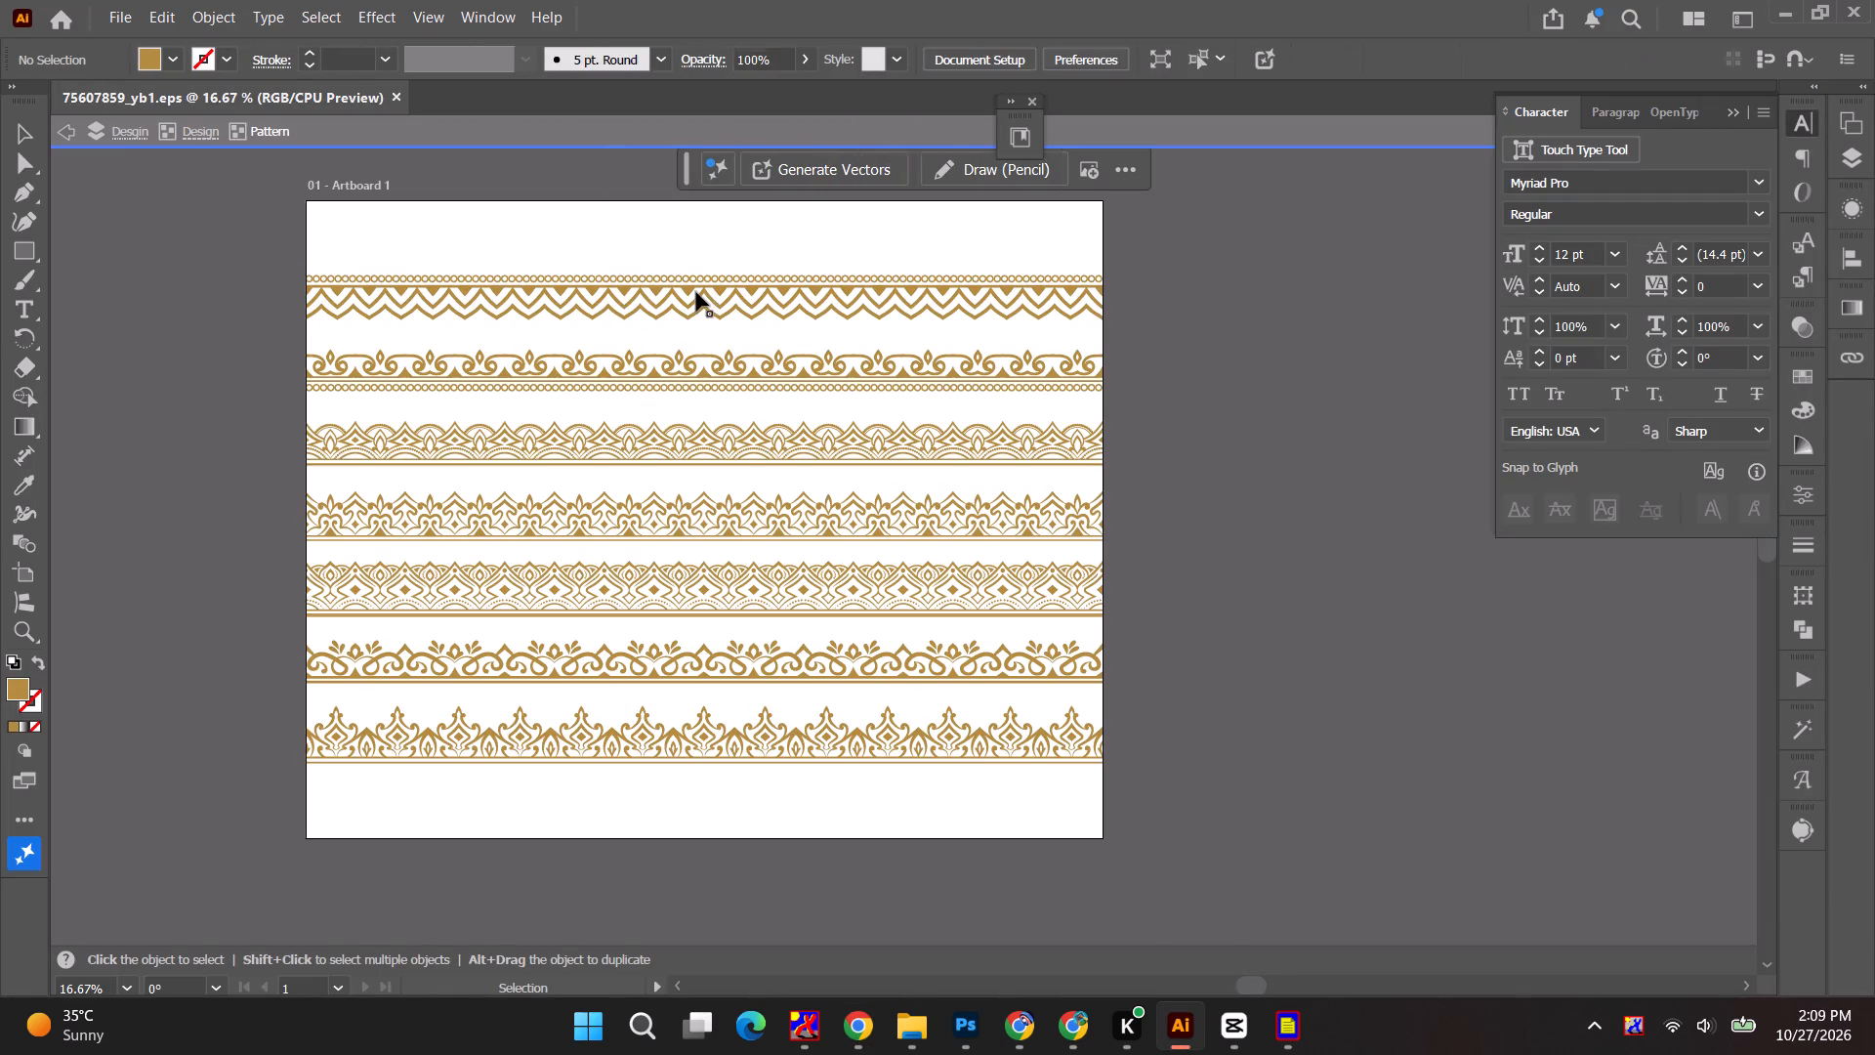
pyautogui.click(689, 296)
pyautogui.keyDown('alt'); pyautogui.scroll(-2, 689, 296); pyautogui.keyUp('alt')
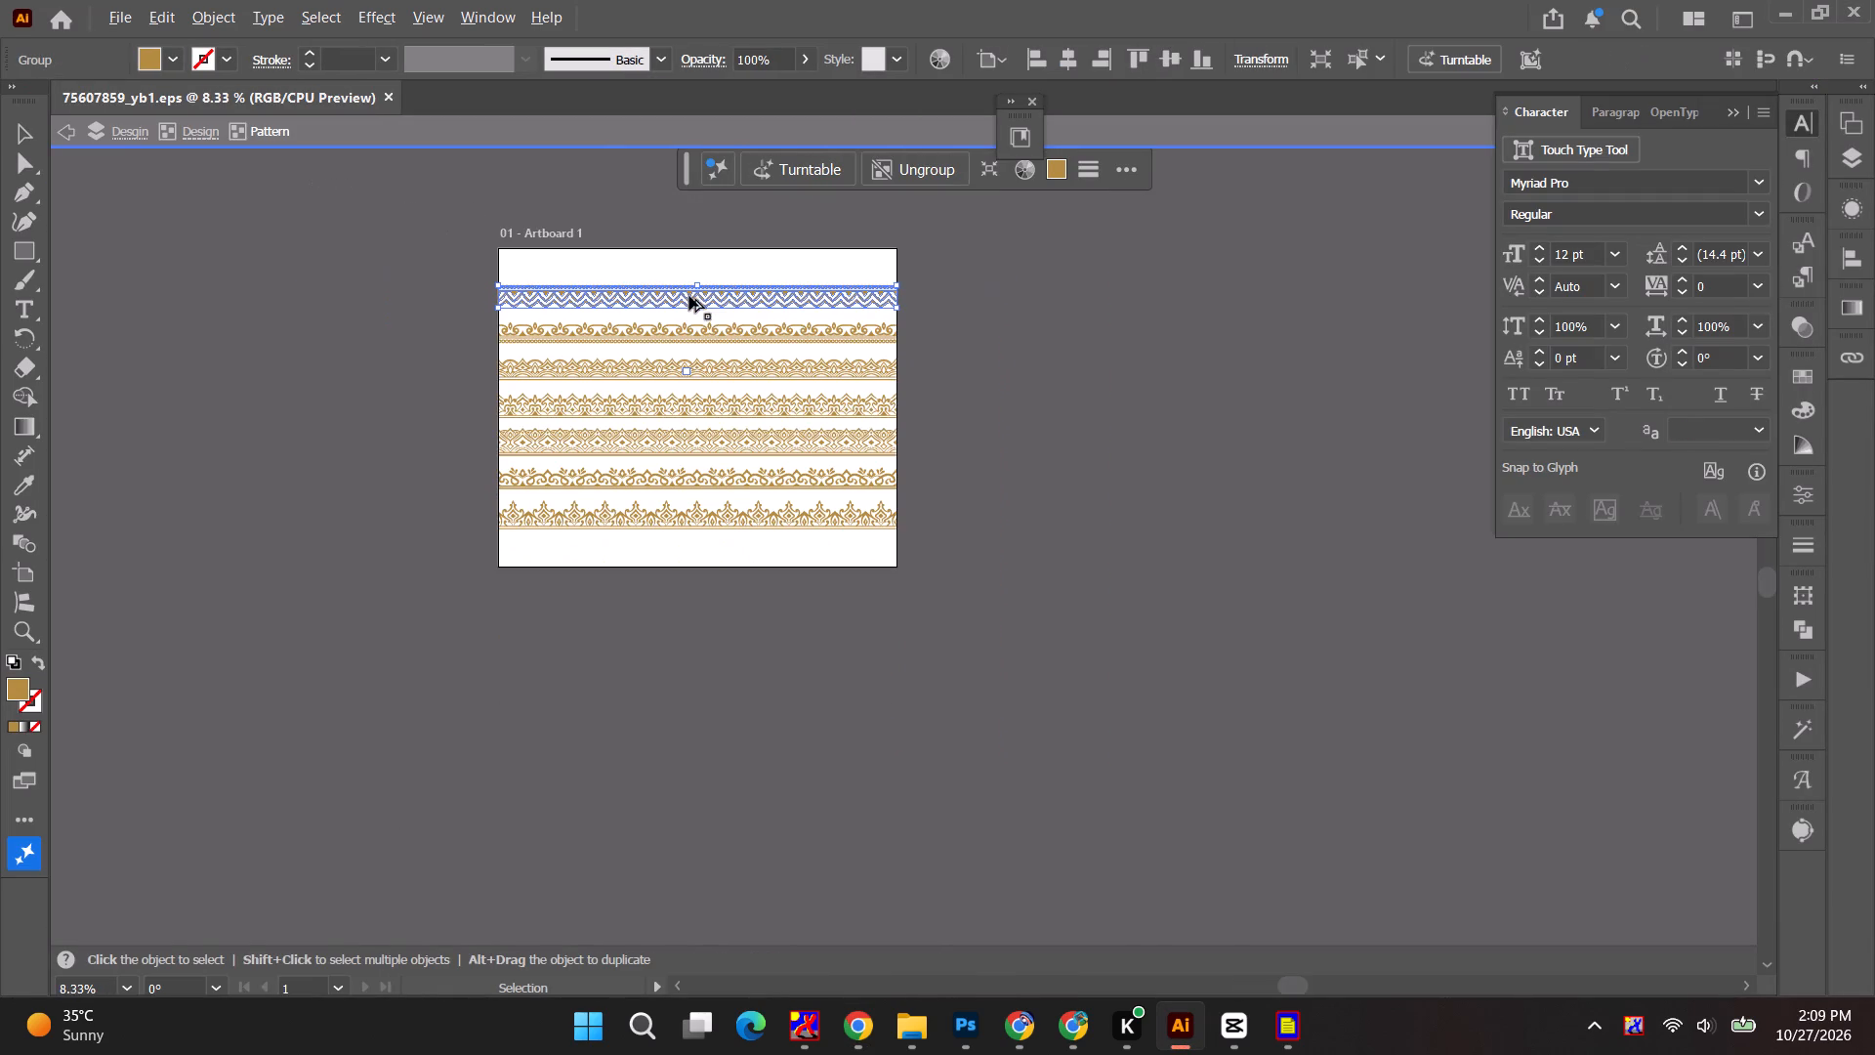
pyautogui.moveTo(689, 294); pyautogui.dragTo(1199, 653)
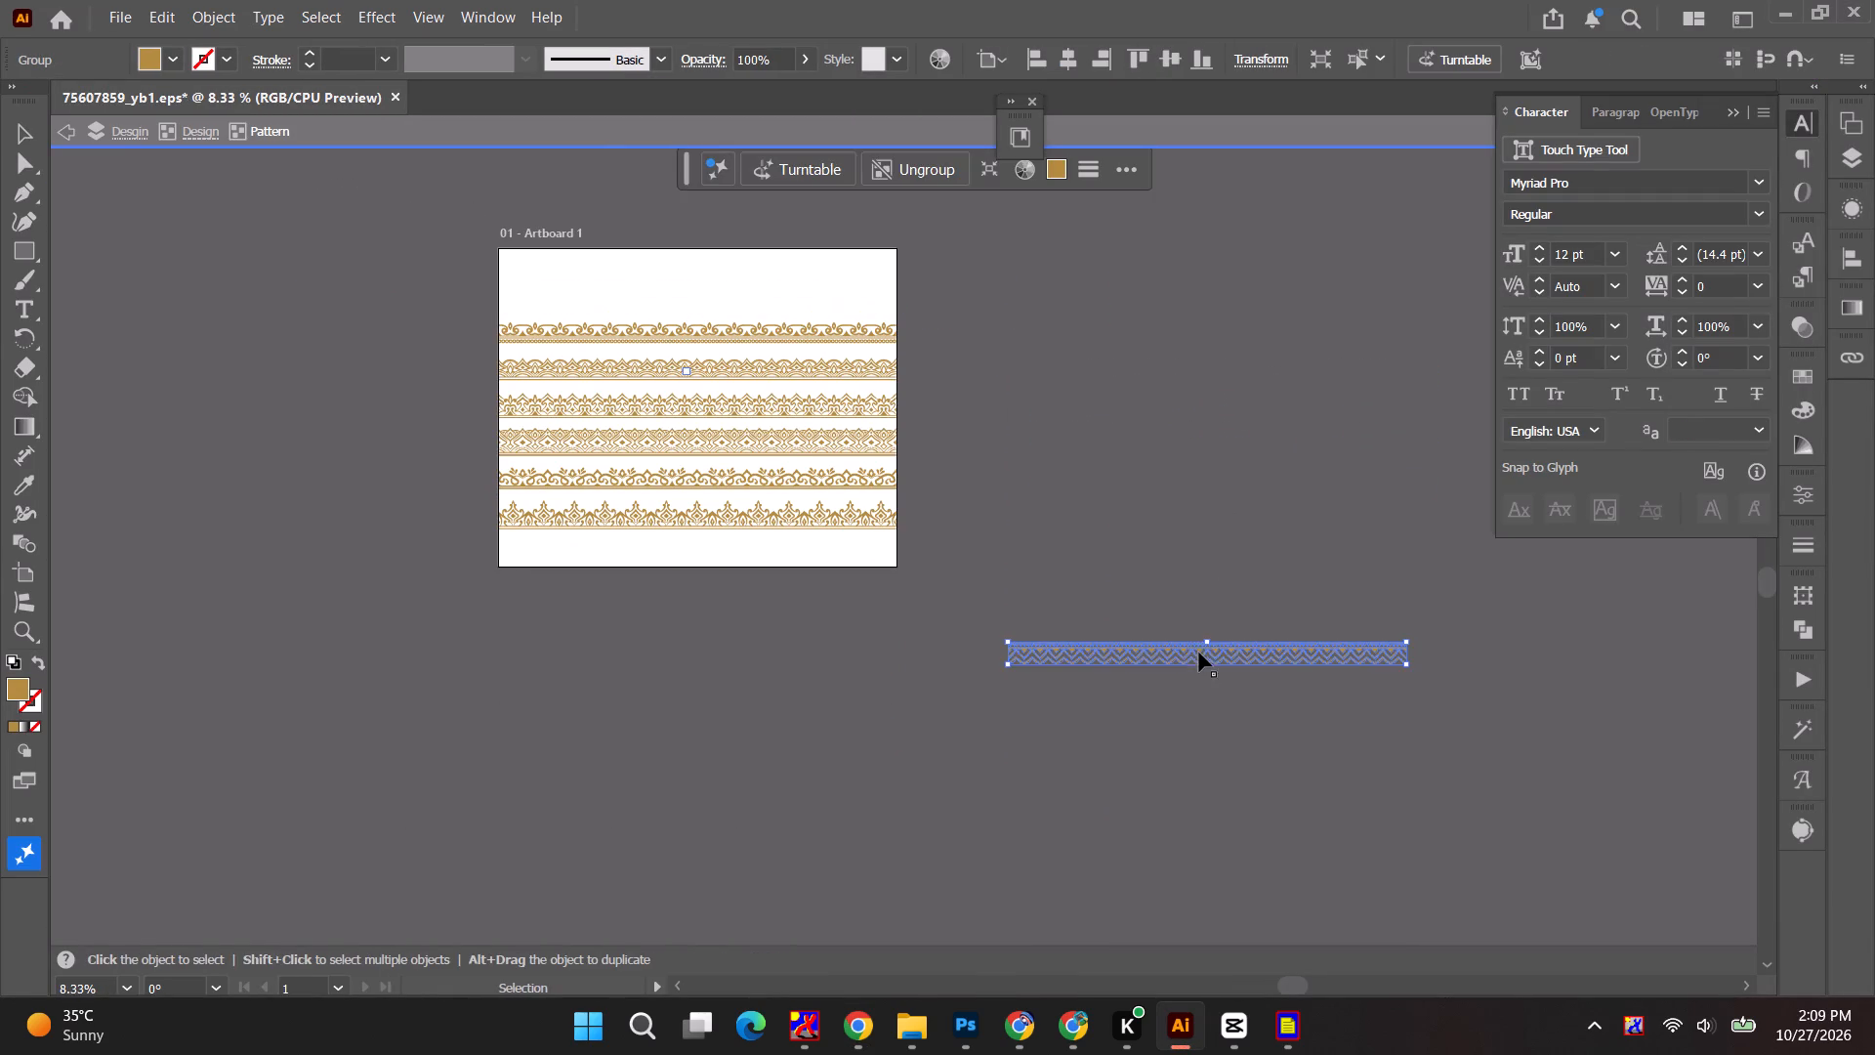
# Duplicate the isolated zigzag strip horizontally, offsetting the copy to the right on the same line.
pyautogui.press('space')
pyautogui.moveTo(1194, 677); pyautogui.dragTo(621, 373)
pyautogui.keyDown('alt'); pyautogui.scroll(4, 658, 351); pyautogui.keyUp('alt')
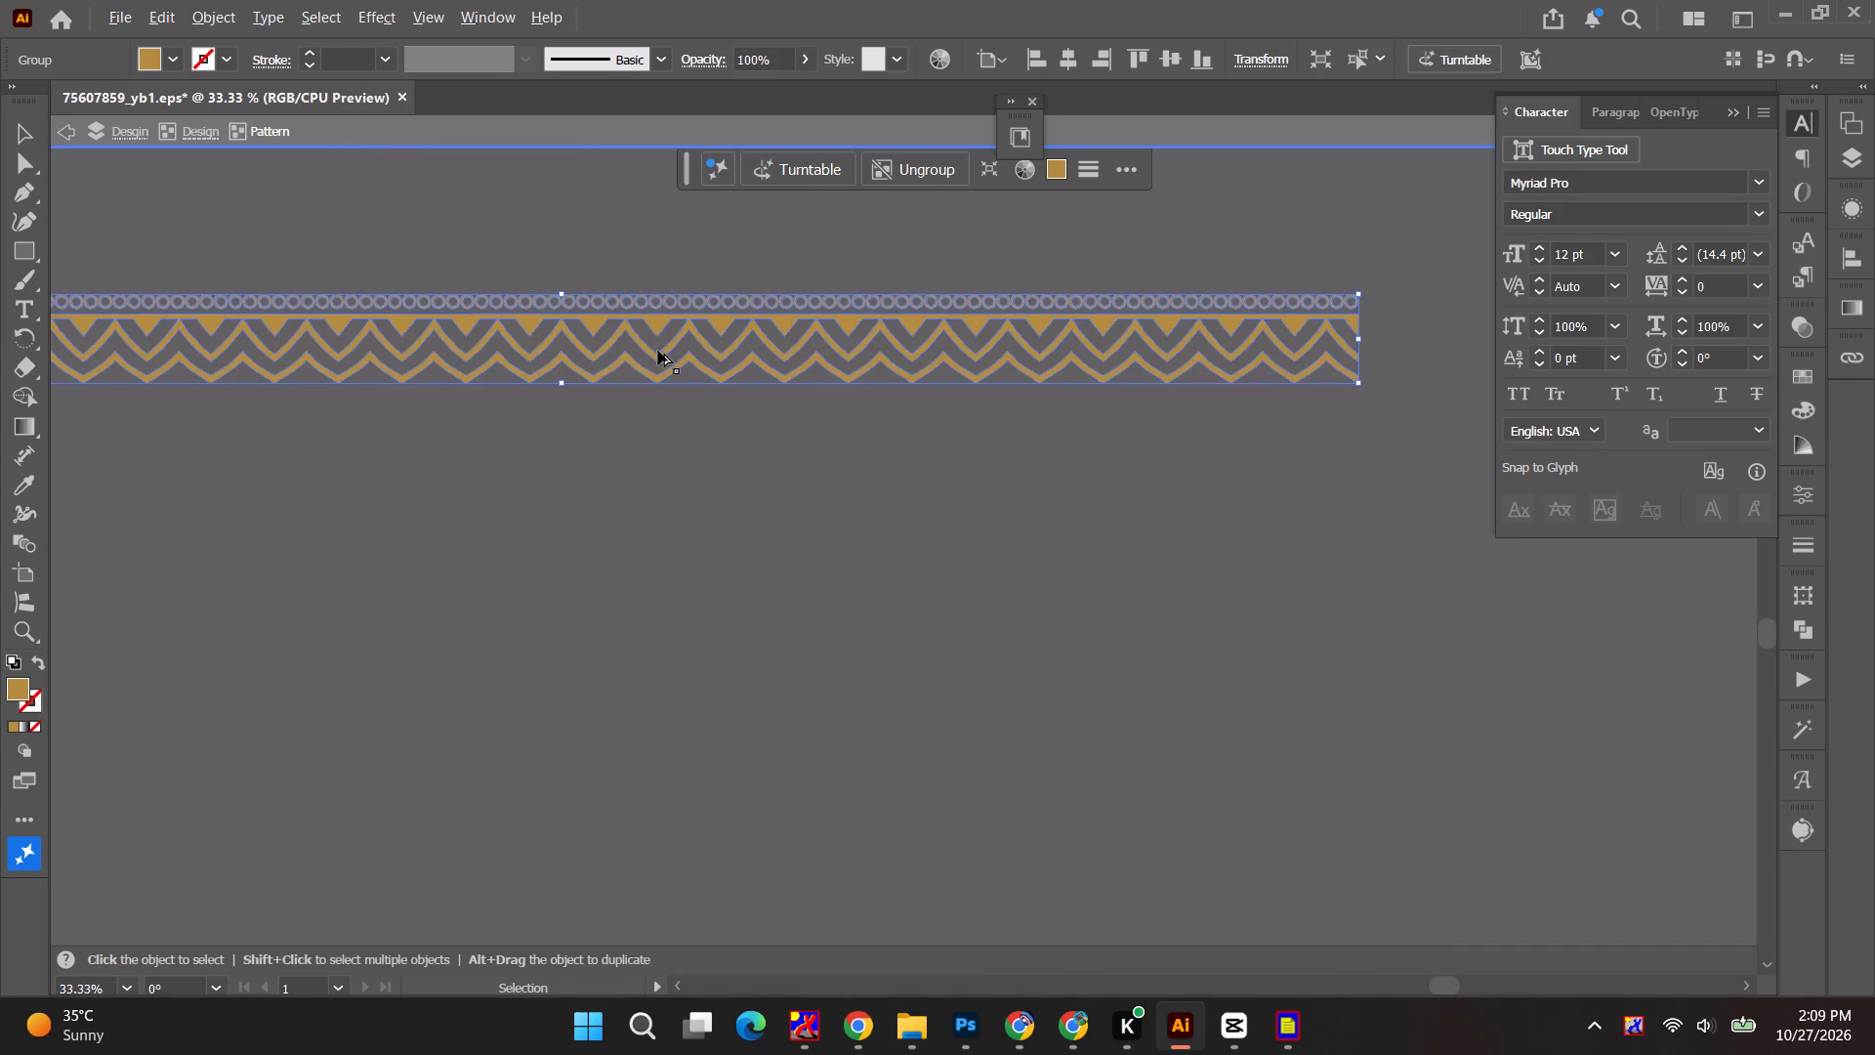
pyautogui.keyDown('alt'); pyautogui.scroll(-2, 658, 351); pyautogui.keyUp('alt')
pyautogui.keyDown('alt'); pyautogui.moveTo(661, 340); pyautogui.dragTo(928, 338); pyautogui.keyUp('alt')
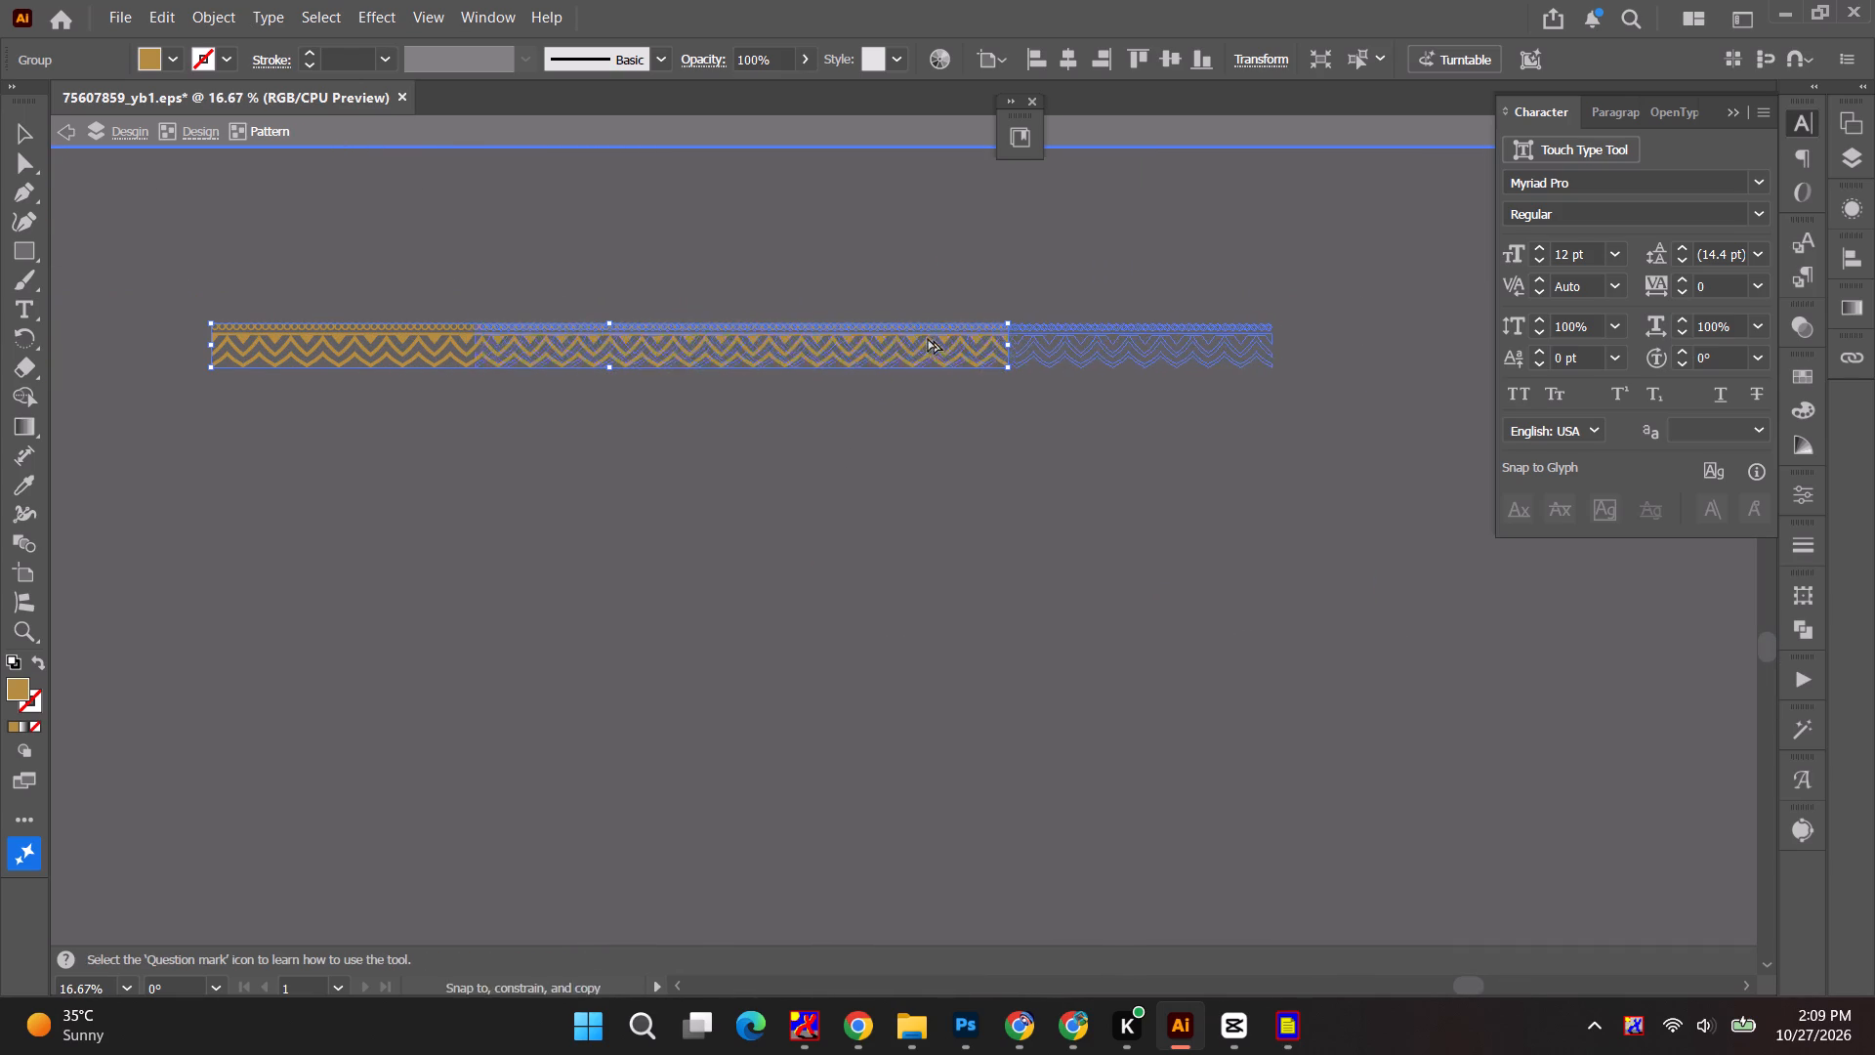
pyautogui.keyDown('alt'); pyautogui.moveTo(928, 338); pyautogui.dragTo(982, 334); pyautogui.keyUp('alt')
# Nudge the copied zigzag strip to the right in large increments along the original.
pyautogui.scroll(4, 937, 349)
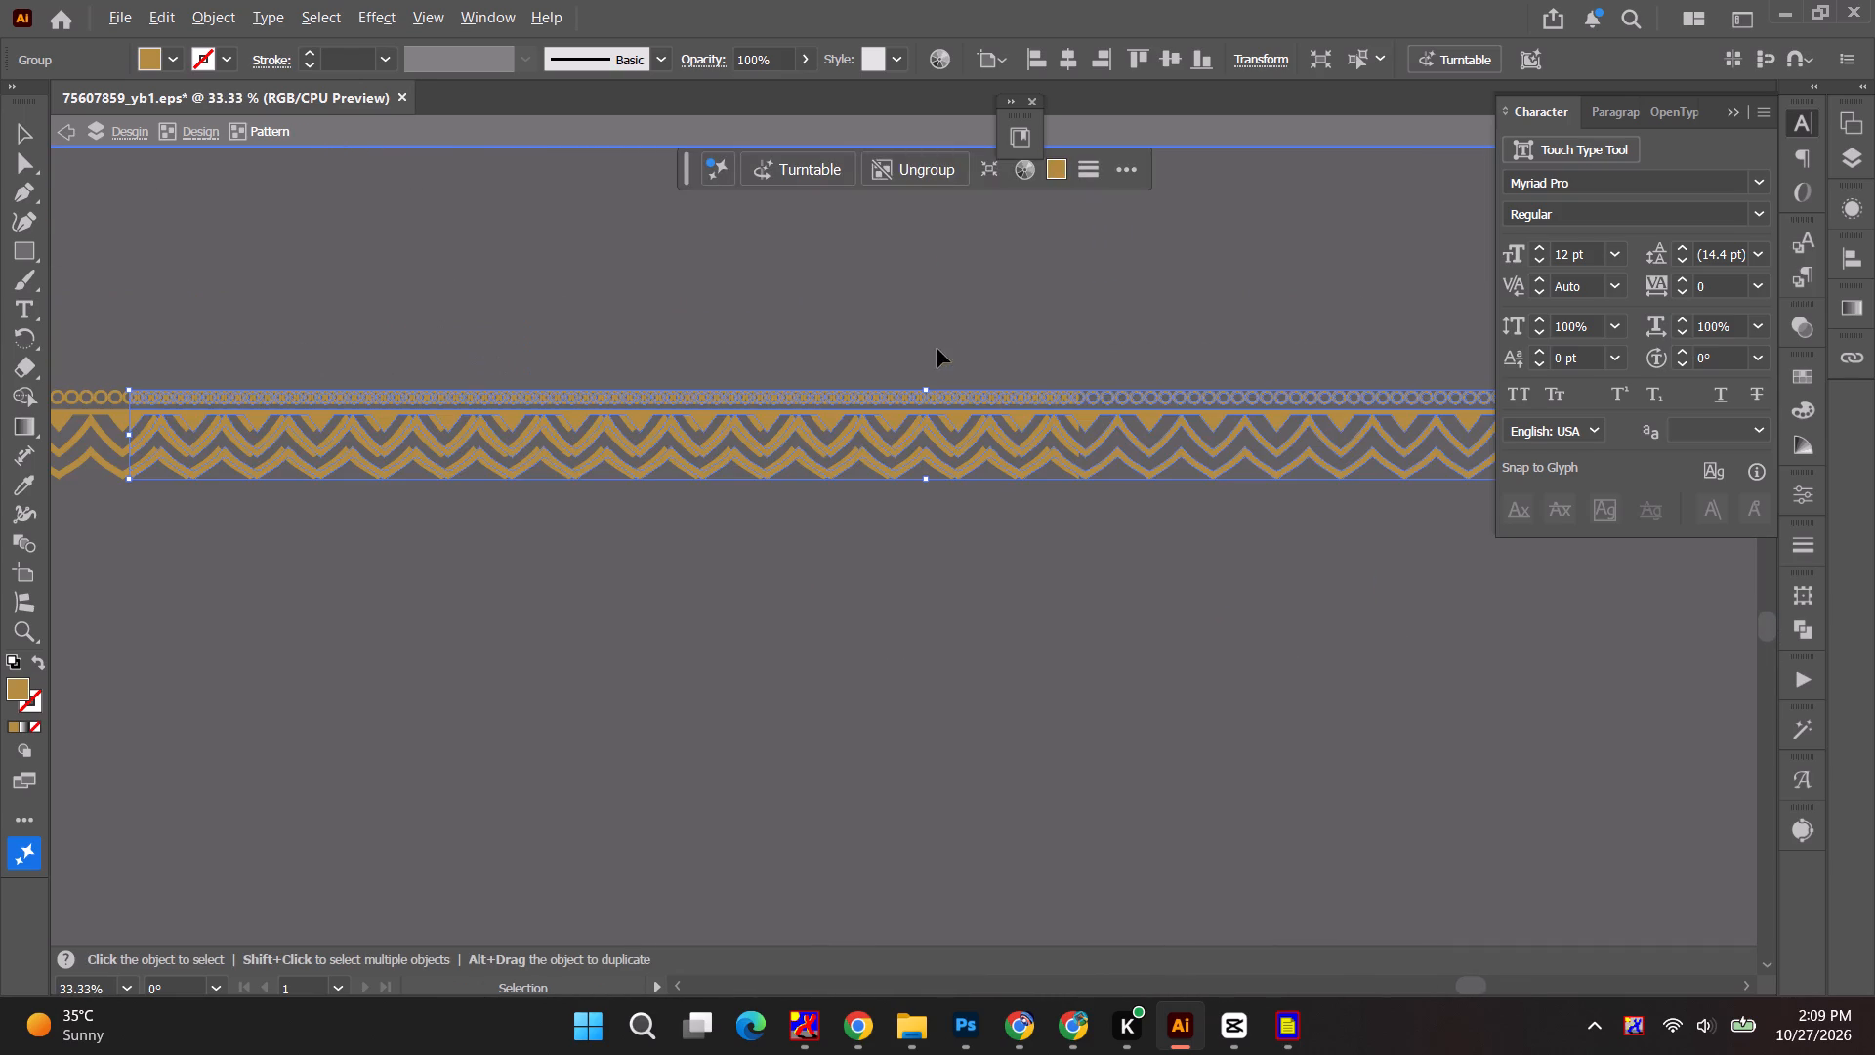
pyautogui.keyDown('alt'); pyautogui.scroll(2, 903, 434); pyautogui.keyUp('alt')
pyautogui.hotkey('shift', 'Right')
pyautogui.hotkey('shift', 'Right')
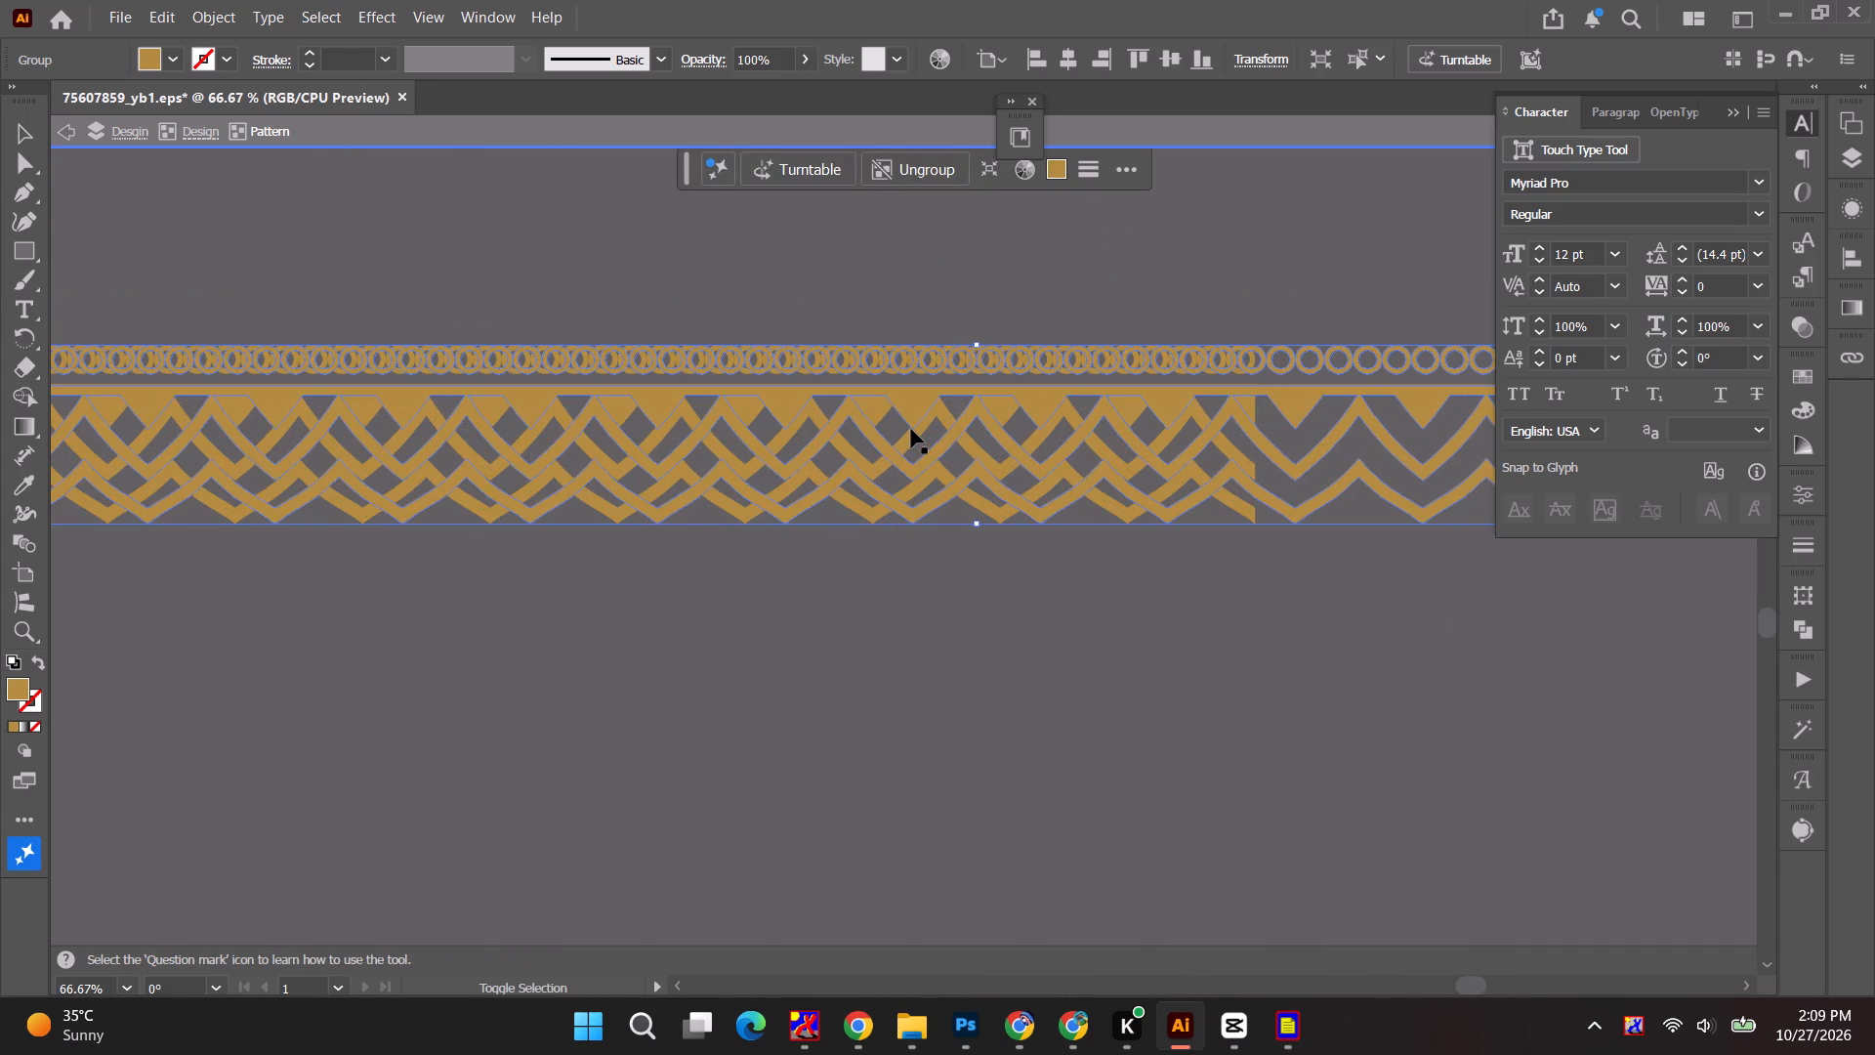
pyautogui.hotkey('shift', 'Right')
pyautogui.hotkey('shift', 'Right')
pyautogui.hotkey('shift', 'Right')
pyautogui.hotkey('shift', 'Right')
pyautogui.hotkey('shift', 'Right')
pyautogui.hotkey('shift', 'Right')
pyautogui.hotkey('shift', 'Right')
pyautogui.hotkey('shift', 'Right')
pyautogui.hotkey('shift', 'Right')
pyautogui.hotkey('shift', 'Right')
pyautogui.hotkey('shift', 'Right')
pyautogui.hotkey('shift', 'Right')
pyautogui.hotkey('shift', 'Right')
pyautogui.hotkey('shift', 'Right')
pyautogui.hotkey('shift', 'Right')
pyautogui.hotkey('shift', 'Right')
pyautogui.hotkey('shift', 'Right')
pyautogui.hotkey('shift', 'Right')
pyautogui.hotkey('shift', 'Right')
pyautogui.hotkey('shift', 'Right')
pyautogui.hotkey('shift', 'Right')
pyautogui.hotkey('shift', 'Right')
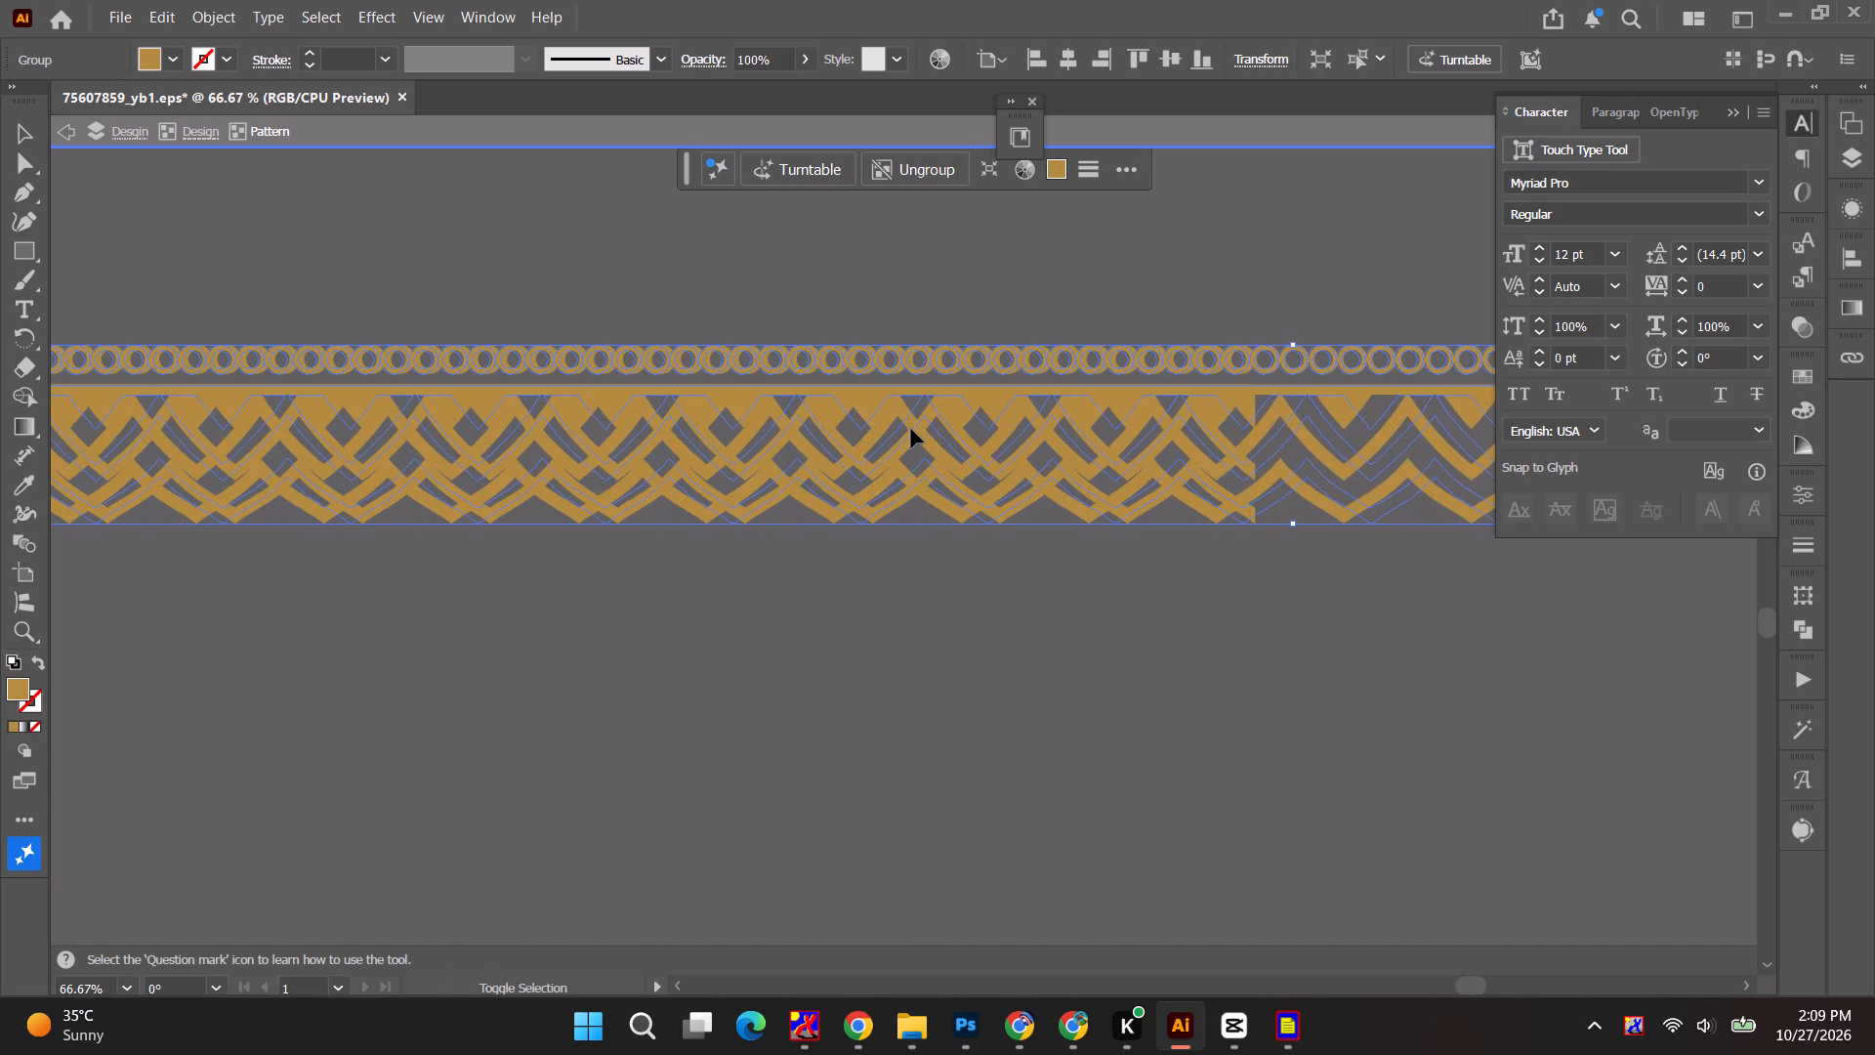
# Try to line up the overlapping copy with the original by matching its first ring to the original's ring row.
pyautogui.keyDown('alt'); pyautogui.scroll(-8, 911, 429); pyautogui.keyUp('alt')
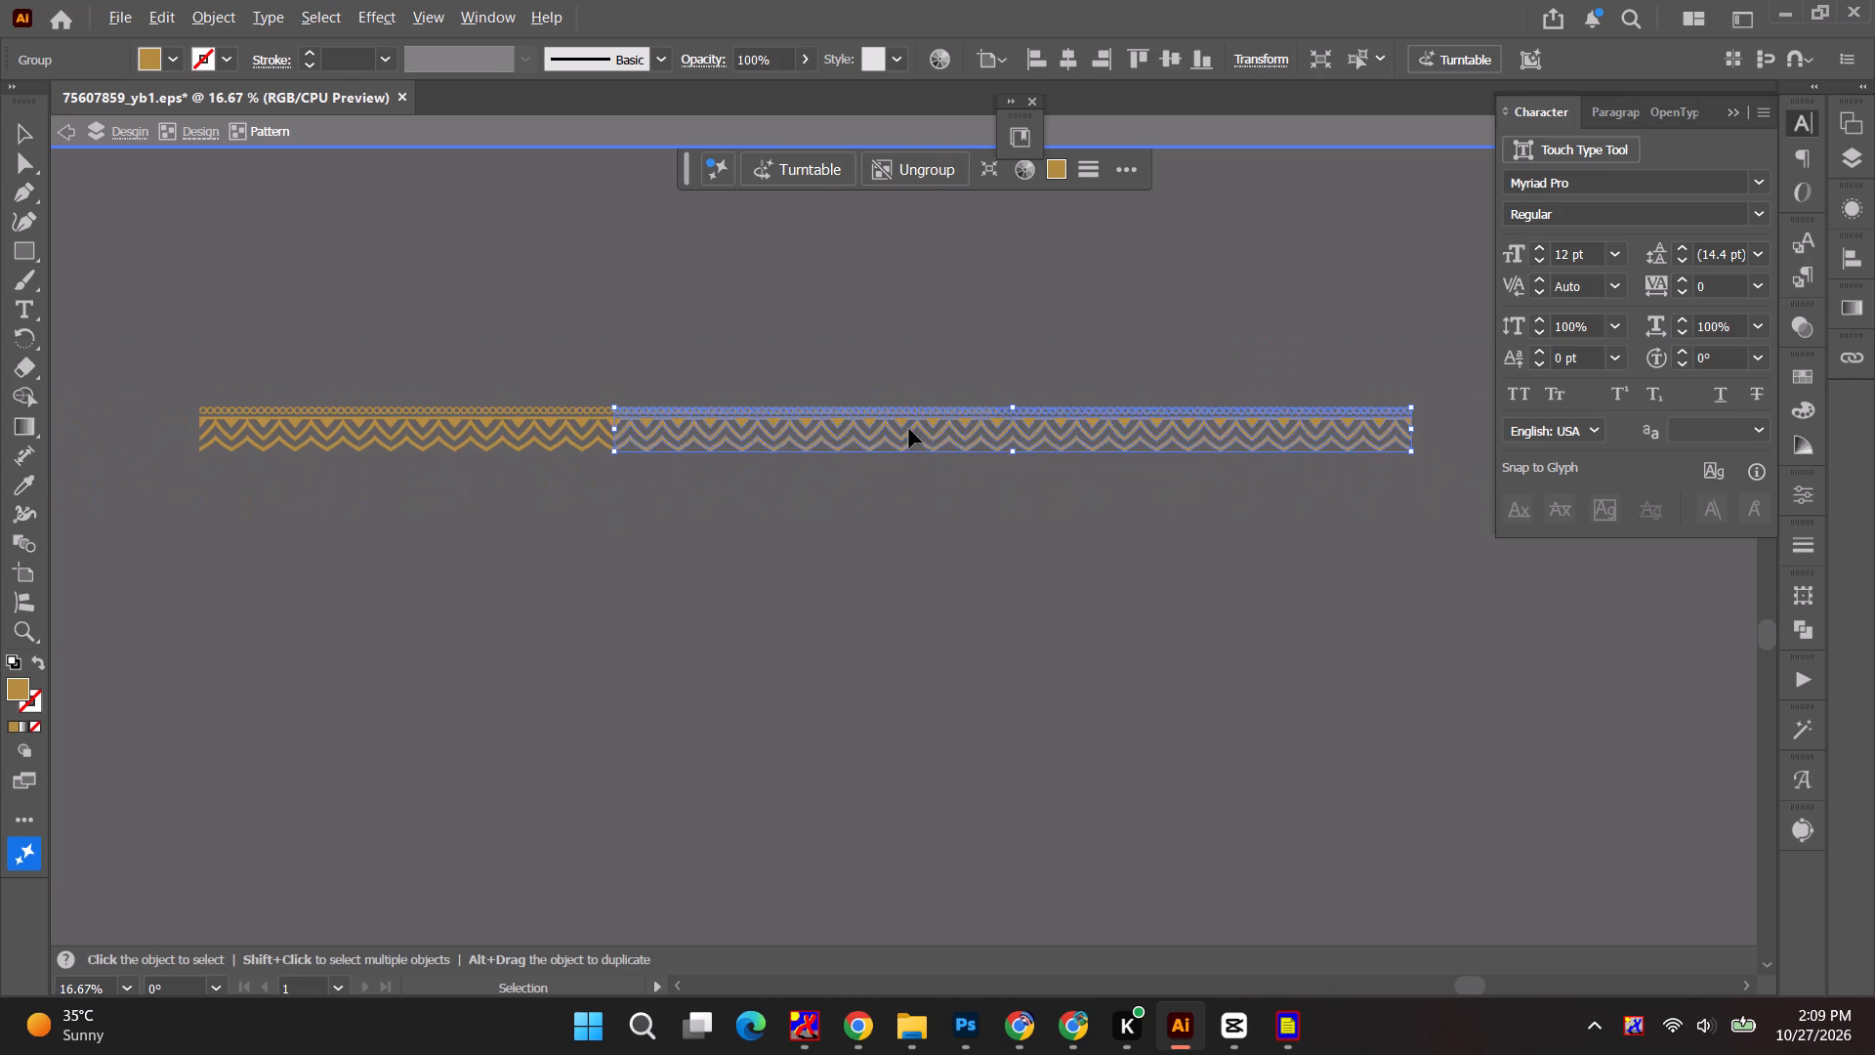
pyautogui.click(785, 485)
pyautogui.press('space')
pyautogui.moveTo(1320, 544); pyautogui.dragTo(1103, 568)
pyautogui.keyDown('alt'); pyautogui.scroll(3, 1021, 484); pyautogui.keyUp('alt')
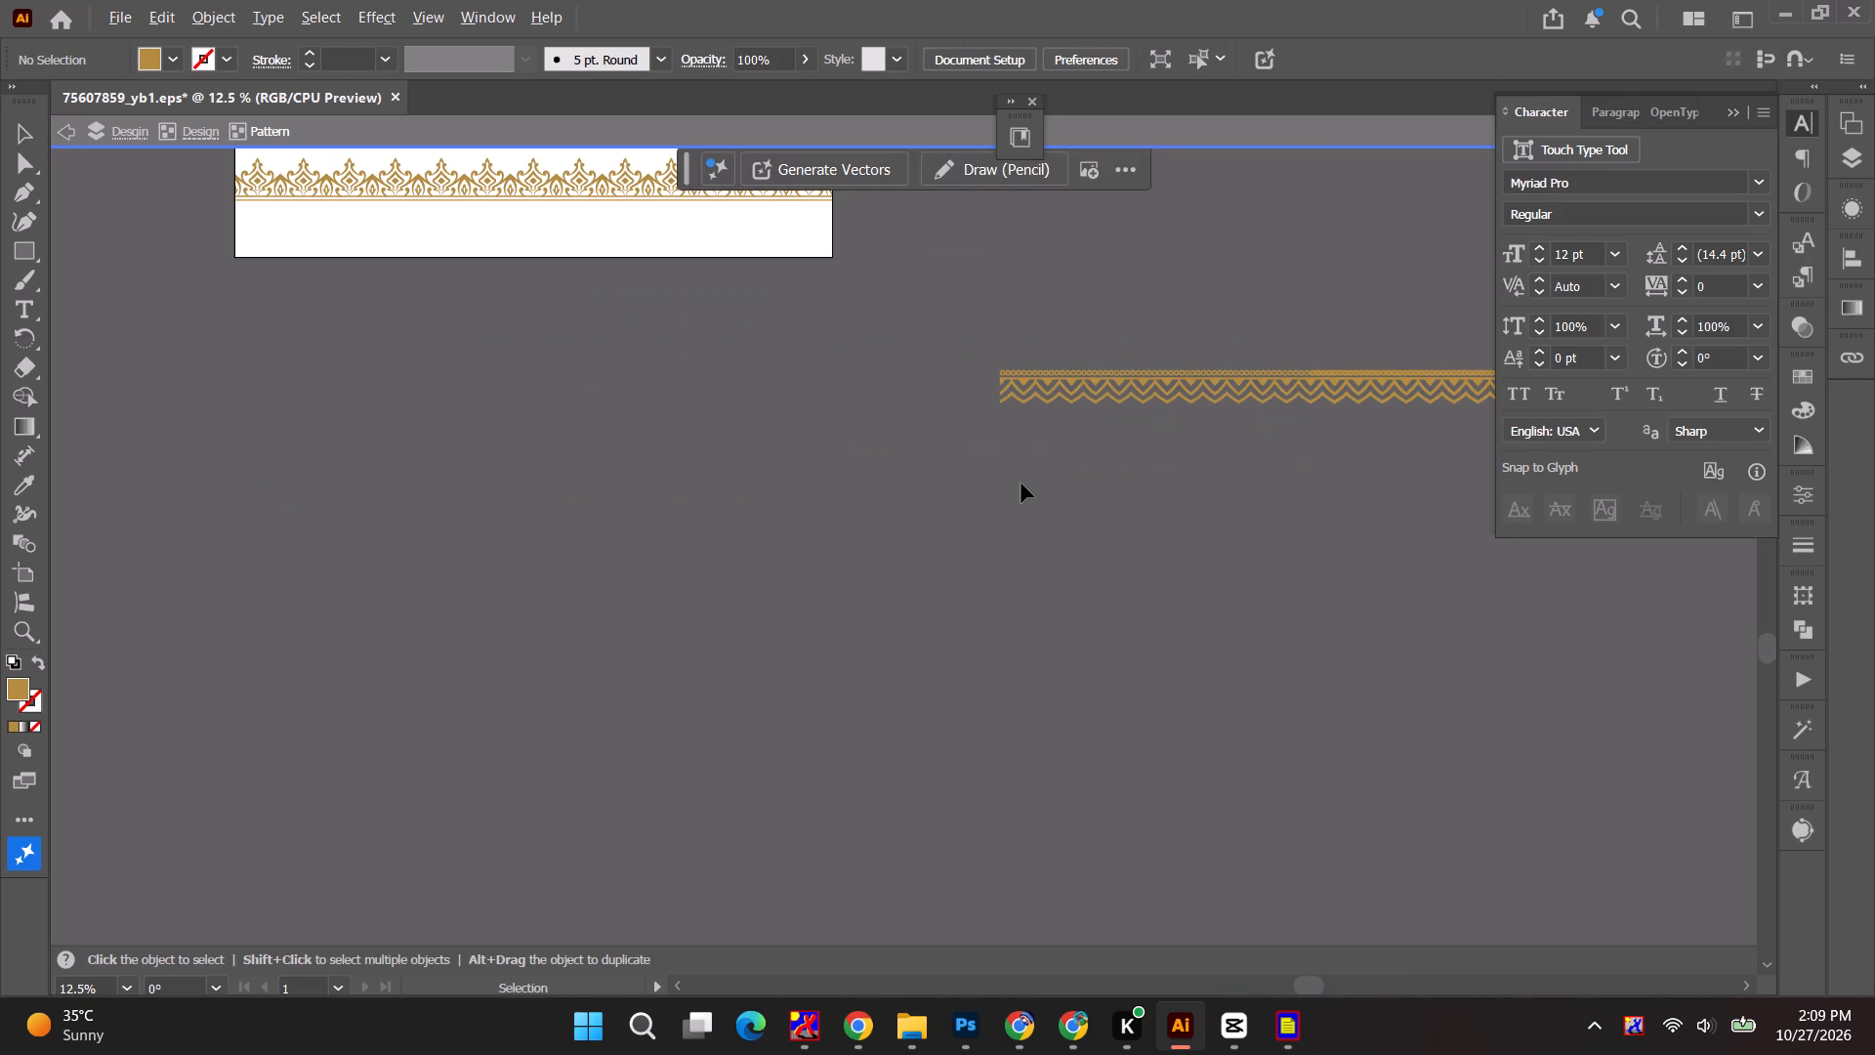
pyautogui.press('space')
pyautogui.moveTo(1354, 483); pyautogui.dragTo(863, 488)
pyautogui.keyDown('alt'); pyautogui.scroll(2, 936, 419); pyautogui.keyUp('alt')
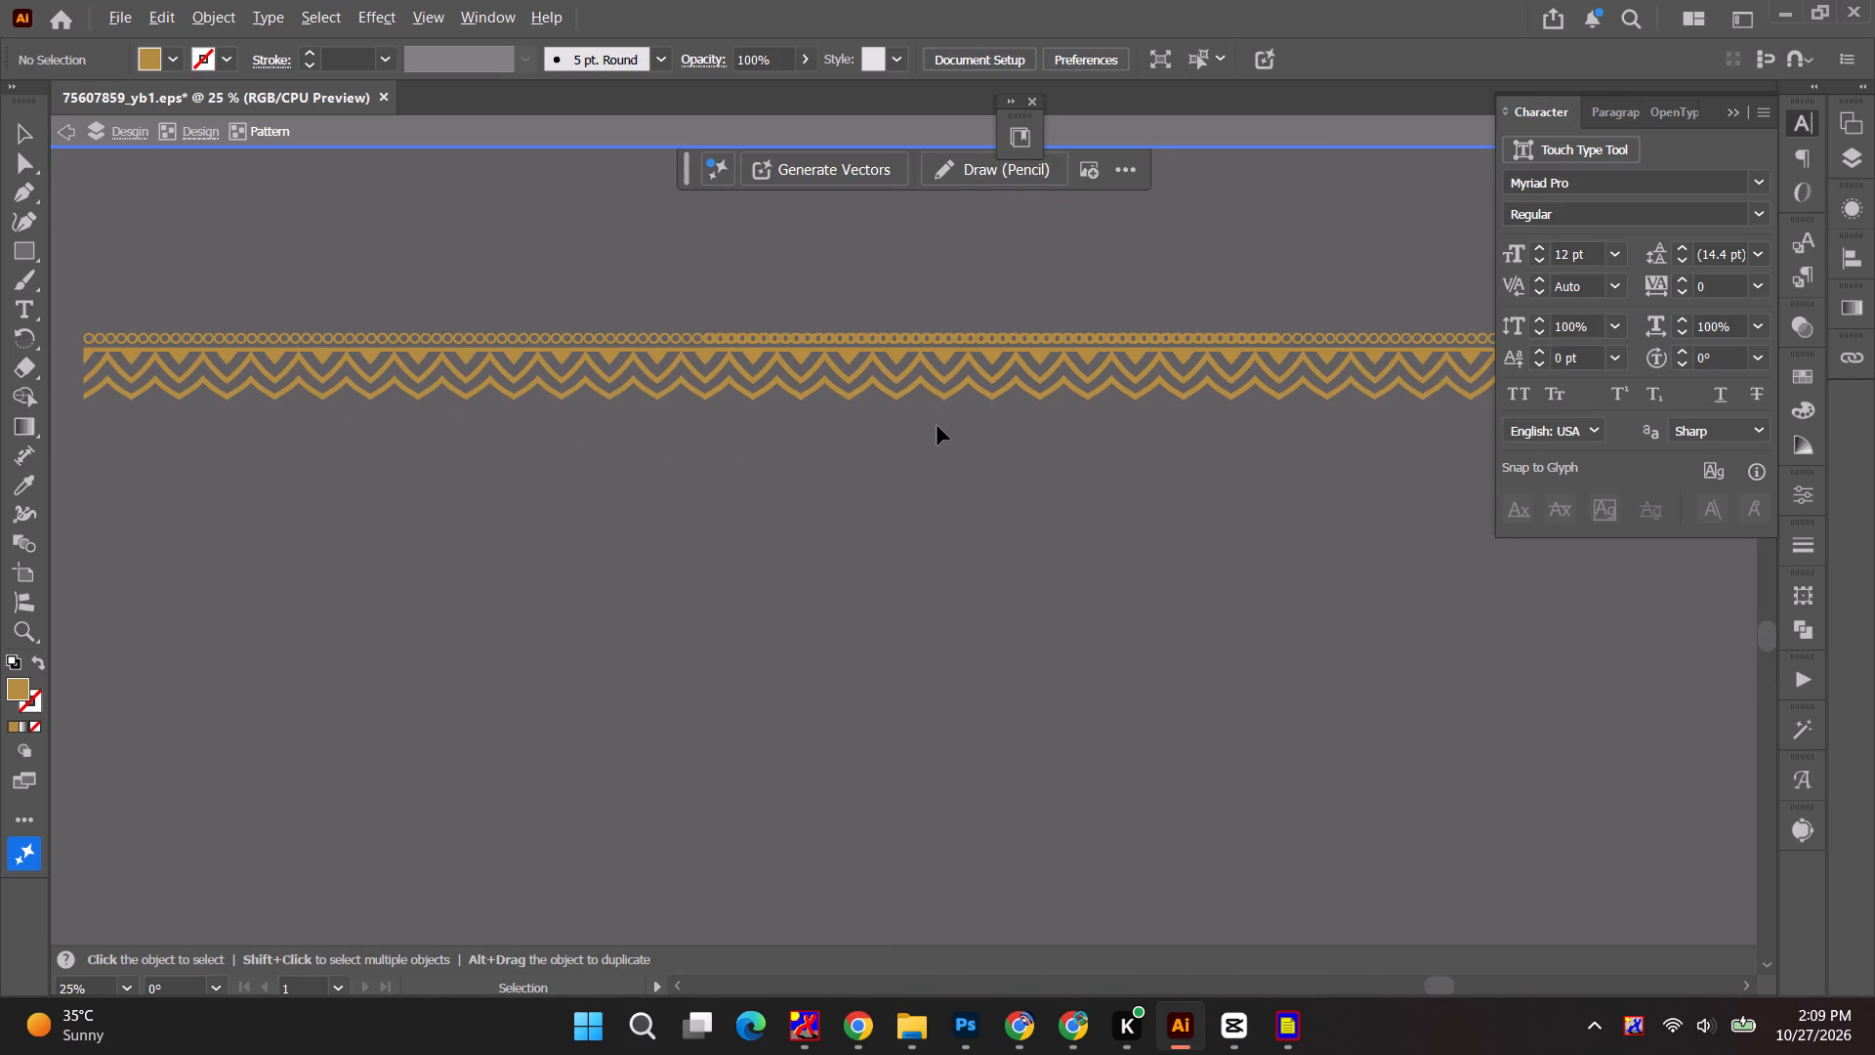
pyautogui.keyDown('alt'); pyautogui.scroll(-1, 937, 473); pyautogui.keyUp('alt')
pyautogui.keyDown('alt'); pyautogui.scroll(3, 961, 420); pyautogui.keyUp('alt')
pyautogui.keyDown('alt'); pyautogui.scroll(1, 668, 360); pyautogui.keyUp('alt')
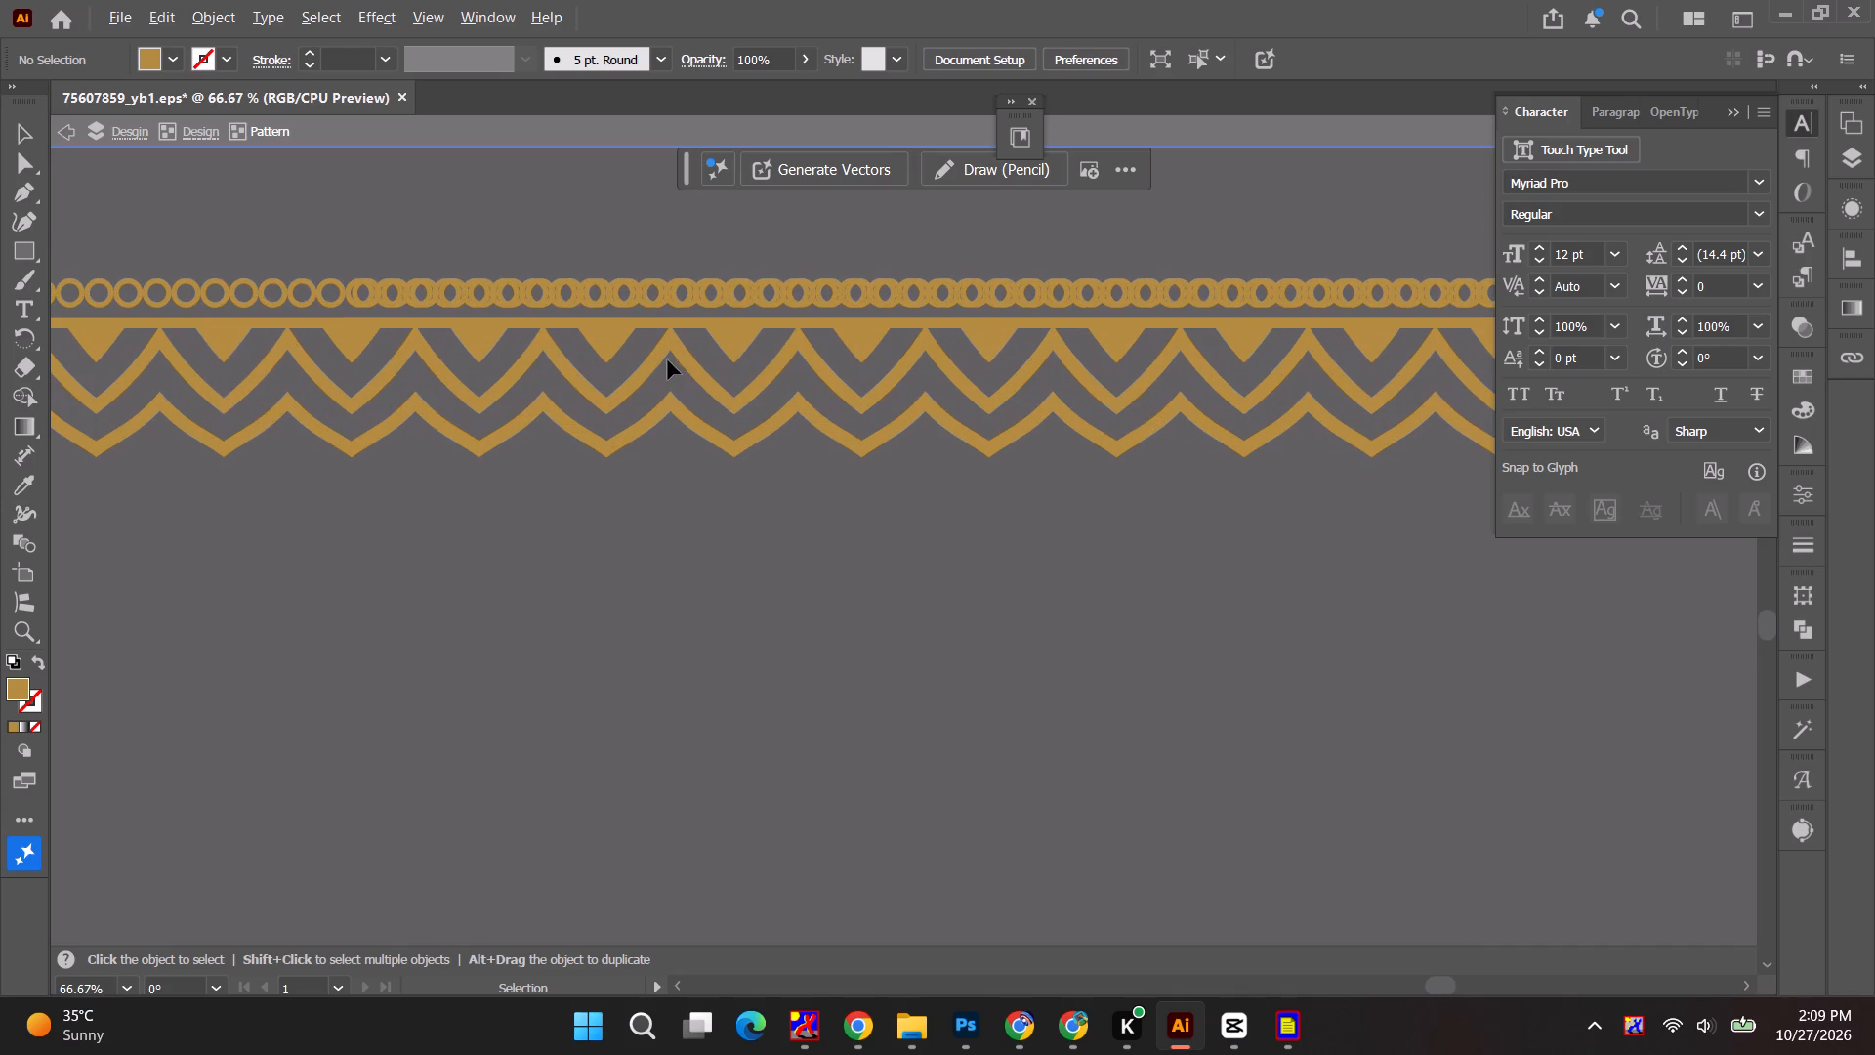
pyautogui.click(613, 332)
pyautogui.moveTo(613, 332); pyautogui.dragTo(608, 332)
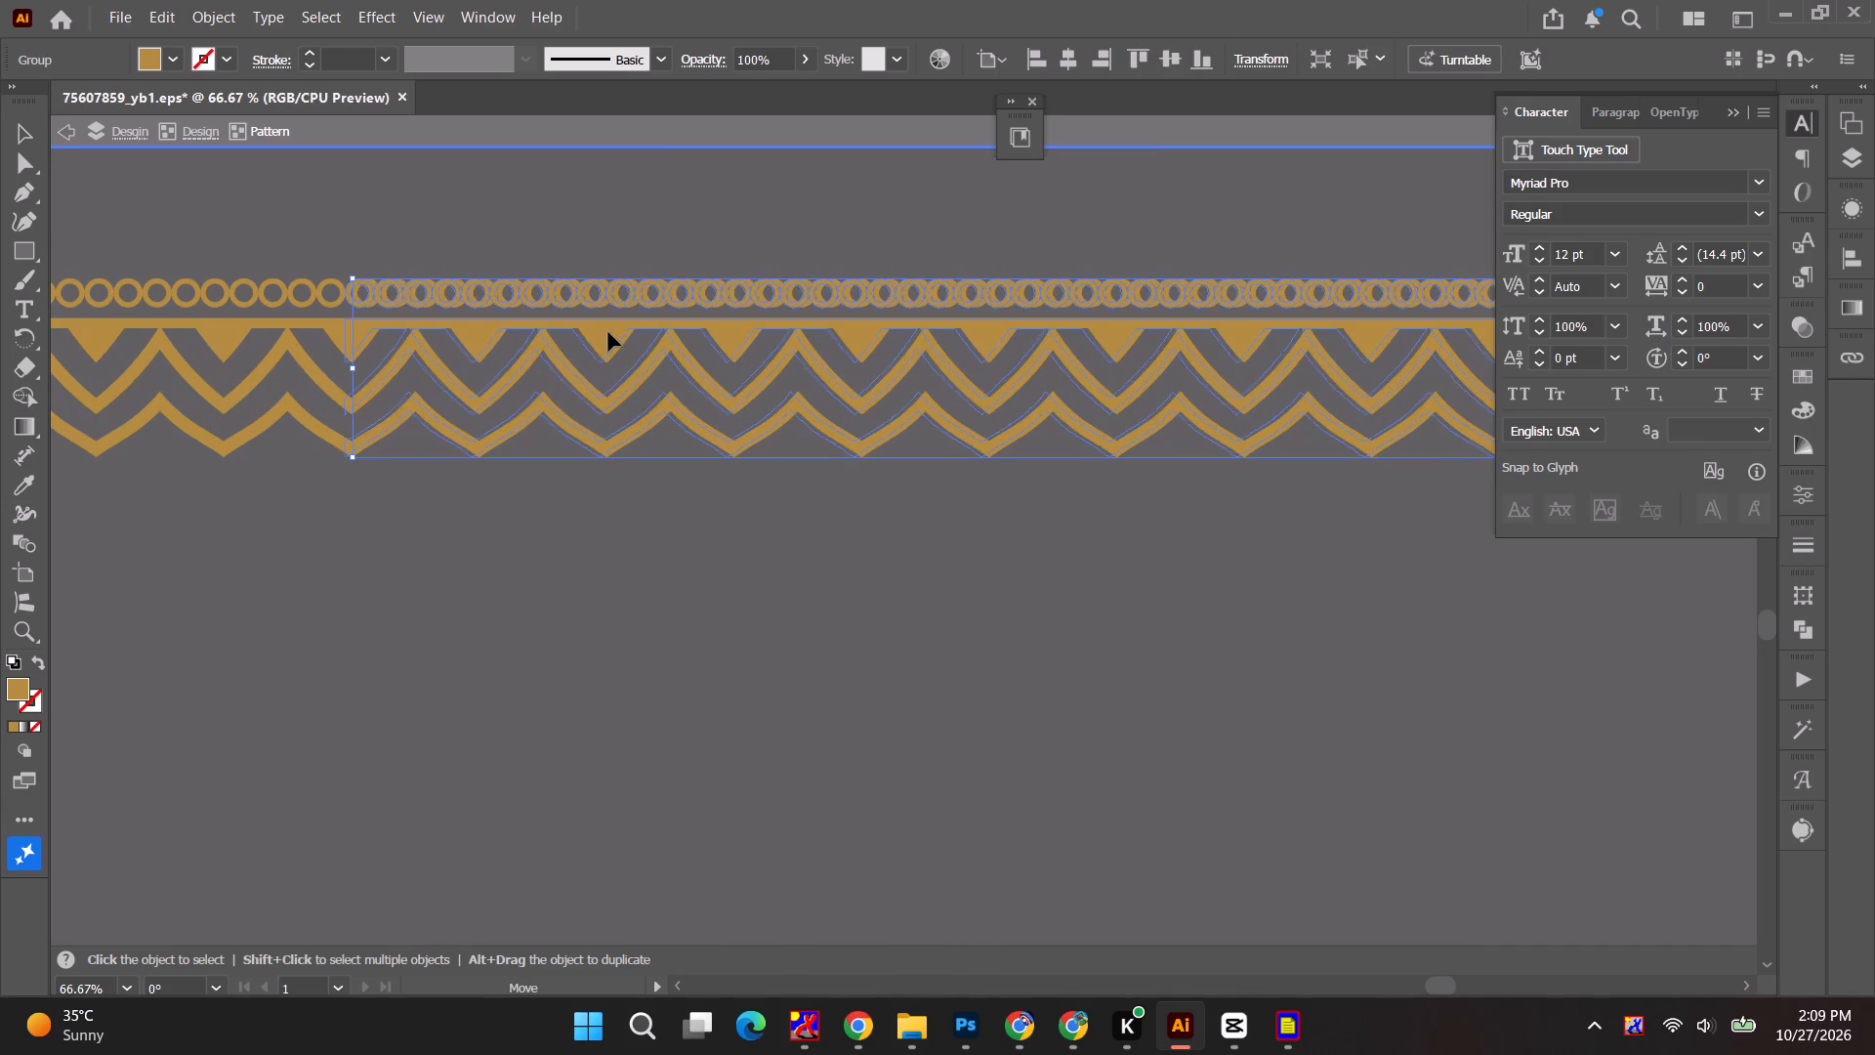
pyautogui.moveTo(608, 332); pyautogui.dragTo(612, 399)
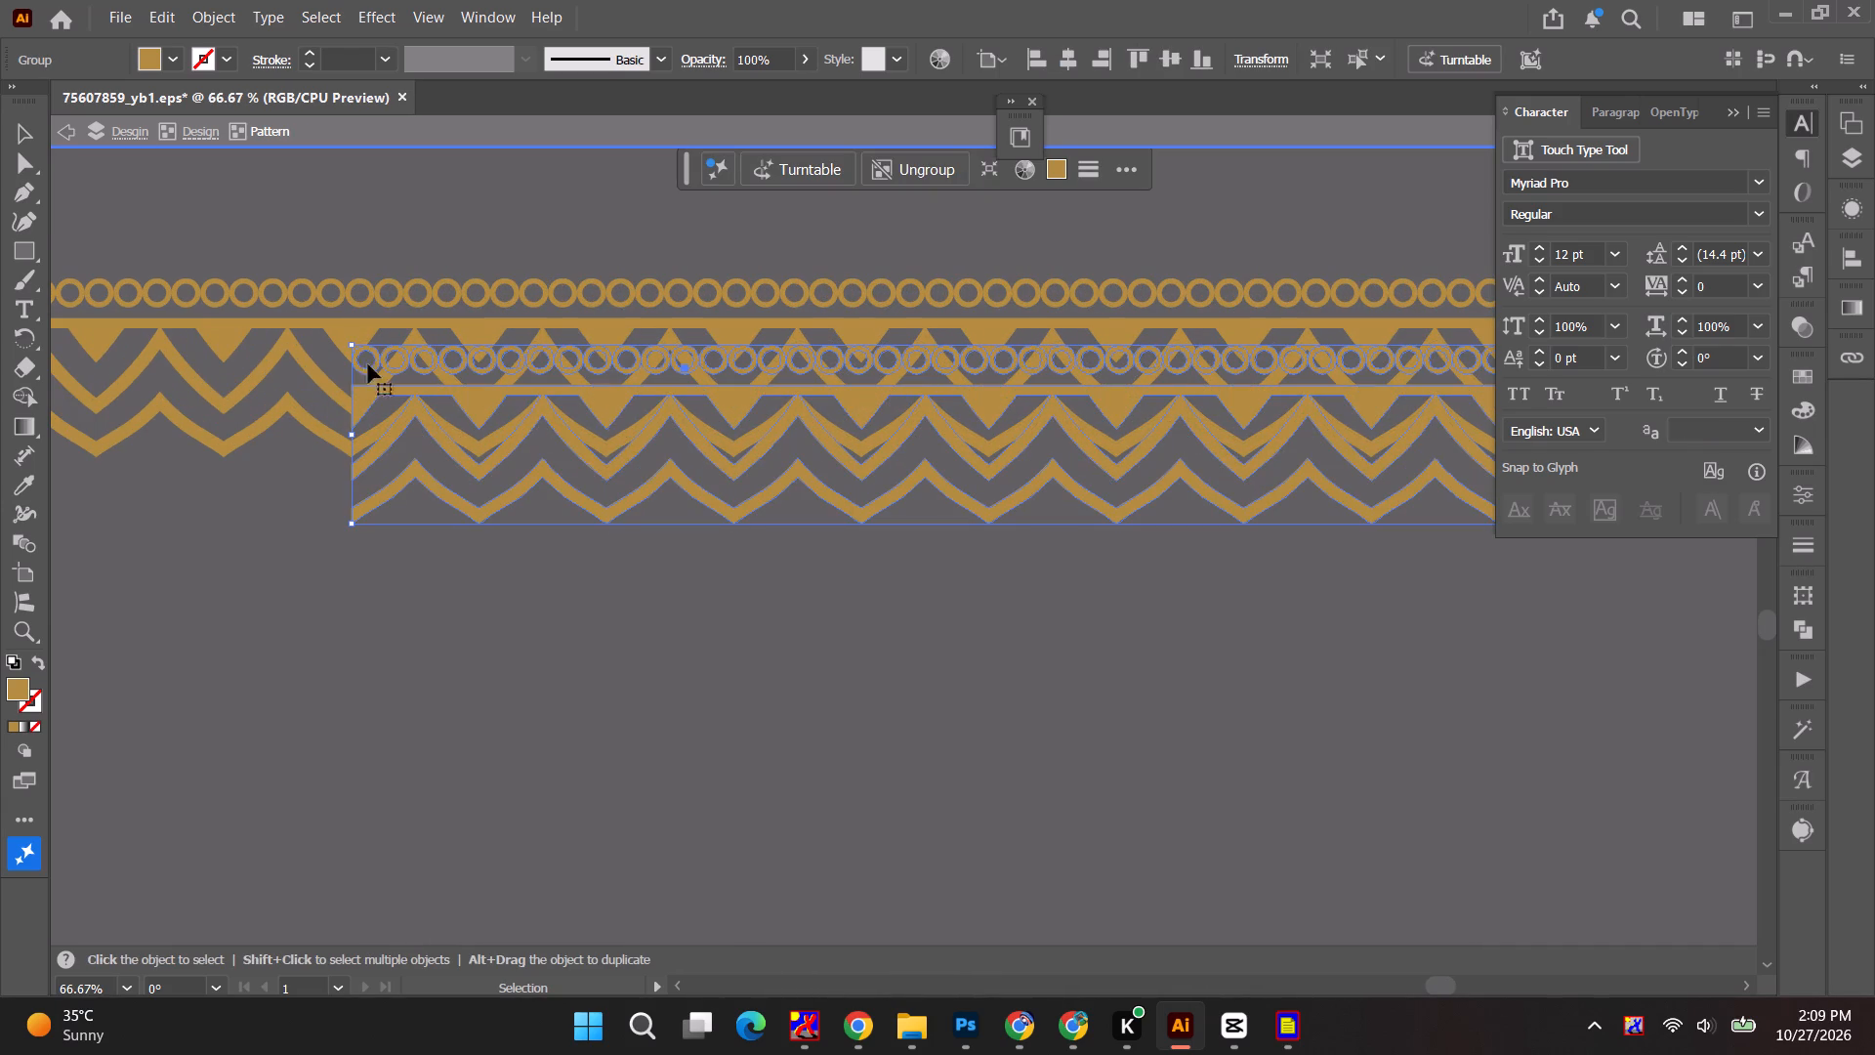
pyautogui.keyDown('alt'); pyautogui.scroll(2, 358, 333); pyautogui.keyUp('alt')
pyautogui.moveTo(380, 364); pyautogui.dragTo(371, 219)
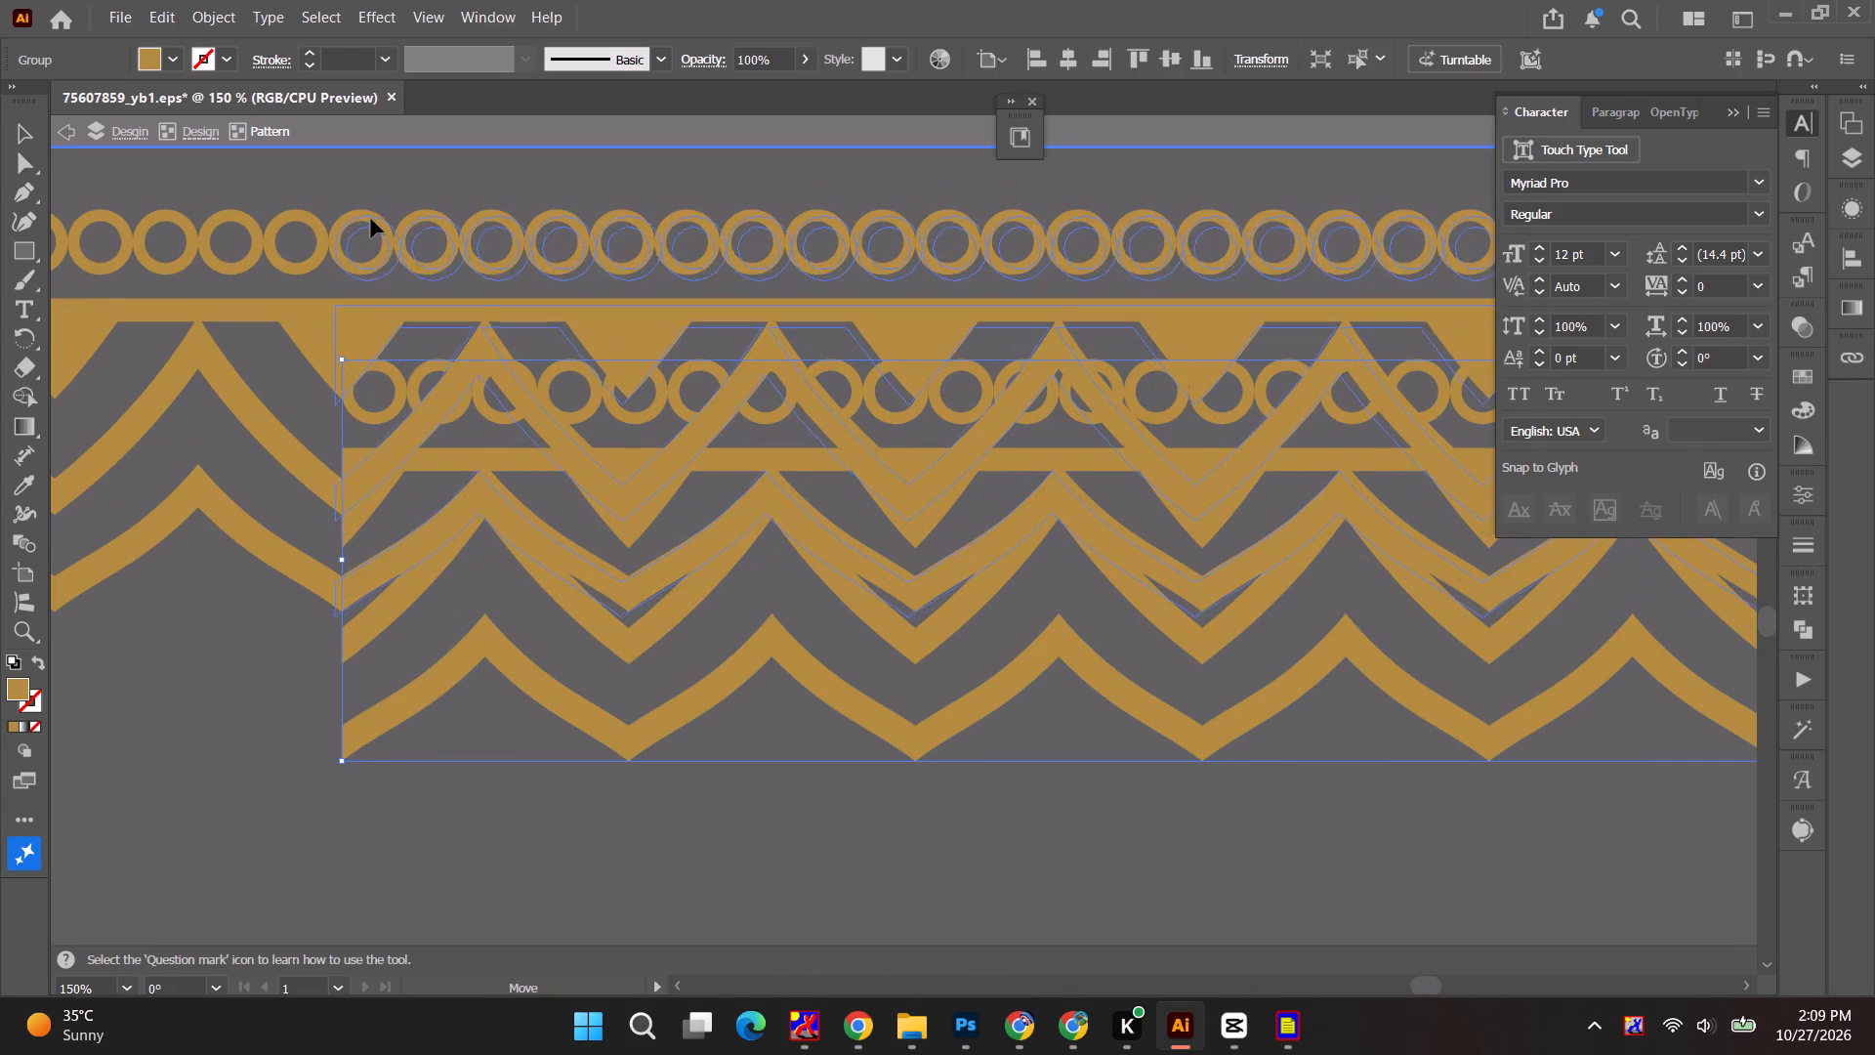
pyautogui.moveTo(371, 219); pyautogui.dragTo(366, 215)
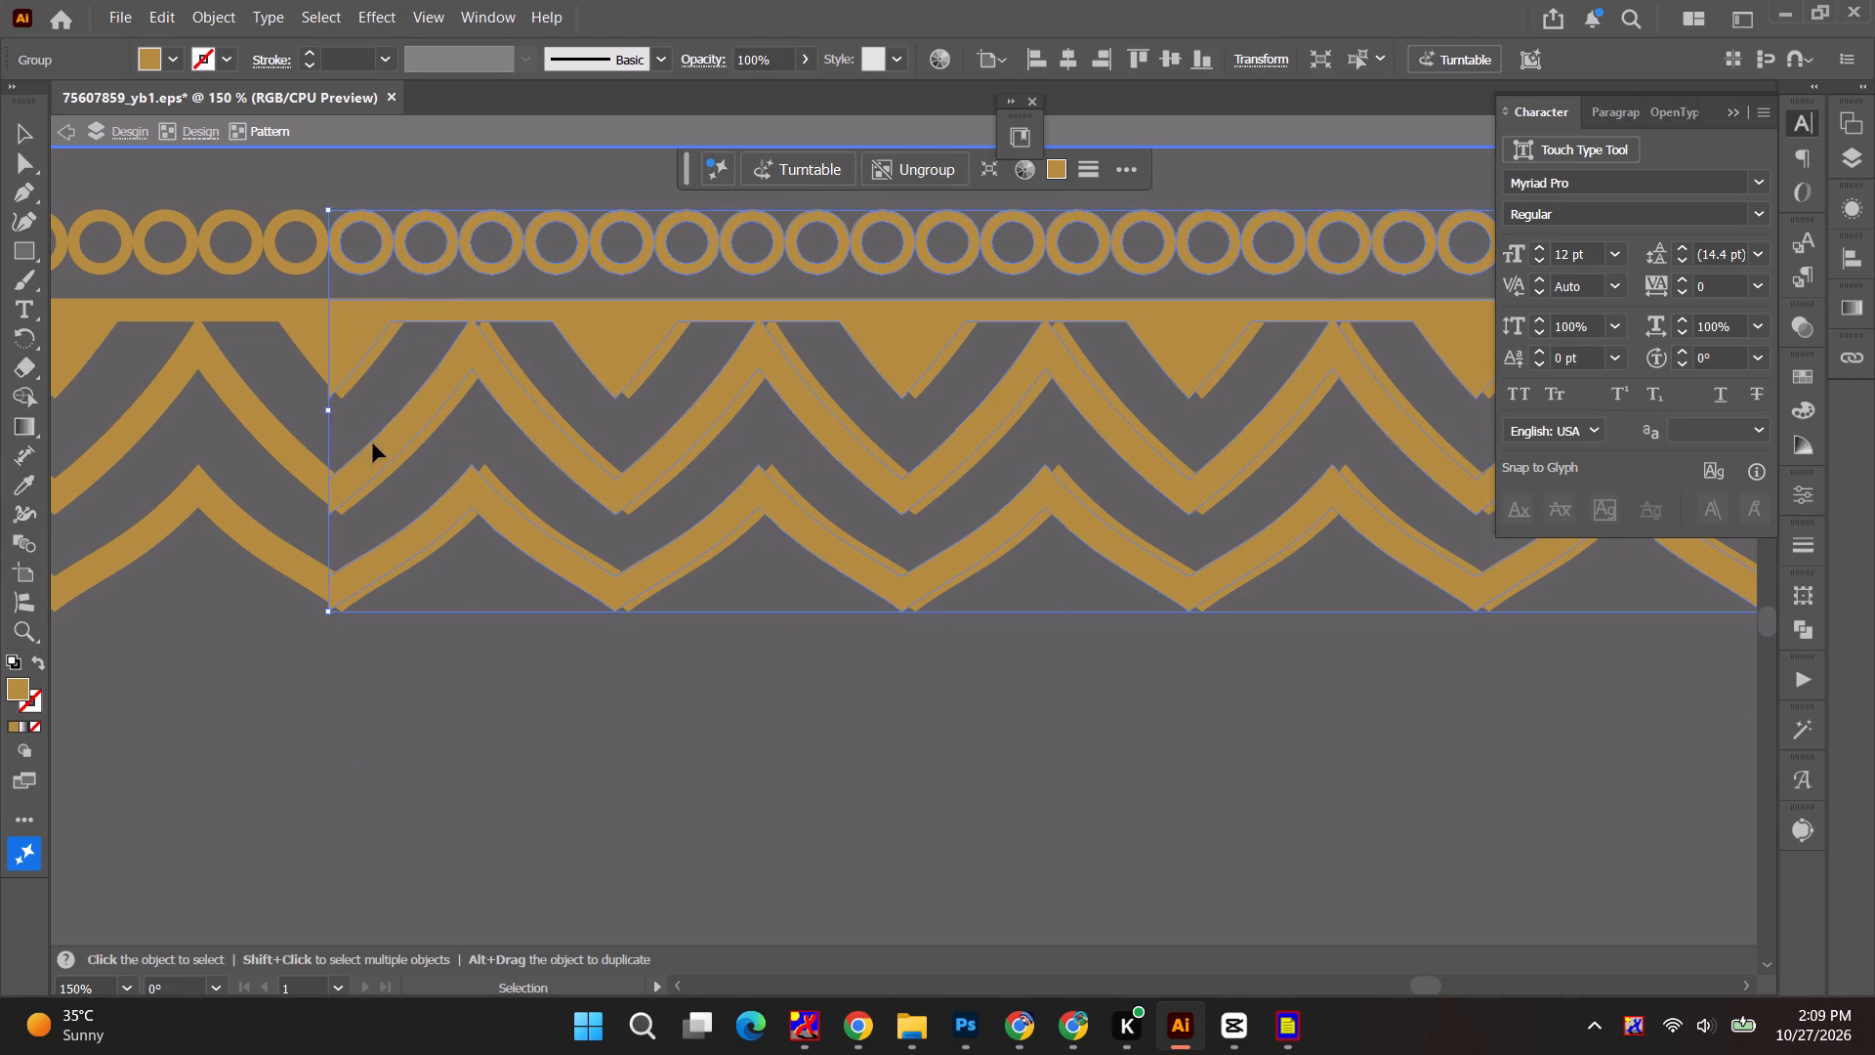
# Move the copied strip past the original and place its start against the original's right end on the same line.
pyautogui.keyDown('alt'); pyautogui.scroll(-7, 406, 550); pyautogui.keyUp('alt')
pyautogui.moveTo(701, 534); pyautogui.dragTo(919, 535)
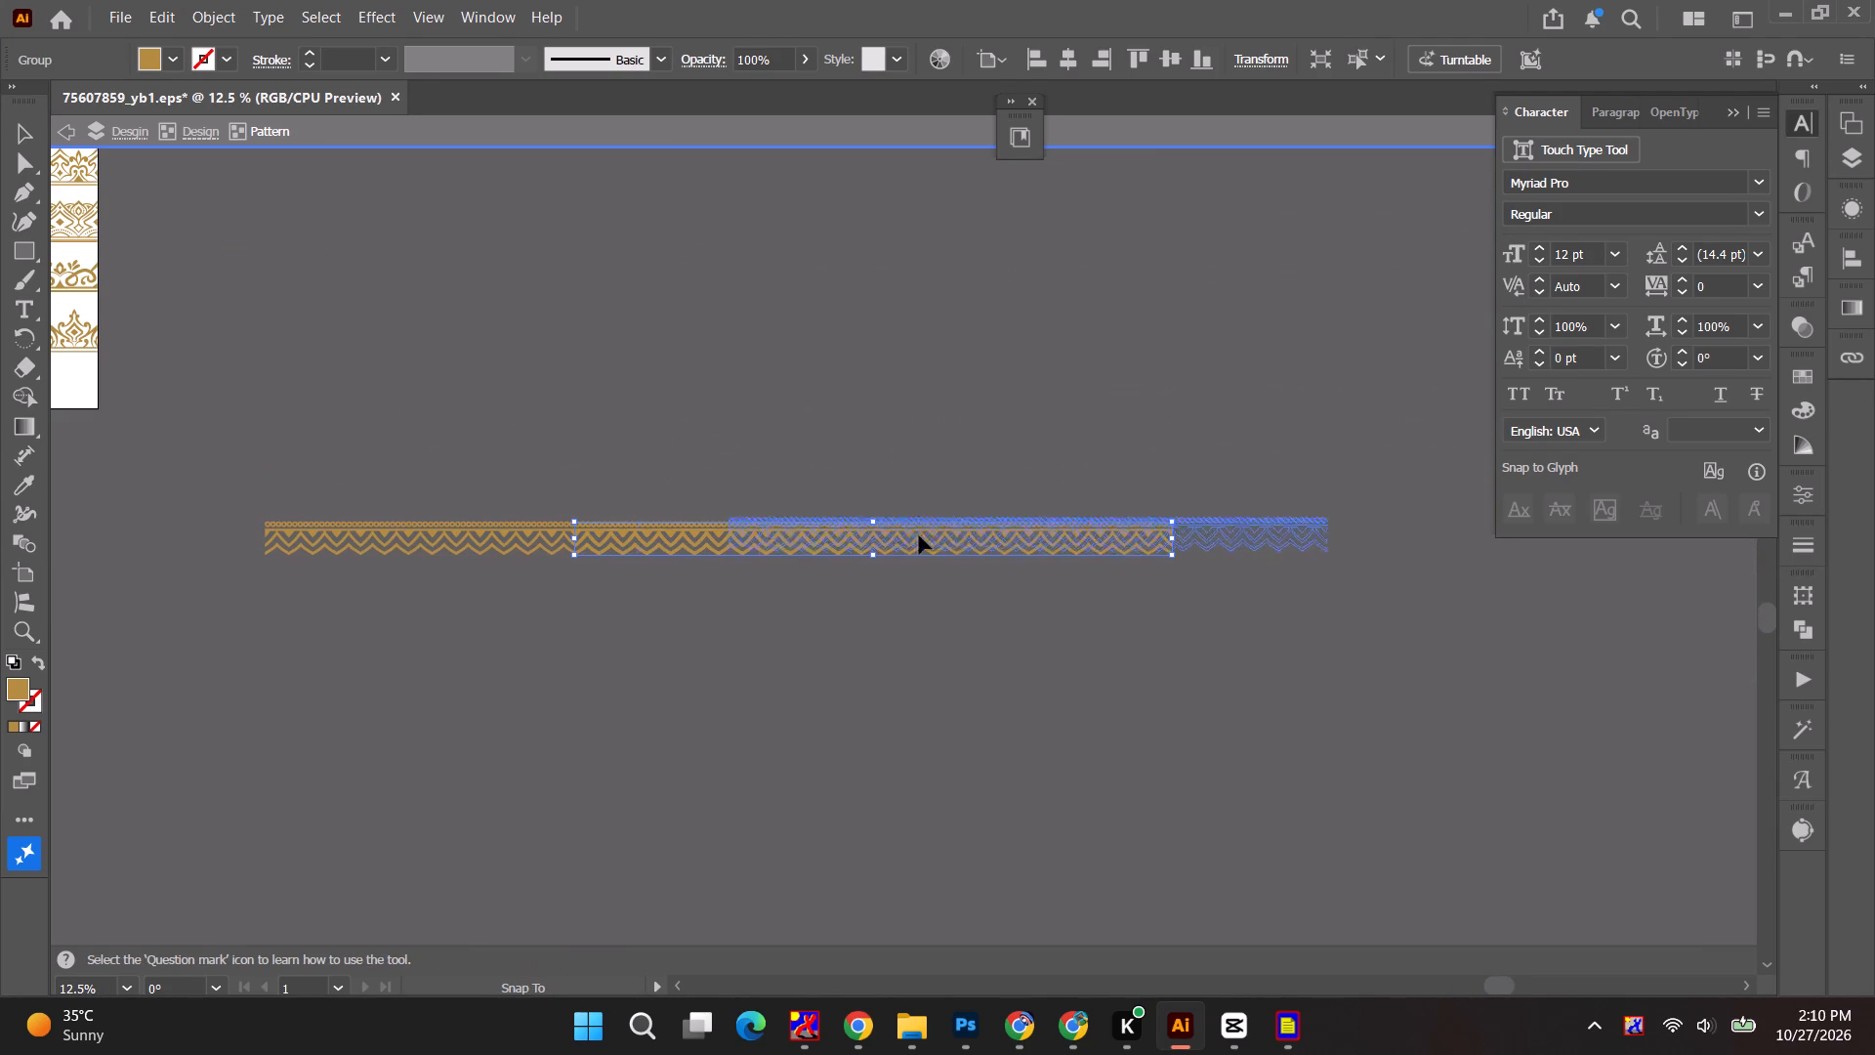
pyautogui.moveTo(919, 535); pyautogui.dragTo(1219, 534)
pyautogui.keyDown('alt'); pyautogui.scroll(2, 933, 536); pyautogui.keyUp('alt')
pyautogui.keyDown('alt'); pyautogui.scroll(2, 1289, 531); pyautogui.keyUp('alt')
pyautogui.moveTo(1289, 534); pyautogui.dragTo(788, 530)
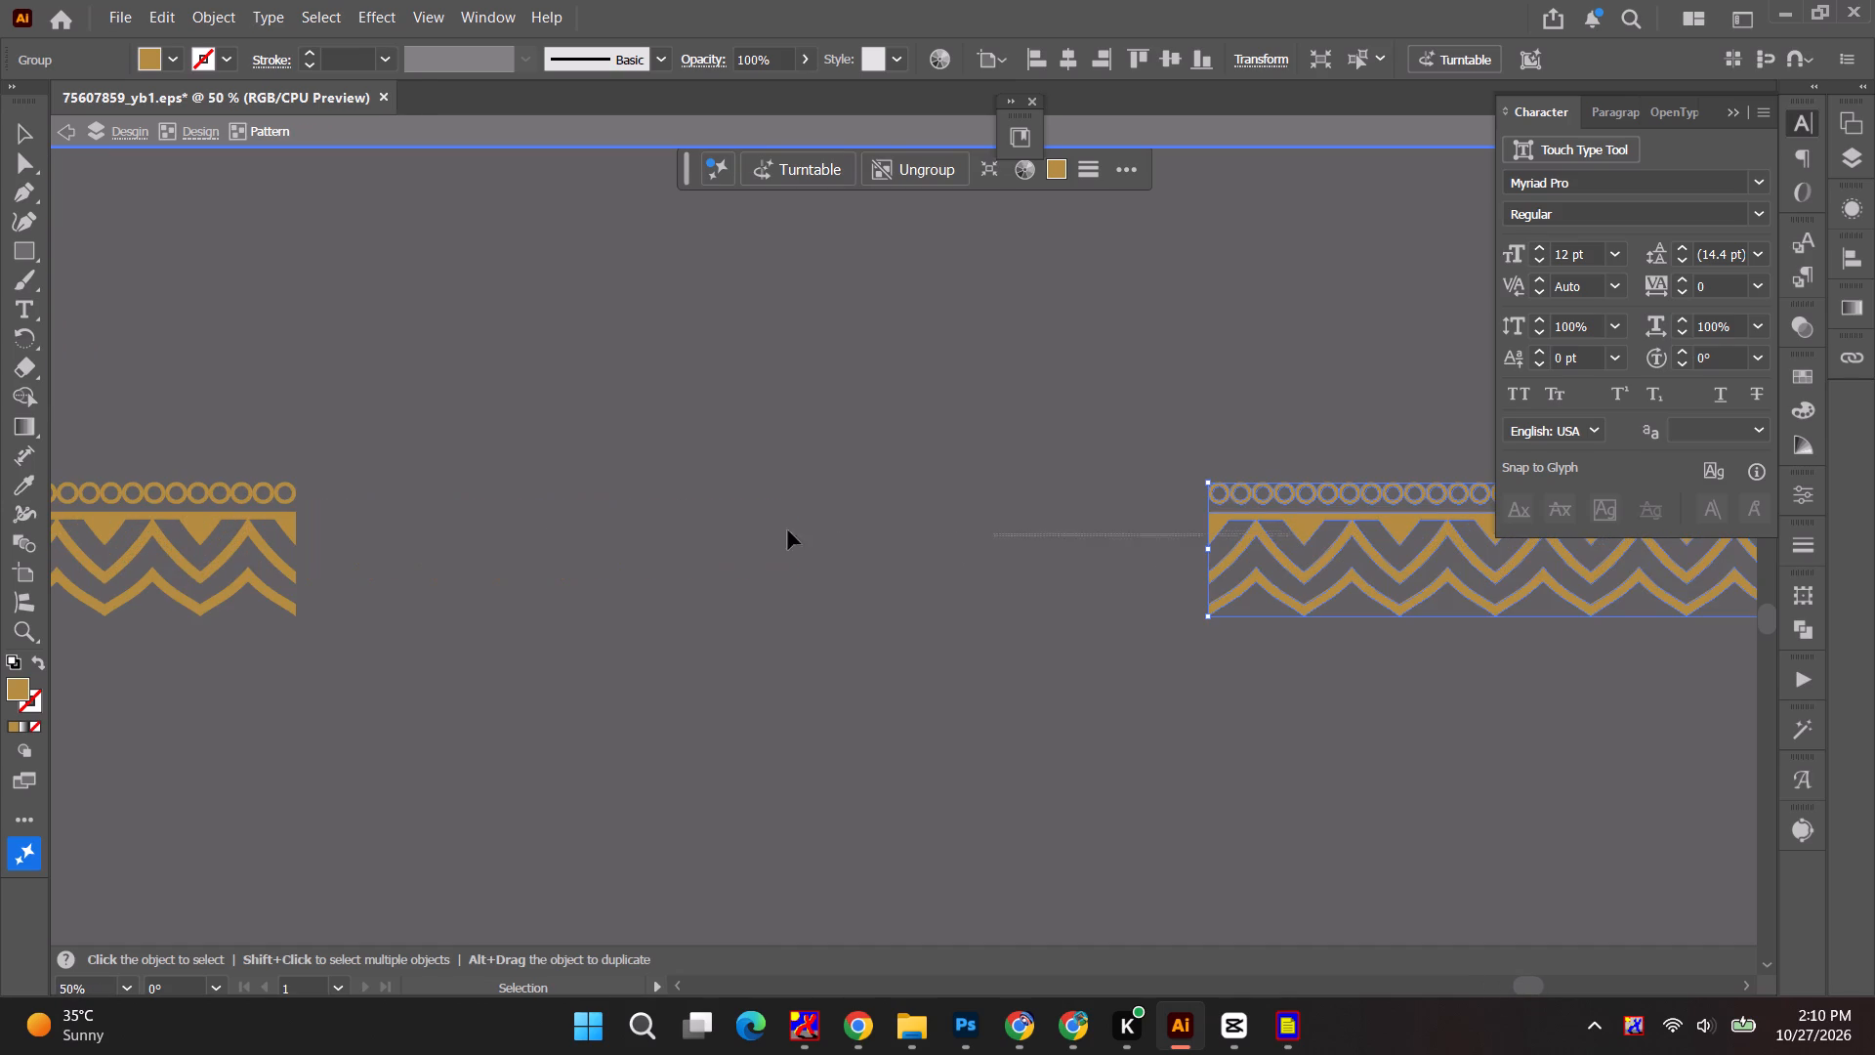
pyautogui.moveTo(788, 530); pyautogui.dragTo(500, 533)
pyautogui.moveTo(1313, 522); pyautogui.dragTo(893, 527)
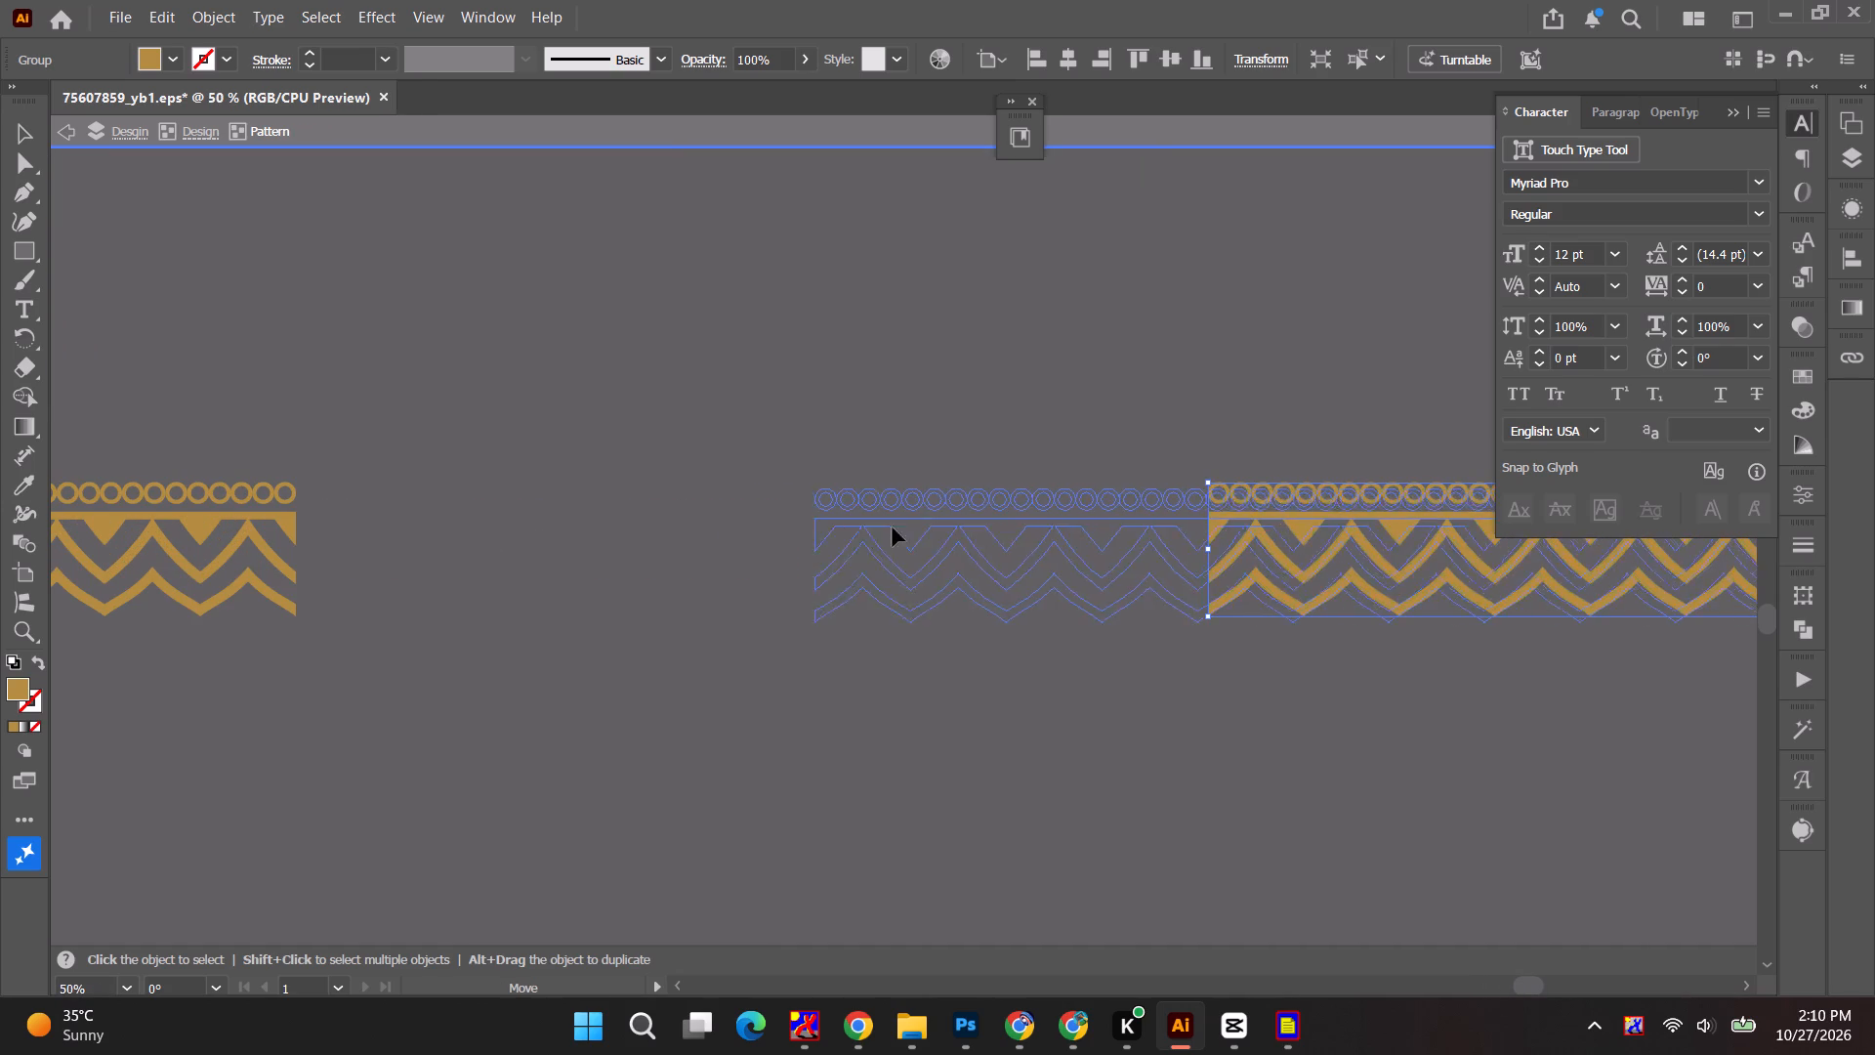
pyautogui.moveTo(893, 527); pyautogui.dragTo(406, 515)
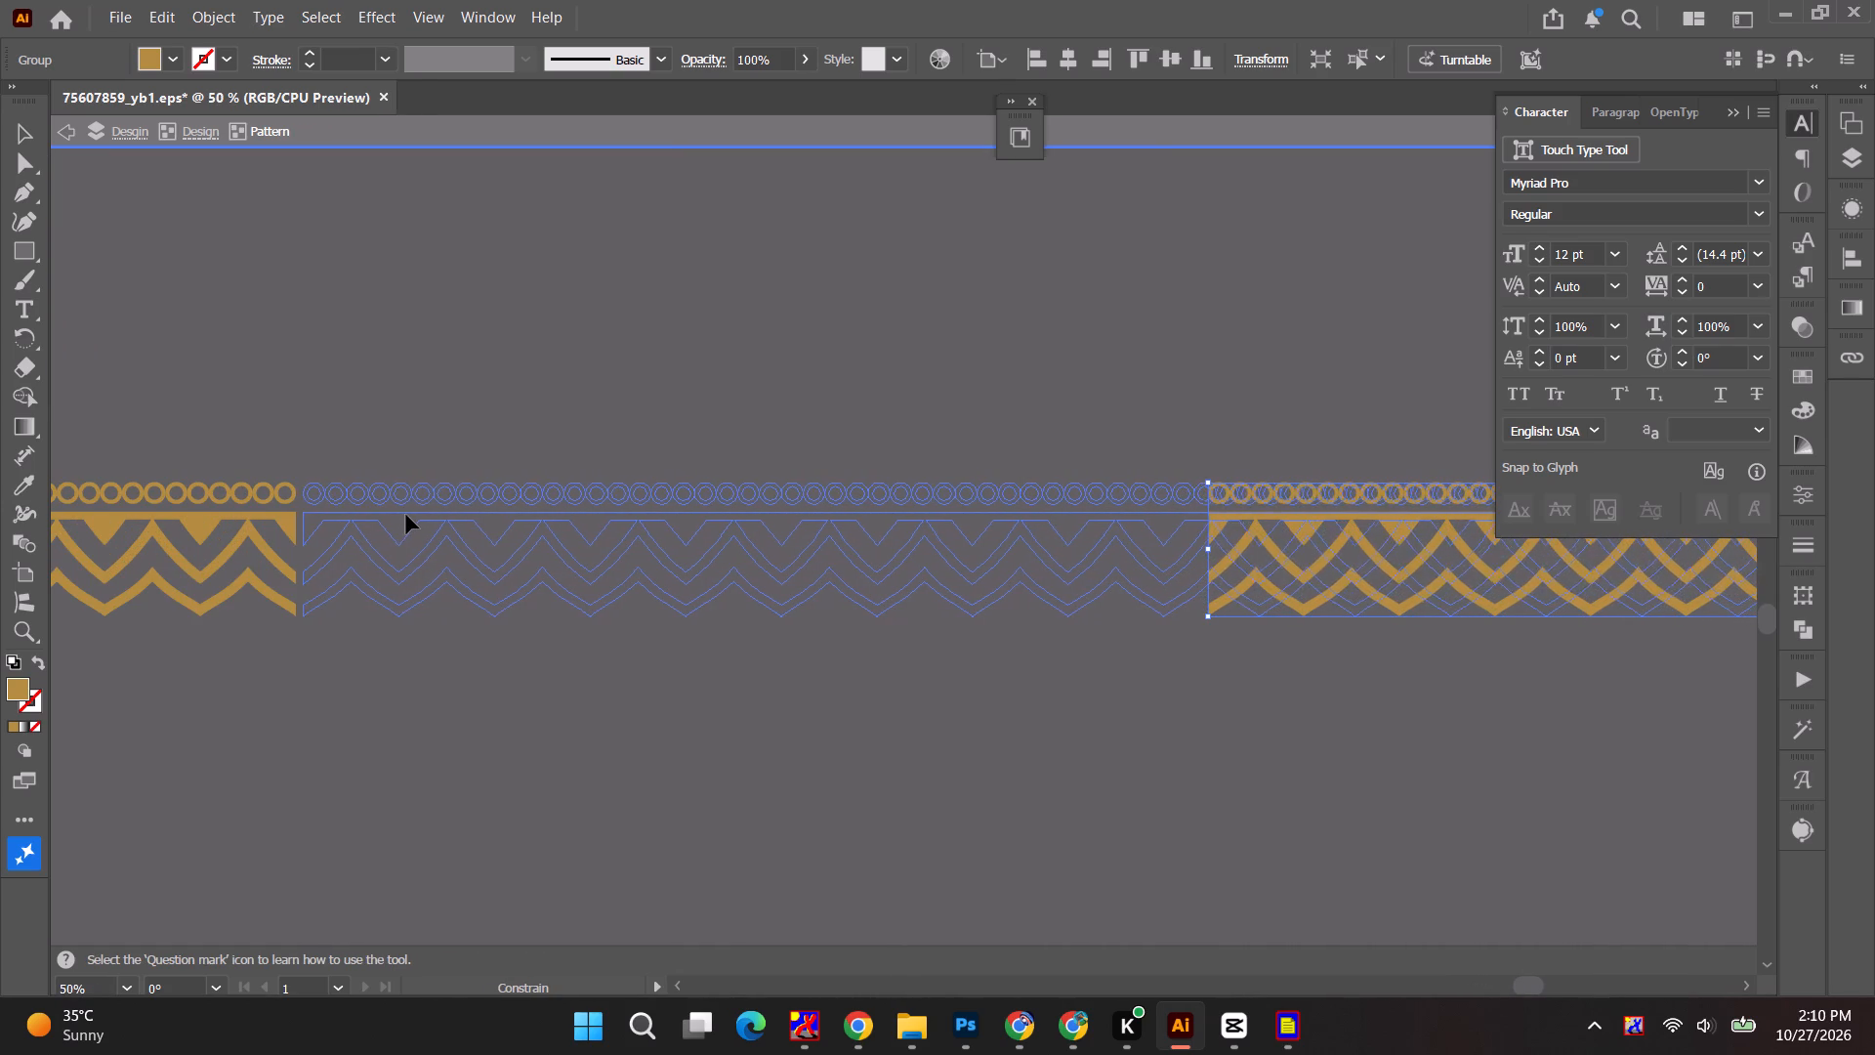
pyautogui.moveTo(406, 515); pyautogui.dragTo(400, 515)
# Fine-tune the copied strip's horizontal position so the triangle and zigzags join seamlessly at the seam with the original.
pyautogui.keyDown('alt'); pyautogui.scroll(3, 359, 544); pyautogui.keyUp('alt')
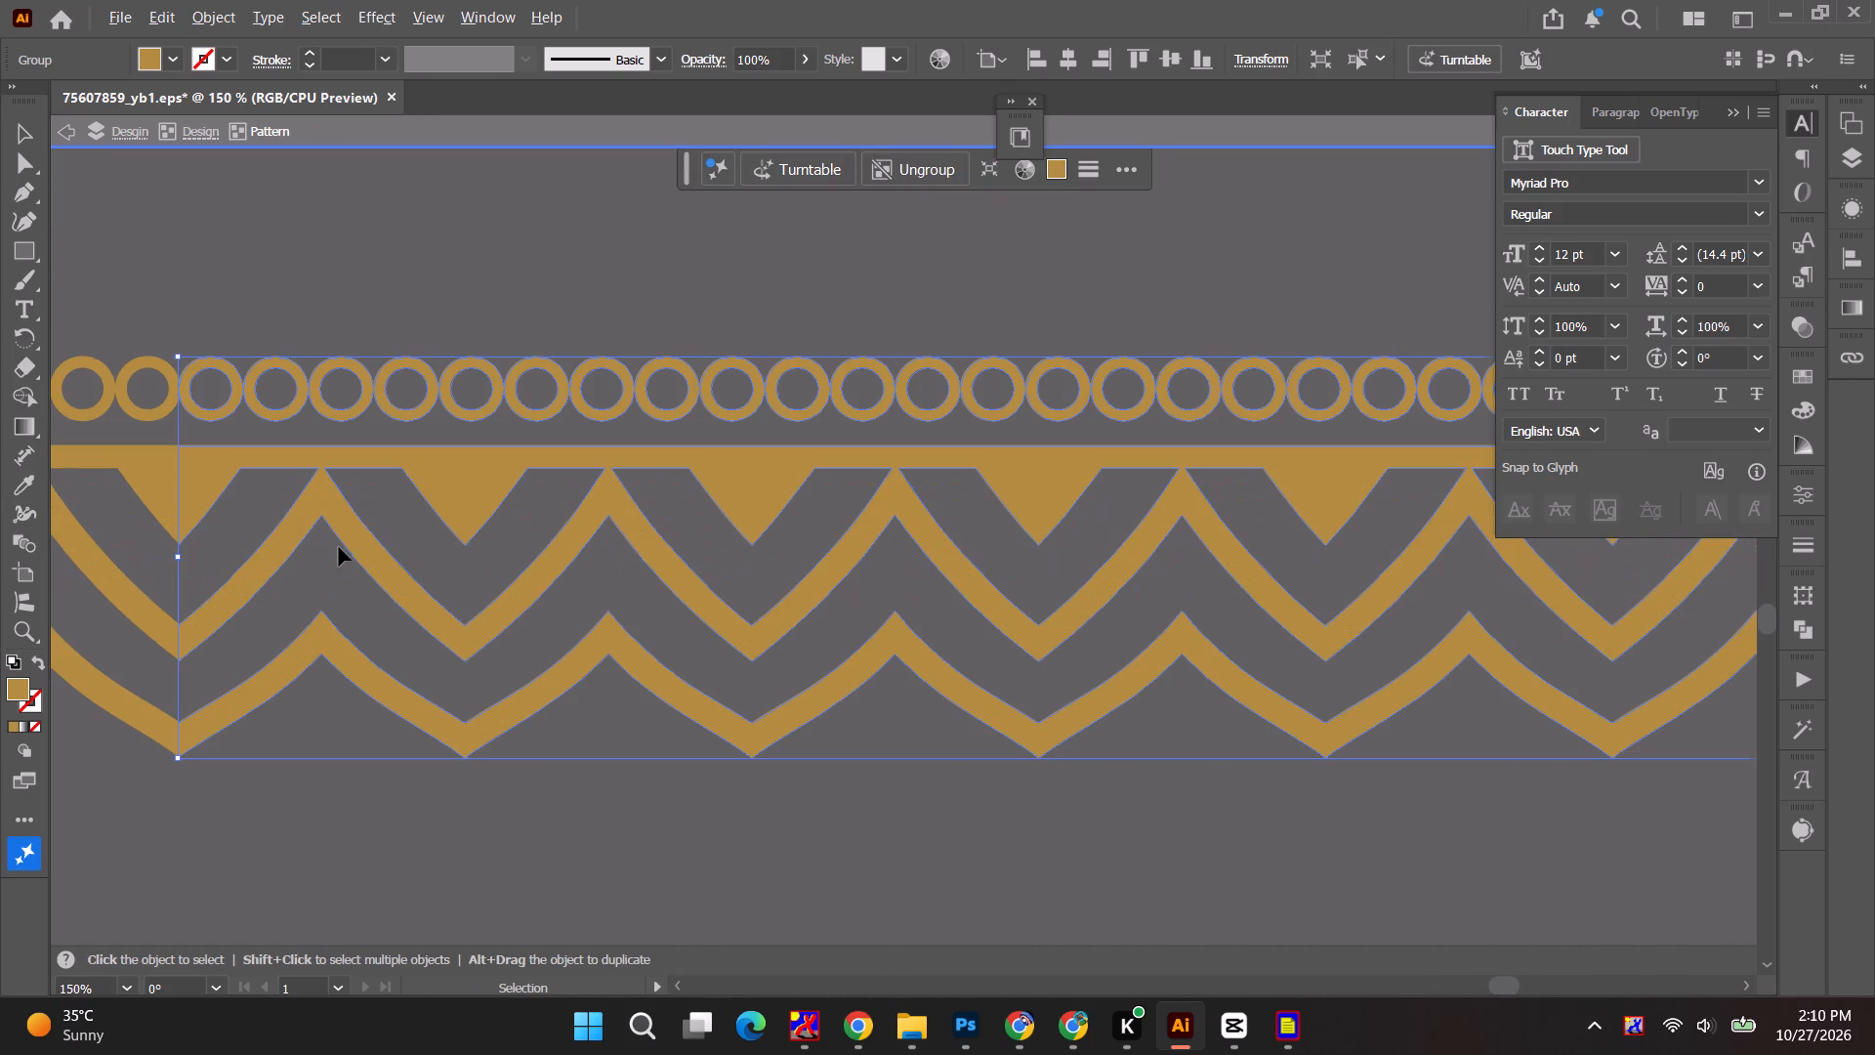
pyautogui.press('space')
pyautogui.click(225, 310)
pyautogui.press('space')
pyautogui.press('space')
pyautogui.press('space')
pyautogui.moveTo(266, 282); pyautogui.dragTo(423, 274)
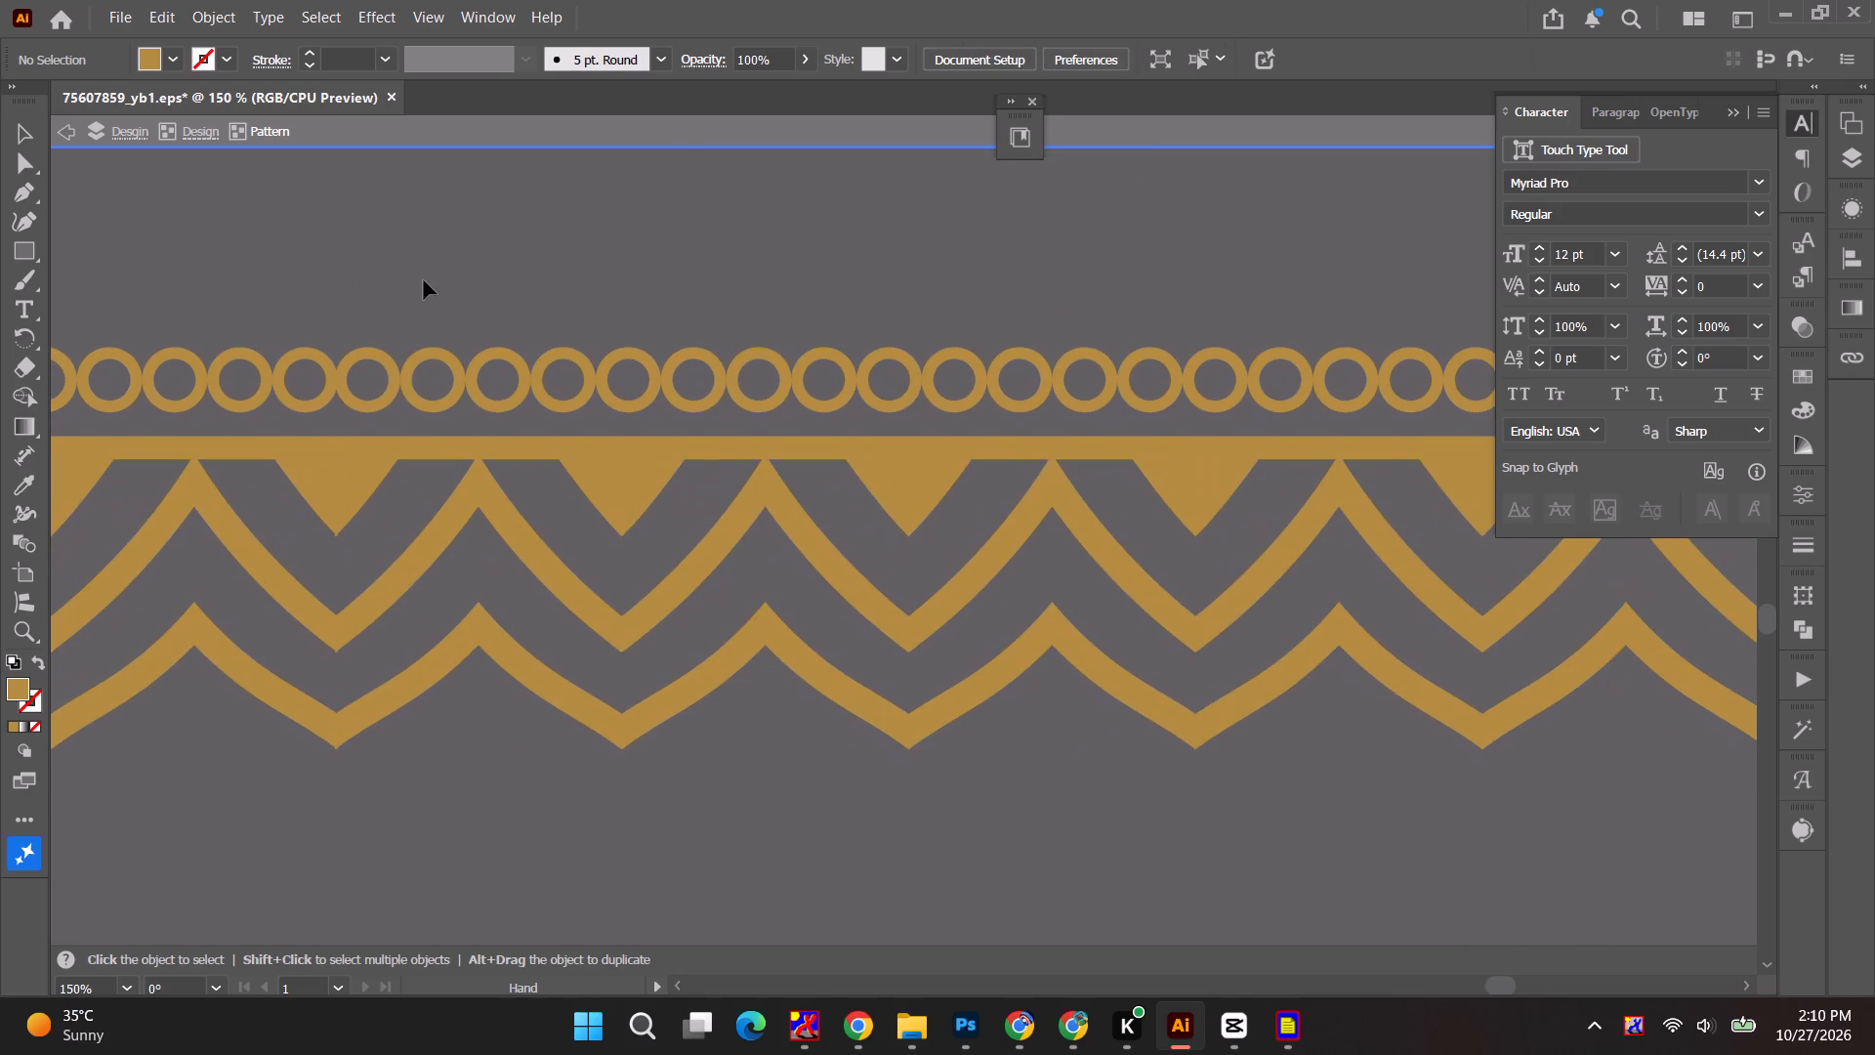
pyautogui.keyDown('alt'); pyautogui.scroll(3, 364, 504); pyautogui.keyUp('alt')
pyautogui.click(335, 466)
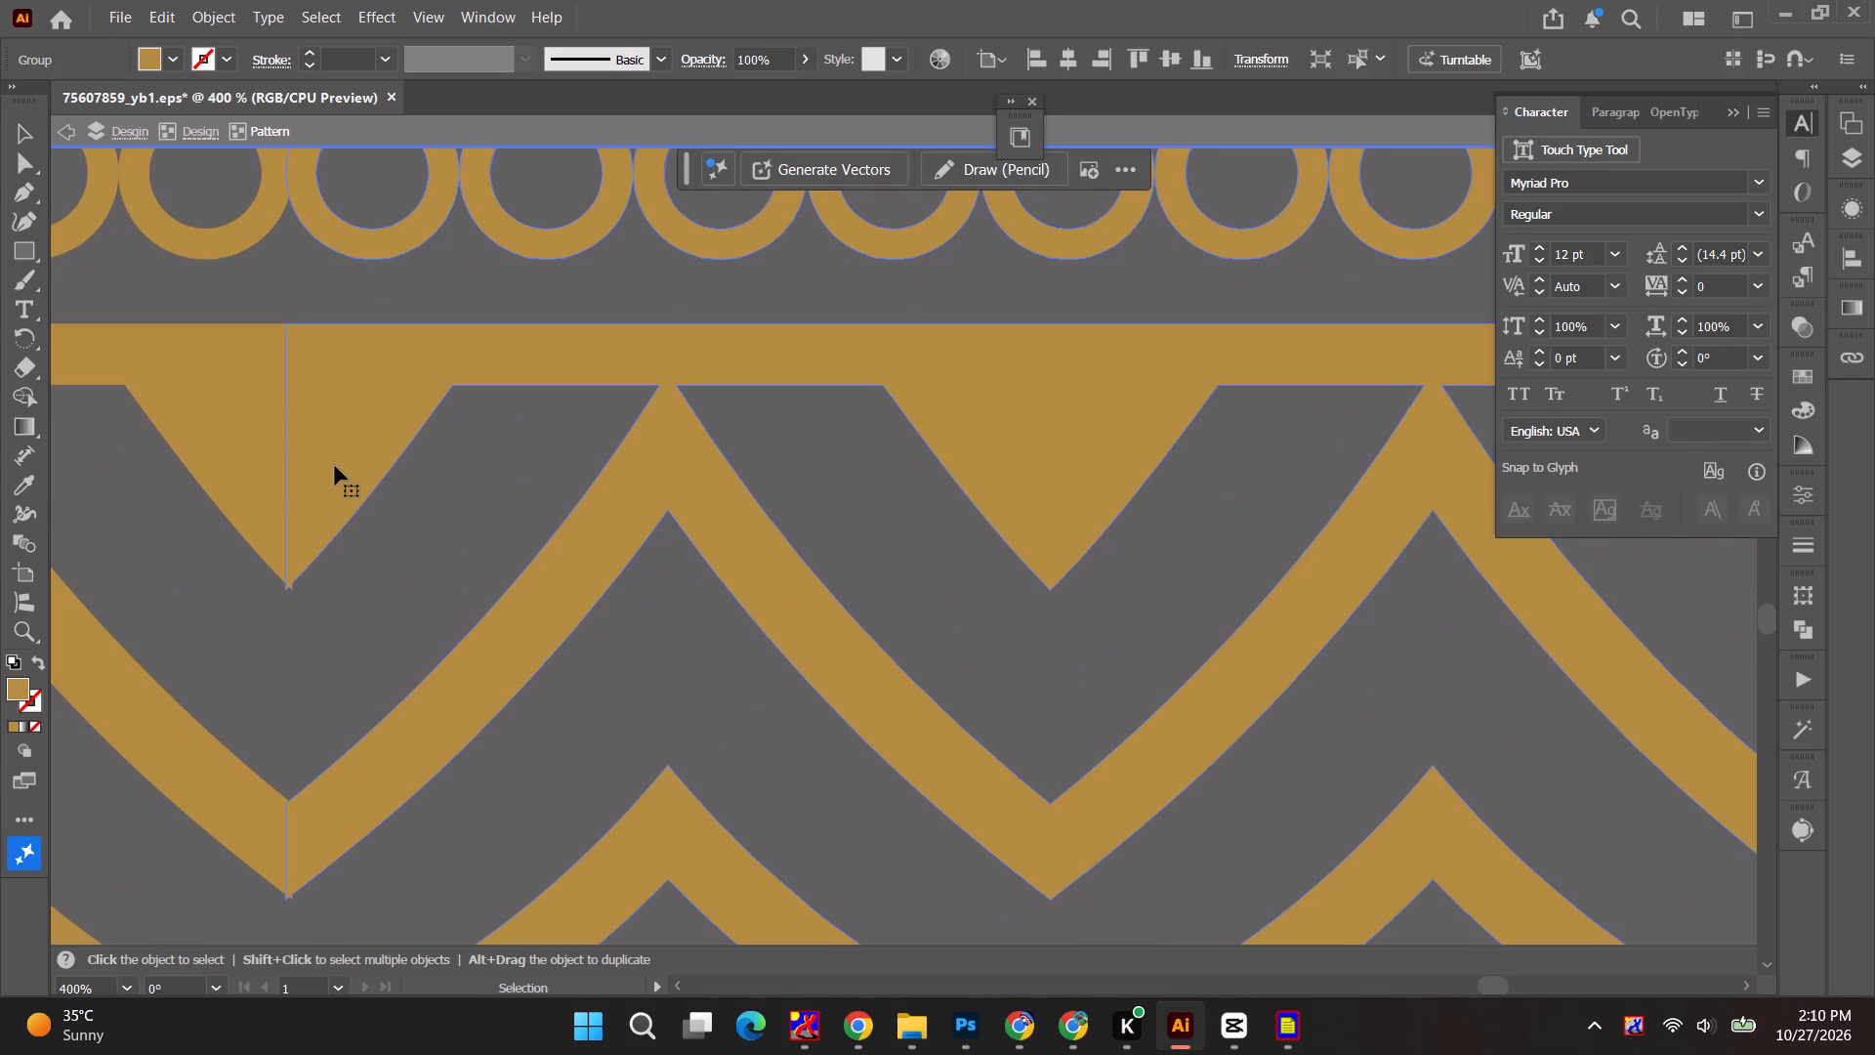
pyautogui.press('Right')
pyautogui.press('Right')
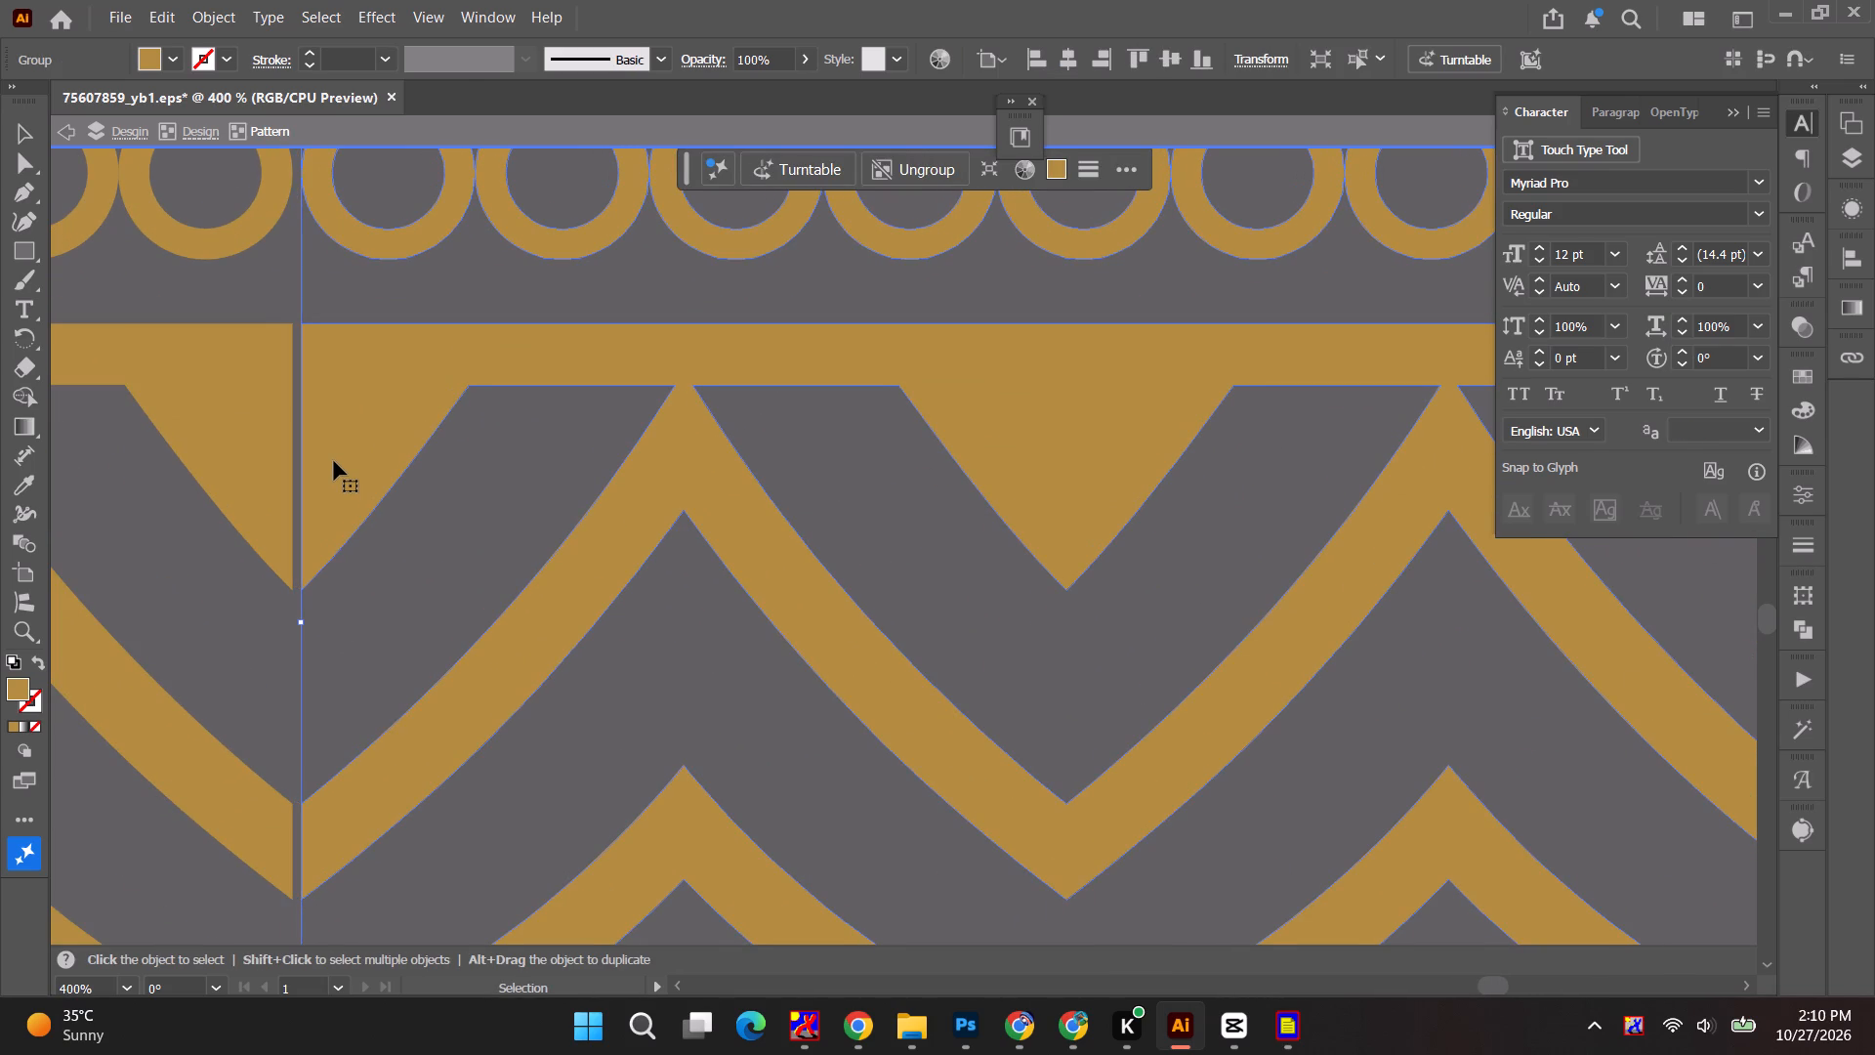
pyautogui.press('Left')
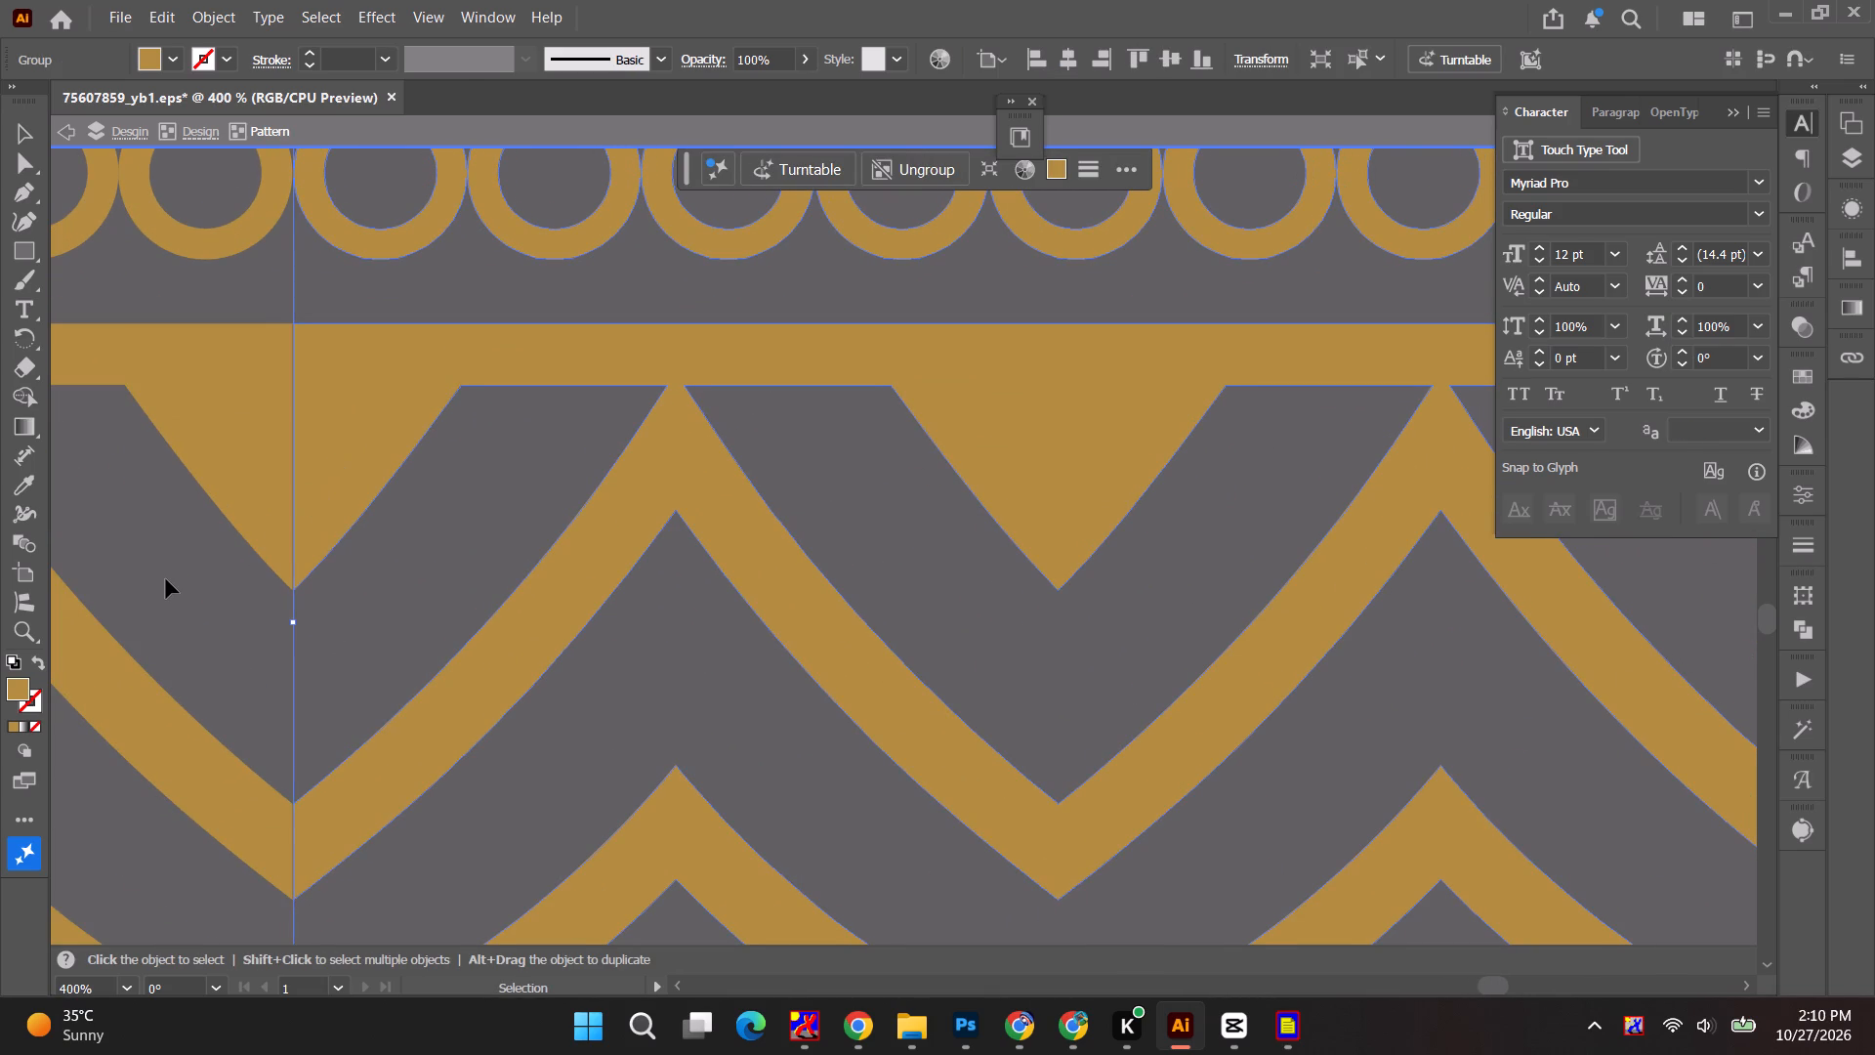
pyautogui.click(166, 579)
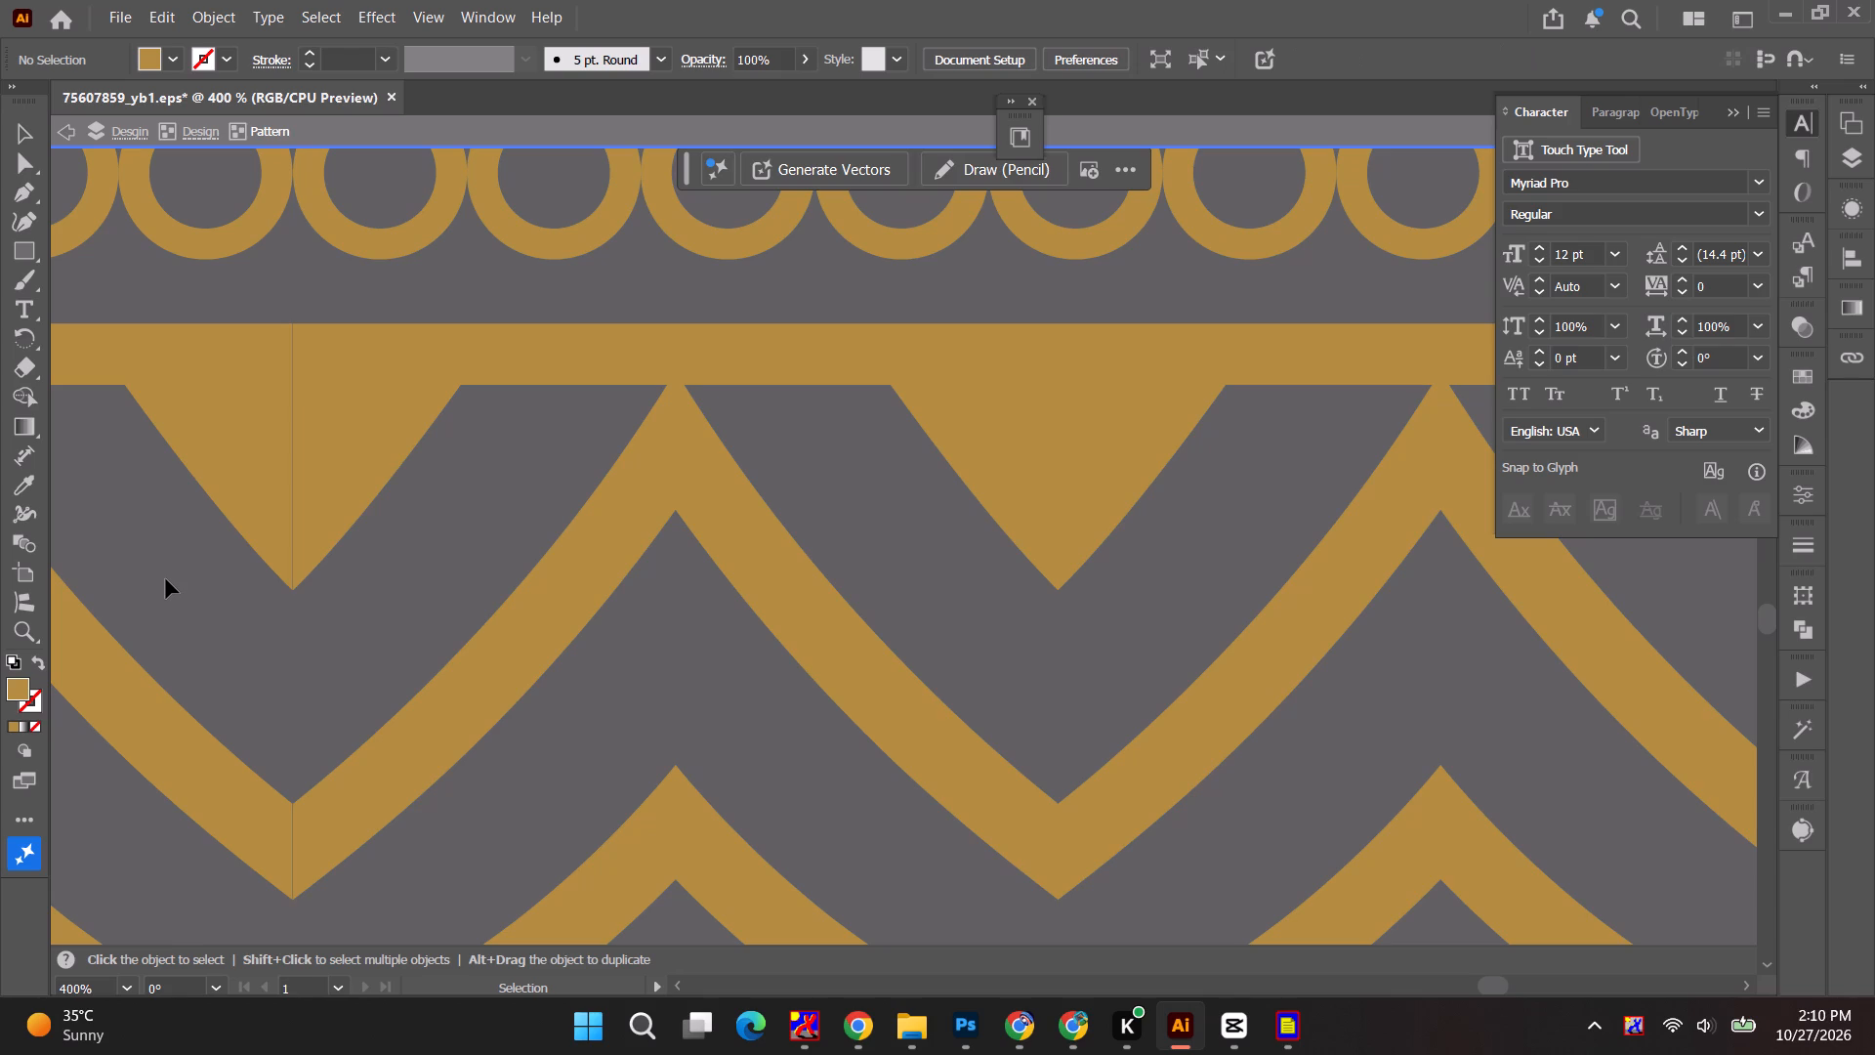
pyautogui.click(368, 405)
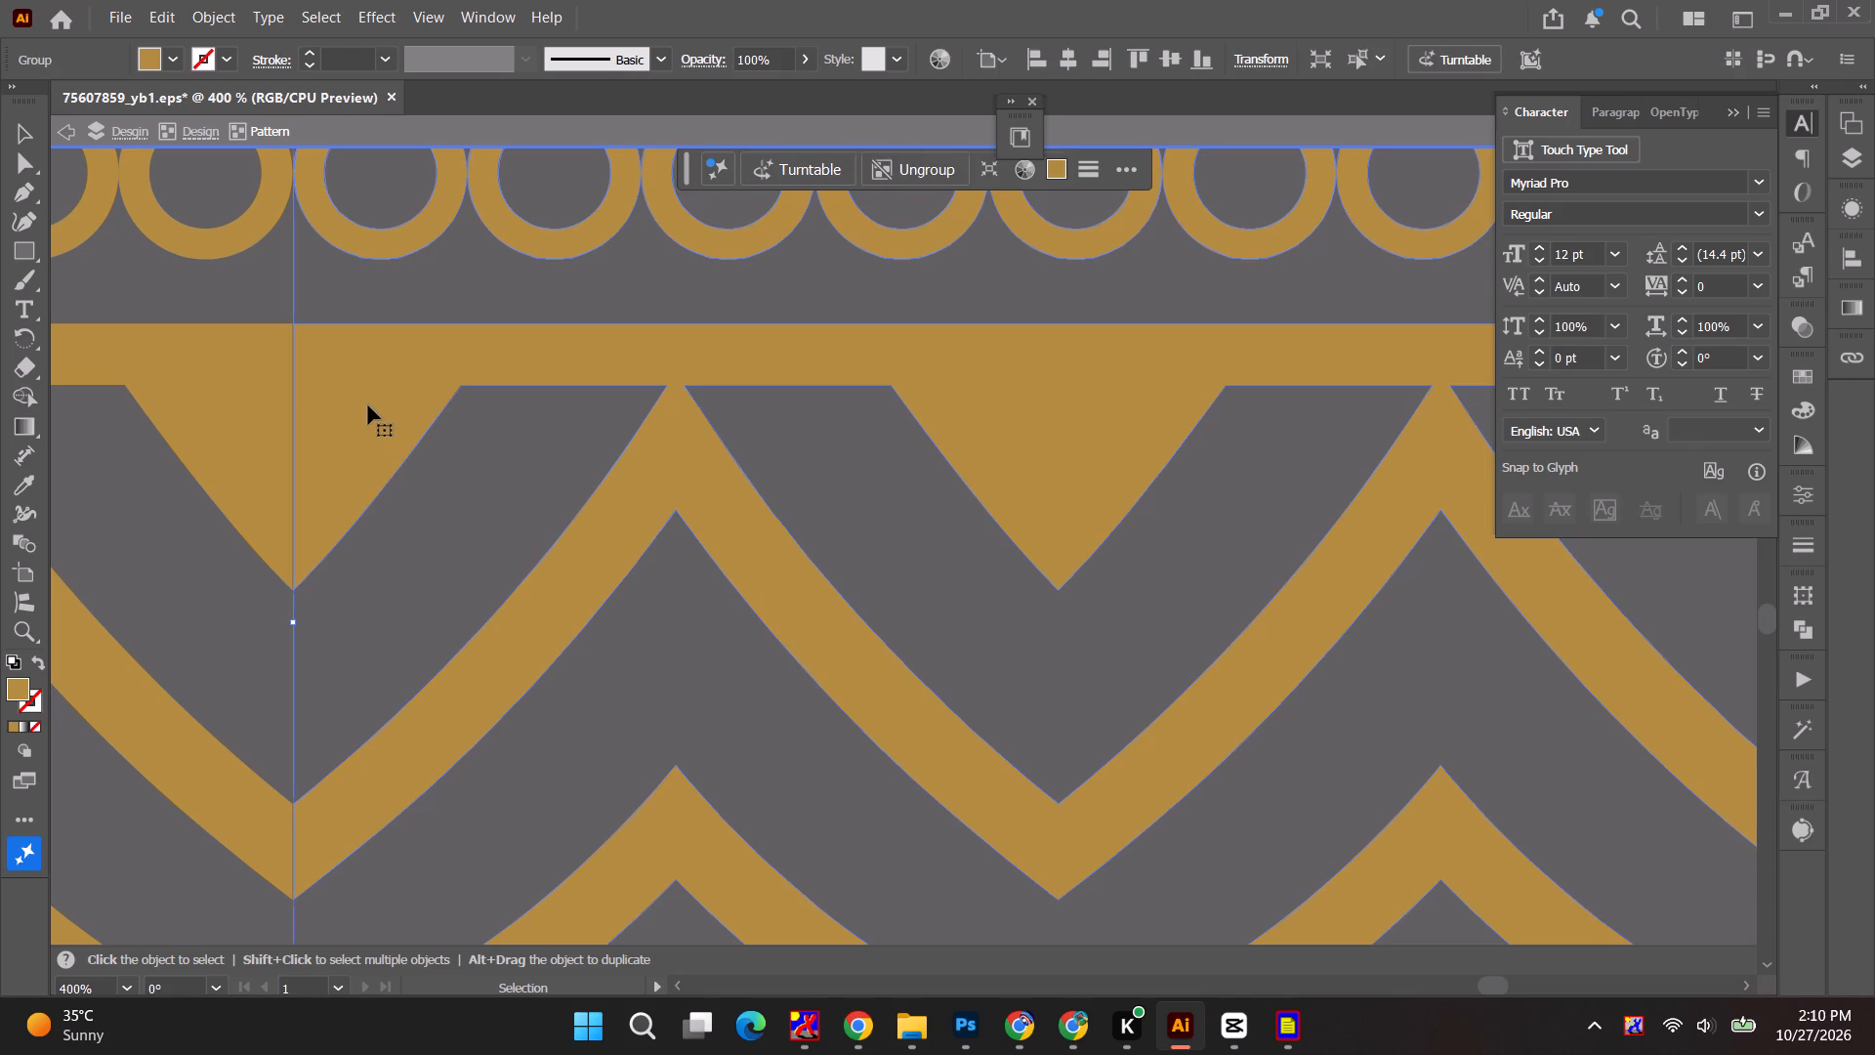
pyautogui.press('Left')
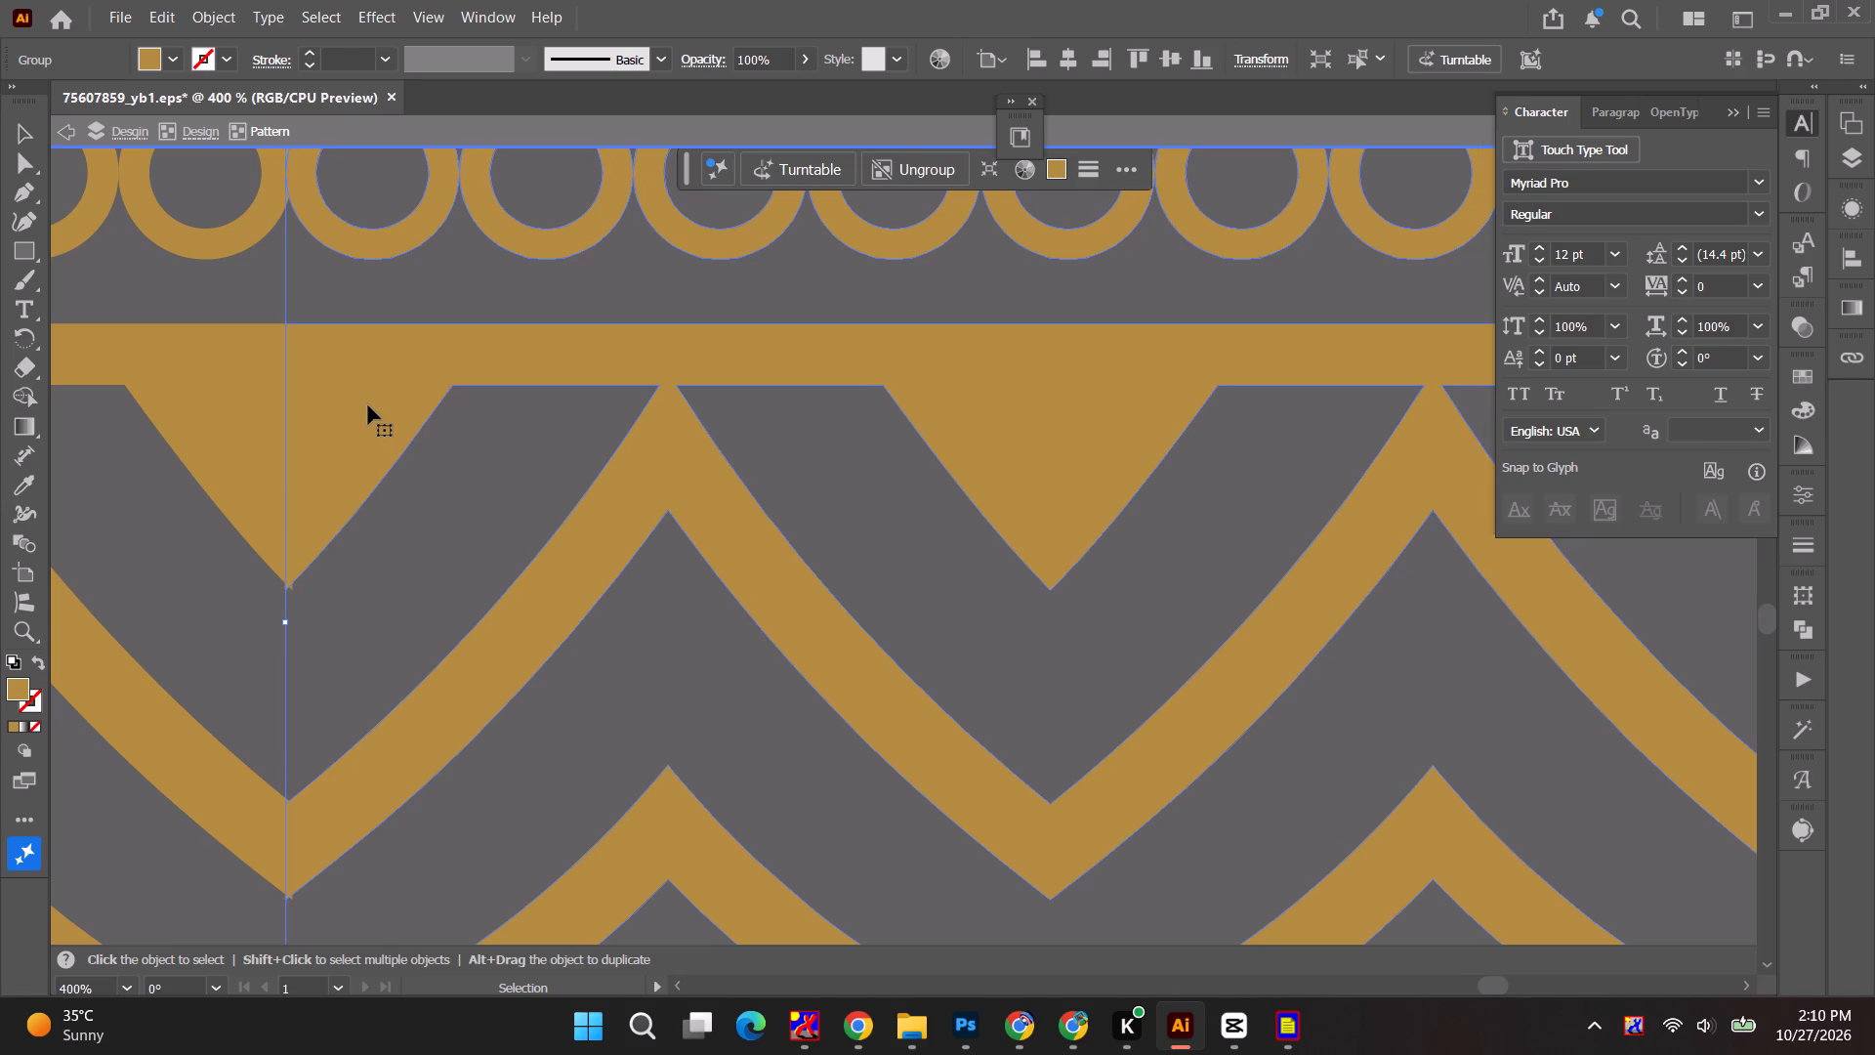
pyautogui.keyDown('alt'); pyautogui.scroll(3, 326, 460); pyautogui.keyUp('alt')
pyautogui.moveTo(324, 471); pyautogui.dragTo(348, 472)
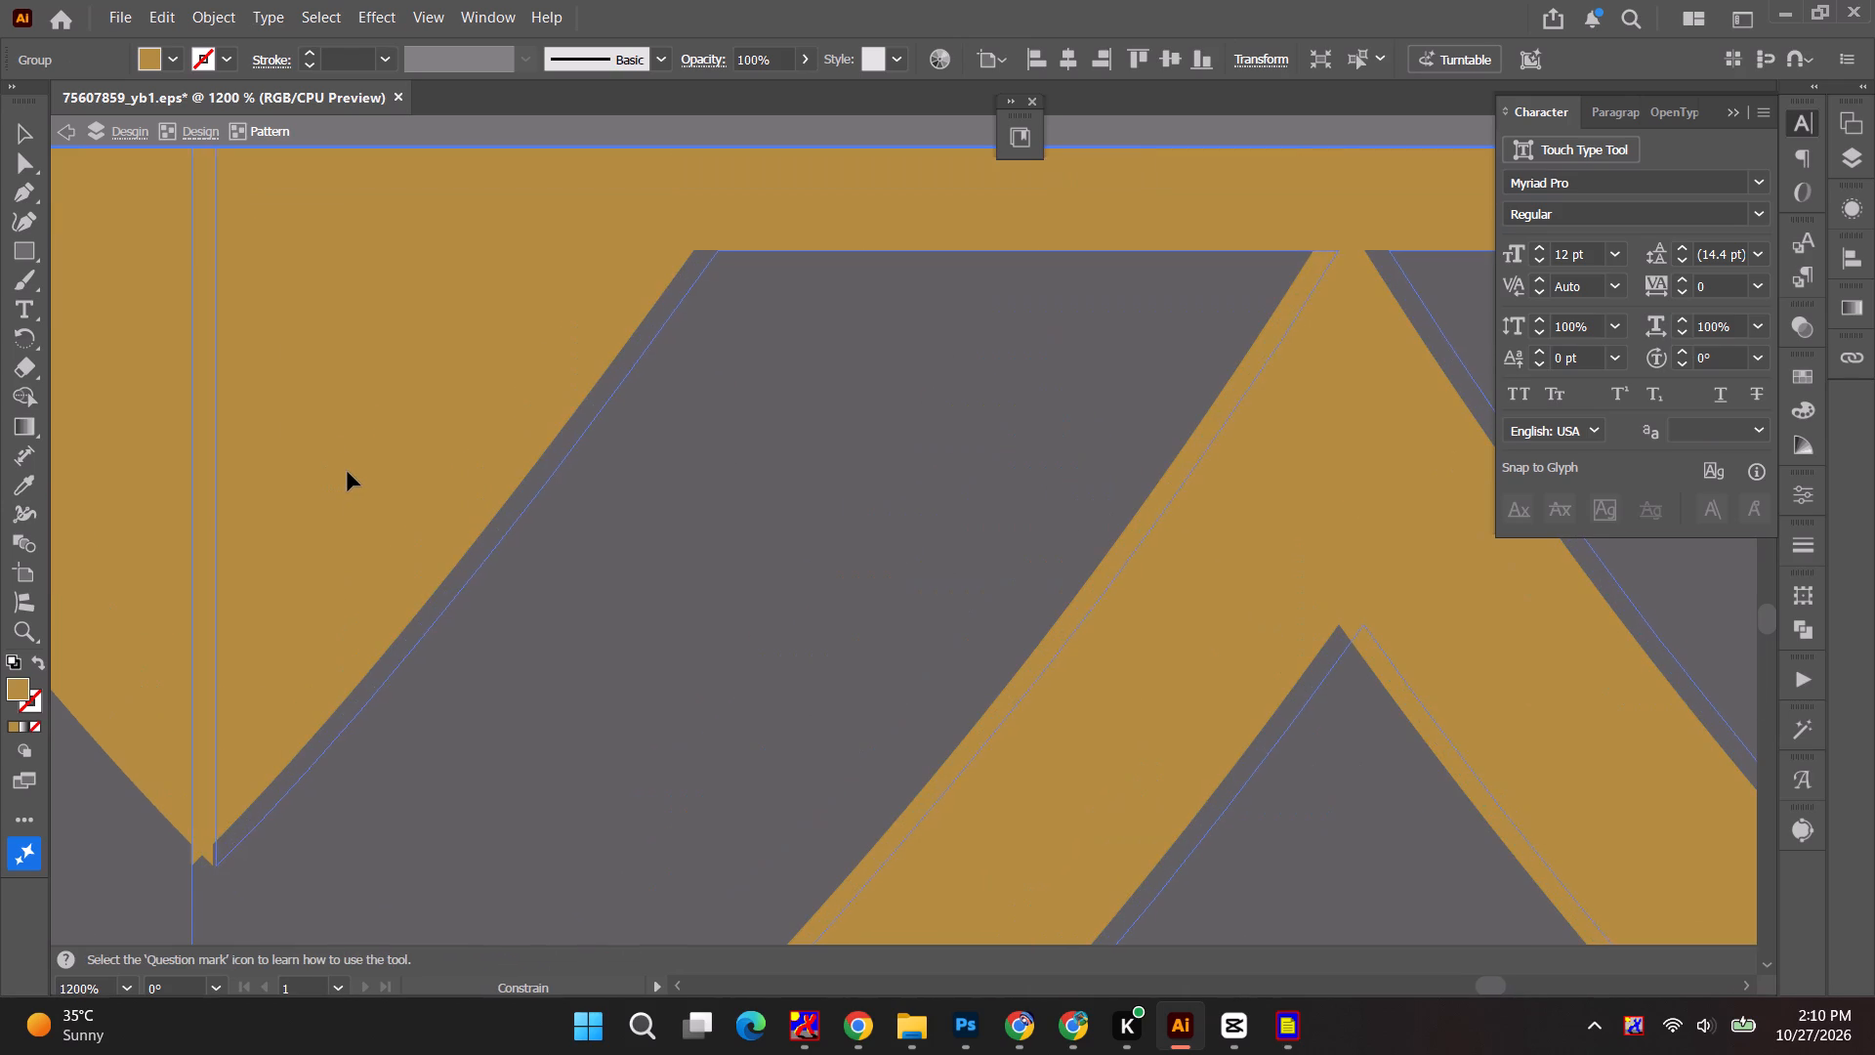
pyautogui.moveTo(348, 472); pyautogui.dragTo(346, 472)
pyautogui.click(690, 637)
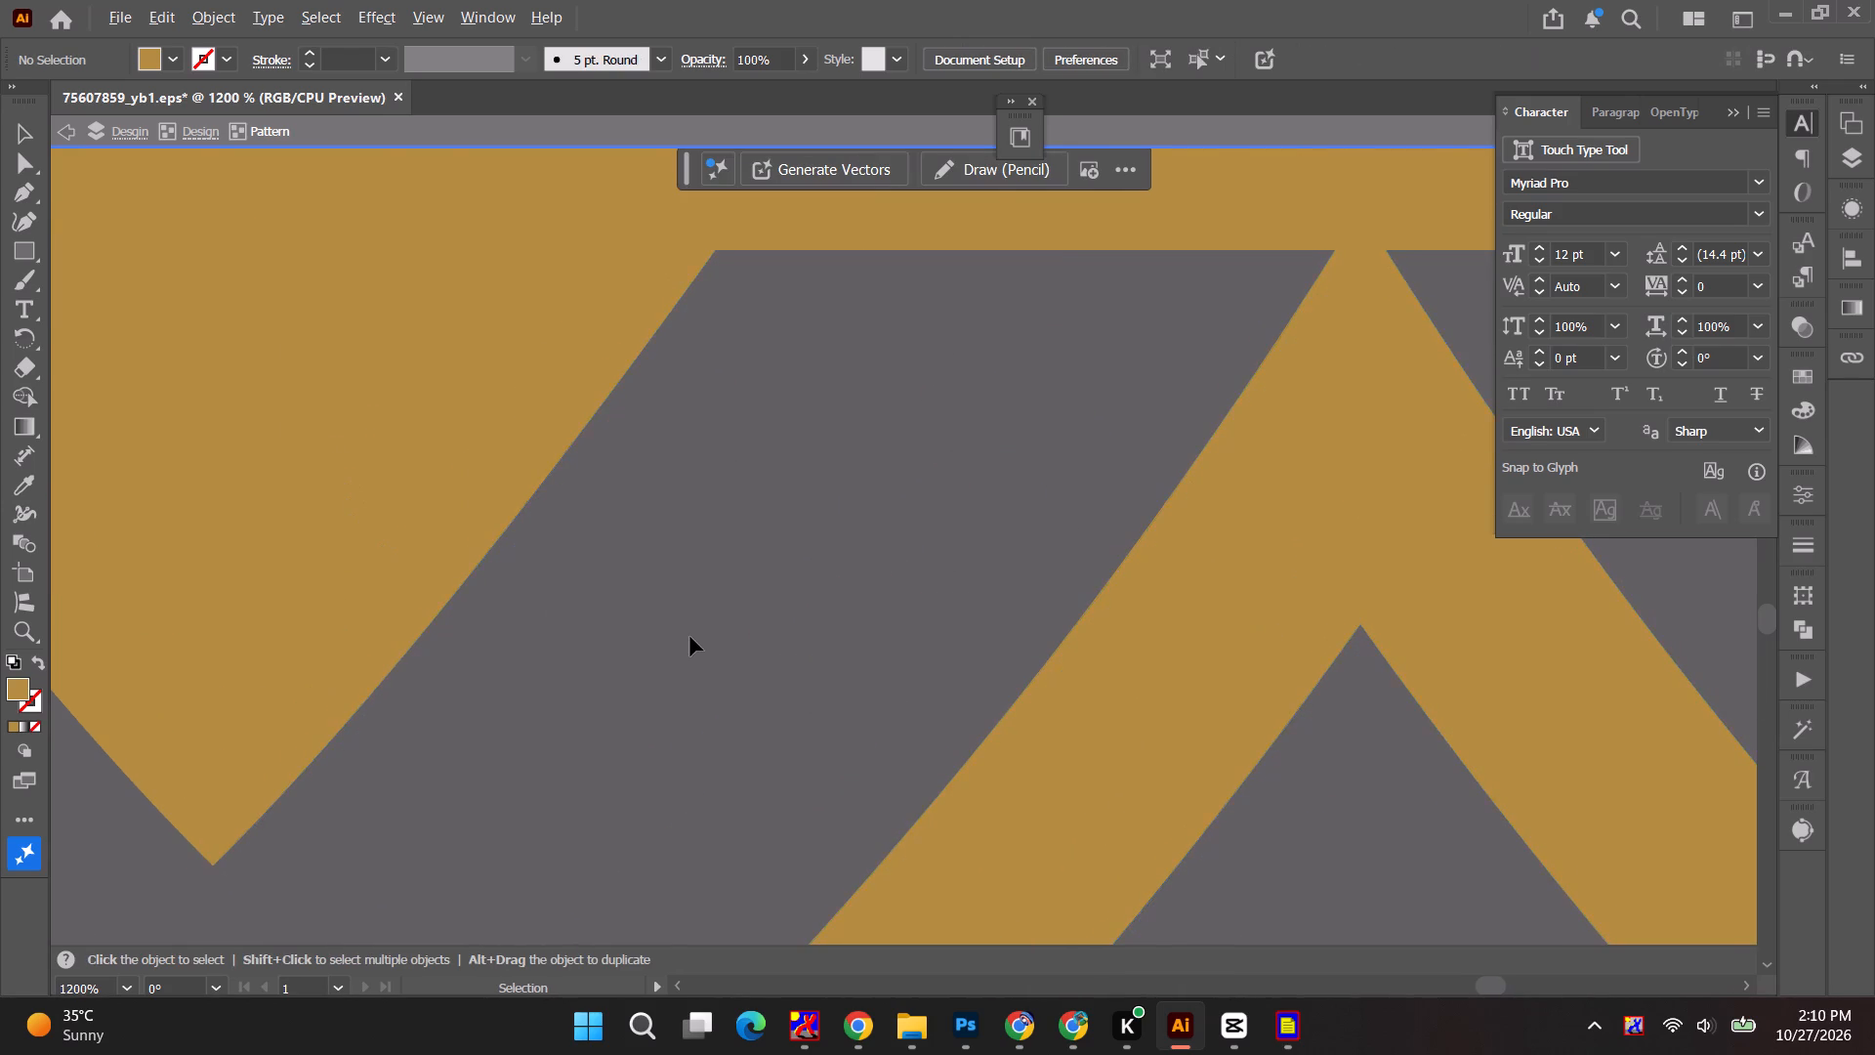
# Copy both joined zigzag strips together to the clipboard and switch to the festive bag poster in Photoshop.
pyautogui.keyDown('alt'); pyautogui.scroll(-11, 690, 637); pyautogui.keyUp('alt')
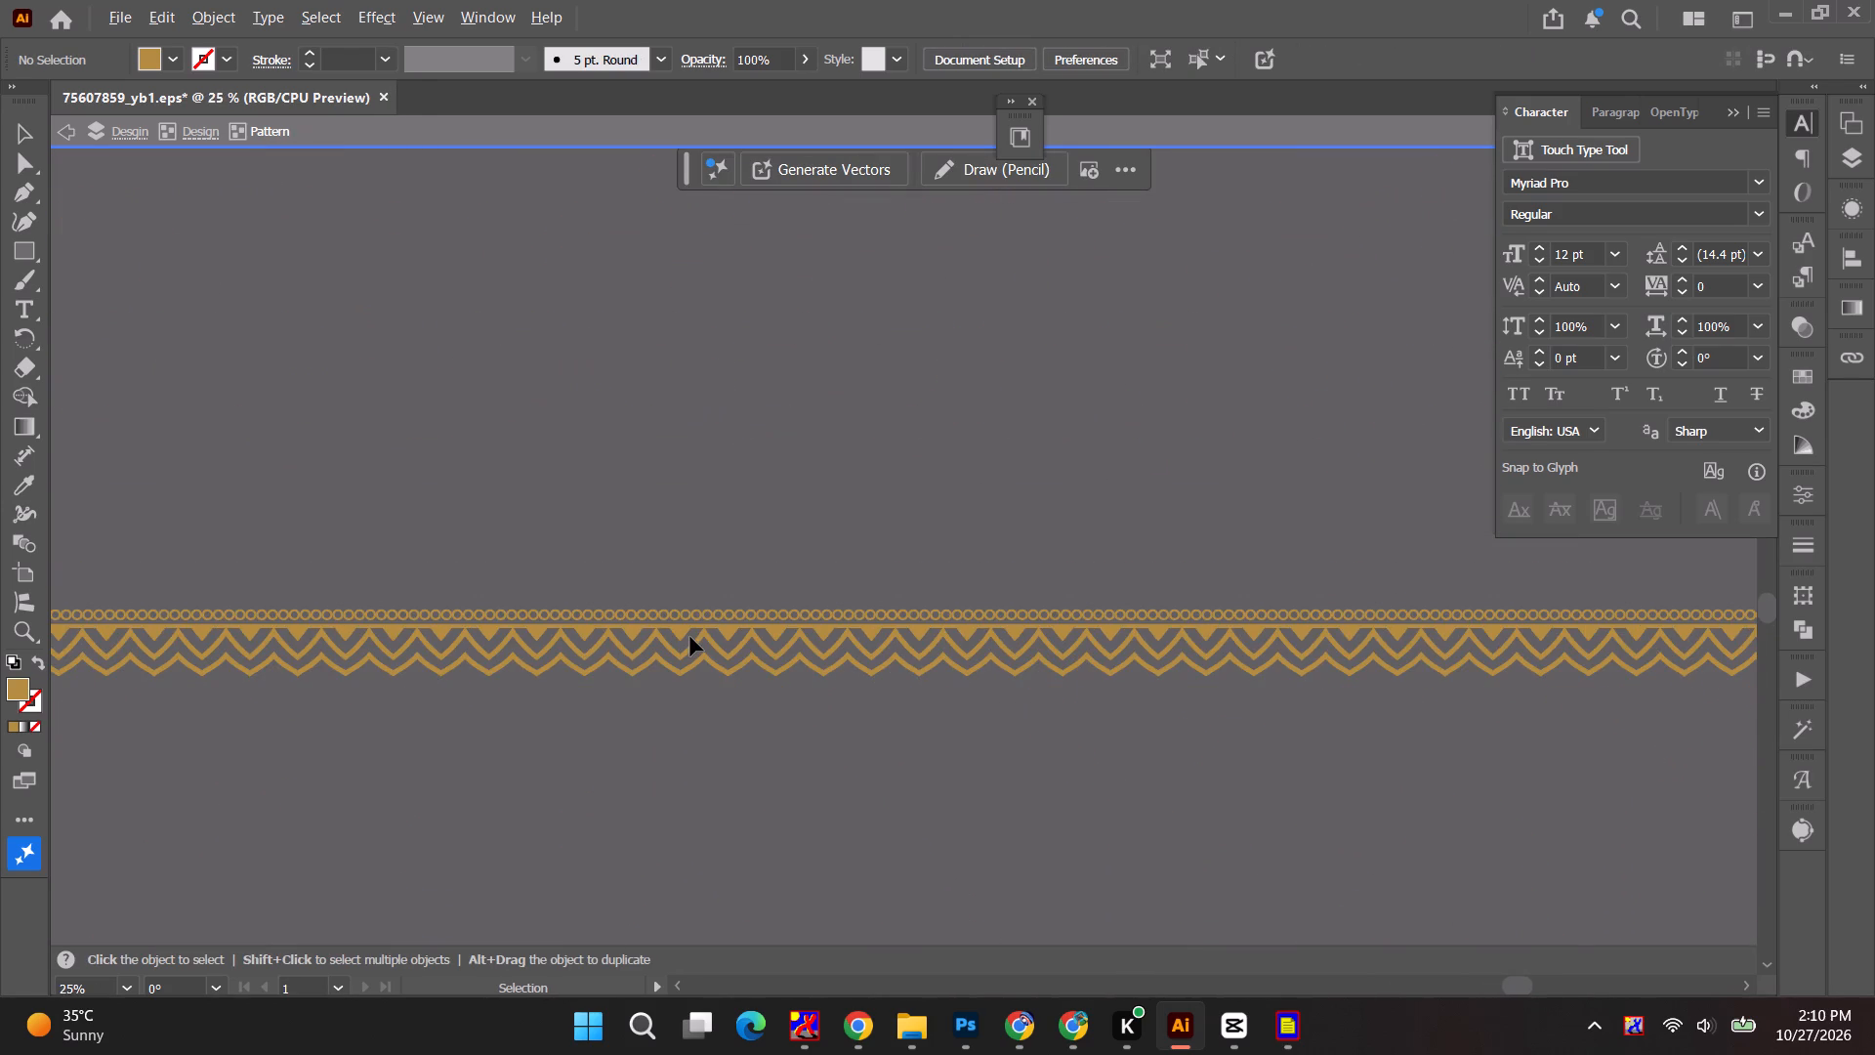
pyautogui.keyDown('alt'); pyautogui.scroll(-2, 690, 637); pyautogui.keyUp('alt')
pyautogui.moveTo(230, 591); pyautogui.dragTo(1505, 722)
pyautogui.hotkey('ctrl', 'c')
pyautogui.hotkey('alt', 'Tab')
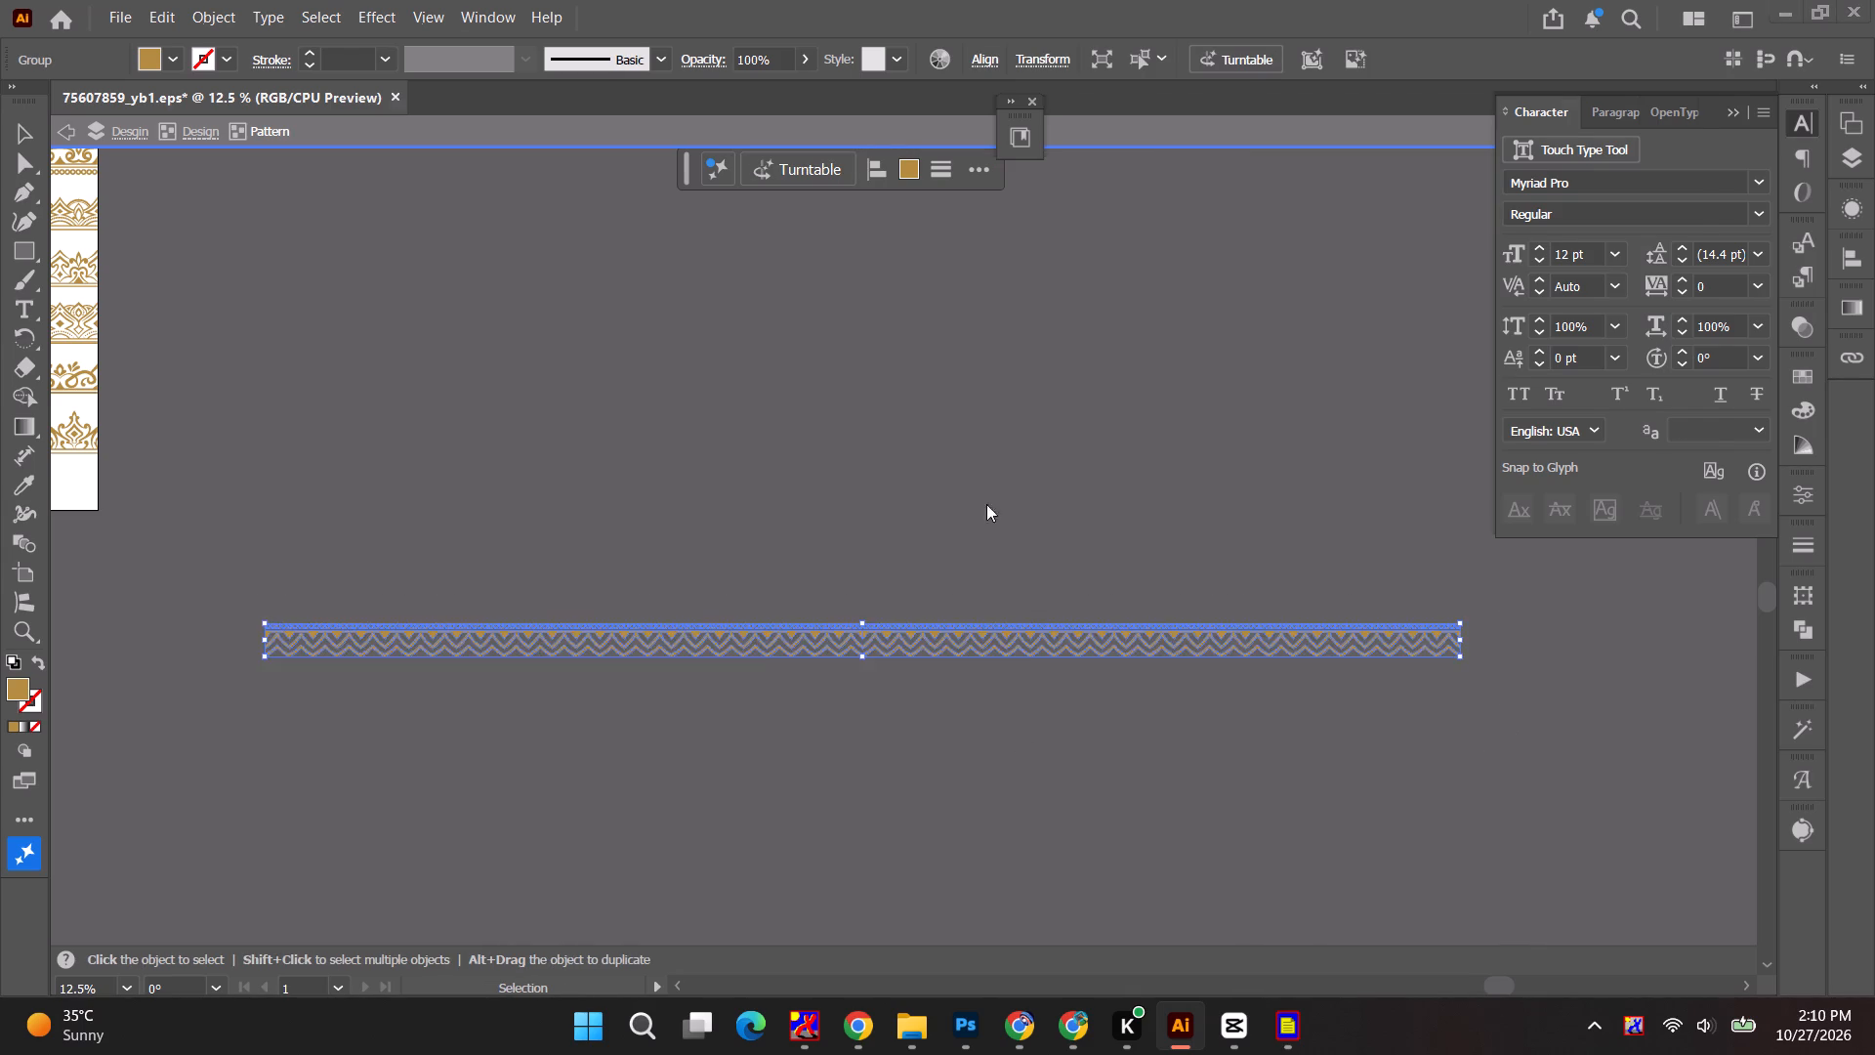
pyautogui.keyDown('alt'); pyautogui.click(1061, 246); pyautogui.keyUp('alt')
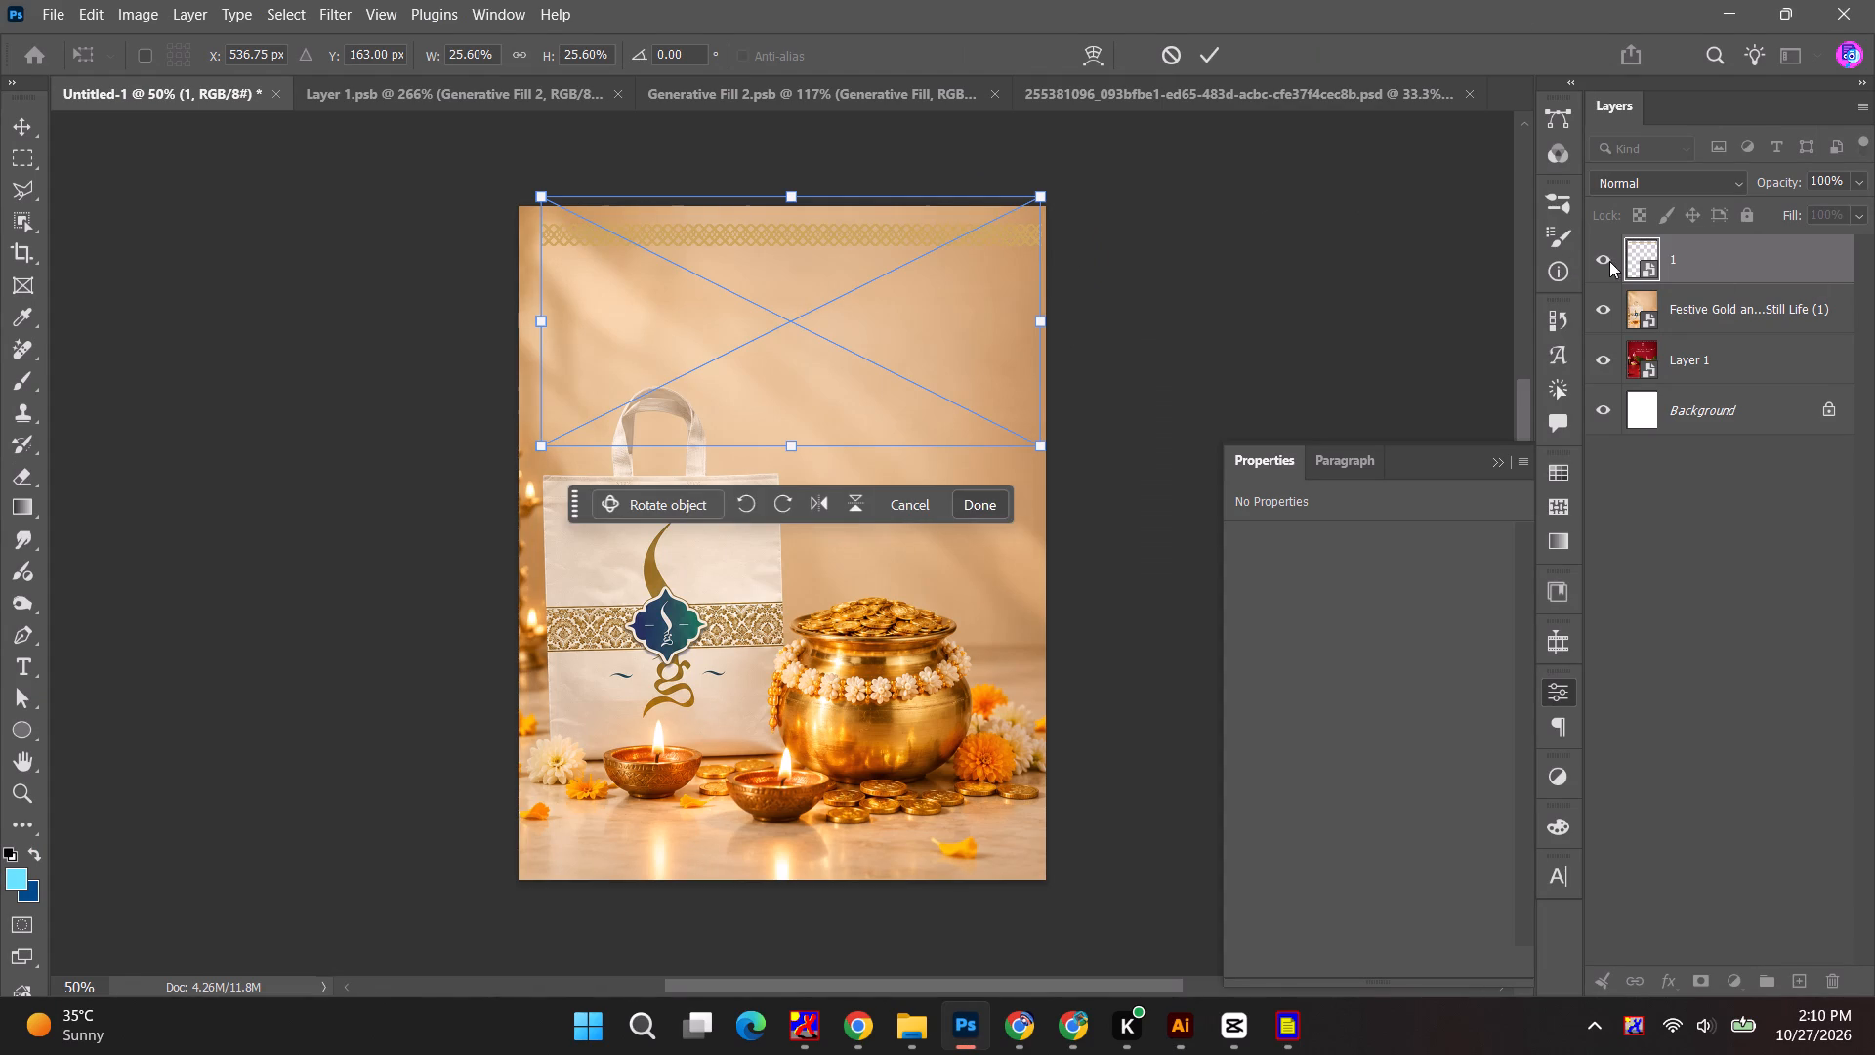
# Hide layer 1, which holds the earlier border ornament.
pyautogui.click(1610, 261)
# Paste the copied zigzag strip above the festive image and place it along the poster's top edge at Y 25 px.
pyautogui.click(714, 281)
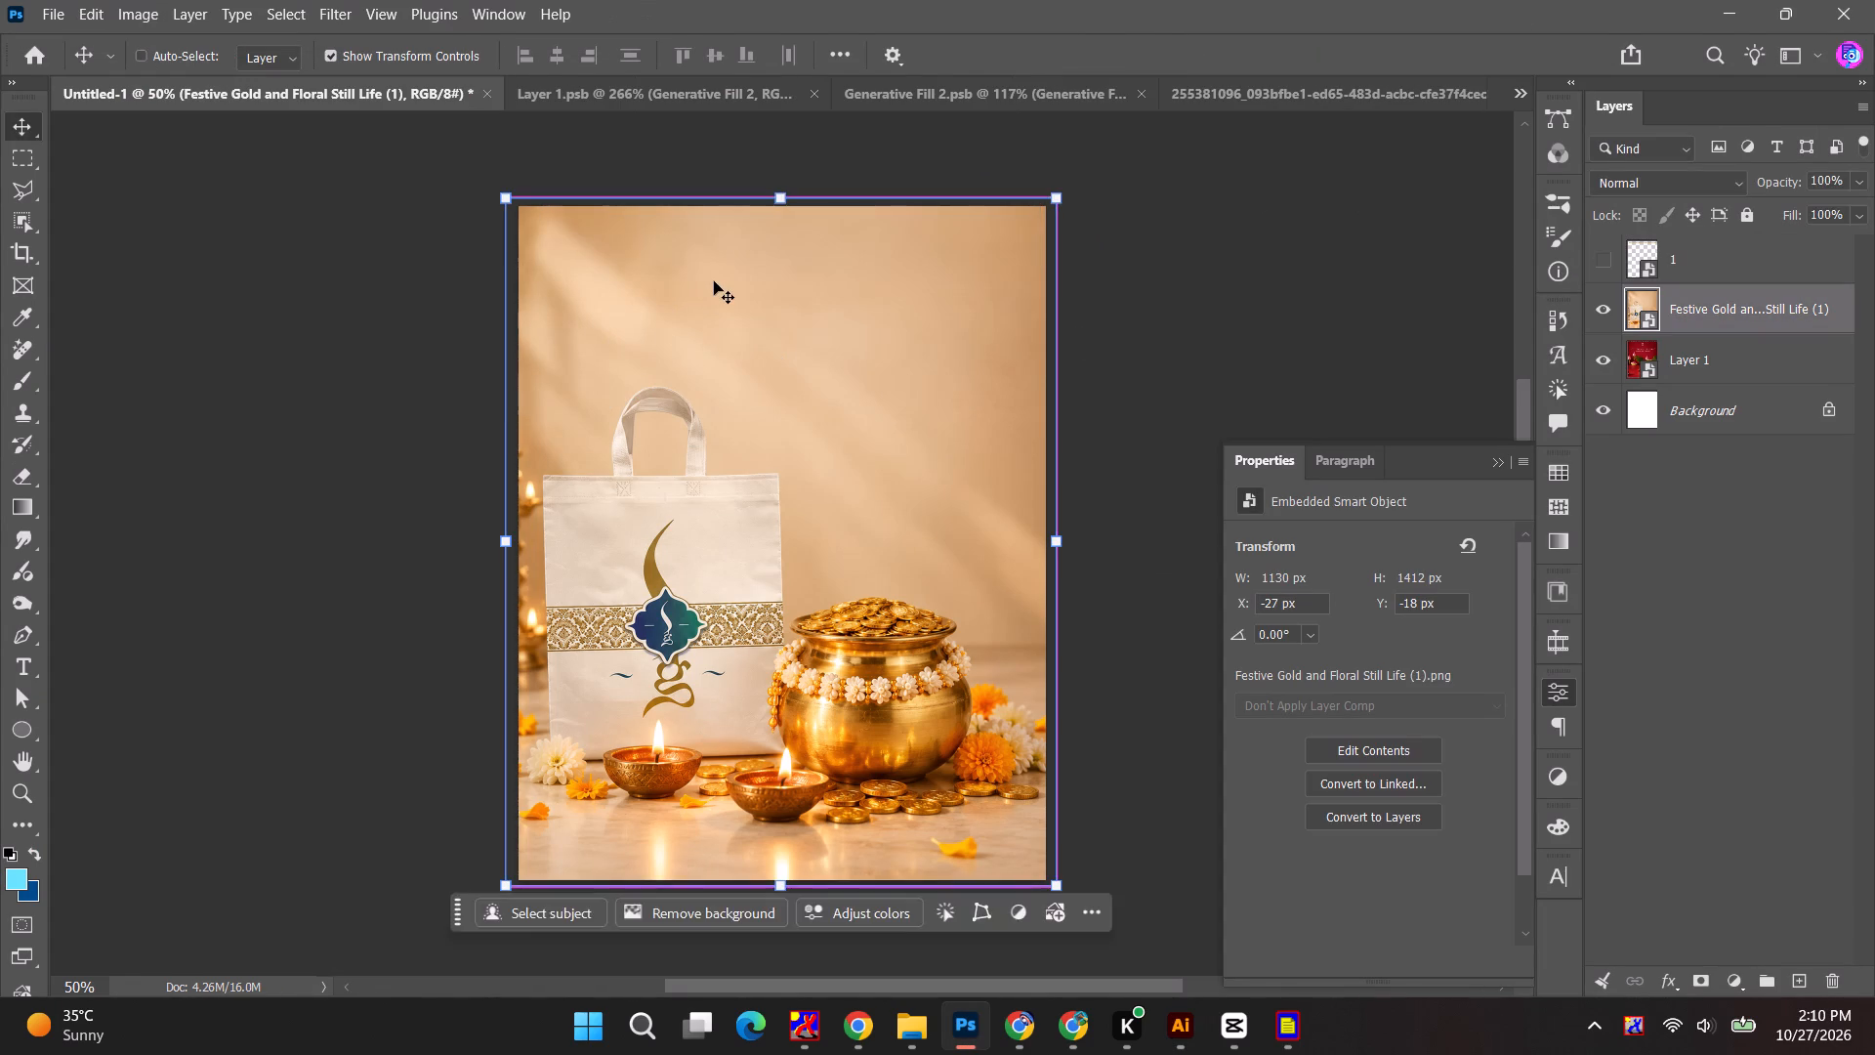
pyautogui.hotkey('ctrl', 'v')
pyautogui.click(878, 303)
pyautogui.click(1027, 258)
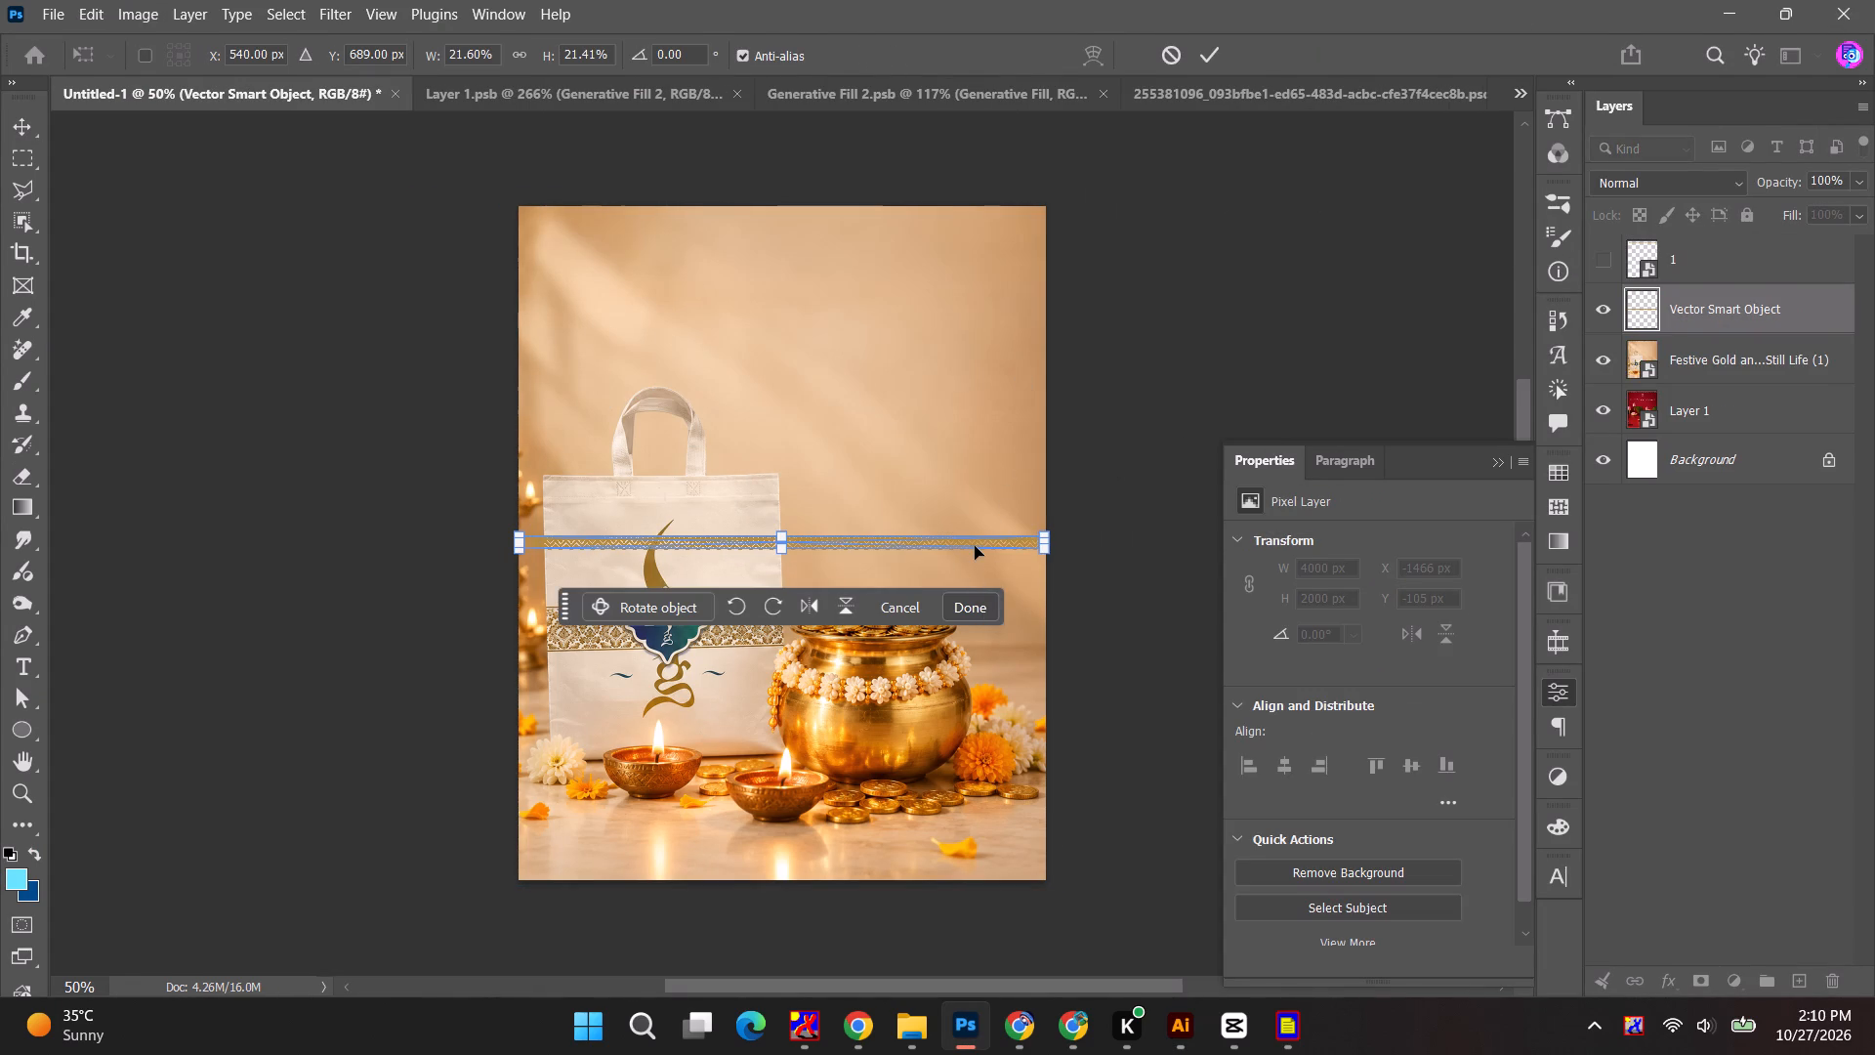
pyautogui.moveTo(975, 546); pyautogui.dragTo(979, 229)
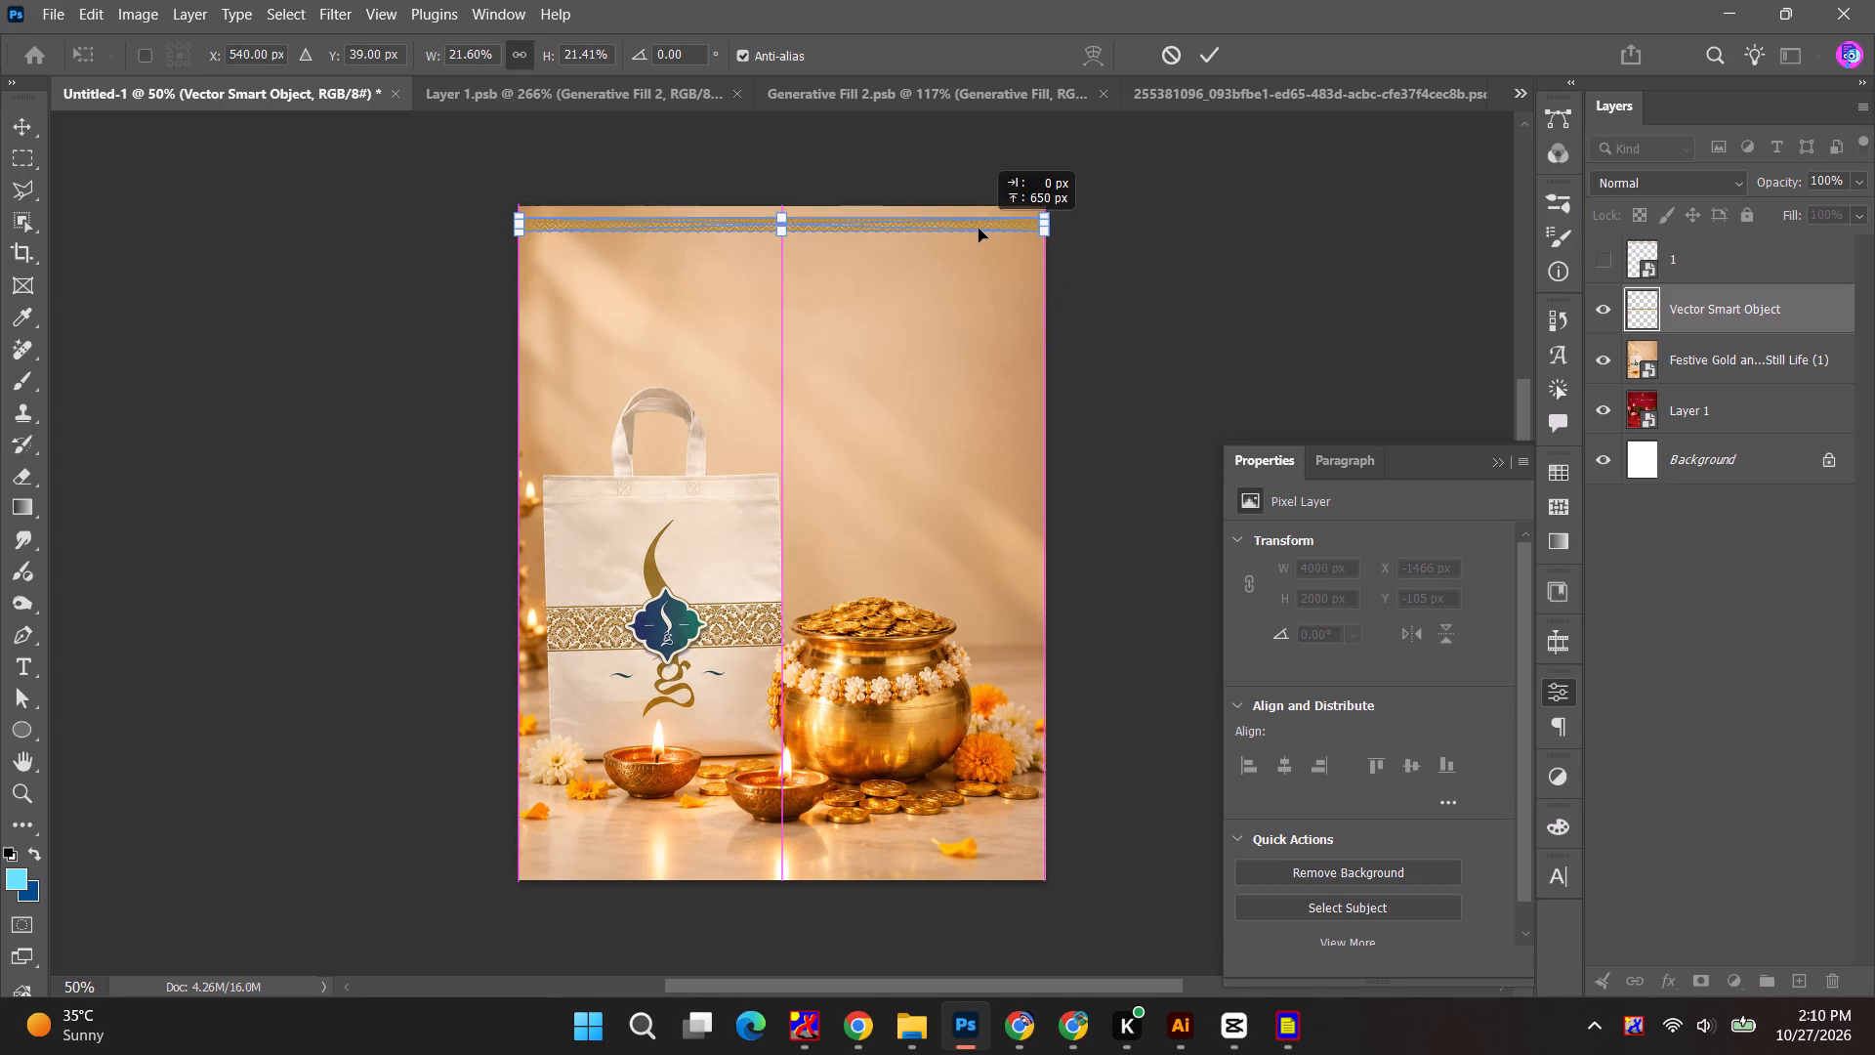
pyautogui.moveTo(979, 229); pyautogui.dragTo(982, 220)
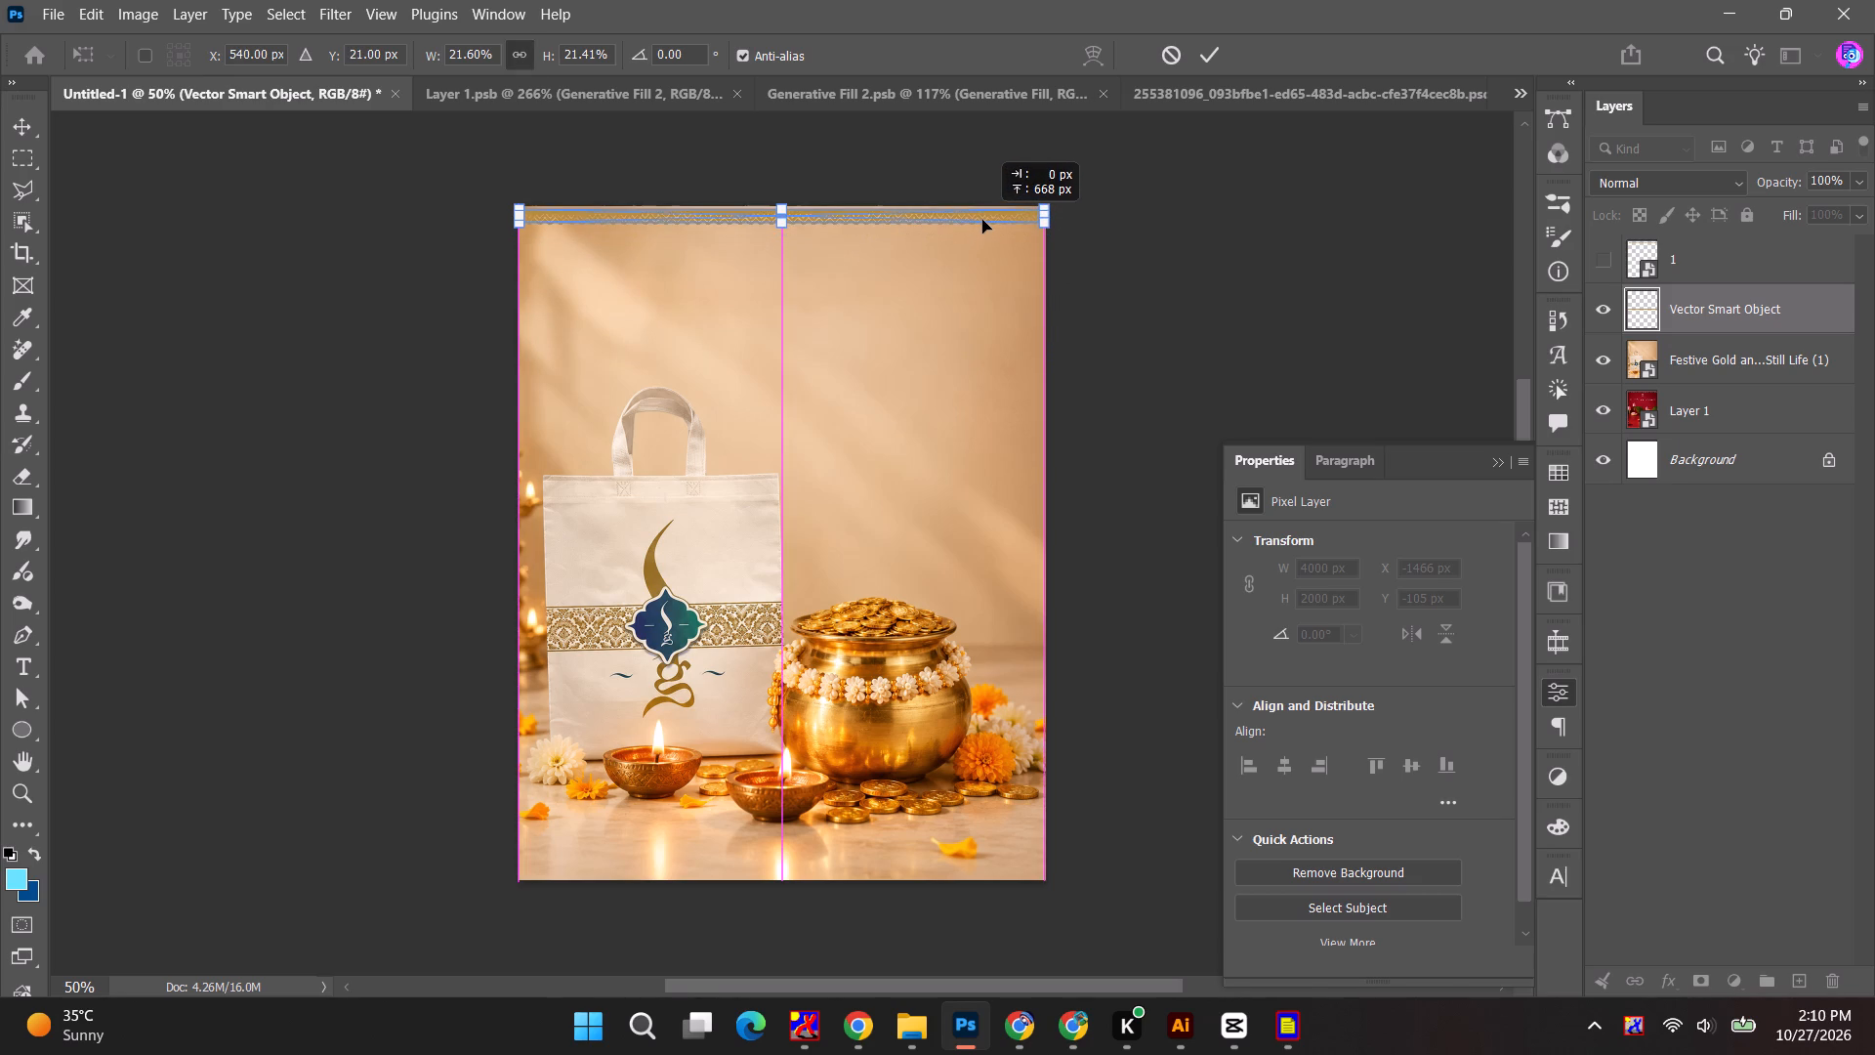
pyautogui.moveTo(982, 220); pyautogui.dragTo(982, 222)
pyautogui.click(1222, 54)
pyautogui.click(1211, 217)
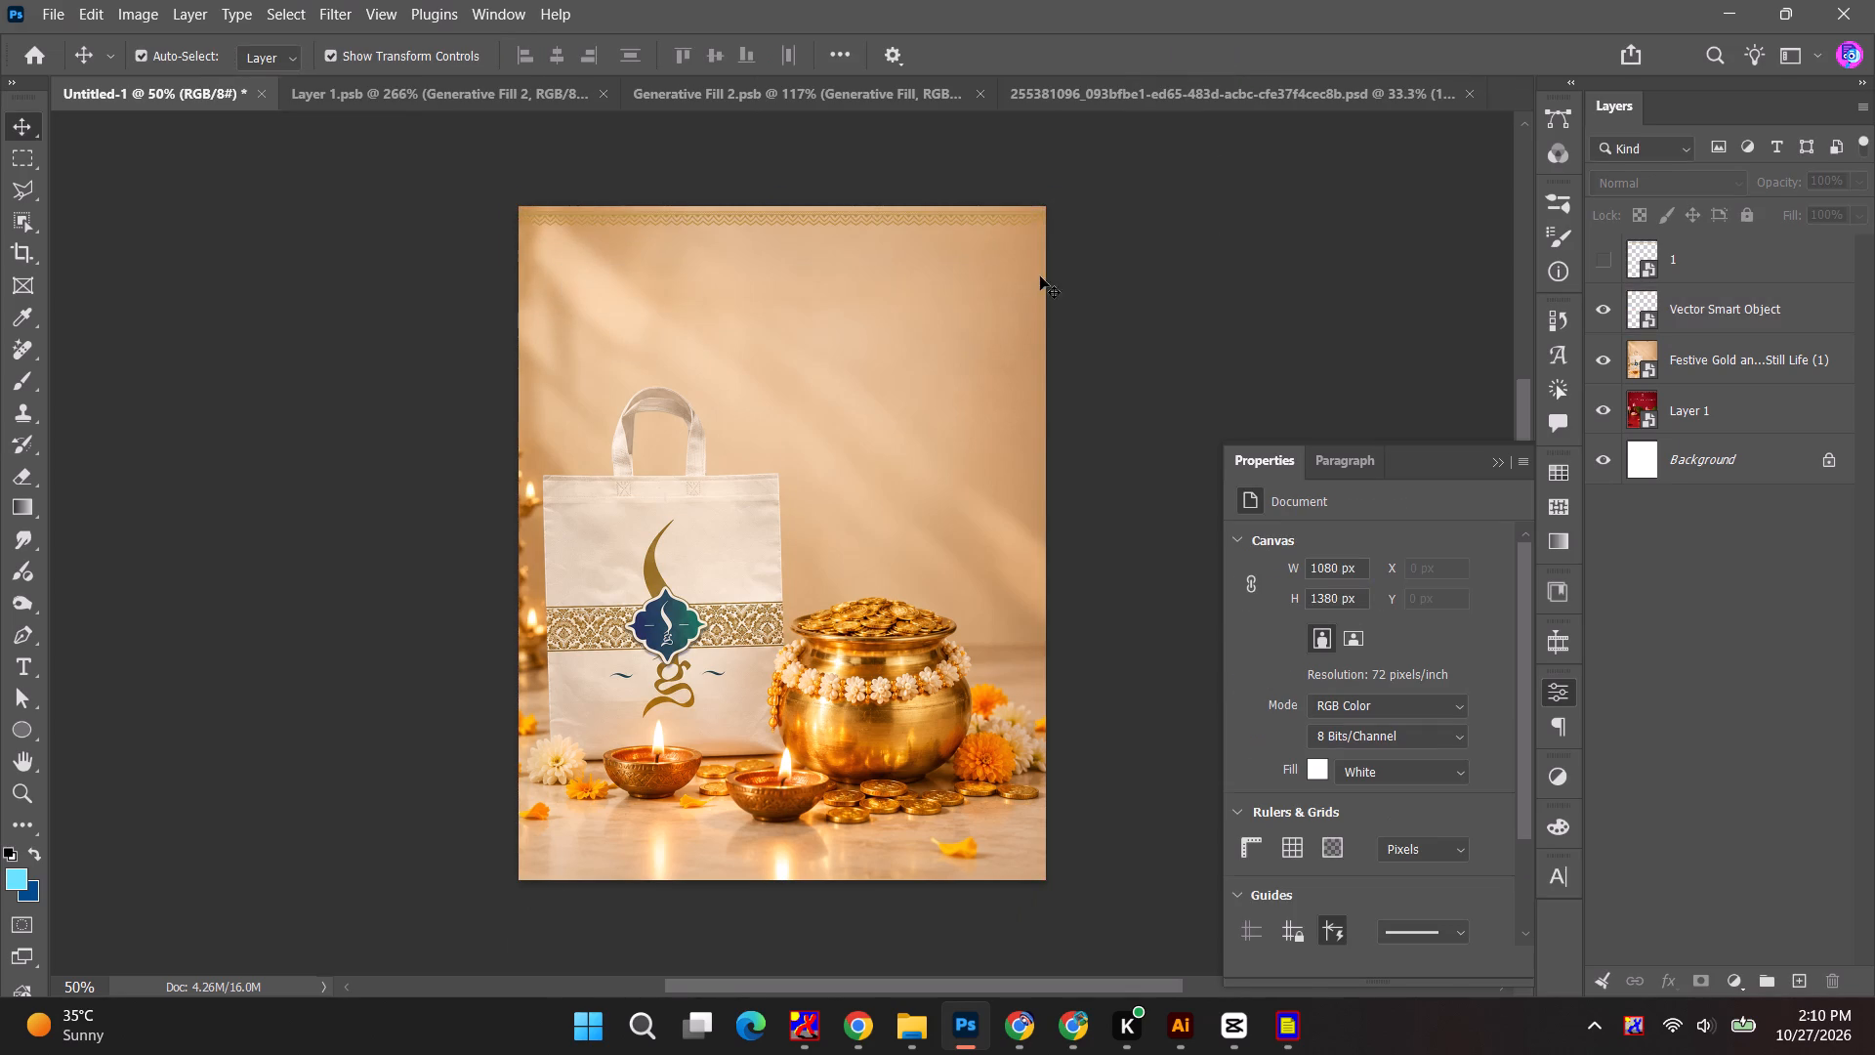
# Duplicate the zigzag strip, flip the copy vertically and place it along the poster's bottom edge at about Y 1353 px.
pyautogui.click(1741, 272)
pyautogui.click(1732, 317)
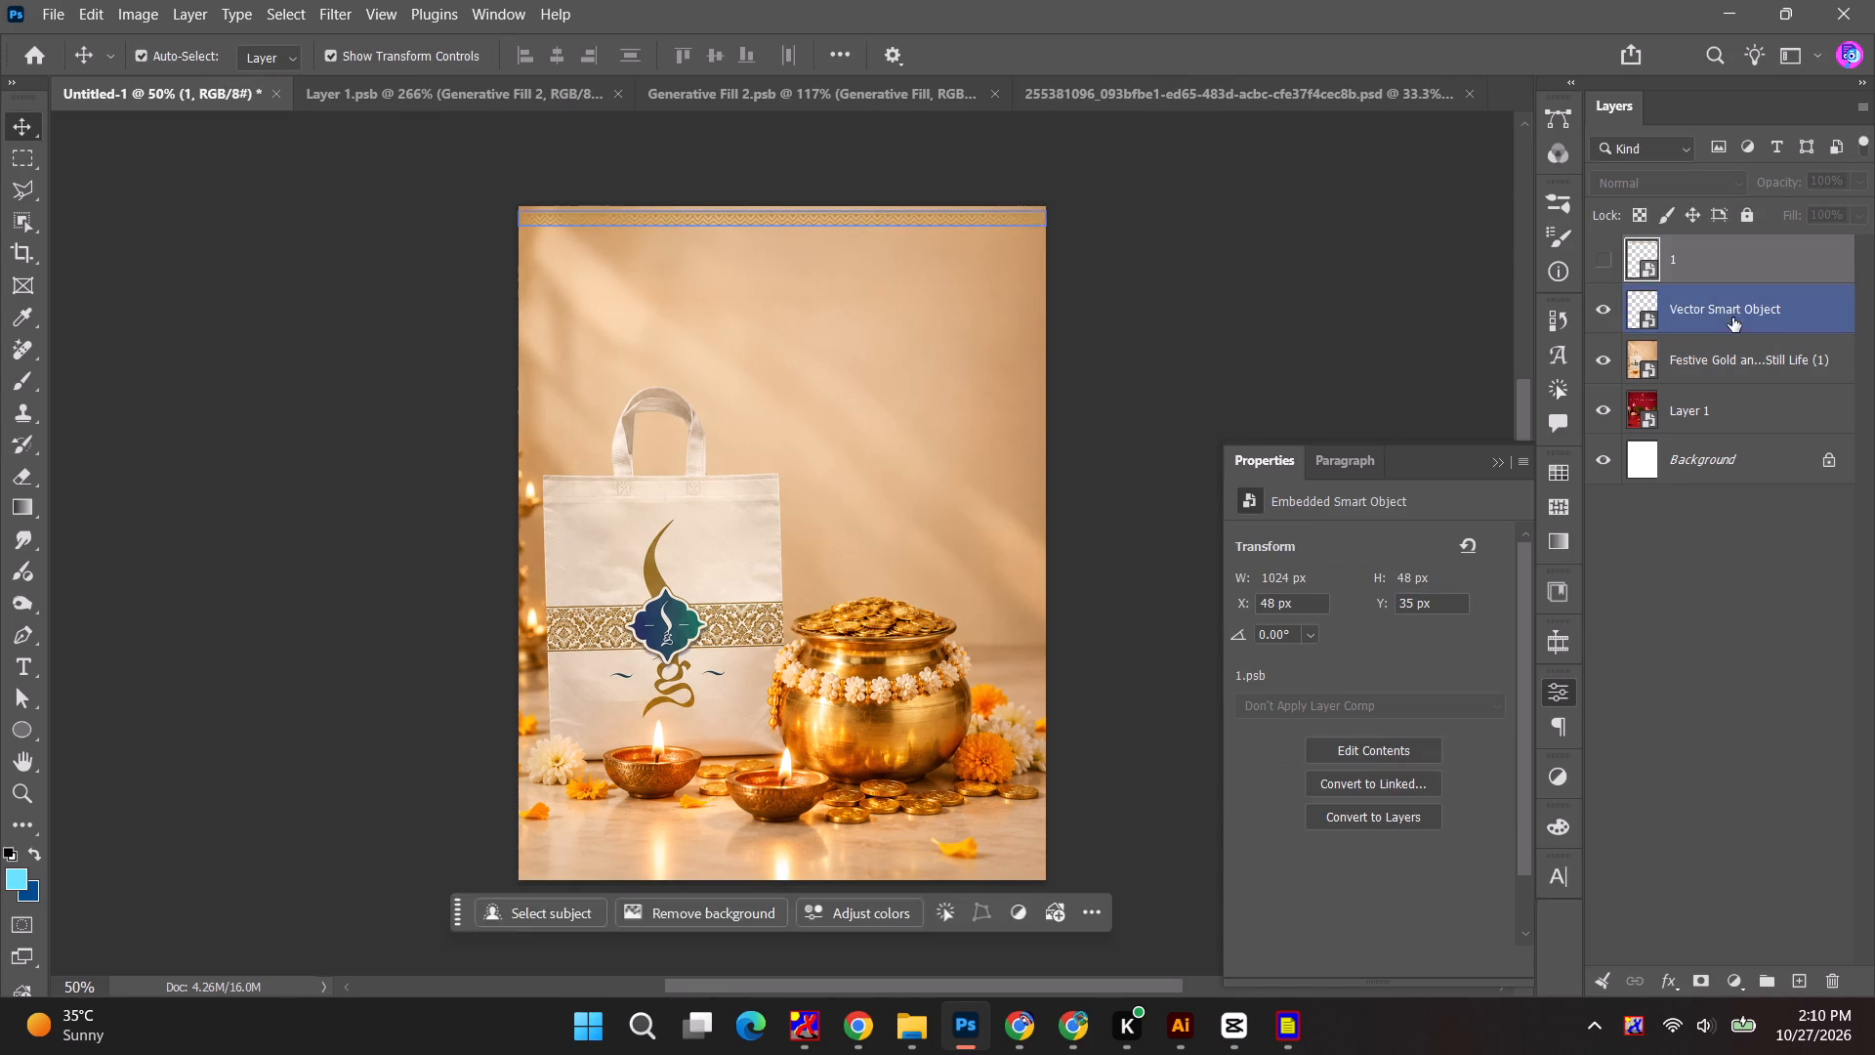
pyautogui.keyDown('alt'); pyautogui.moveTo(1732, 312); pyautogui.dragTo(1732, 287); pyautogui.keyUp('alt')
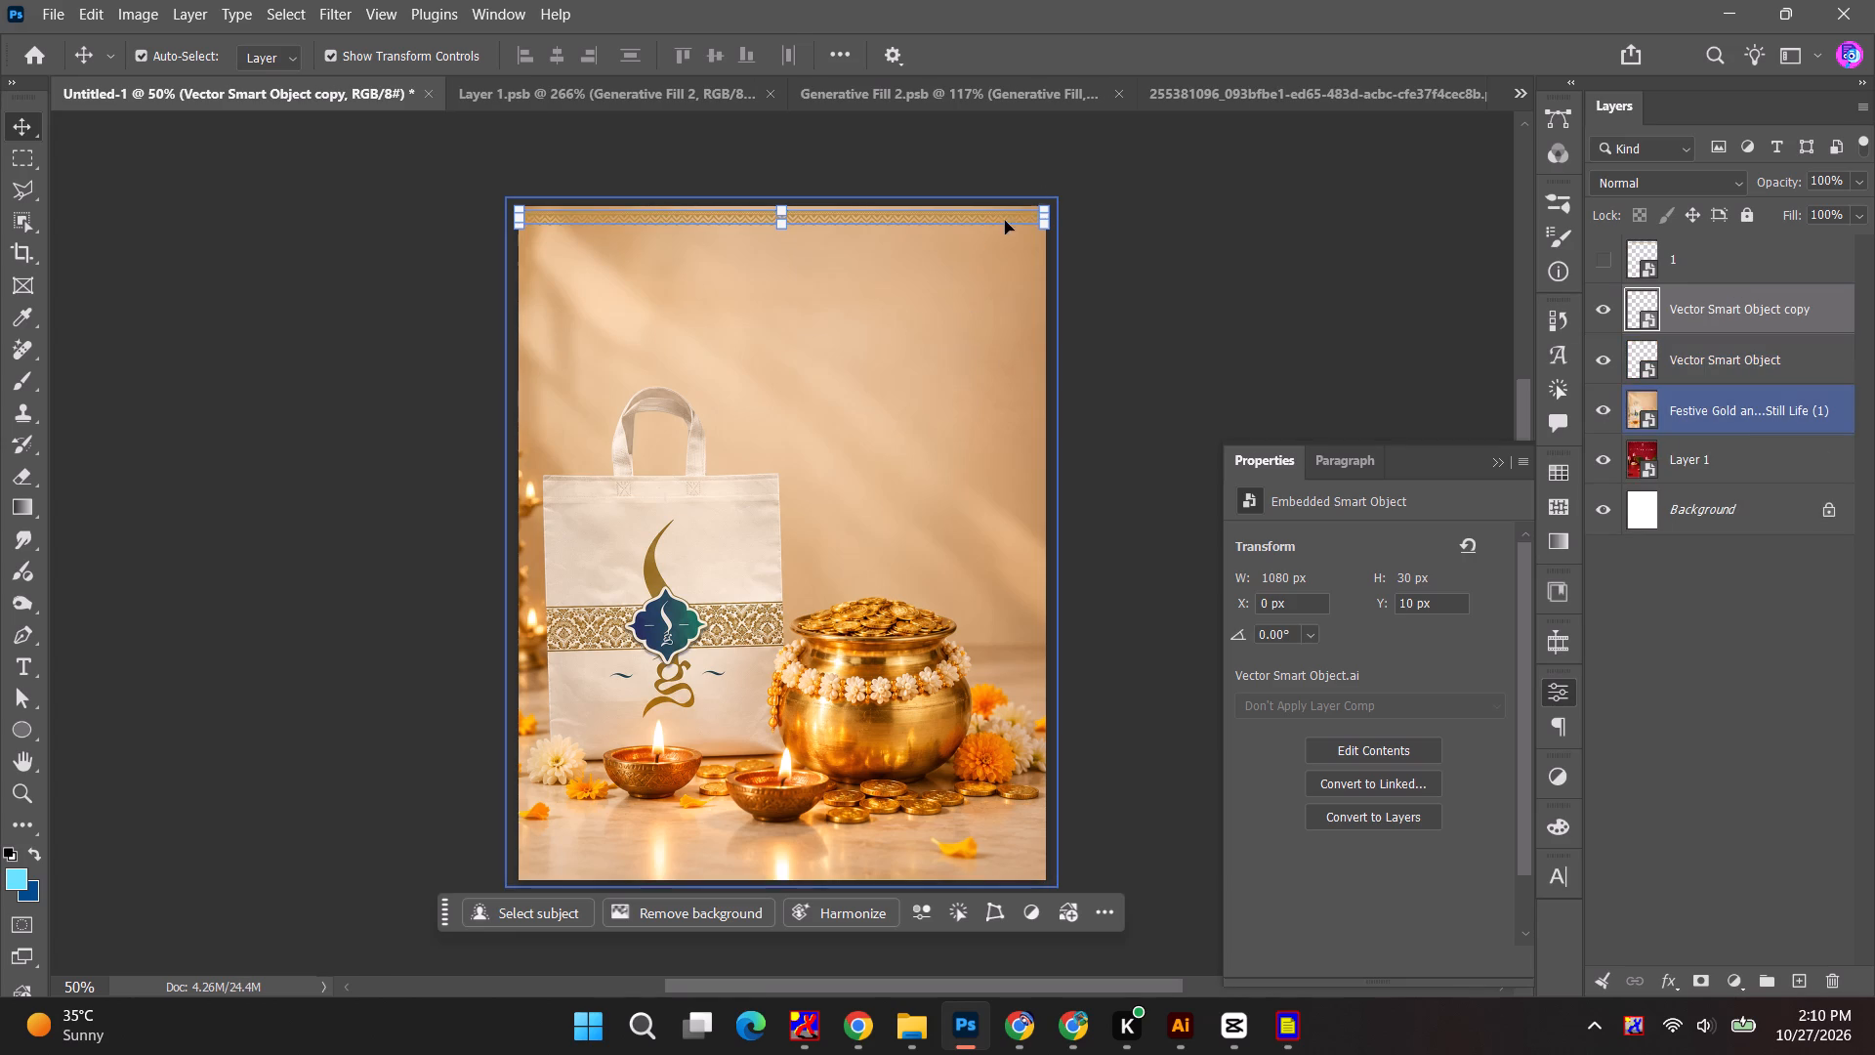
pyautogui.hotkey('ctrl', 't')
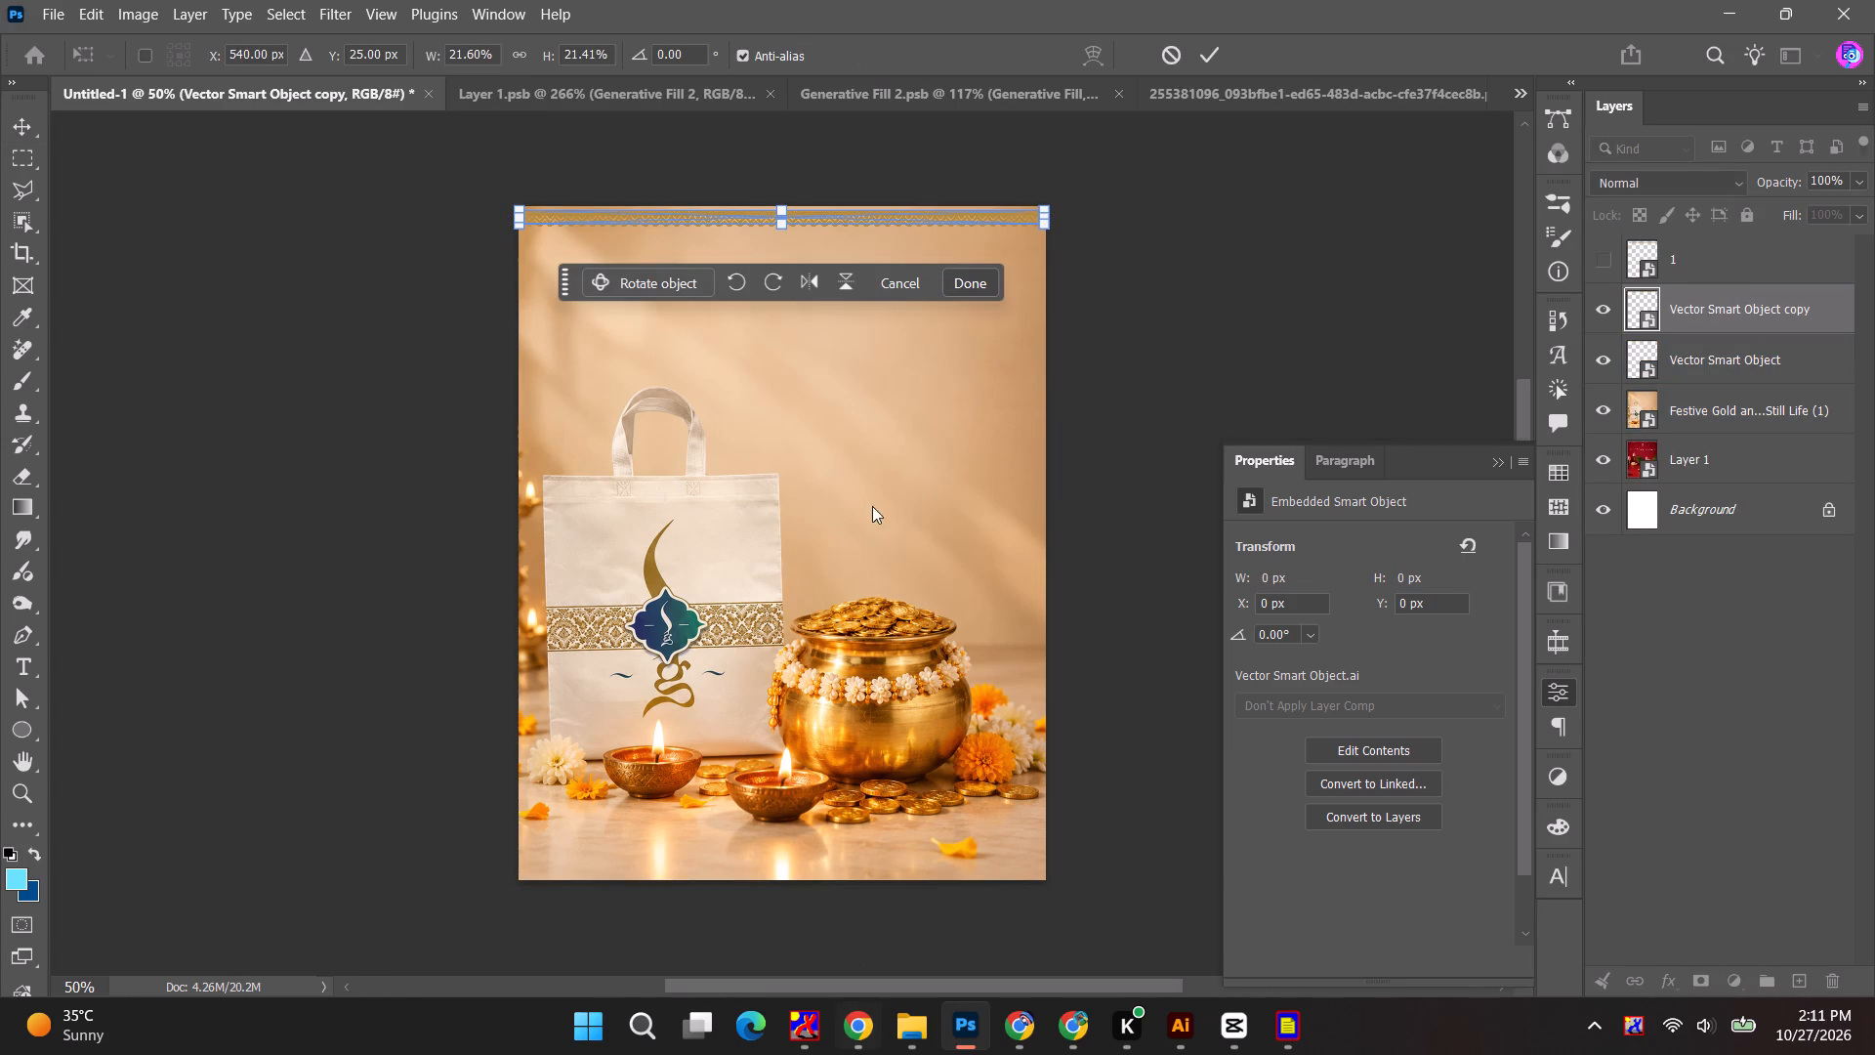
pyautogui.click(842, 280)
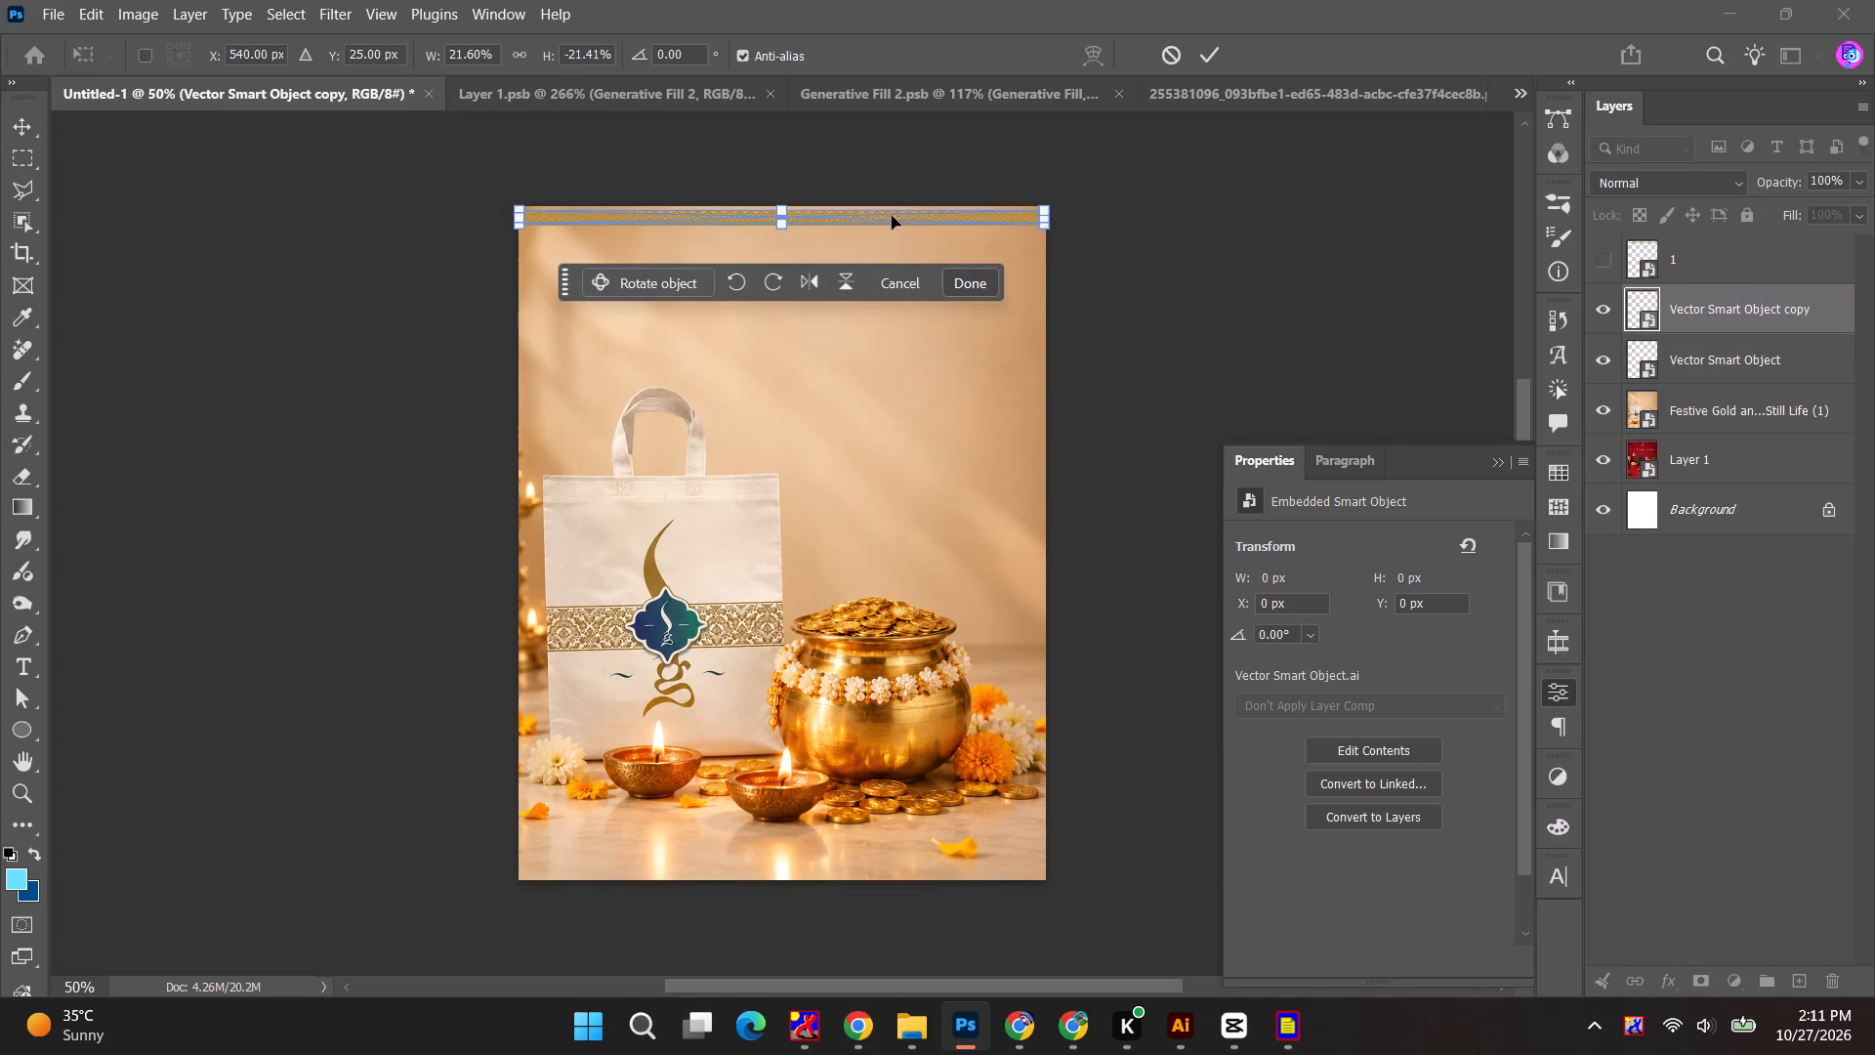
pyautogui.moveTo(892, 216); pyautogui.dragTo(897, 865)
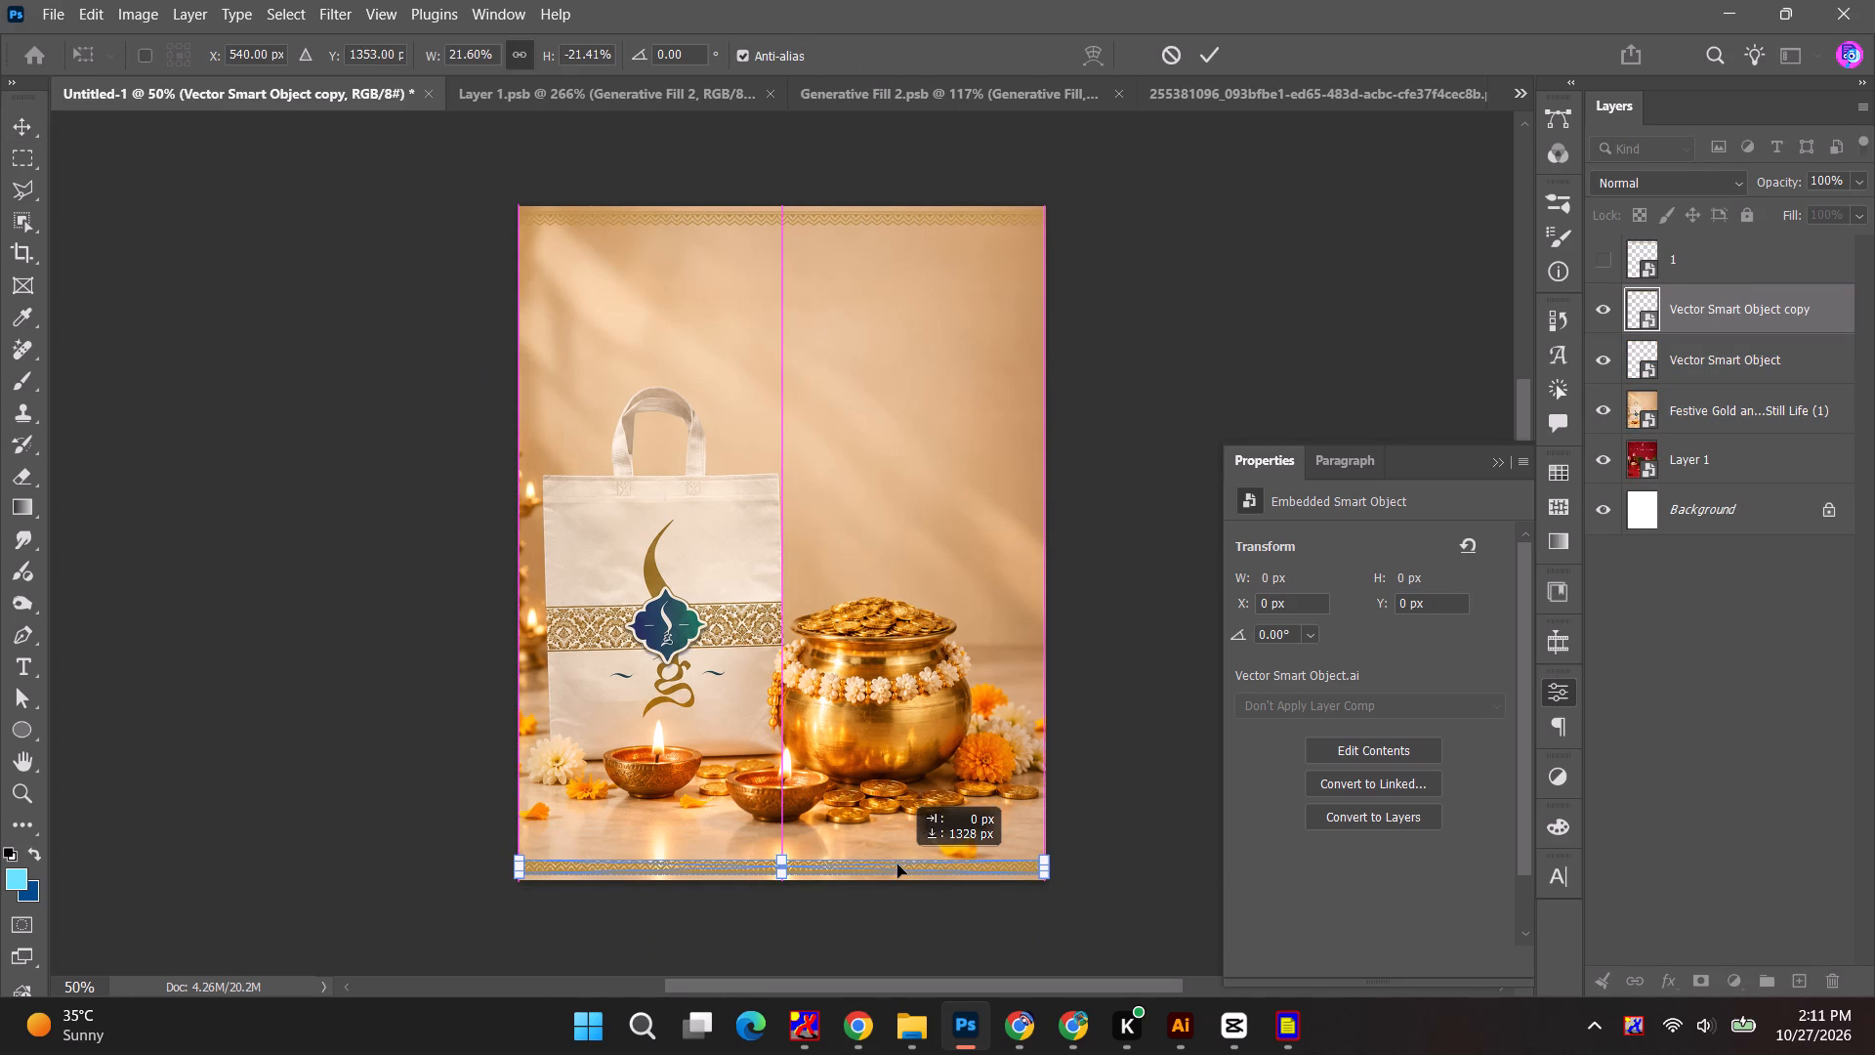
pyautogui.moveTo(897, 865); pyautogui.dragTo(897, 865)
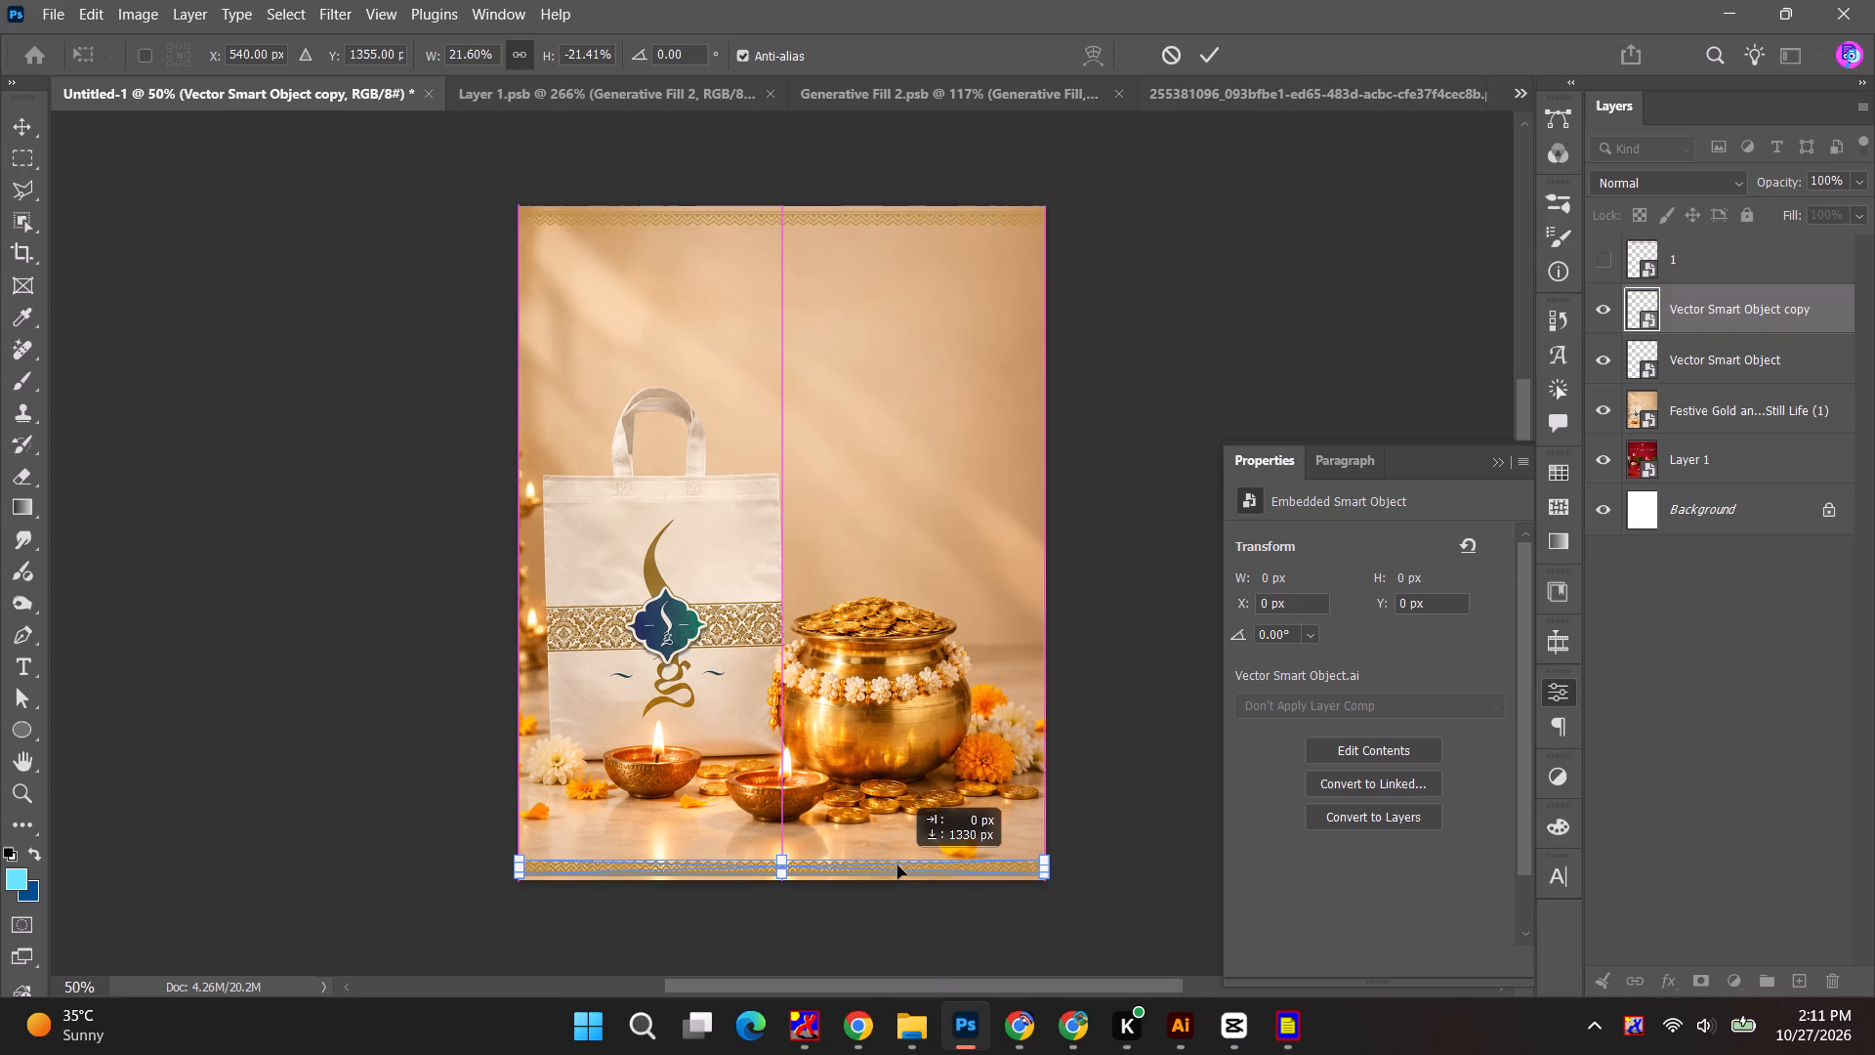
pyautogui.moveTo(897, 865); pyautogui.dragTo(897, 865)
pyautogui.click(1122, 574)
pyautogui.click(1104, 703)
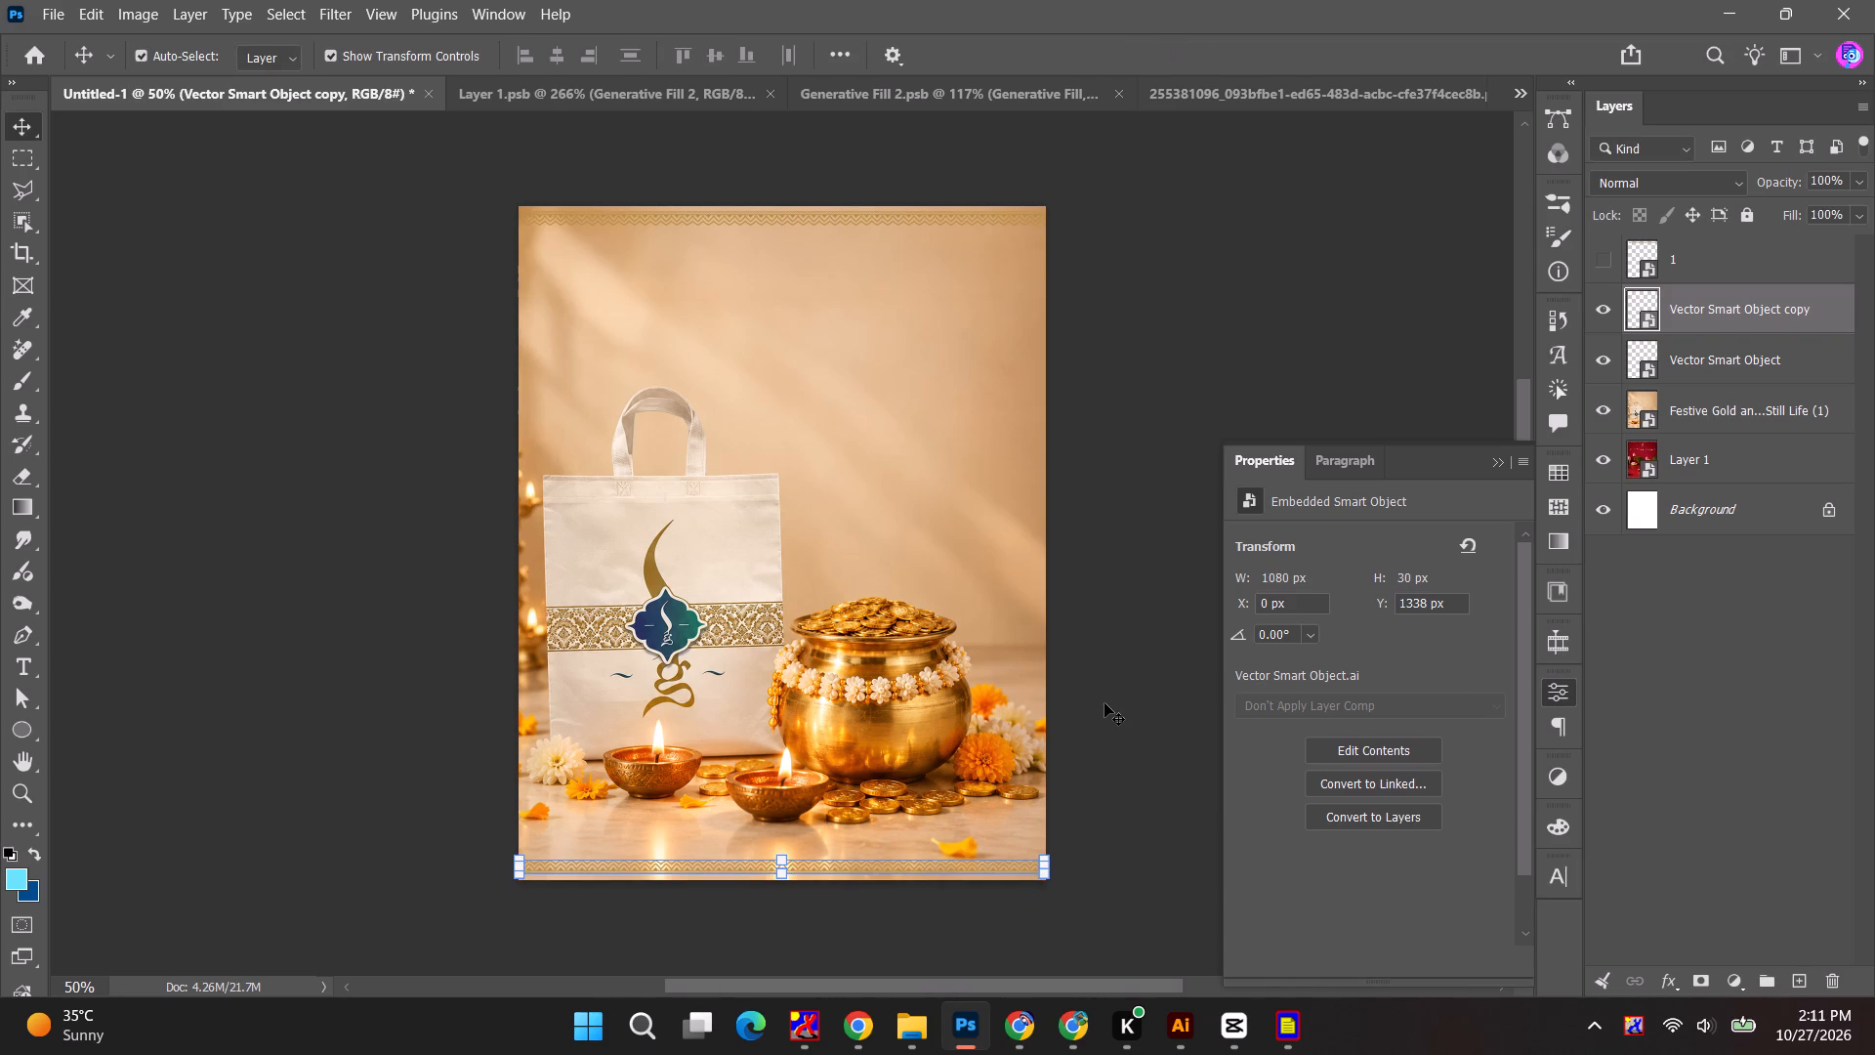
# Convert both zigzag strips into one smart object and align its vertical centre to the canvas.
pyautogui.click(1742, 297)
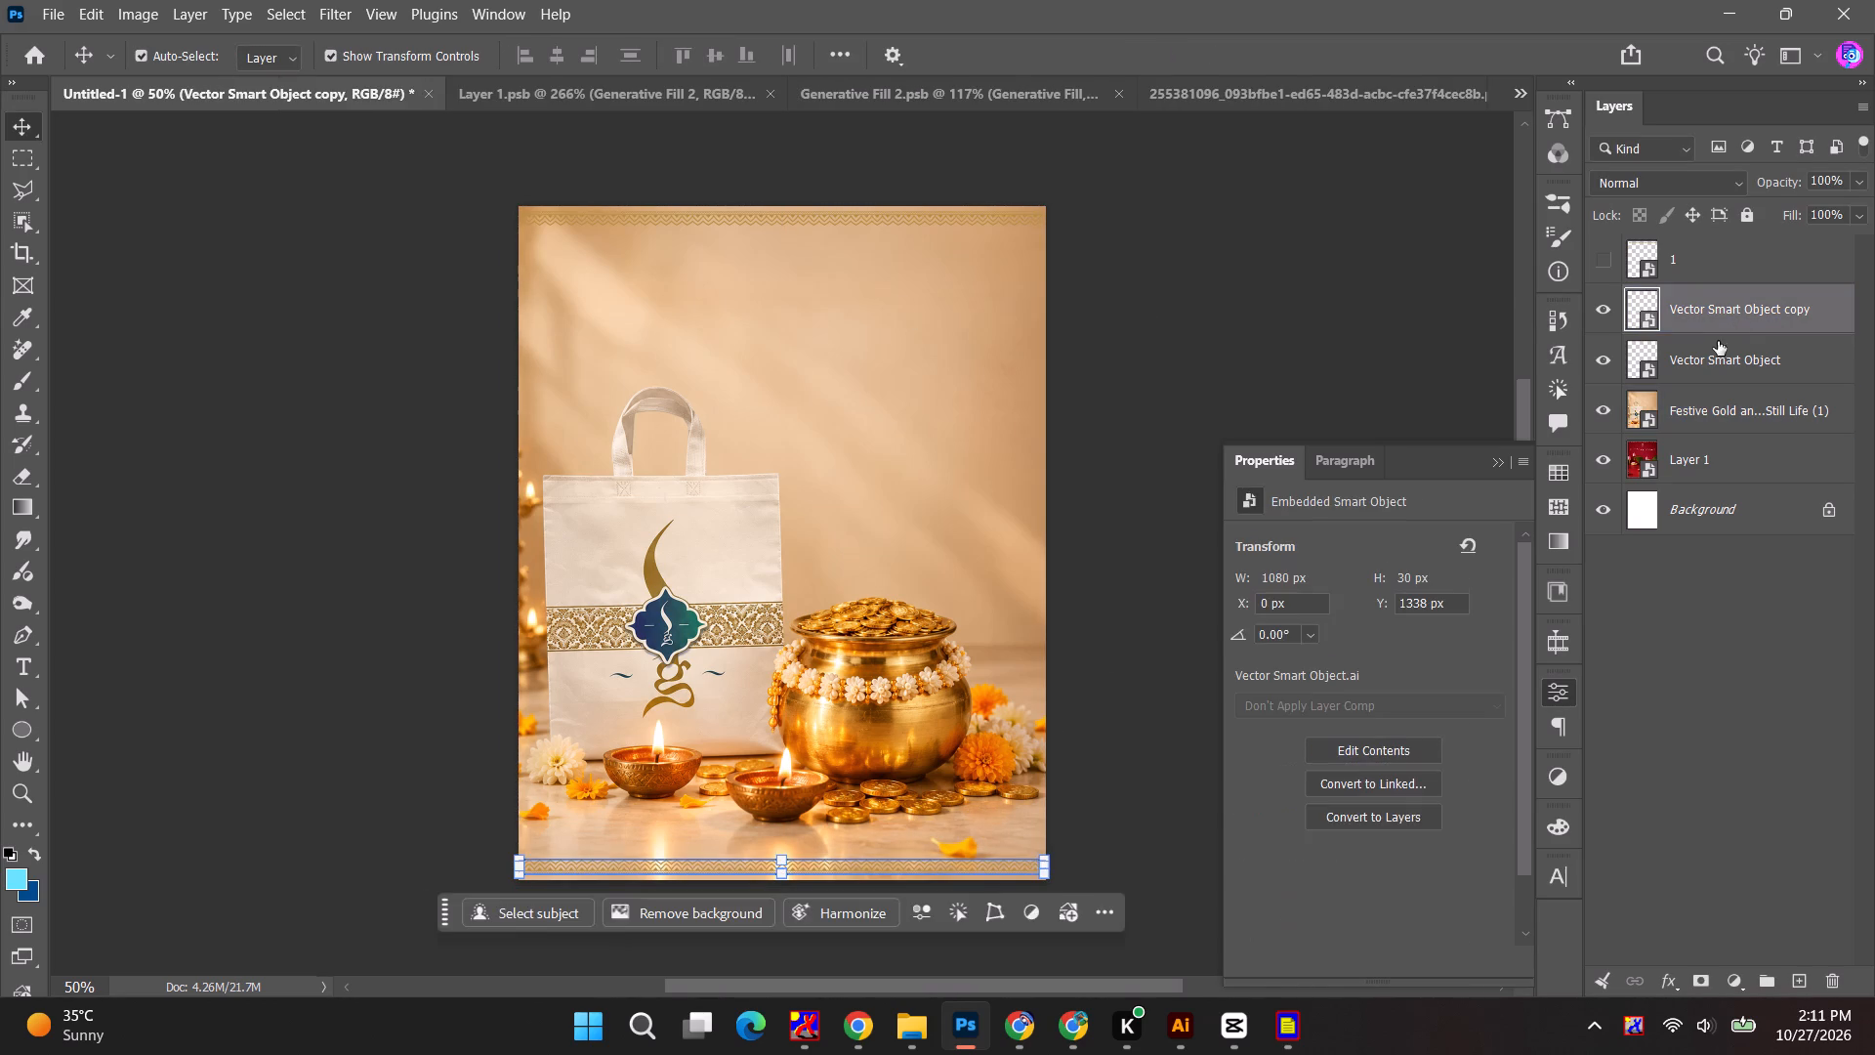
pyautogui.keyDown('ctrl'); pyautogui.click(1709, 352); pyautogui.keyUp('ctrl')
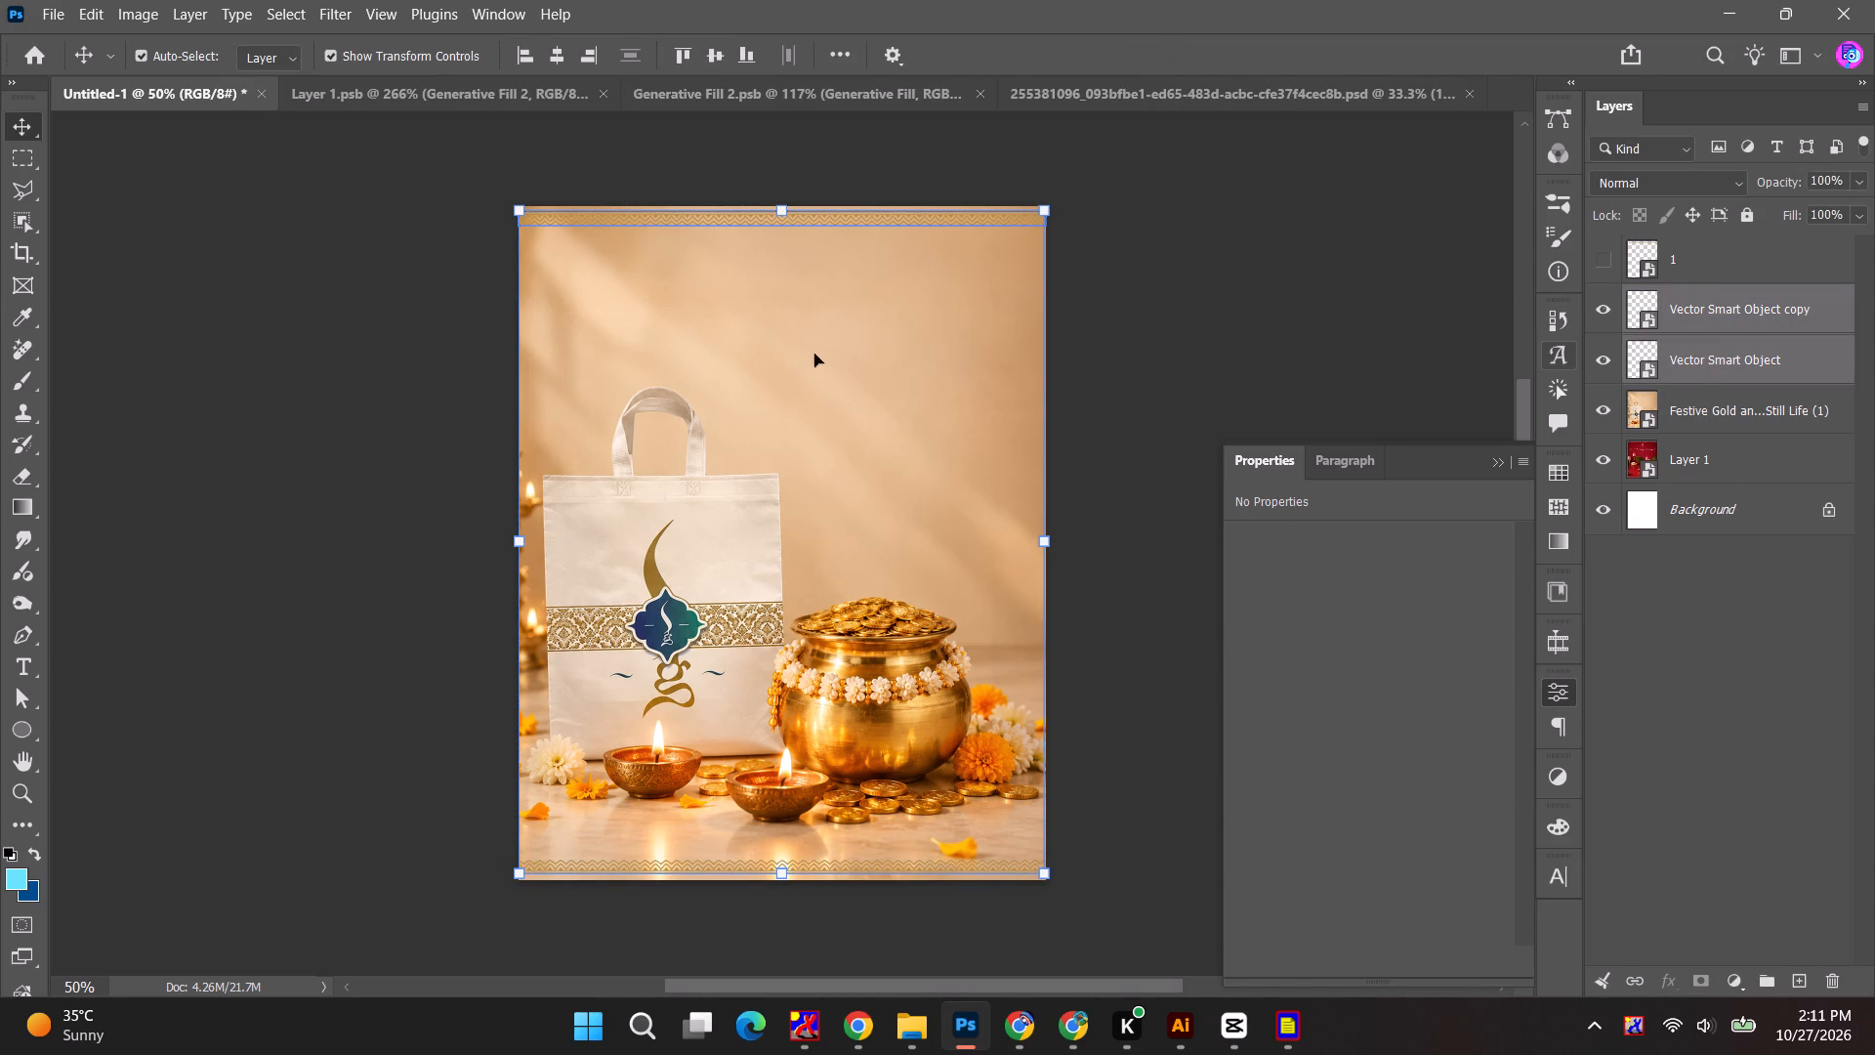
pyautogui.rightClick(1742, 352)
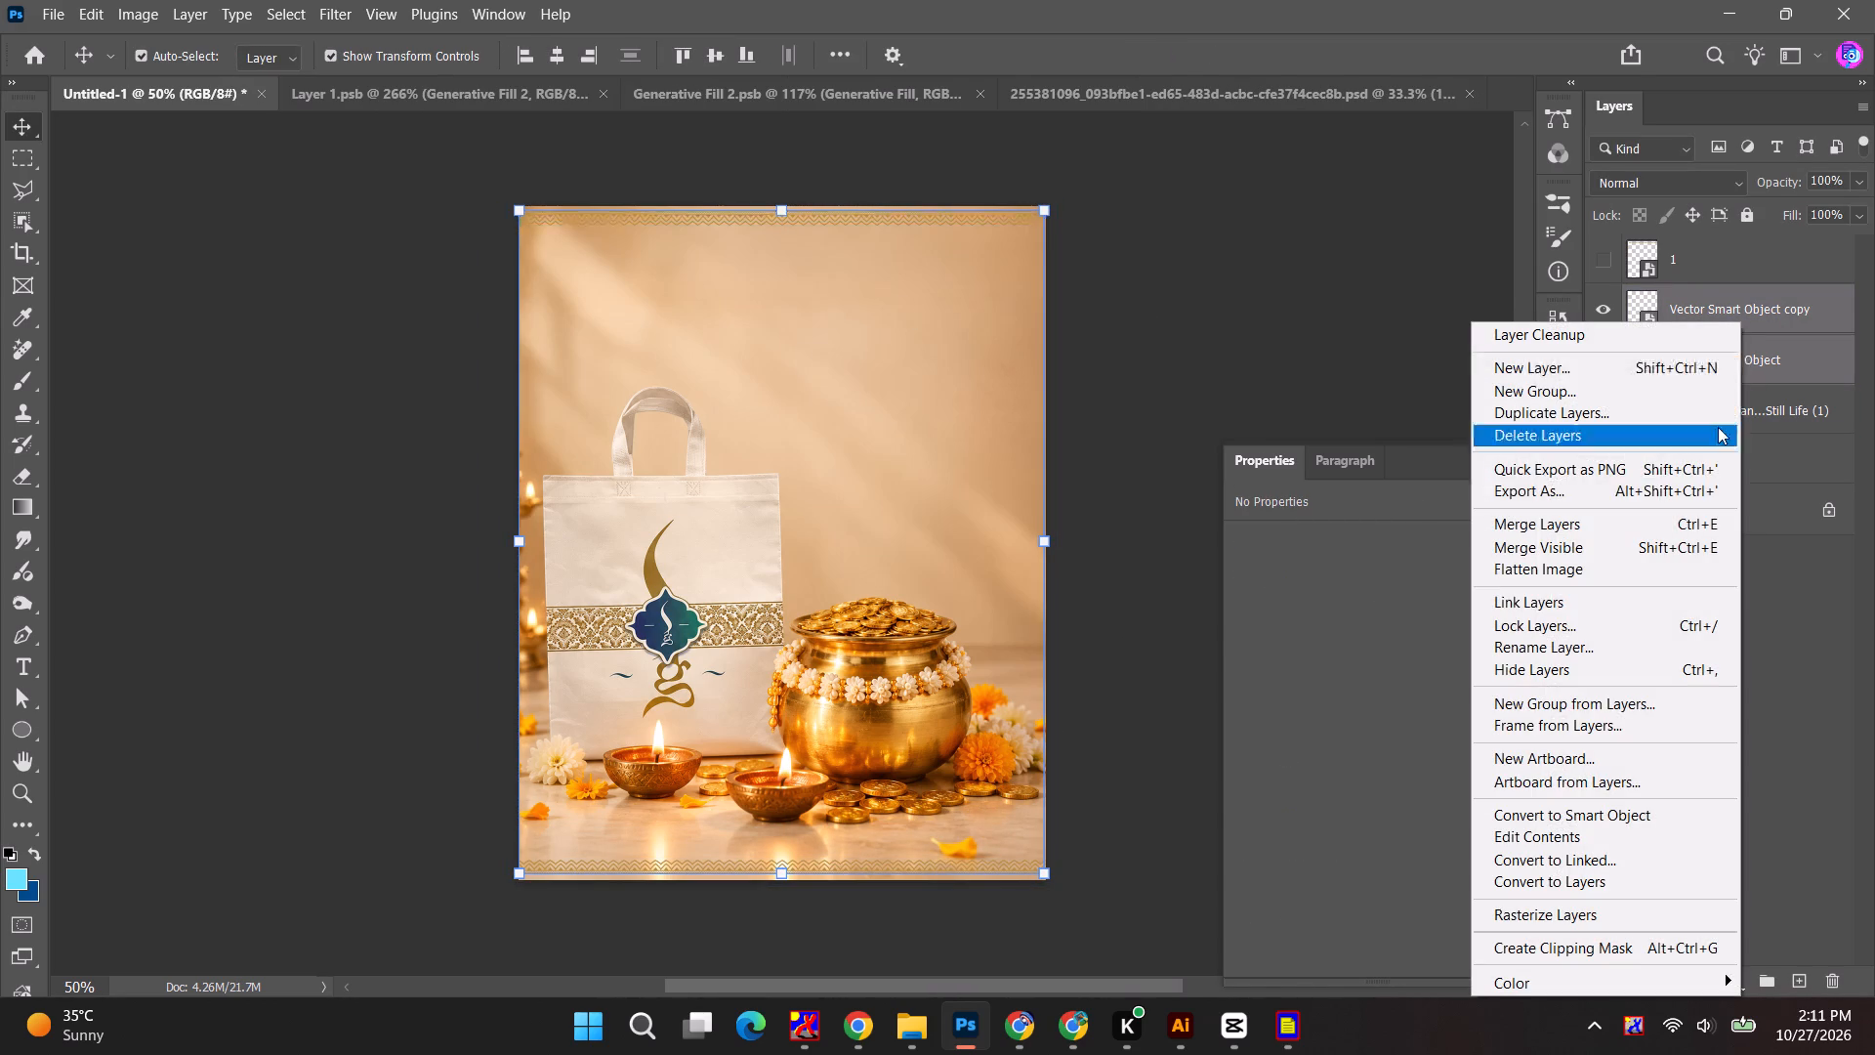
pyautogui.click(1660, 810)
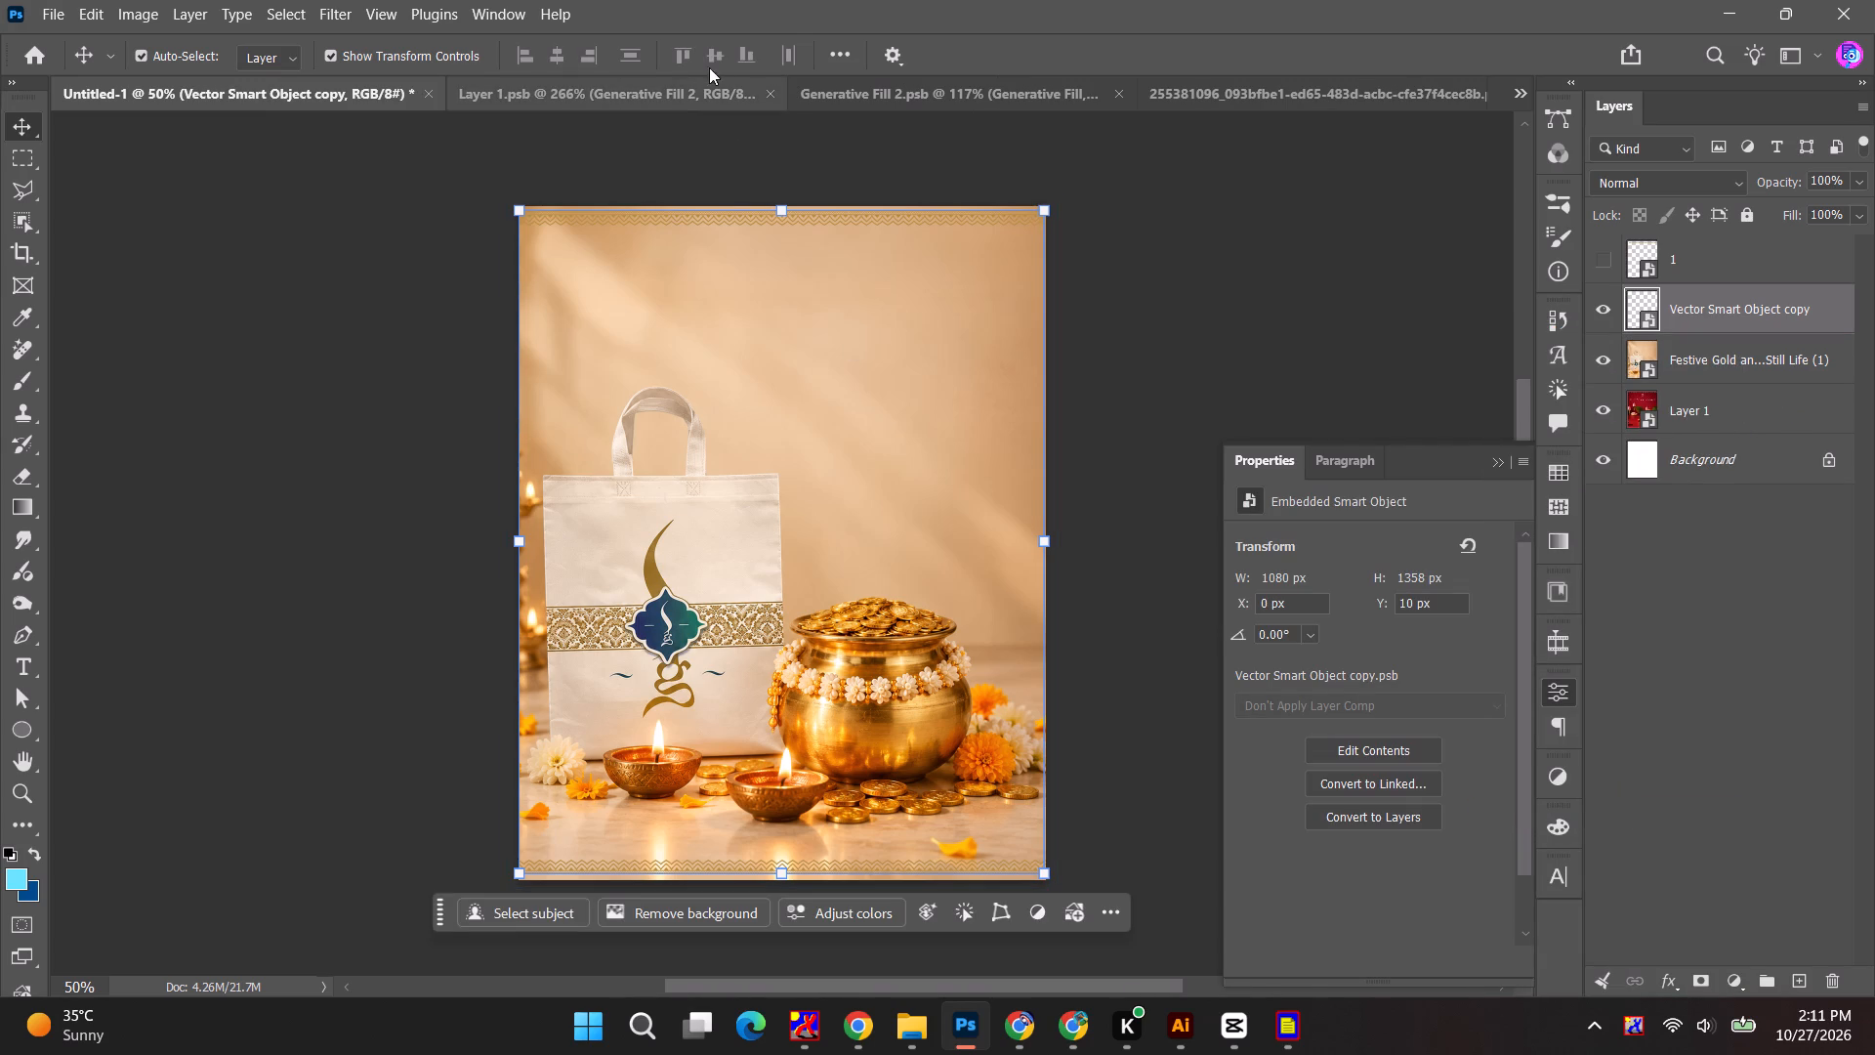
pyautogui.click(716, 51)
pyautogui.click(1197, 226)
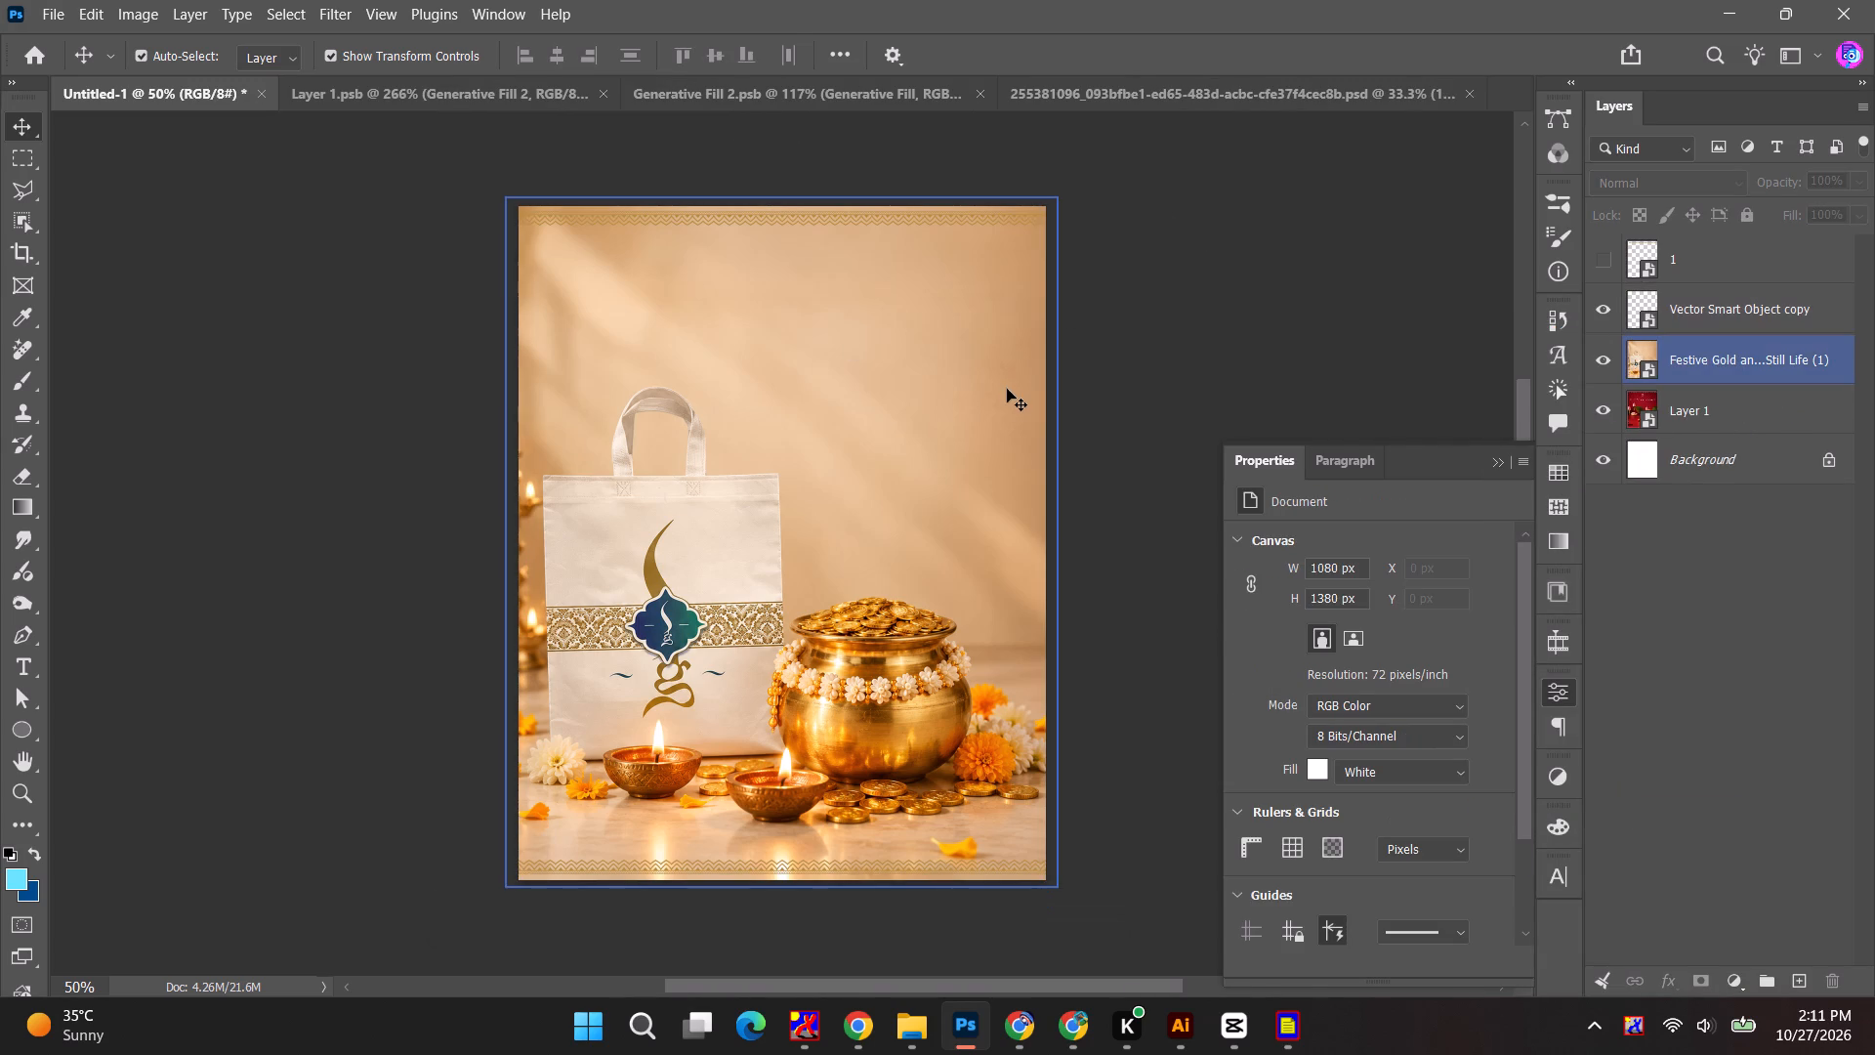
# Apply a Color Overlay to the border smart object, sampling the bag's gold and darkening it to brown 724e0d.
pyautogui.click(1697, 301)
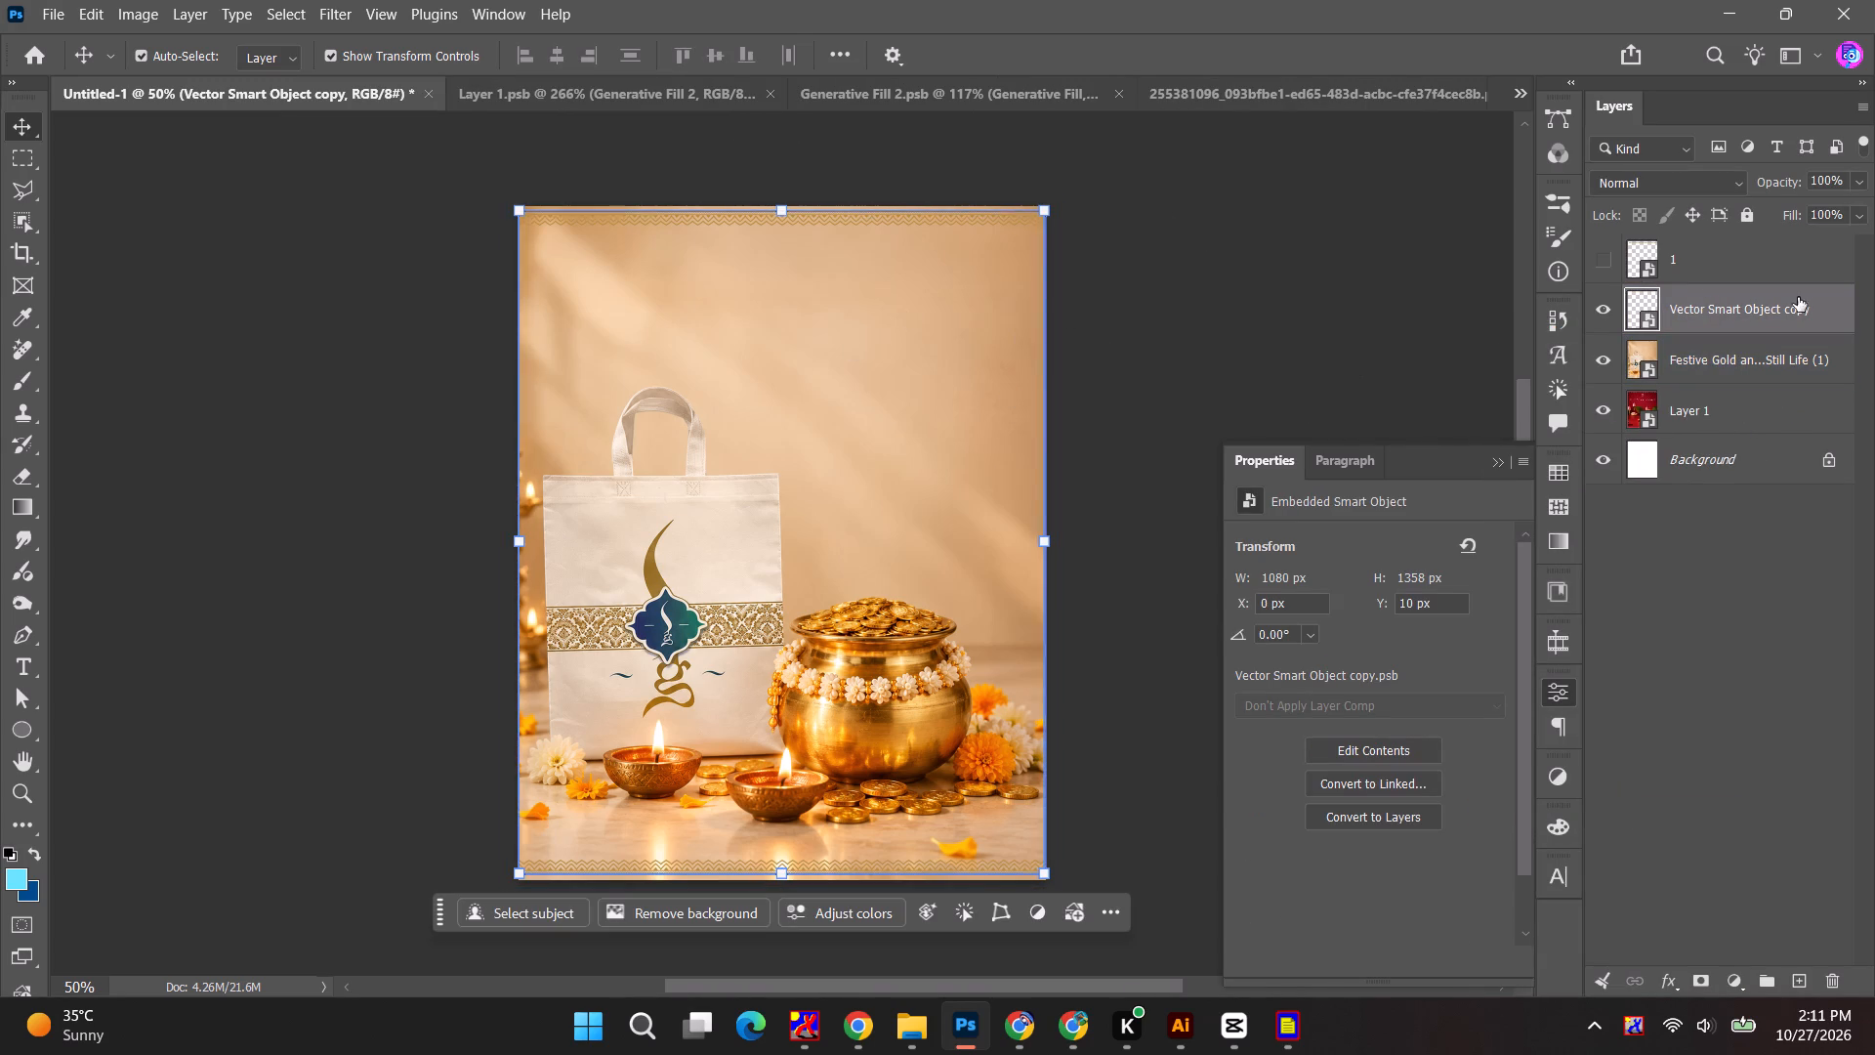
pyautogui.click(1676, 983)
pyautogui.click(1710, 889)
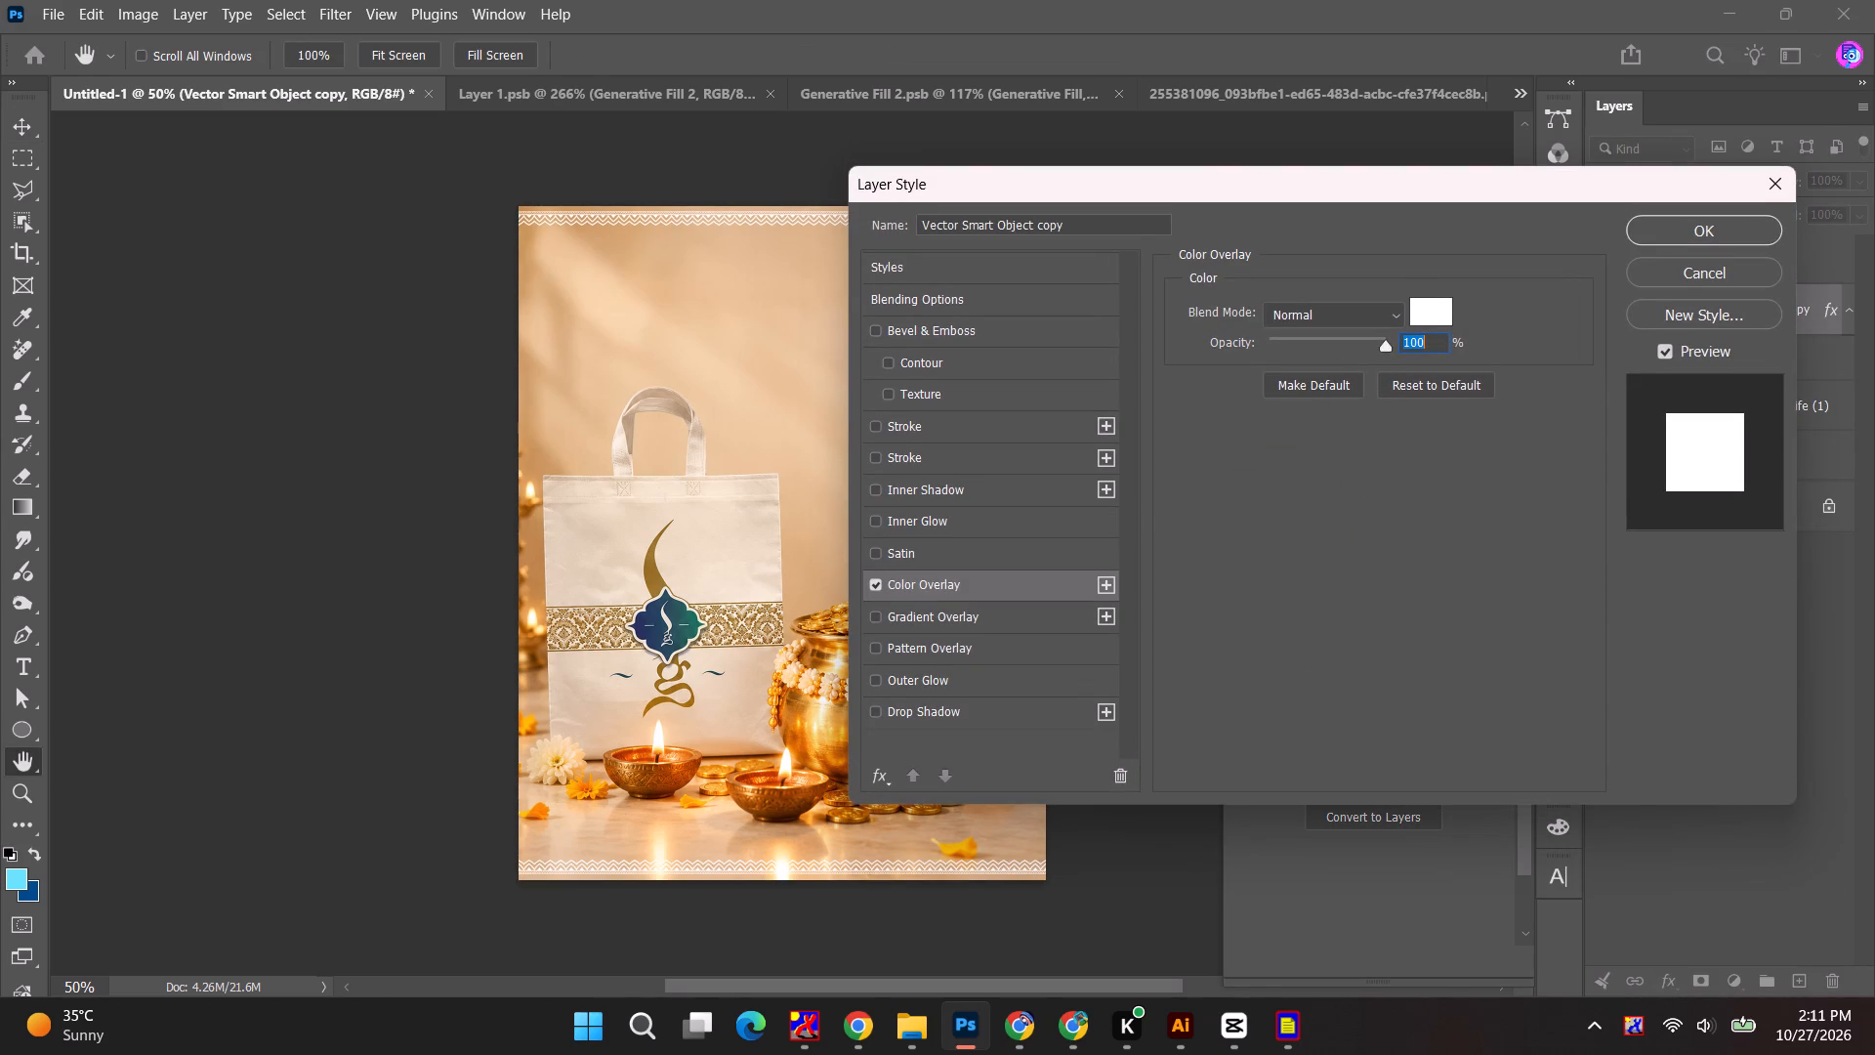
pyautogui.click(1438, 316)
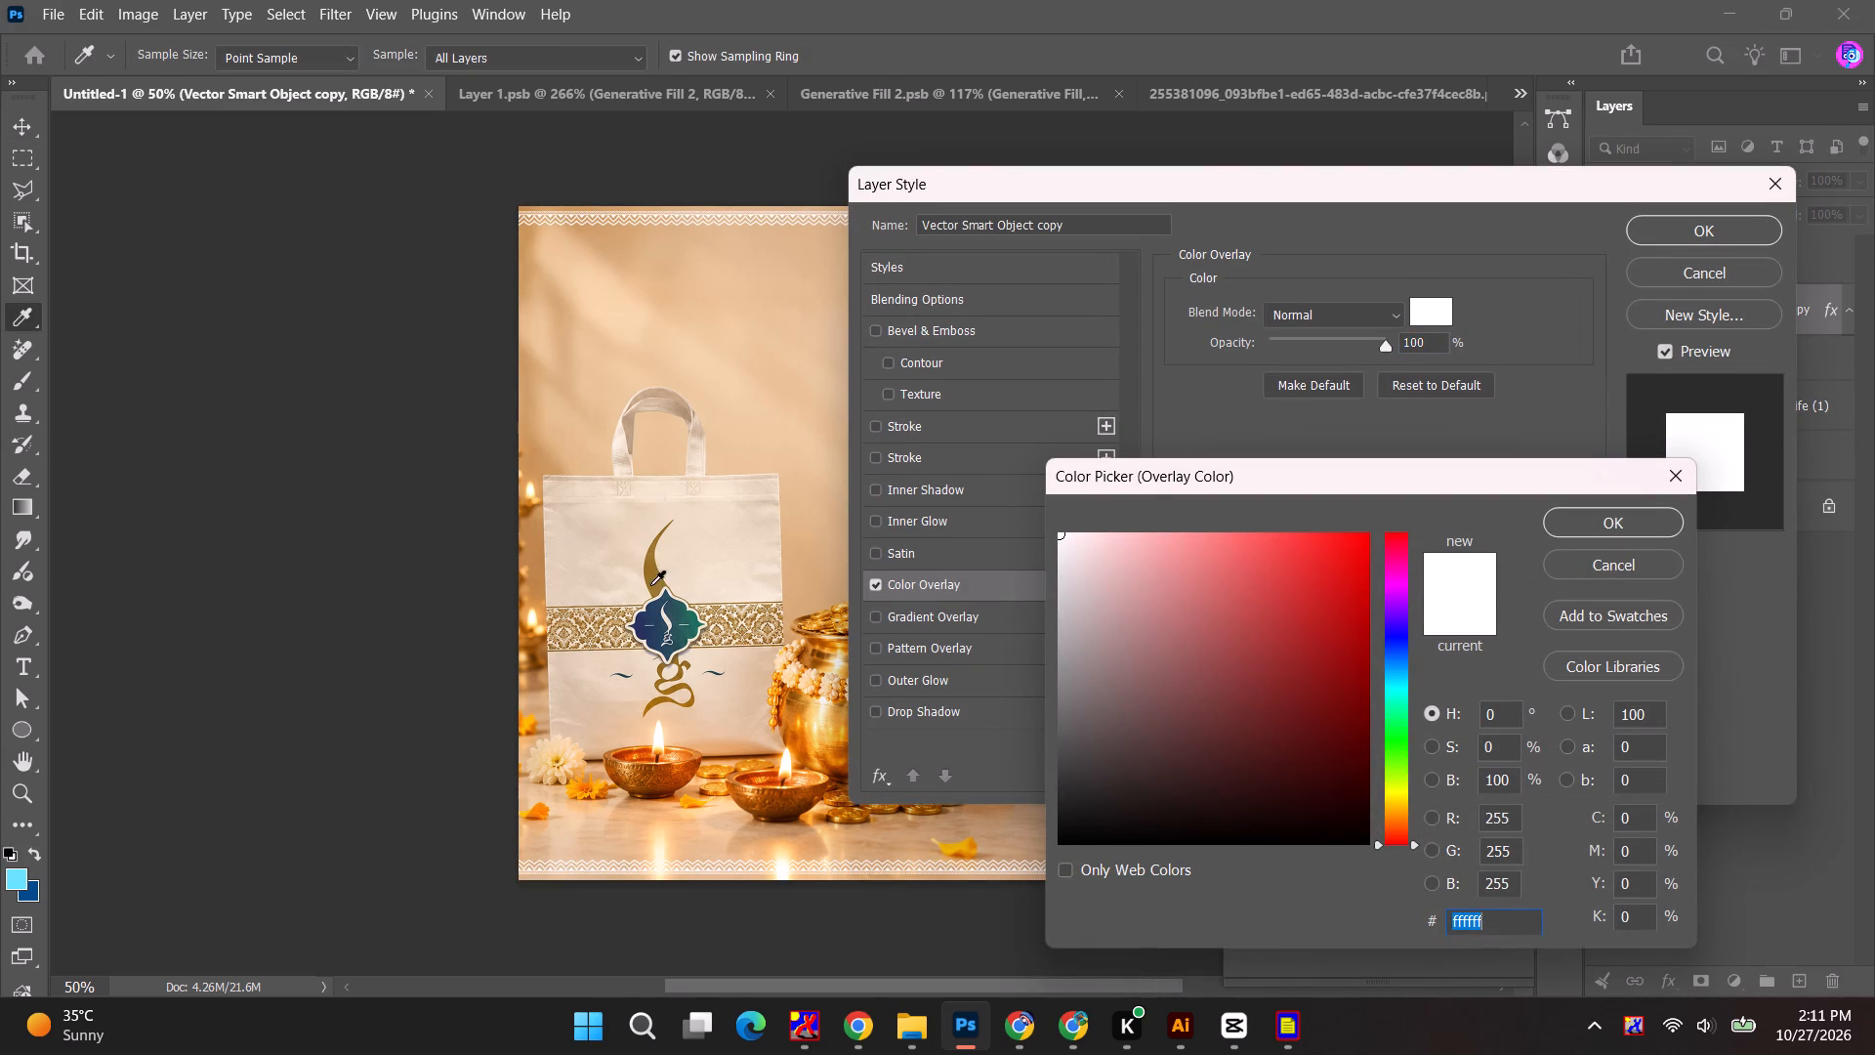
pyautogui.click(653, 569)
pyautogui.moveTo(1320, 688); pyautogui.dragTo(1333, 704)
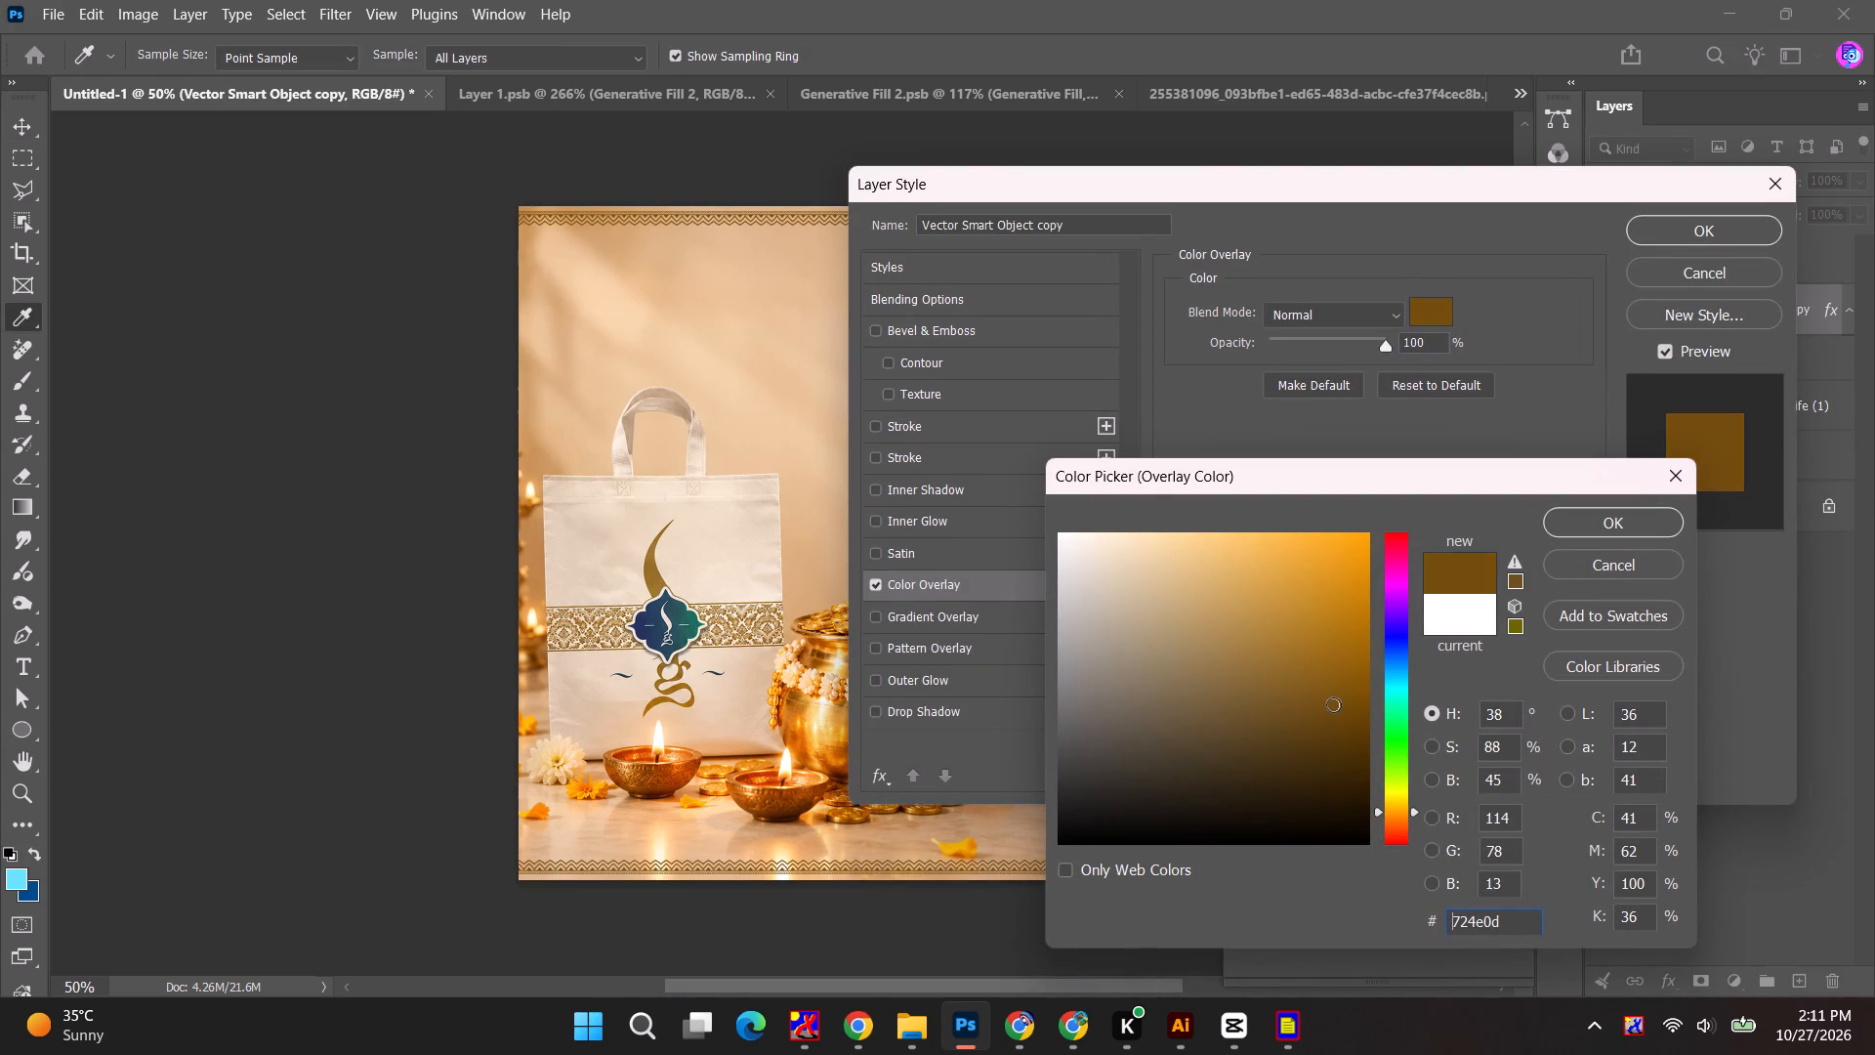
pyautogui.click(1613, 528)
pyautogui.click(1720, 223)
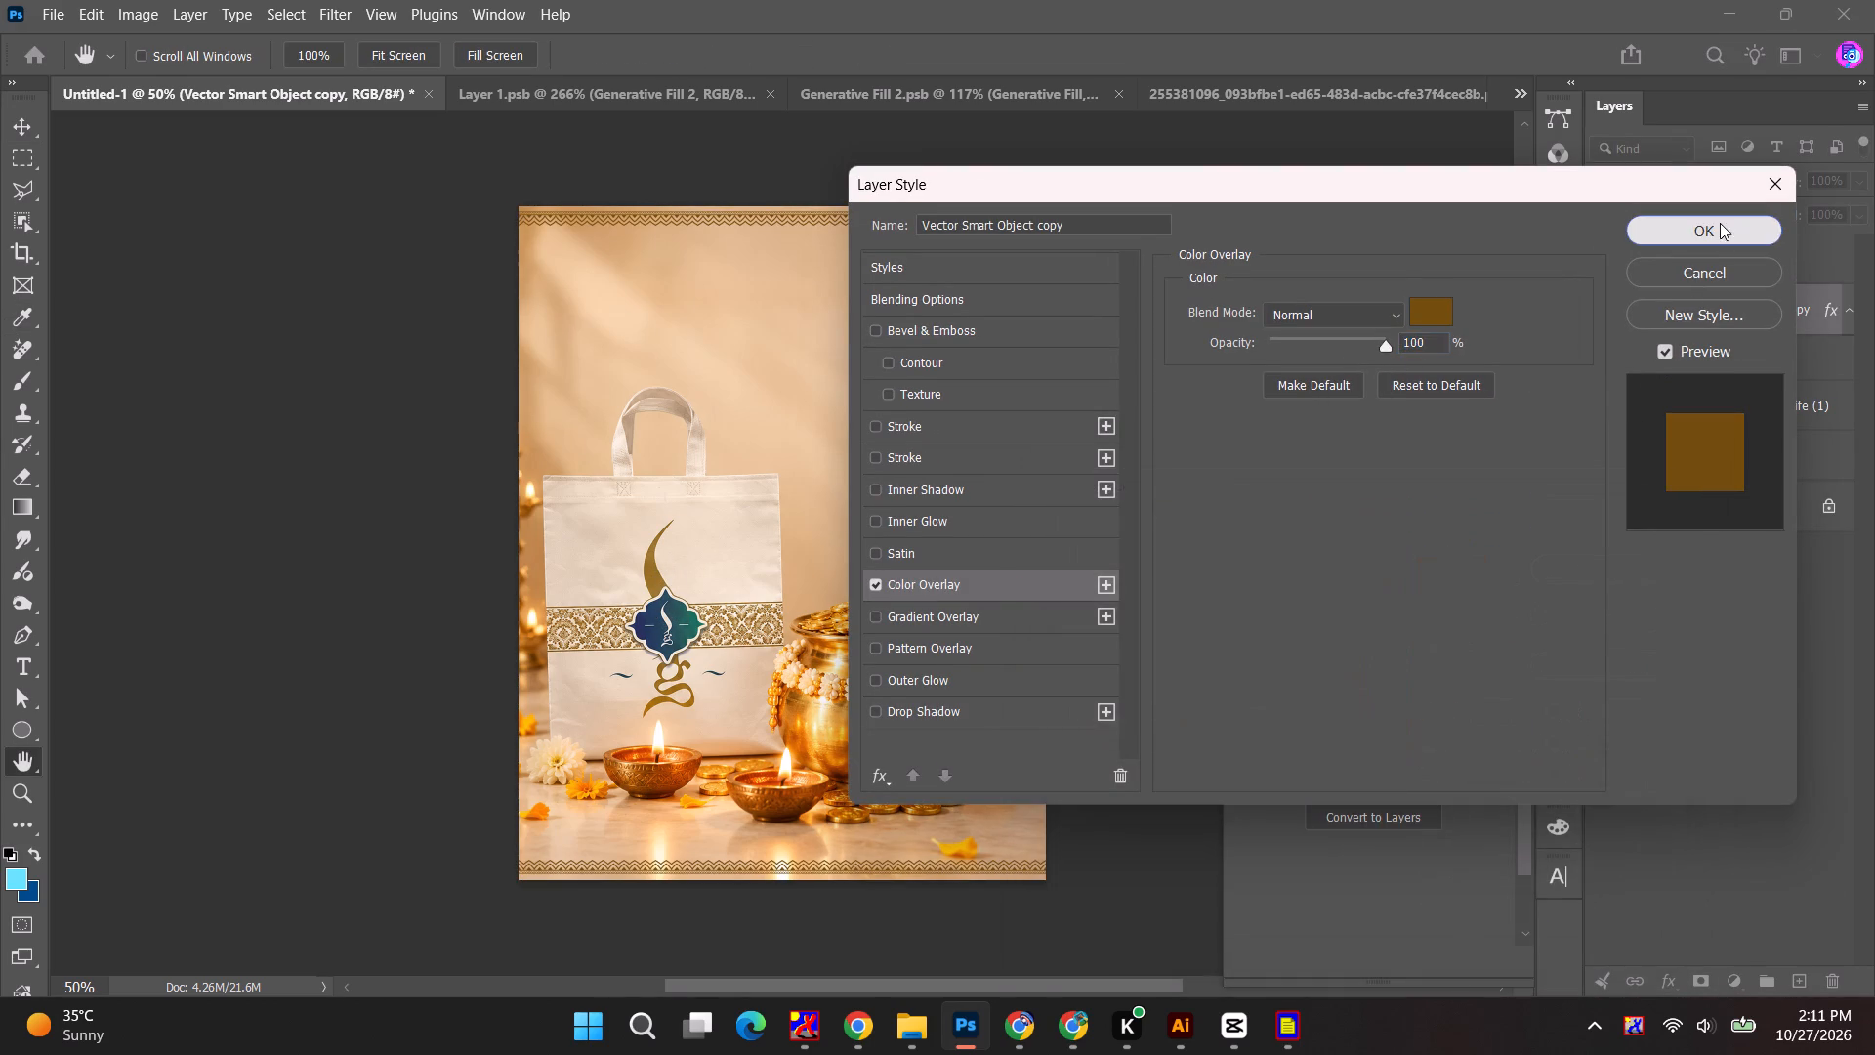
pyautogui.click(1173, 266)
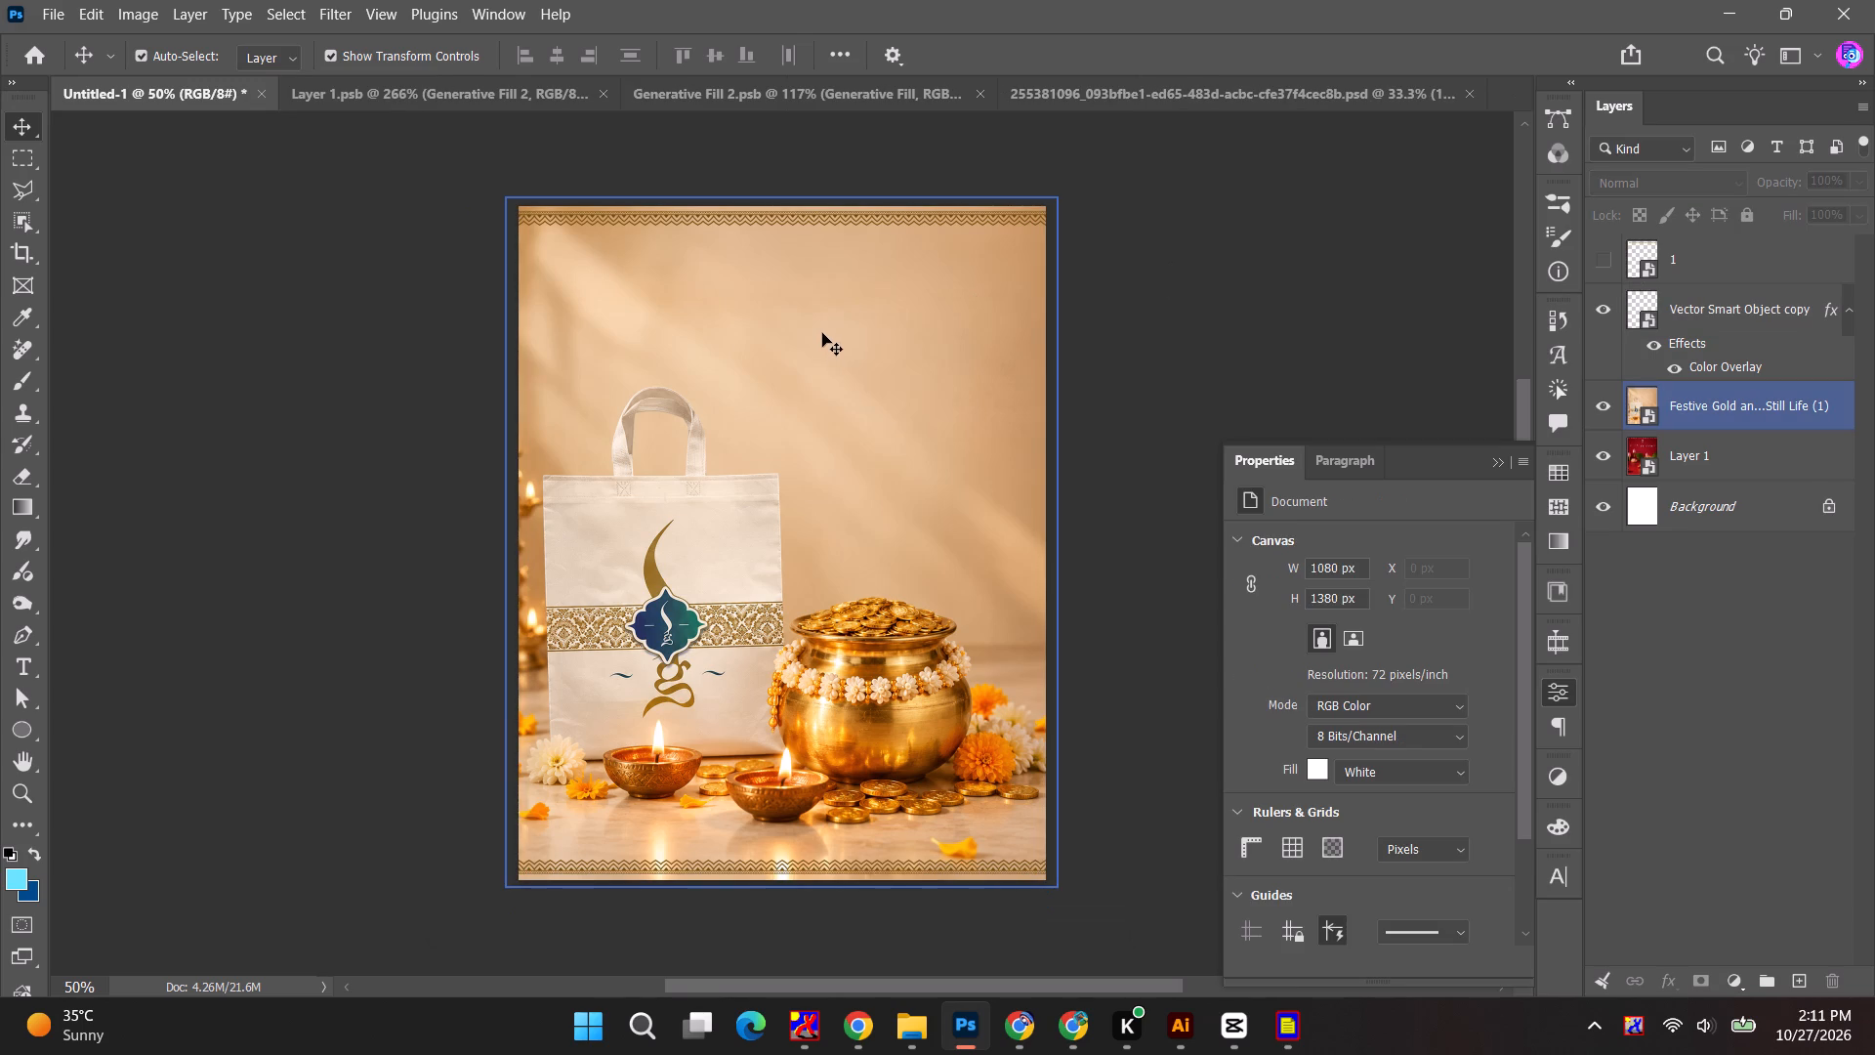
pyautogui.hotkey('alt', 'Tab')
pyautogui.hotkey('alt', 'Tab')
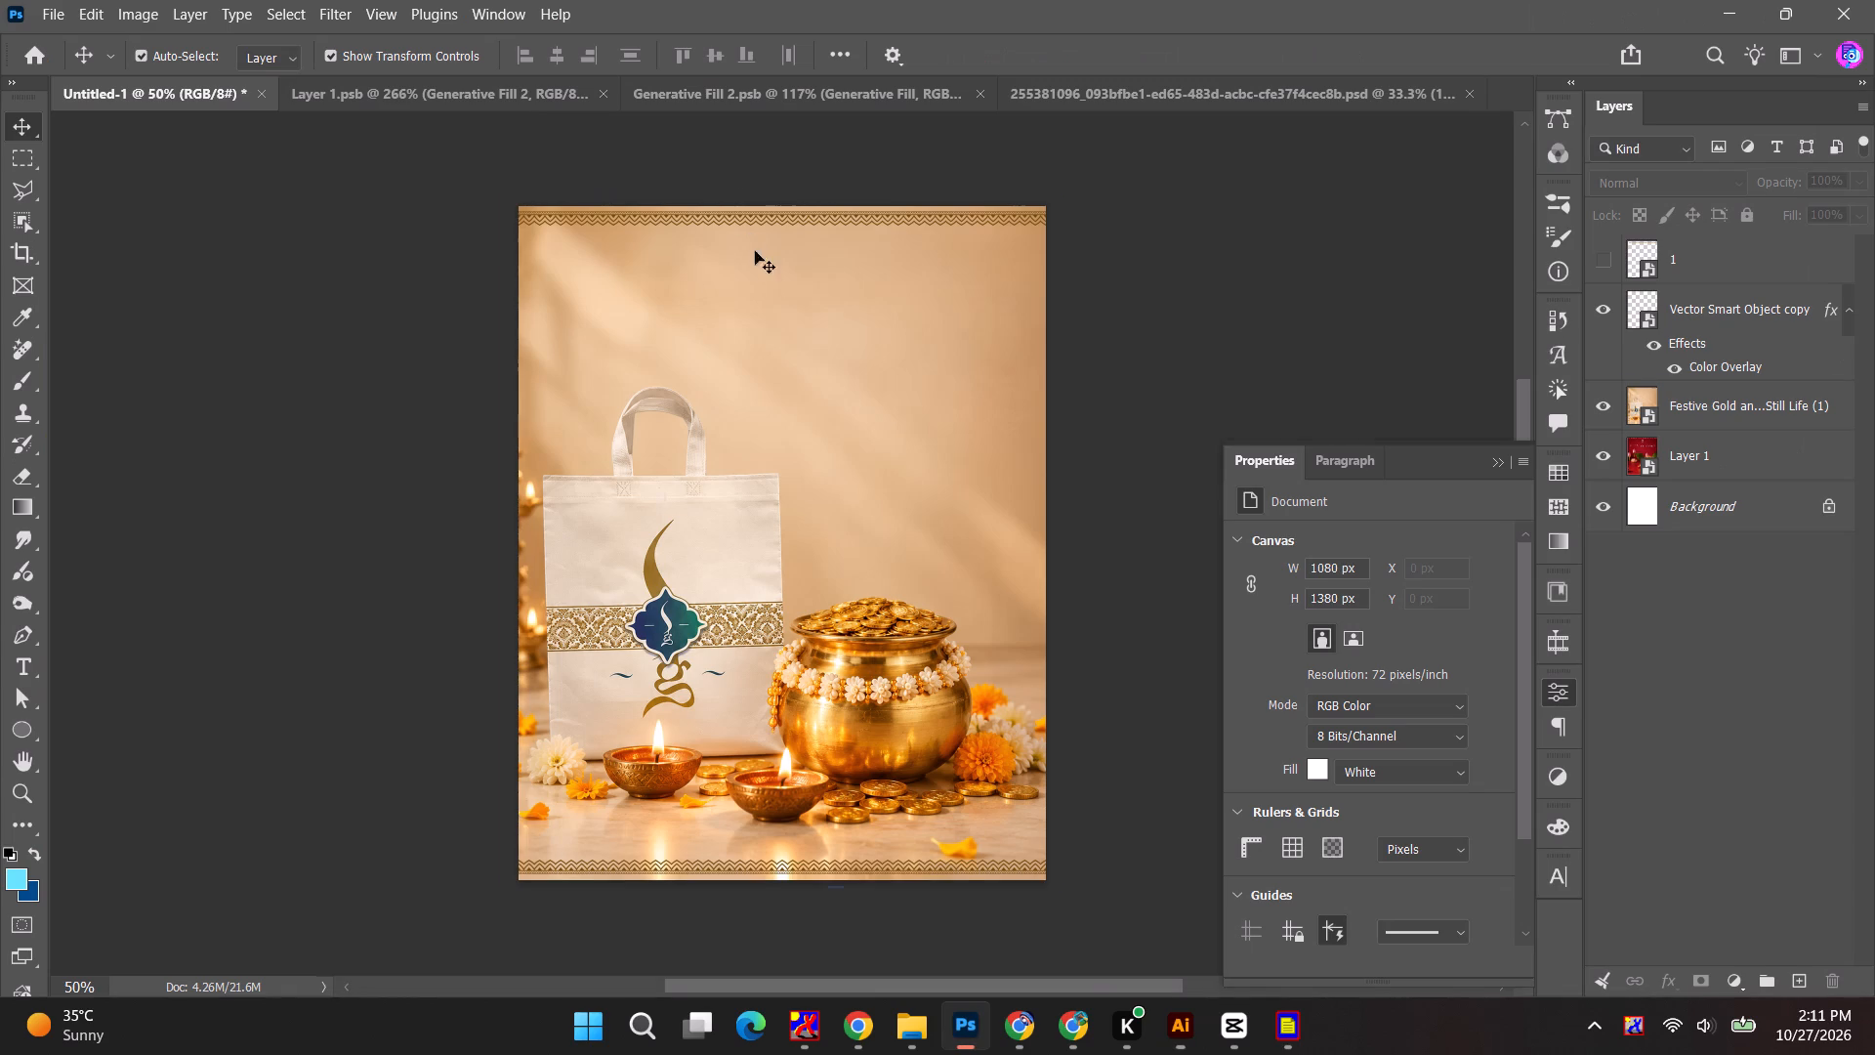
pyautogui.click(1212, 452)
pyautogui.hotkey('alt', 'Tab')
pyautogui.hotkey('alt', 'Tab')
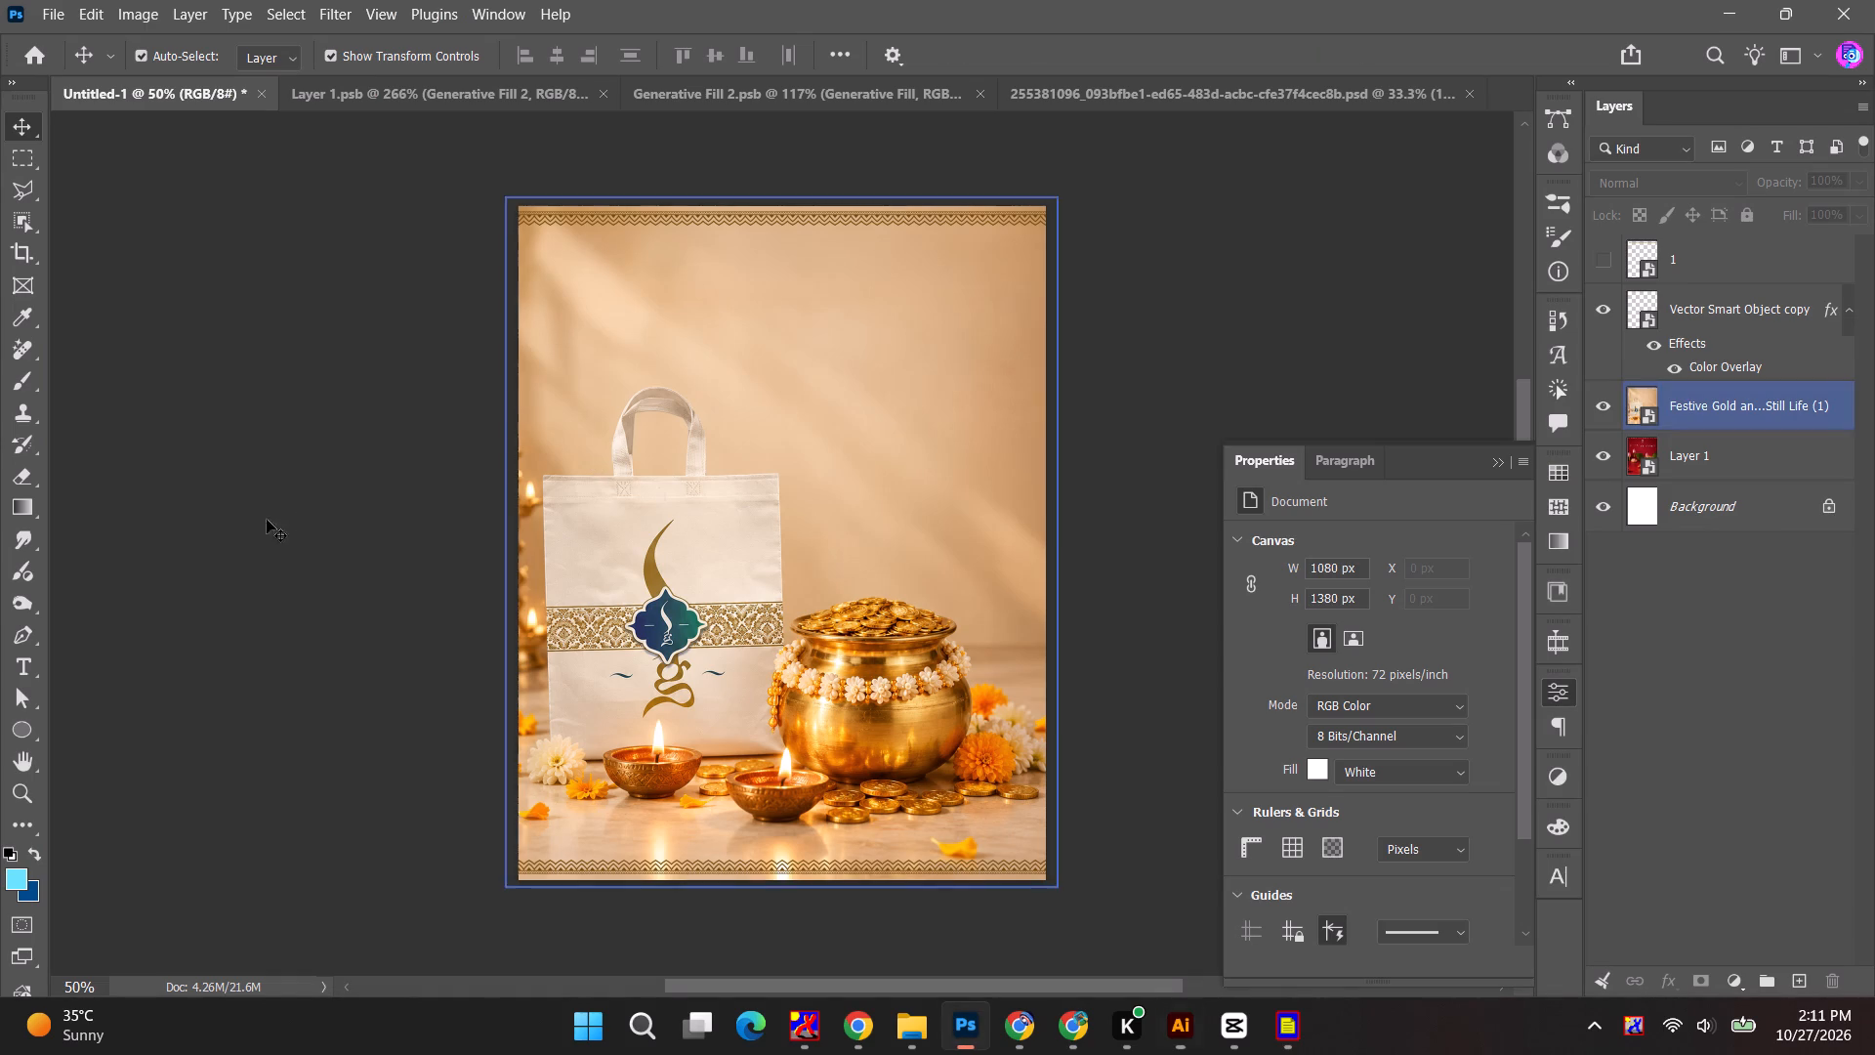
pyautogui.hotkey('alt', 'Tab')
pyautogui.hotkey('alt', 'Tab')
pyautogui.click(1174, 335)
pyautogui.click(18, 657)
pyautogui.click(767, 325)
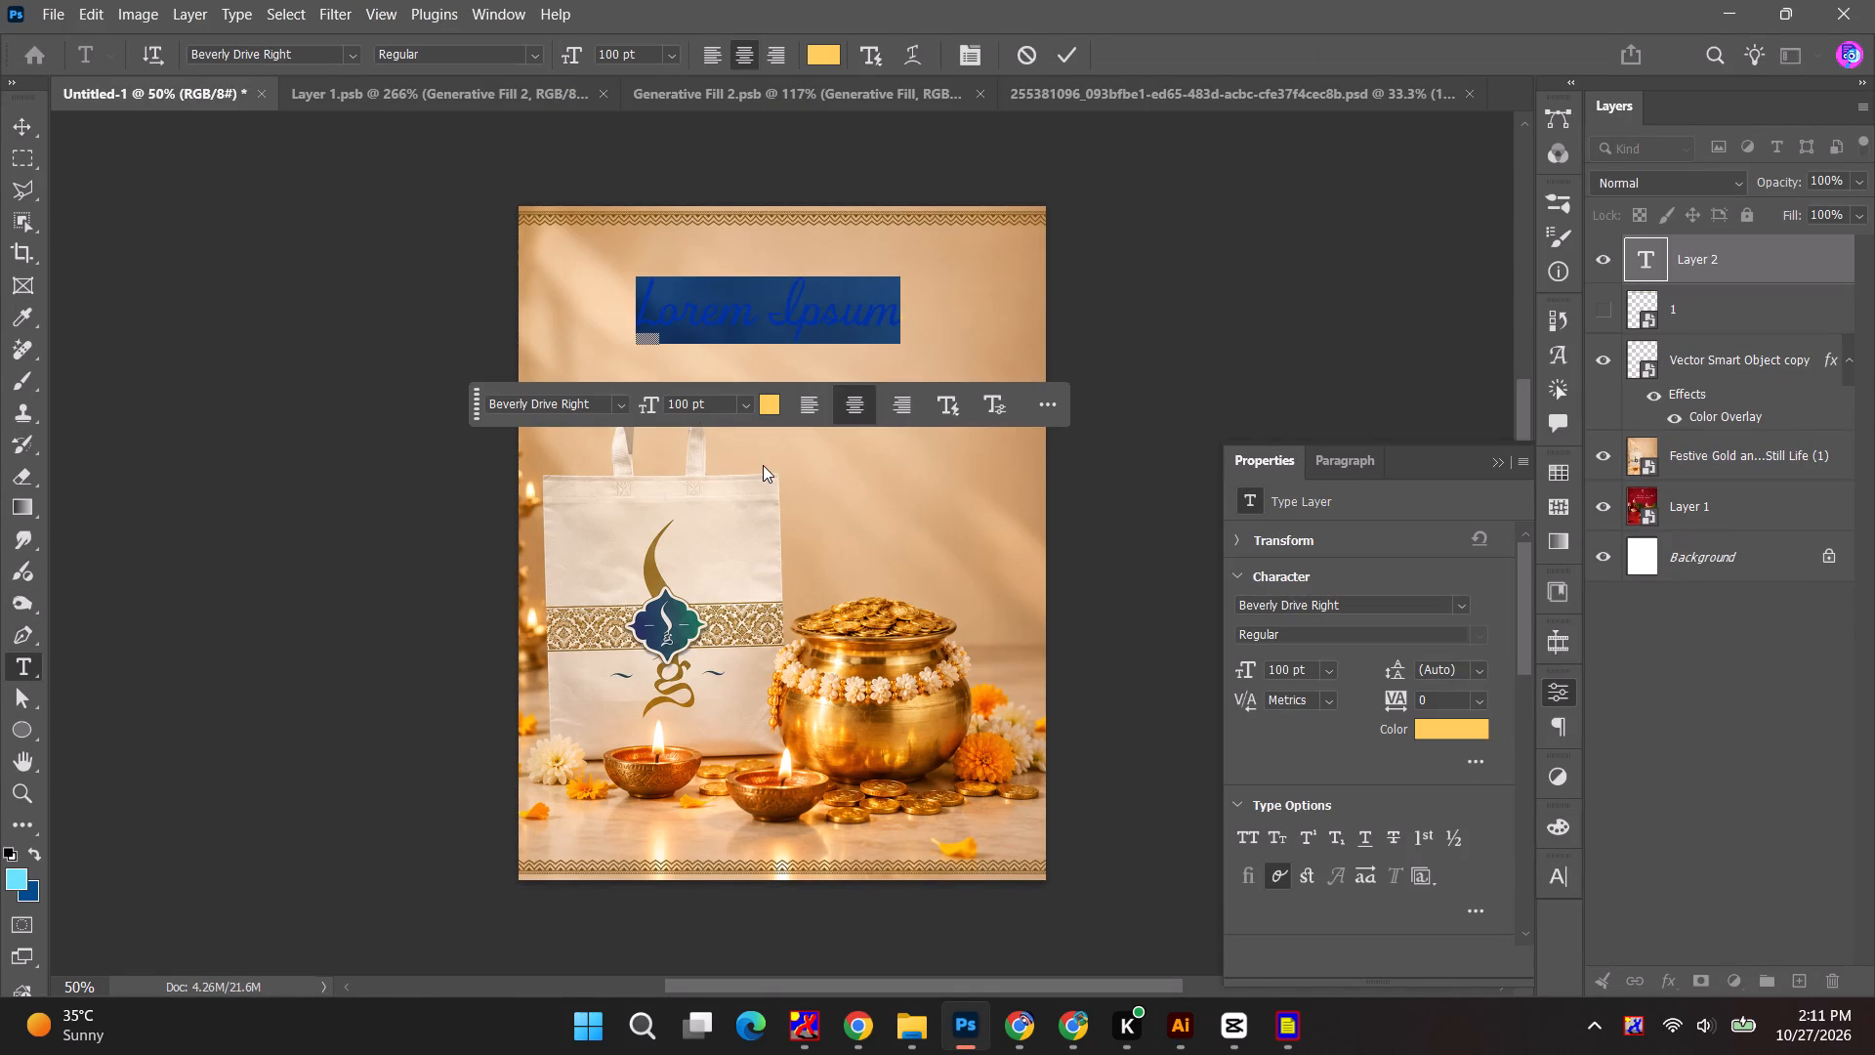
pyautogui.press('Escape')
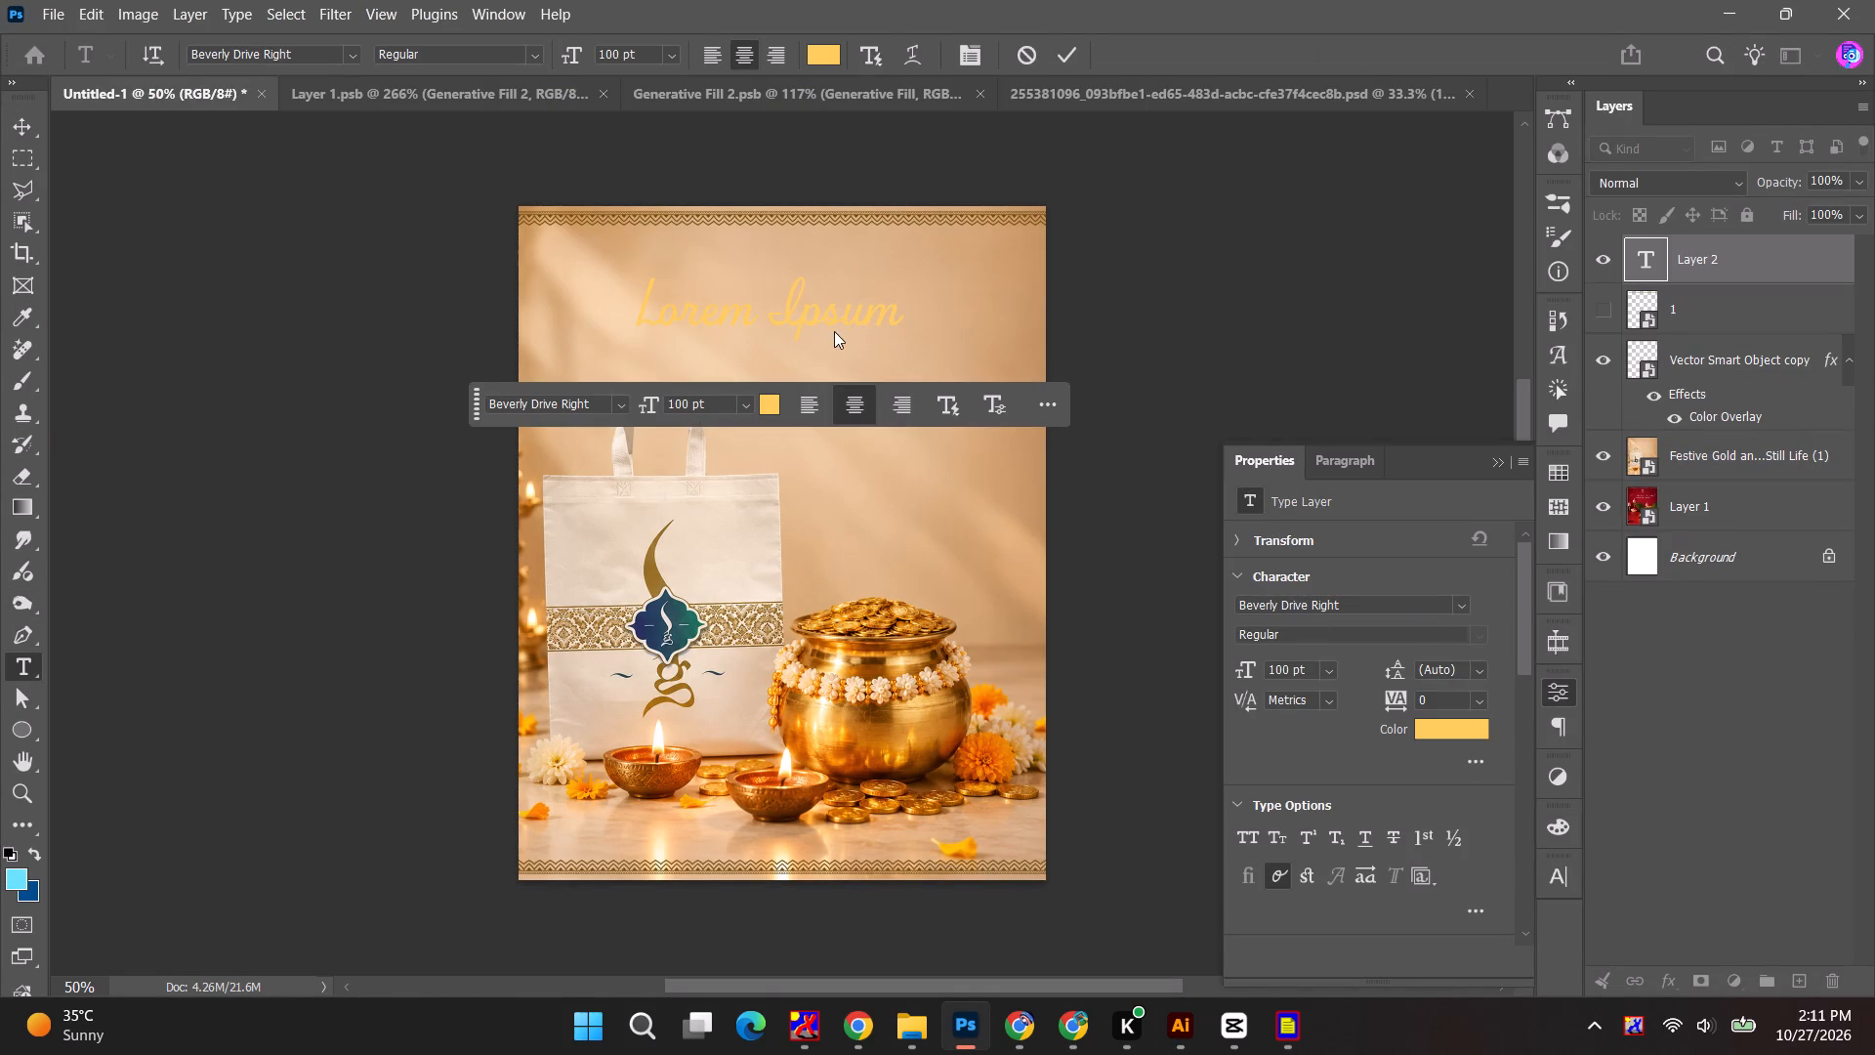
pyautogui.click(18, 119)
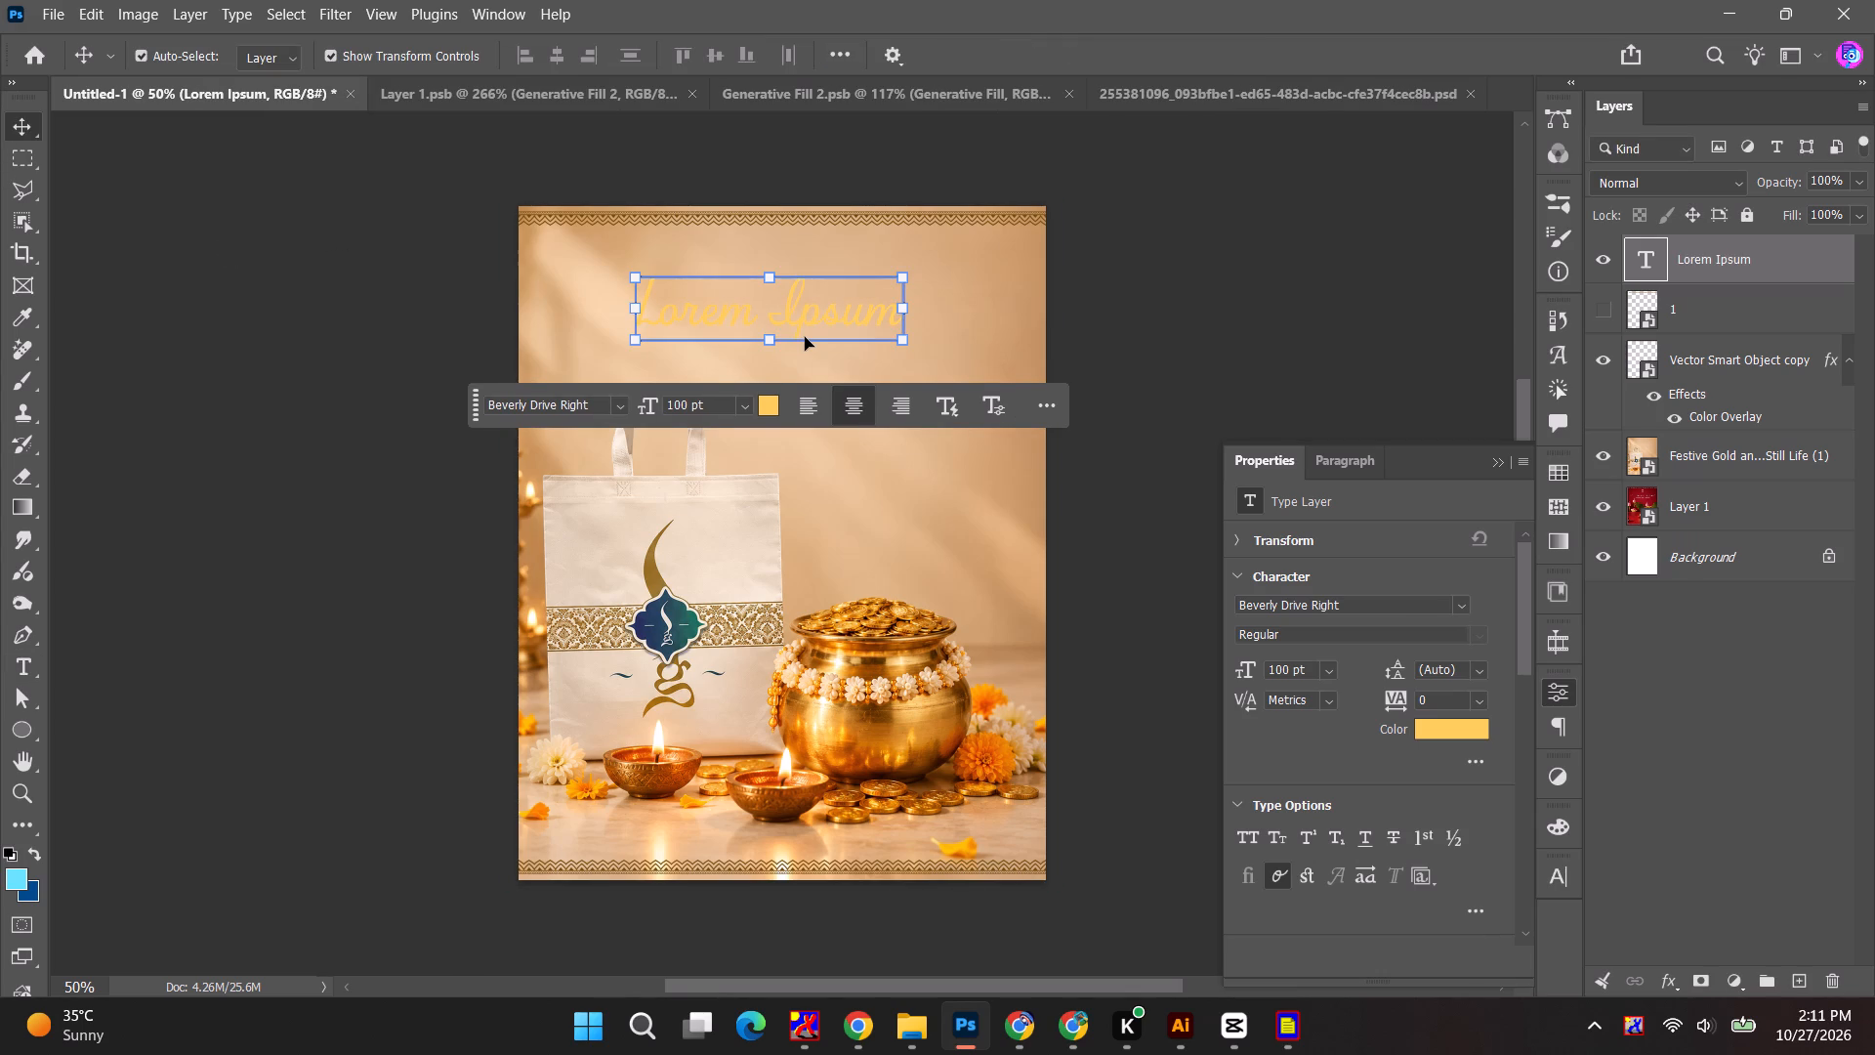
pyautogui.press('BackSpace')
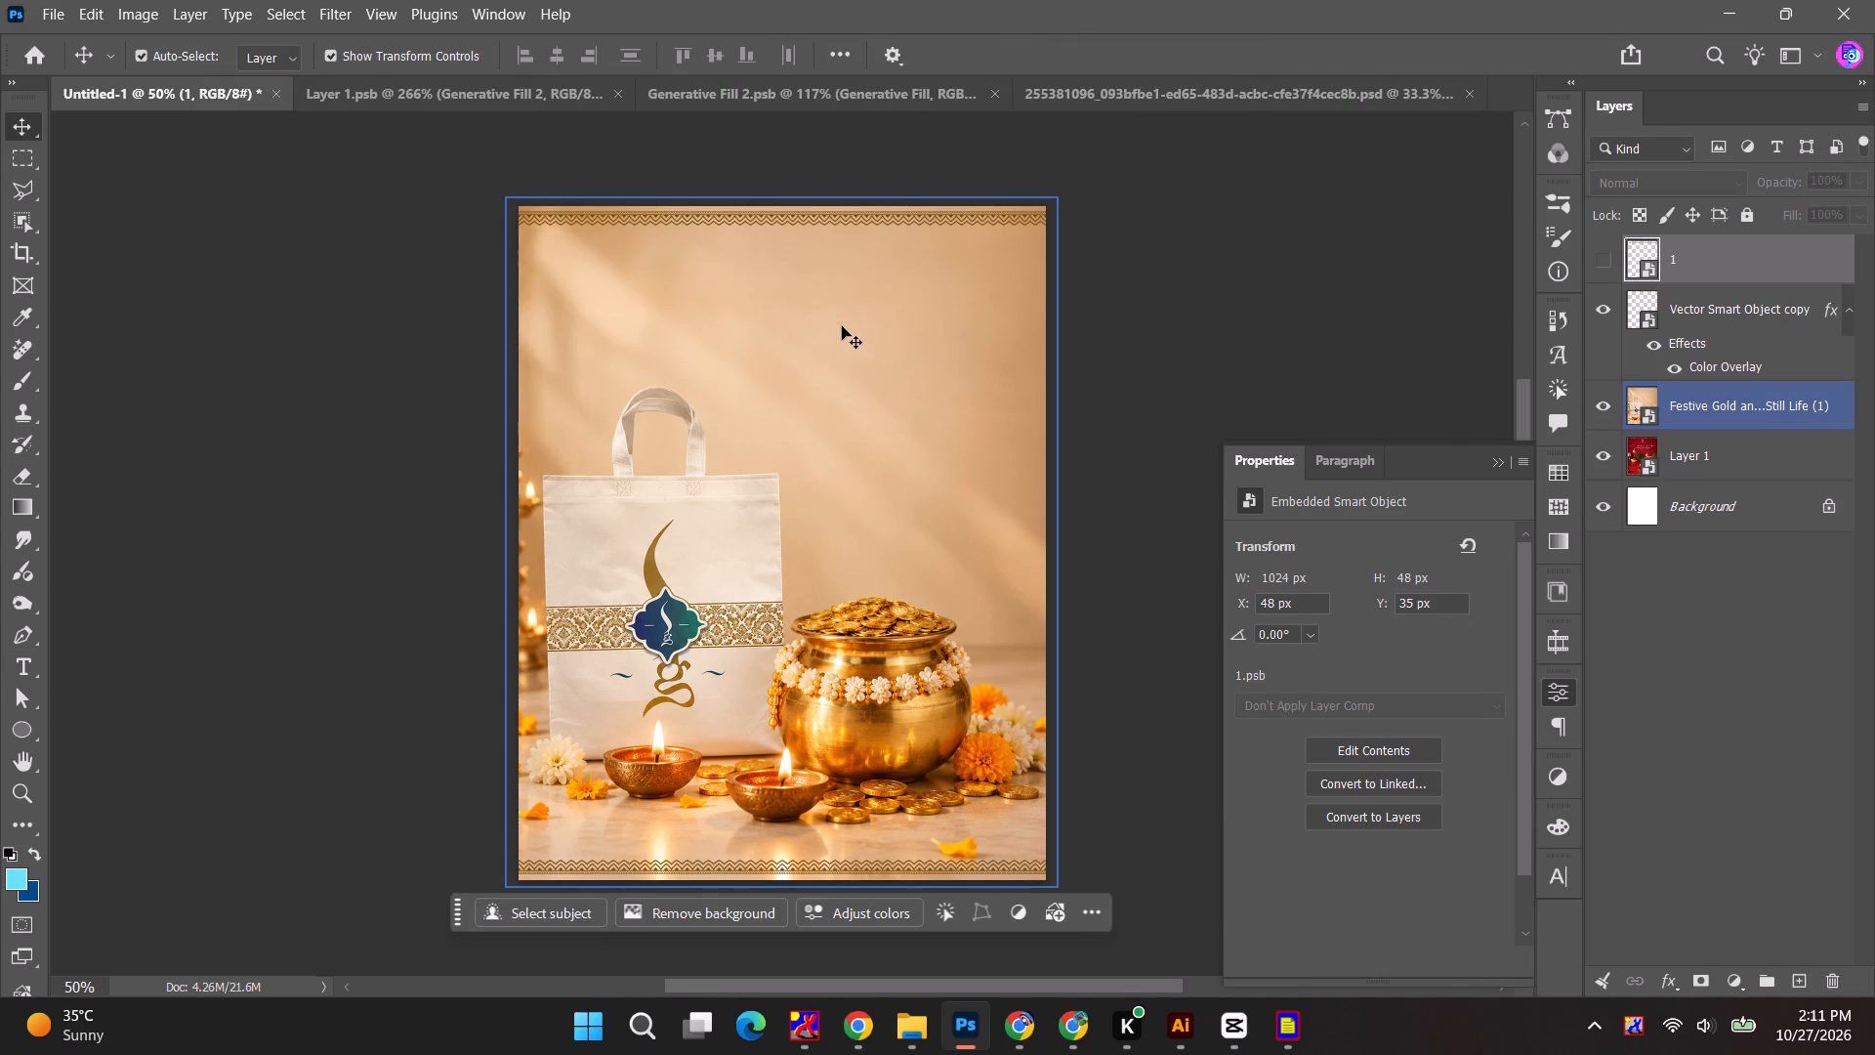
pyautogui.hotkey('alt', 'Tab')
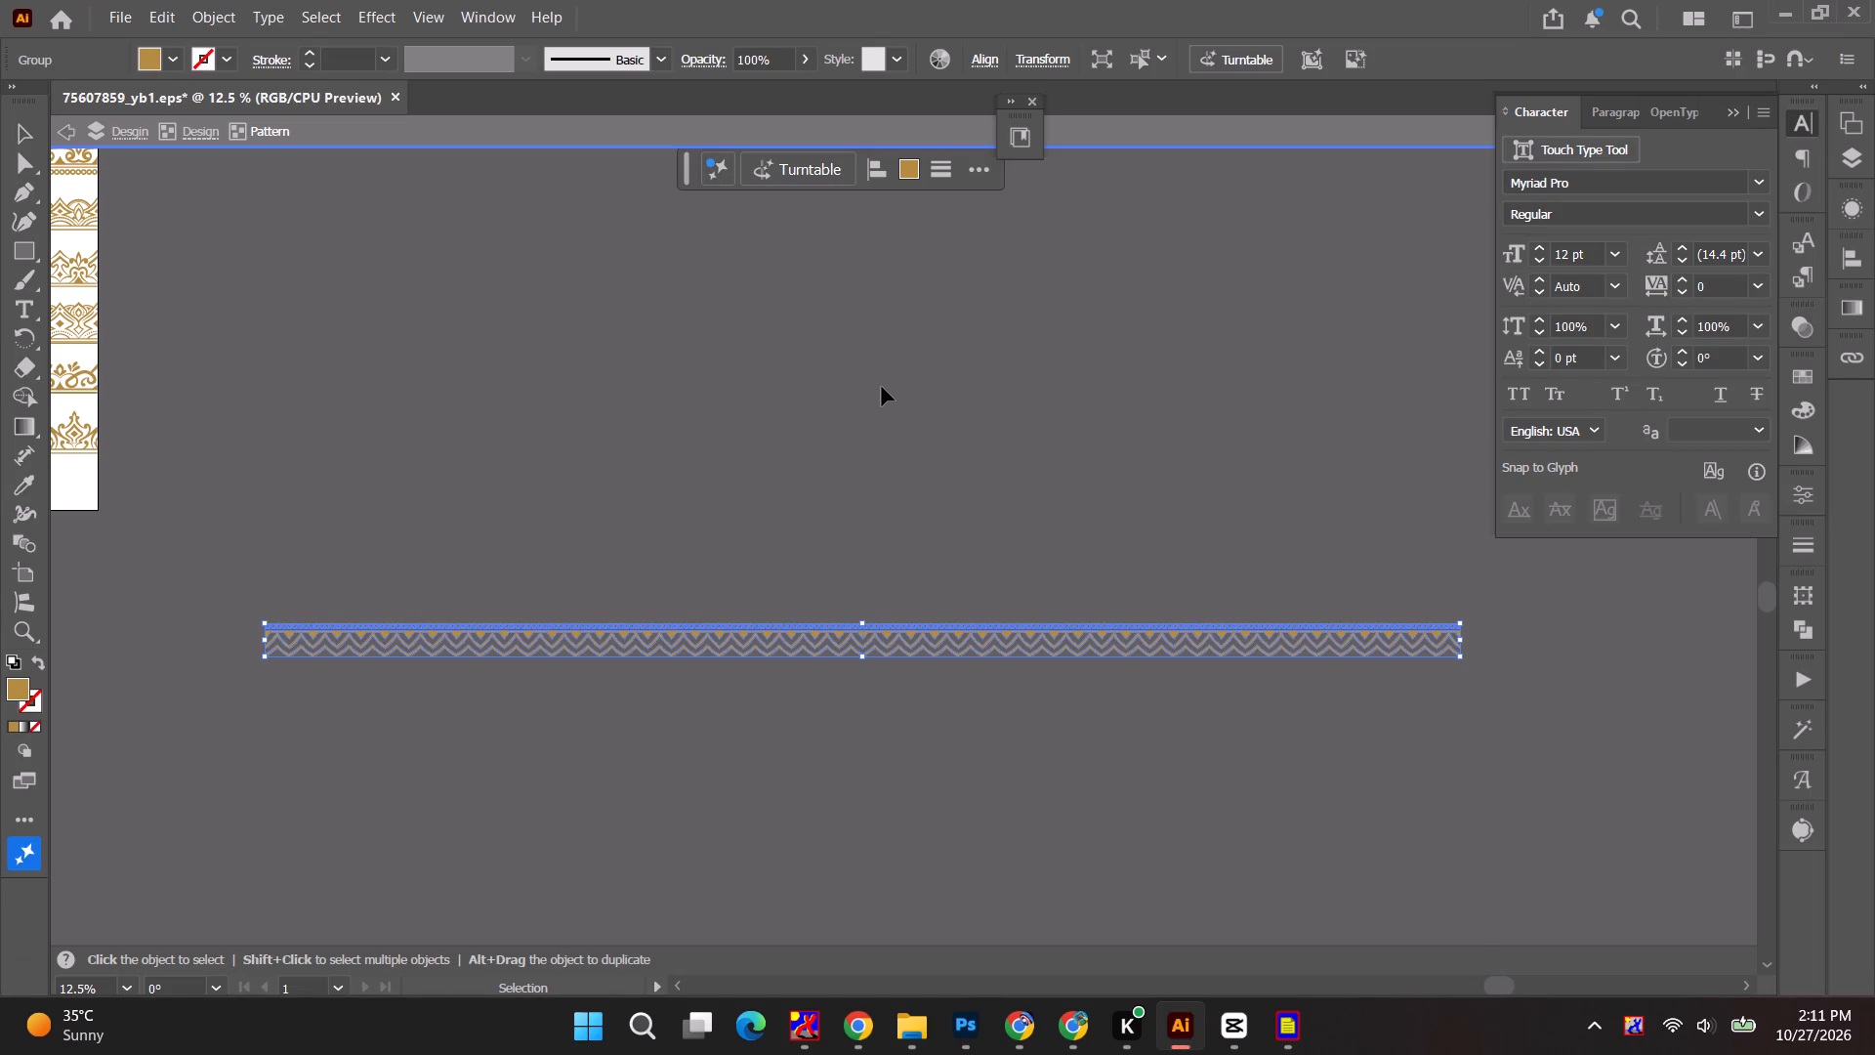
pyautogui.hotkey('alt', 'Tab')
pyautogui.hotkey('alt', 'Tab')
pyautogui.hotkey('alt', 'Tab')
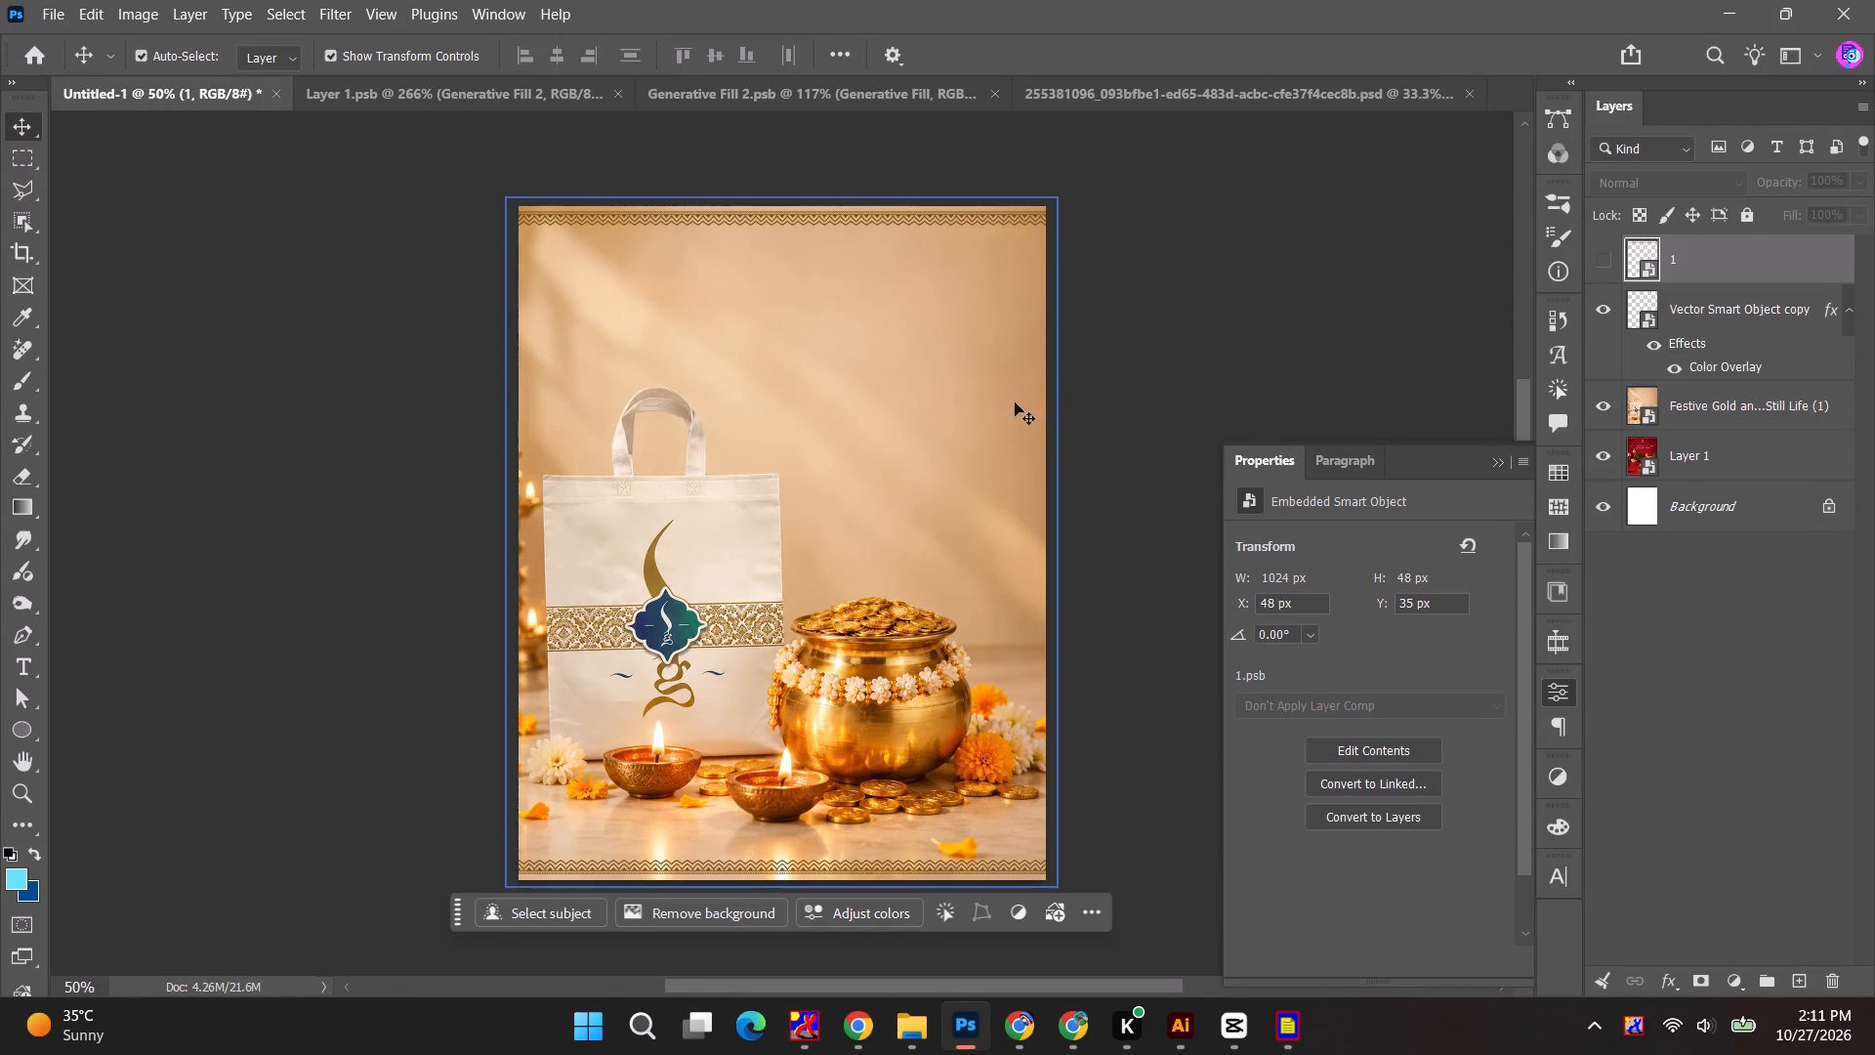
# Deselect the layer and collapse the floating Properties panel.
pyautogui.click(1176, 338)
pyautogui.click(1489, 464)
pyautogui.click(1497, 467)
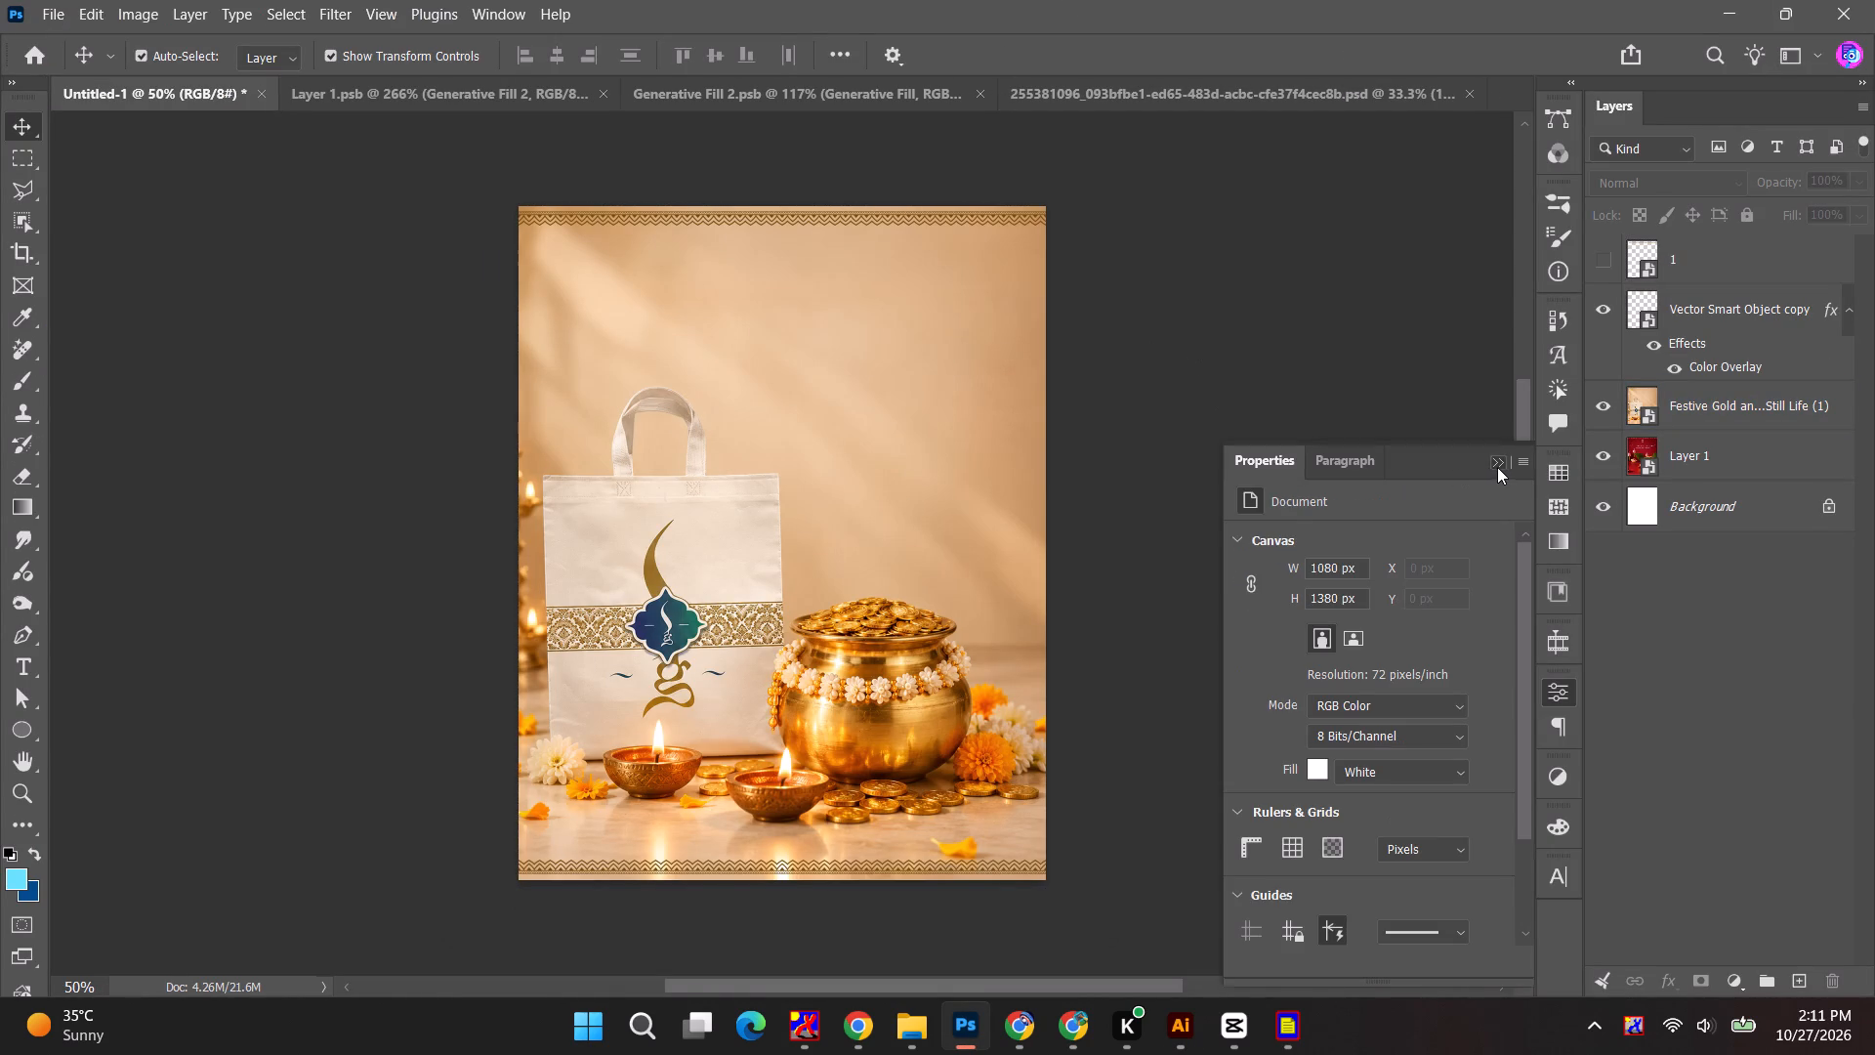
# Examine the layout of the red Akshaya Collection reference poster in Chrome and return to the bag poster in Photoshop.
pyautogui.hotkey('alt', 'Tab')
pyautogui.keyDown('alt'); pyautogui.click(1416, 255); pyautogui.keyUp('alt')
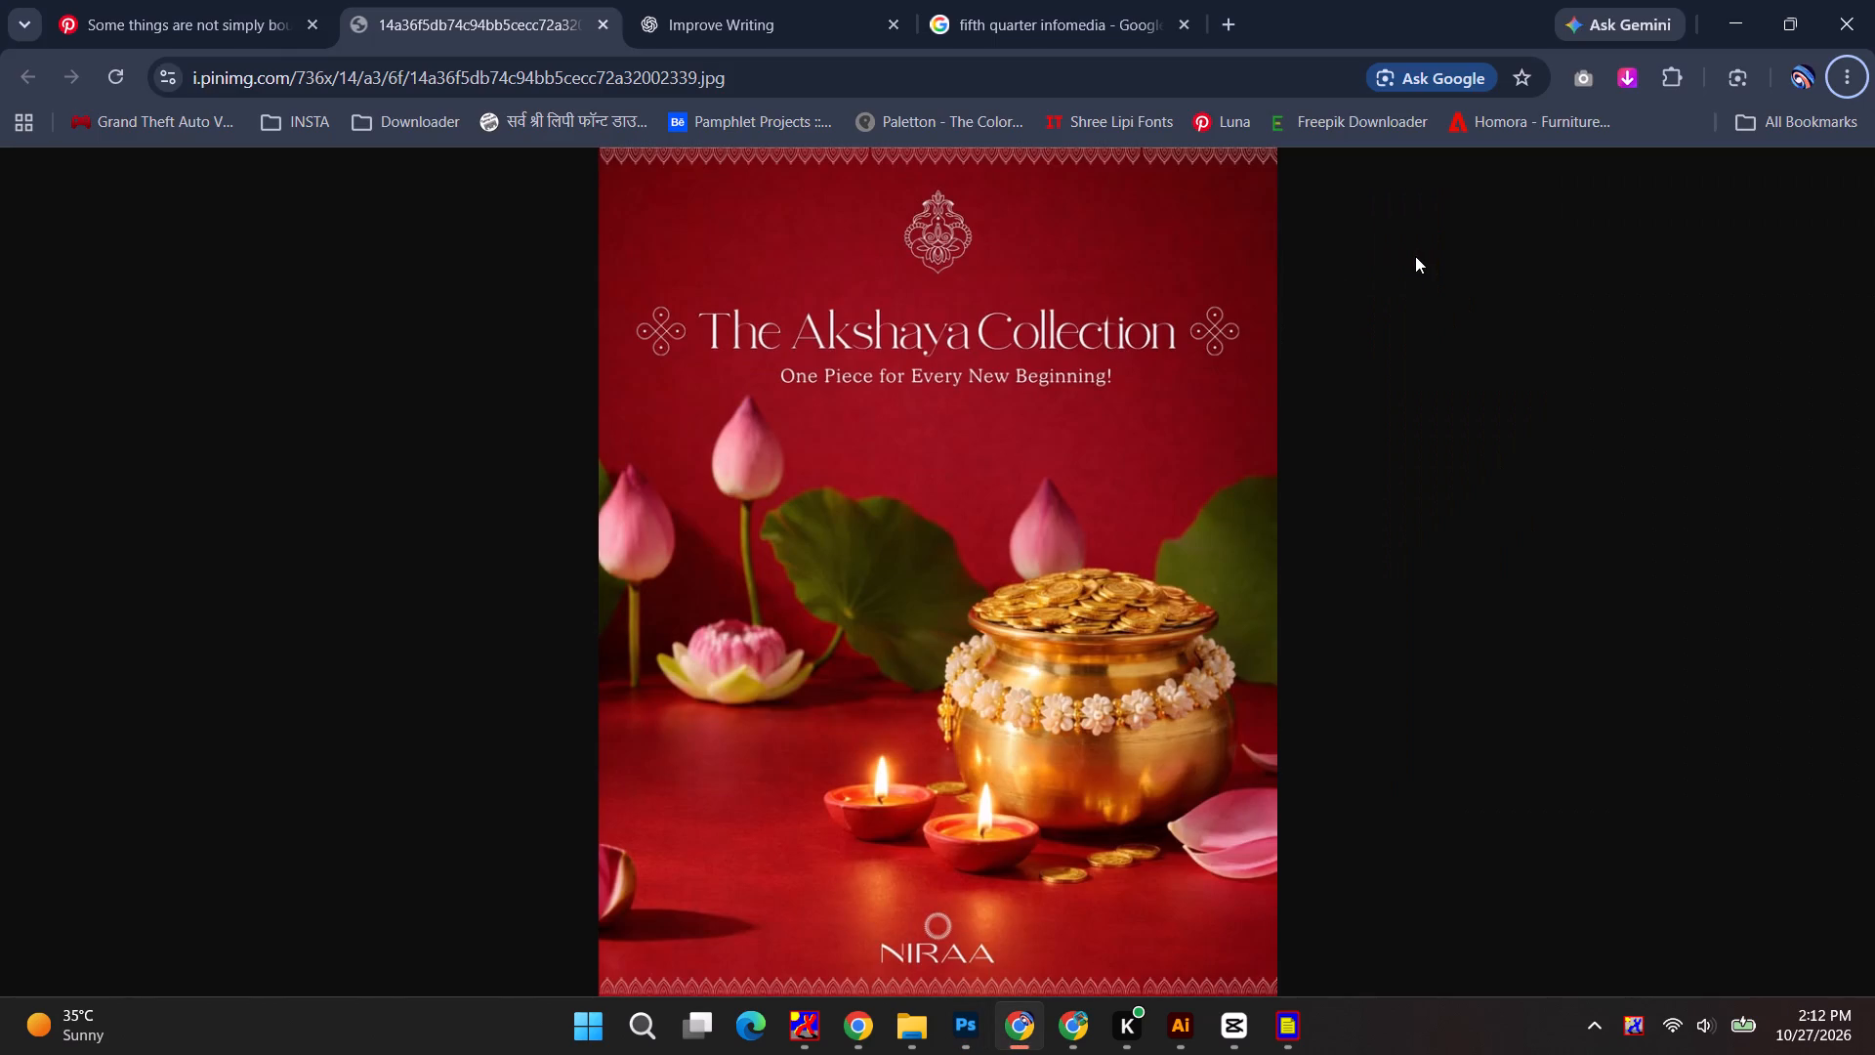
pyautogui.hotkey('alt', 'Tab')
pyautogui.hotkey('alt', 'Tab')
pyautogui.hotkey('alt', 'Tab')
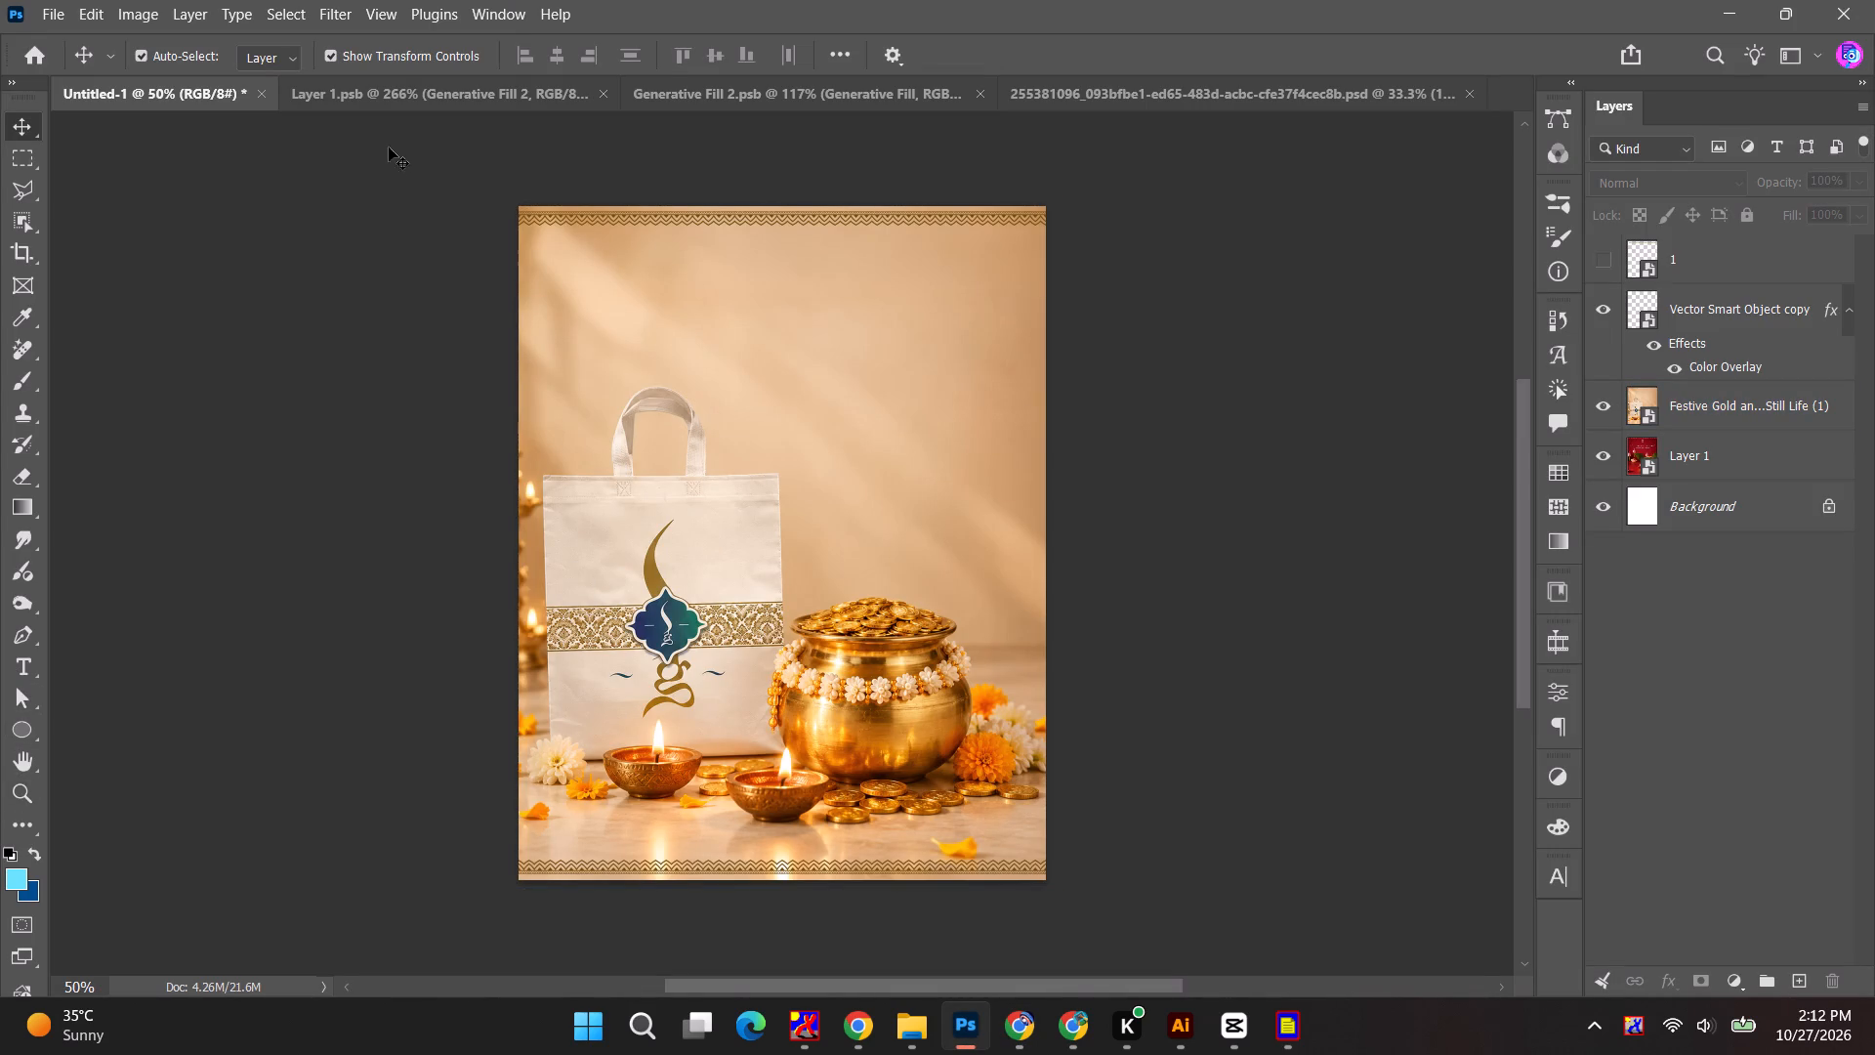
# Open the recent file RP dhanteras.psd.
pyautogui.click(32, 50)
pyautogui.click(726, 539)
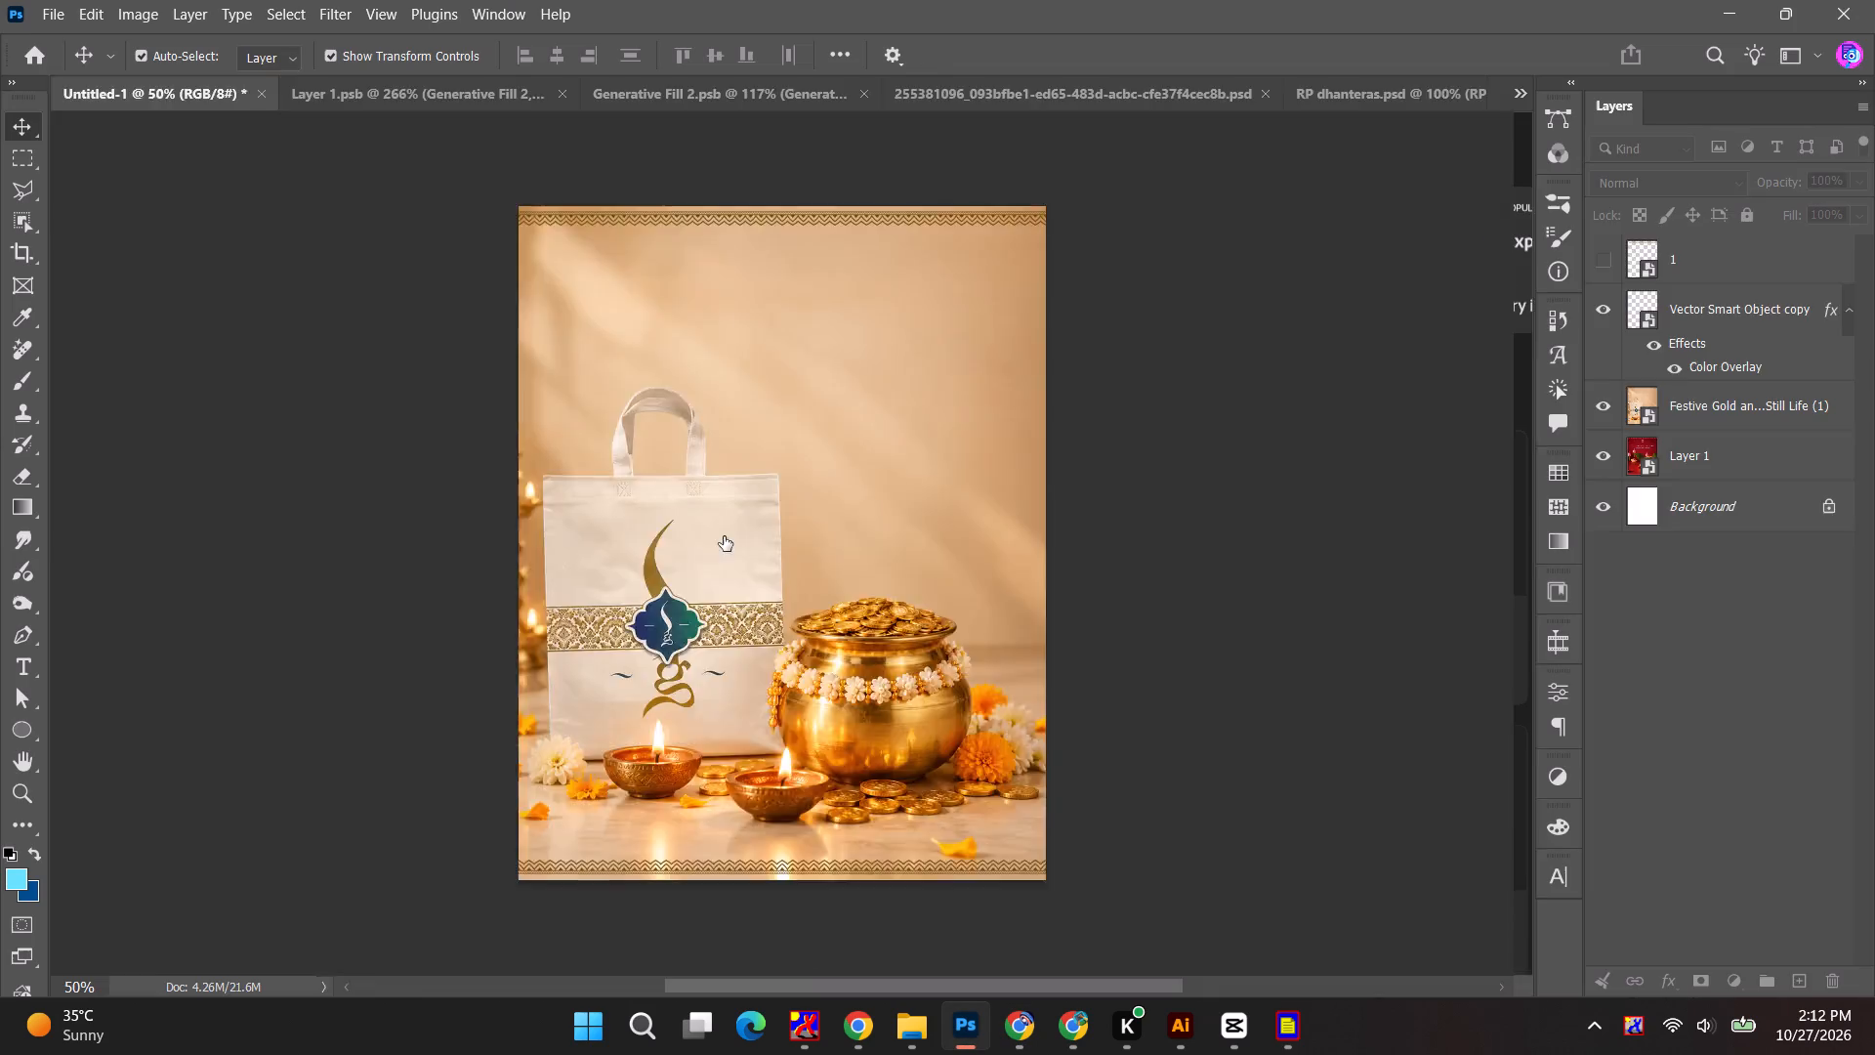
# Copy the HAPPY title, the greeting message and Gradient Fill 1 from RP dhanteras.psd into the Untitled-1 bag poster.
pyautogui.click(781, 340)
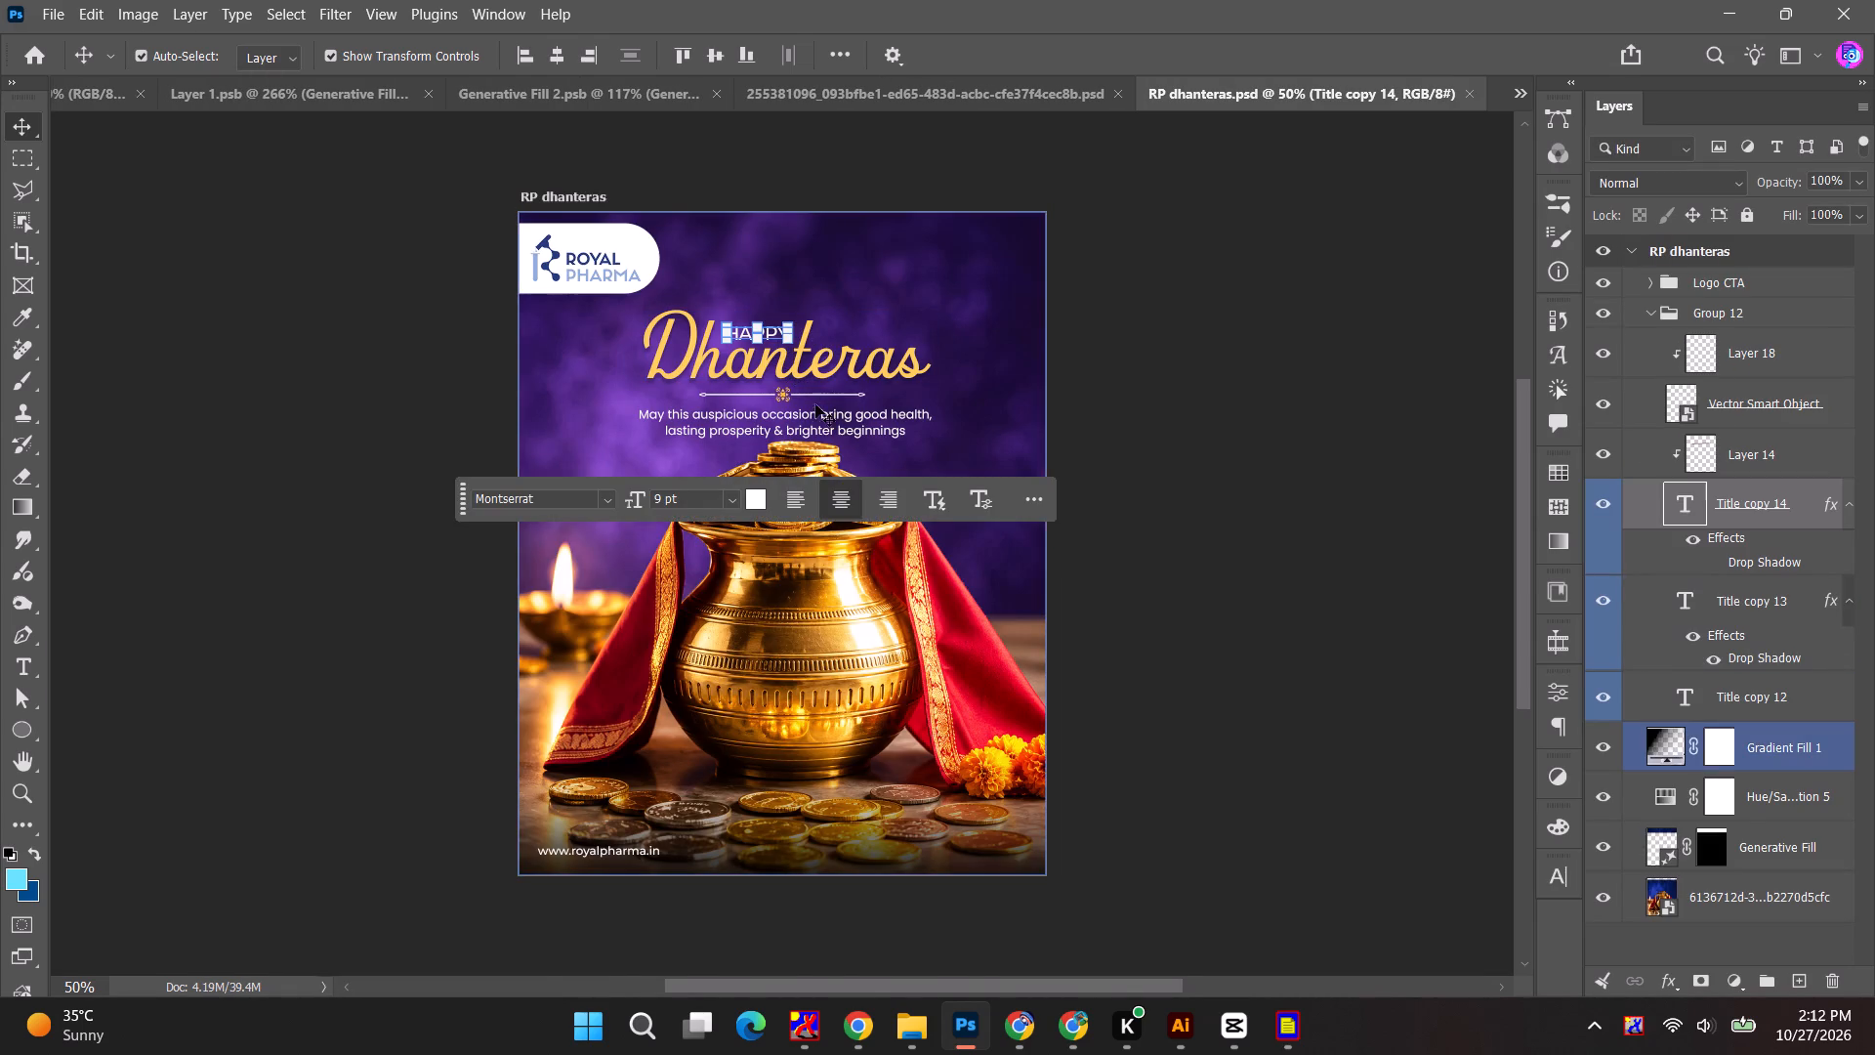
pyautogui.keyDown('alt'); pyautogui.scroll(3, 814, 409); pyautogui.keyUp('alt')
pyautogui.keyDown('shift'); pyautogui.click(799, 430); pyautogui.keyUp('shift')
pyautogui.keyDown('alt'); pyautogui.scroll(6, 771, 407); pyautogui.keyUp('alt')
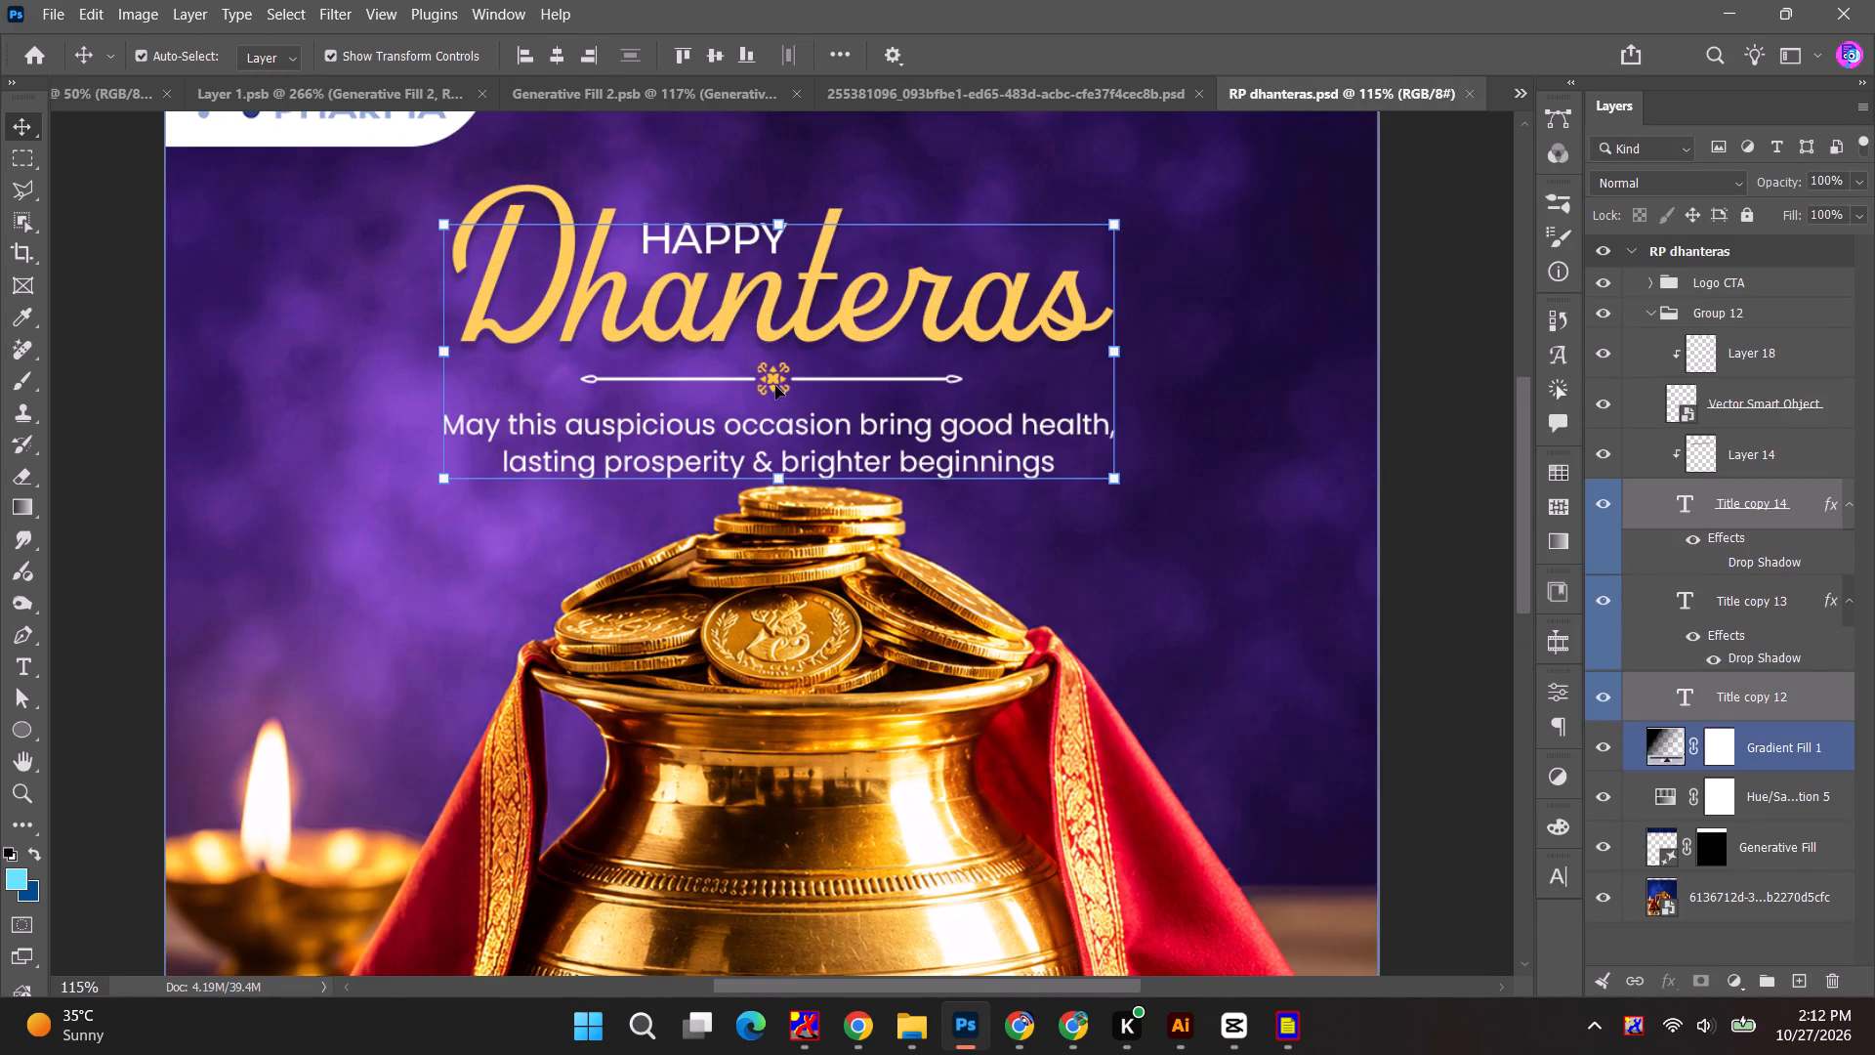
pyautogui.keyDown('shift'); pyautogui.click(775, 385); pyautogui.keyUp('shift')
pyautogui.moveTo(1729, 498); pyautogui.dragTo(562, 118)
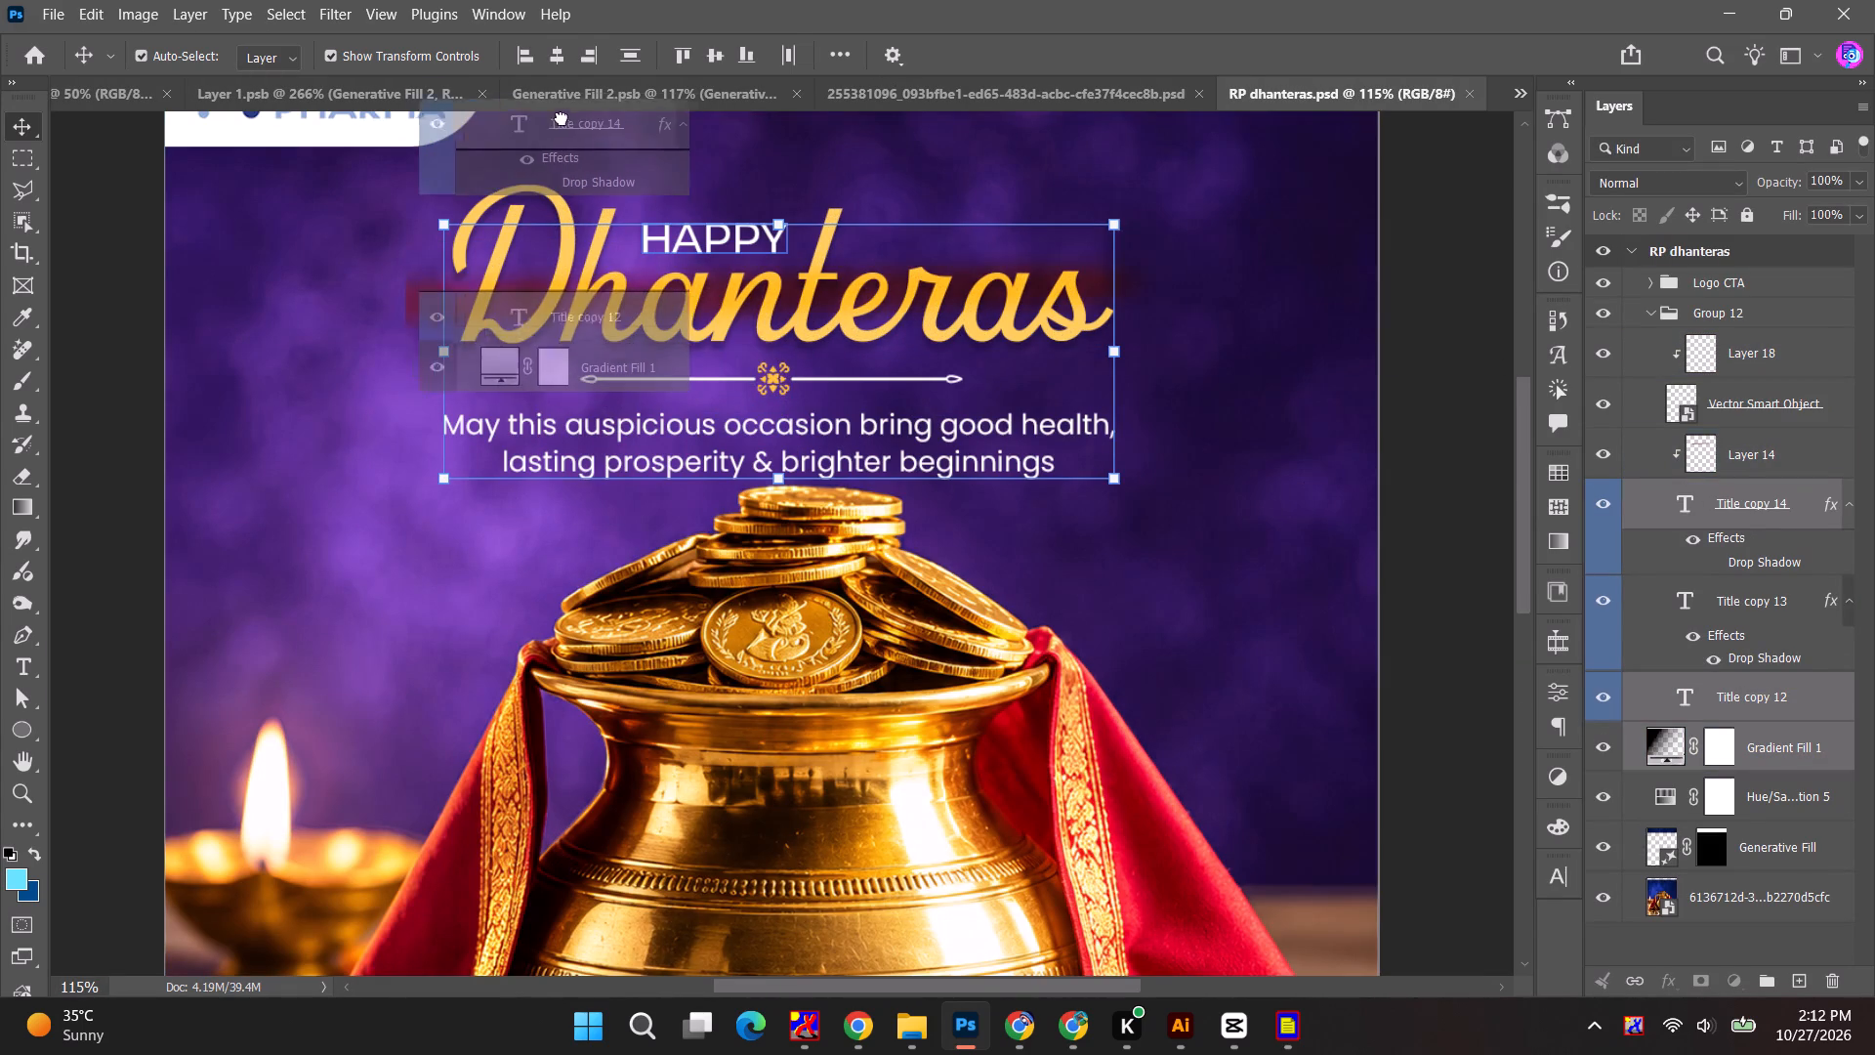
pyautogui.moveTo(562, 118); pyautogui.dragTo(262, 103)
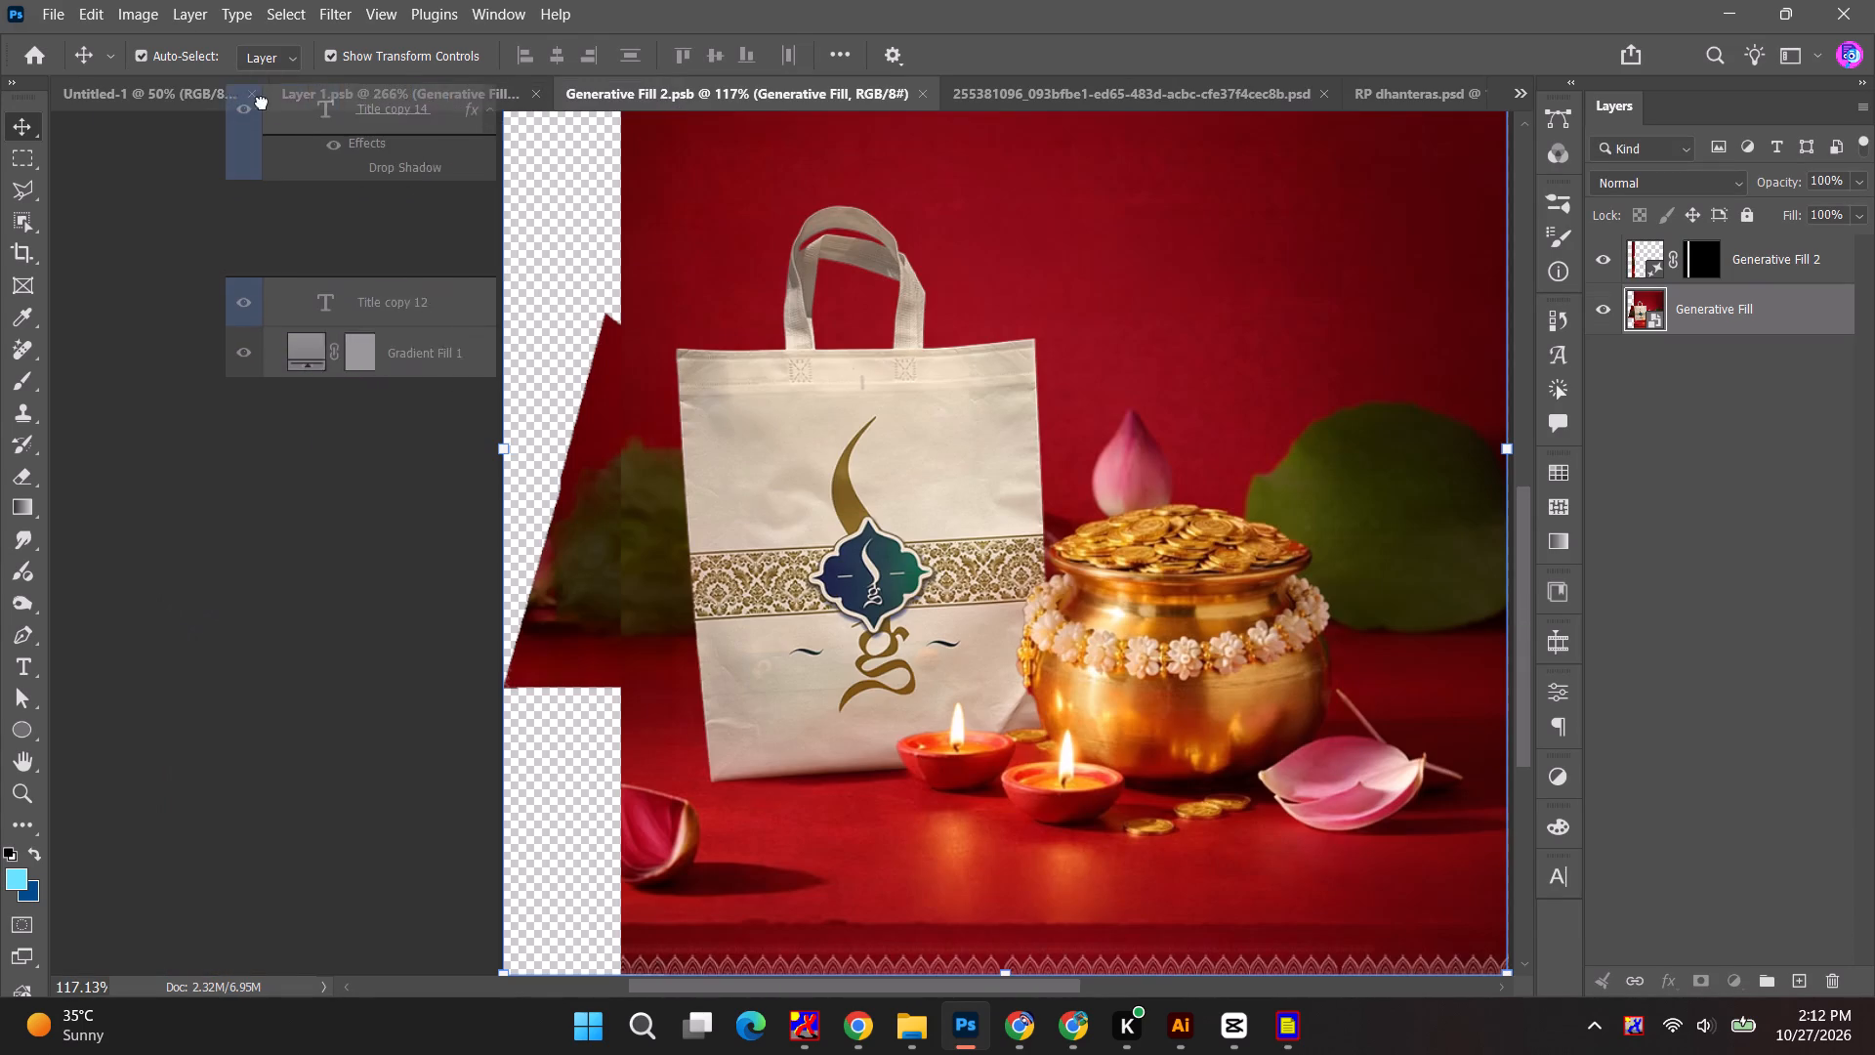
pyautogui.moveTo(262, 103); pyautogui.dragTo(163, 100)
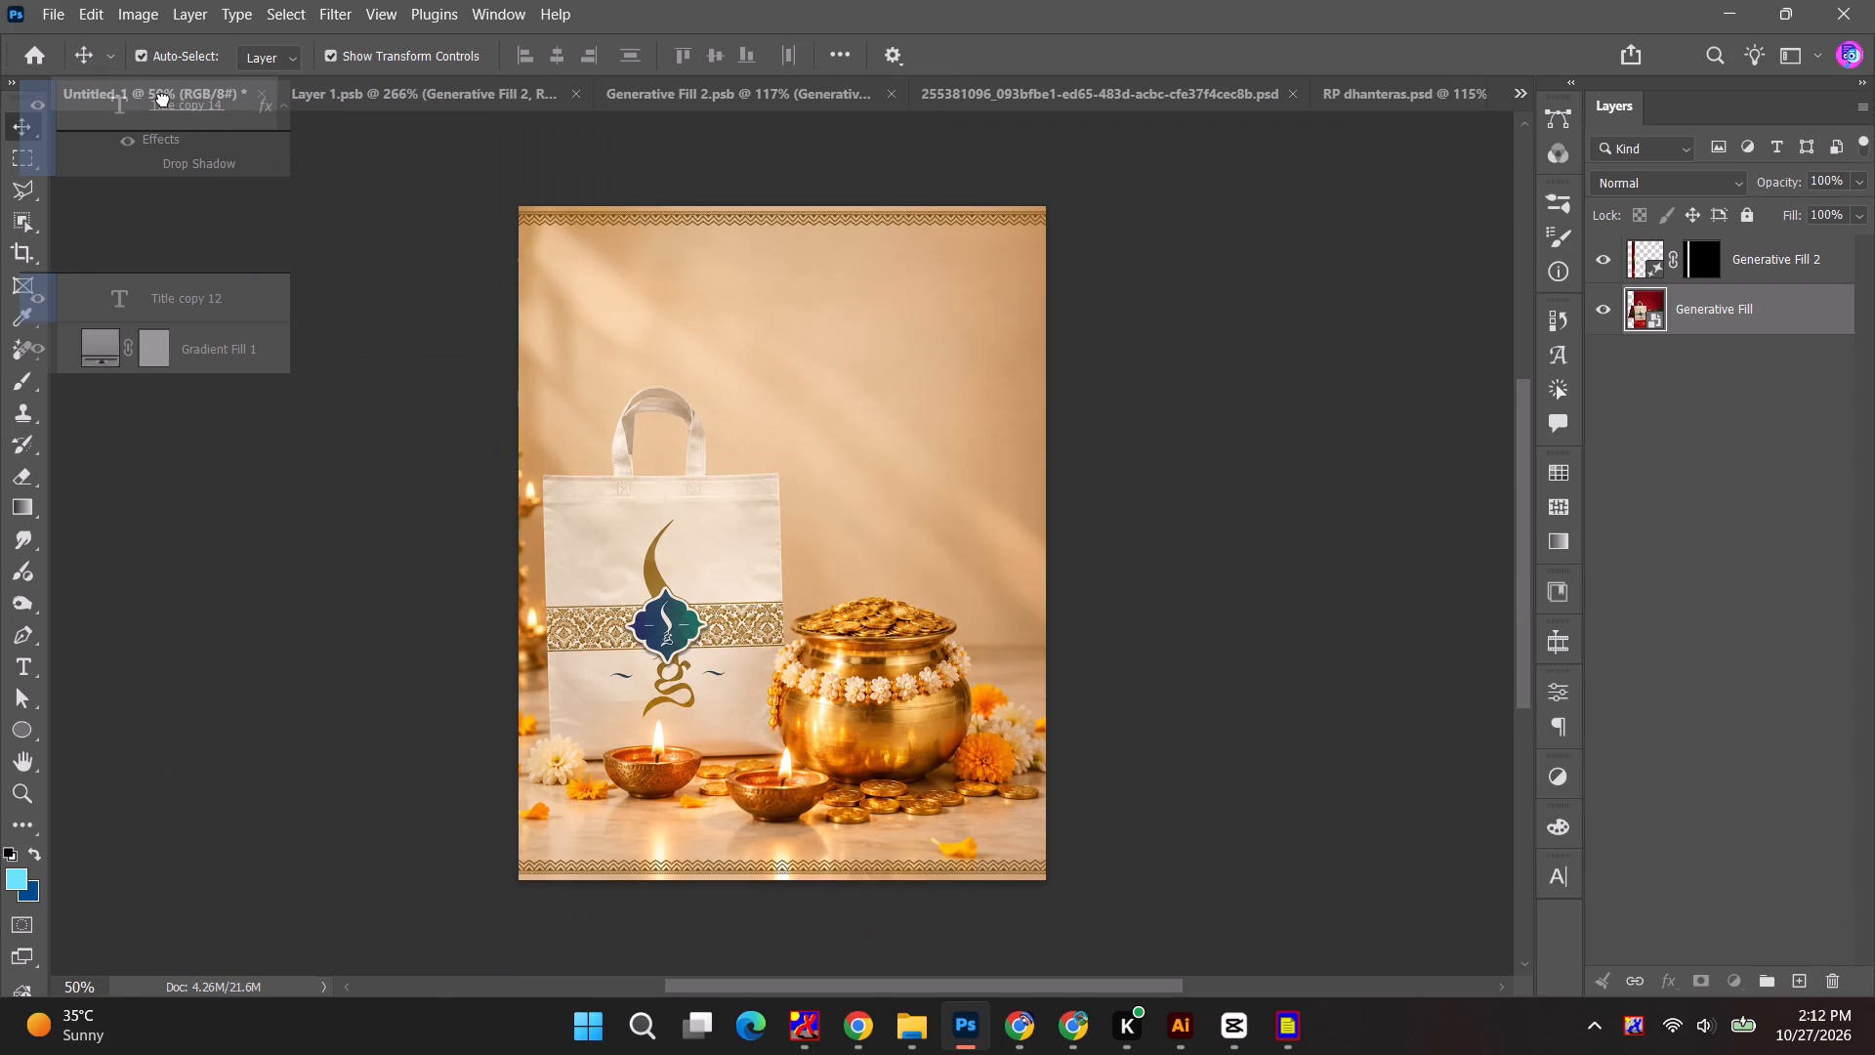
pyautogui.moveTo(163, 100); pyautogui.dragTo(180, 114)
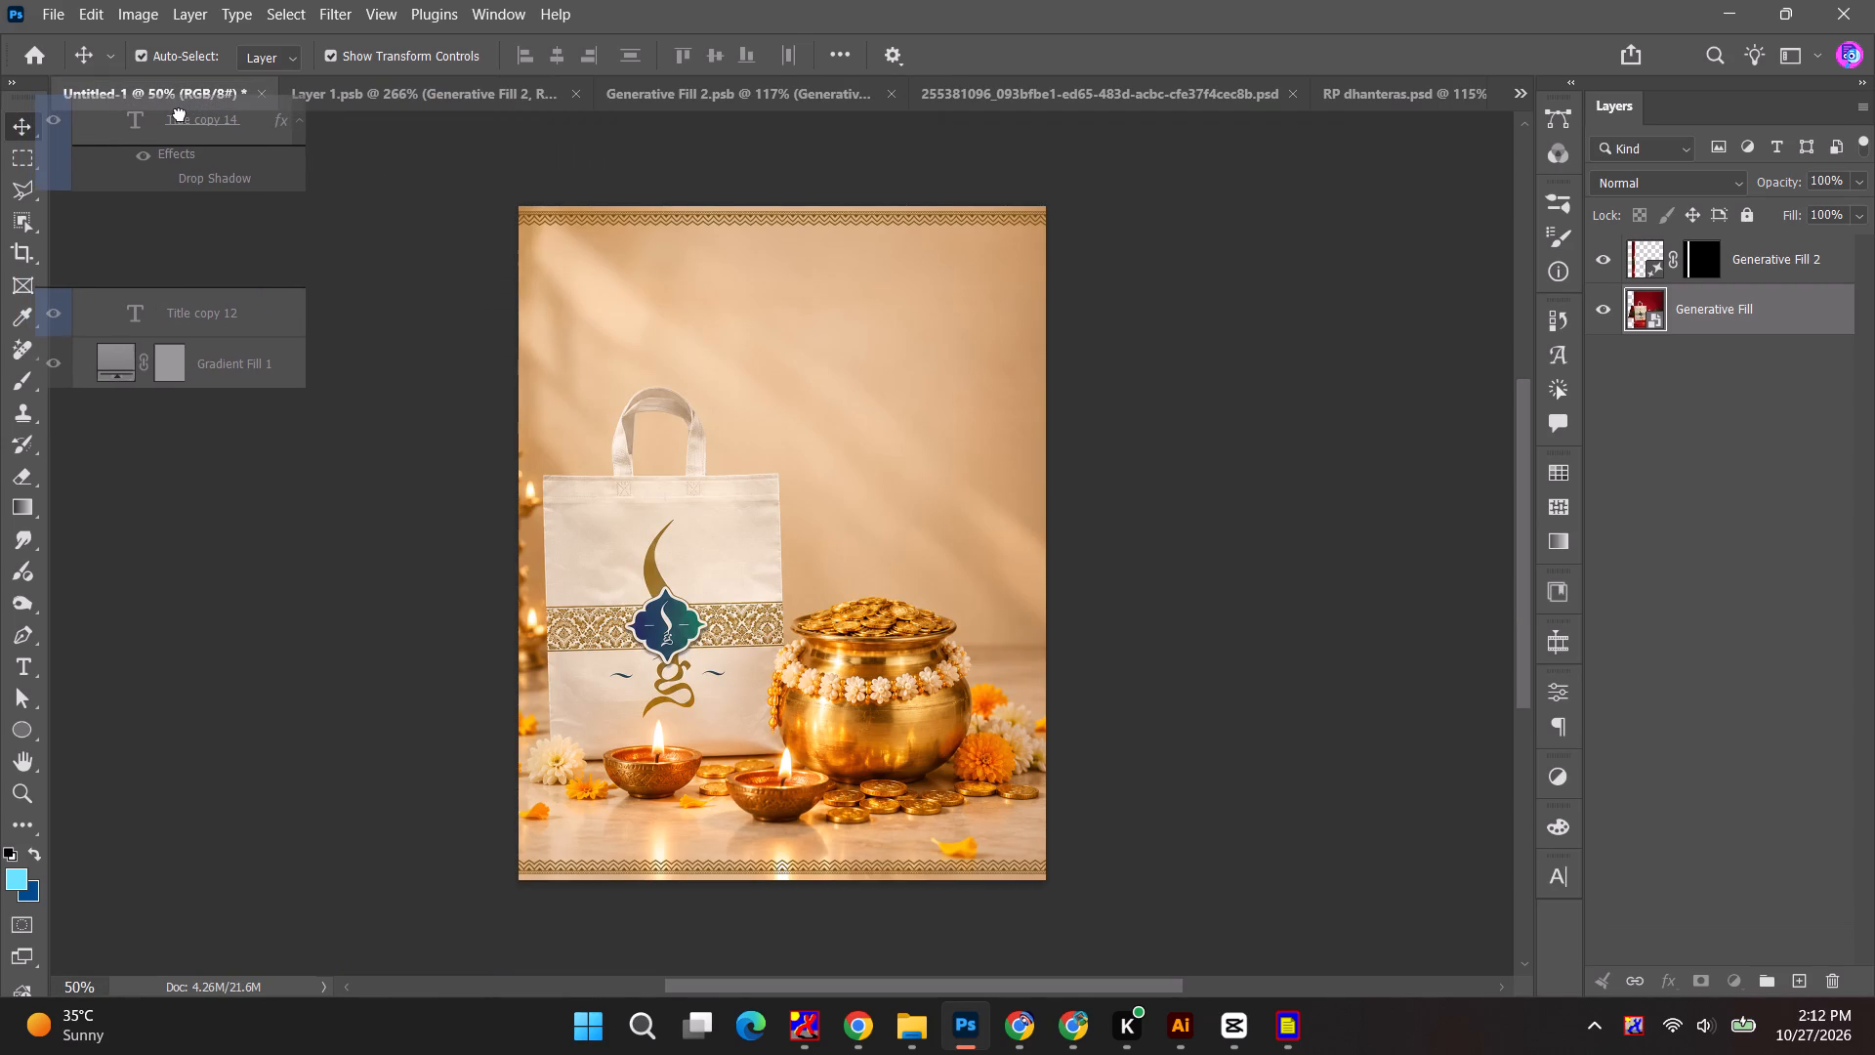
pyautogui.moveTo(180, 114); pyautogui.dragTo(886, 321)
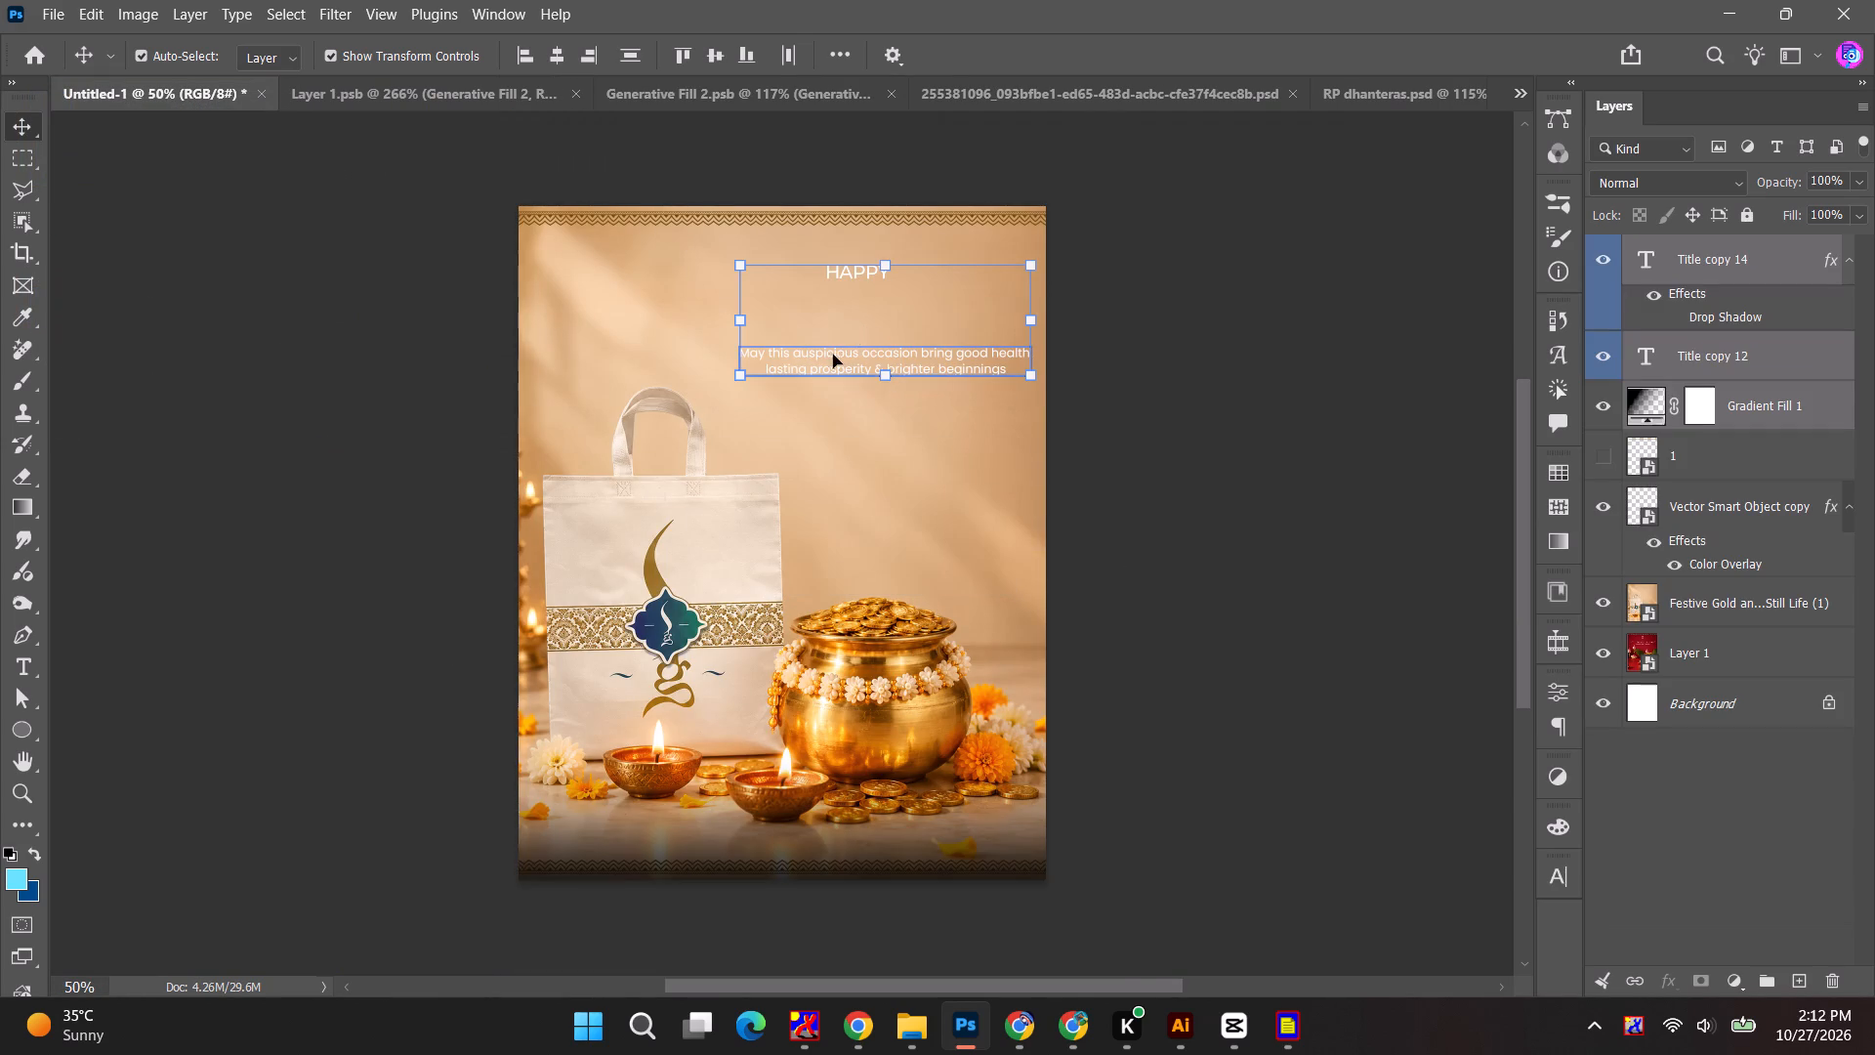
# Position the HAPPY title and greeting message in the empty background above the gold pot, with the message a little lower.
pyautogui.keyDown('alt'); pyautogui.scroll(8, 807, 372); pyautogui.keyUp('alt')
pyautogui.moveTo(812, 372); pyautogui.dragTo(808, 555)
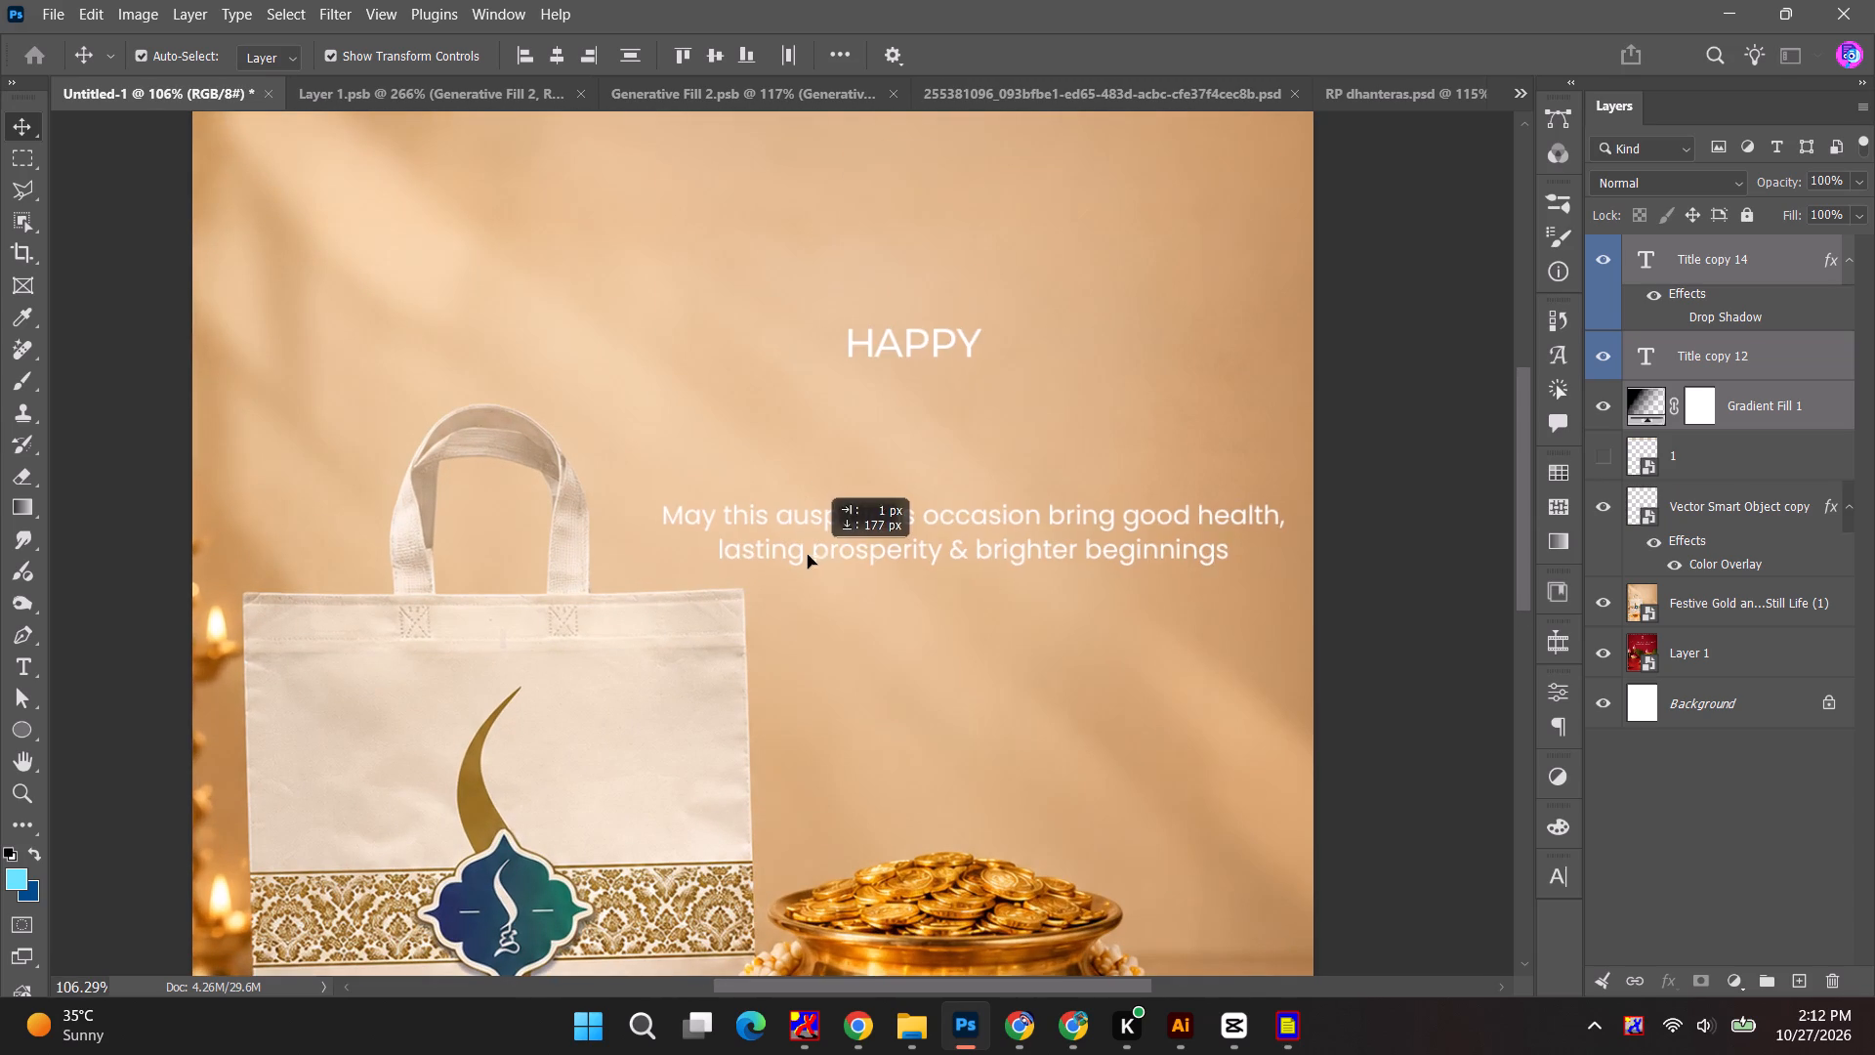
pyautogui.moveTo(808, 555); pyautogui.dragTo(798, 455)
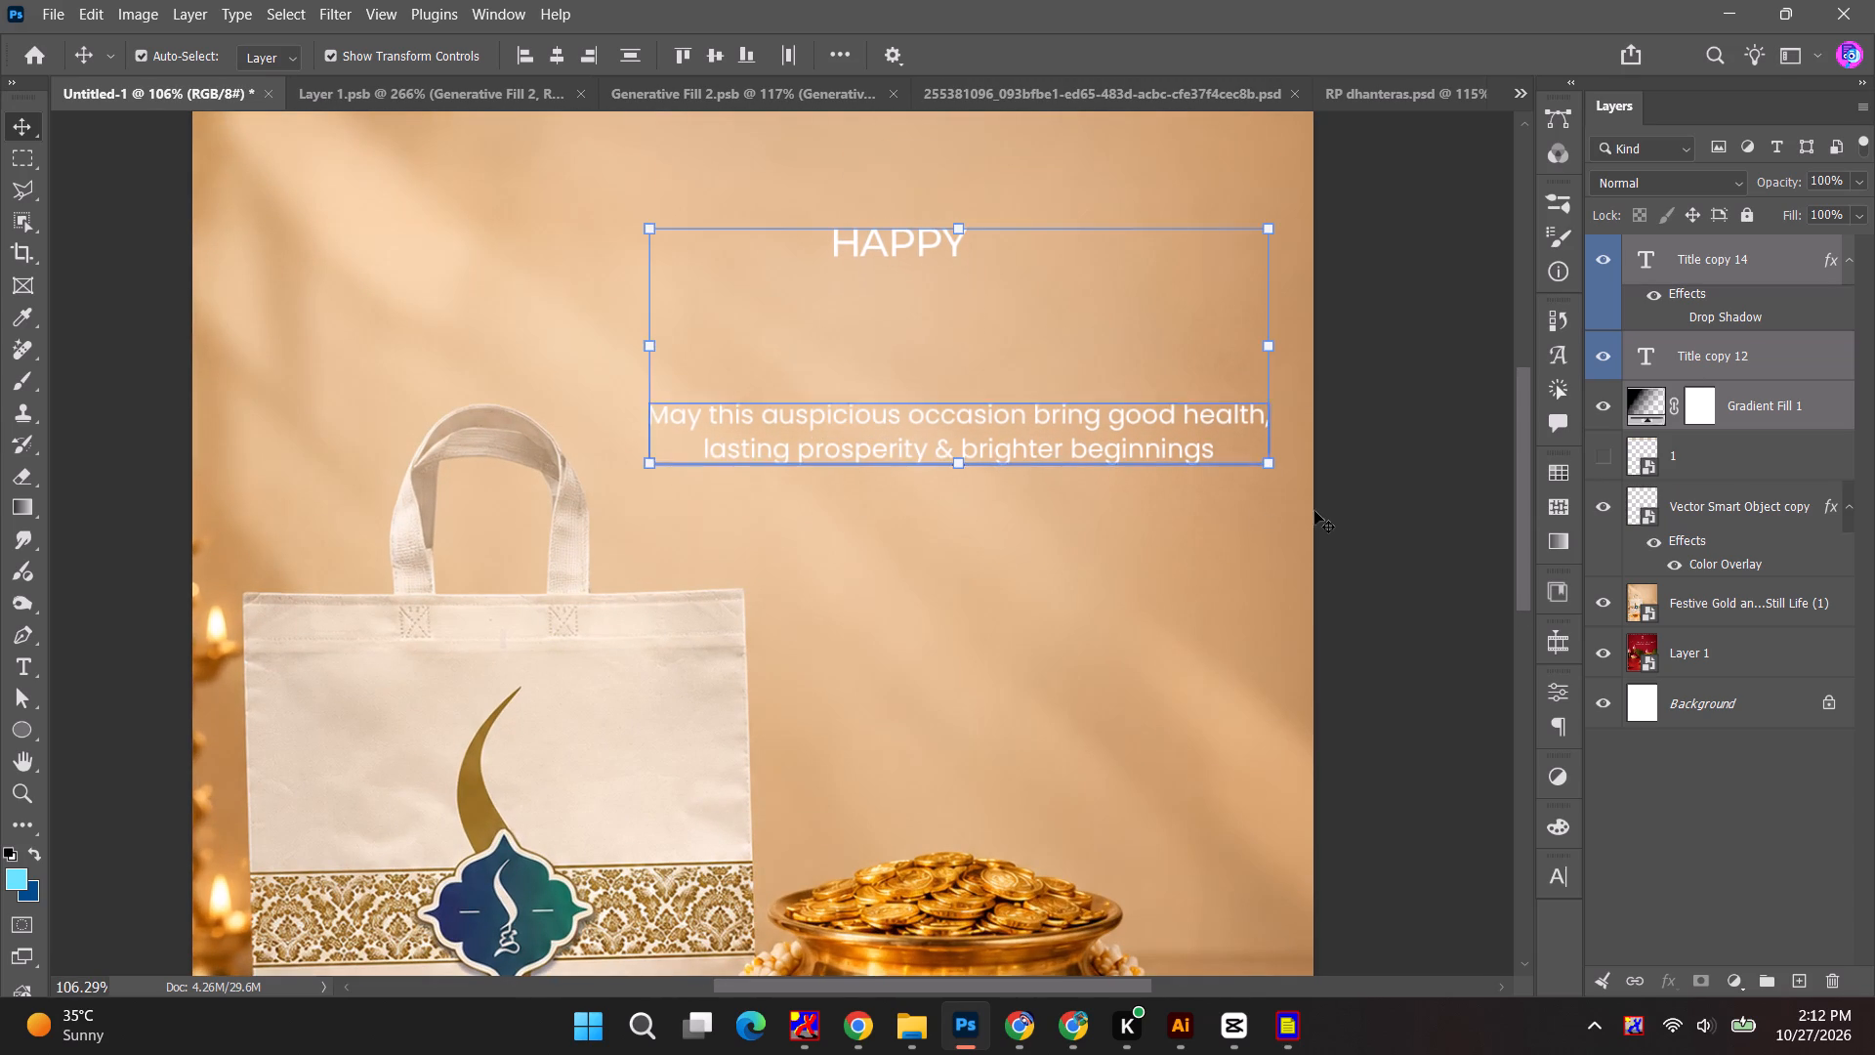
pyautogui.click(1334, 502)
pyautogui.keyDown('alt'); pyautogui.scroll(-5, 1334, 501); pyautogui.keyUp('alt')
pyautogui.press('space')
pyautogui.press('space')
pyautogui.moveTo(879, 416); pyautogui.dragTo(881, 463)
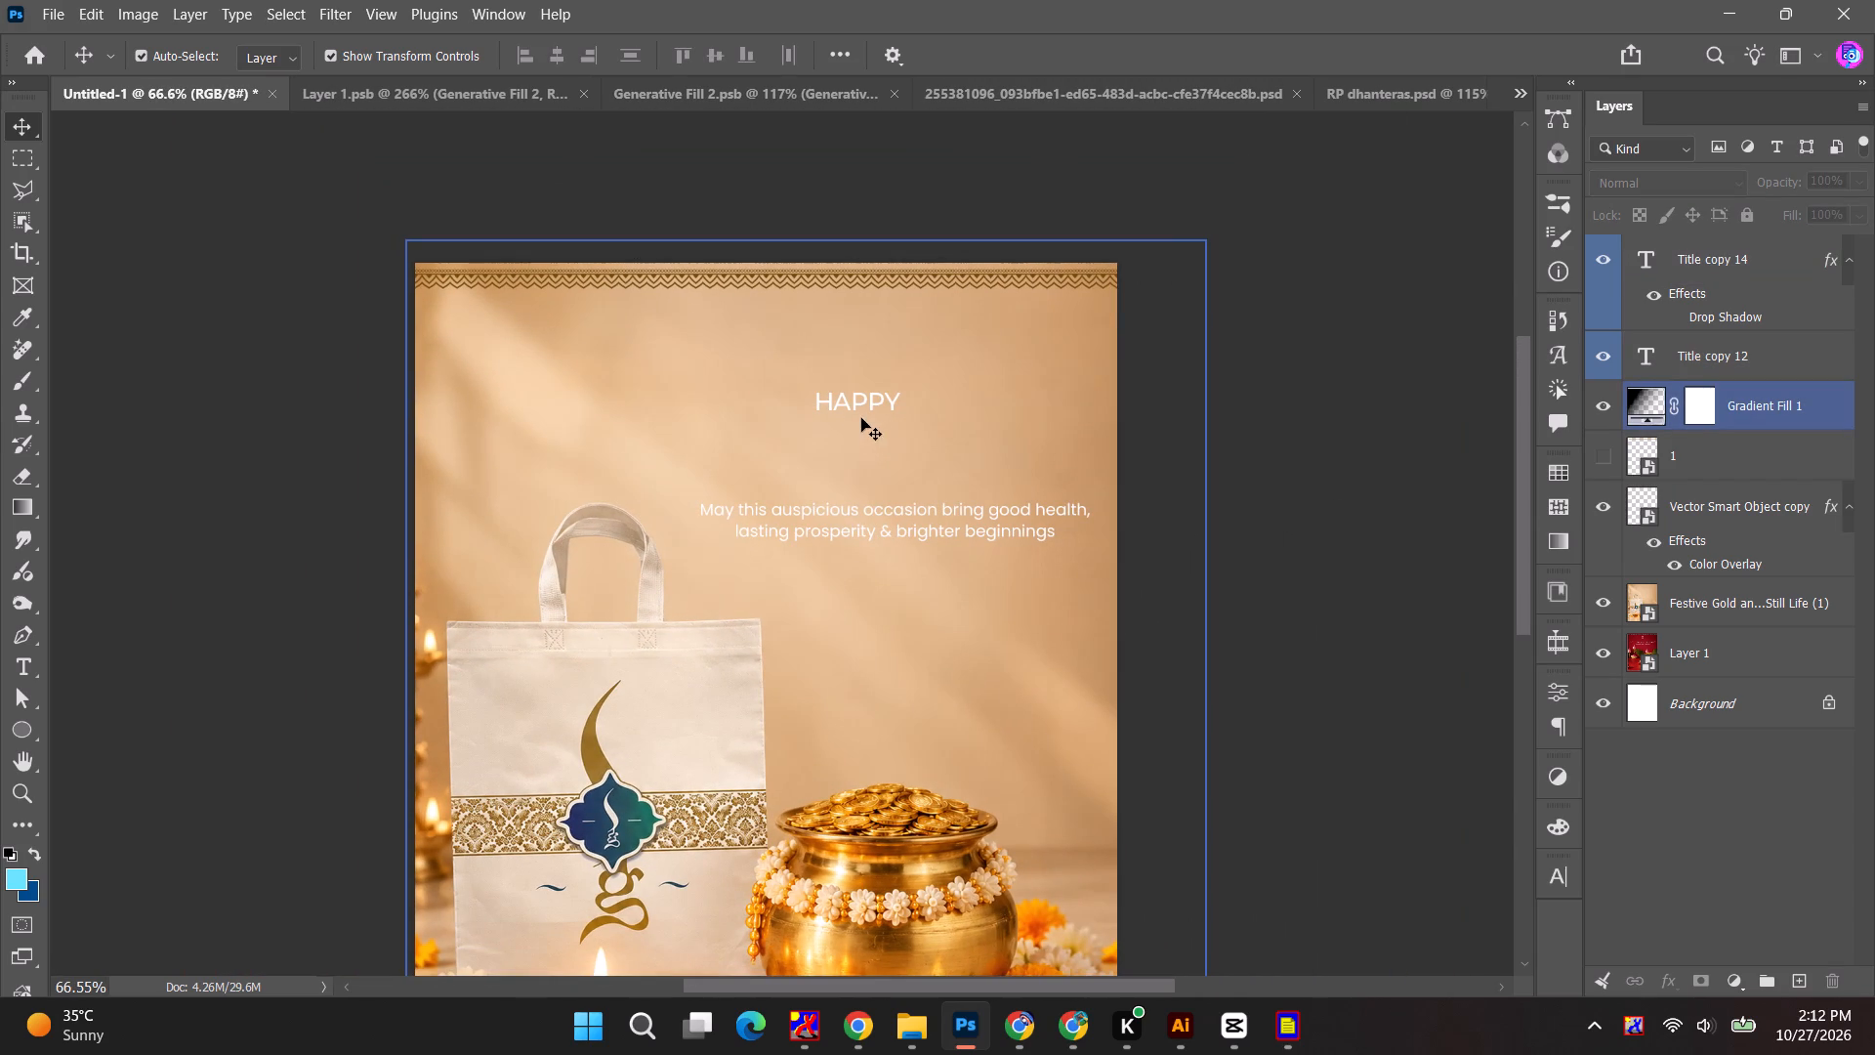
pyautogui.moveTo(836, 520); pyautogui.dragTo(835, 553)
# Left-align the greeting message and move it back inside the poster, beside the bag's handles.
pyautogui.doubleClick(812, 554)
pyautogui.click(933, 638)
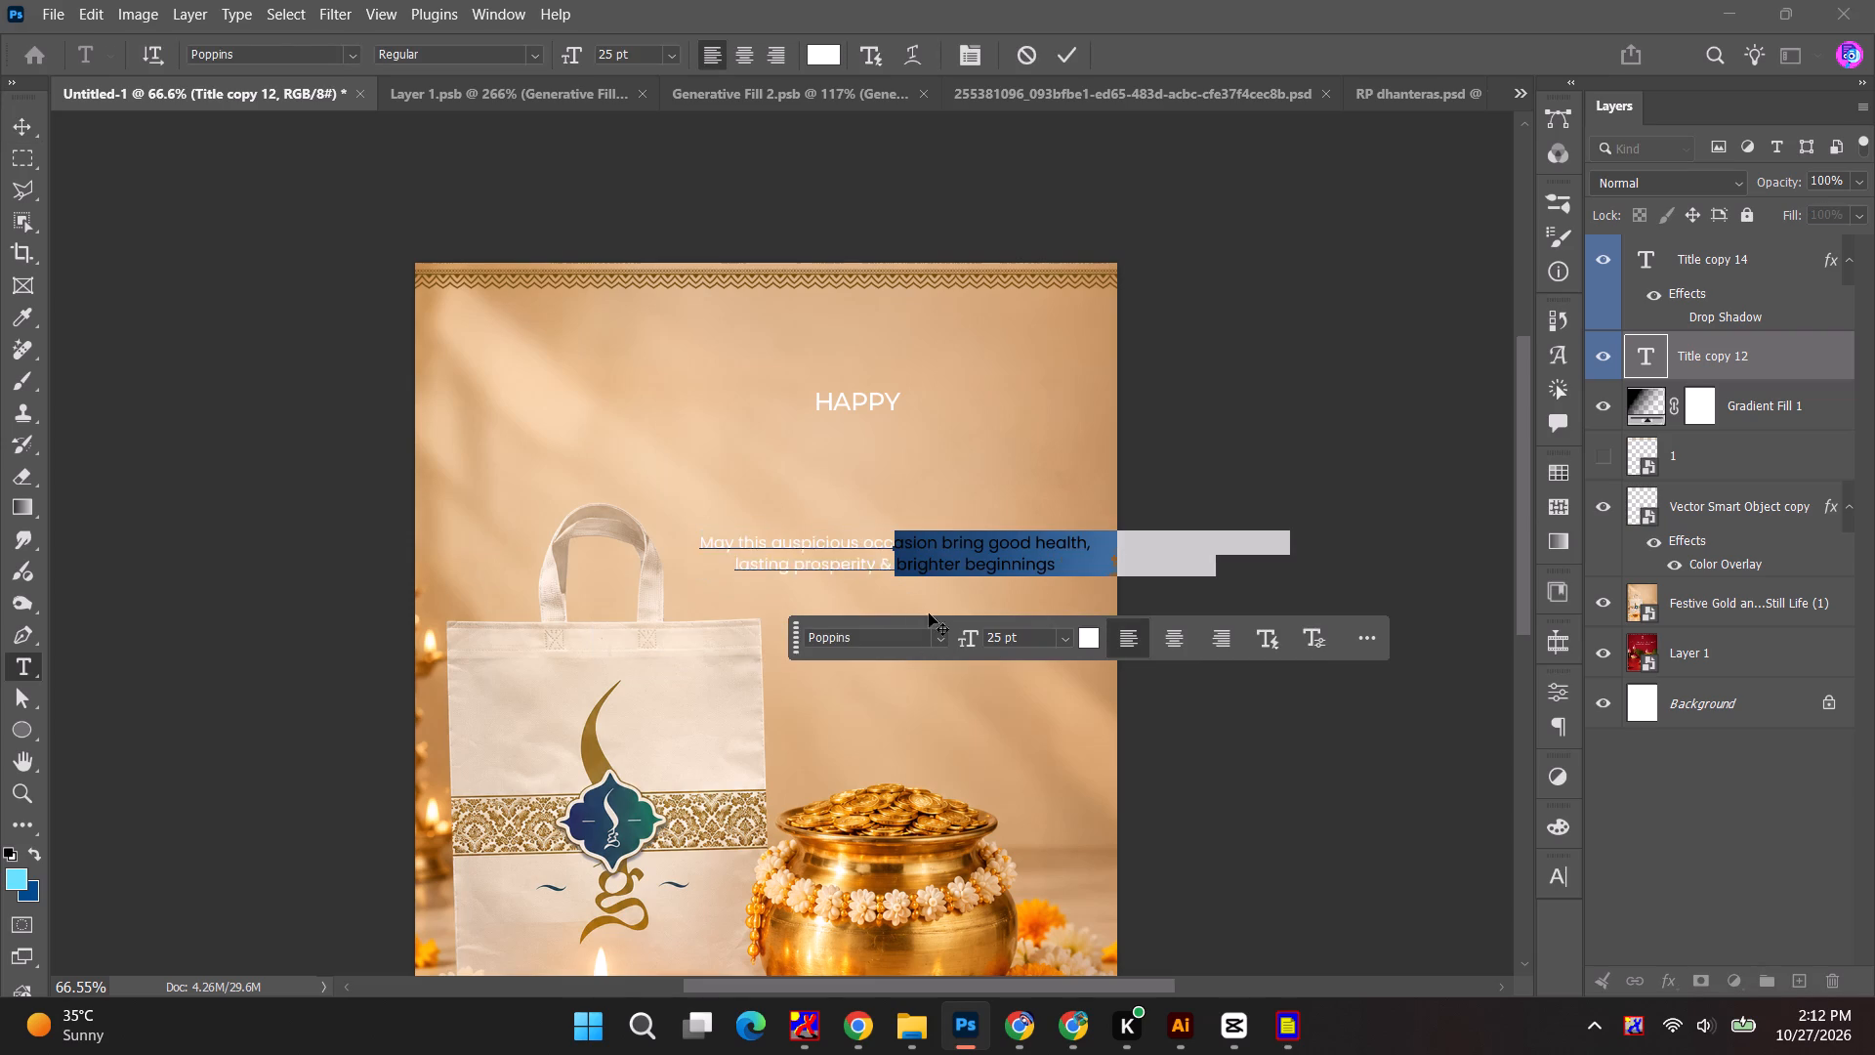
pyautogui.click(1066, 61)
pyautogui.click(1309, 315)
pyautogui.keyDown('alt'); pyautogui.scroll(4, 933, 584); pyautogui.keyUp('alt')
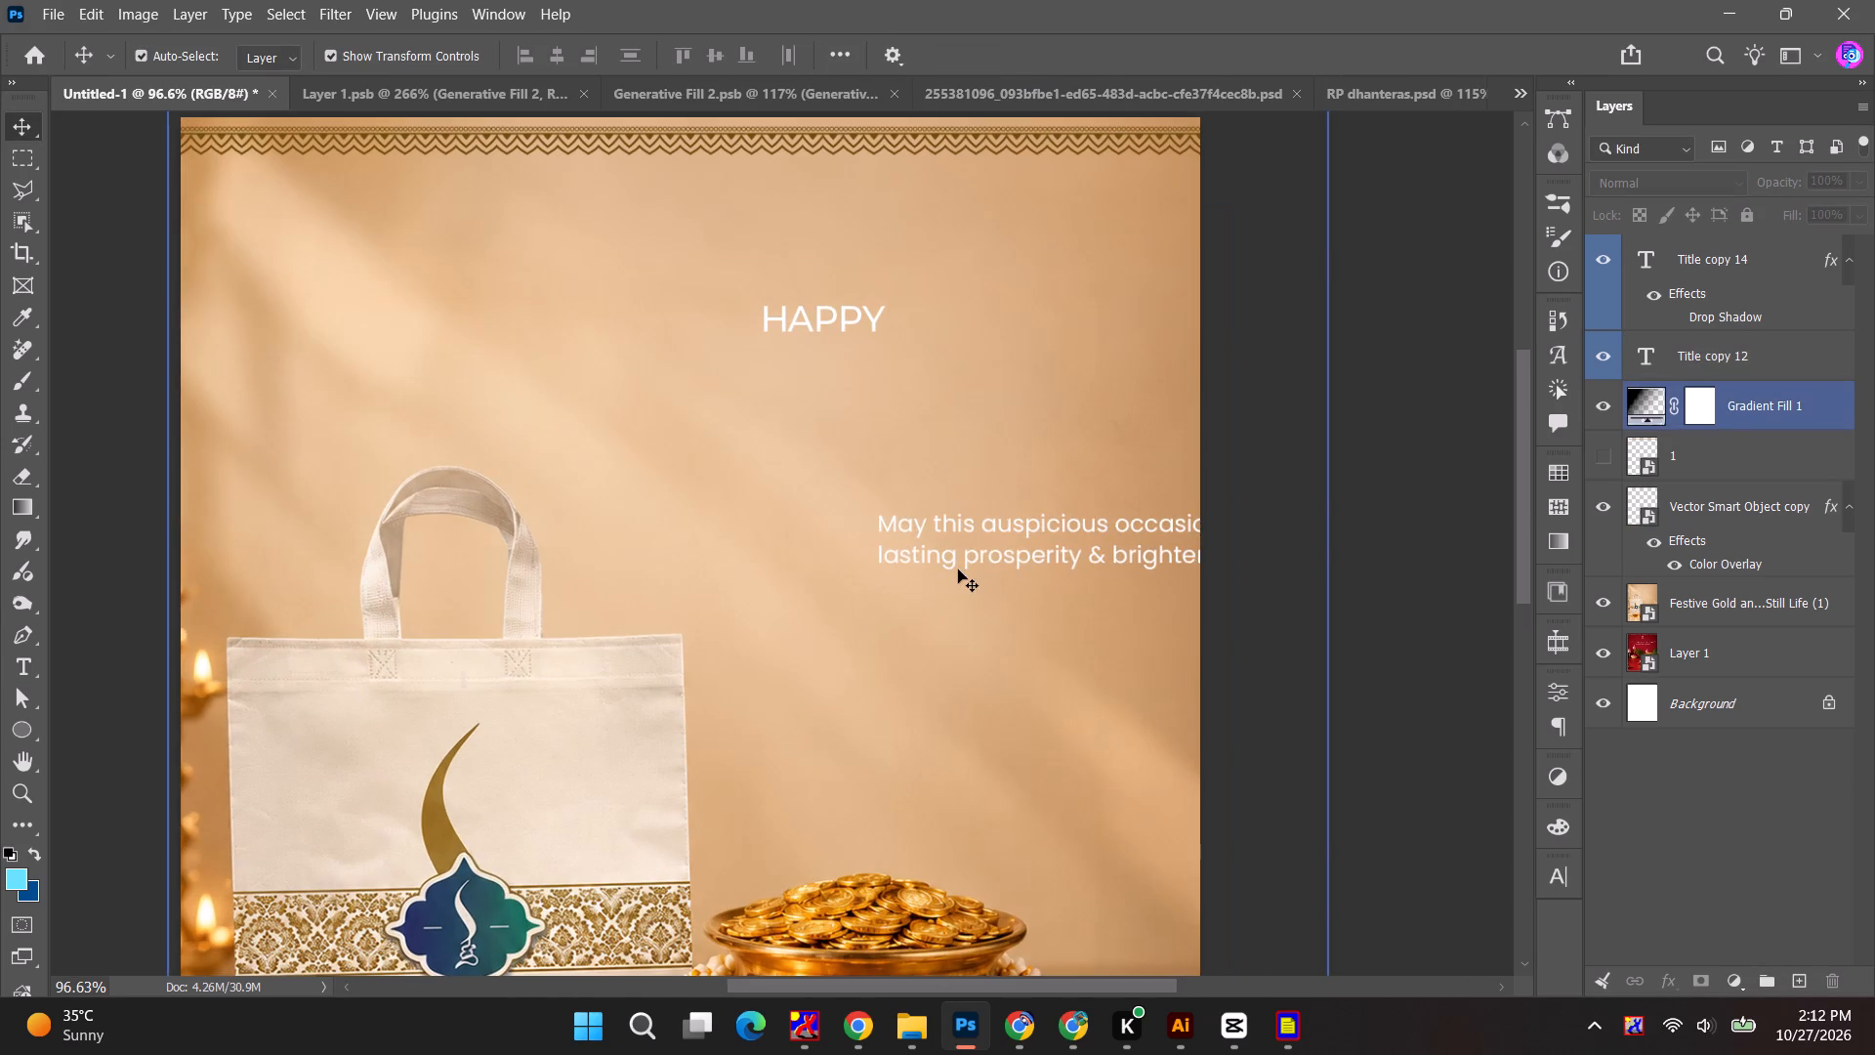
pyautogui.moveTo(958, 570); pyautogui.dragTo(720, 570)
# Re-break the greeting message into three lines, starting the second at "good health" and the third at "brighter beginnings".
pyautogui.doubleClick(720, 570)
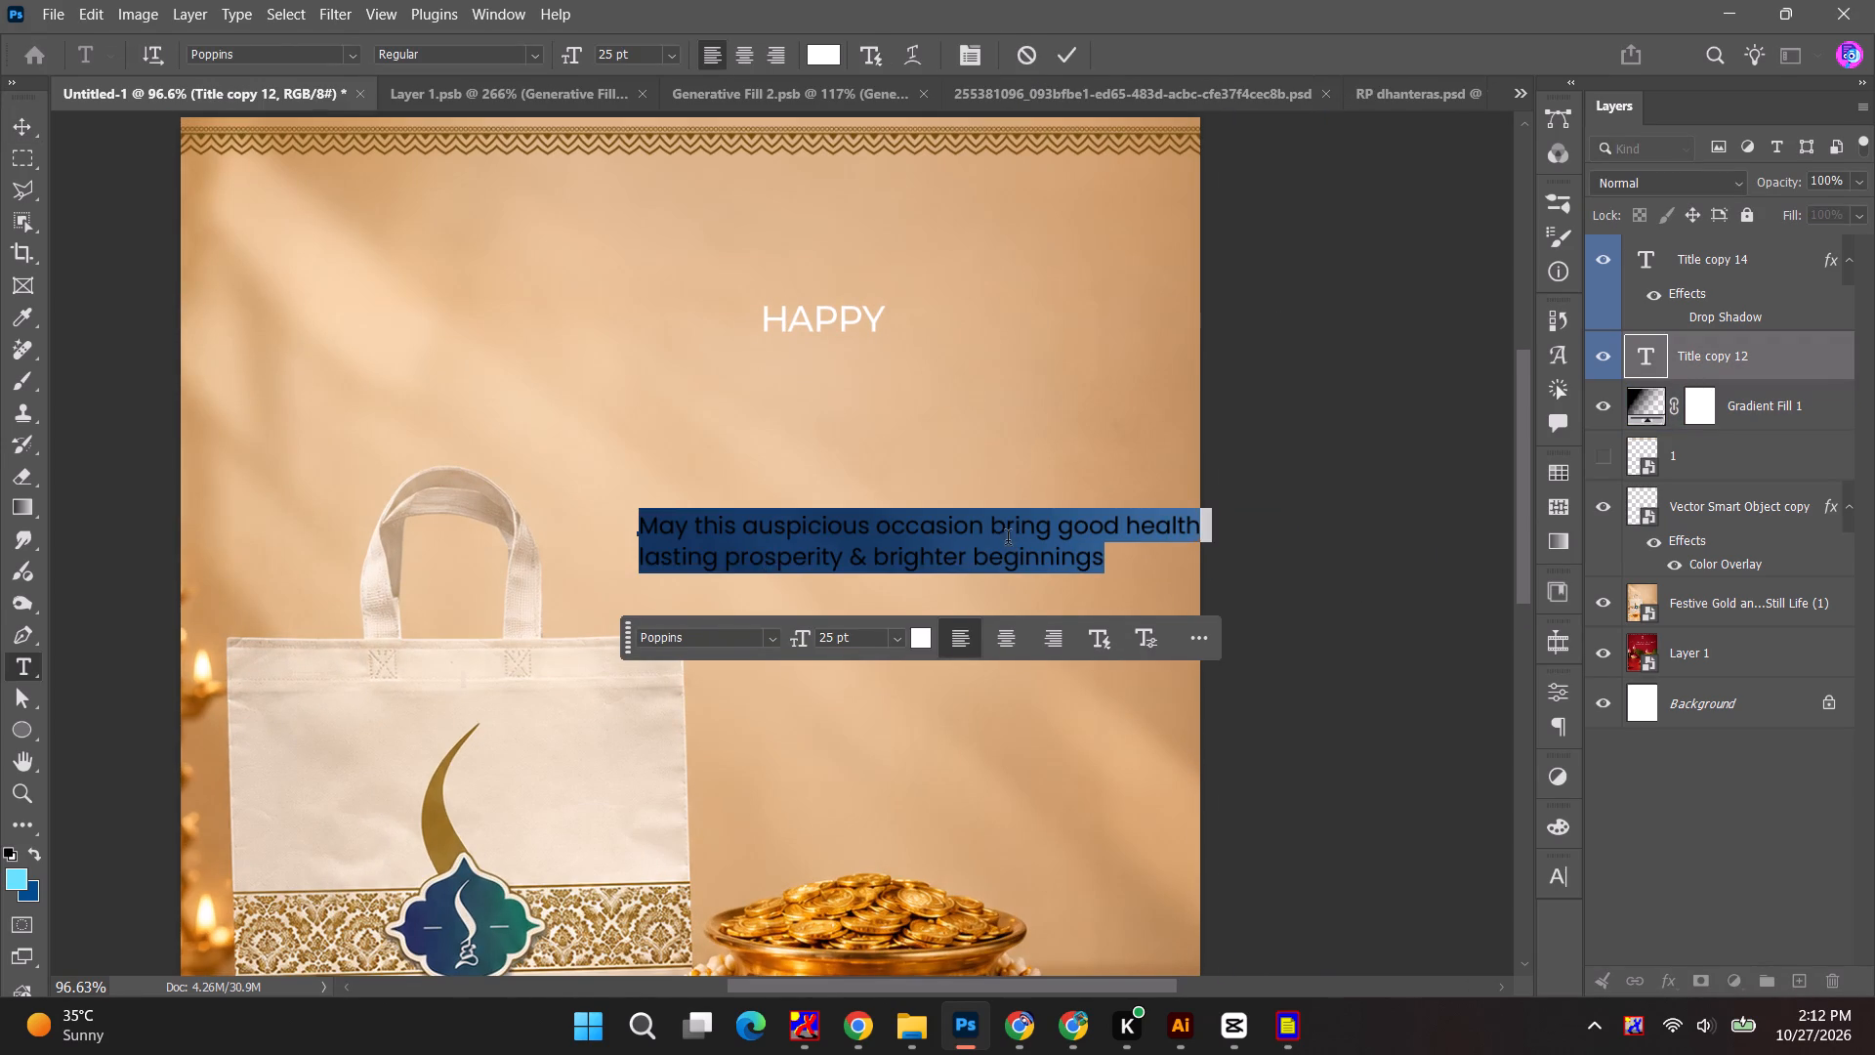
pyautogui.click(993, 527)
pyautogui.click(1065, 529)
pyautogui.click(1058, 527)
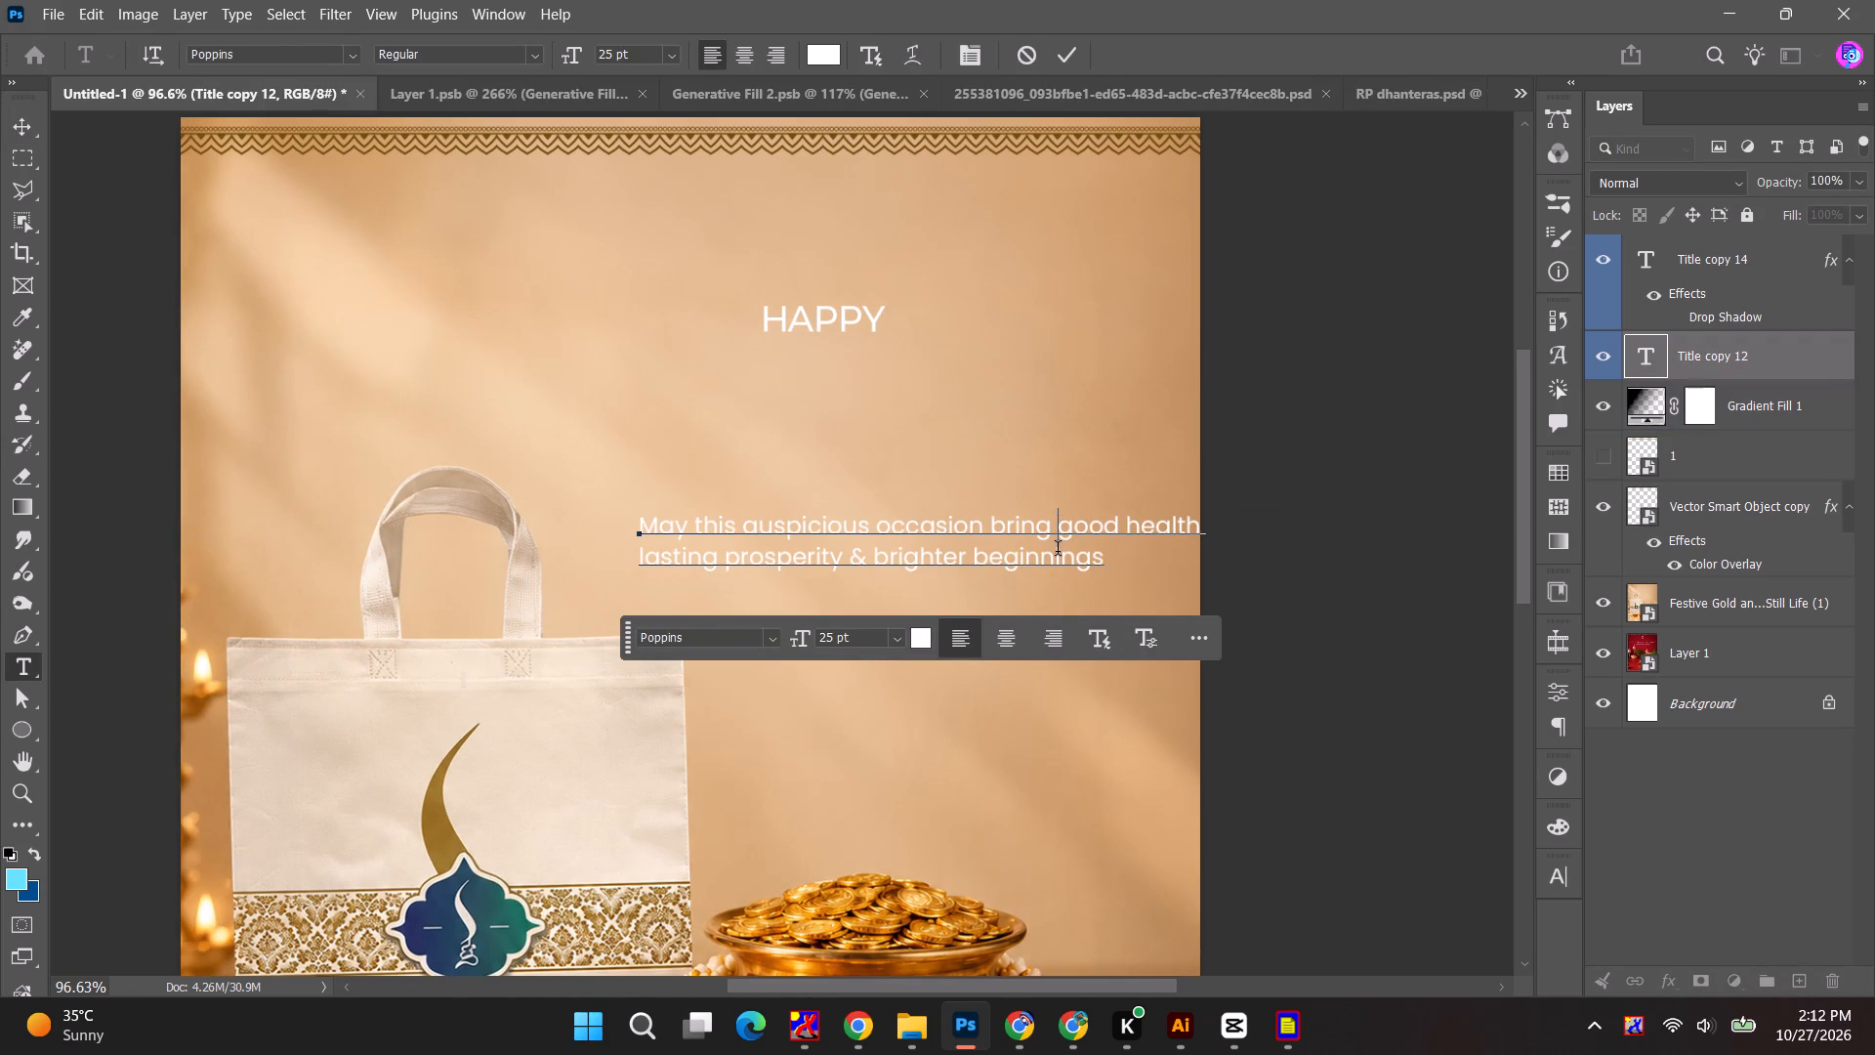
pyautogui.press('BackSpace')
pyautogui.press('Return')
pyautogui.click(629, 589)
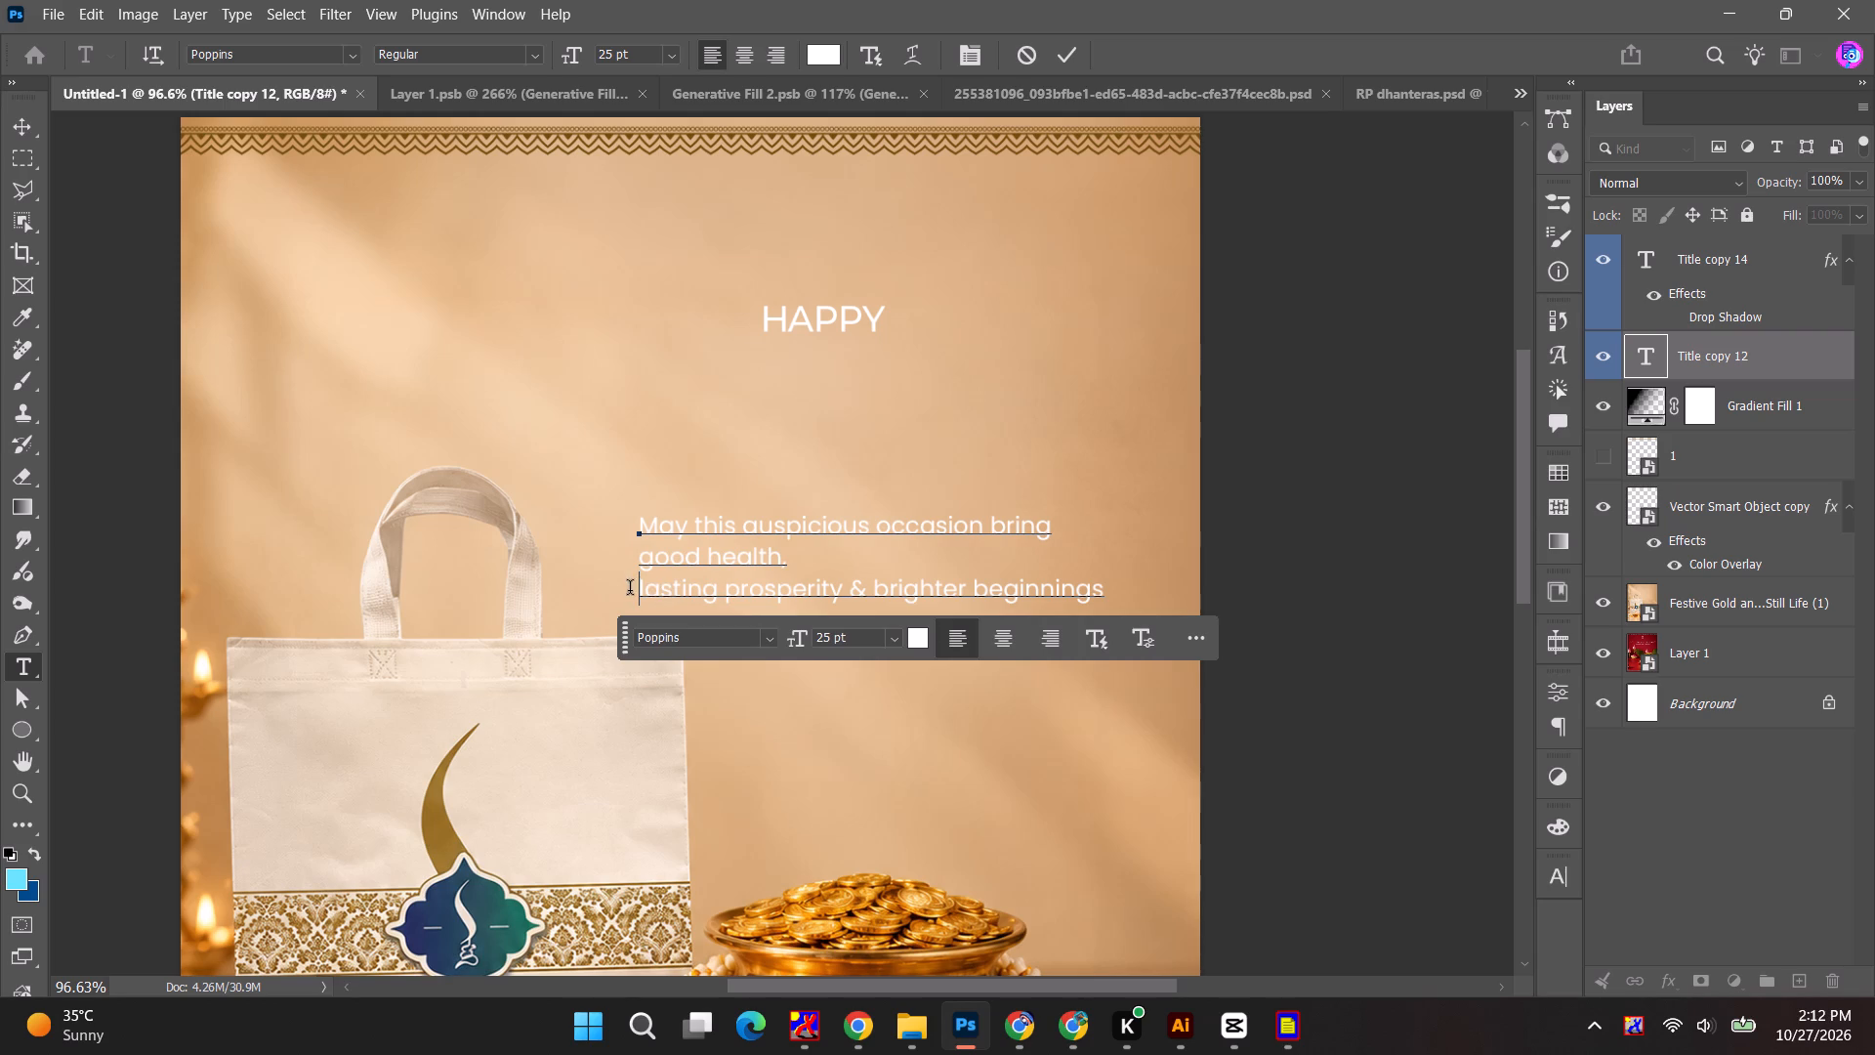
pyautogui.press('BackSpace')
pyautogui.press('space')
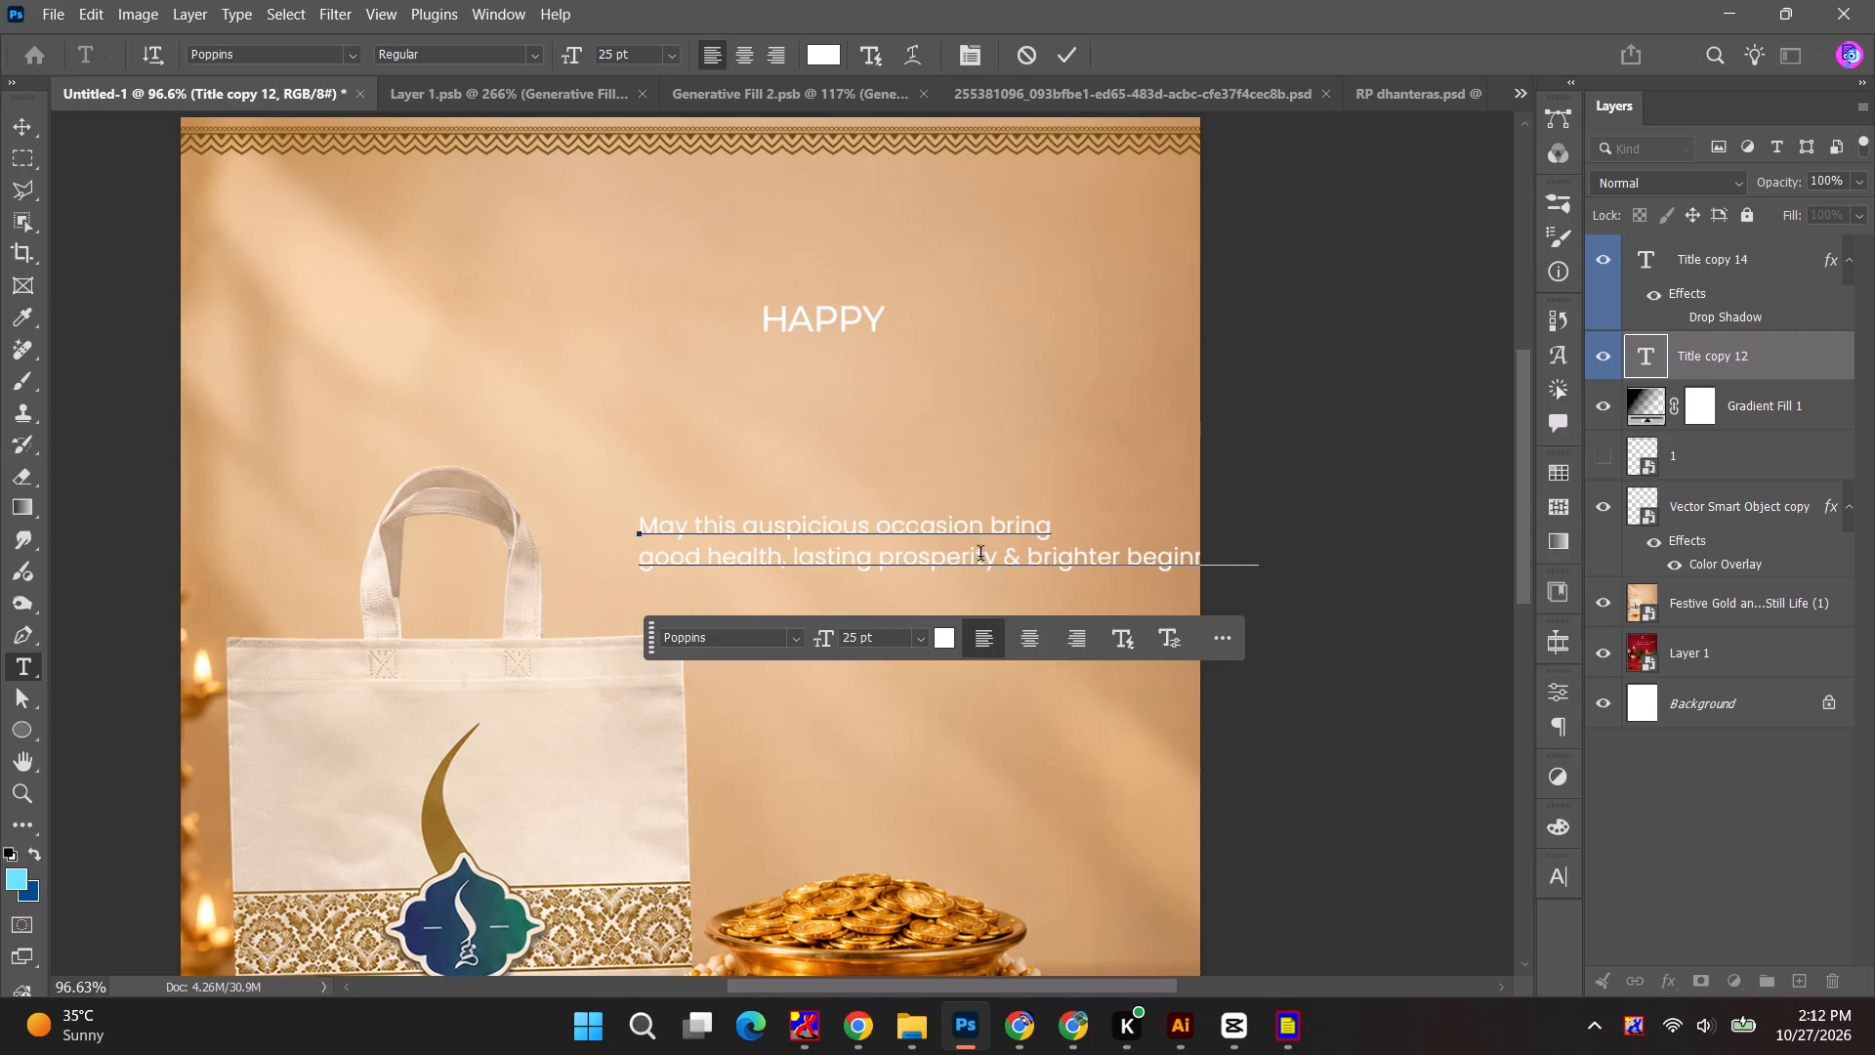
pyautogui.click(1024, 554)
pyautogui.press('BackSpace')
pyautogui.press('Return')
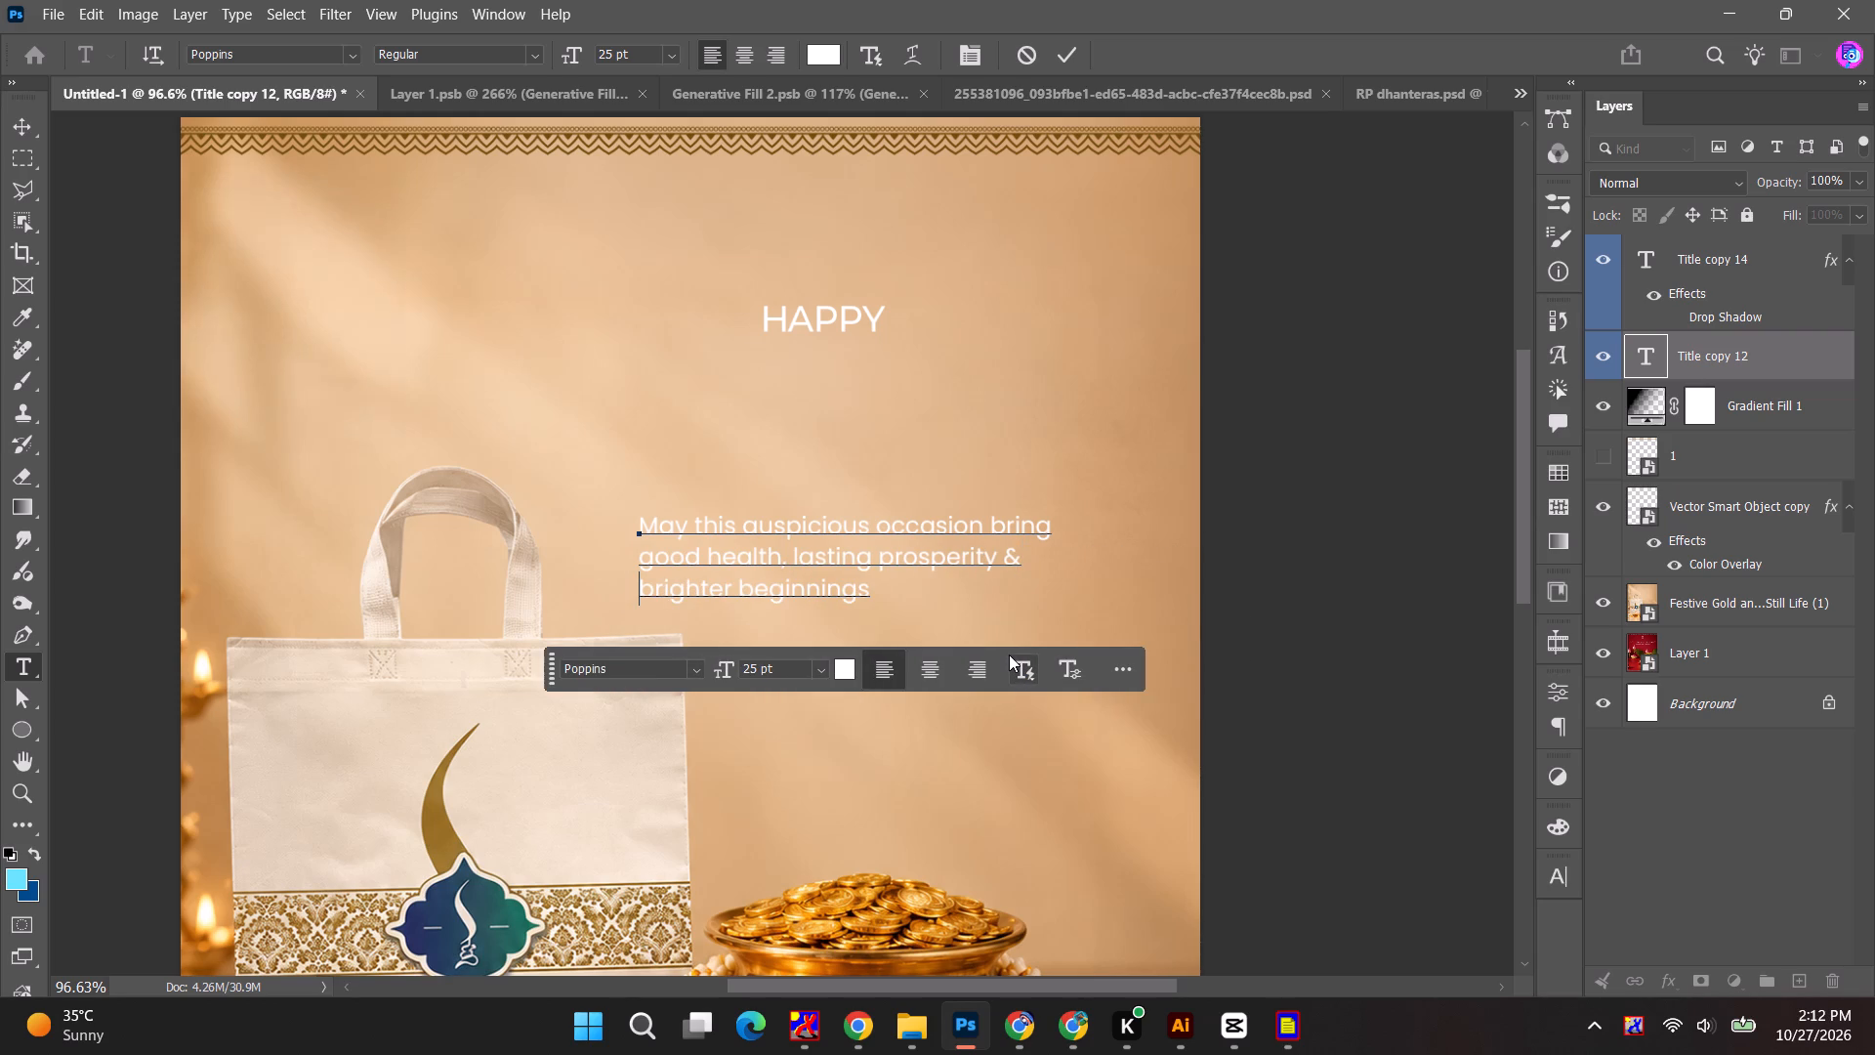
pyautogui.click(1074, 57)
pyautogui.click(1261, 371)
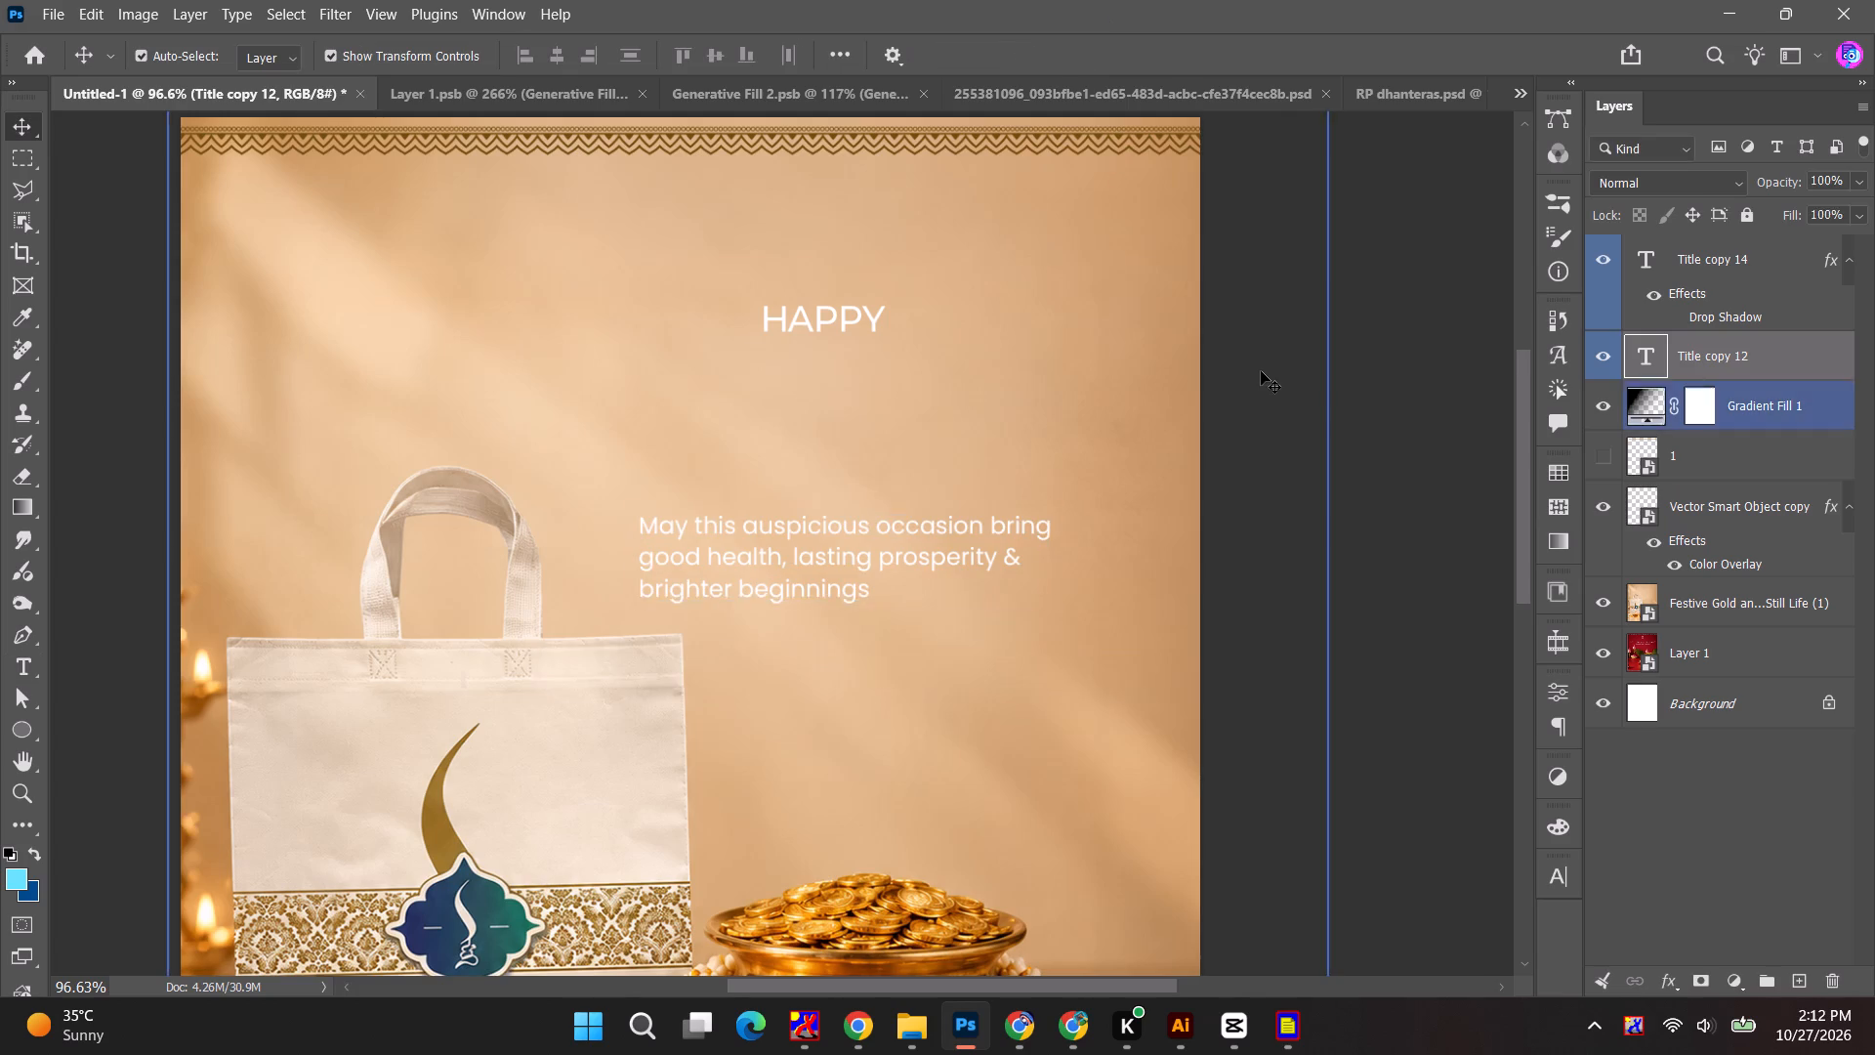
# Move the three-line greeting message slightly to the right, clear of the bag's handles.
pyautogui.keyDown('alt'); pyautogui.scroll(5, 628, 618); pyautogui.keyUp('alt')
pyautogui.keyDown('alt'); pyautogui.scroll(-12, 628, 618); pyautogui.keyUp('alt')
pyautogui.press('space')
pyautogui.press('space')
pyautogui.press('space')
pyautogui.press('space')
pyautogui.moveTo(675, 584); pyautogui.dragTo(590, 492)
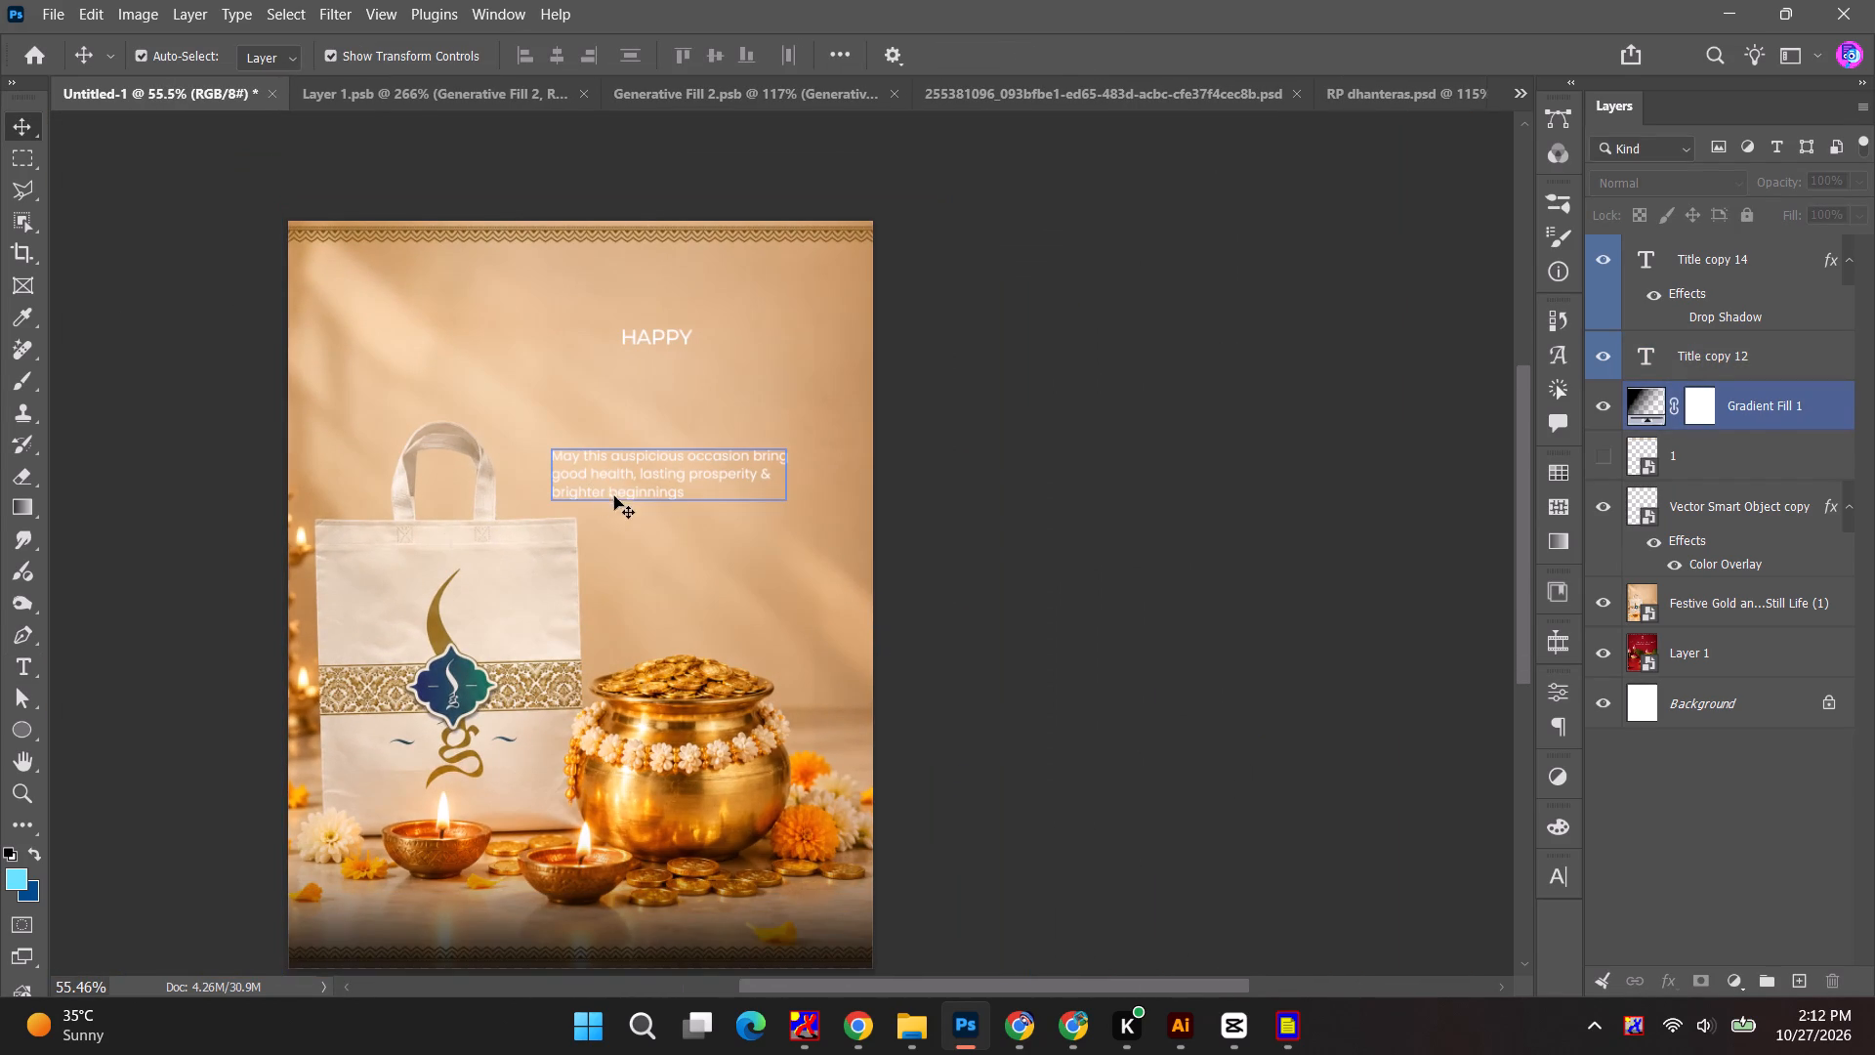
pyautogui.moveTo(623, 475); pyautogui.dragTo(660, 471)
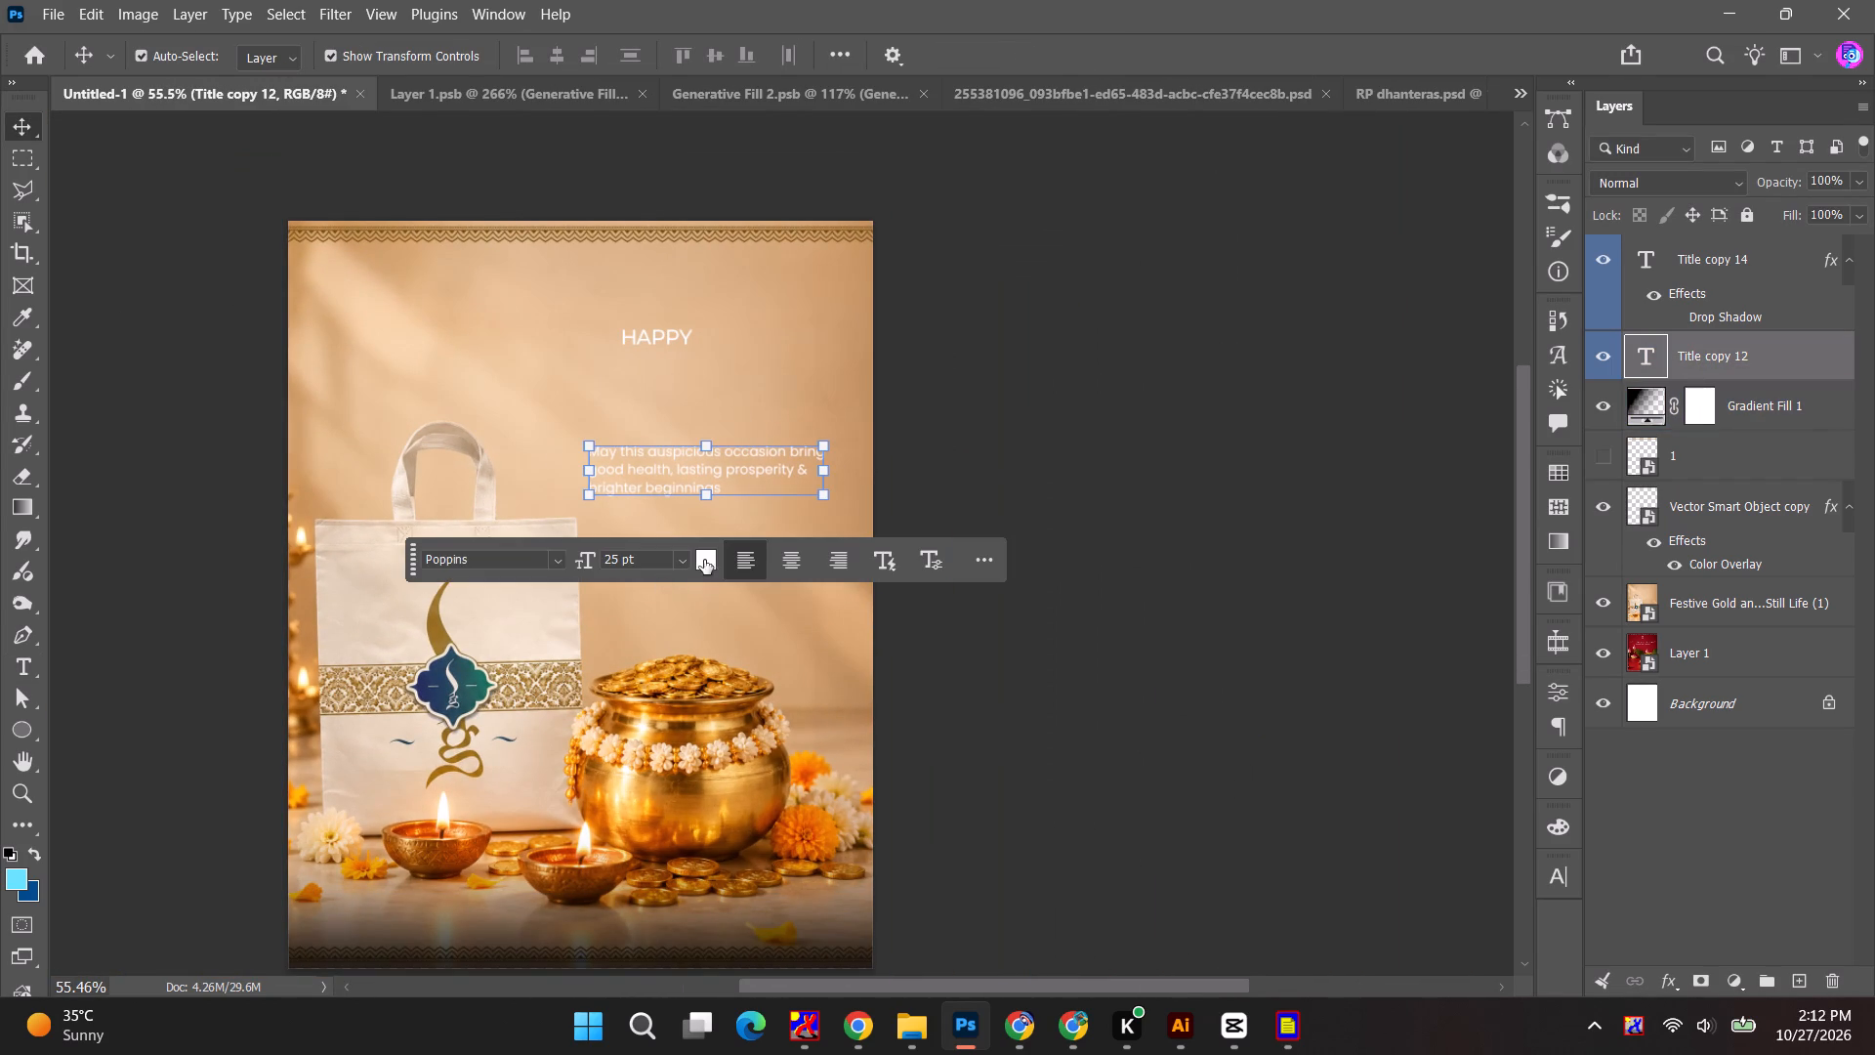
# Recolour the greeting message to brown 734e0e, sampled from the top zigzag border.
pyautogui.click(703, 555)
pyautogui.click(627, 232)
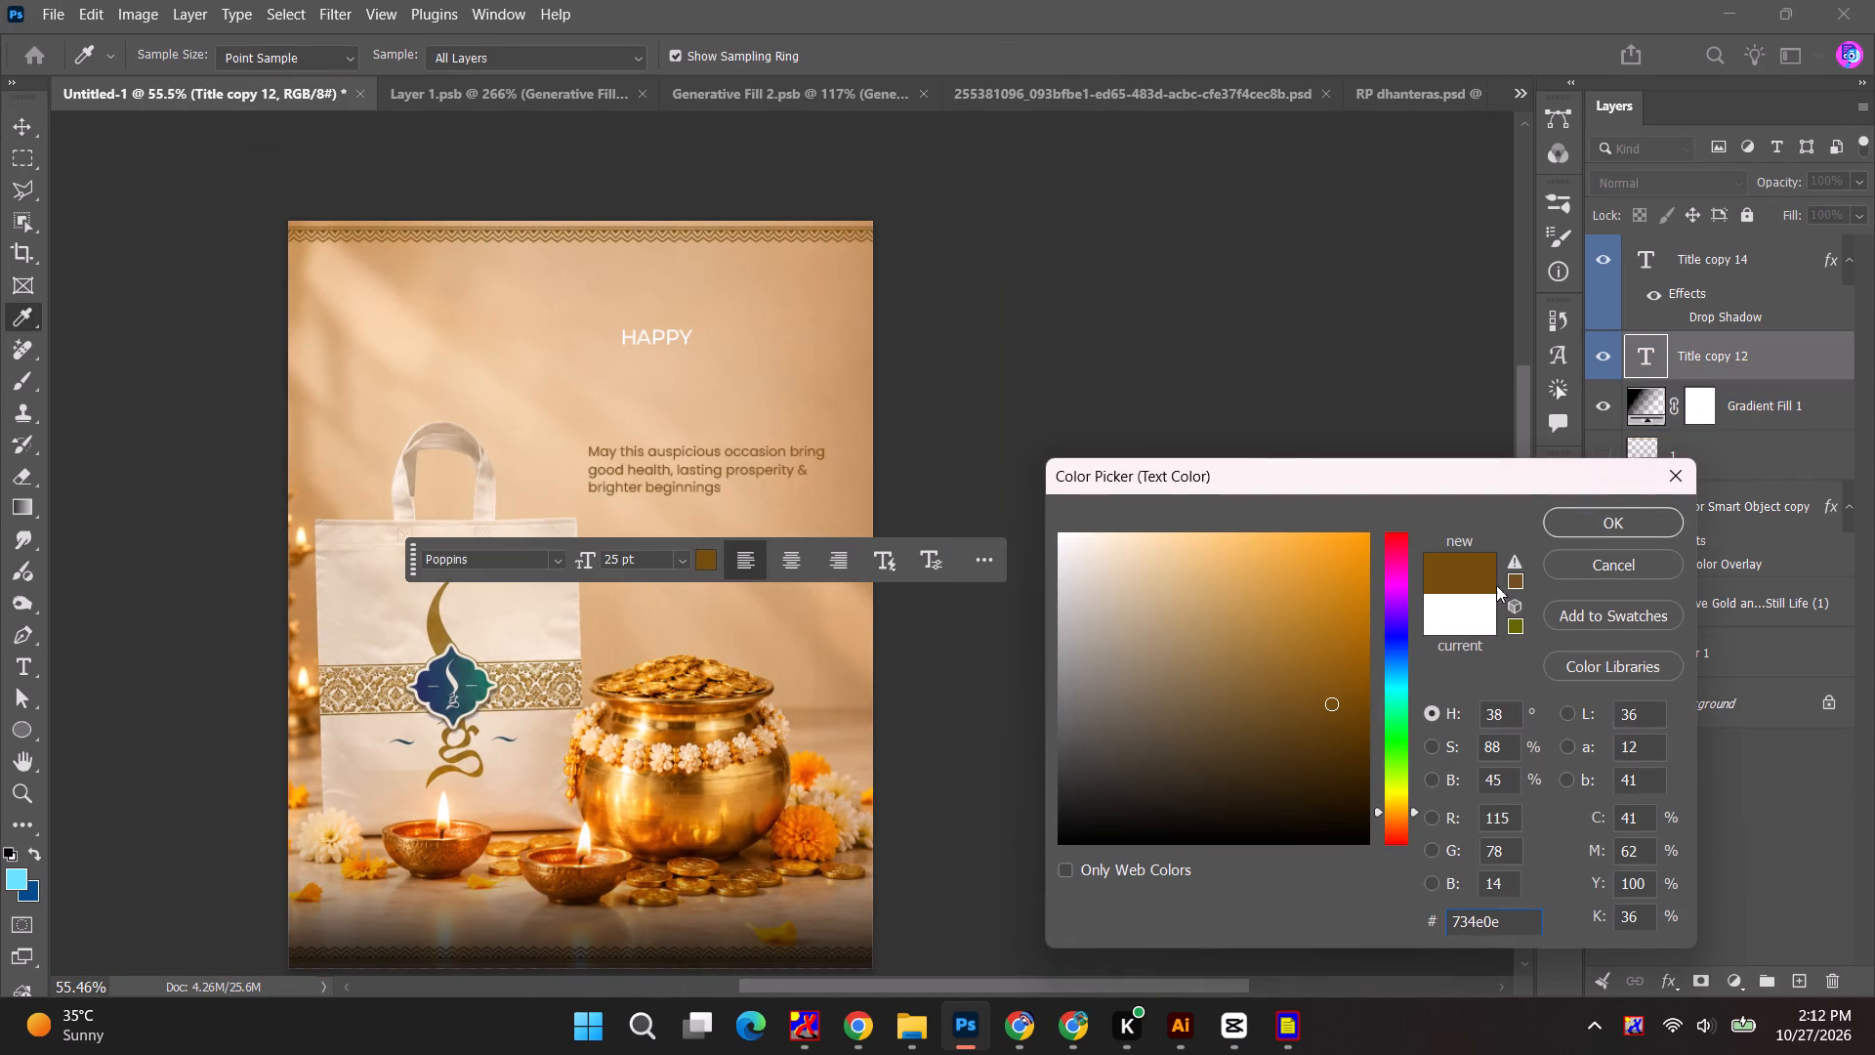
pyautogui.click(1624, 513)
pyautogui.click(1153, 489)
# Hide the Gradient Fill 1 layer that darkens the bottom of the poster.
pyautogui.press('space')
pyautogui.press('space')
pyautogui.press('space')
pyautogui.moveTo(1074, 578); pyautogui.dragTo(1111, 393)
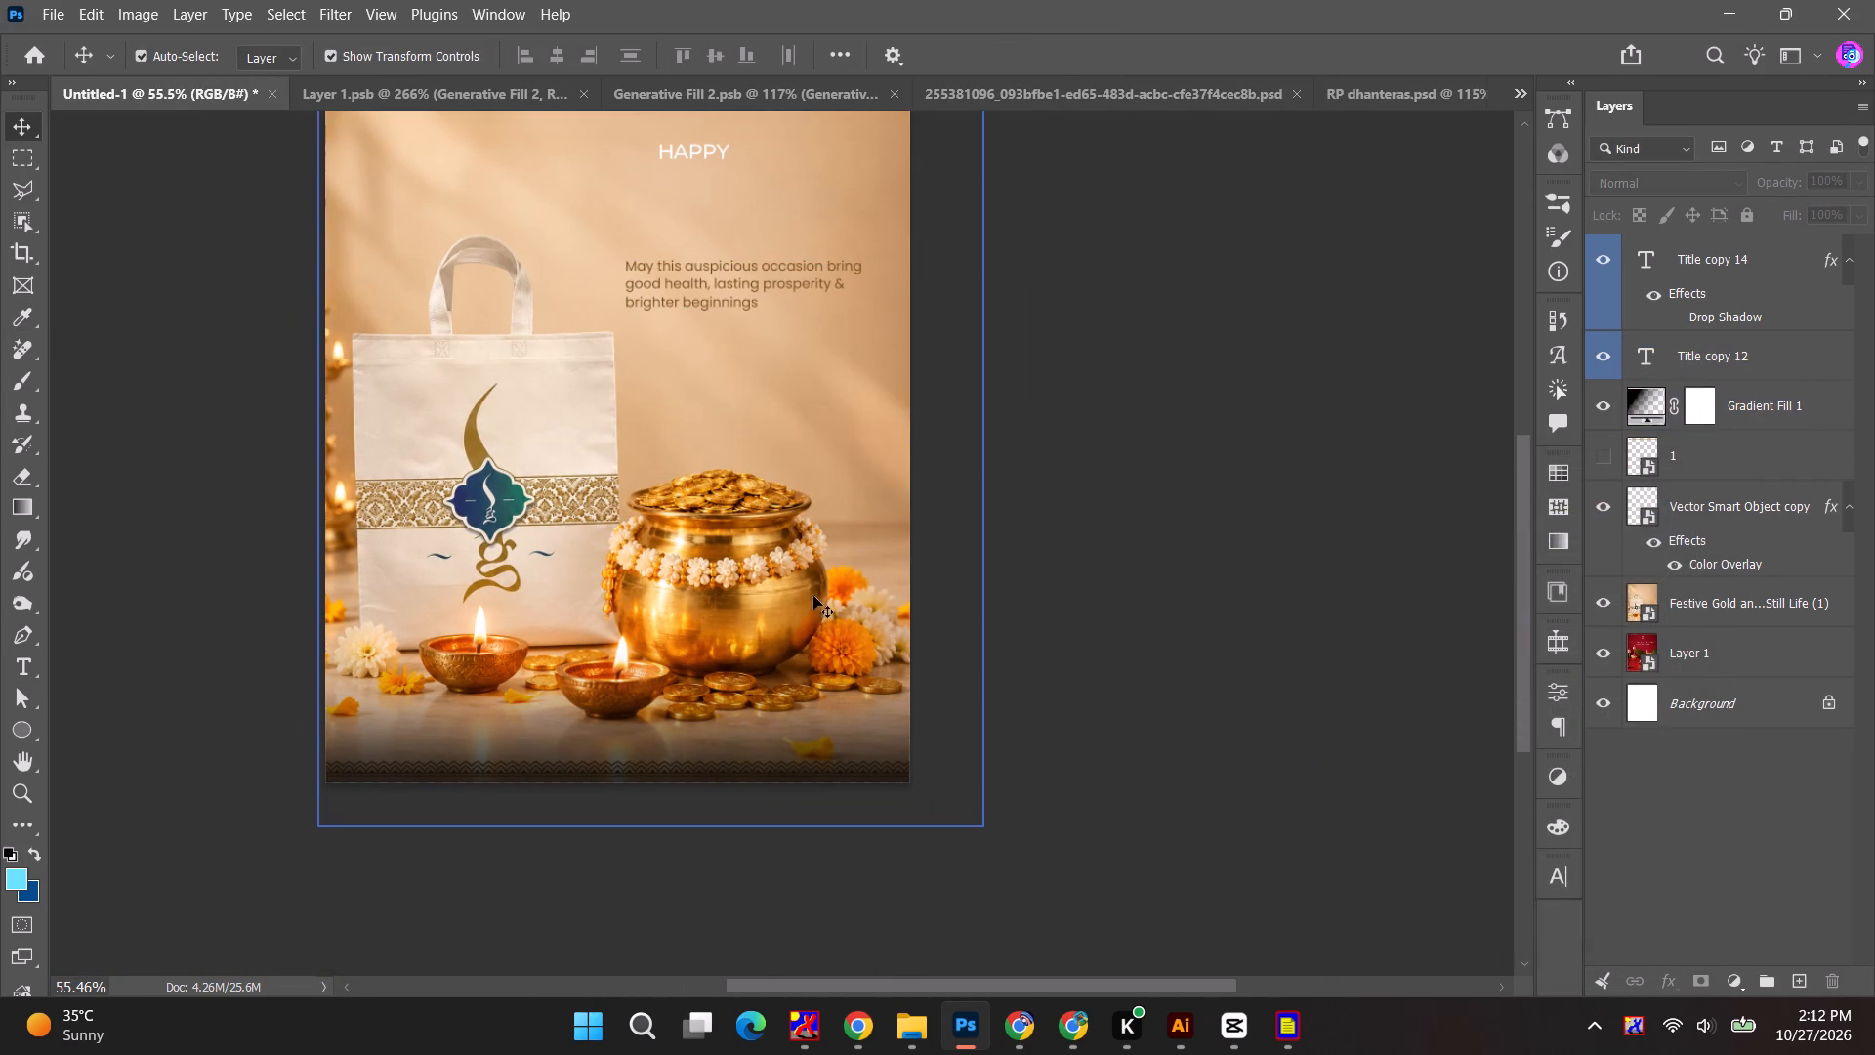
pyautogui.click(694, 754)
pyautogui.click(1598, 405)
pyautogui.click(1022, 545)
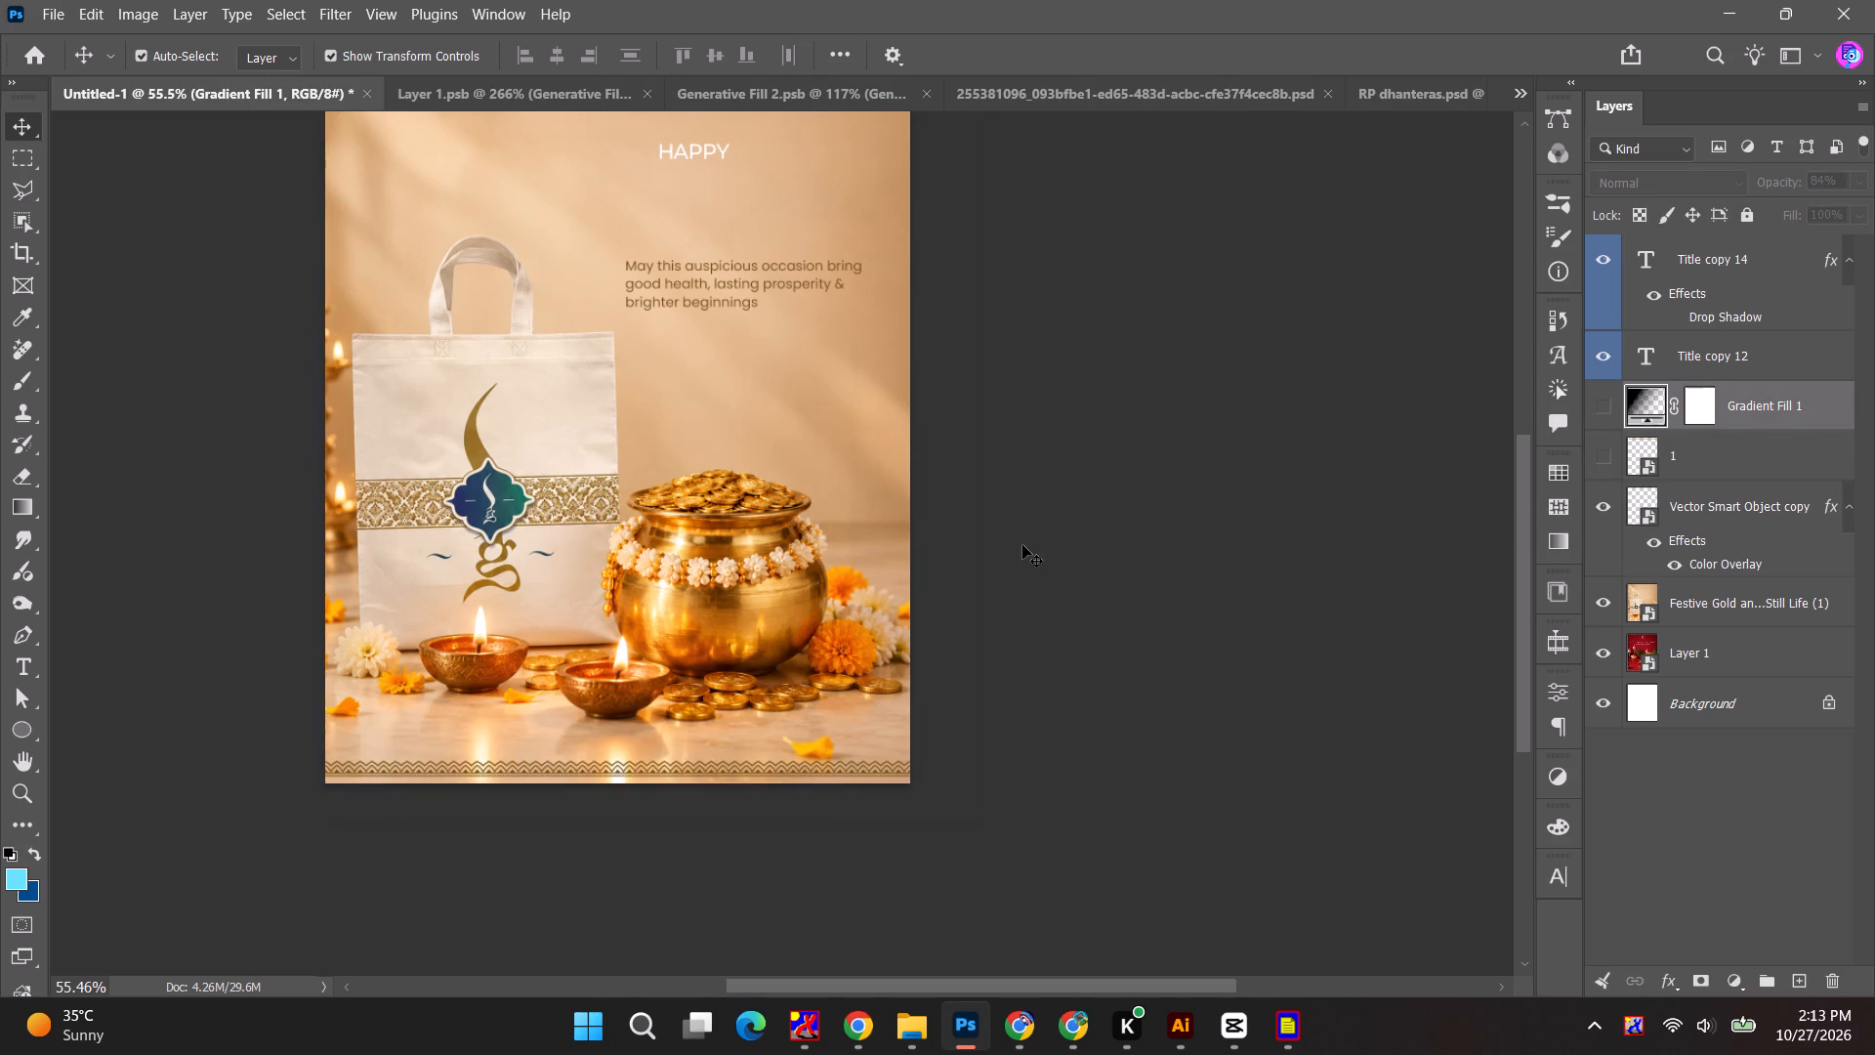
# Lower the greeting message above the pot and place the HAPPY title over the message's left edge.
pyautogui.press('space')
pyautogui.press('space')
pyautogui.press('space')
pyautogui.moveTo(1055, 466); pyautogui.dragTo(1037, 691)
pyautogui.keyDown('alt'); pyautogui.scroll(3, 646, 520); pyautogui.keyUp('alt')
pyautogui.moveTo(647, 517); pyautogui.dragTo(657, 567)
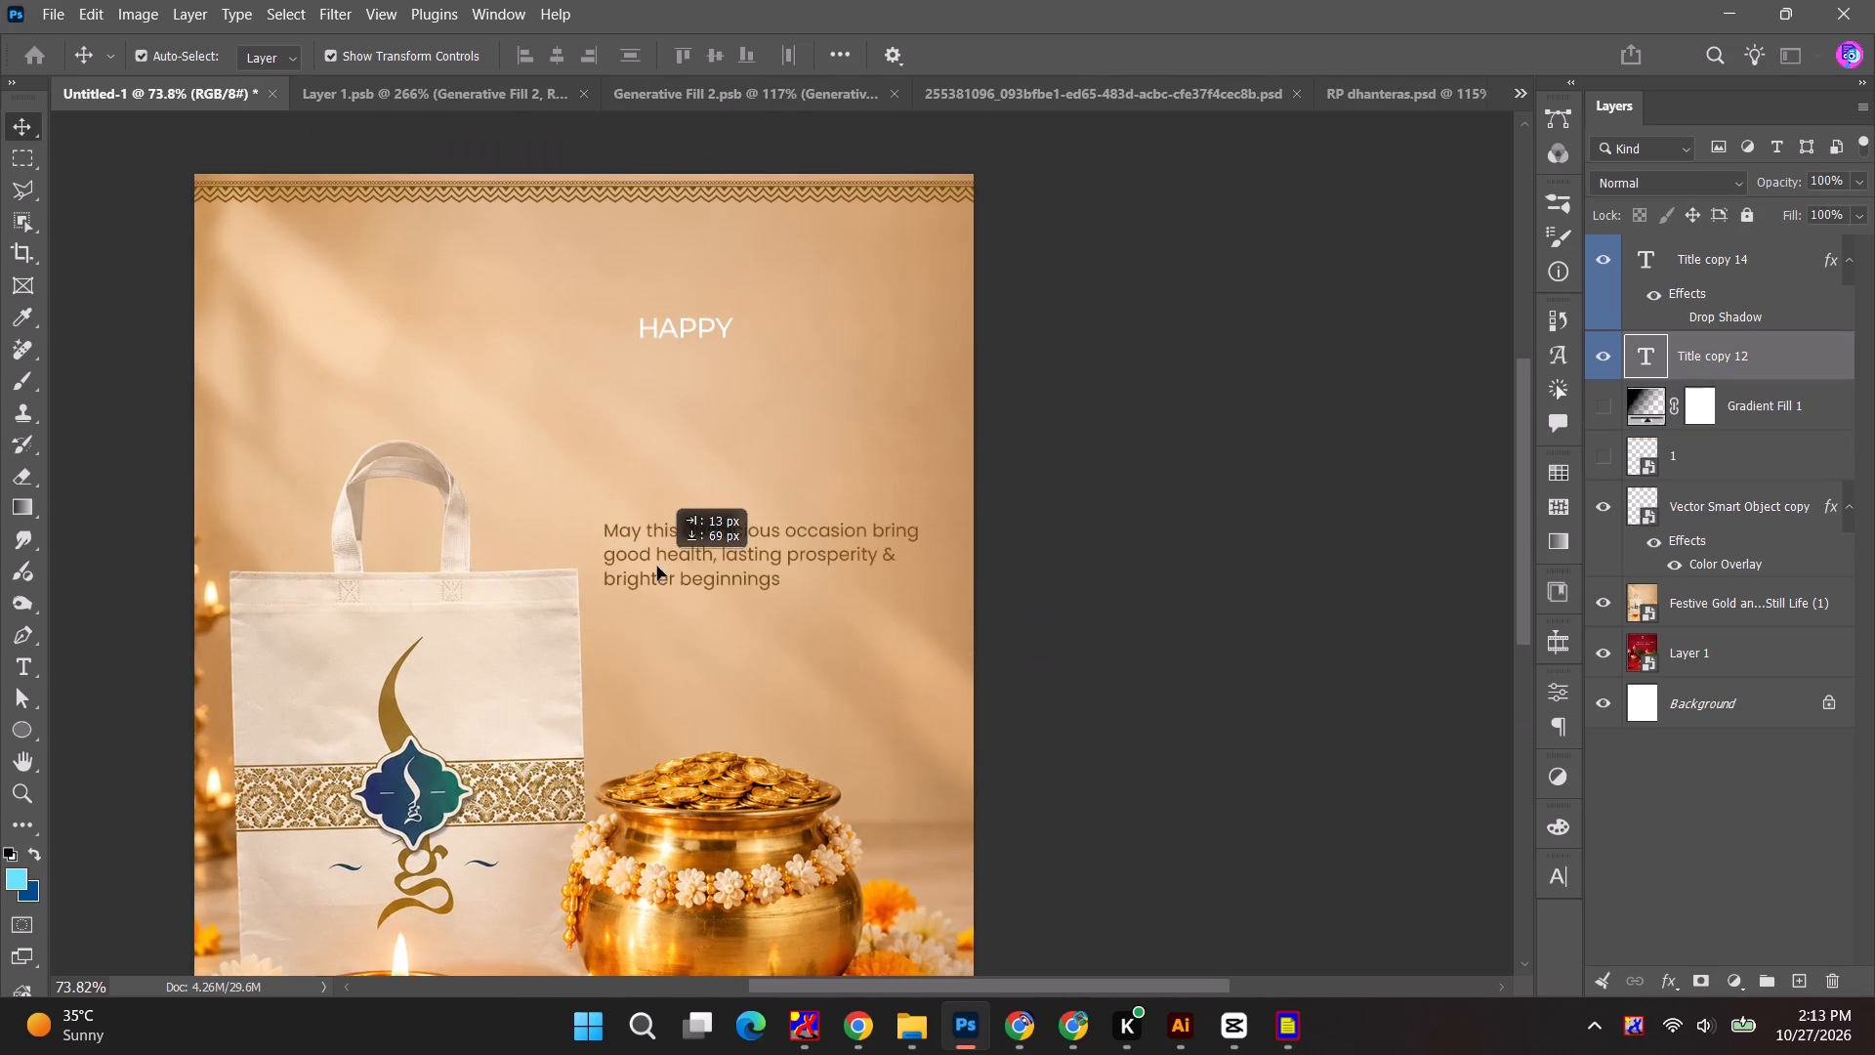
pyautogui.moveTo(657, 567); pyautogui.dragTo(662, 547)
pyautogui.moveTo(681, 325); pyautogui.dragTo(649, 398)
# Check the red Akshaya Collection reference poster in Chrome and return to the bag poster in Photoshop.
pyautogui.hotkey('alt', 'Tab')
pyautogui.keyDown('alt'); pyautogui.click(788, 273); pyautogui.keyUp('alt')
pyautogui.hotkey('alt', 'Tab')
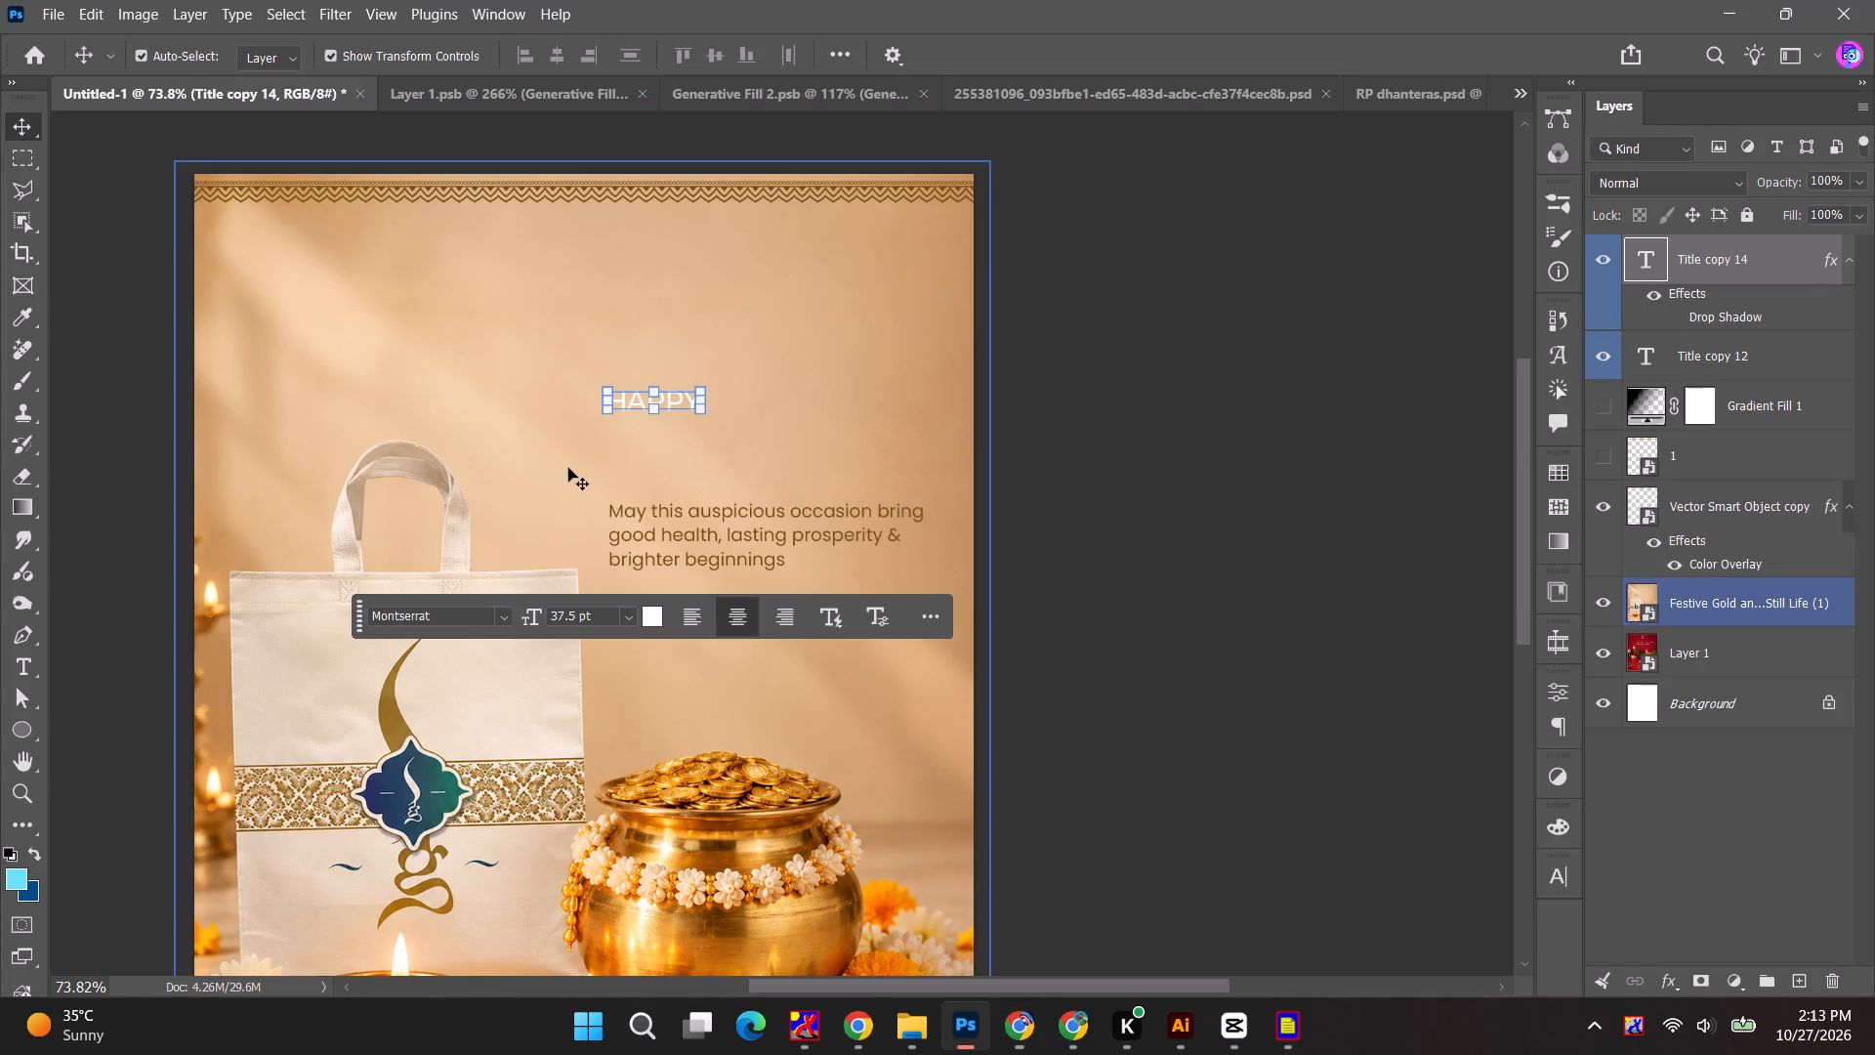
# Switch to File Explorer and open Amijara Carousel 001.psd from the Amijara July 2026 folder in Photoshop.
pyautogui.hotkey('alt', 'Tab')
pyautogui.hotkey('alt', 'Tab')
pyautogui.hotkey('alt', 'Tab')
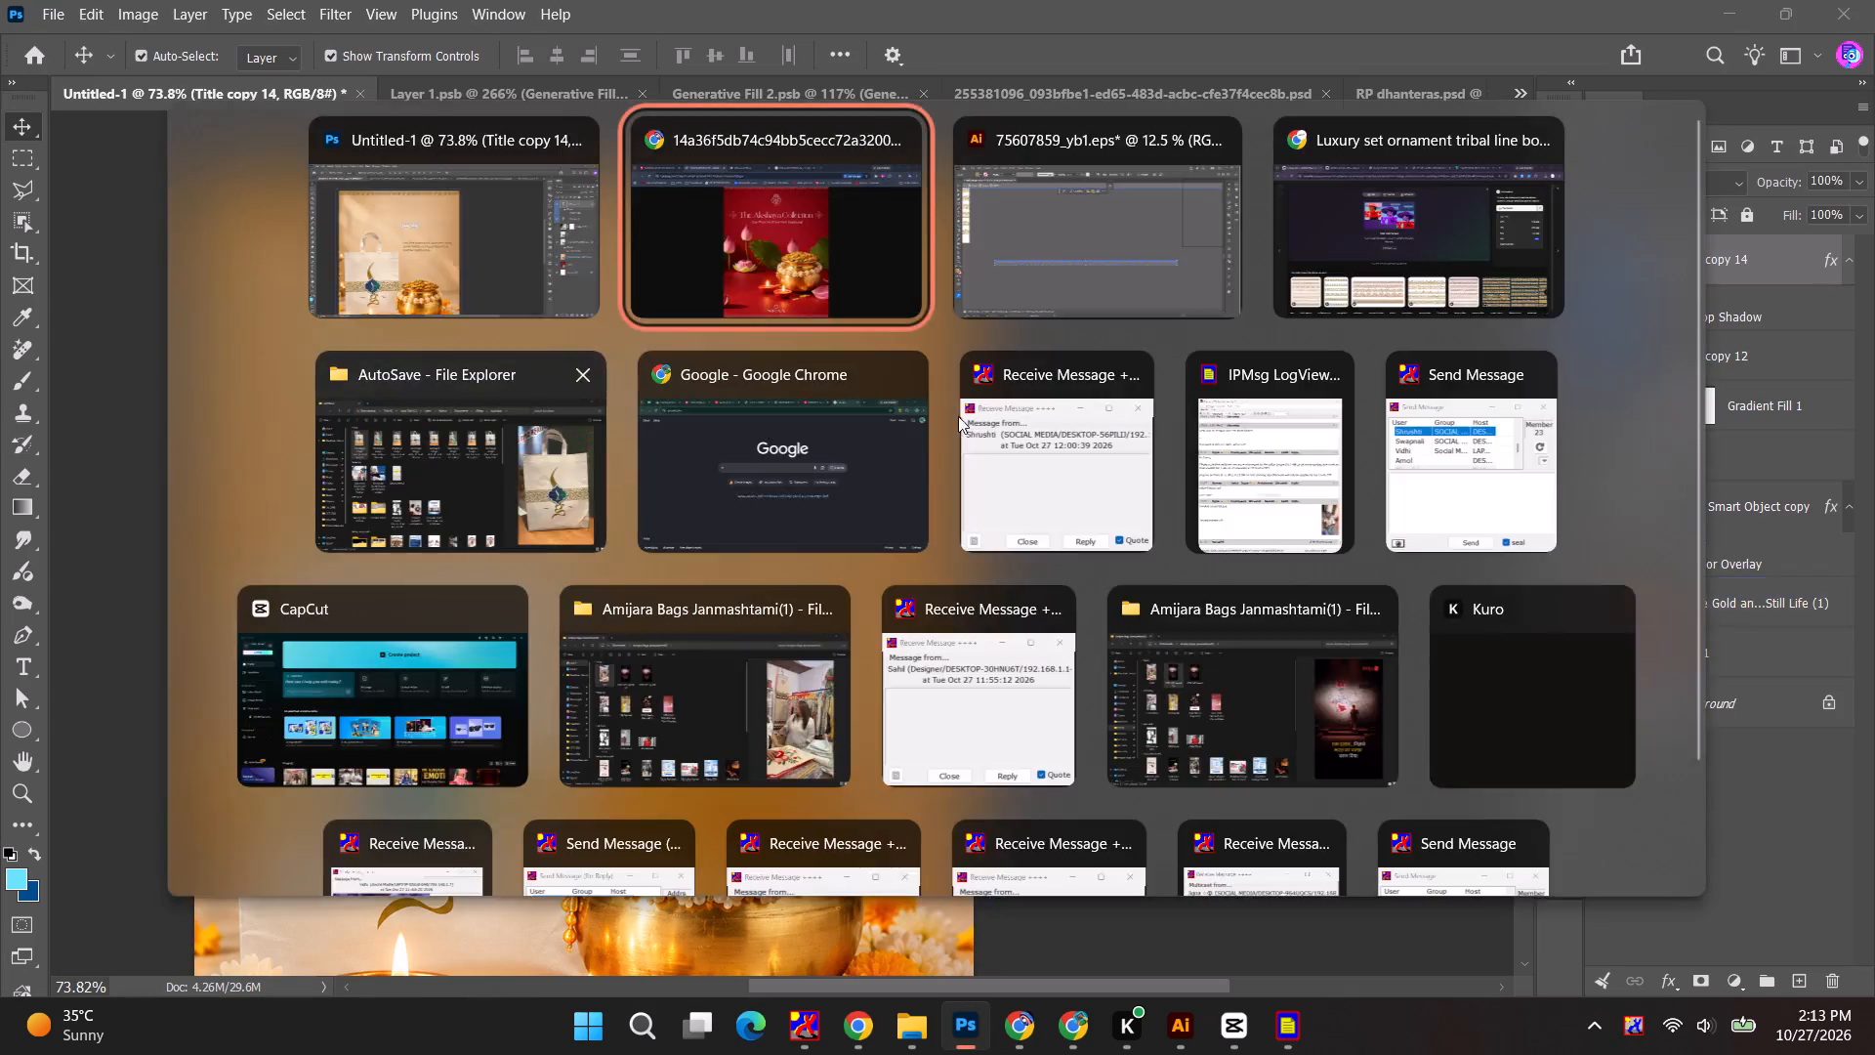
pyautogui.keyDown('alt'); pyautogui.click(640, 693); pyautogui.keyUp('alt')
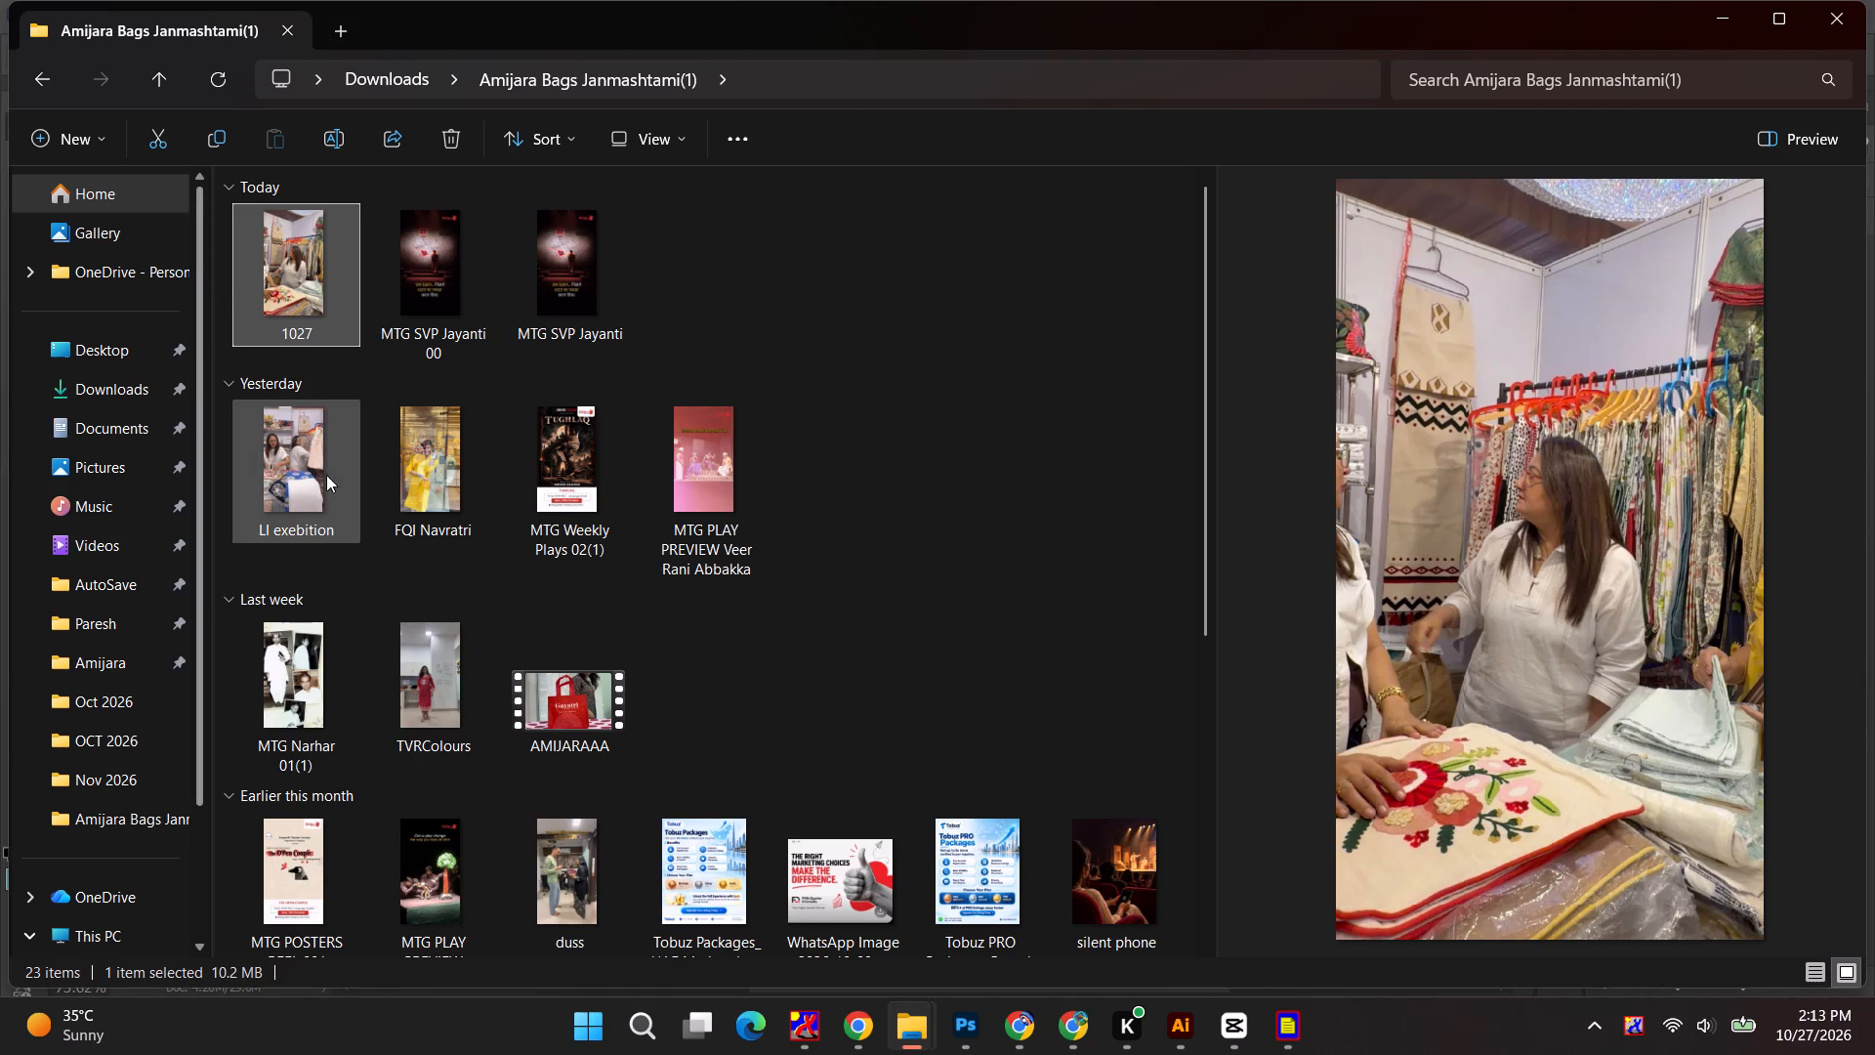
pyautogui.click(106, 399)
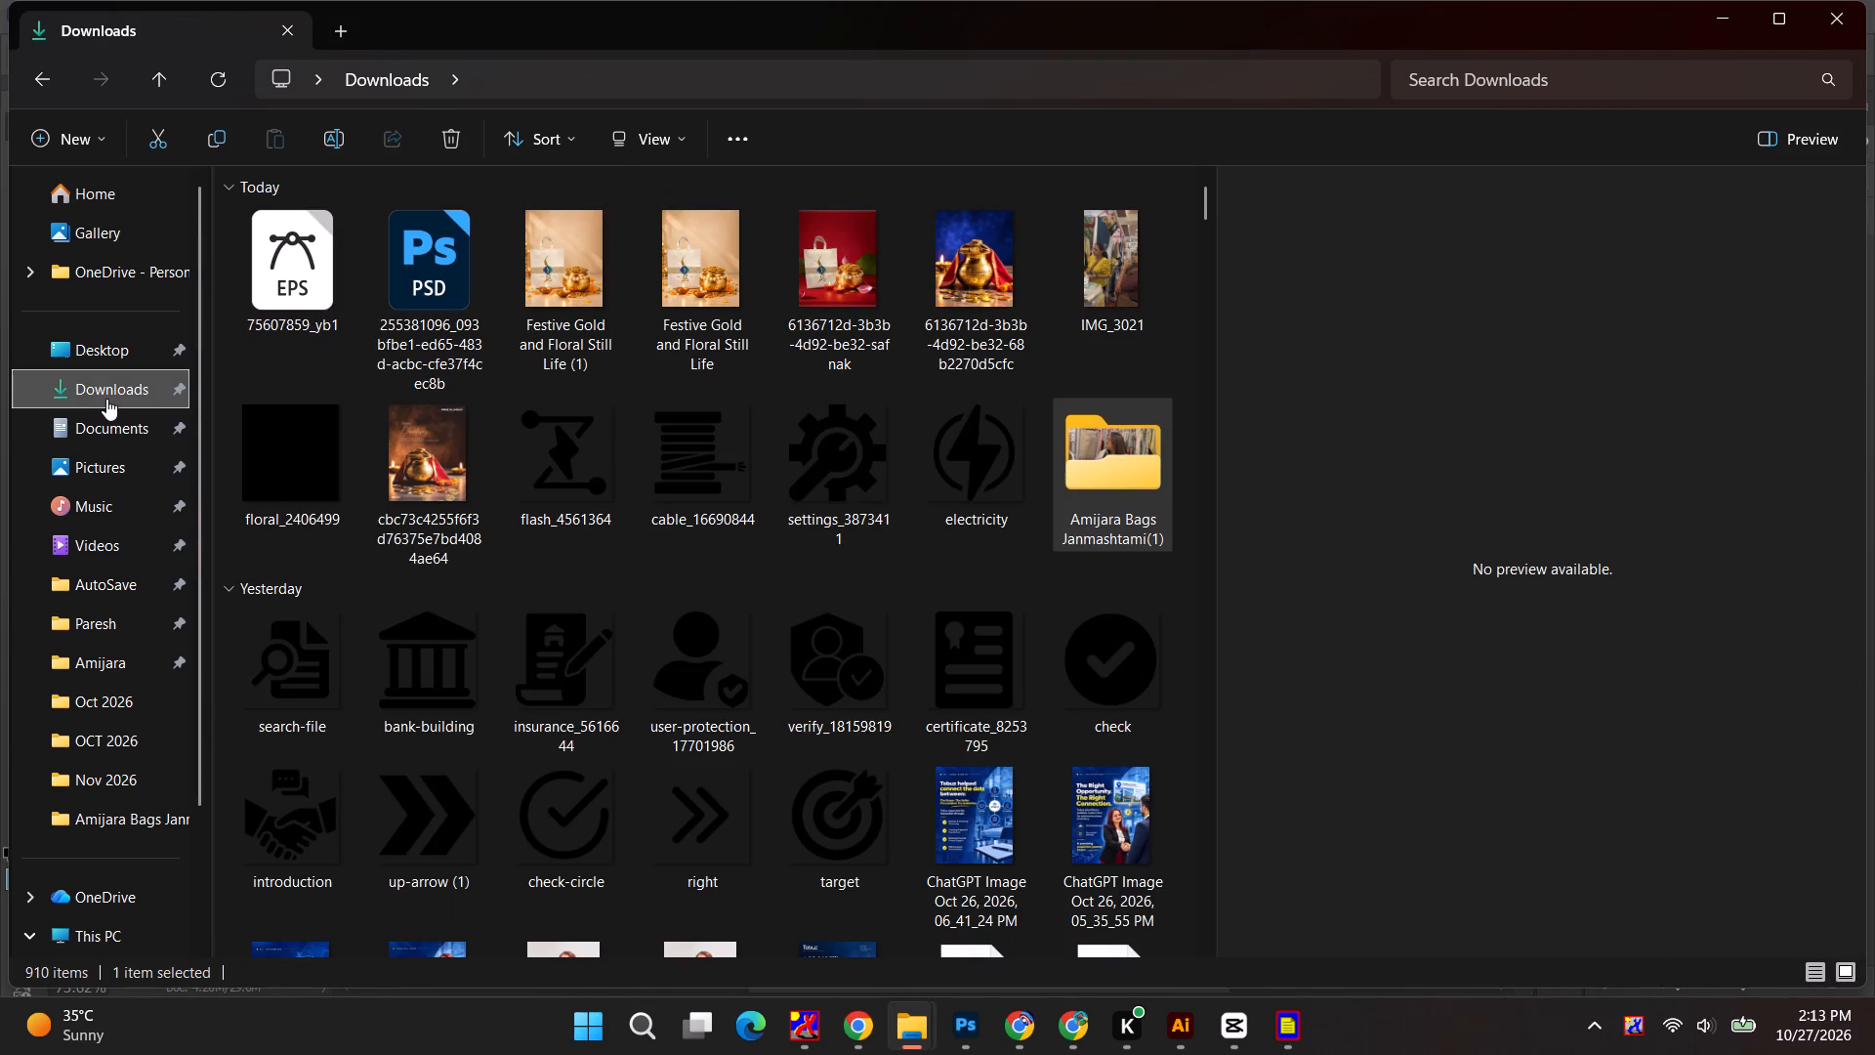
pyautogui.click(88, 657)
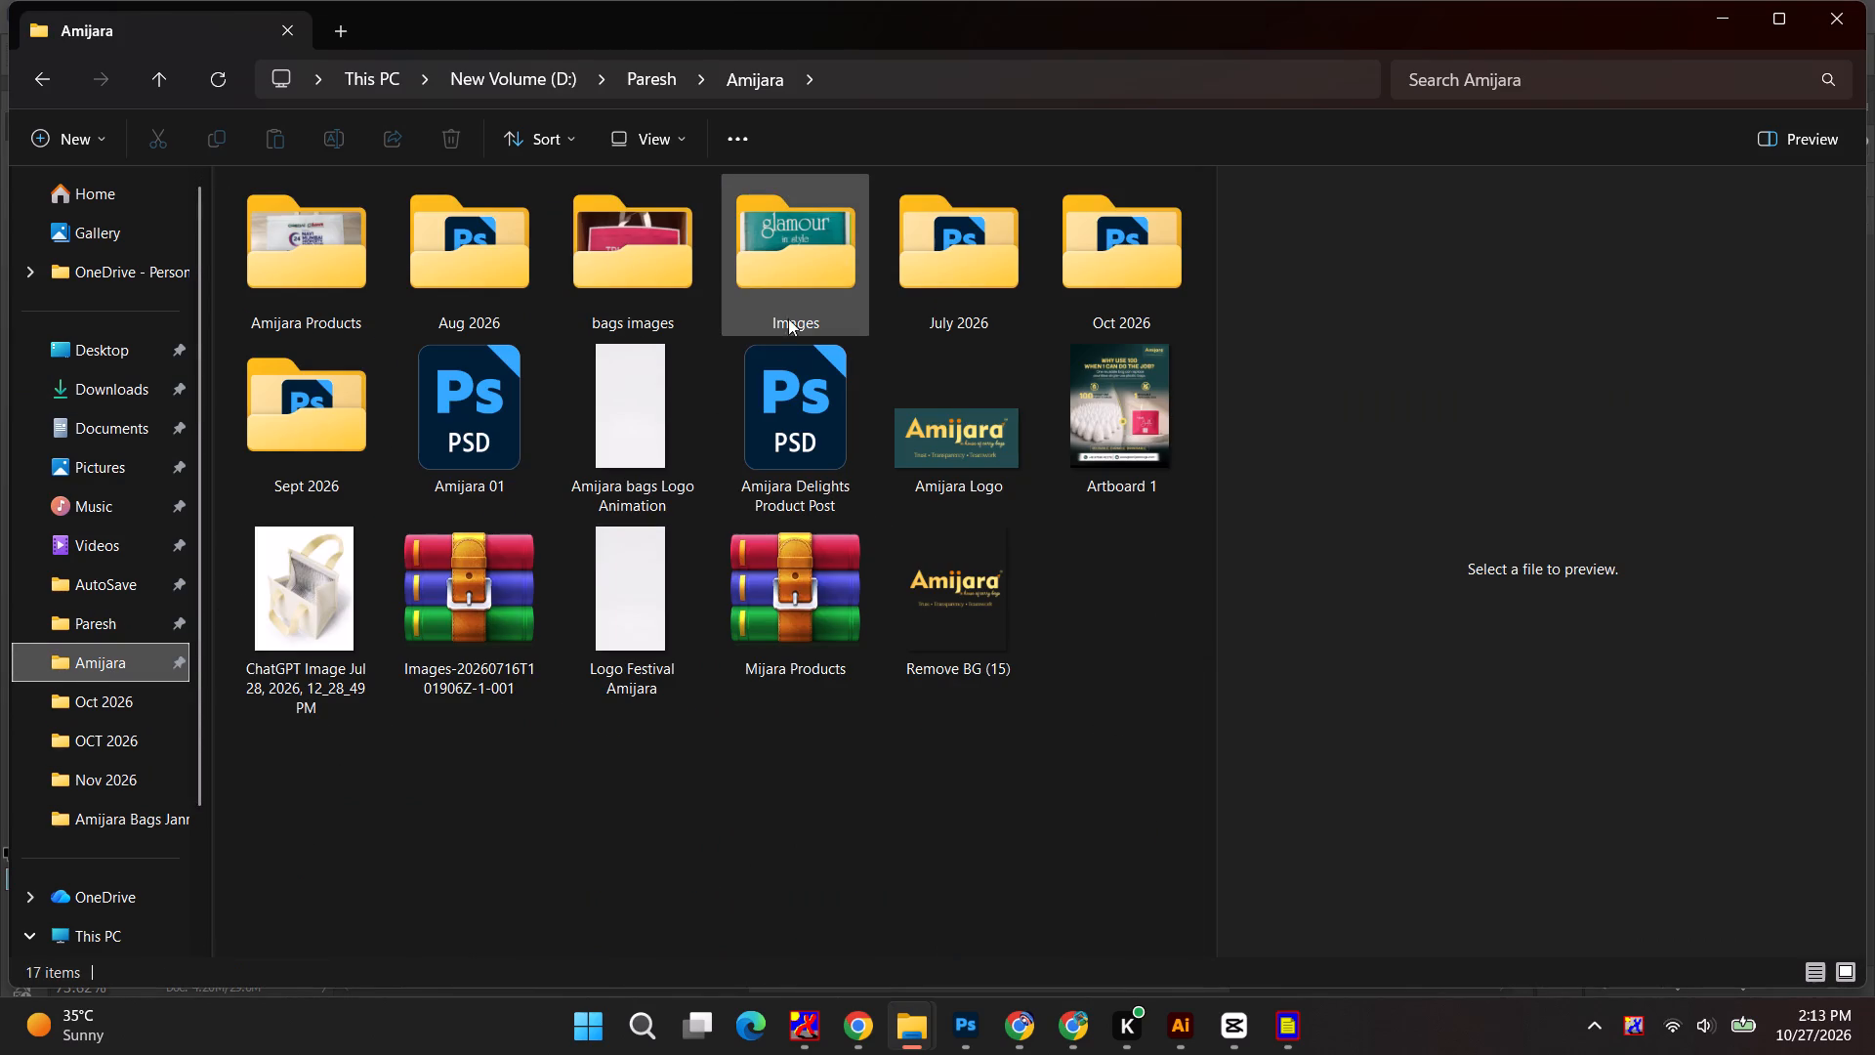
pyautogui.doubleClick(962, 283)
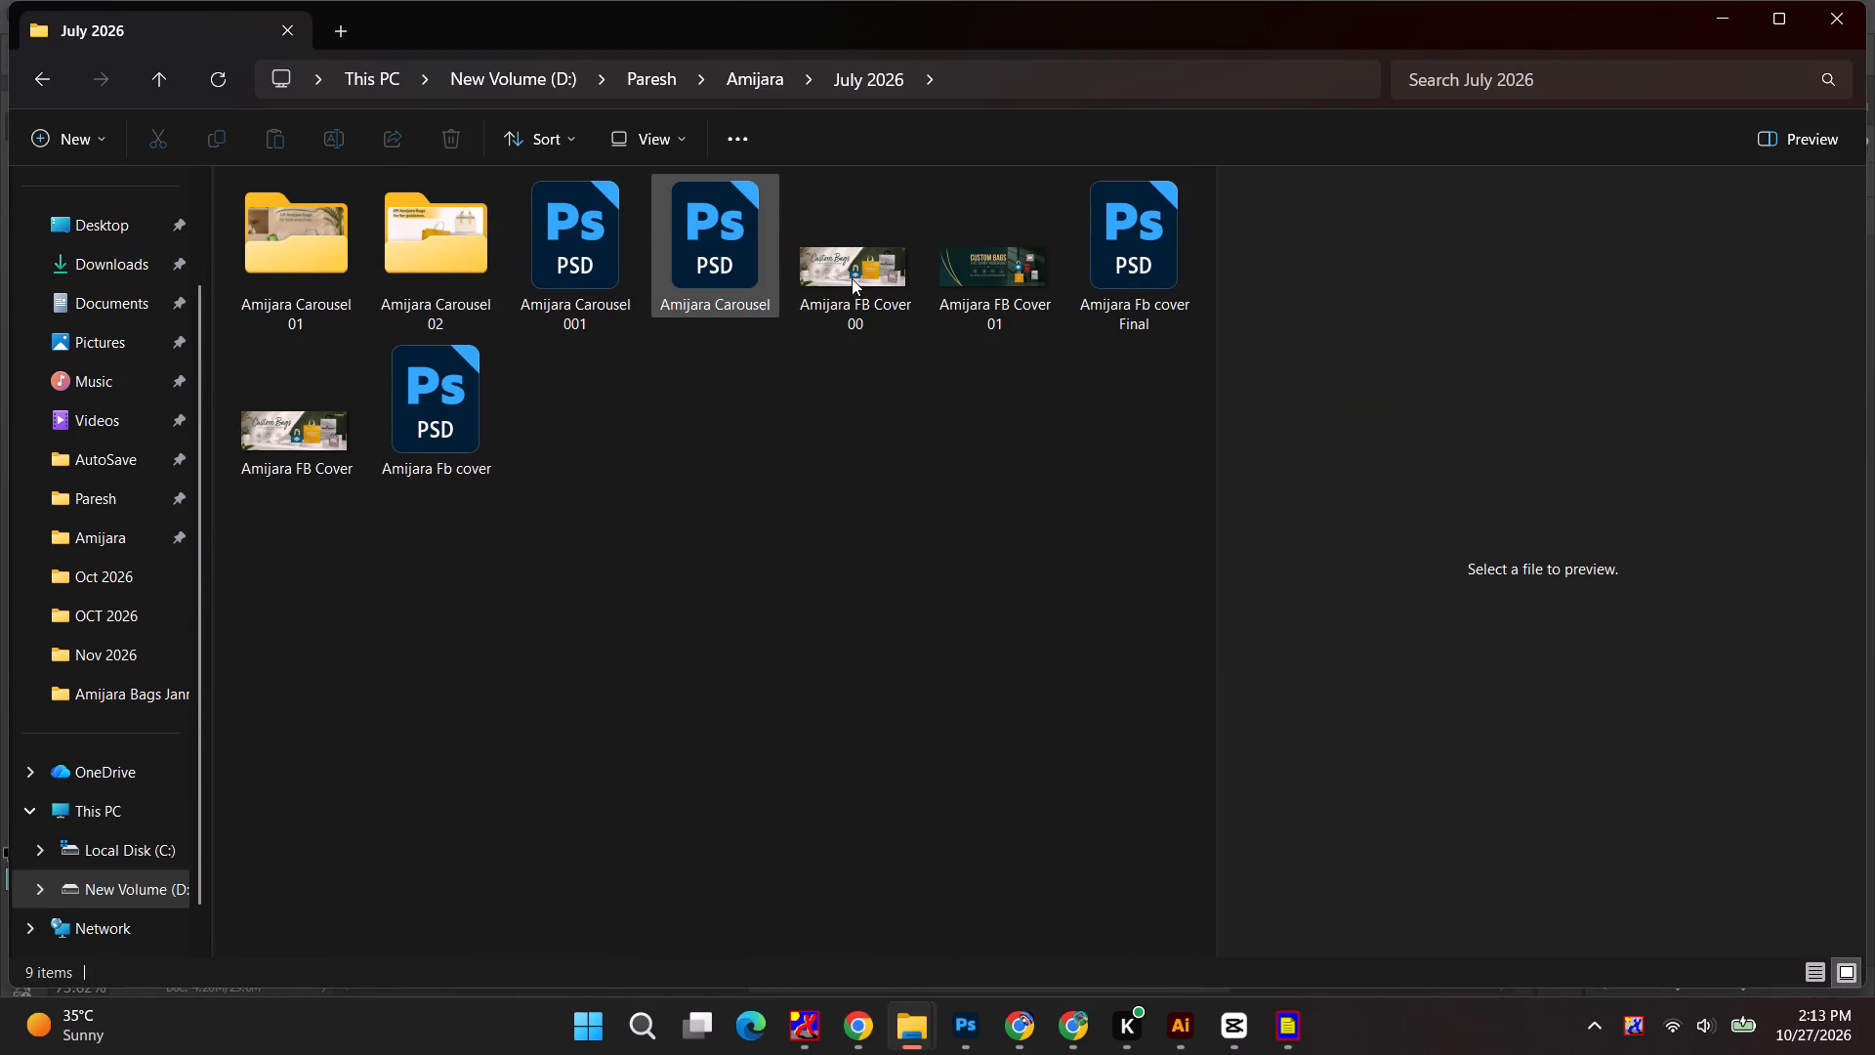
pyautogui.click(941, 272)
pyautogui.click(682, 277)
pyautogui.doubleClick(567, 284)
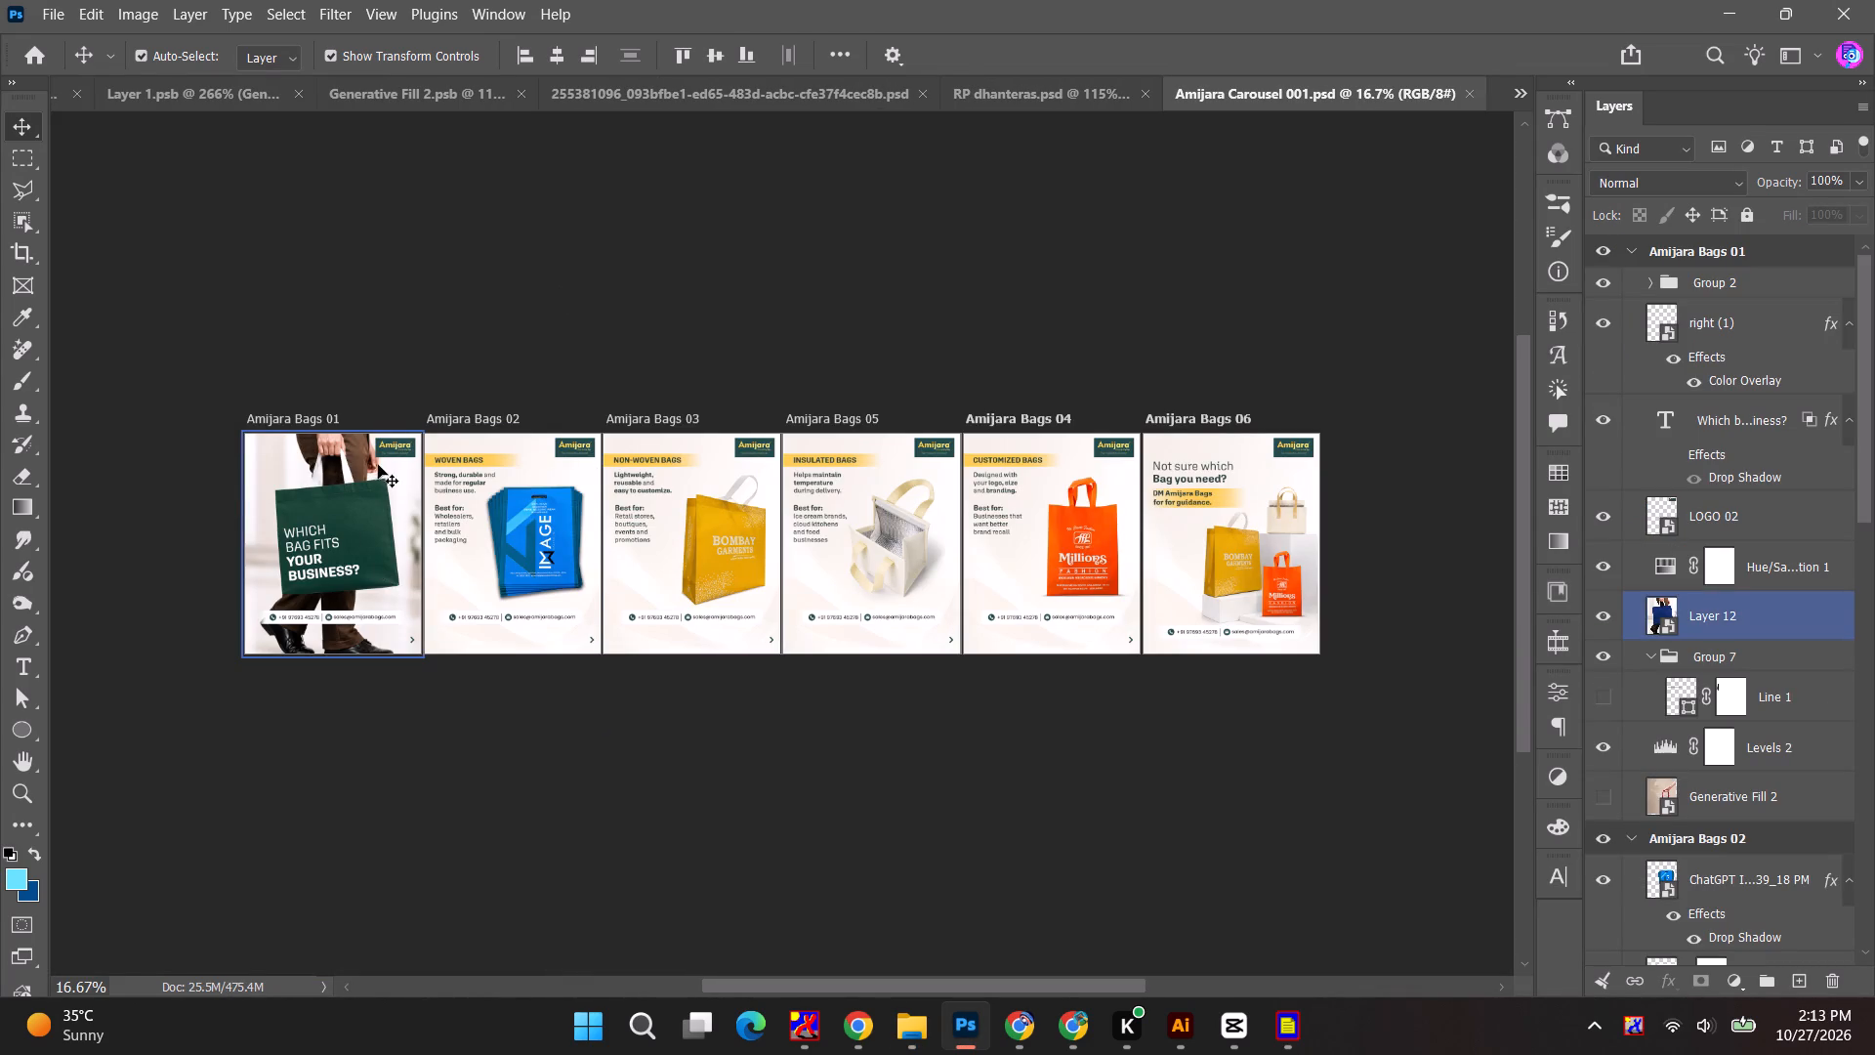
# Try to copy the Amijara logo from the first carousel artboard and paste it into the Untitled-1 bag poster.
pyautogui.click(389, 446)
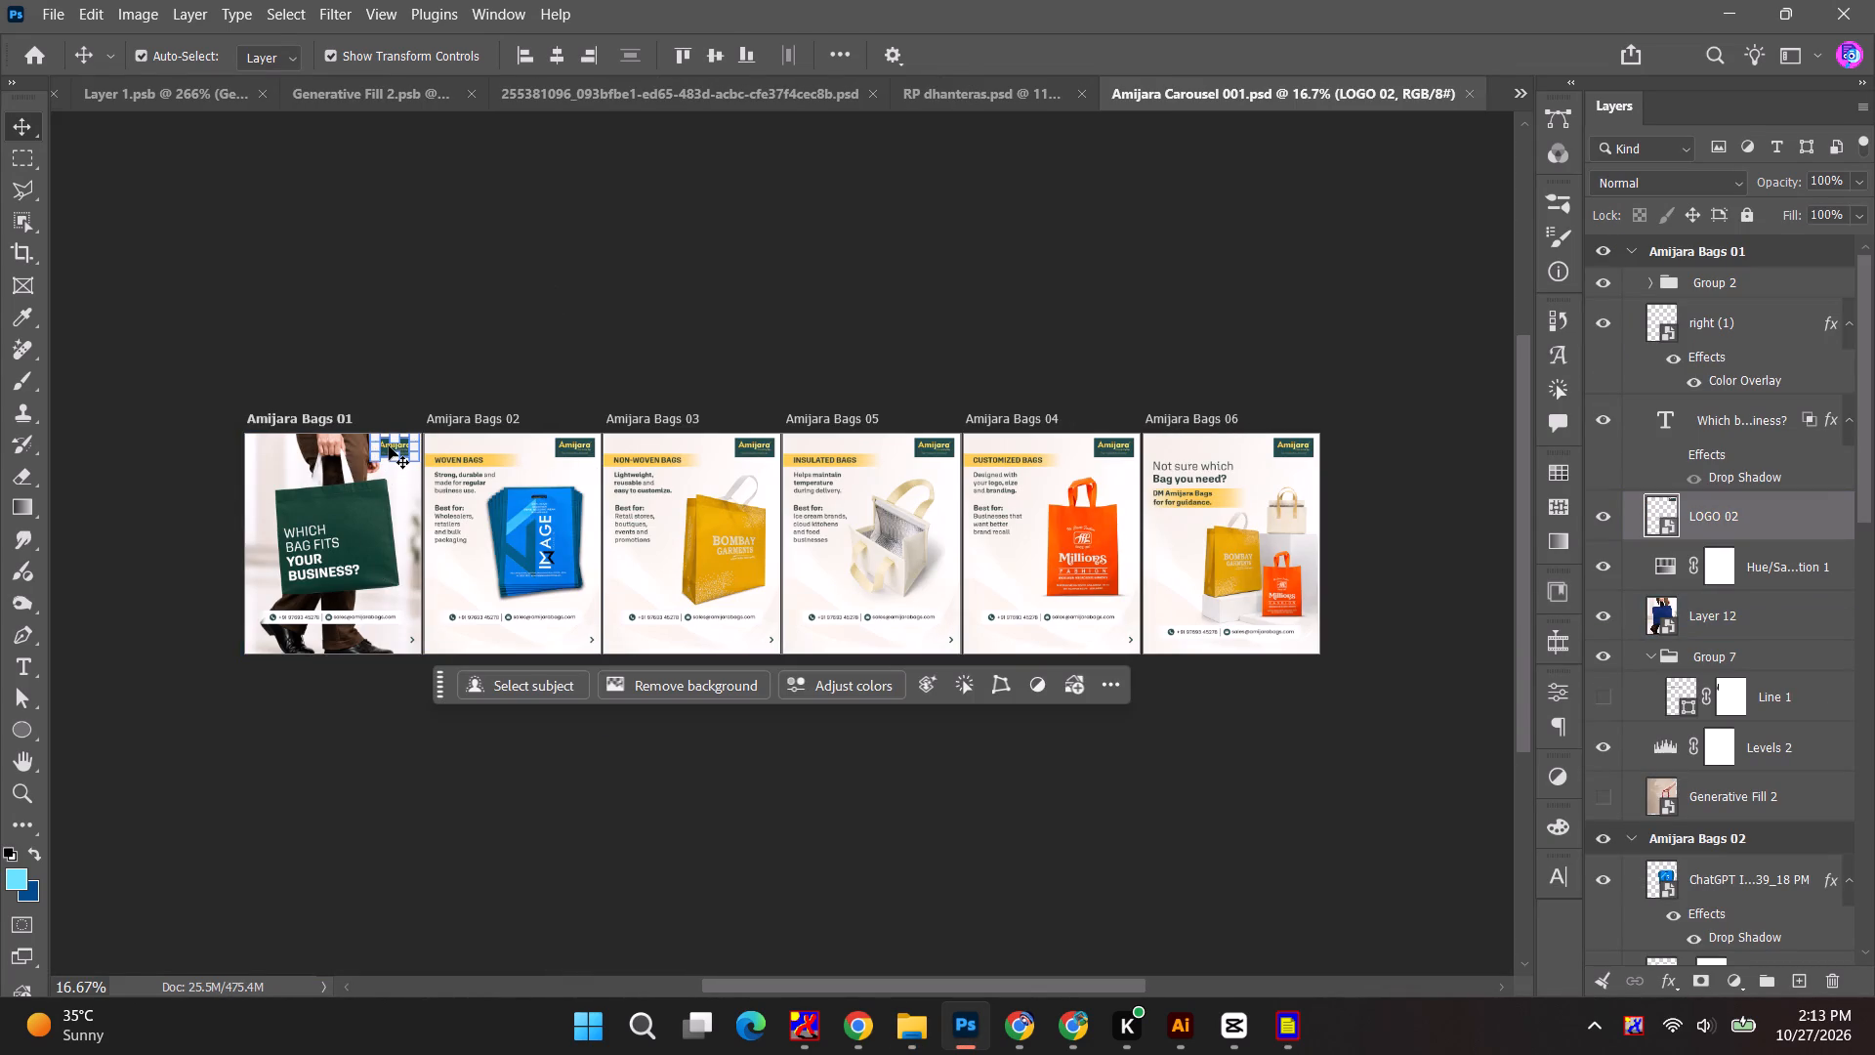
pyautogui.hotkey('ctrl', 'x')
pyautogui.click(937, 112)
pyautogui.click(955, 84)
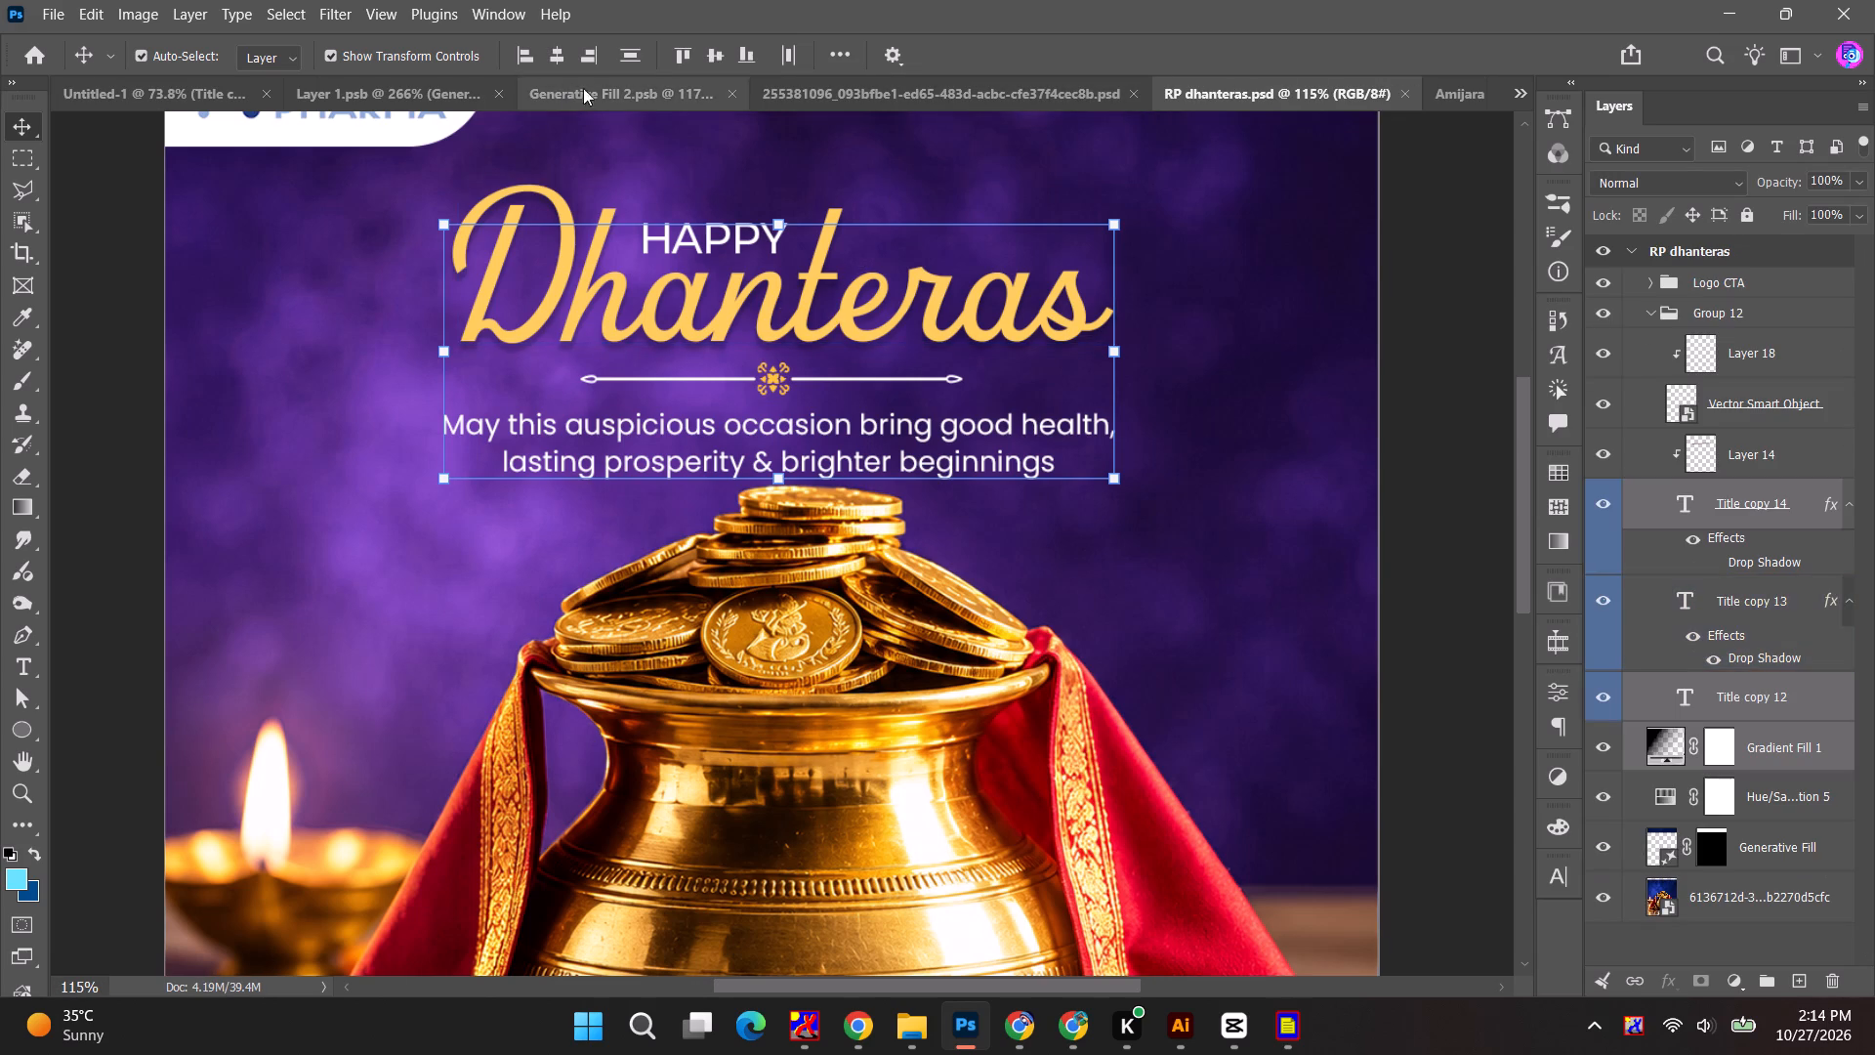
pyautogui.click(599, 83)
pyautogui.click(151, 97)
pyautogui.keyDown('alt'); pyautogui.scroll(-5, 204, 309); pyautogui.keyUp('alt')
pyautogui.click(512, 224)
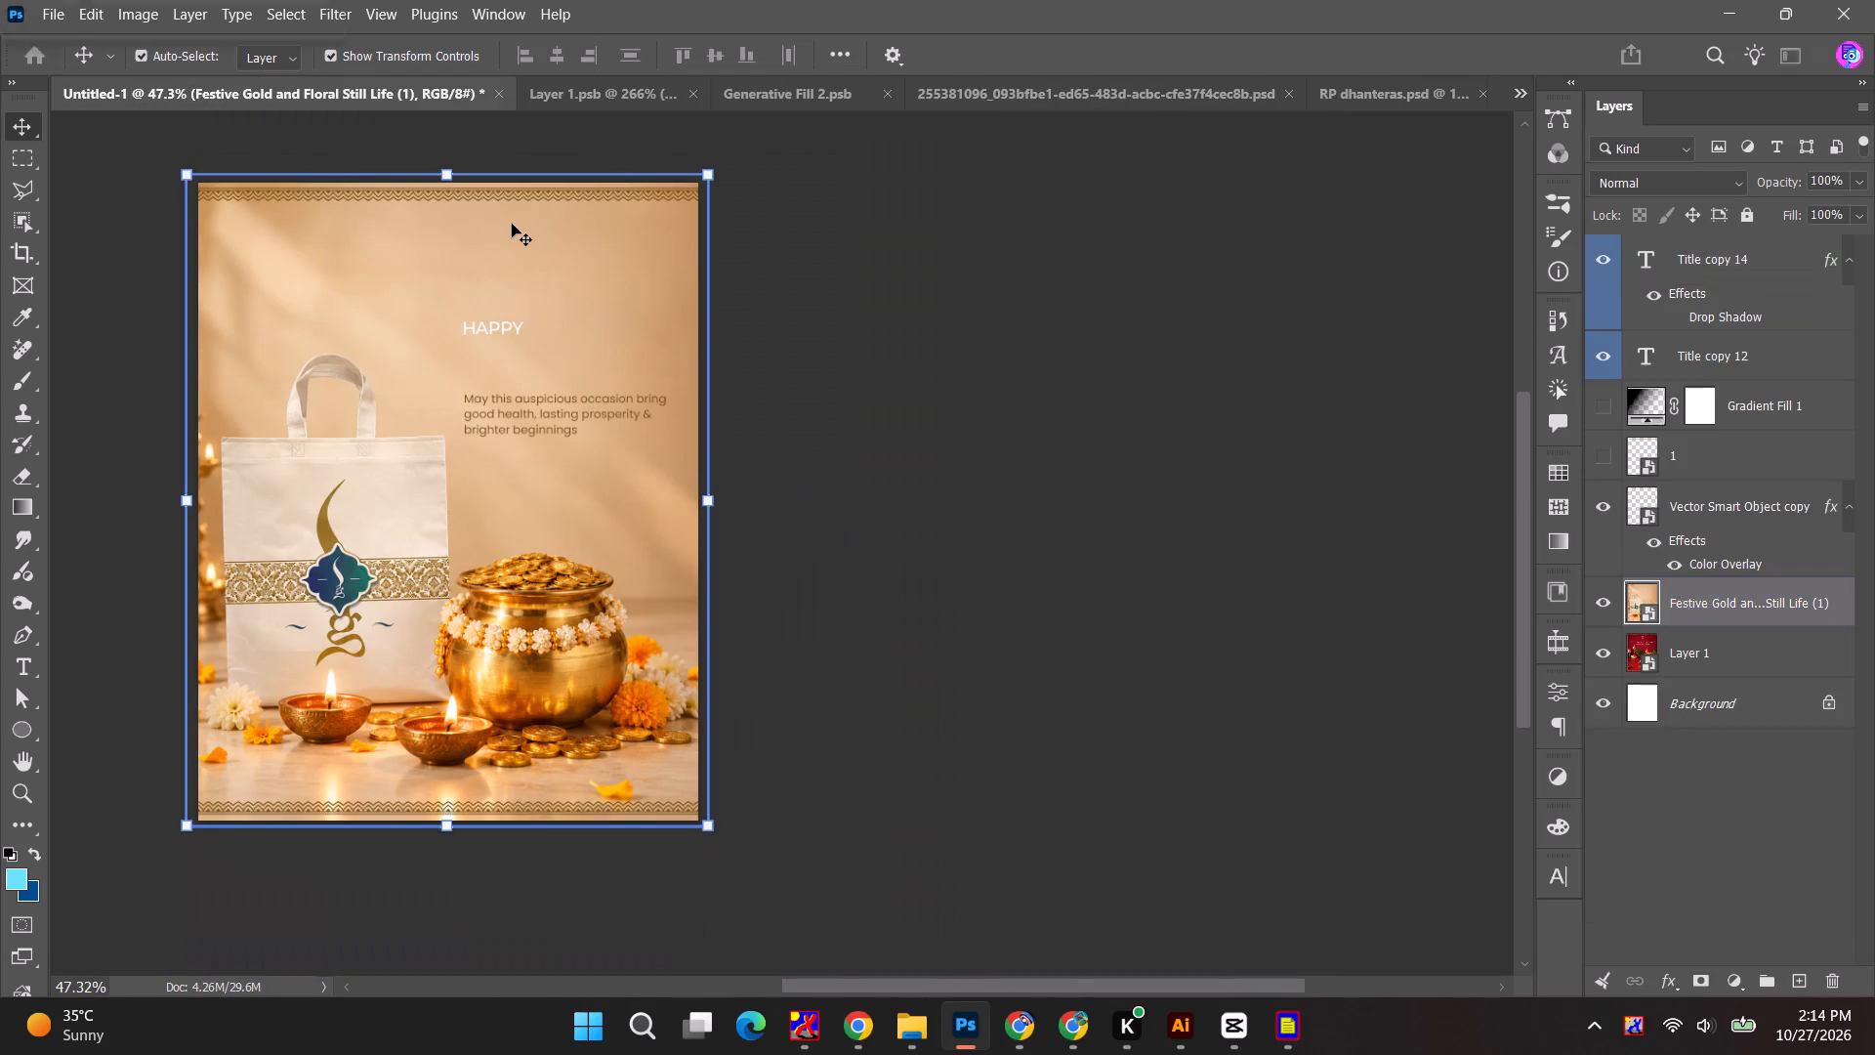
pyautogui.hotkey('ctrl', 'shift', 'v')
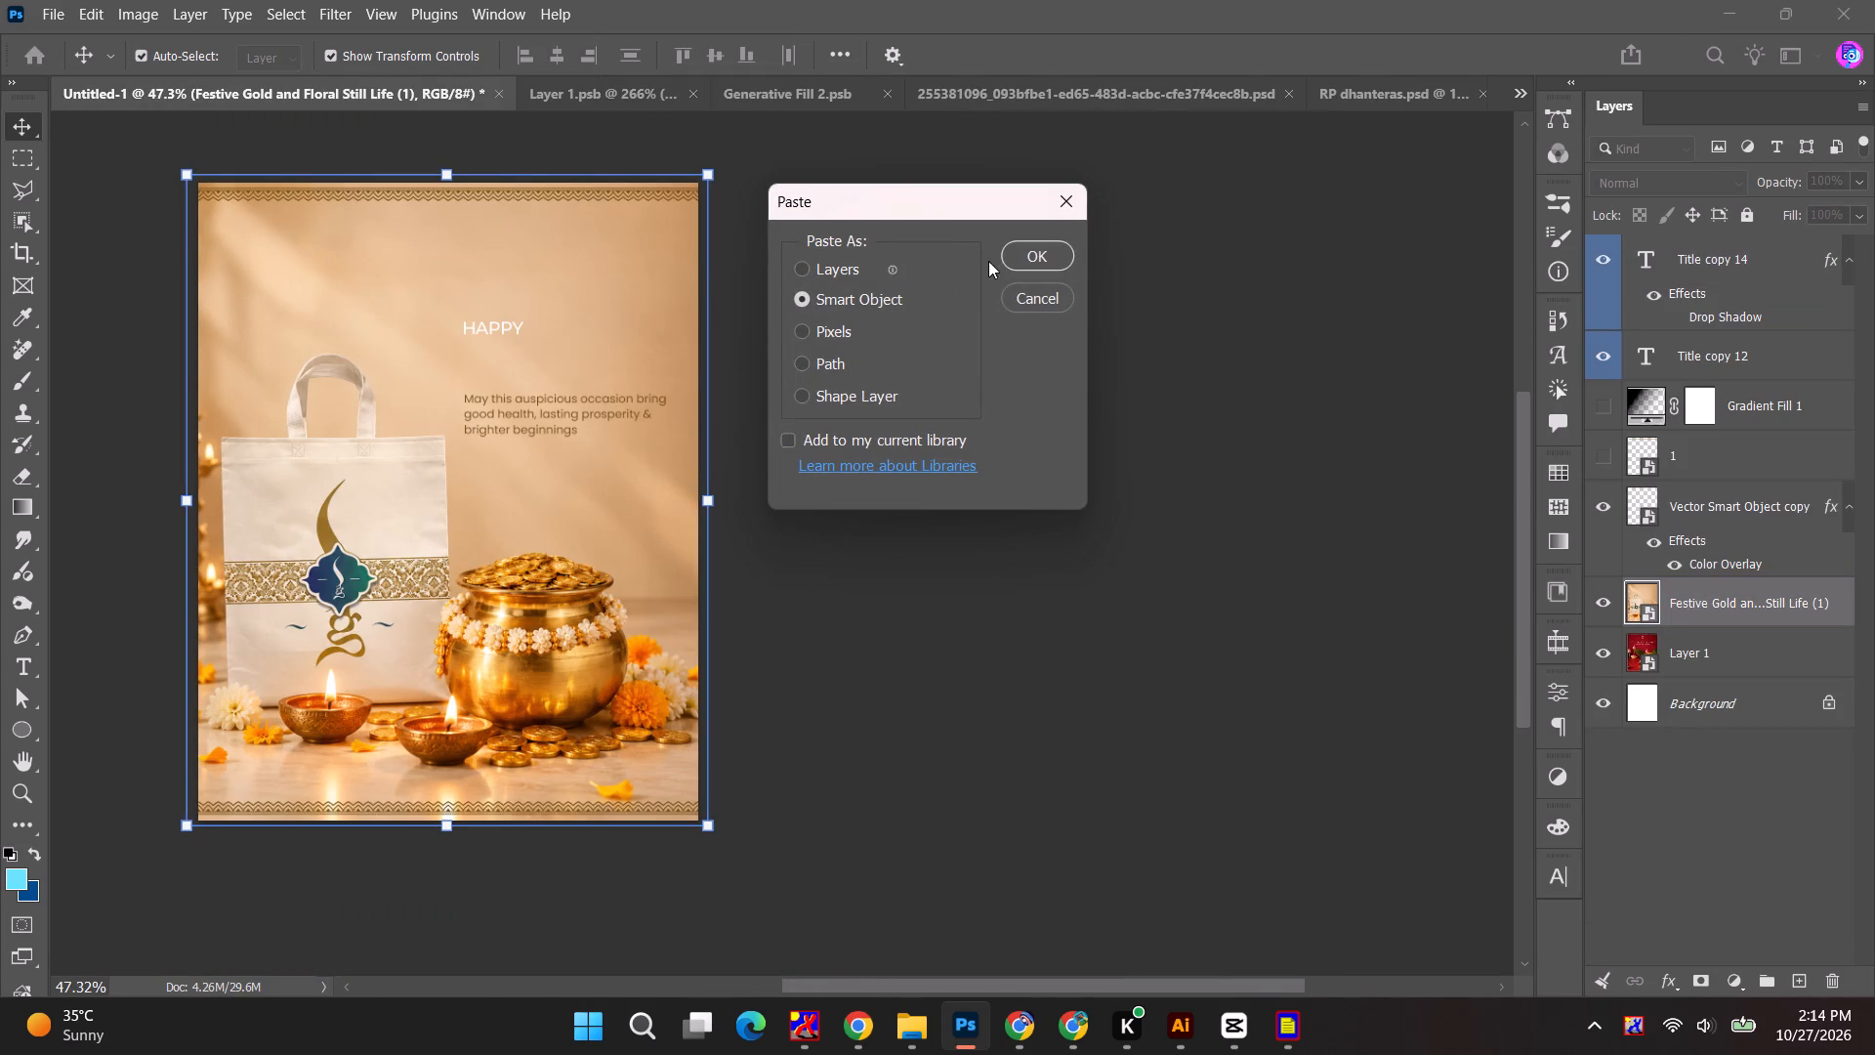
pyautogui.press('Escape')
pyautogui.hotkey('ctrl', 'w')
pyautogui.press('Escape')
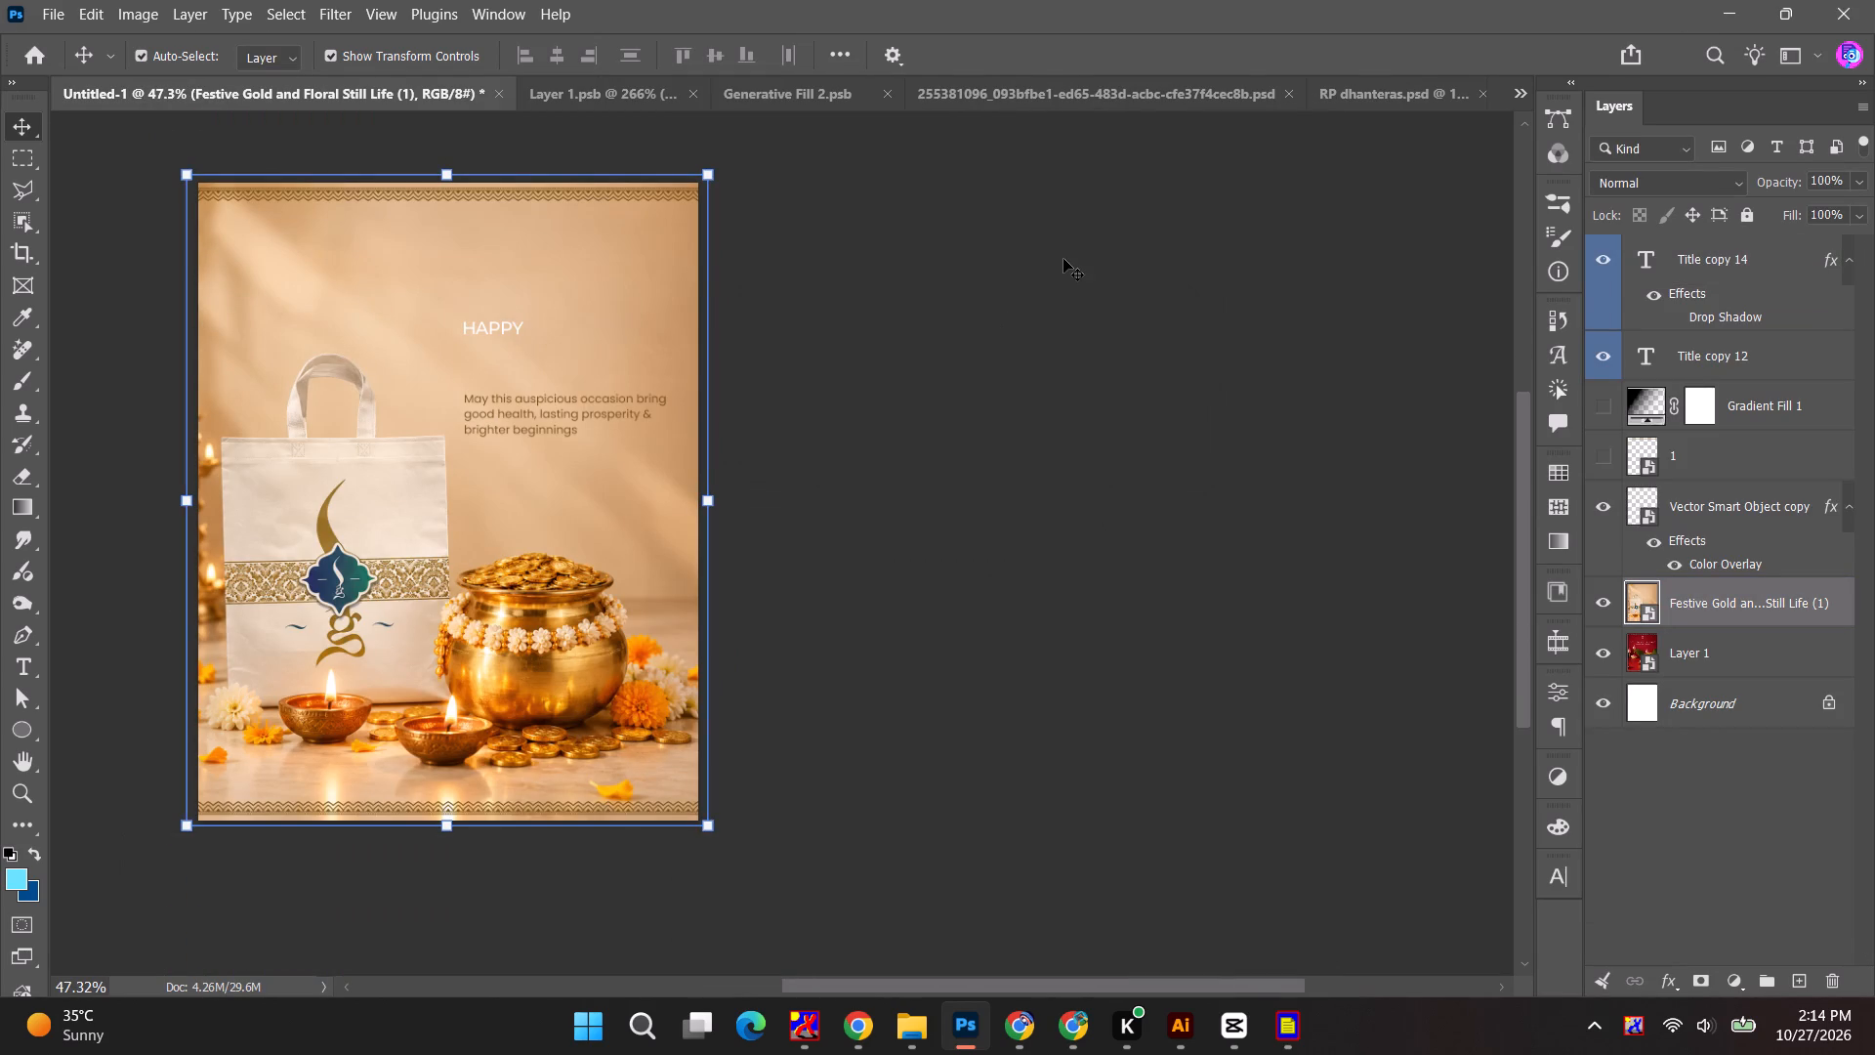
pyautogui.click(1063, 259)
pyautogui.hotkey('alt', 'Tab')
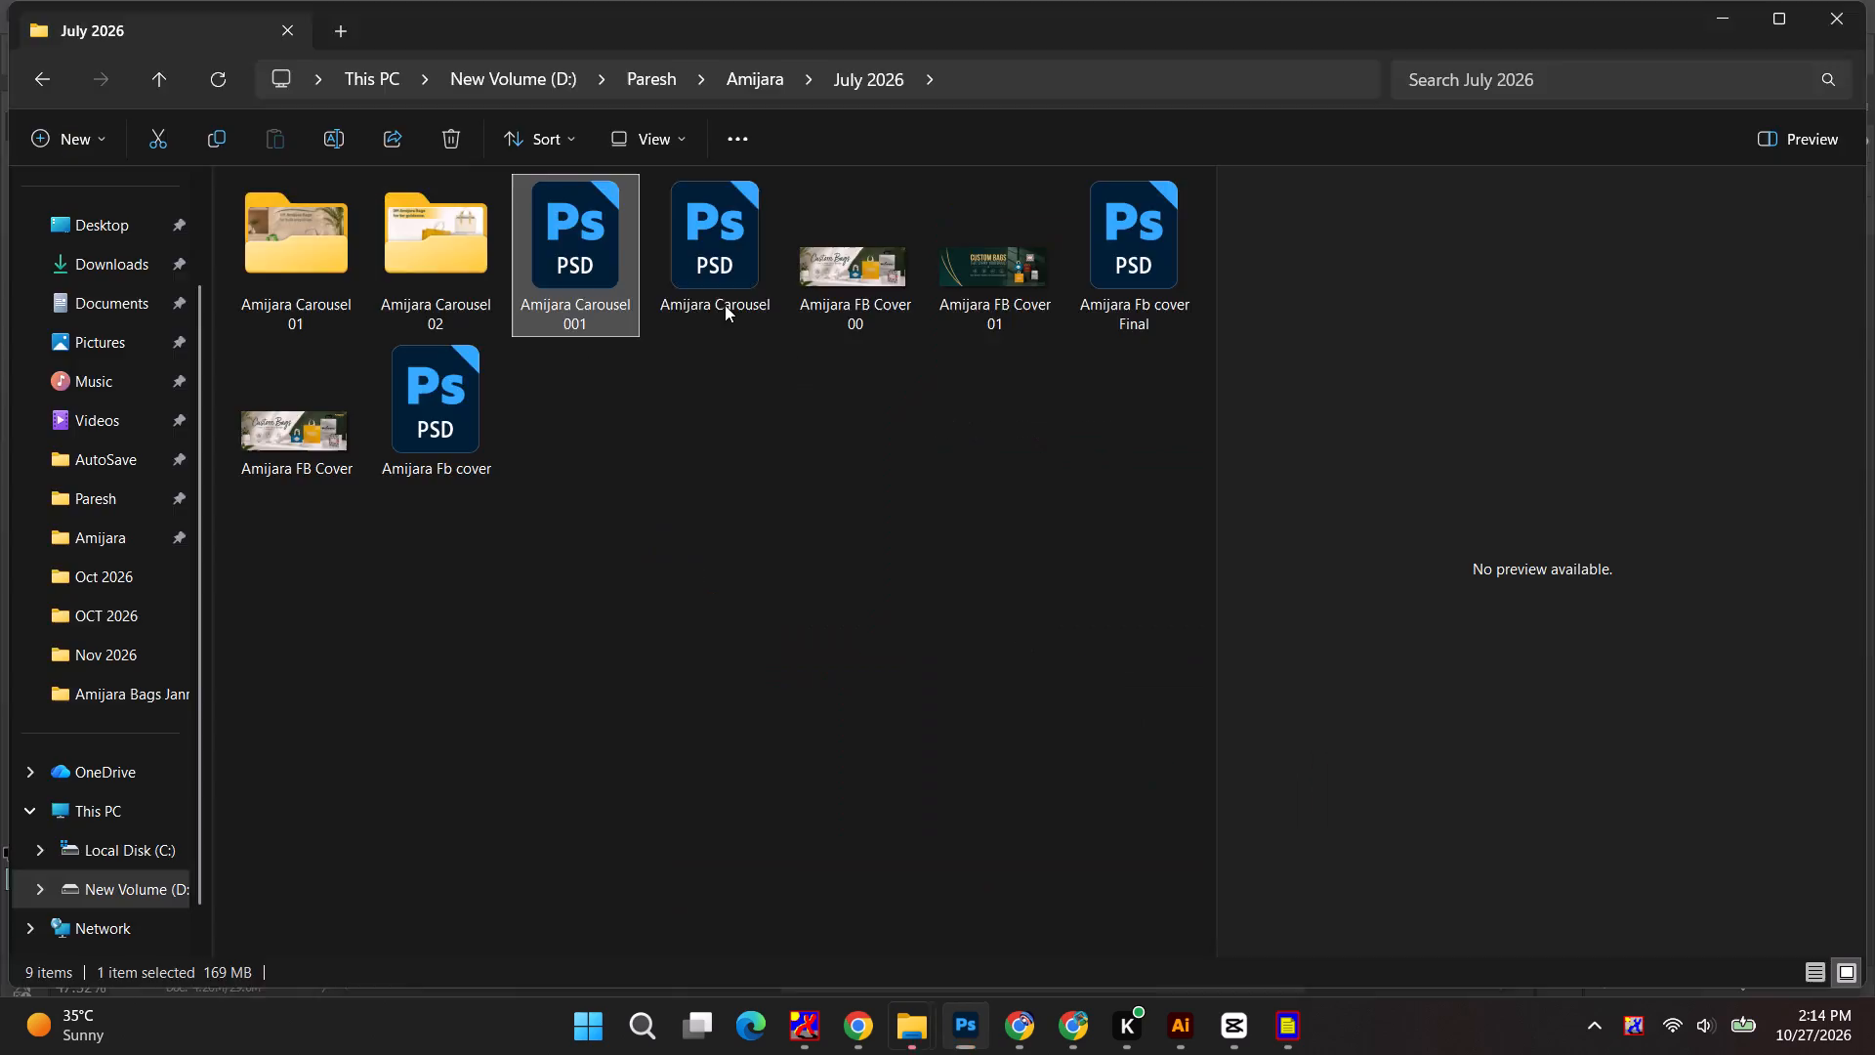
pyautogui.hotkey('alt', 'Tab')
# Close the border pattern file, Generative Fill 2.psb, RP dhanteras.psd and Layer 1.psb, discarding any unsaved changes.
pyautogui.click(929, 89)
pyautogui.hotkey('ctrl', 'w')
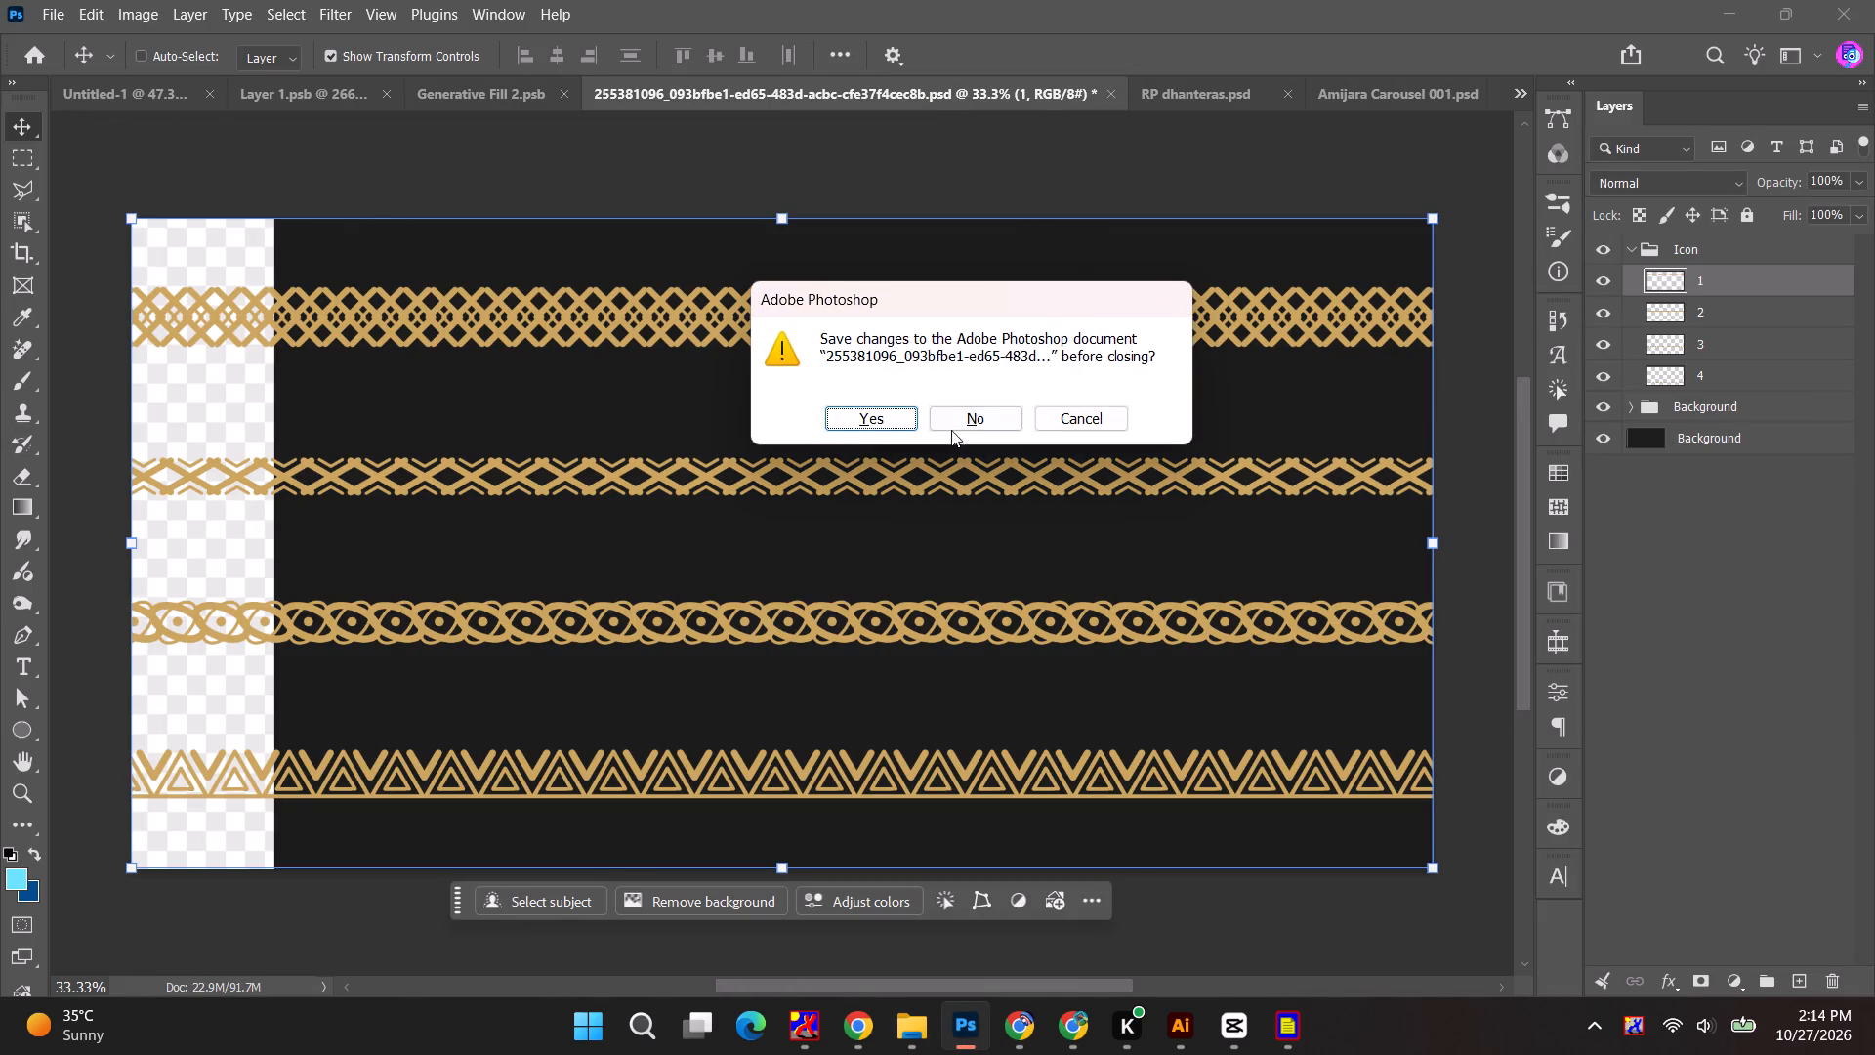
pyautogui.click(957, 411)
pyautogui.click(738, 109)
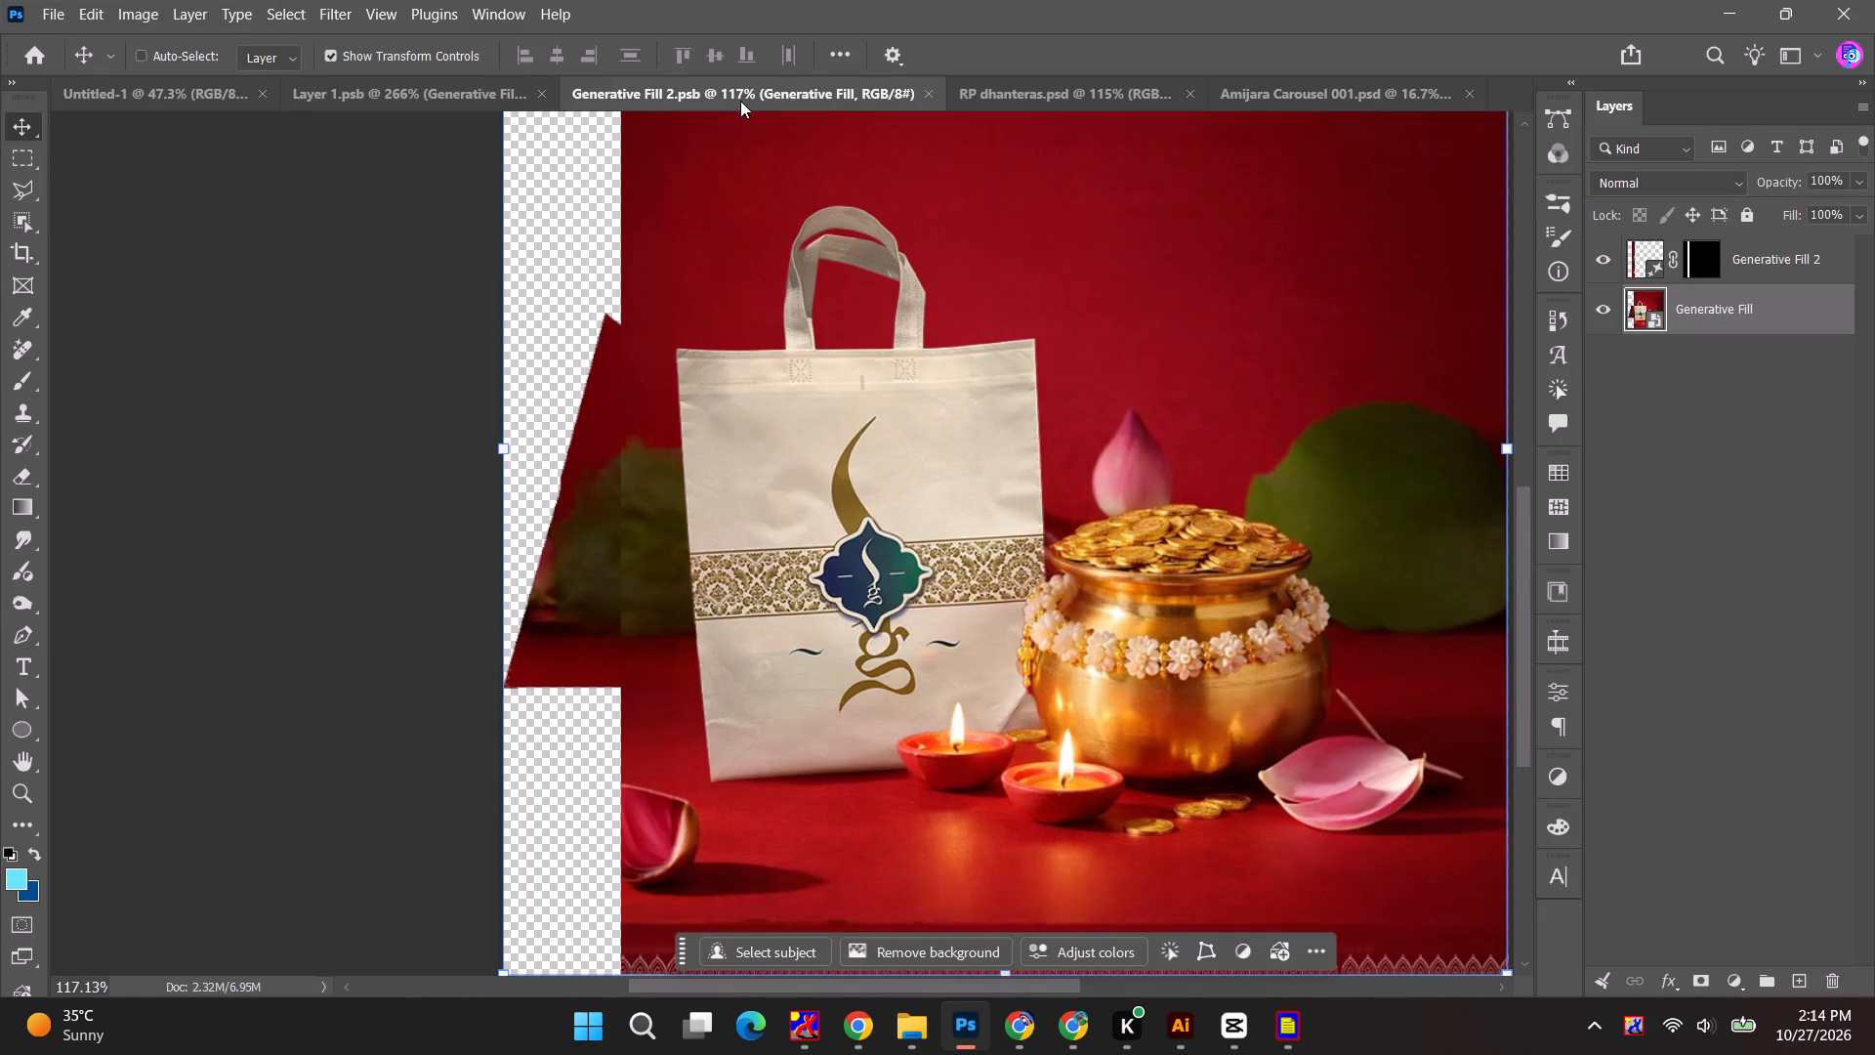
pyautogui.hotkey('ctrl', 'w')
pyautogui.click(780, 104)
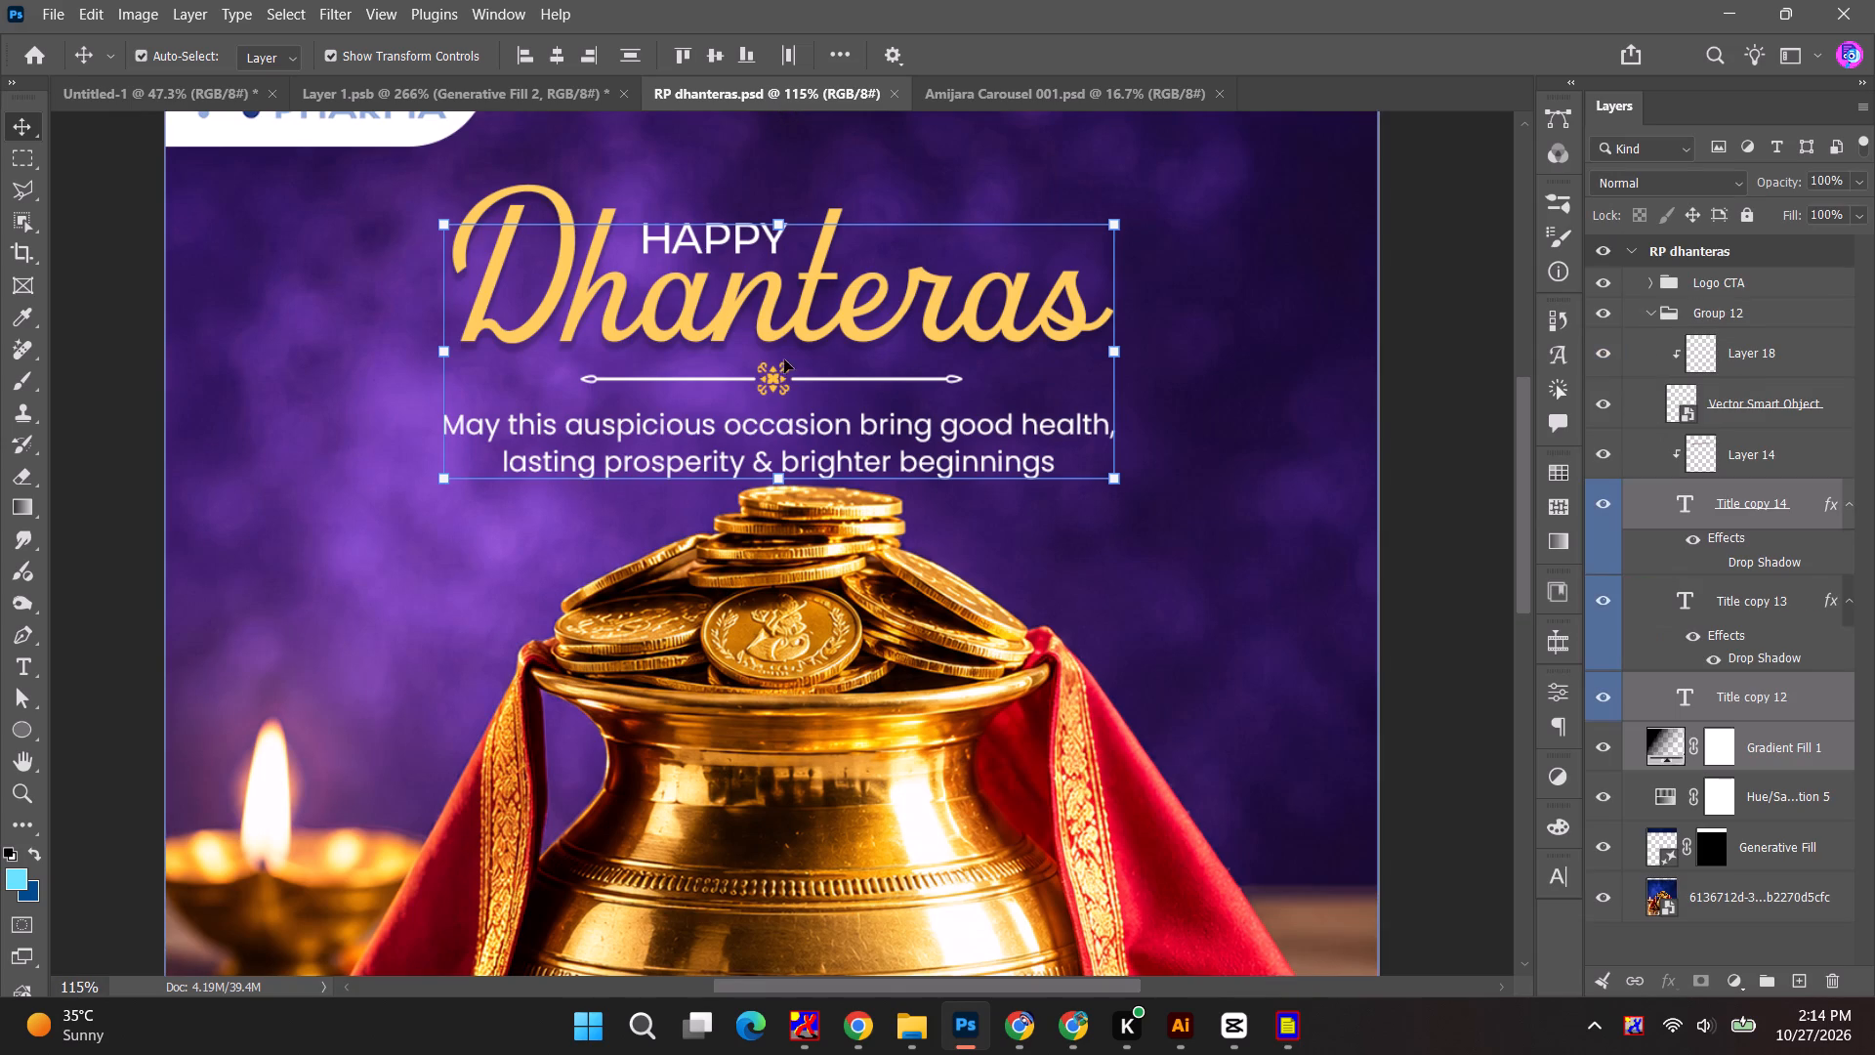
pyautogui.keyDown('alt'); pyautogui.scroll(-5, 781, 373); pyautogui.keyUp('alt')
pyautogui.click(1209, 354)
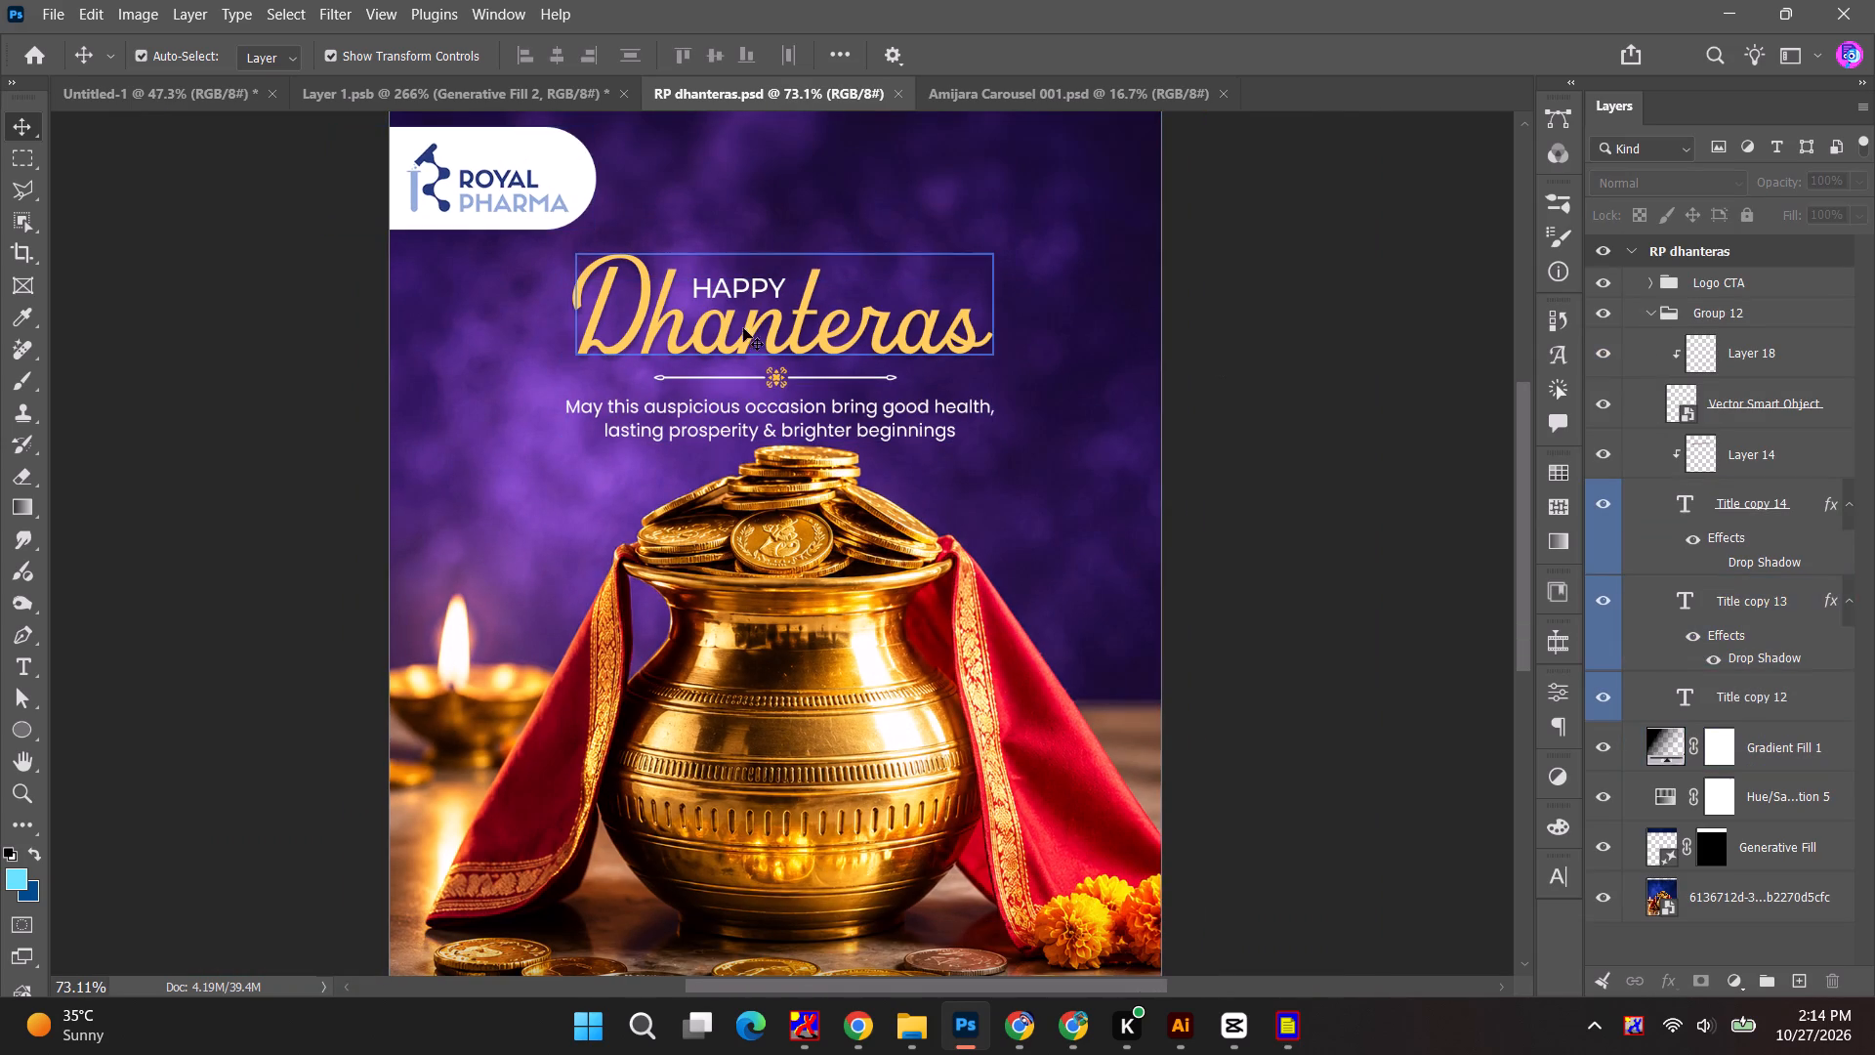
pyautogui.hotkey('ctrl', 'w')
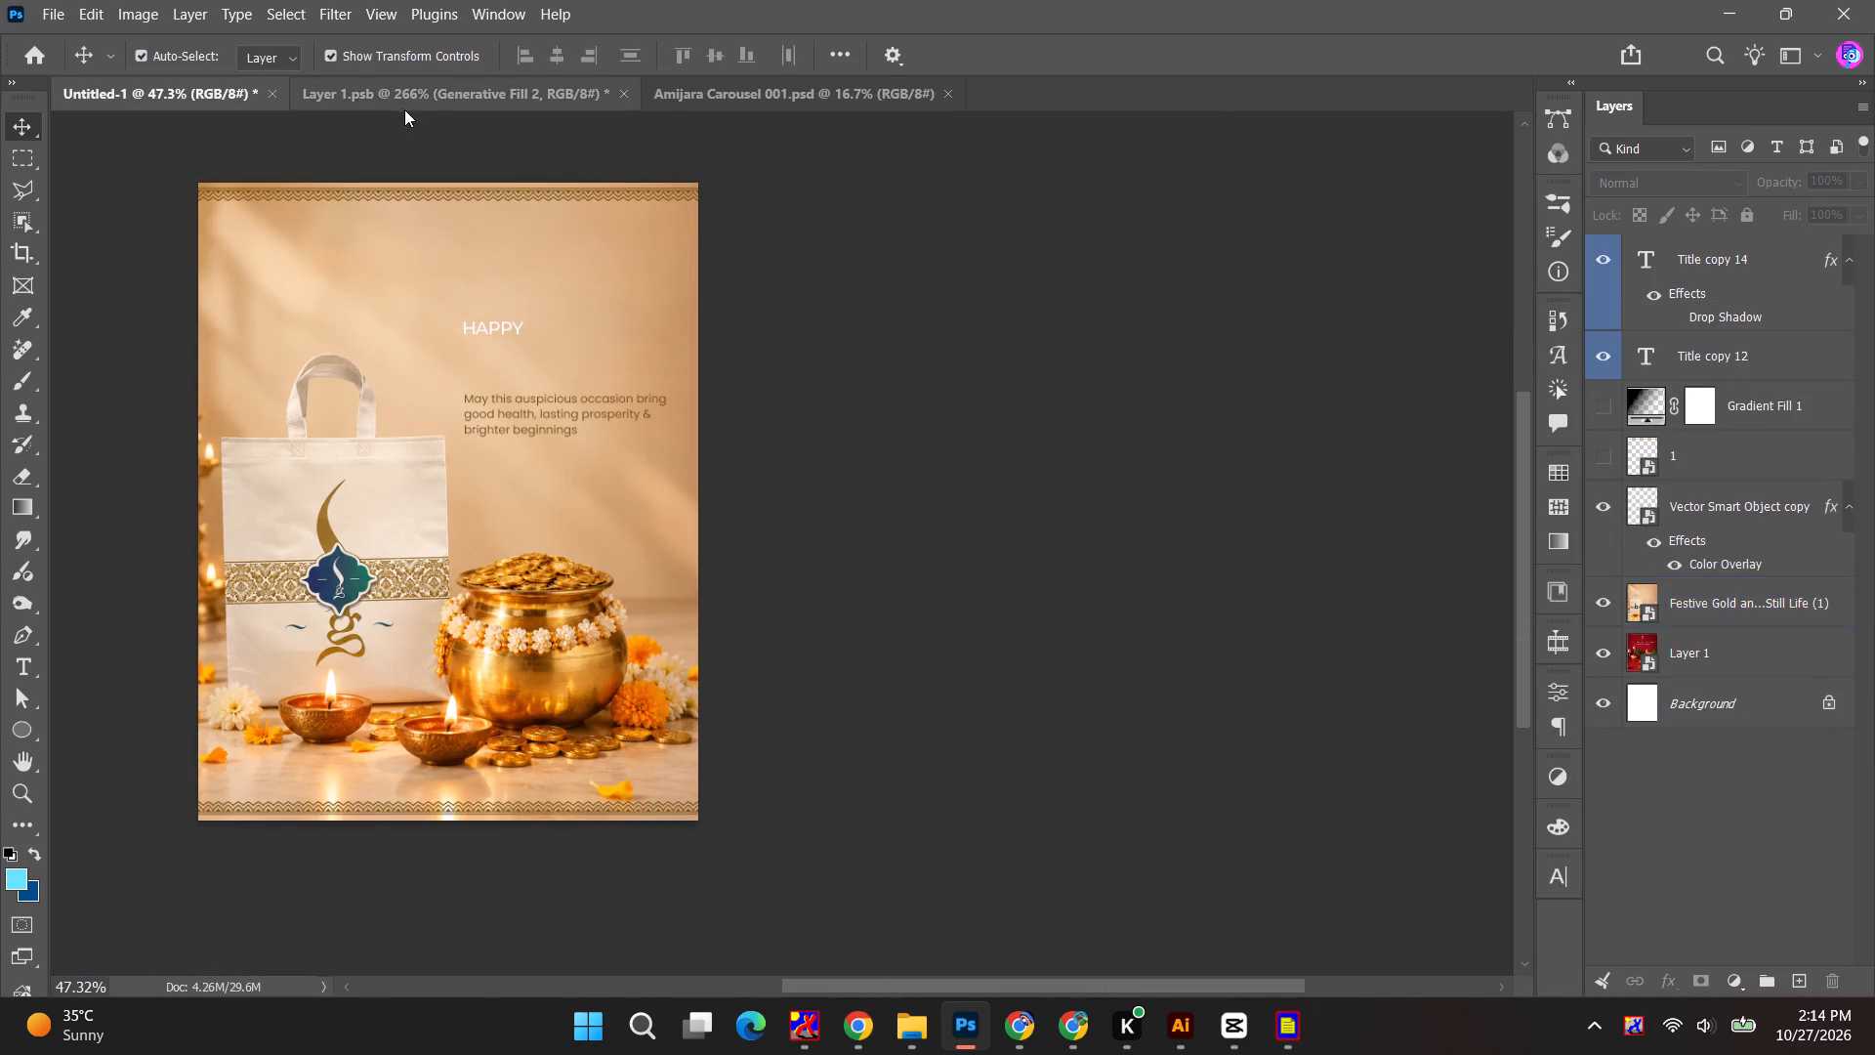
pyautogui.click(401, 108)
pyautogui.keyDown('alt'); pyautogui.scroll(-6, 470, 343); pyautogui.keyUp('alt')
pyautogui.hotkey('ctrl', 'w')
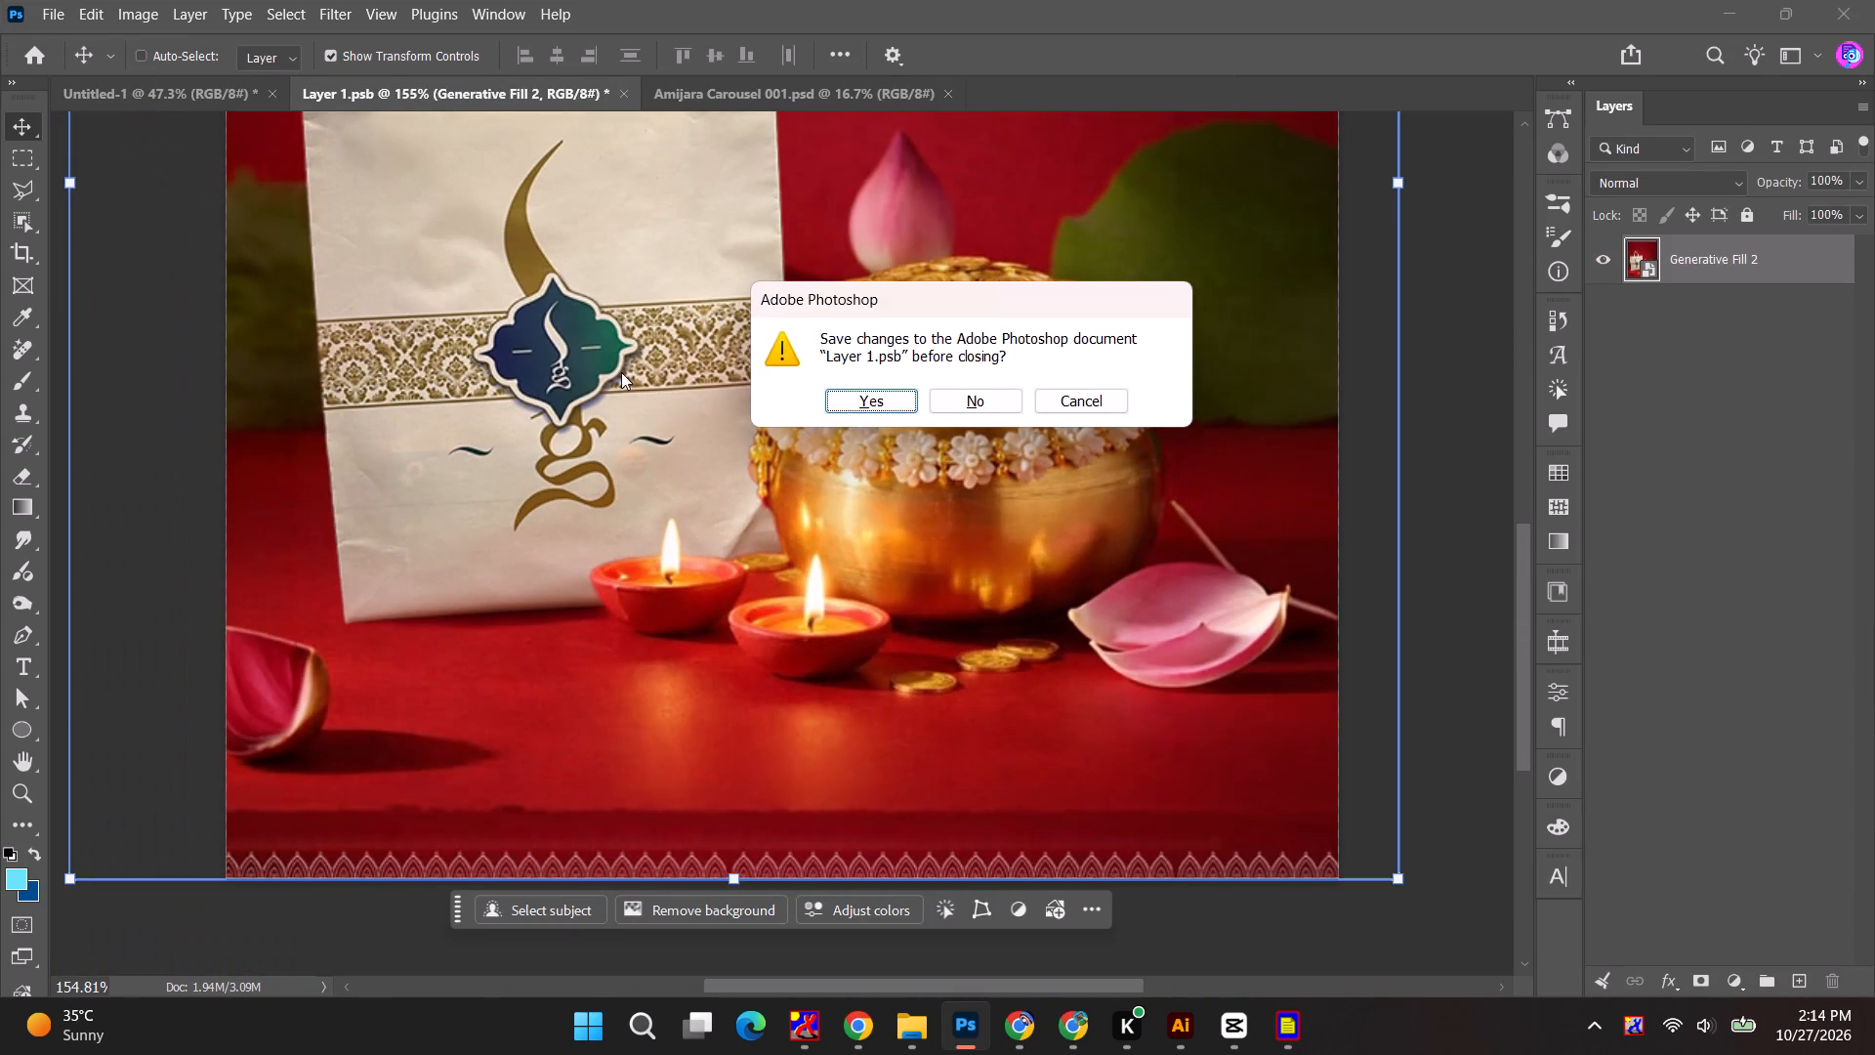
pyautogui.click(937, 395)
# Switch to File Explorer and open amijara navratri.psd from the Amijara Oct 2026 folder in Photoshop.
pyautogui.hotkey('alt', 'Tab')
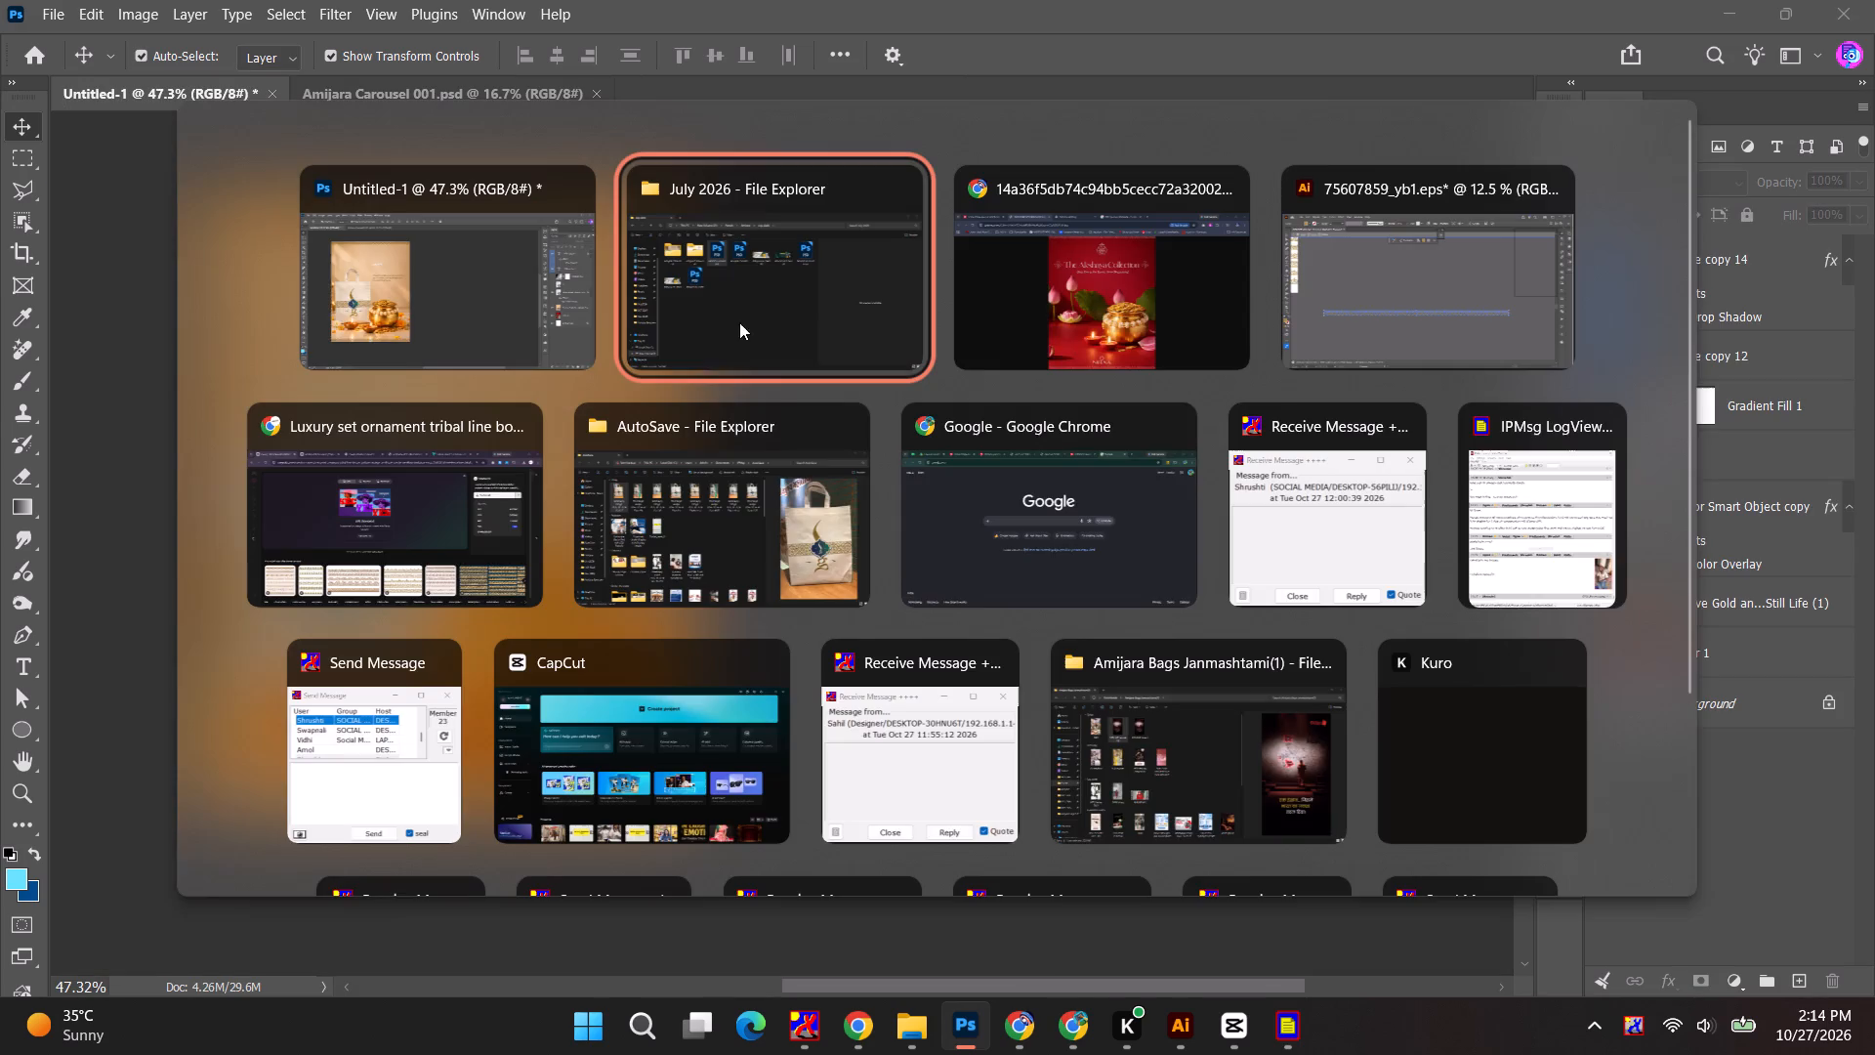
pyautogui.keyDown('alt'); pyautogui.click(763, 316); pyautogui.keyUp('alt')
pyautogui.click(481, 274)
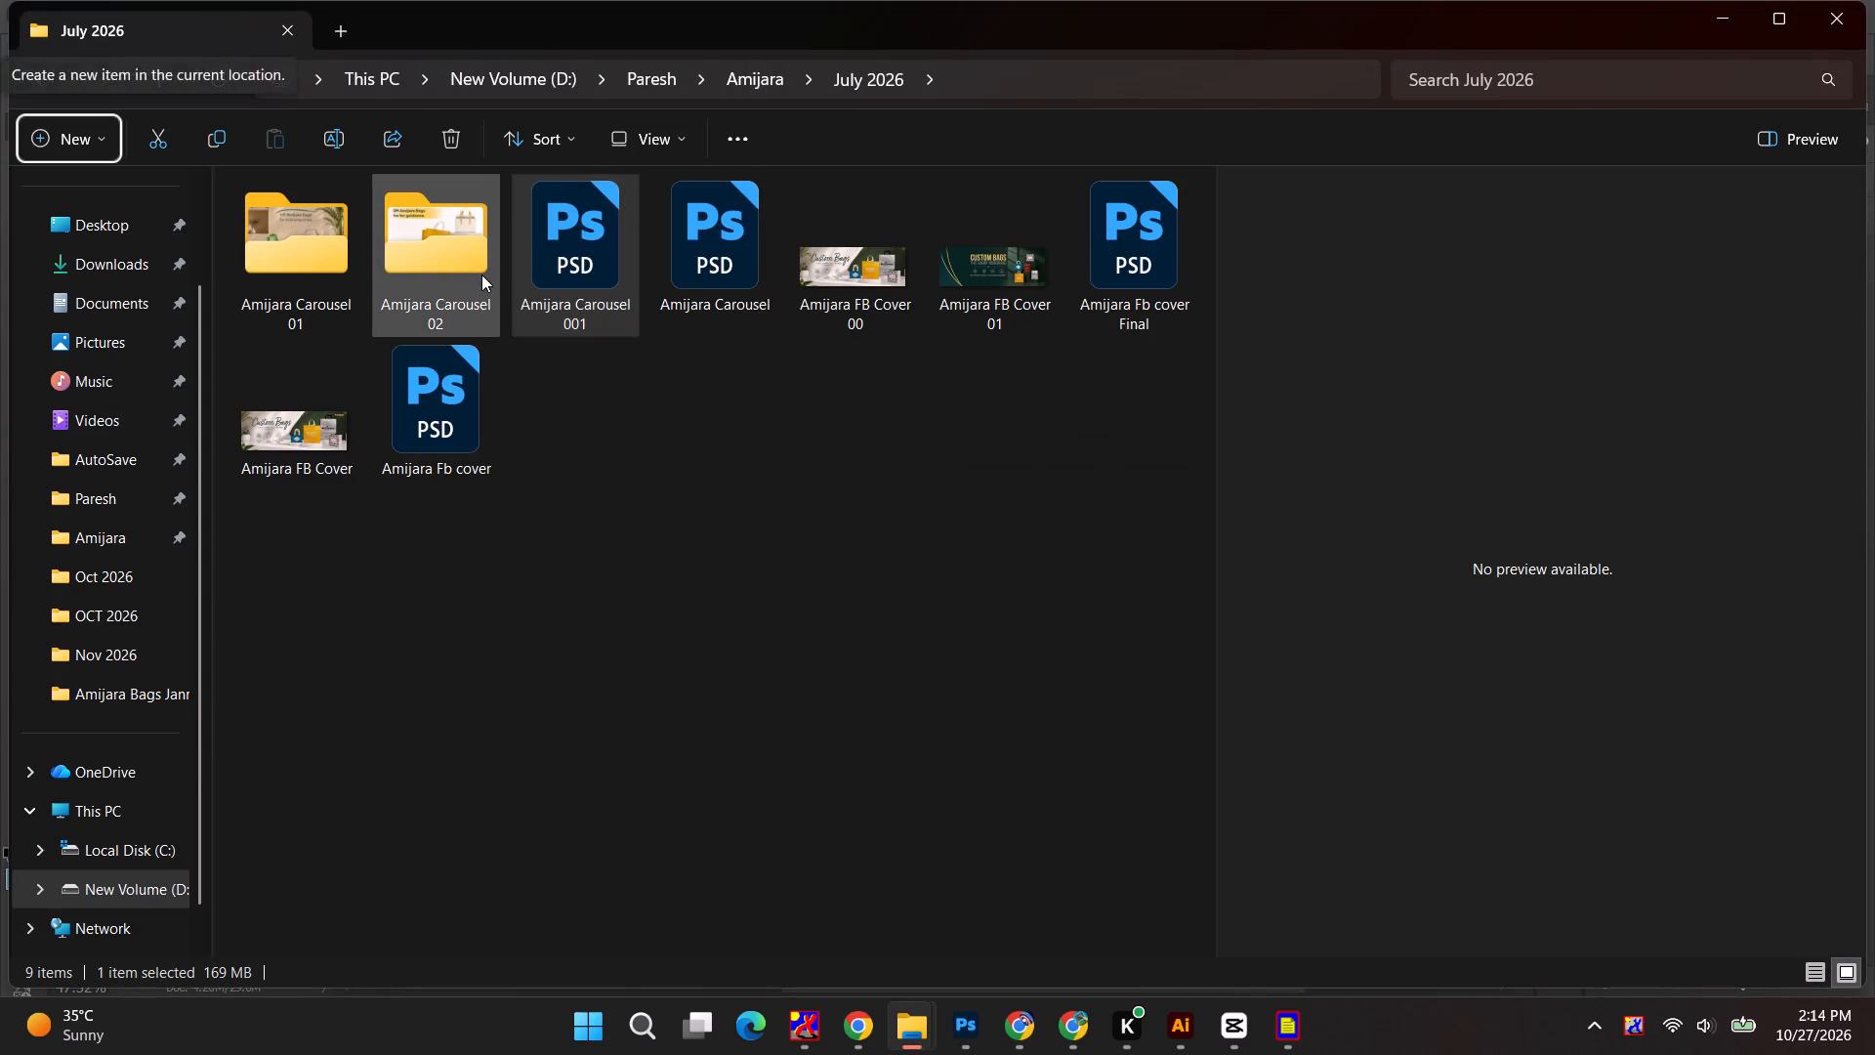
pyautogui.click(770, 78)
pyautogui.doubleClick(1079, 270)
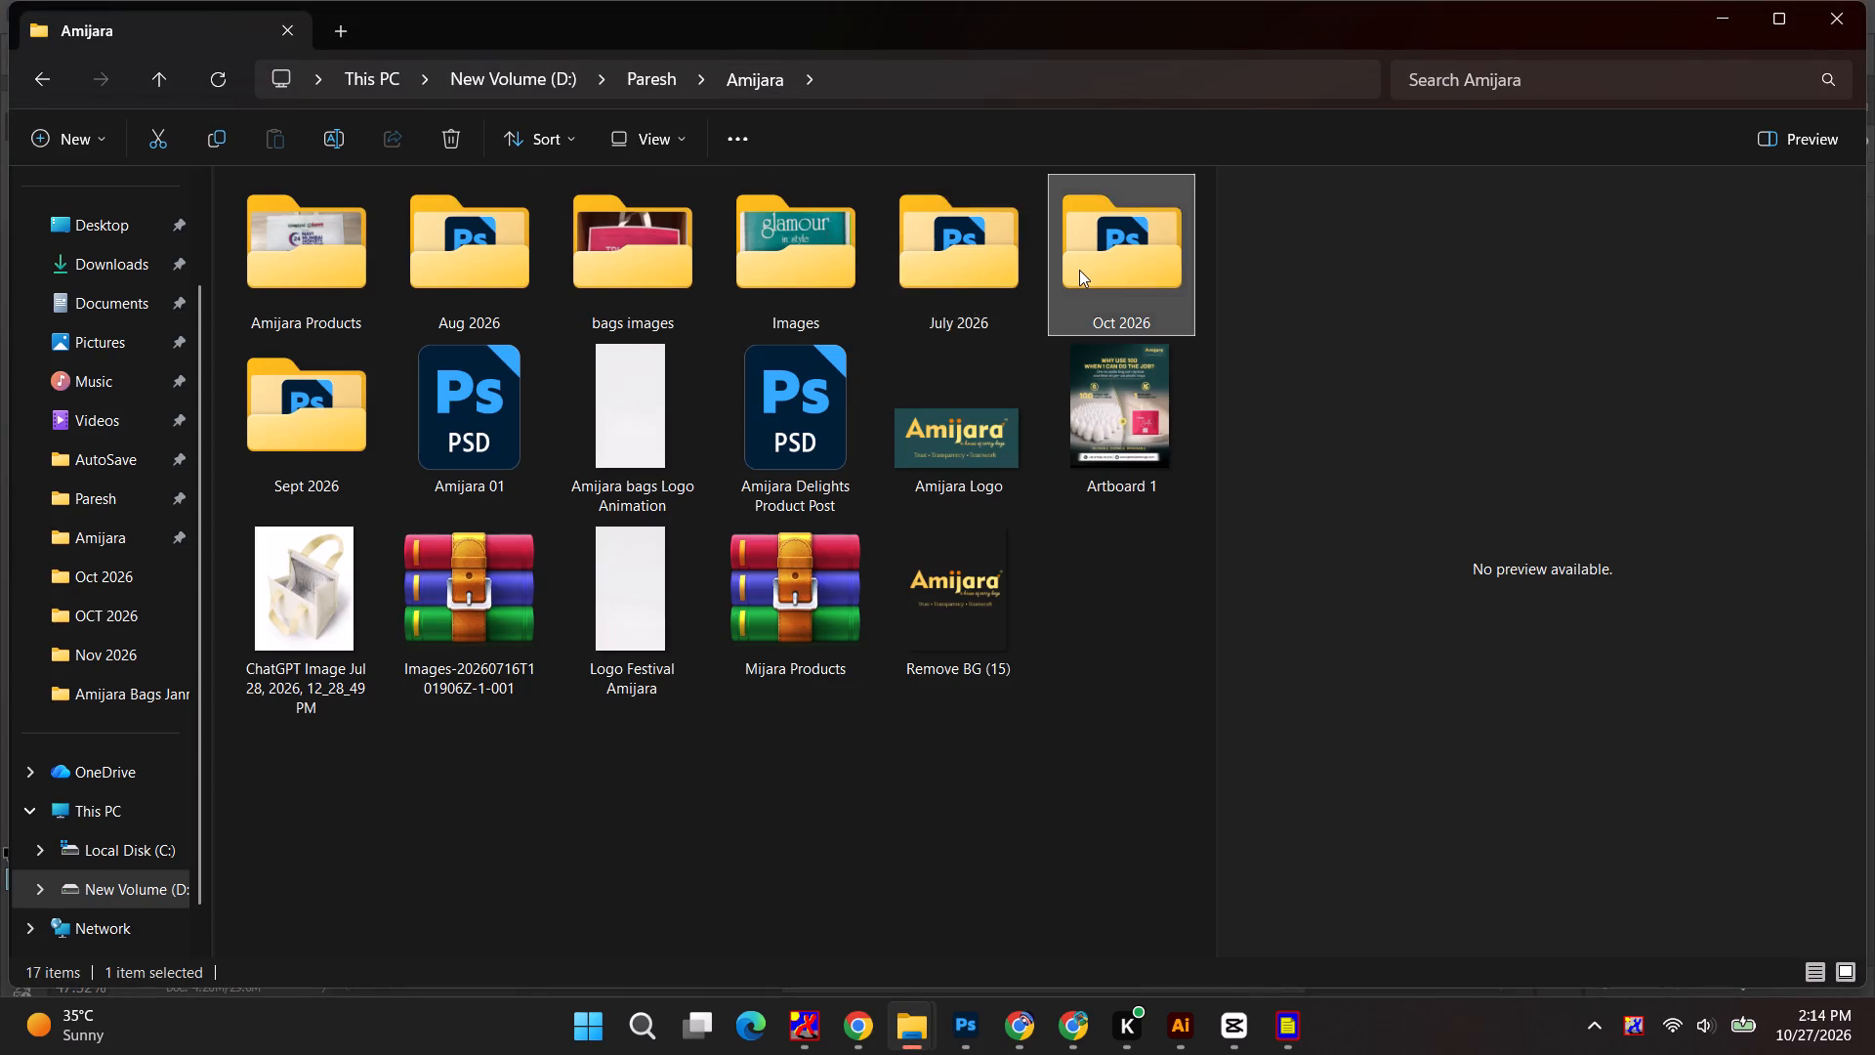
pyautogui.doubleClick(552, 260)
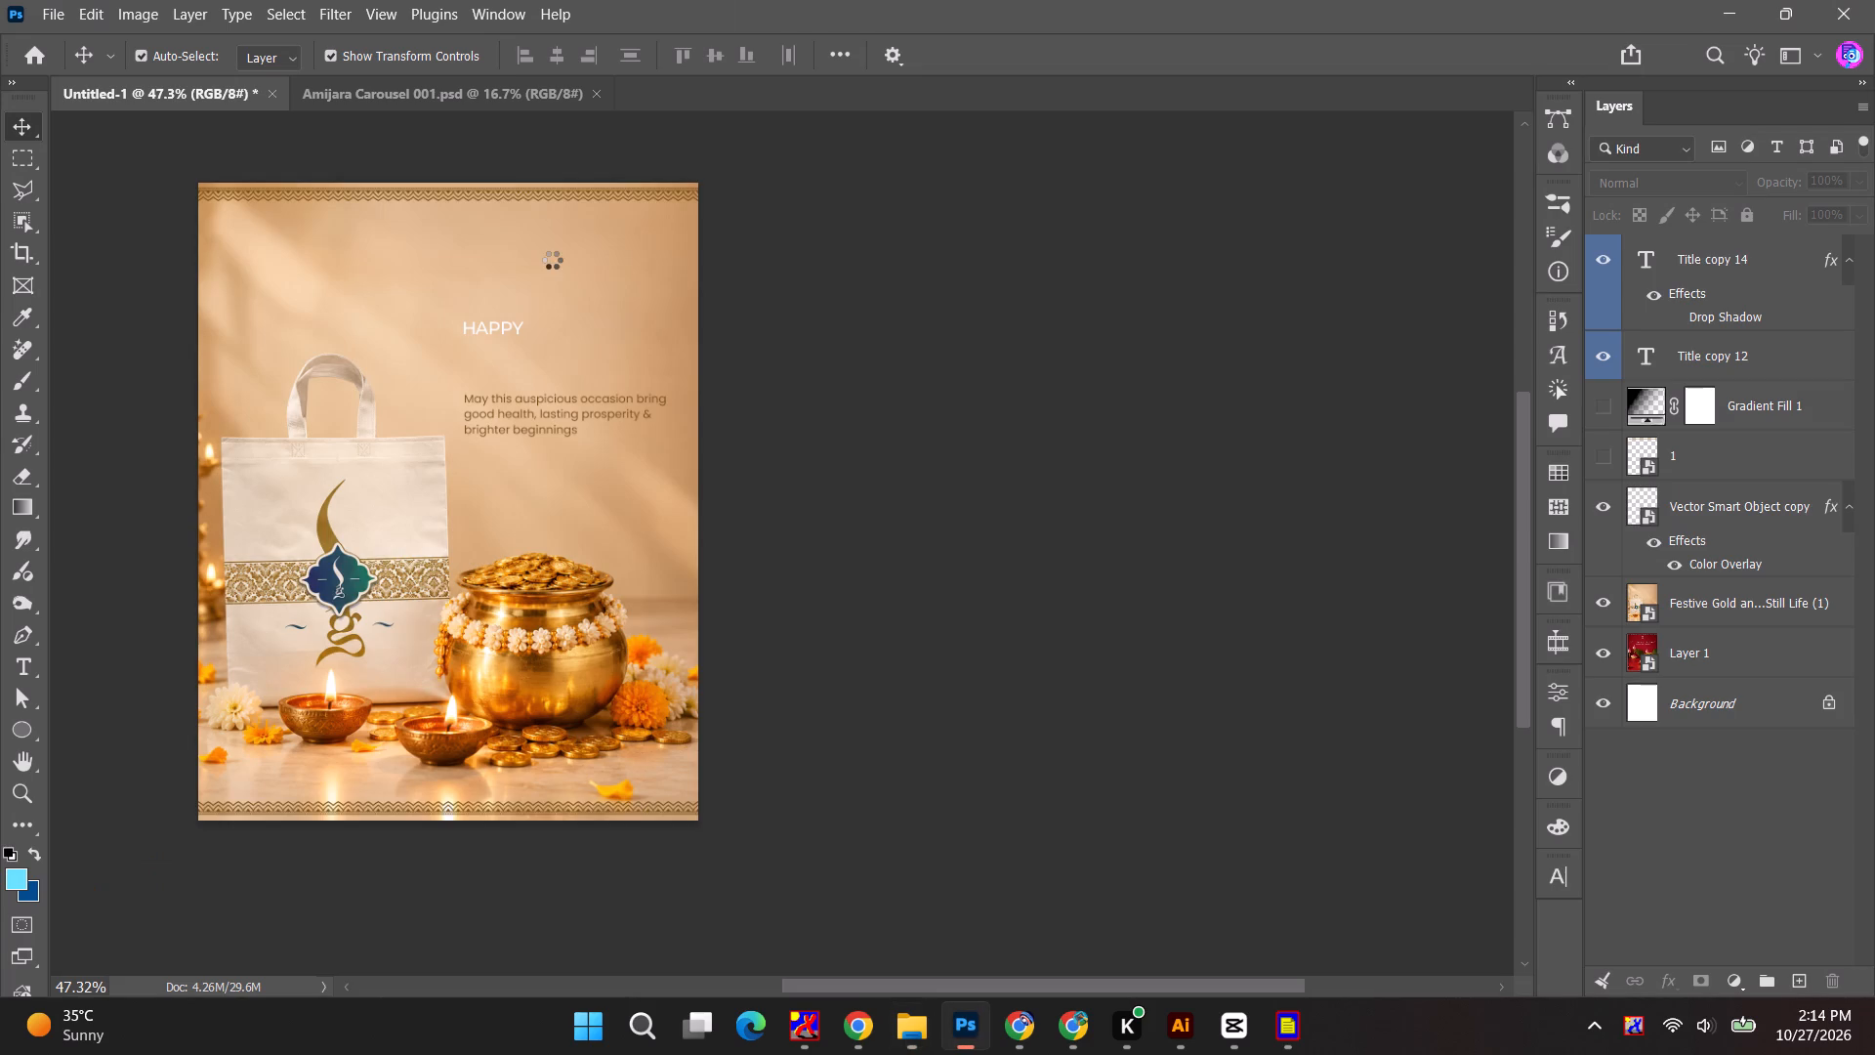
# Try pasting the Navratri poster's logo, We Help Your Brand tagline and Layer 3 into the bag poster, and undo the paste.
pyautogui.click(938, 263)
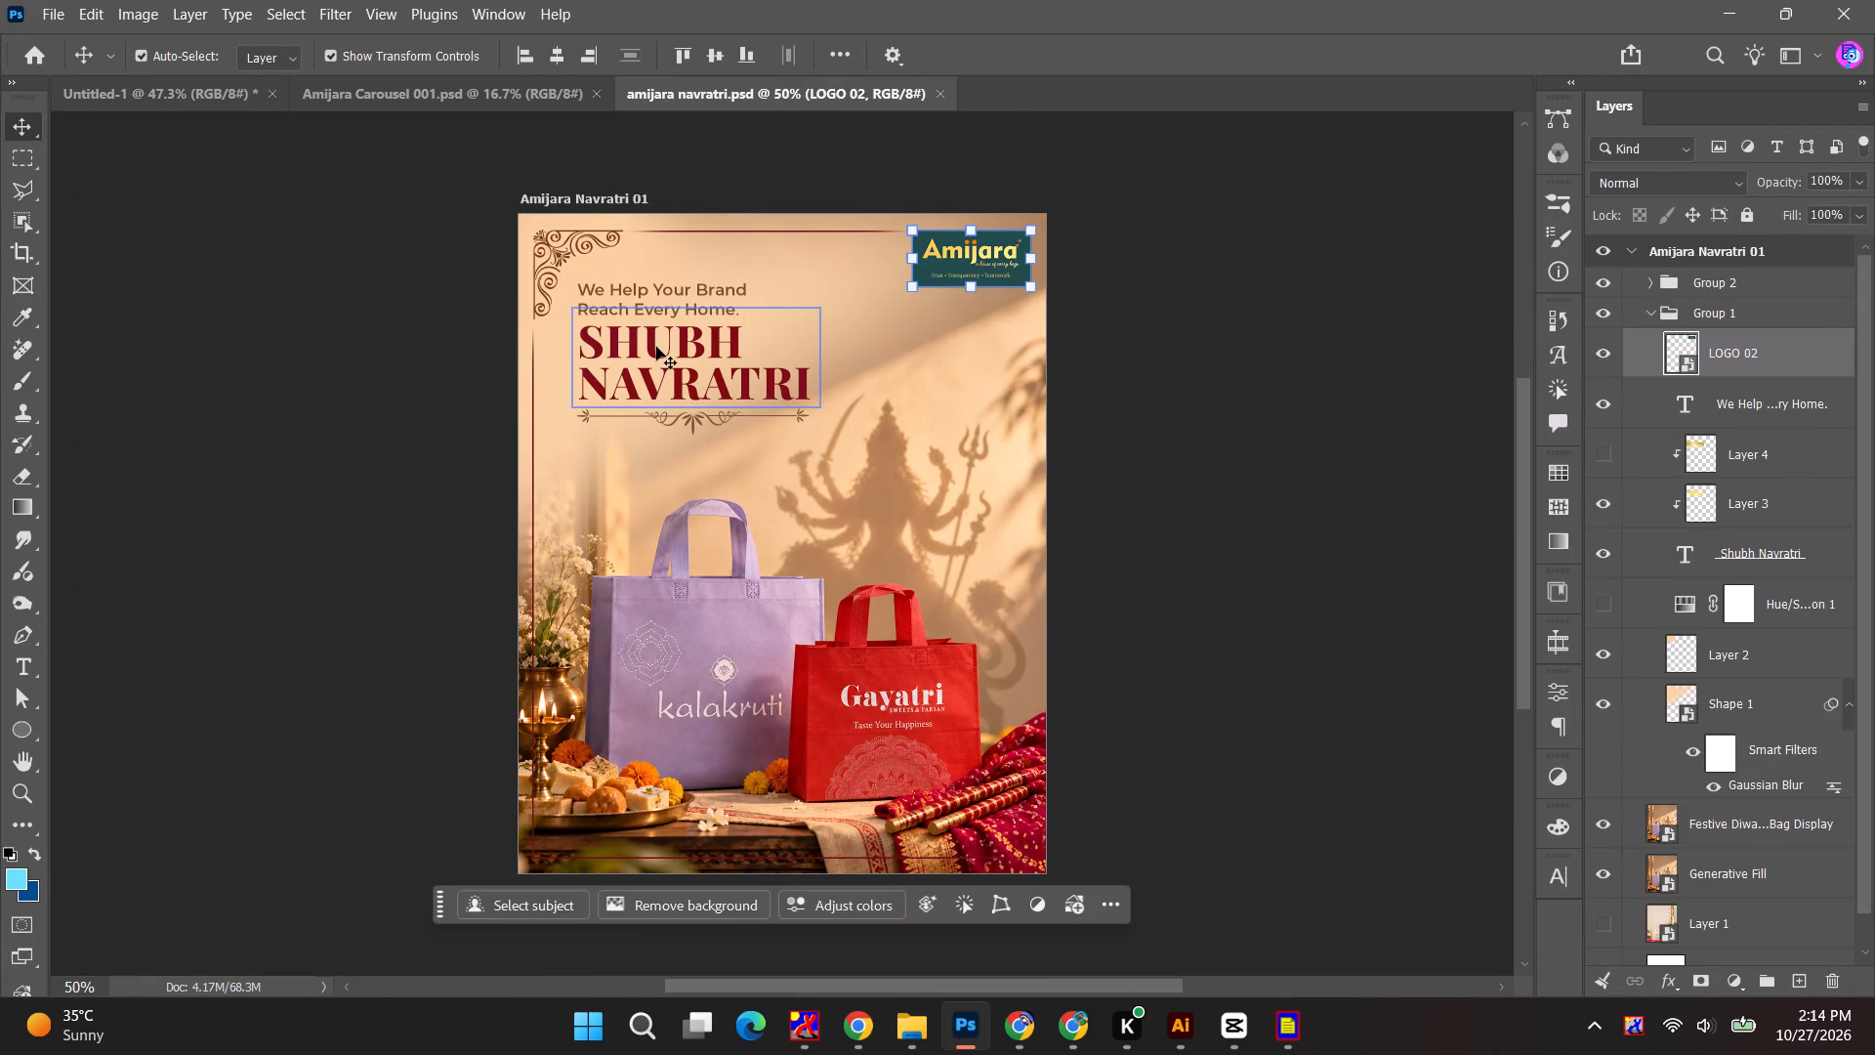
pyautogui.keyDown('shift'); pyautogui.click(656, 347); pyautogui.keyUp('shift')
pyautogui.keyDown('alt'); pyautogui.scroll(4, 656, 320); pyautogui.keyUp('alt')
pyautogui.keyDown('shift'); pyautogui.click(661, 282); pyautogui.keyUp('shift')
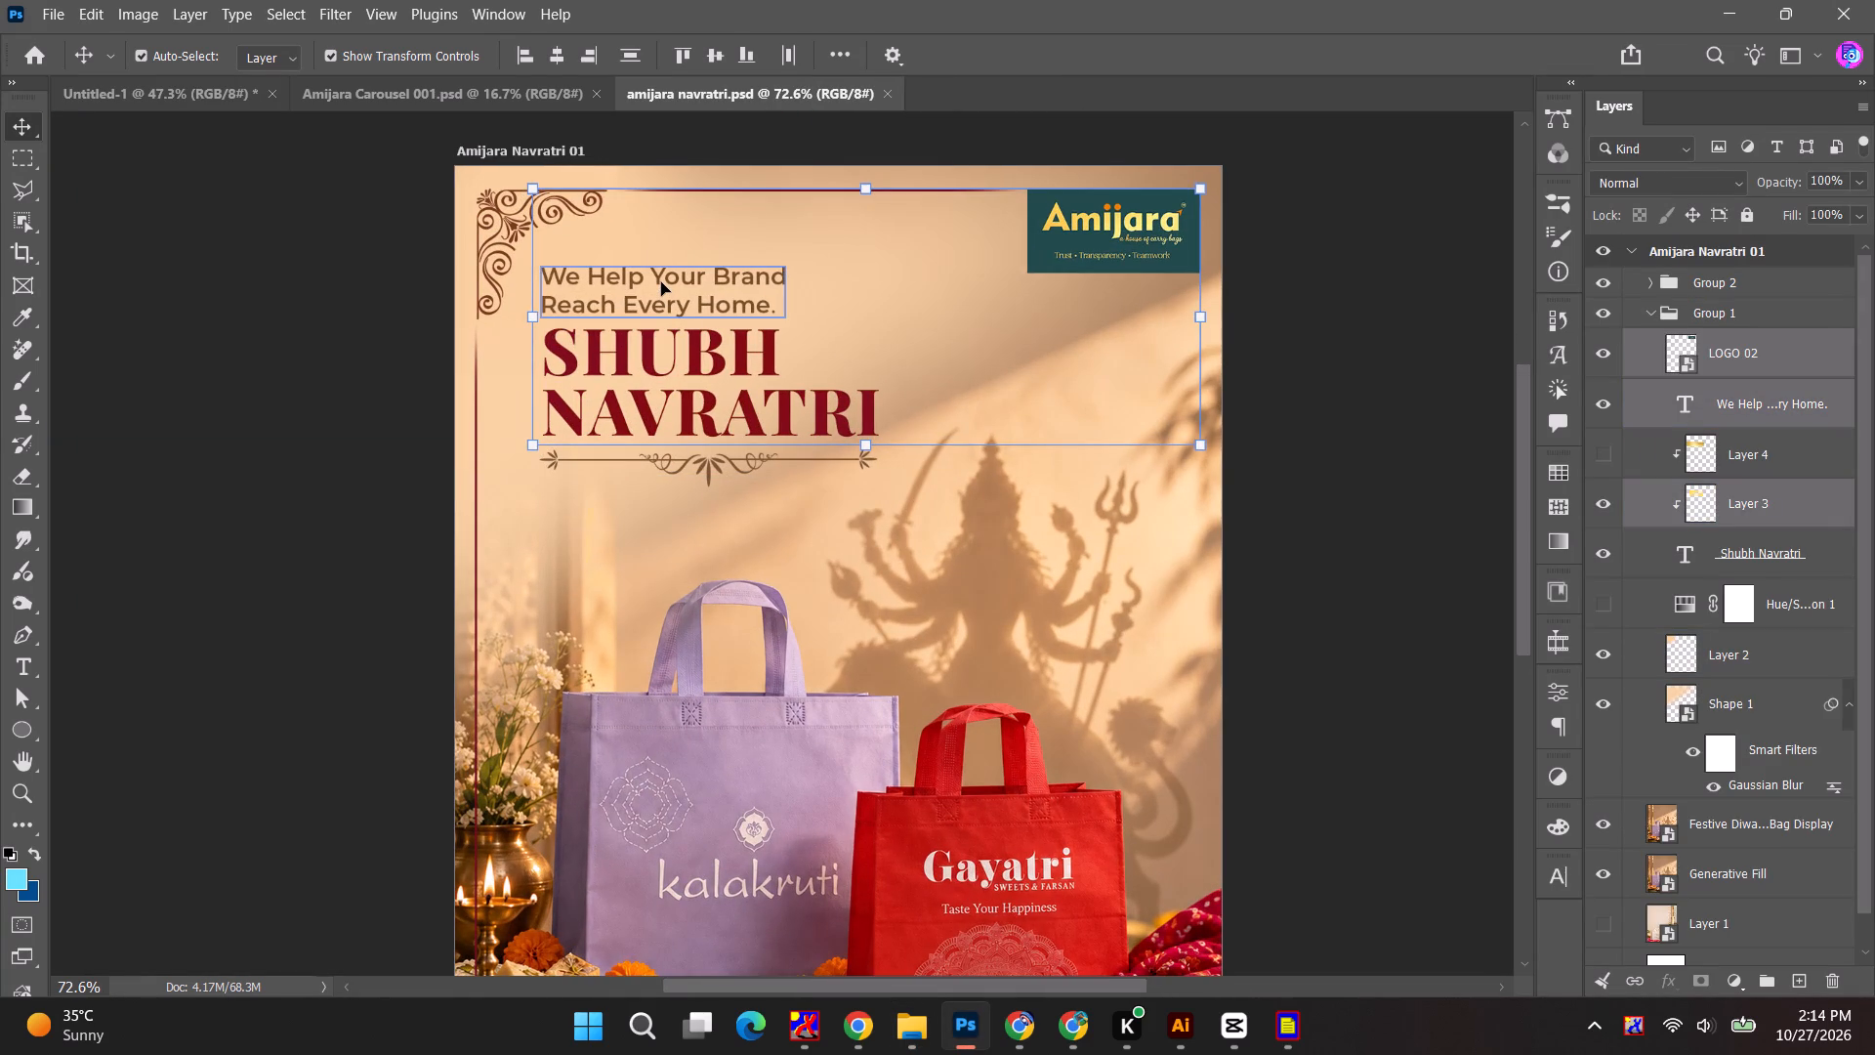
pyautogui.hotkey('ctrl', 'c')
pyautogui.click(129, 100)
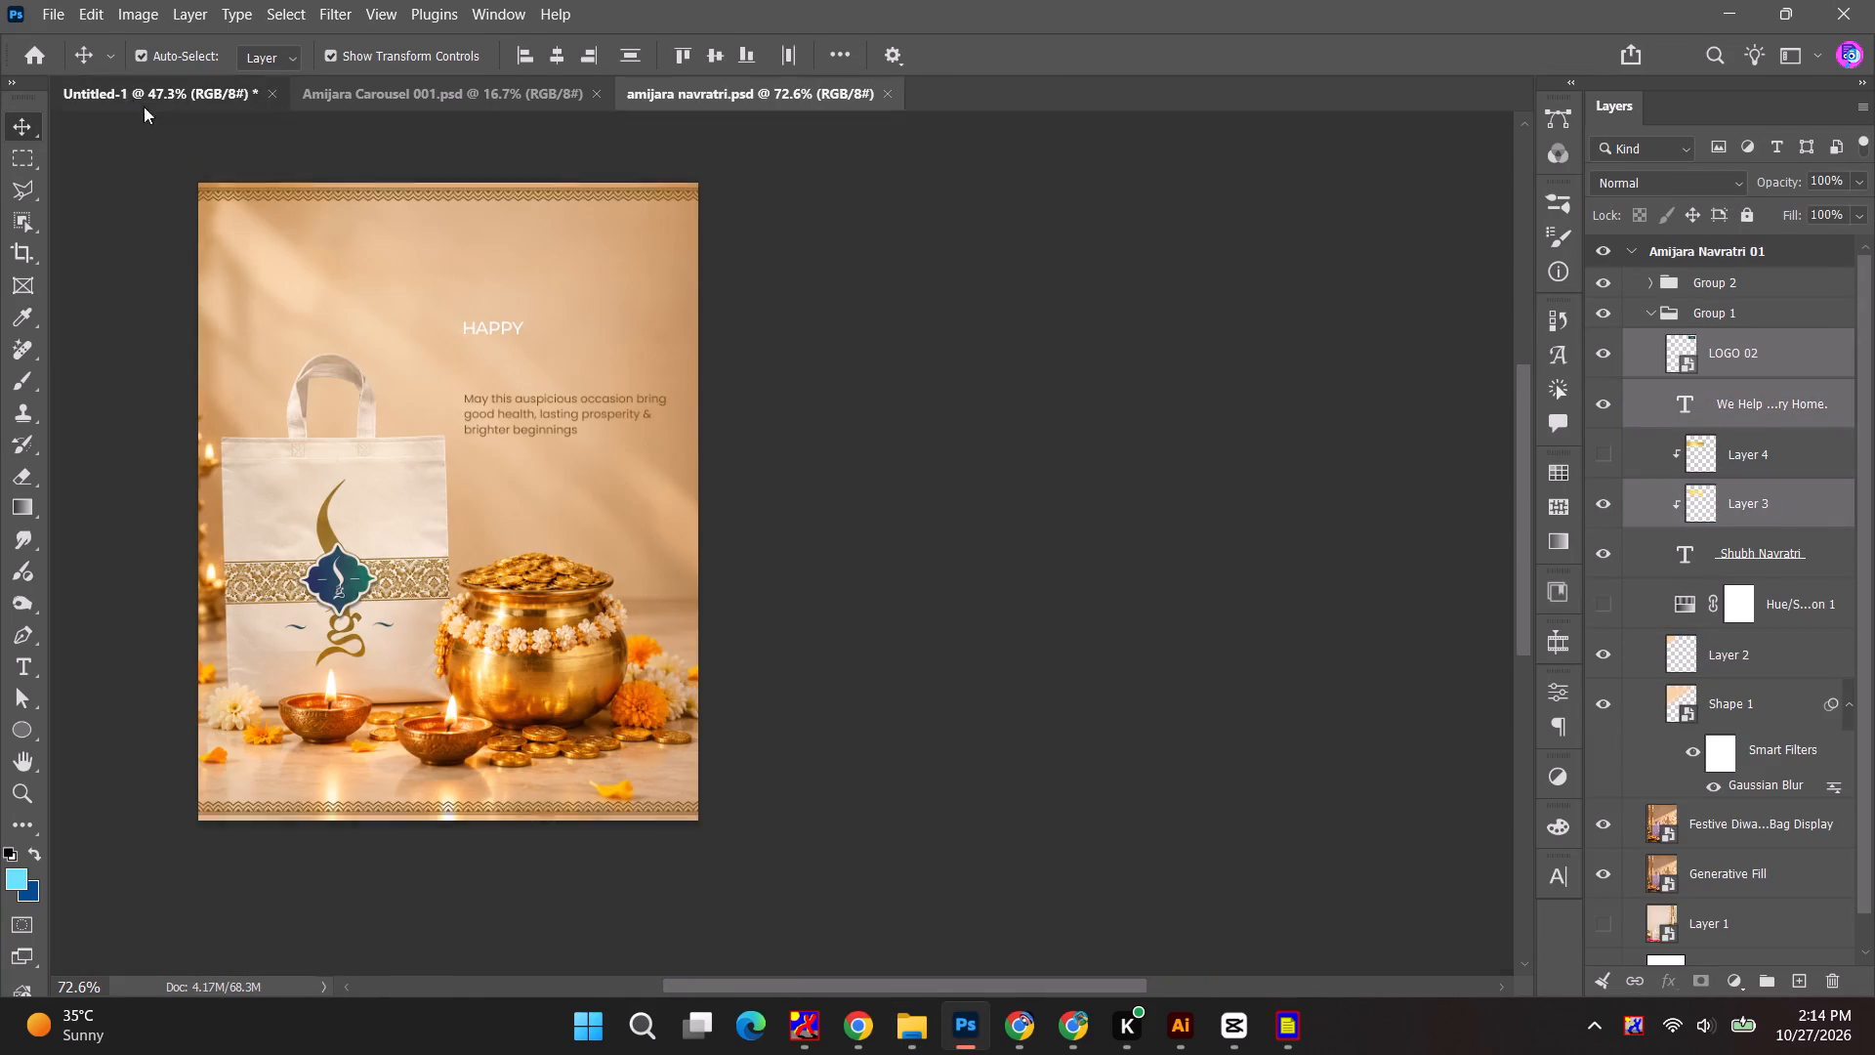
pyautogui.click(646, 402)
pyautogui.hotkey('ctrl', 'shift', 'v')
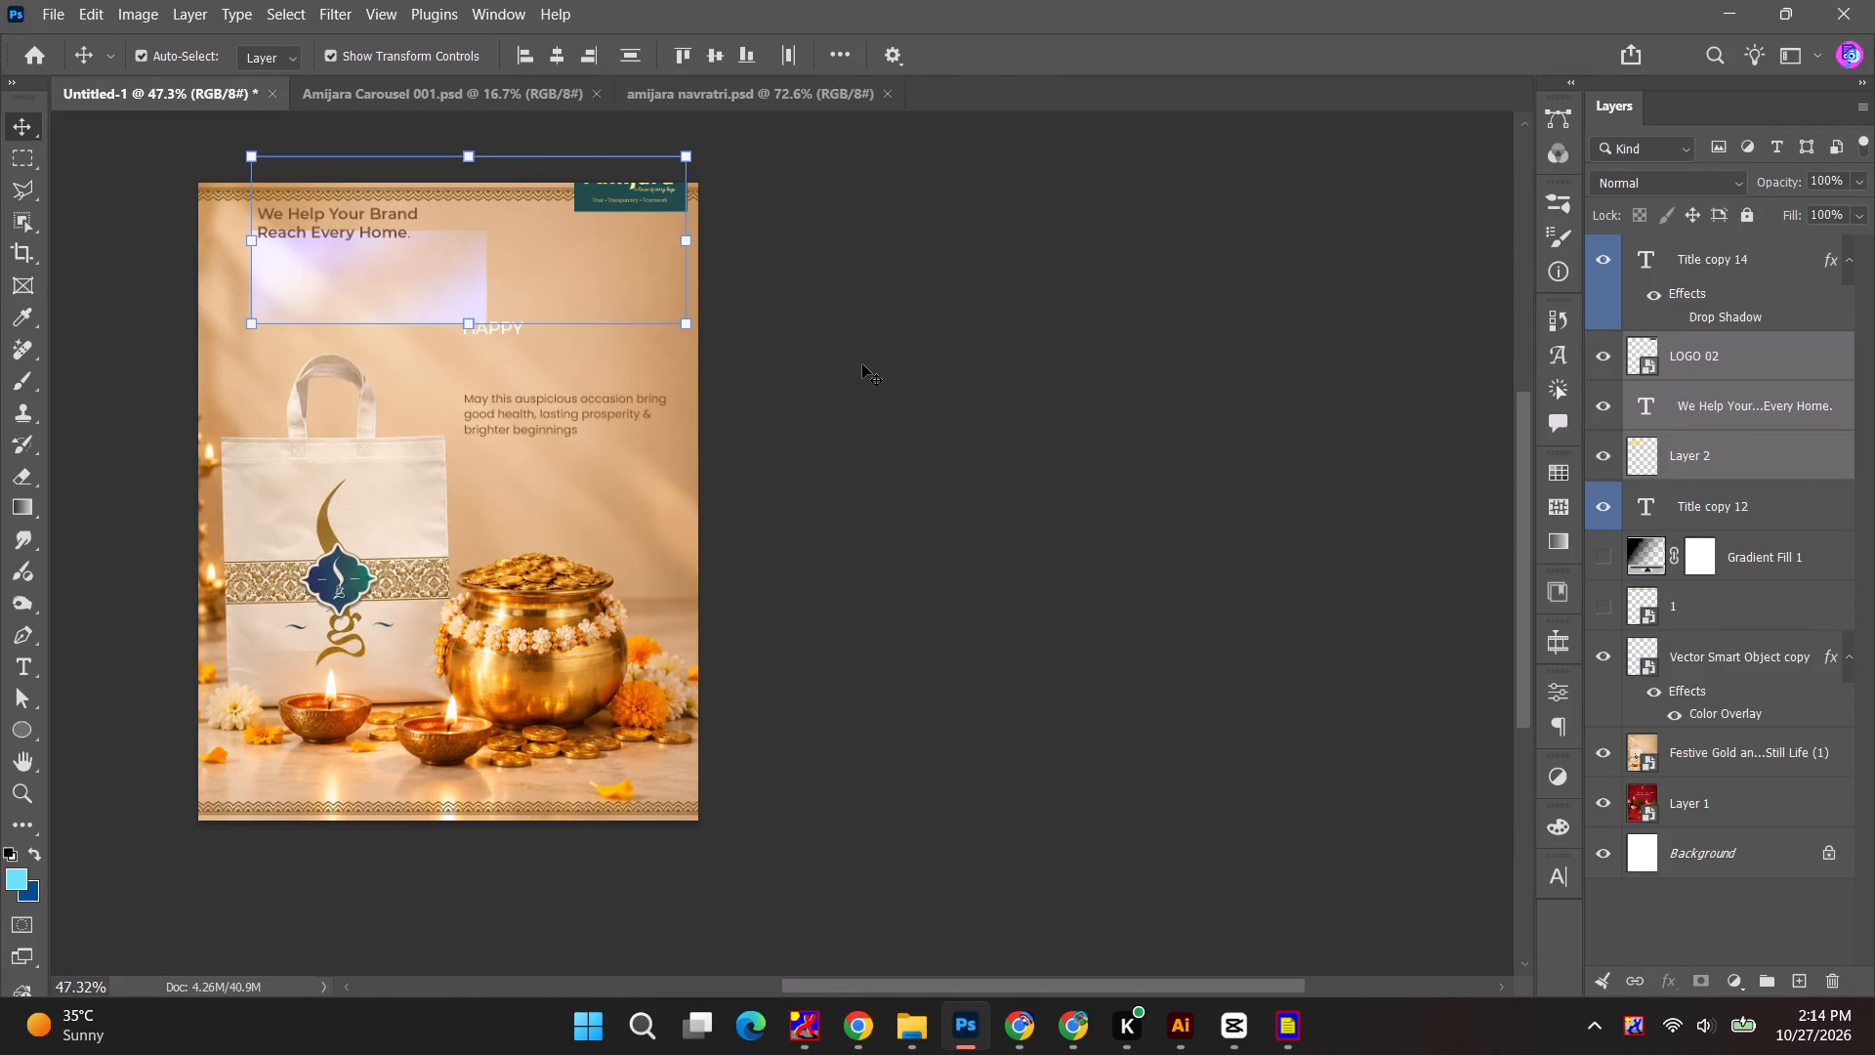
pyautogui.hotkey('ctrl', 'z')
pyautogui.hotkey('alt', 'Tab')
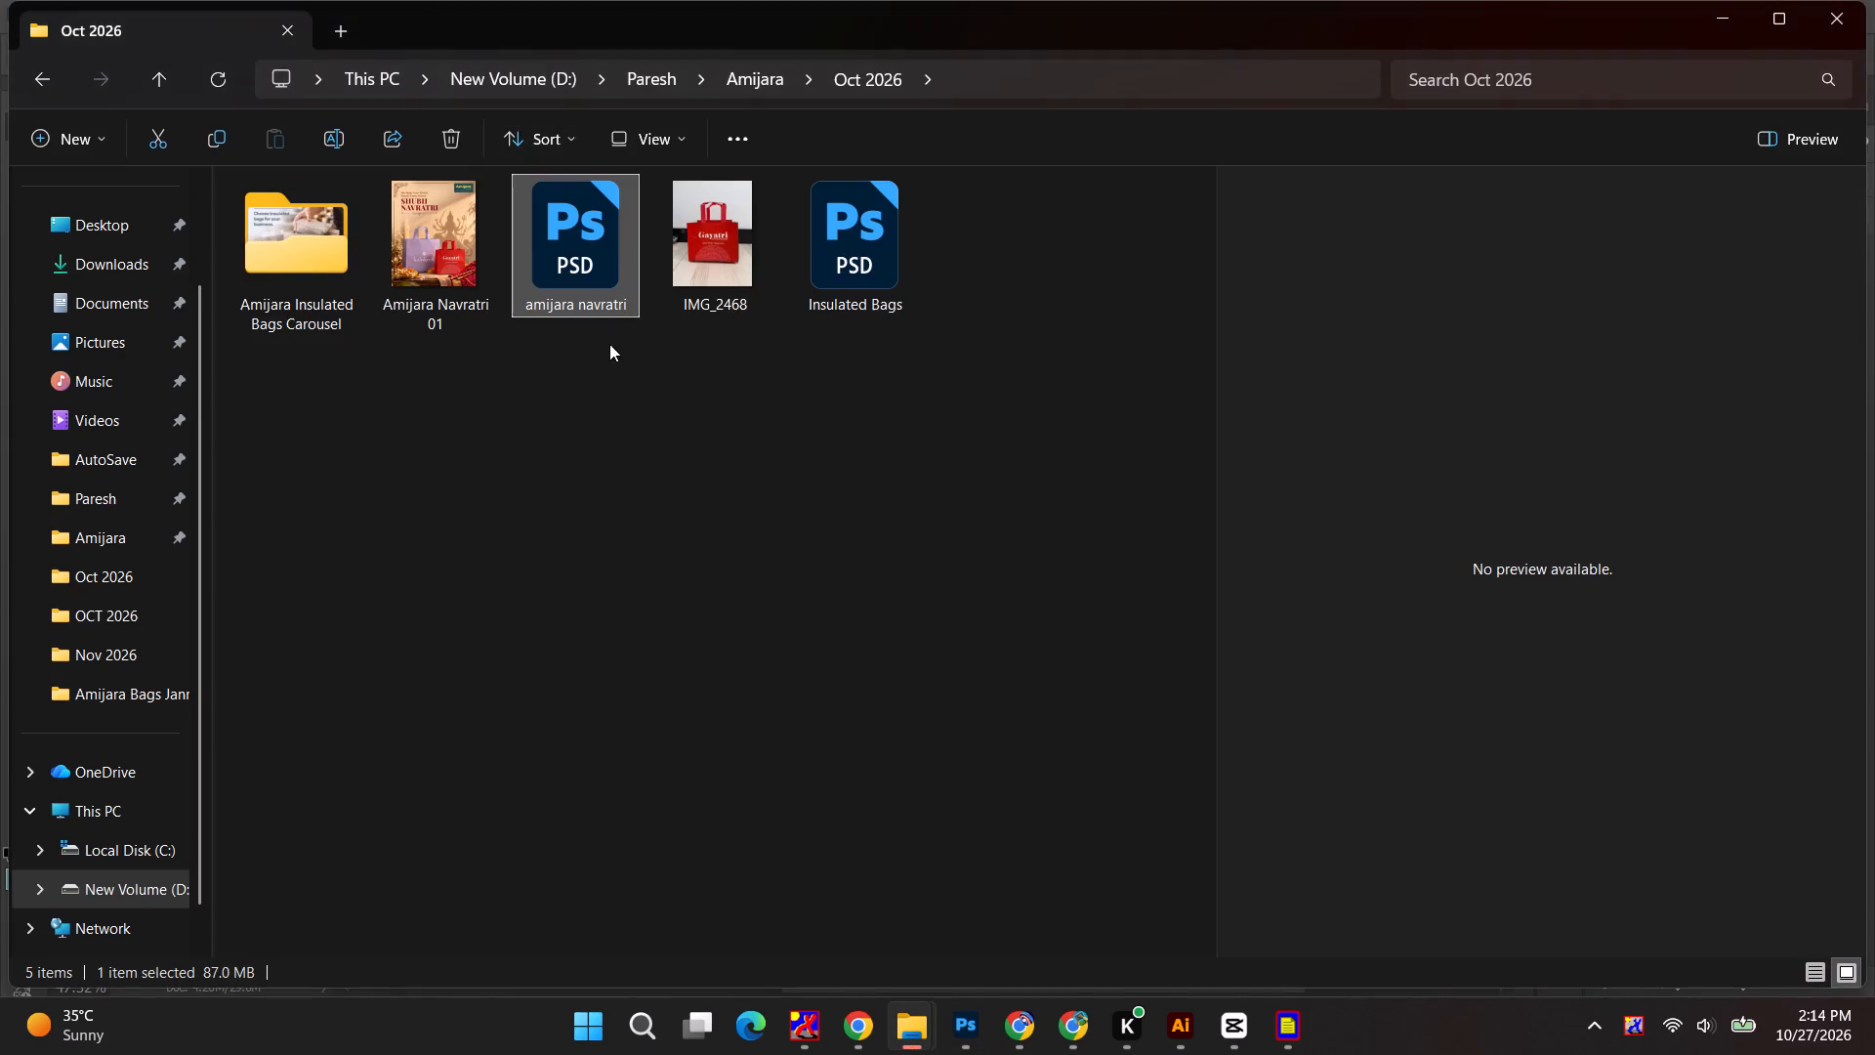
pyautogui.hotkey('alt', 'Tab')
# Close the Amijara Carousel 001.psd document.
pyautogui.click(457, 96)
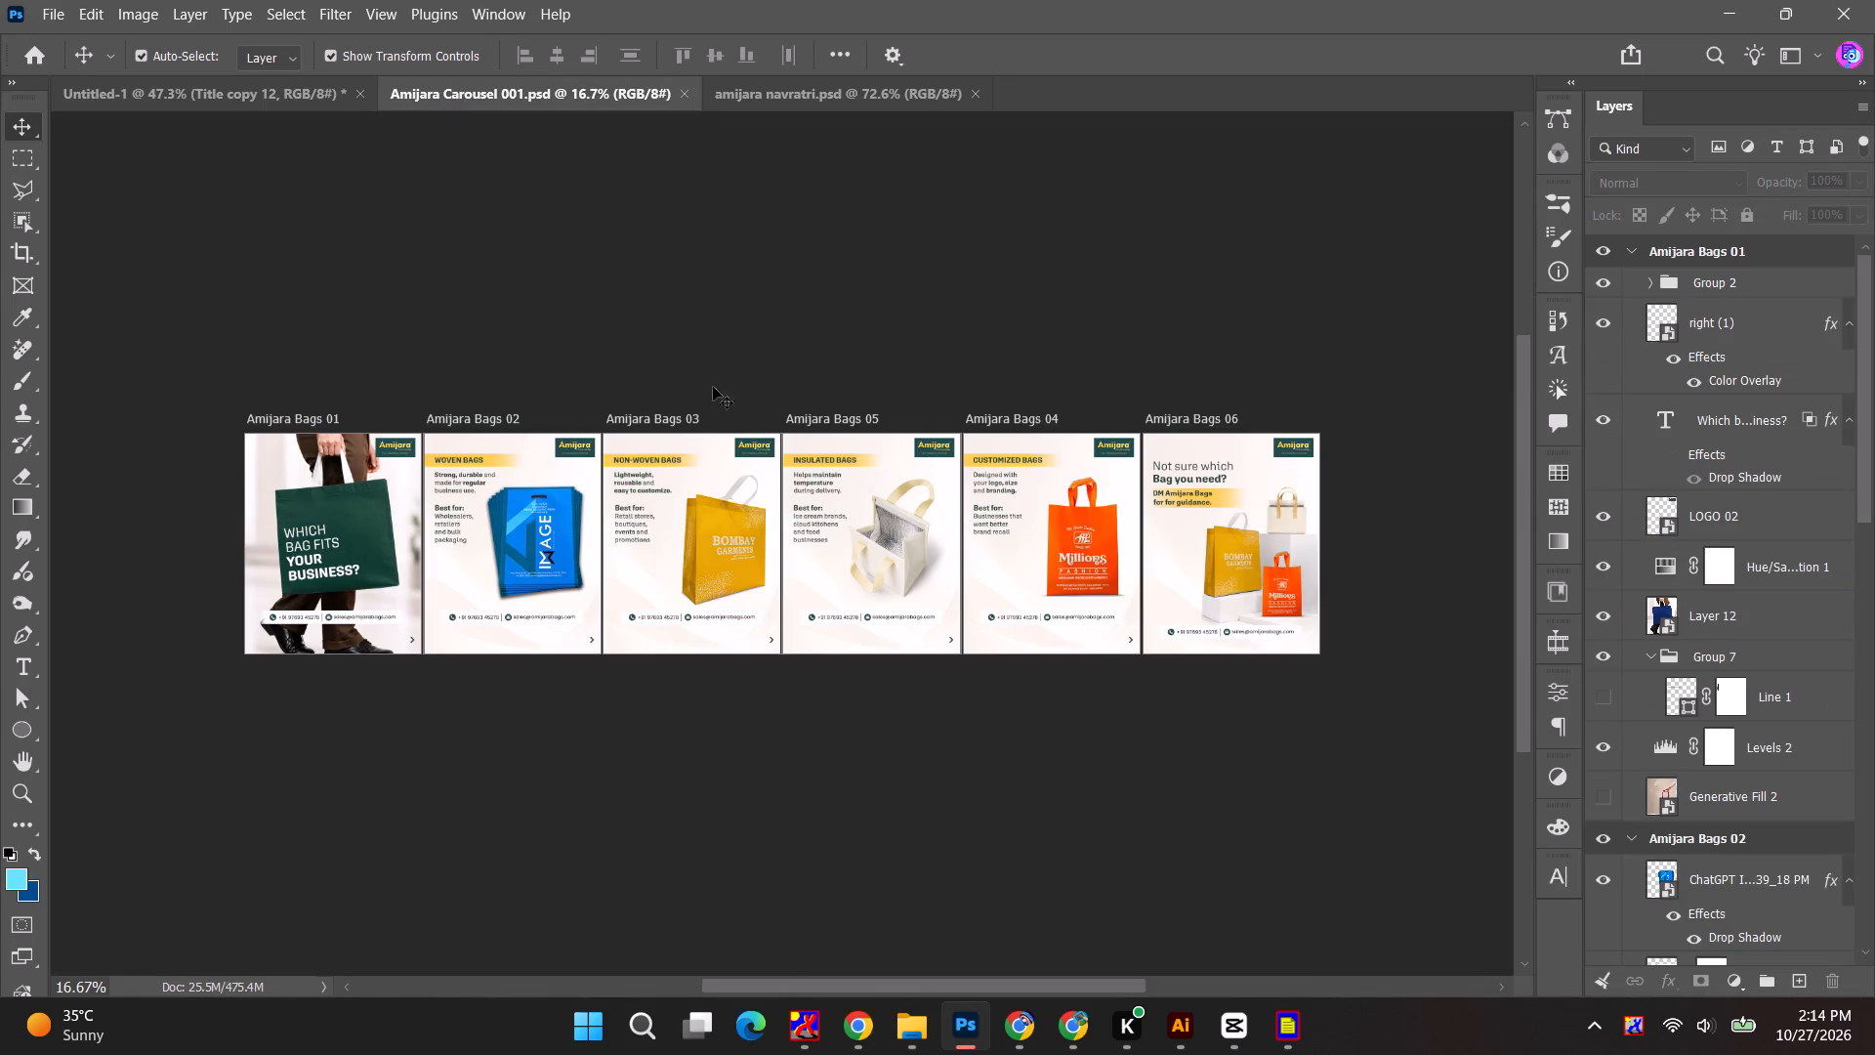
pyautogui.hotkey('ctrl', 'w')
# Copy only the LOGO 02 layer from amijara navratri.psd and paste it in place in the bag poster's top-right corner.
pyautogui.click(462, 89)
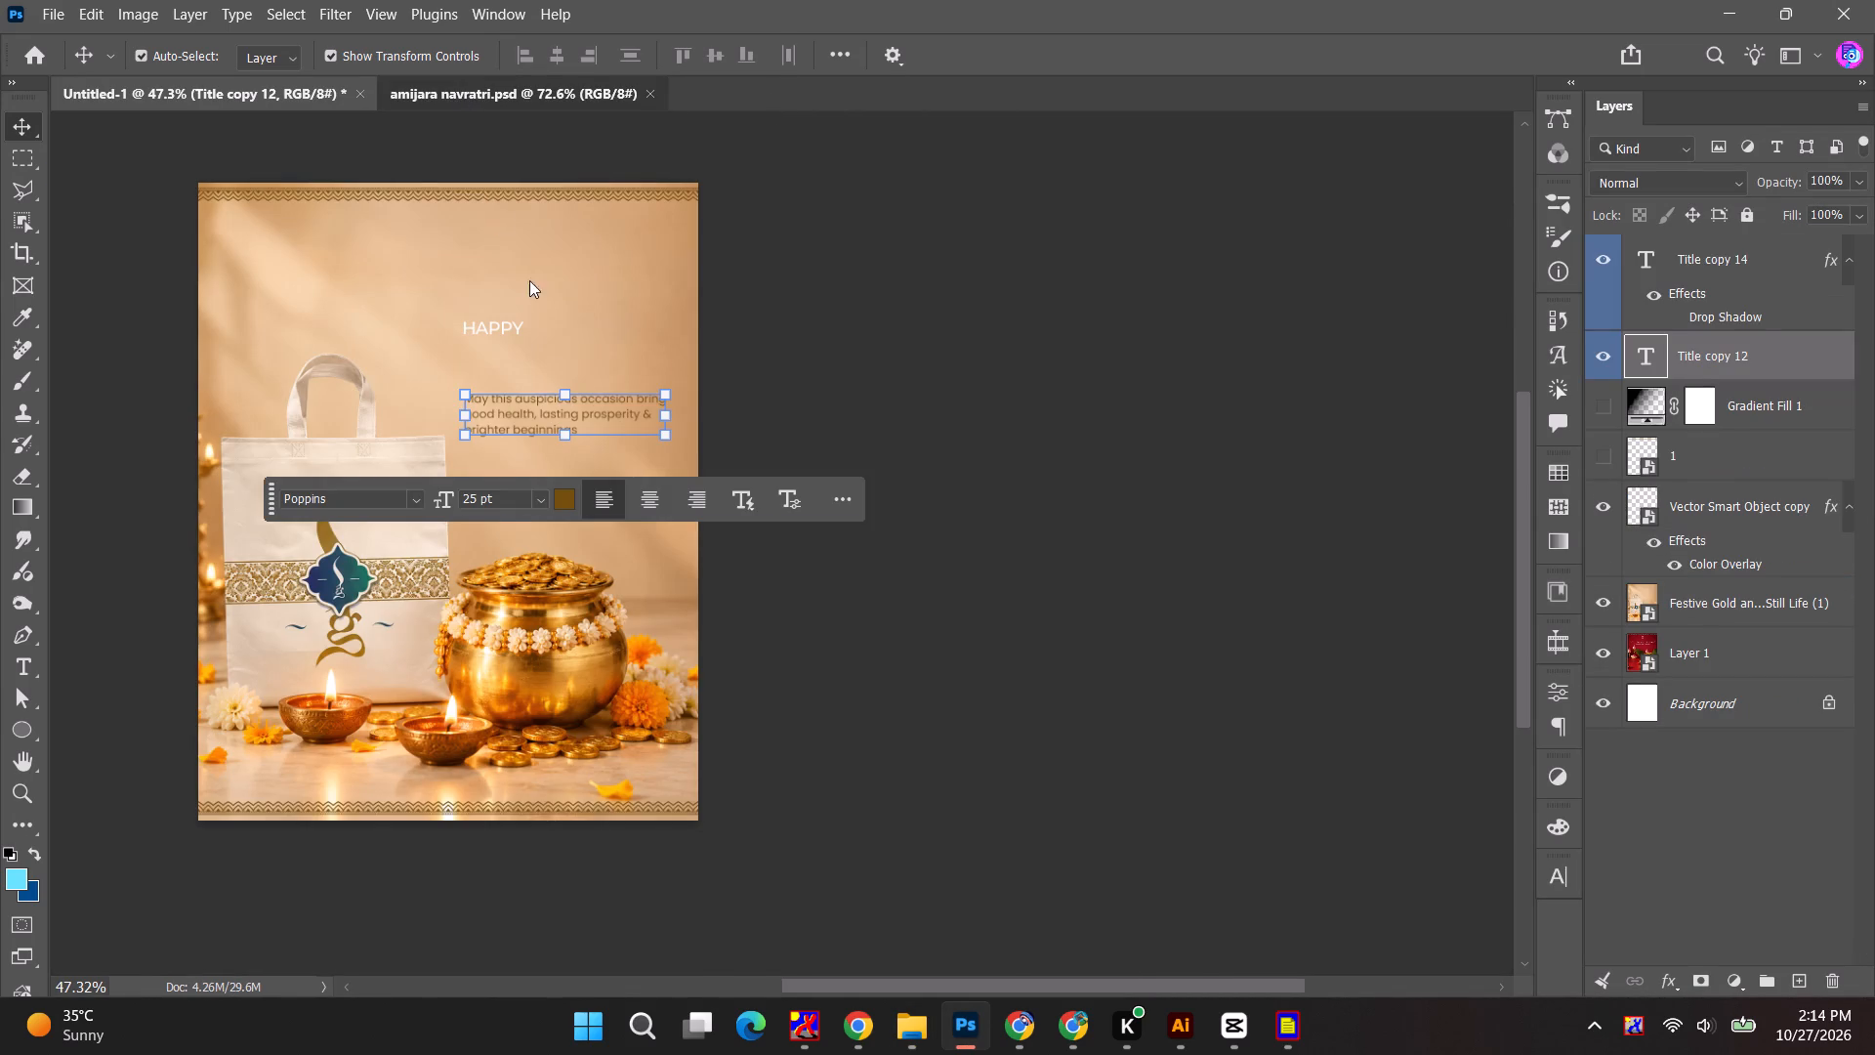
pyautogui.click(1244, 238)
pyautogui.click(1108, 194)
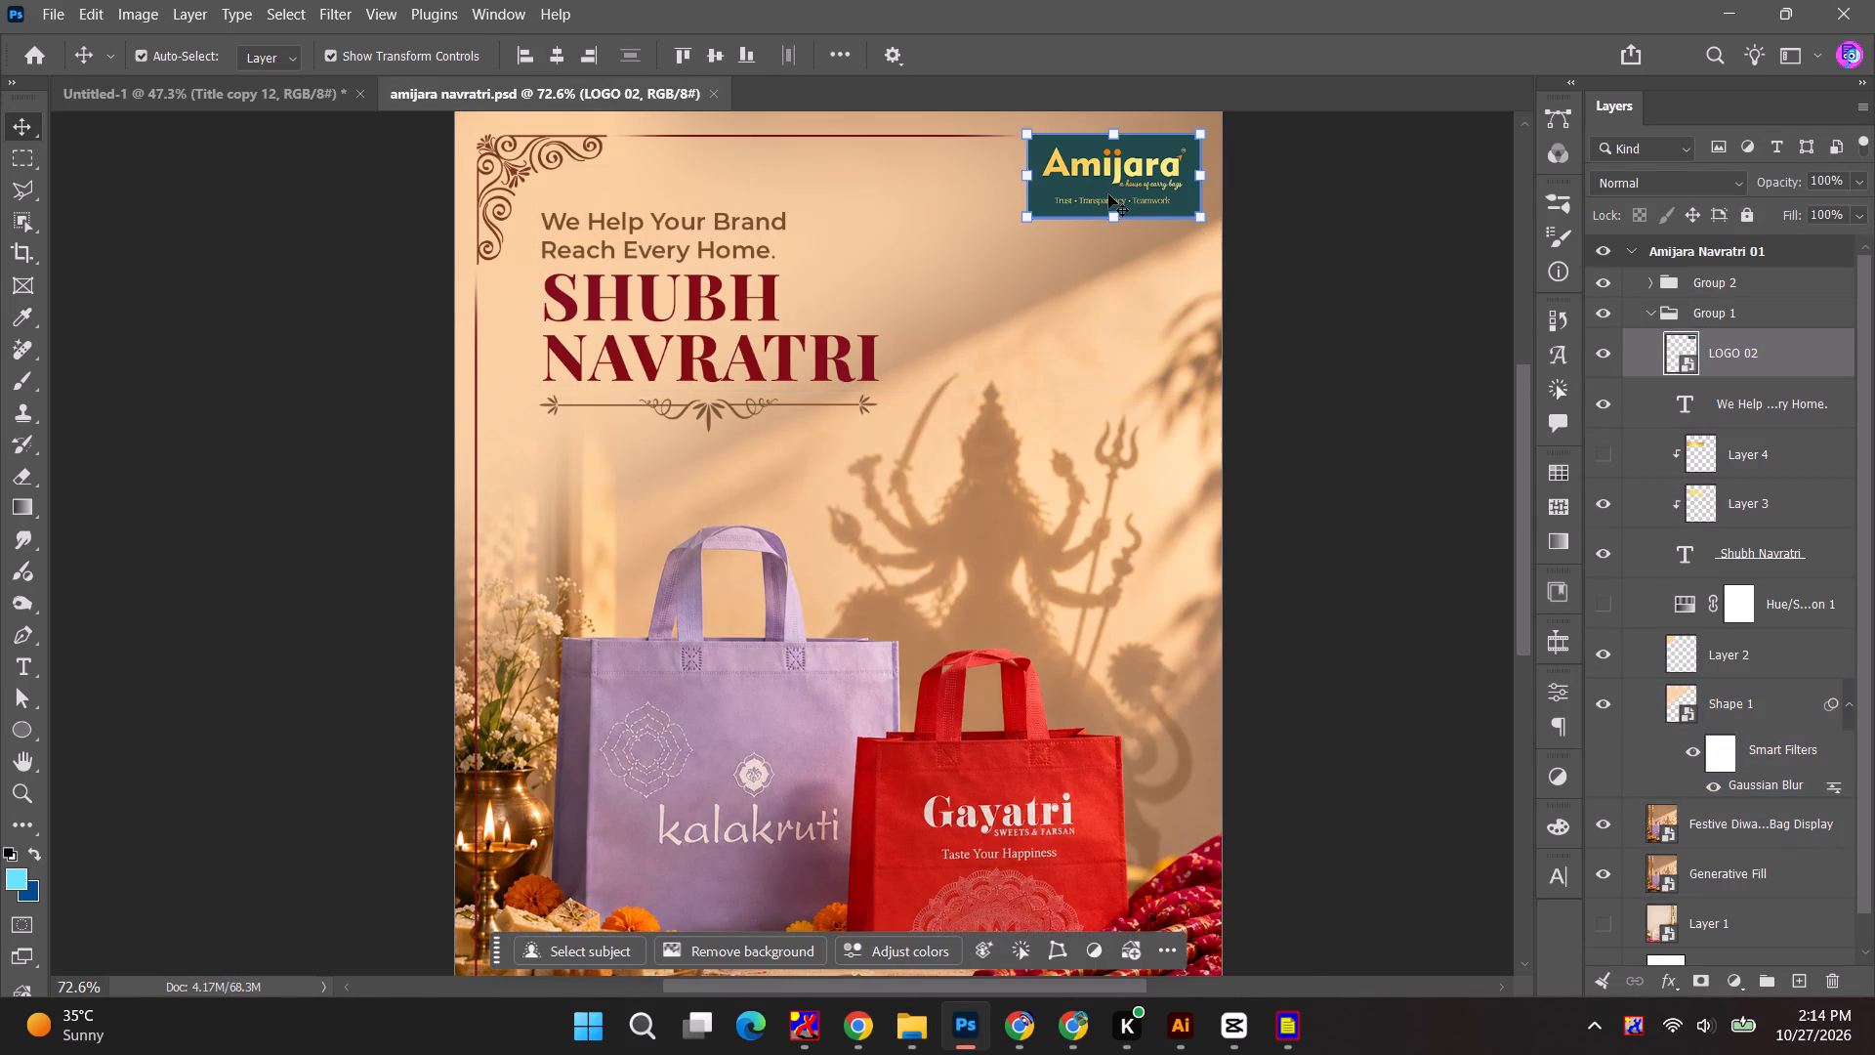
pyautogui.hotkey('ctrl', 'c')
pyautogui.click(229, 105)
pyautogui.click(579, 274)
pyautogui.hotkey('ctrl', 'shift', 'v')
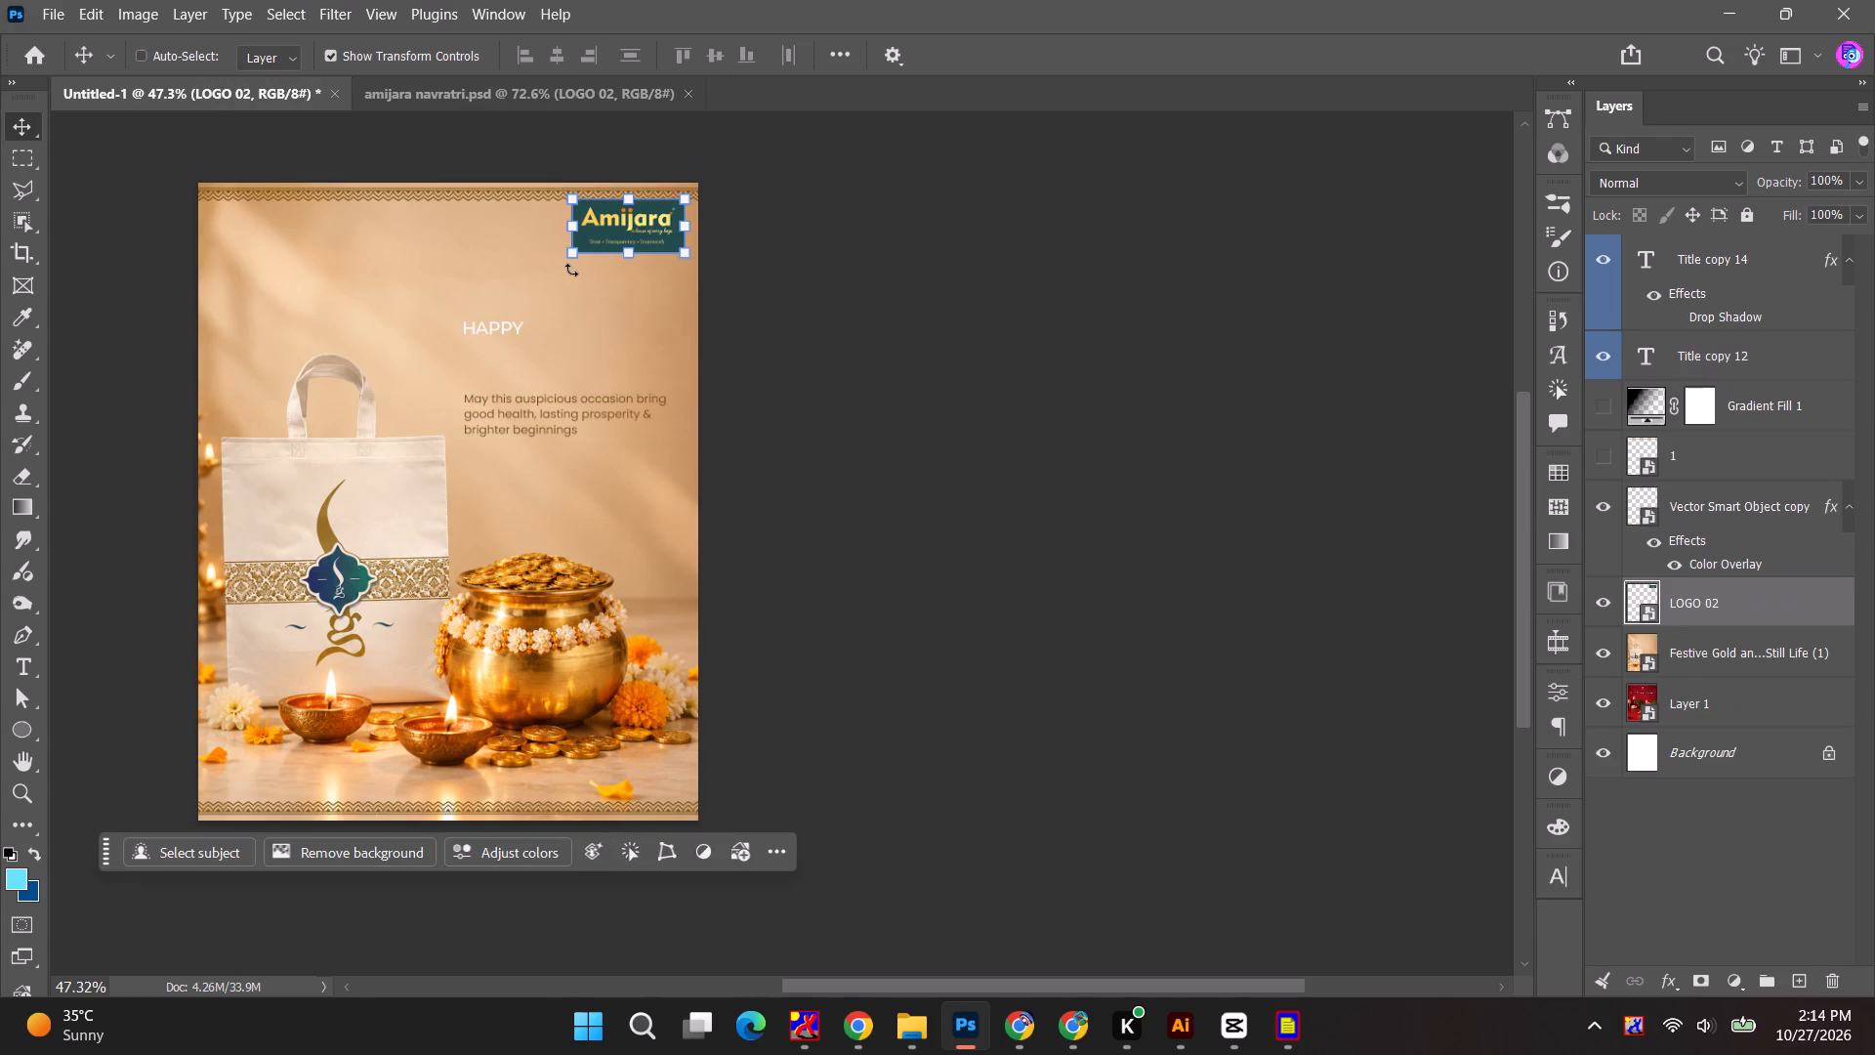
pyautogui.click(781, 253)
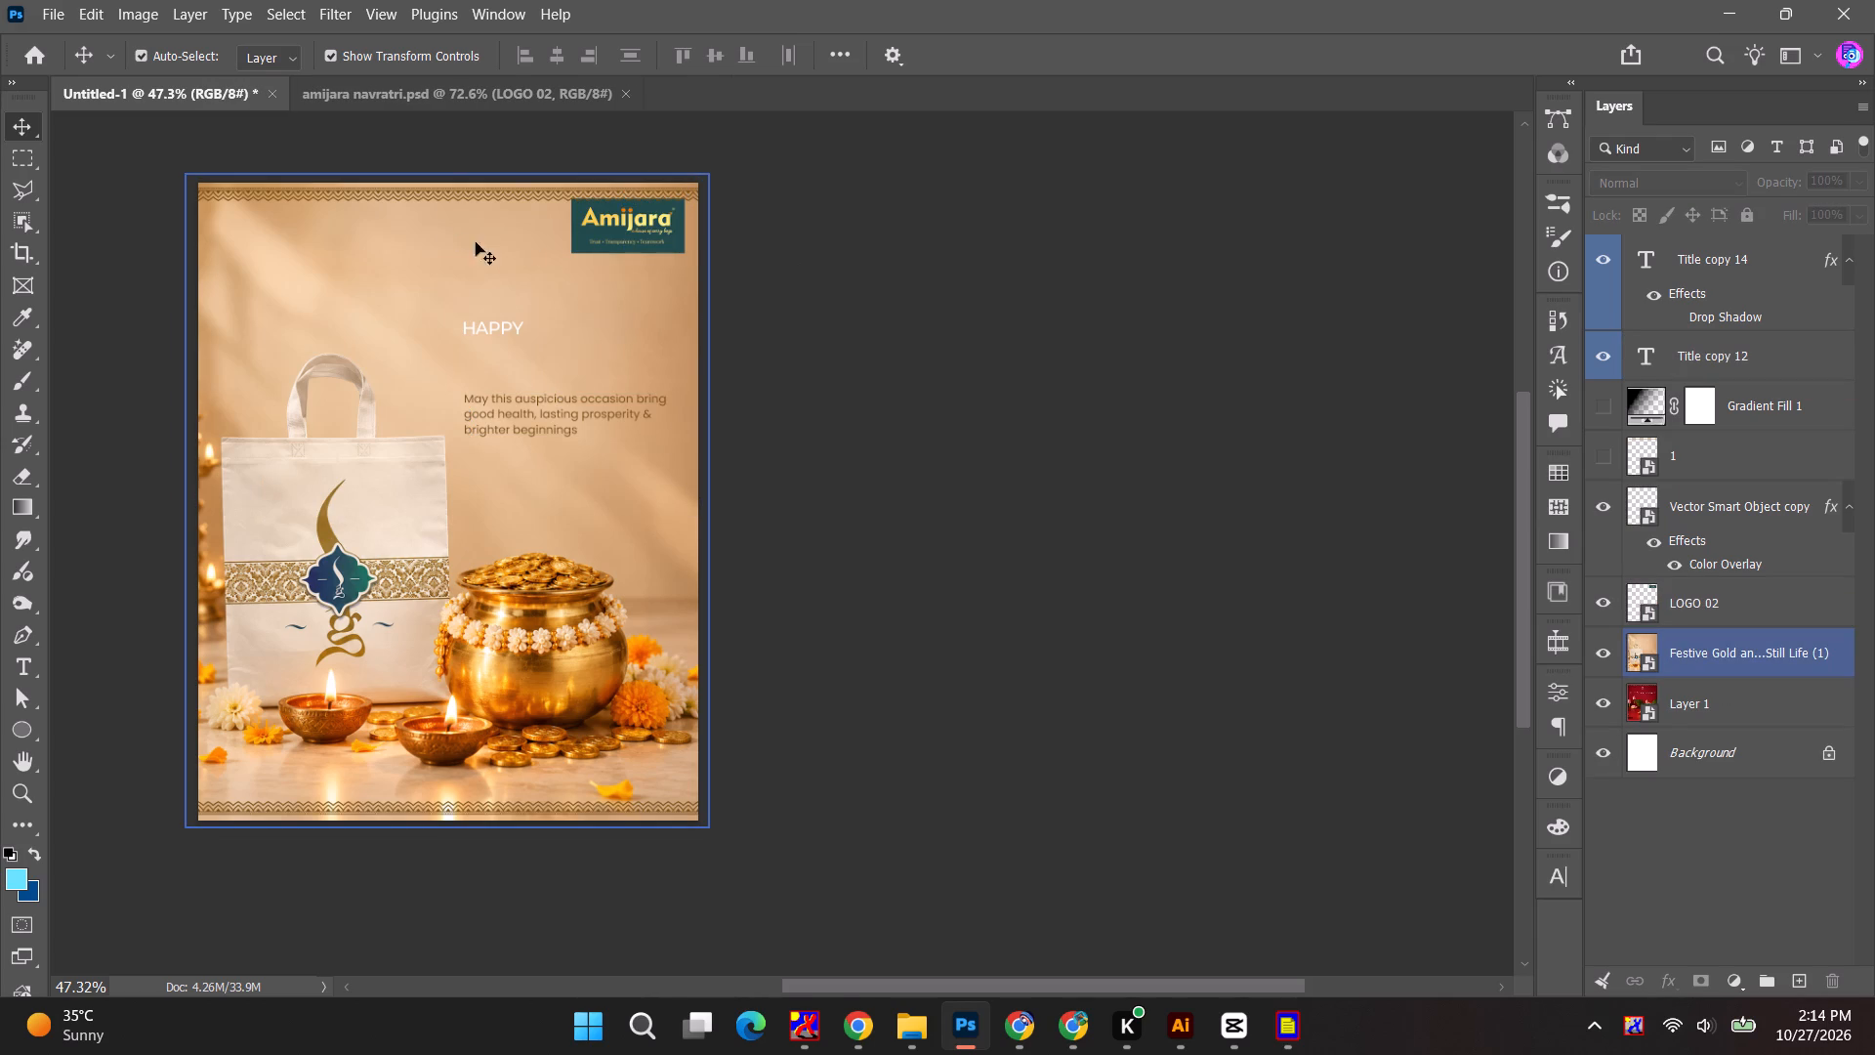
# Move the zigzag border layer slightly upward so its top strip sits closer to the poster's top edge.
pyautogui.keyDown('alt'); pyautogui.scroll(4, 629, 221); pyautogui.keyUp('alt')
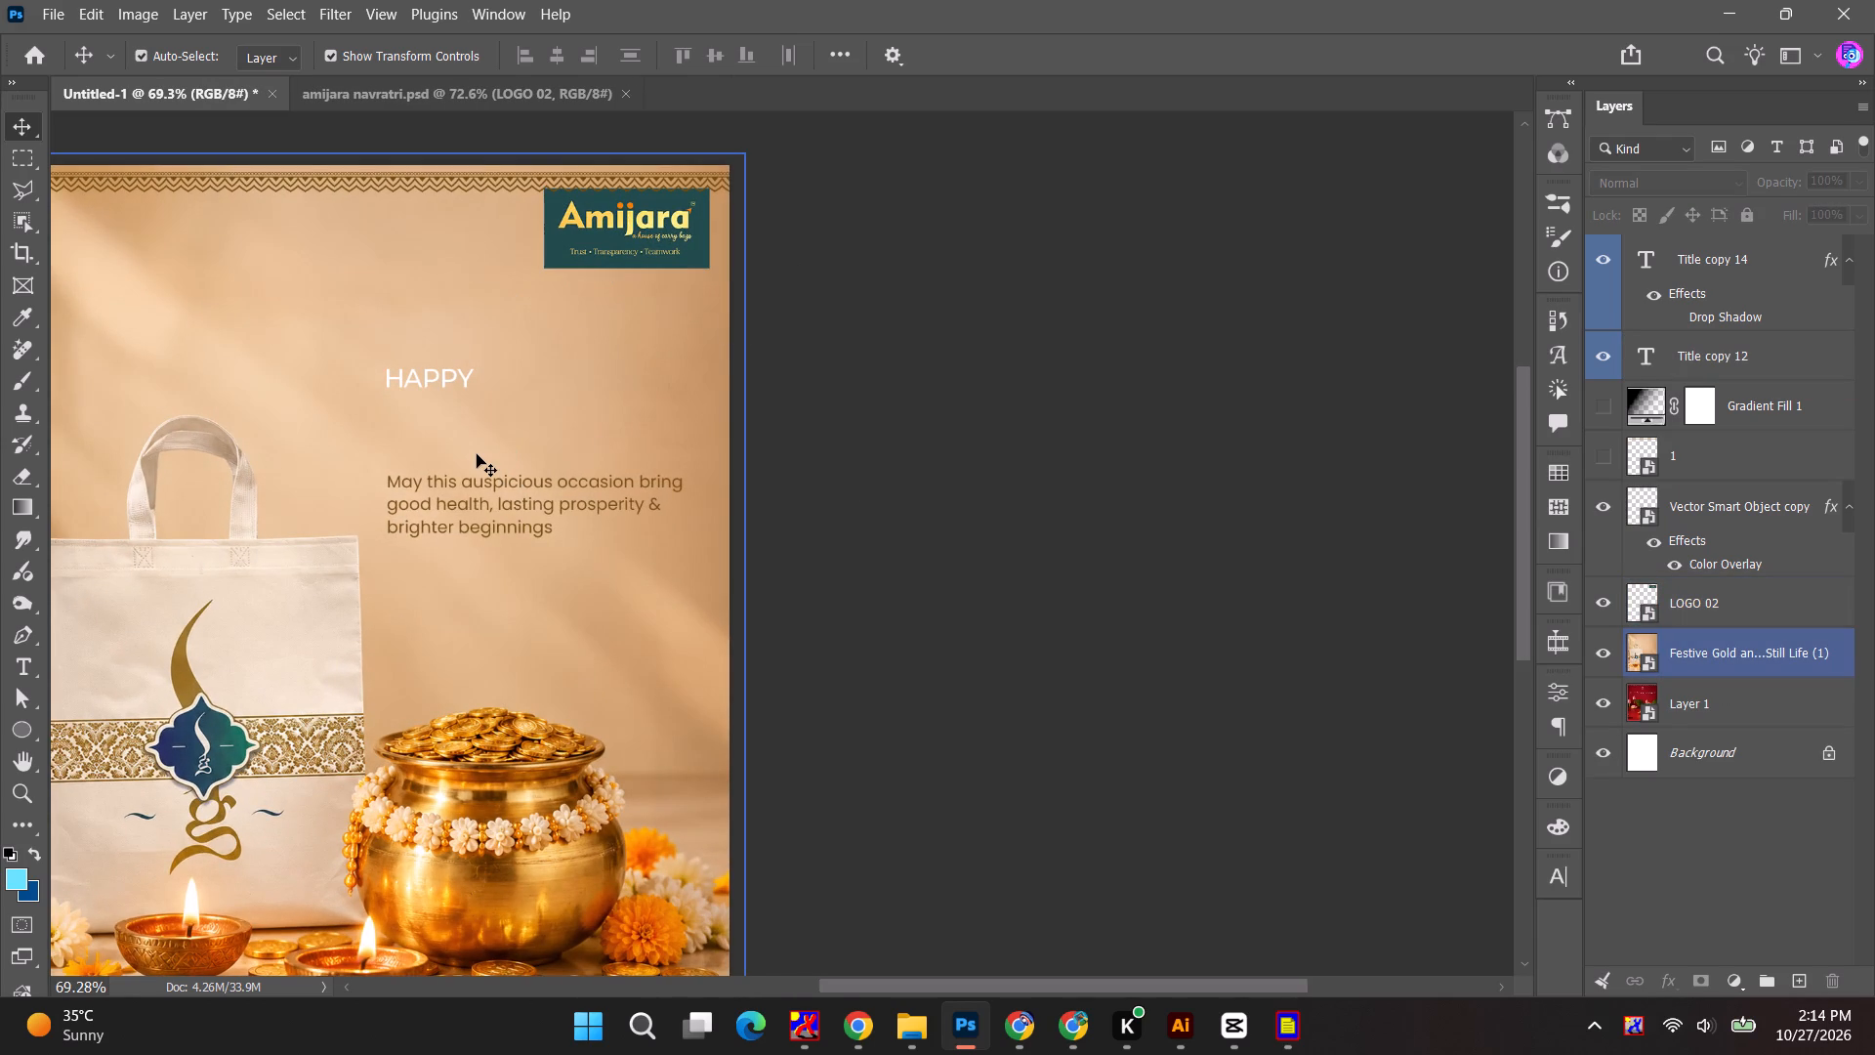
pyautogui.keyDown('alt'); pyautogui.scroll(-3, 388, 265); pyautogui.keyUp('alt')
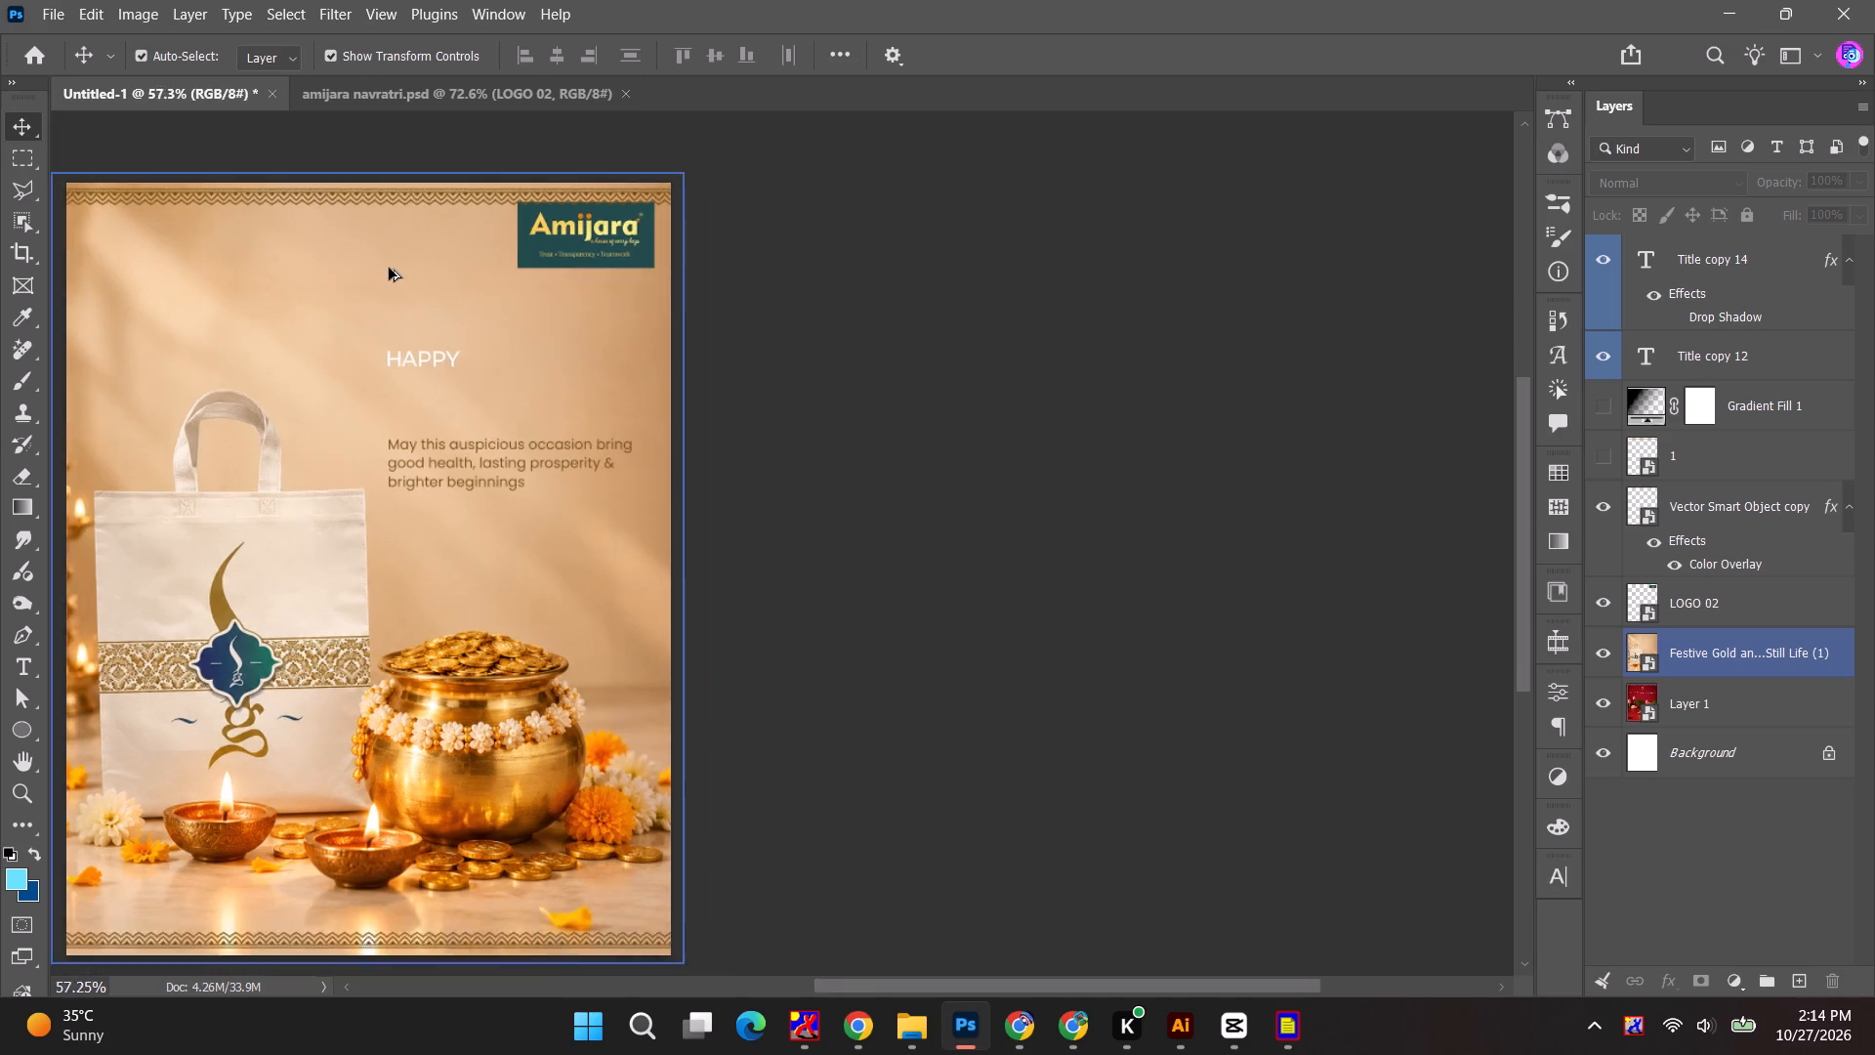
pyautogui.keyDown('alt'); pyautogui.scroll(-1, 389, 268); pyautogui.keyUp('alt')
pyautogui.press('space')
pyautogui.moveTo(382, 329); pyautogui.dragTo(455, 380)
pyautogui.keyDown('alt'); pyautogui.scroll(3, 375, 246); pyautogui.keyUp('alt')
pyautogui.click(421, 242)
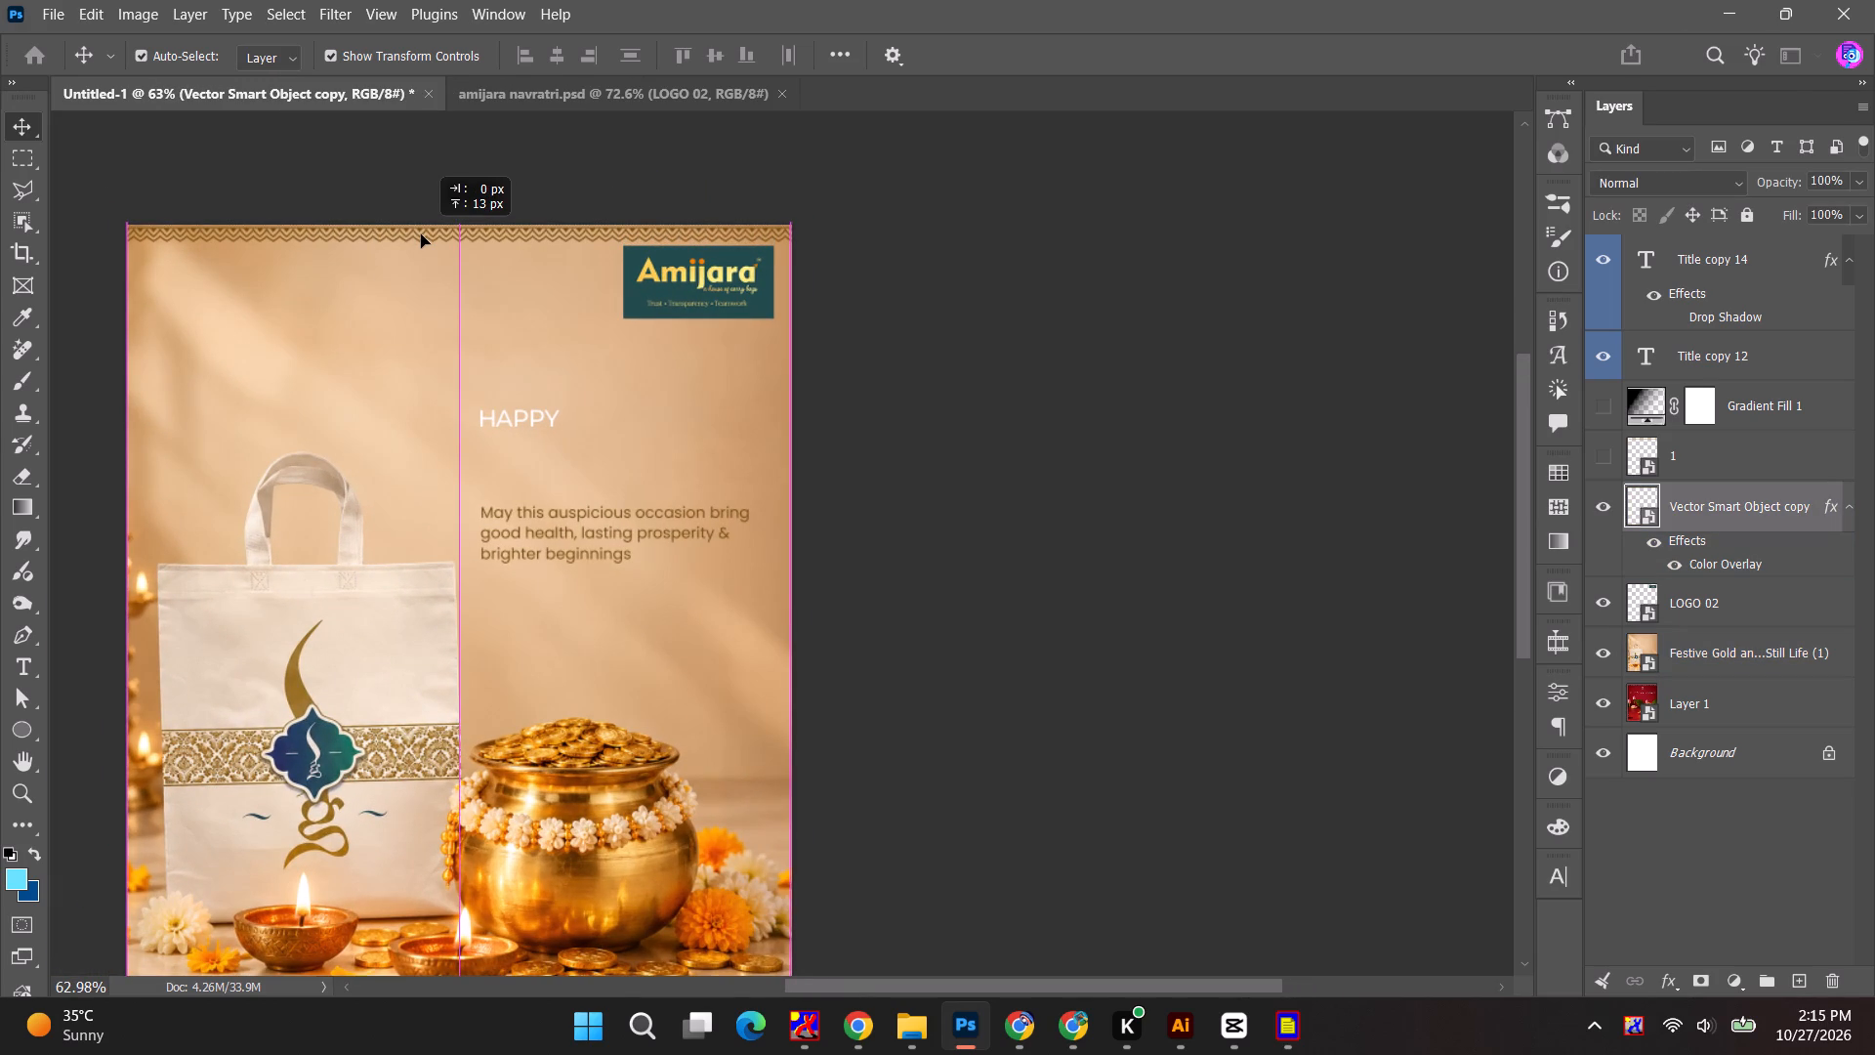
pyautogui.click(1050, 273)
# Open the zigzag border's smart object and examine its top and bottom strips against the red Akshaya Collection reference.
pyautogui.press('space')
pyautogui.press('space')
pyautogui.moveTo(904, 535); pyautogui.dragTo(937, 225)
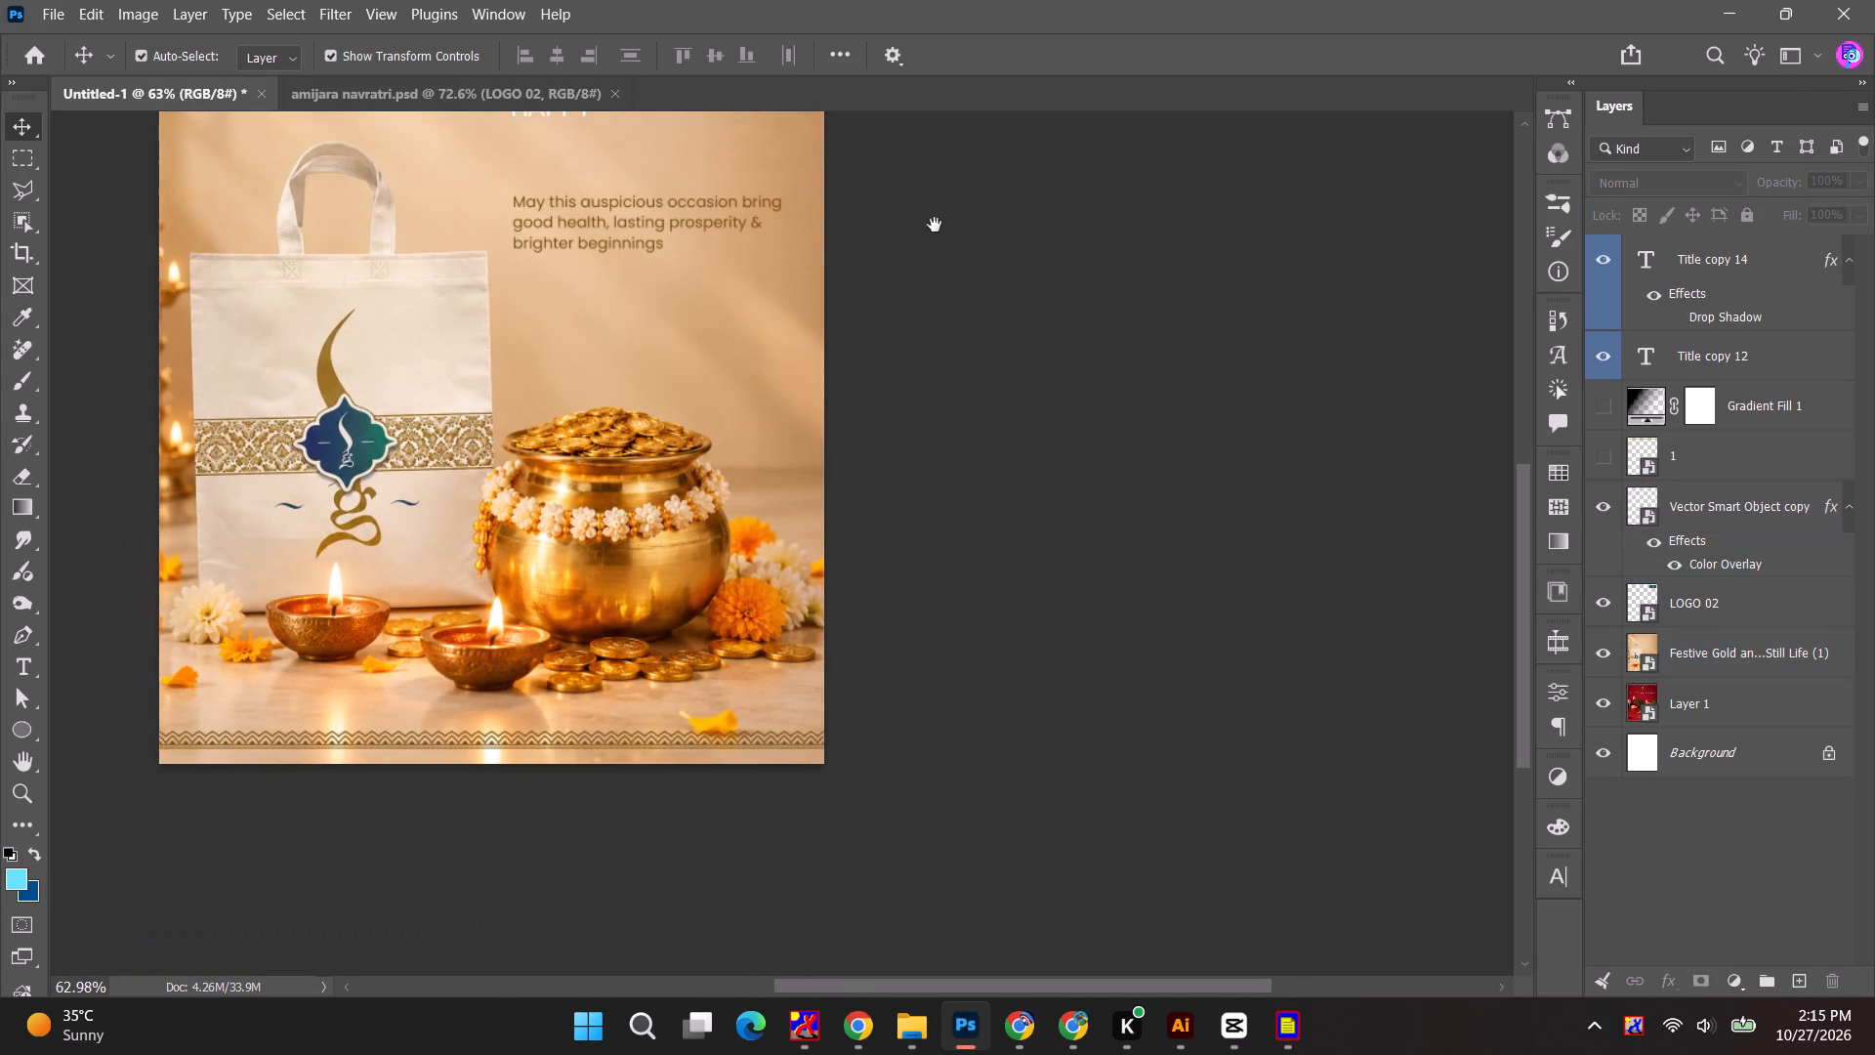
pyautogui.click(606, 740)
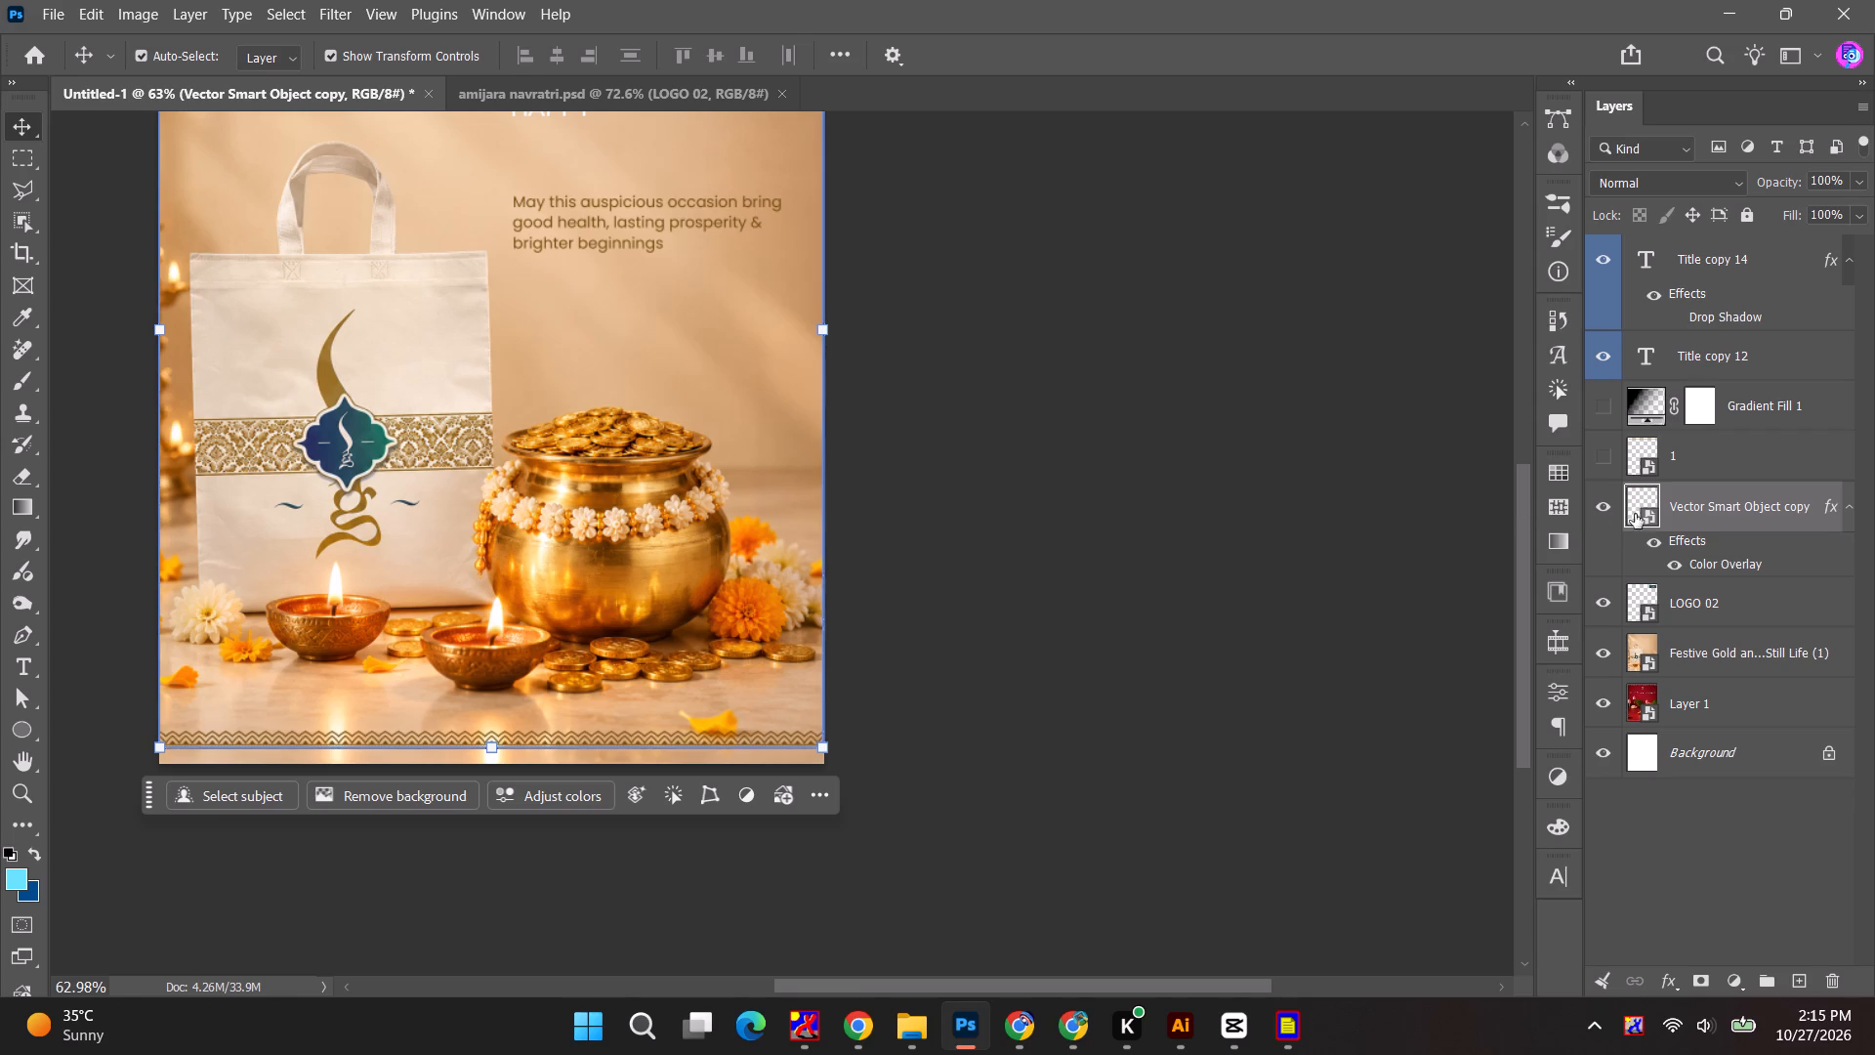
pyautogui.doubleClick(1636, 500)
pyautogui.press('space')
pyautogui.moveTo(787, 813); pyautogui.dragTo(812, 448)
pyautogui.keyDown('alt'); pyautogui.scroll(4, 805, 524); pyautogui.keyUp('alt')
pyautogui.keyDown('alt'); pyautogui.scroll(4, 729, 498); pyautogui.keyUp('alt')
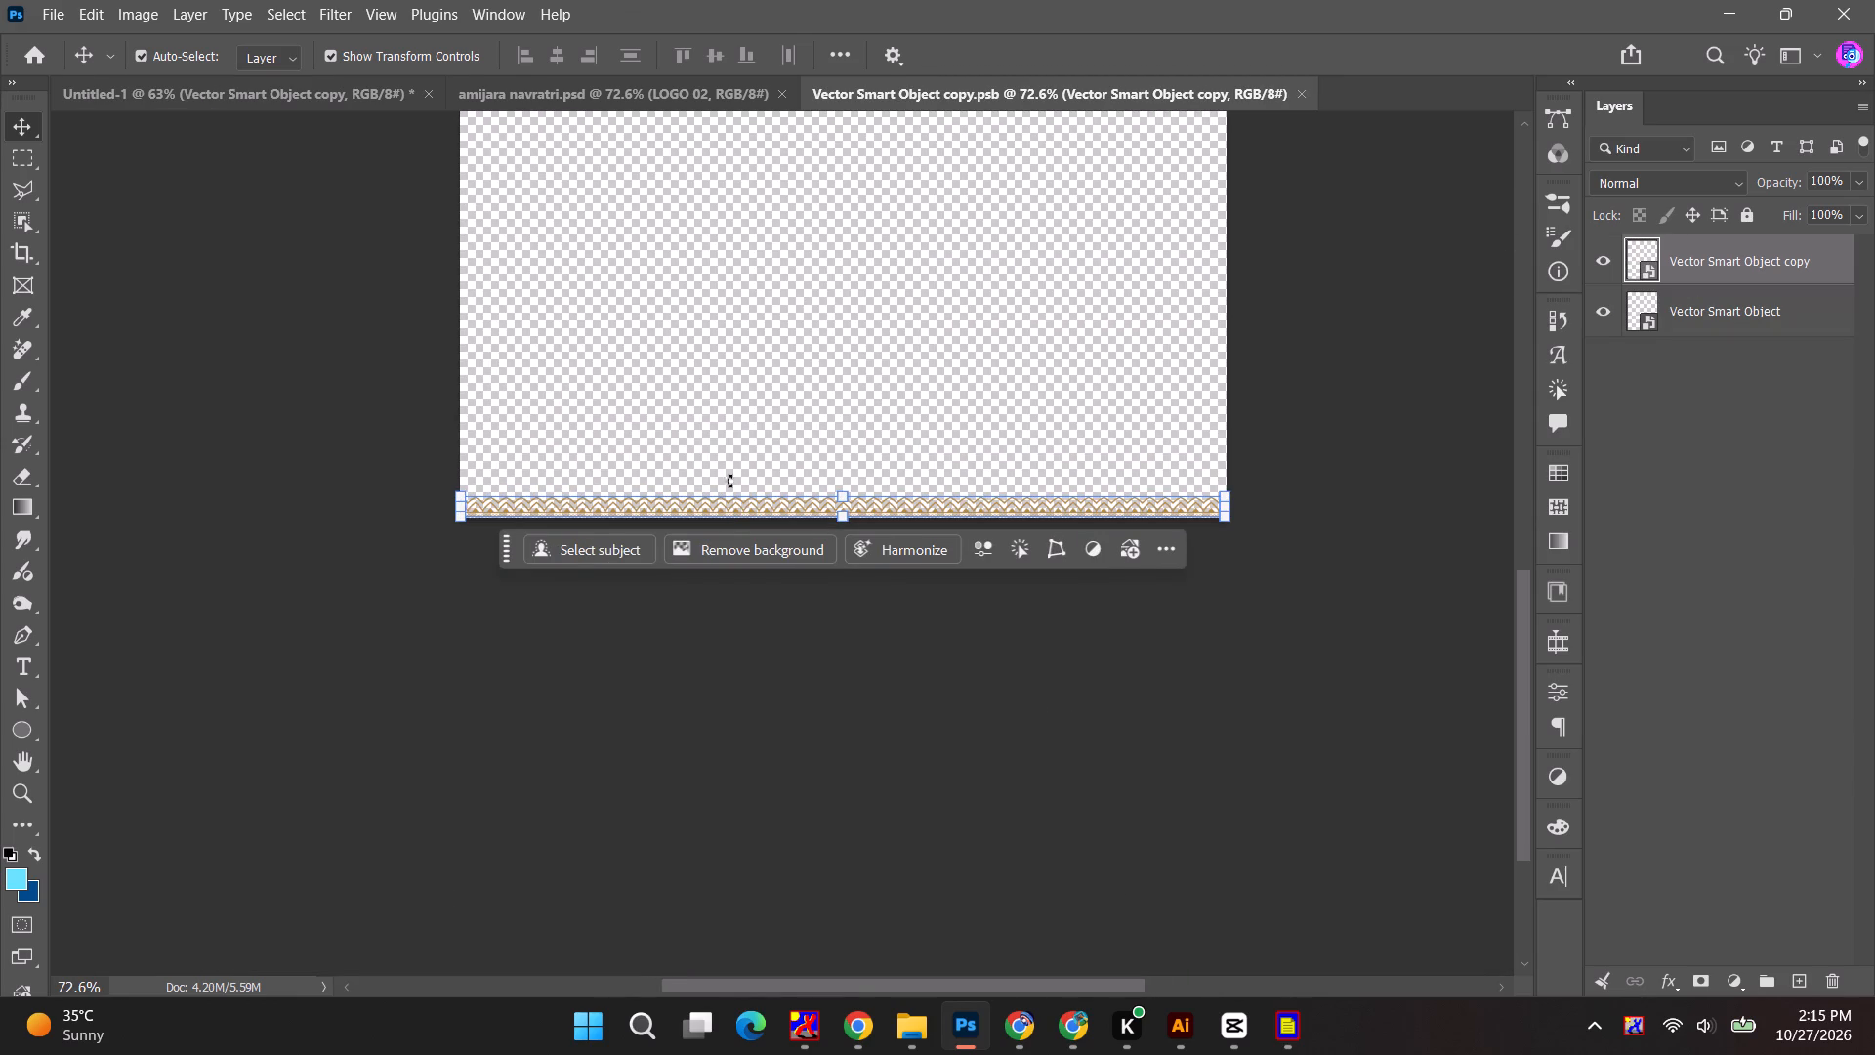
pyautogui.press('space')
pyautogui.press('space')
pyautogui.press('space')
pyautogui.moveTo(729, 355); pyautogui.dragTo(721, 964)
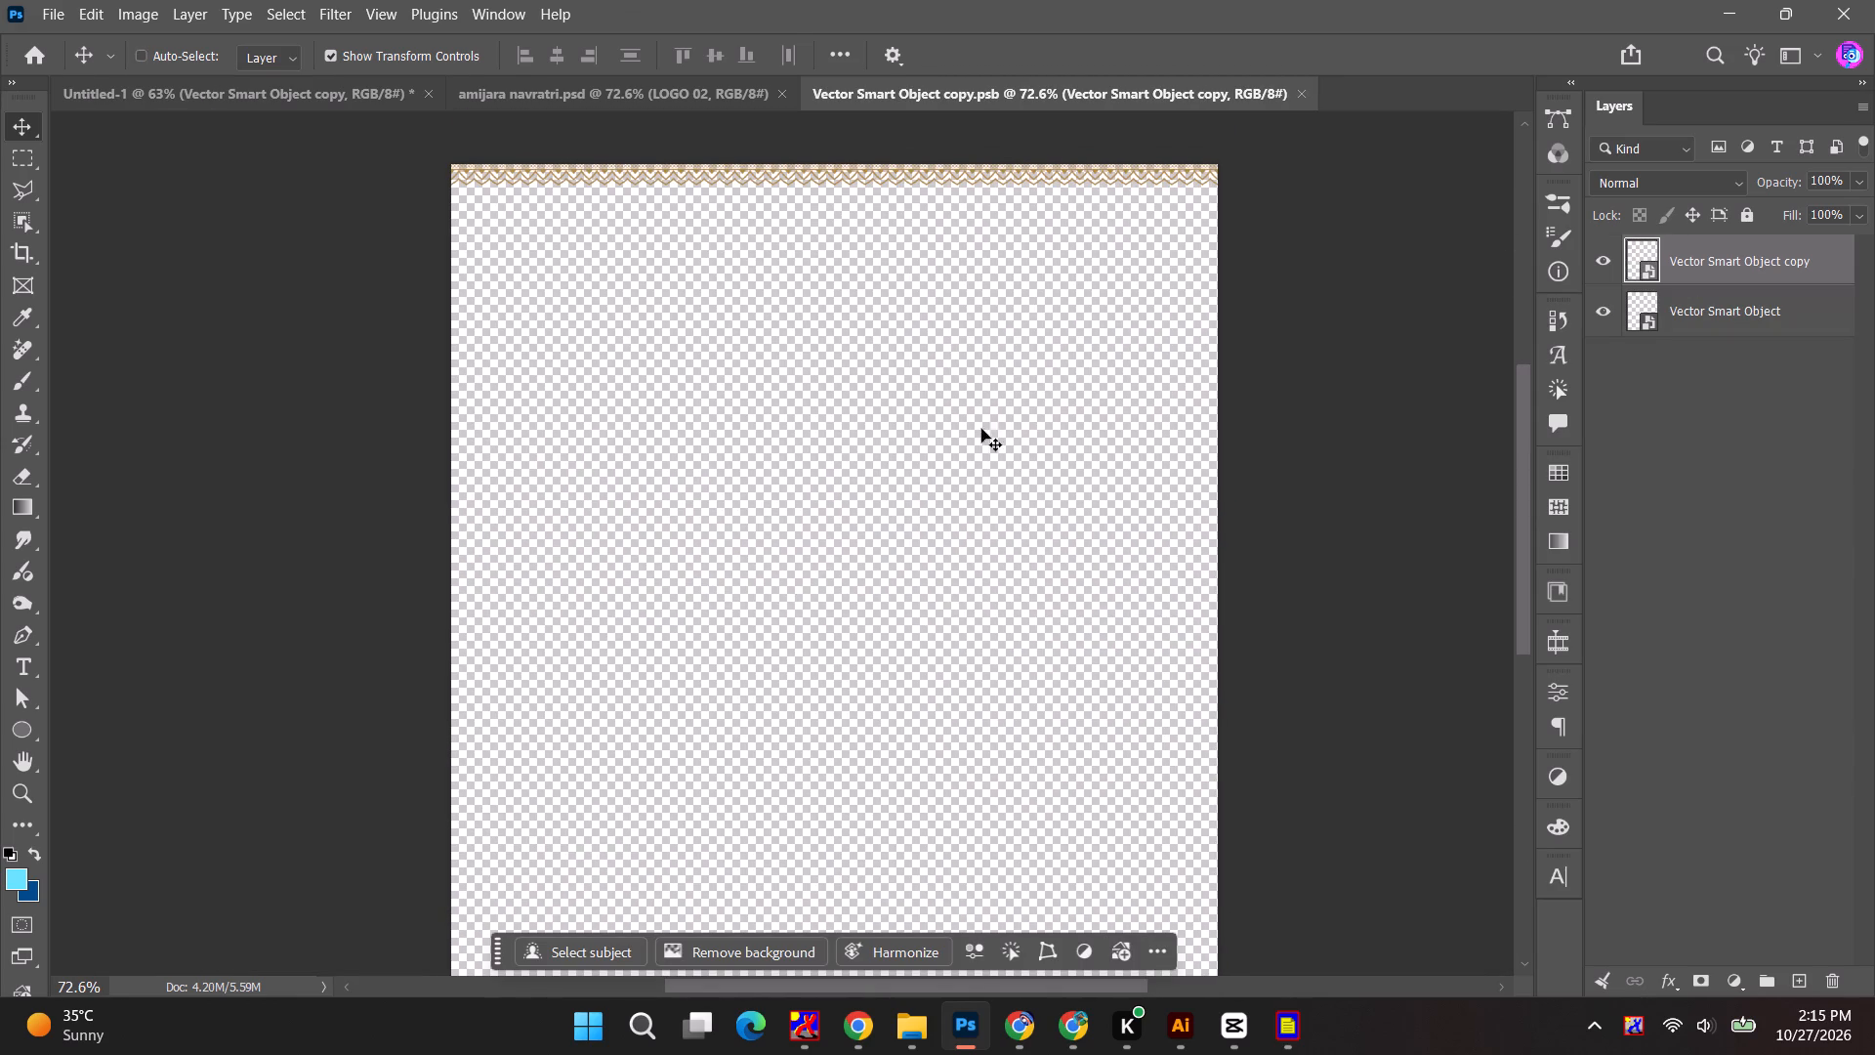
pyautogui.press('space')
pyautogui.press('space')
pyautogui.press('space')
pyautogui.press('space')
pyautogui.moveTo(764, 524); pyautogui.dragTo(686, 100)
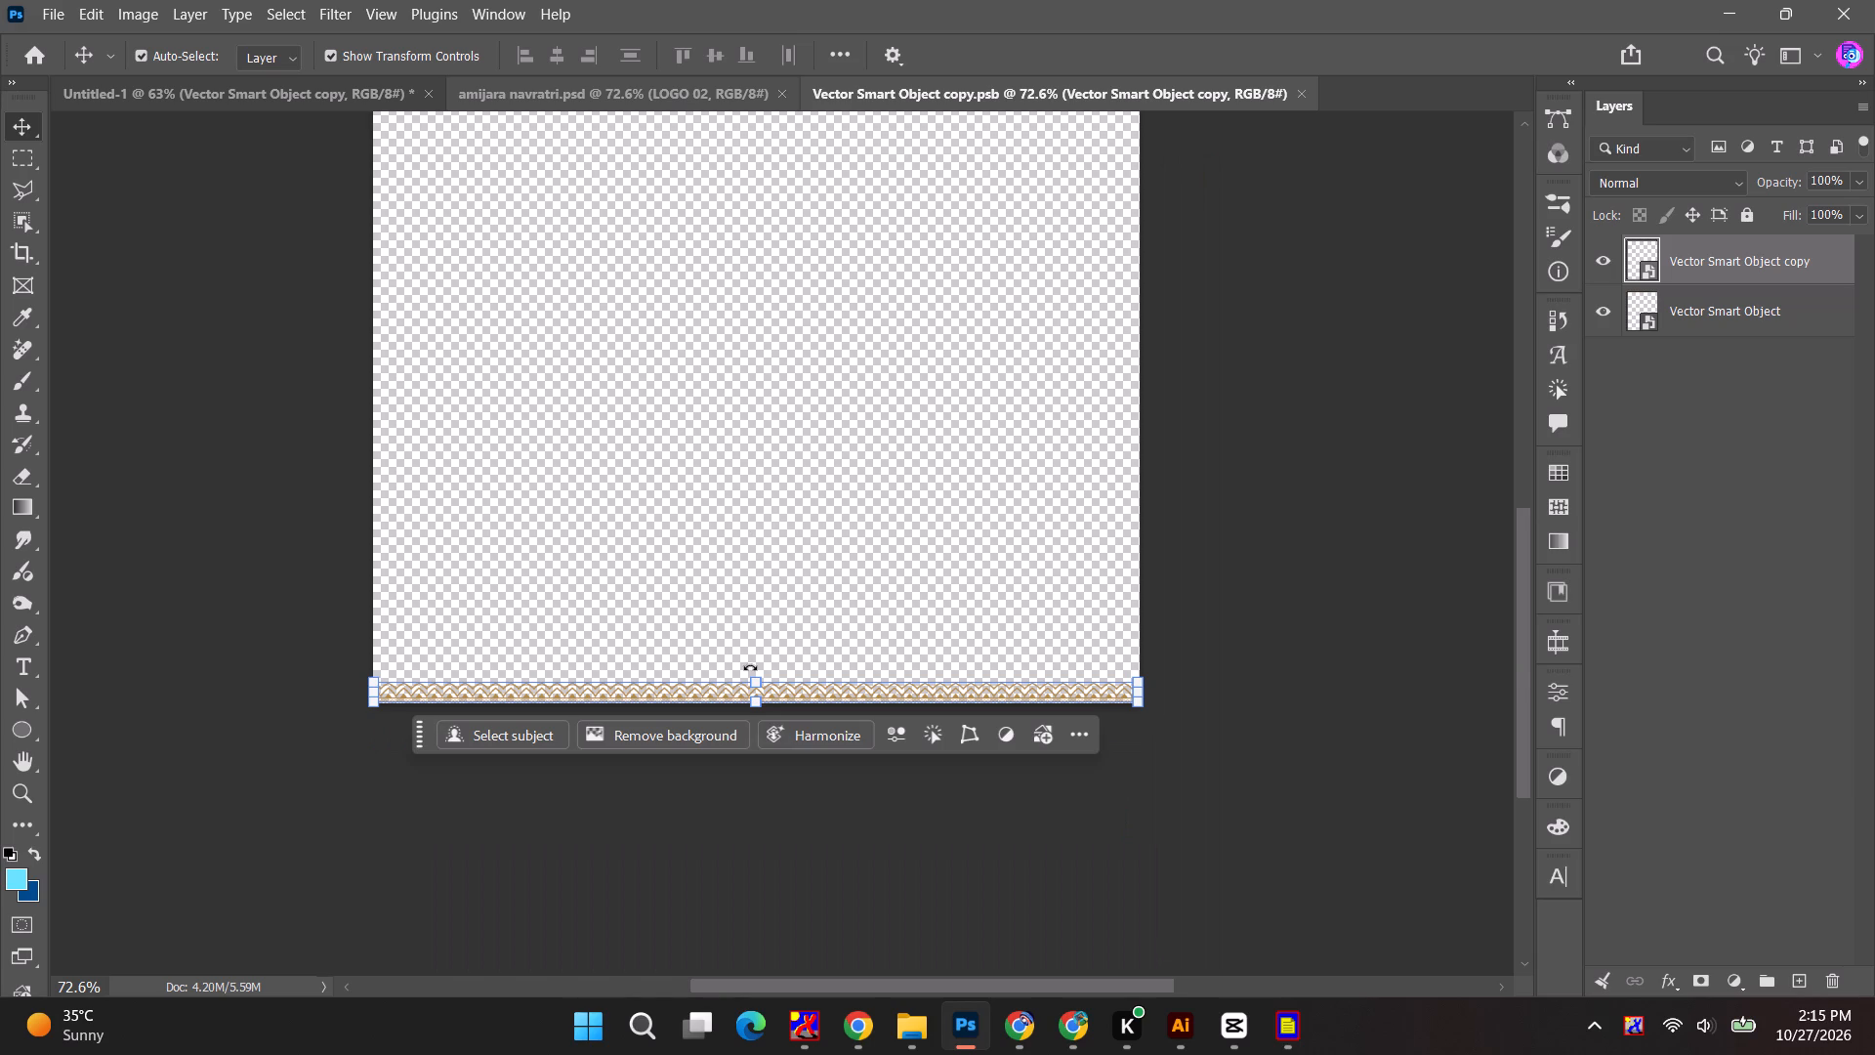
pyautogui.hotkey('alt', 'Tab')
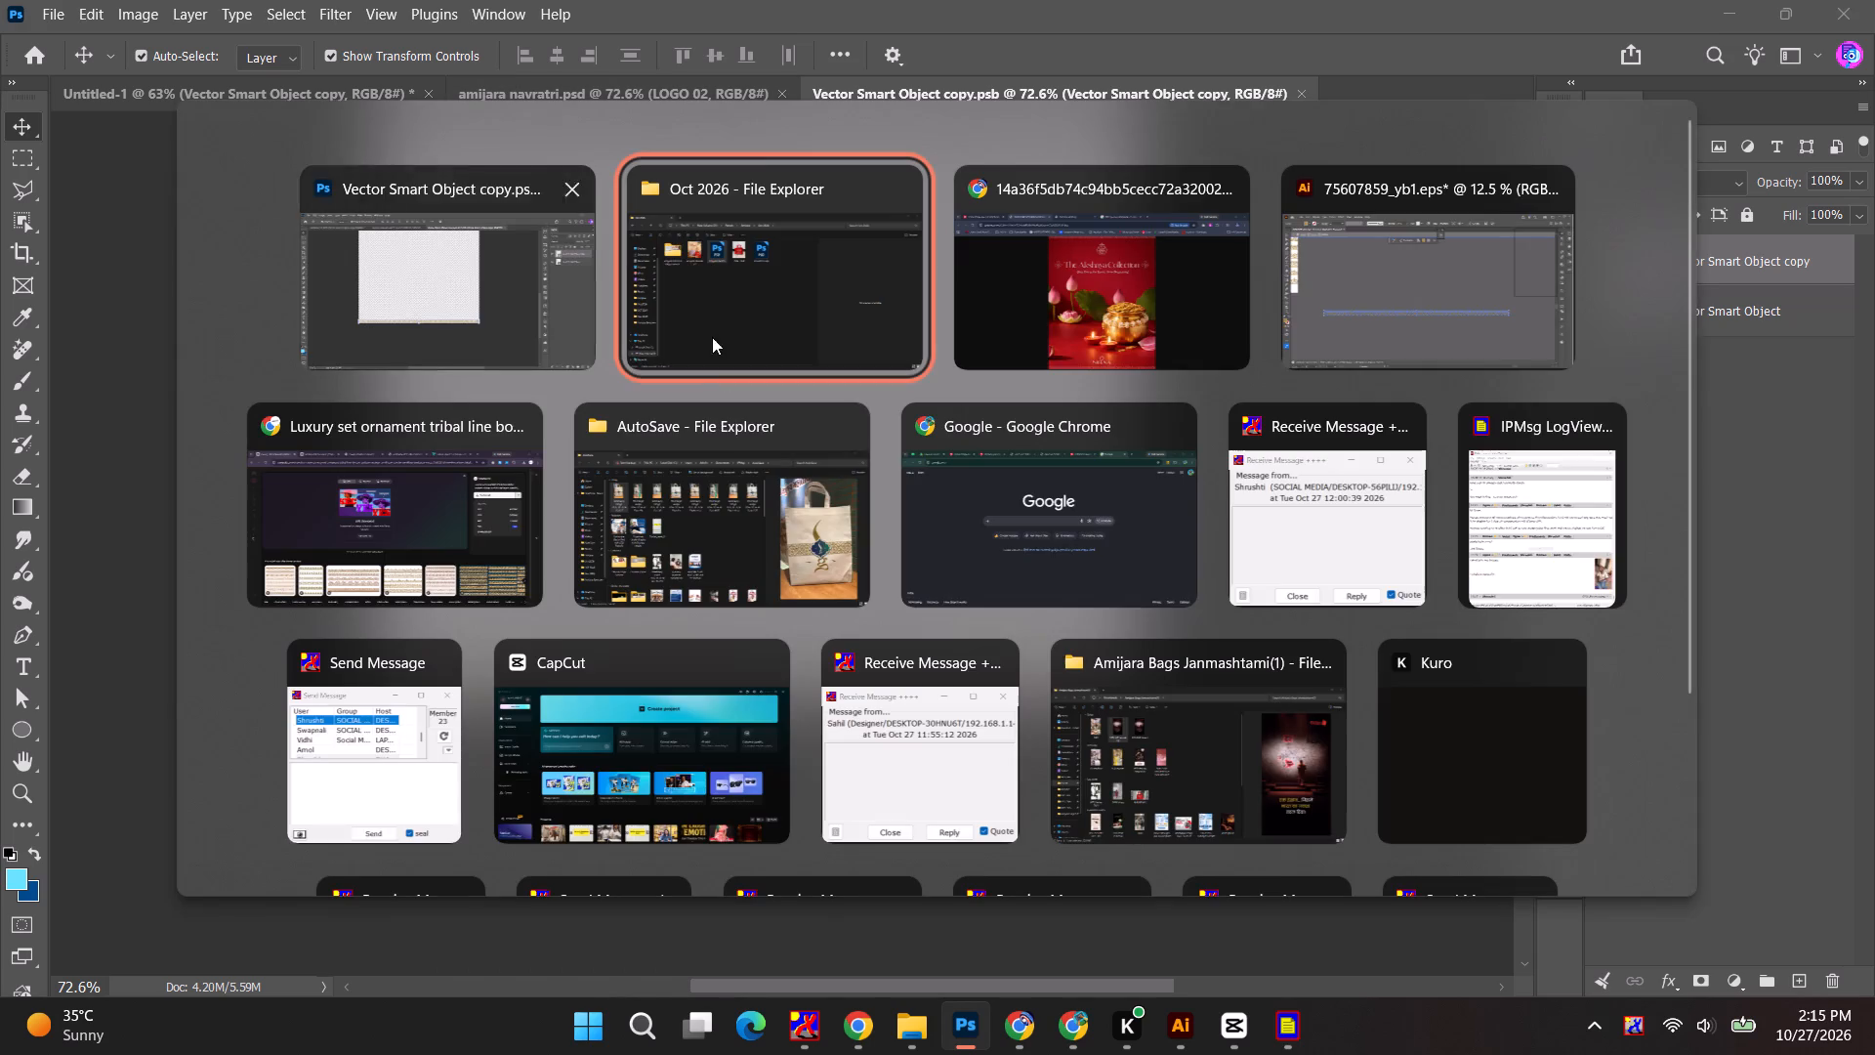
pyautogui.keyDown('alt'); pyautogui.click(1105, 336); pyautogui.keyUp('alt')
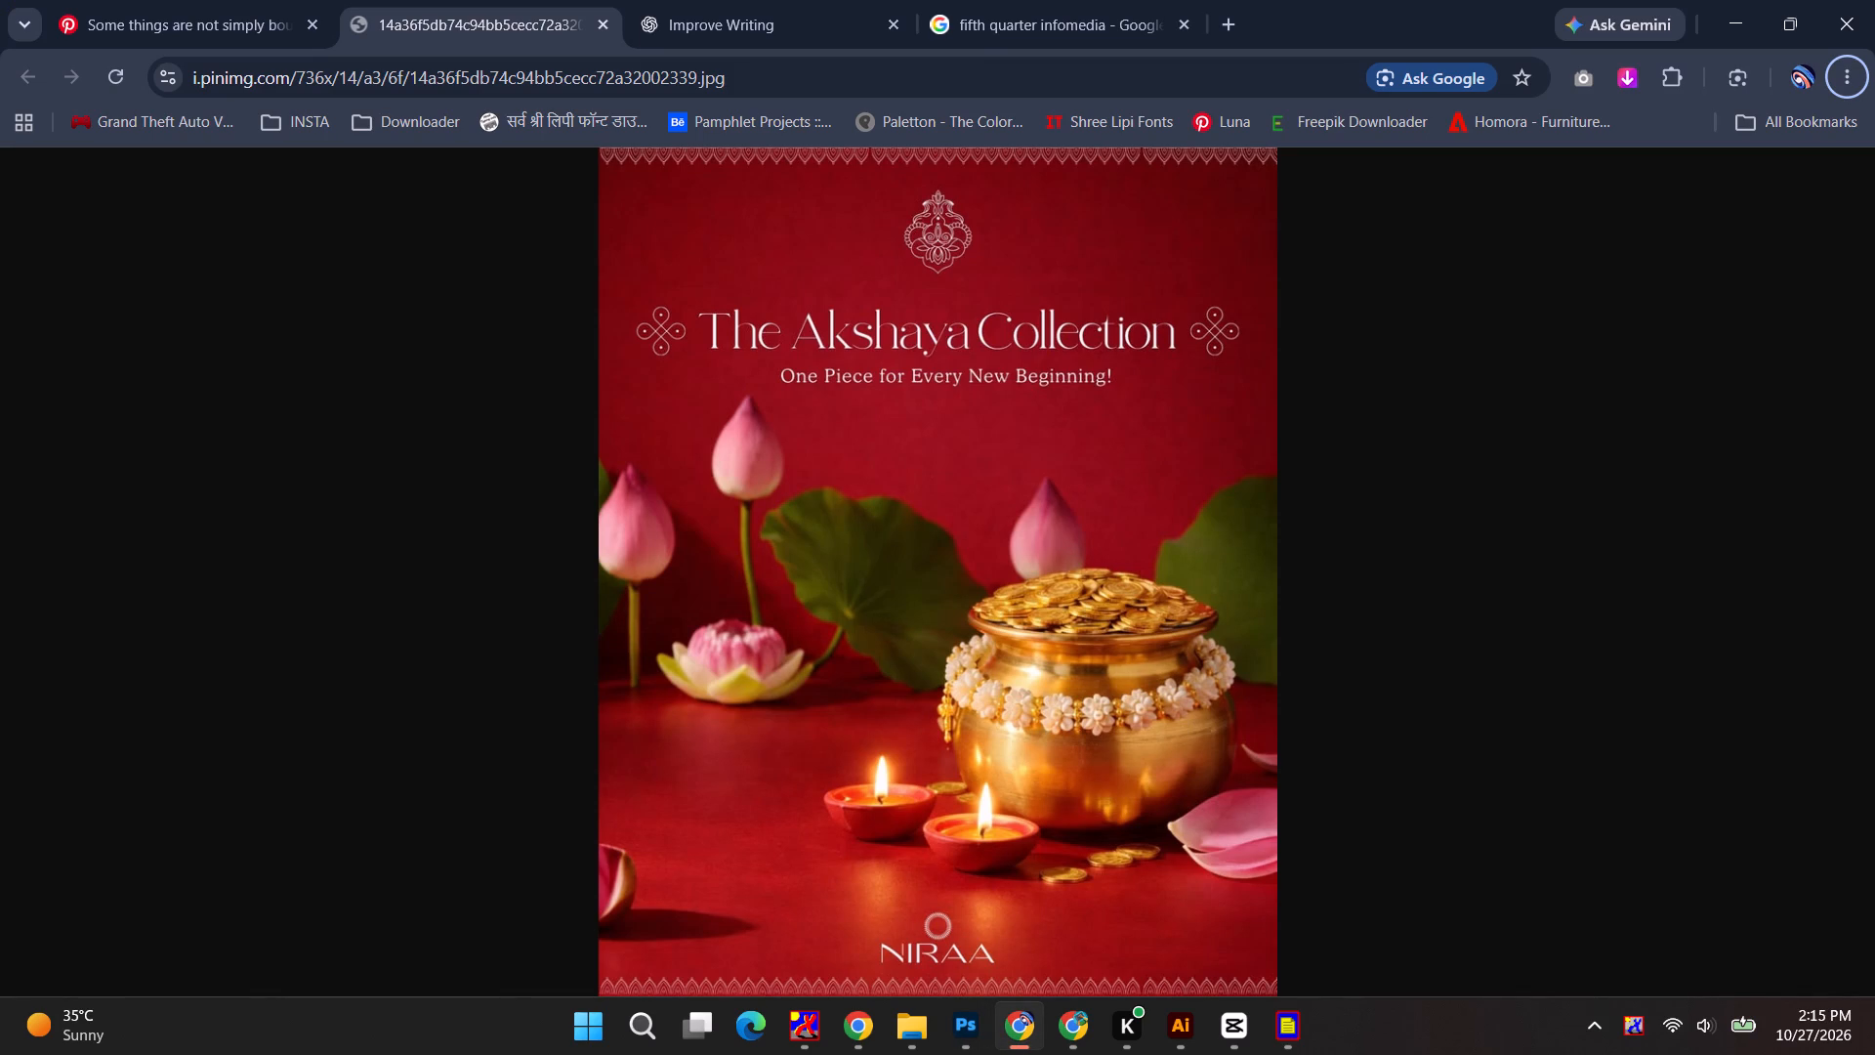
pyautogui.scroll(1, 668, 236)
pyautogui.hotkey('alt', 'Tab')
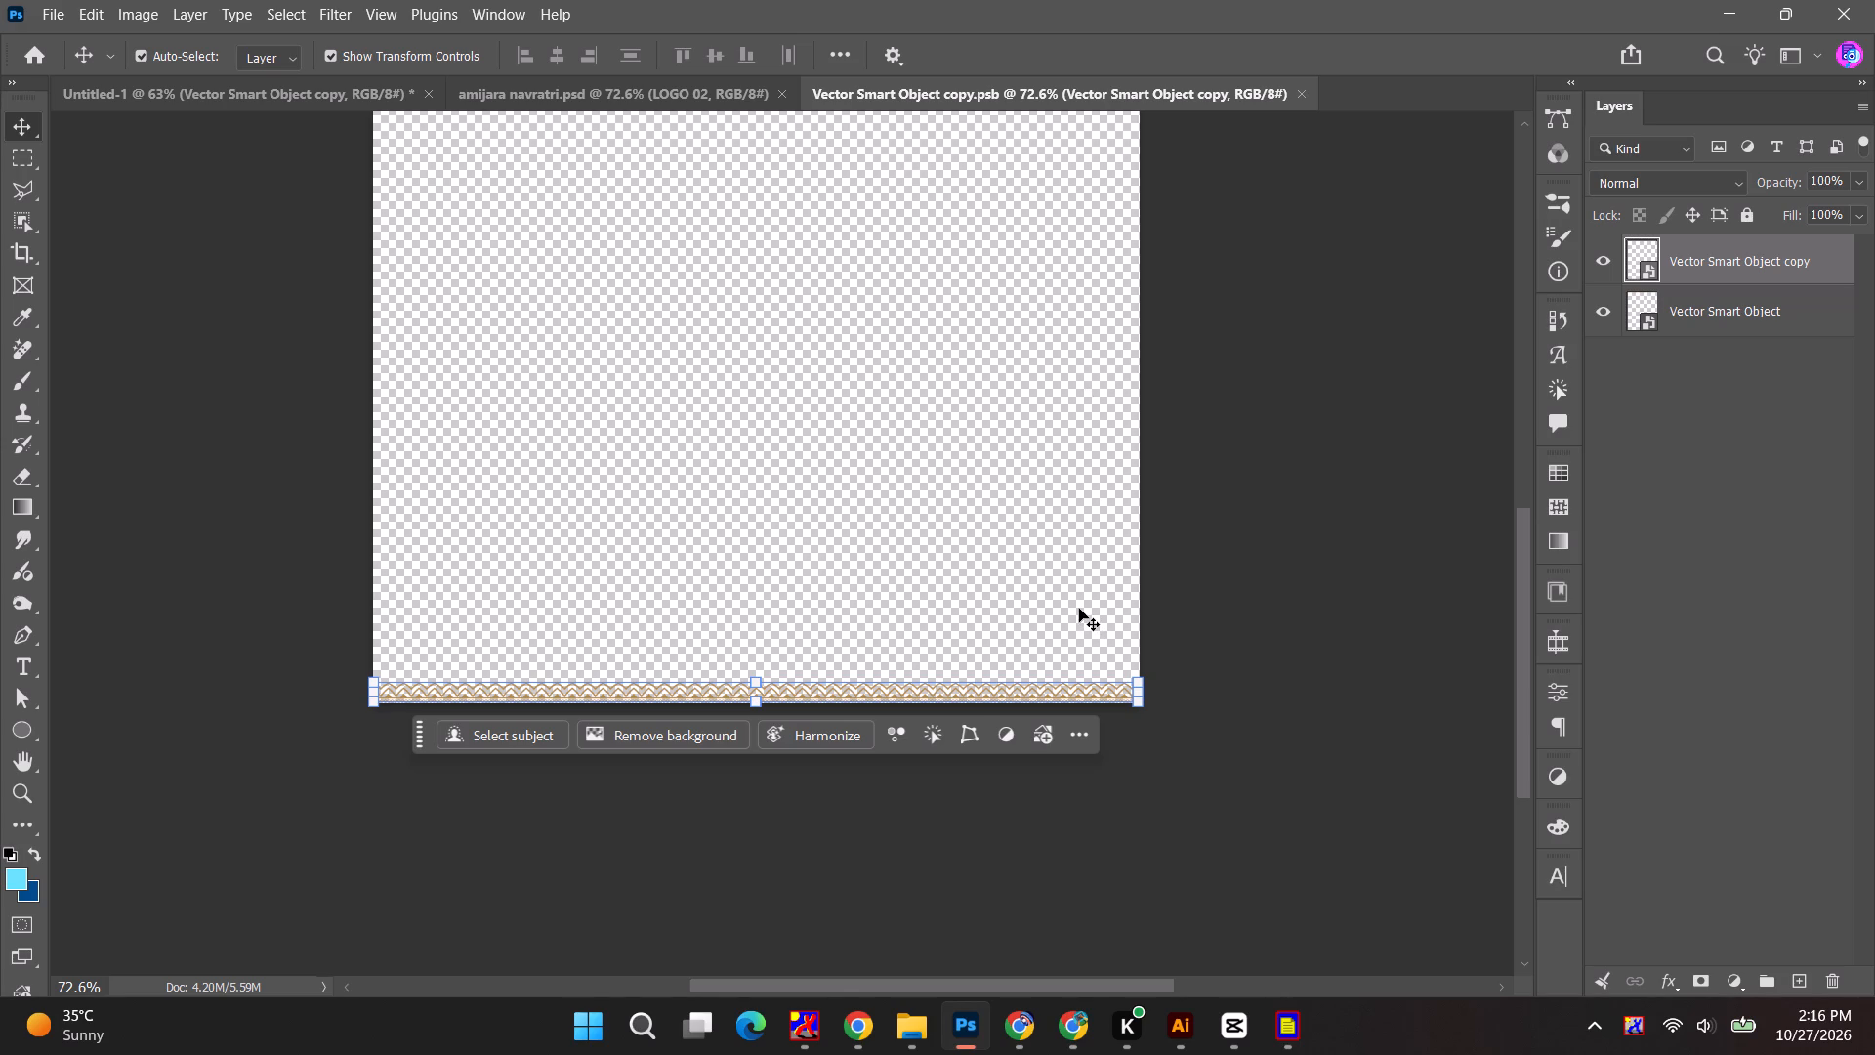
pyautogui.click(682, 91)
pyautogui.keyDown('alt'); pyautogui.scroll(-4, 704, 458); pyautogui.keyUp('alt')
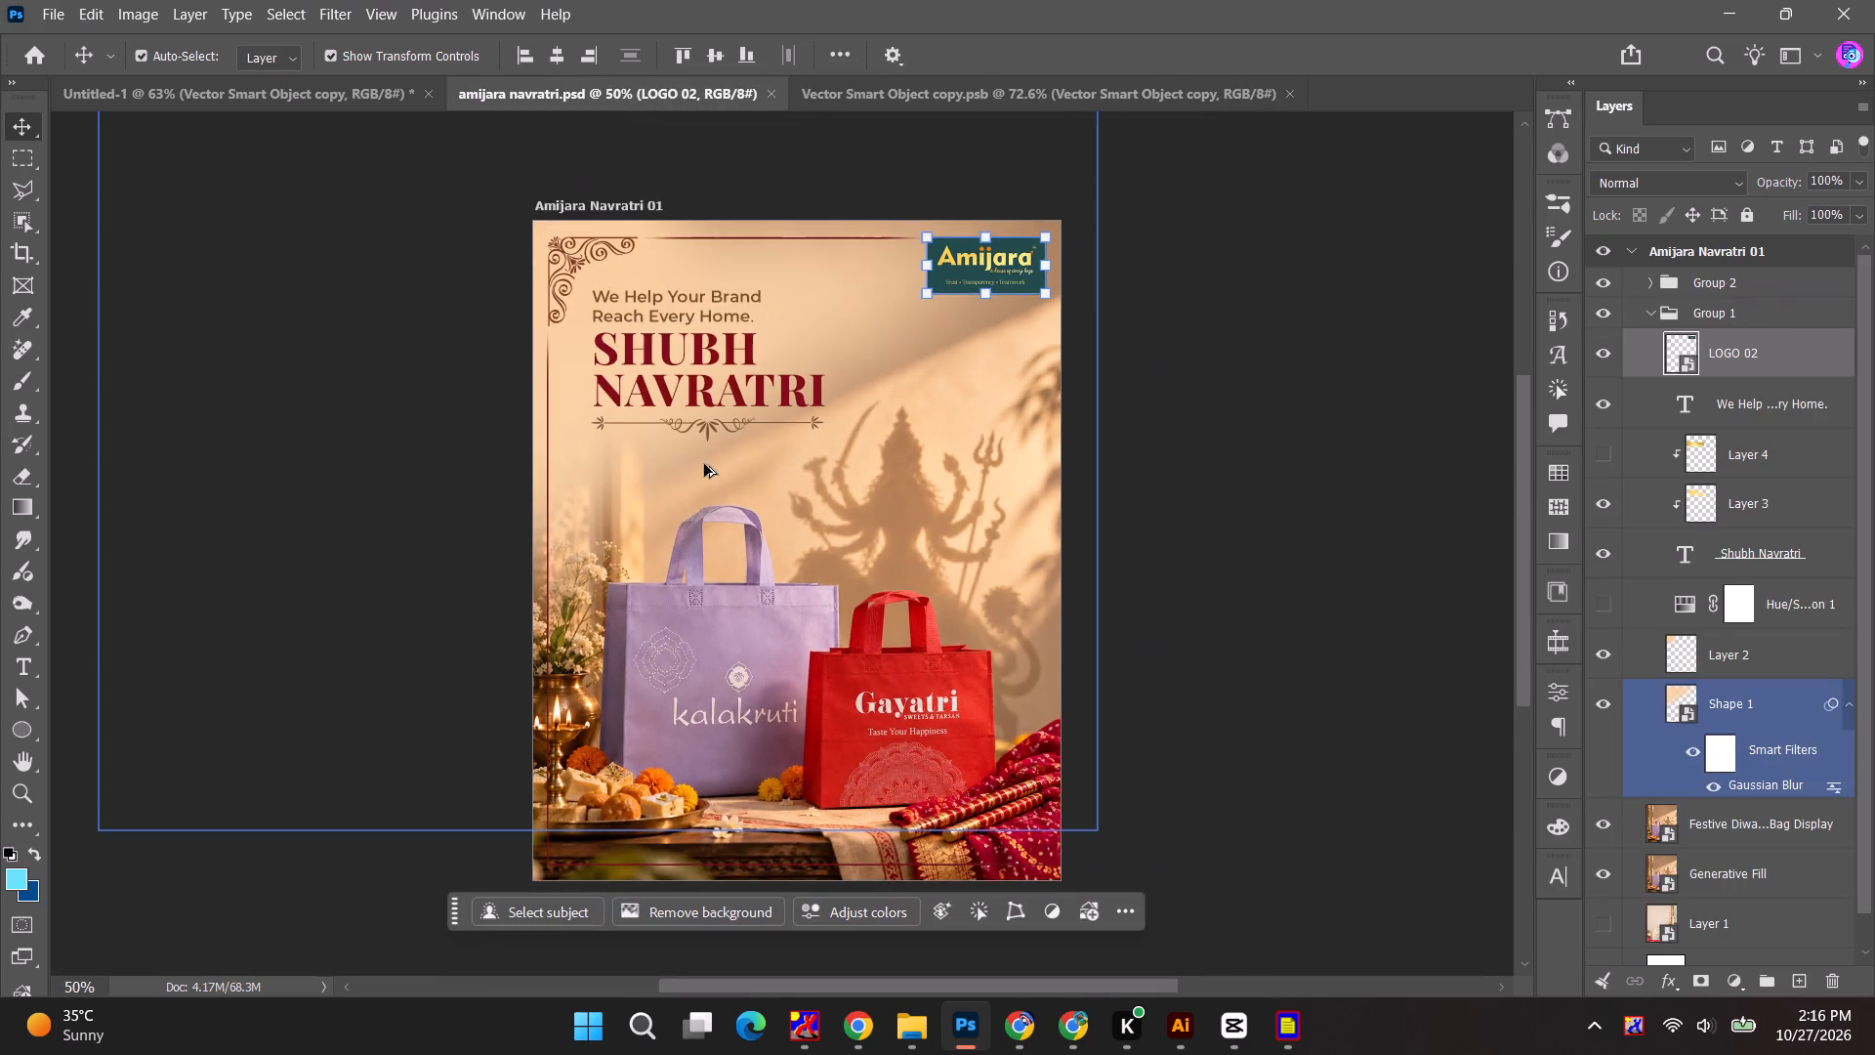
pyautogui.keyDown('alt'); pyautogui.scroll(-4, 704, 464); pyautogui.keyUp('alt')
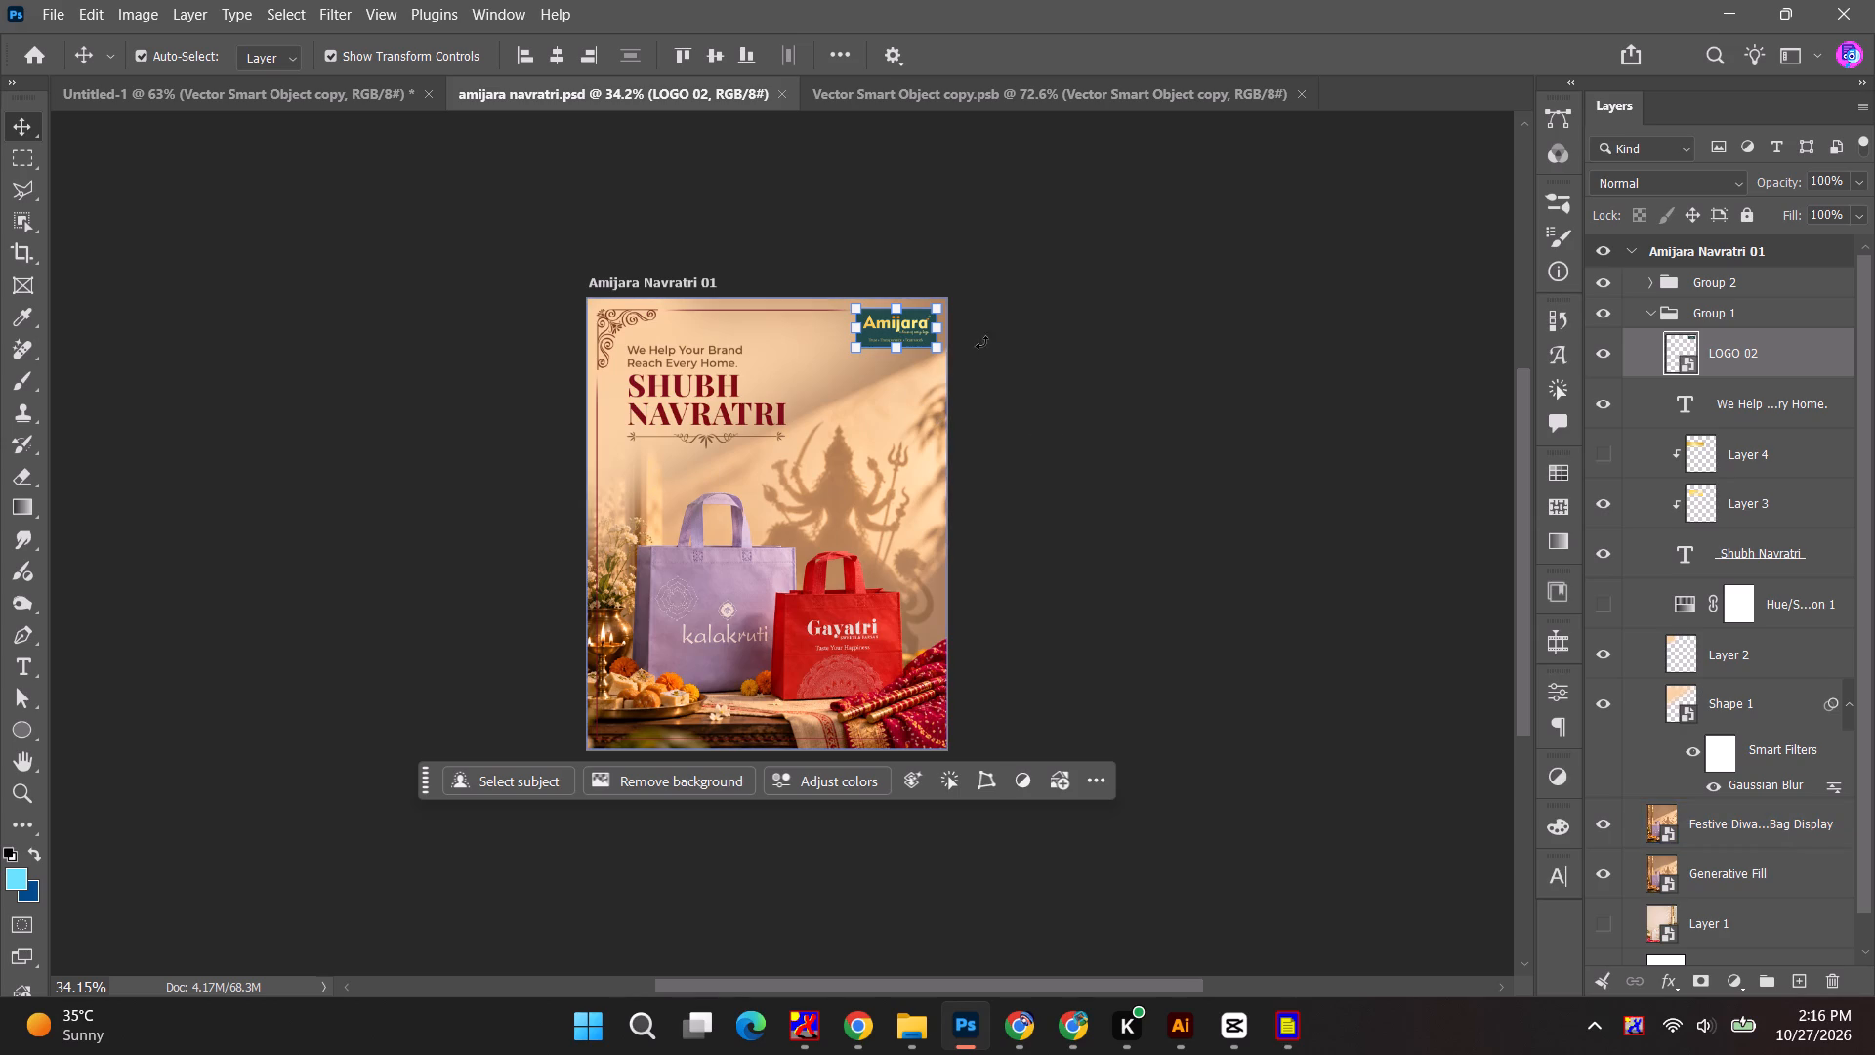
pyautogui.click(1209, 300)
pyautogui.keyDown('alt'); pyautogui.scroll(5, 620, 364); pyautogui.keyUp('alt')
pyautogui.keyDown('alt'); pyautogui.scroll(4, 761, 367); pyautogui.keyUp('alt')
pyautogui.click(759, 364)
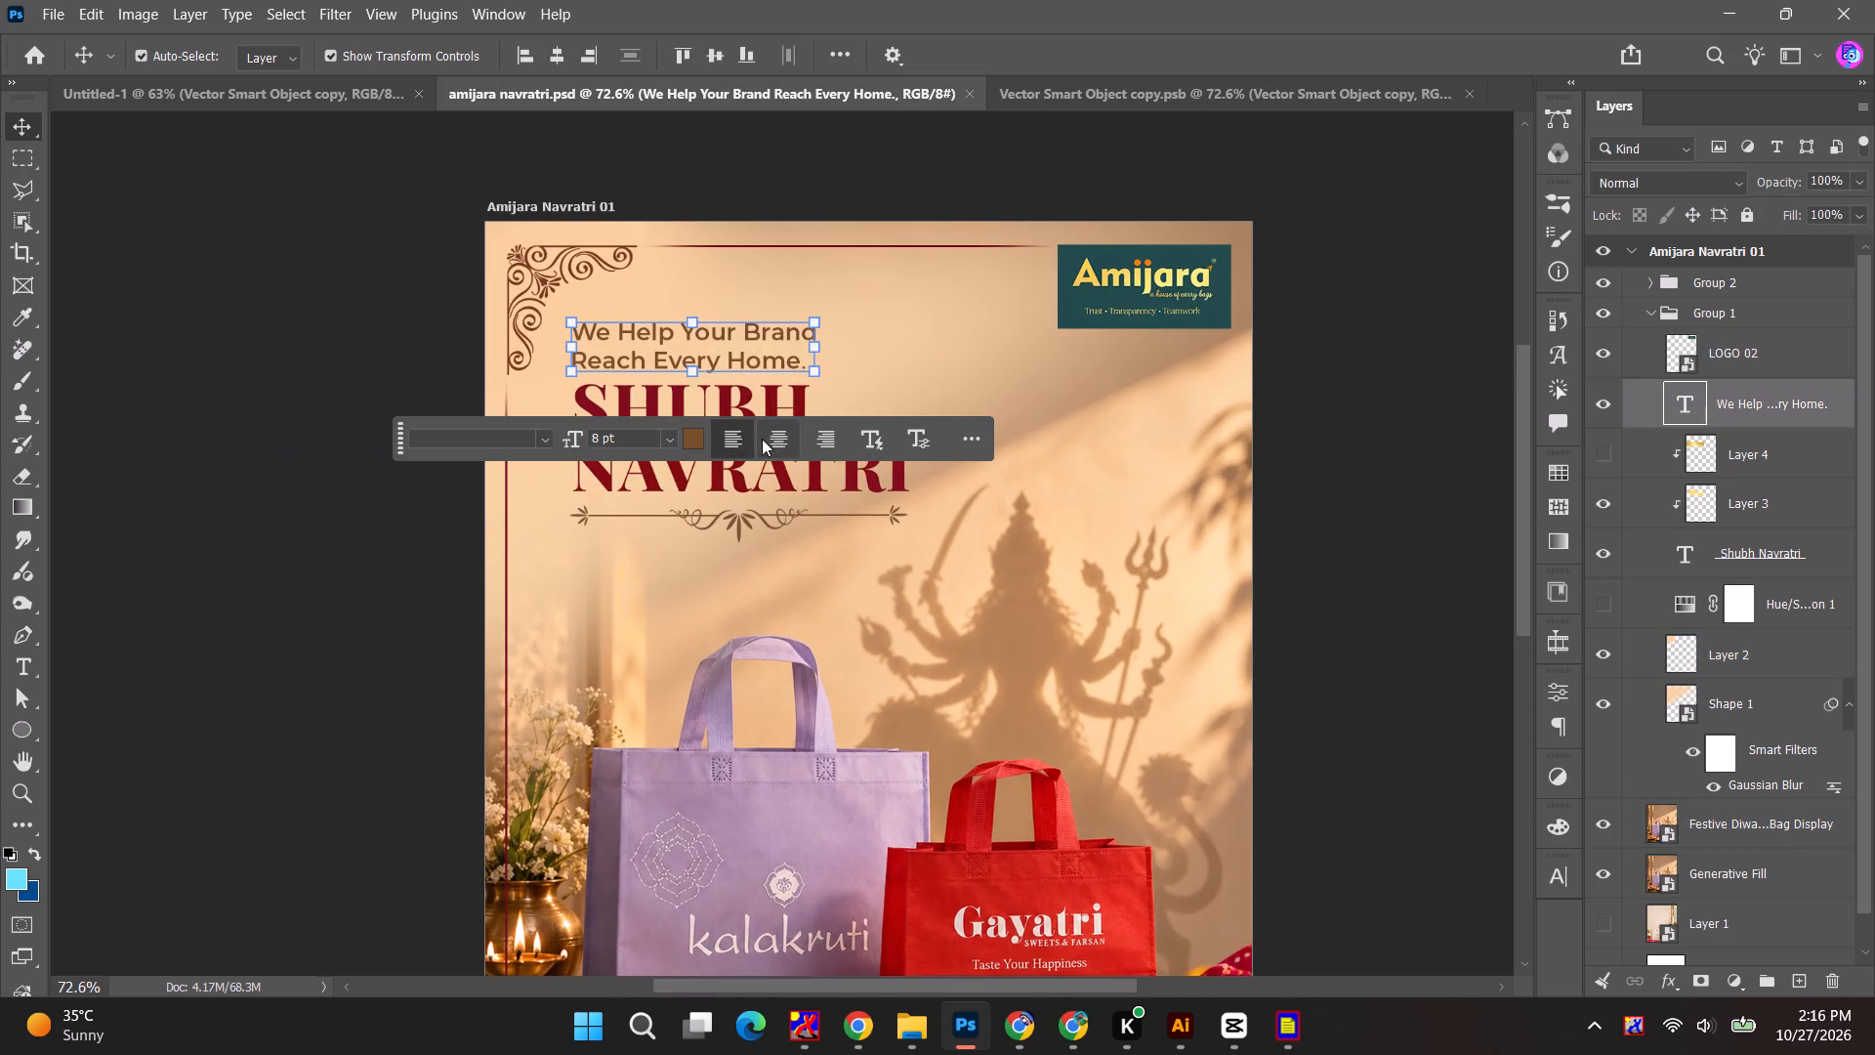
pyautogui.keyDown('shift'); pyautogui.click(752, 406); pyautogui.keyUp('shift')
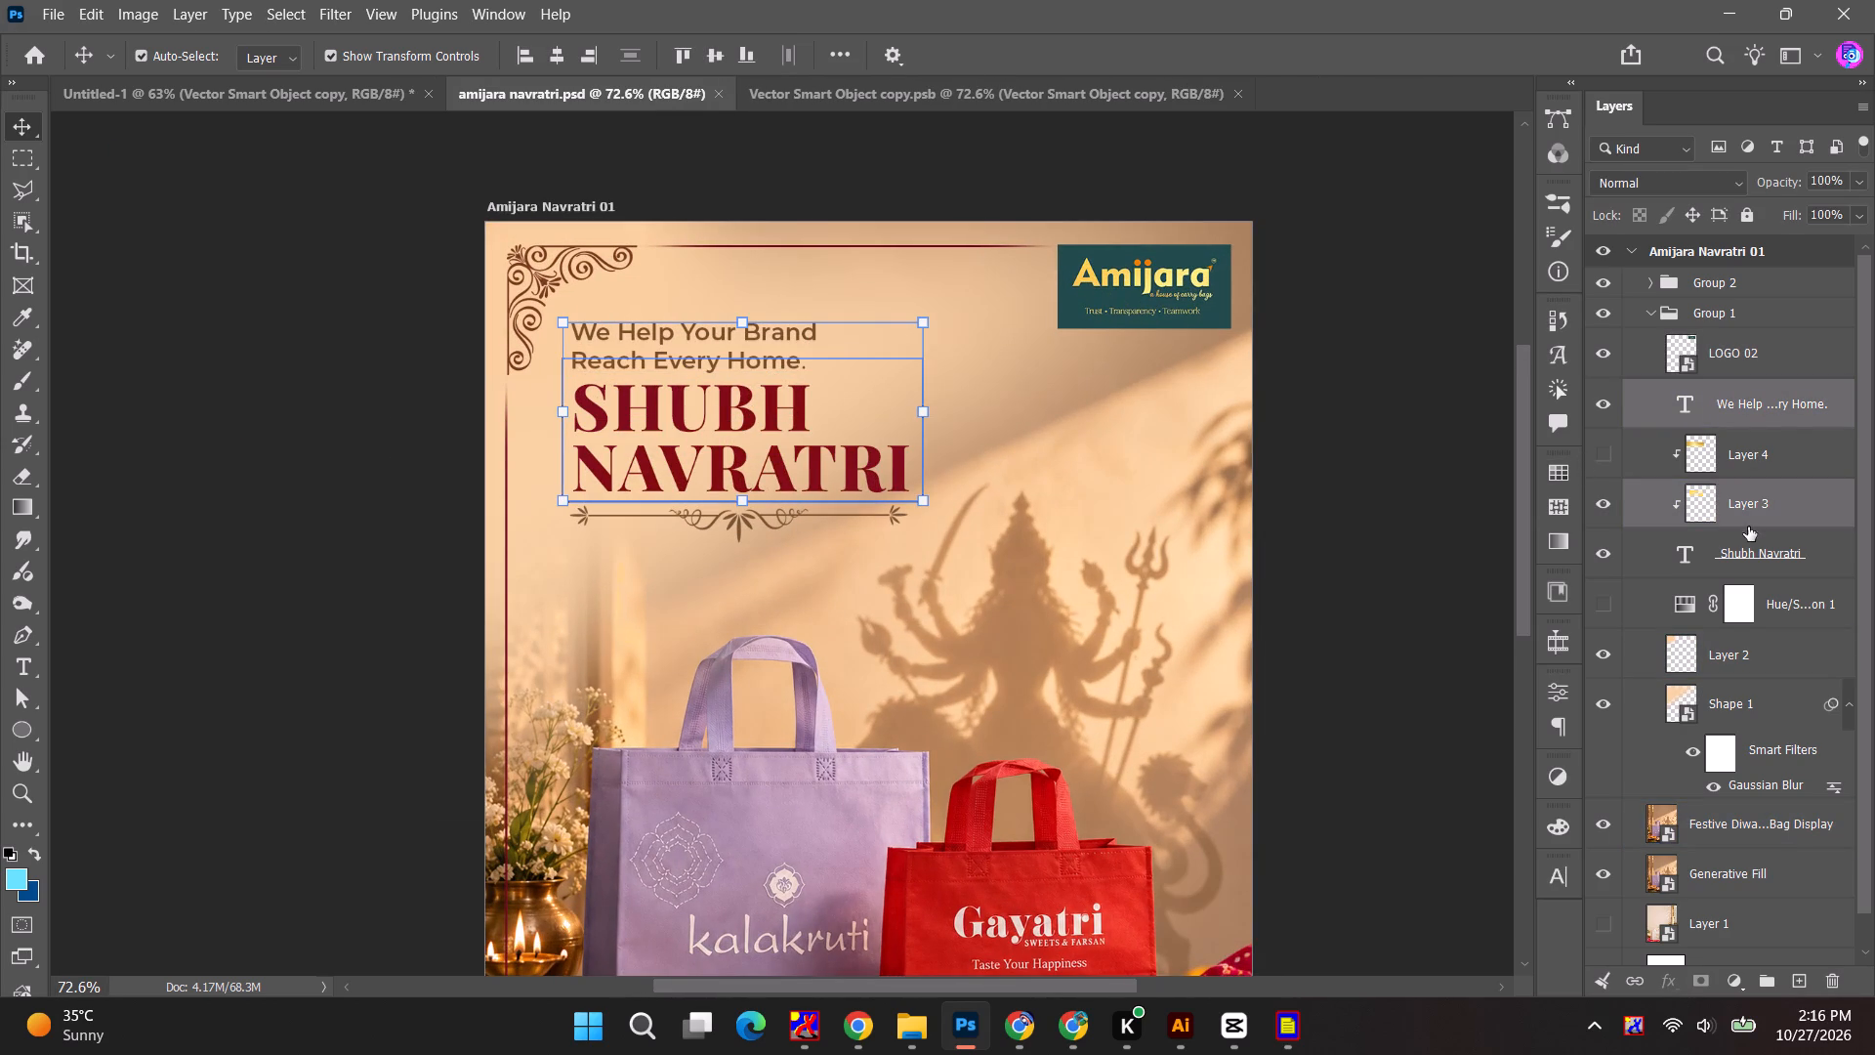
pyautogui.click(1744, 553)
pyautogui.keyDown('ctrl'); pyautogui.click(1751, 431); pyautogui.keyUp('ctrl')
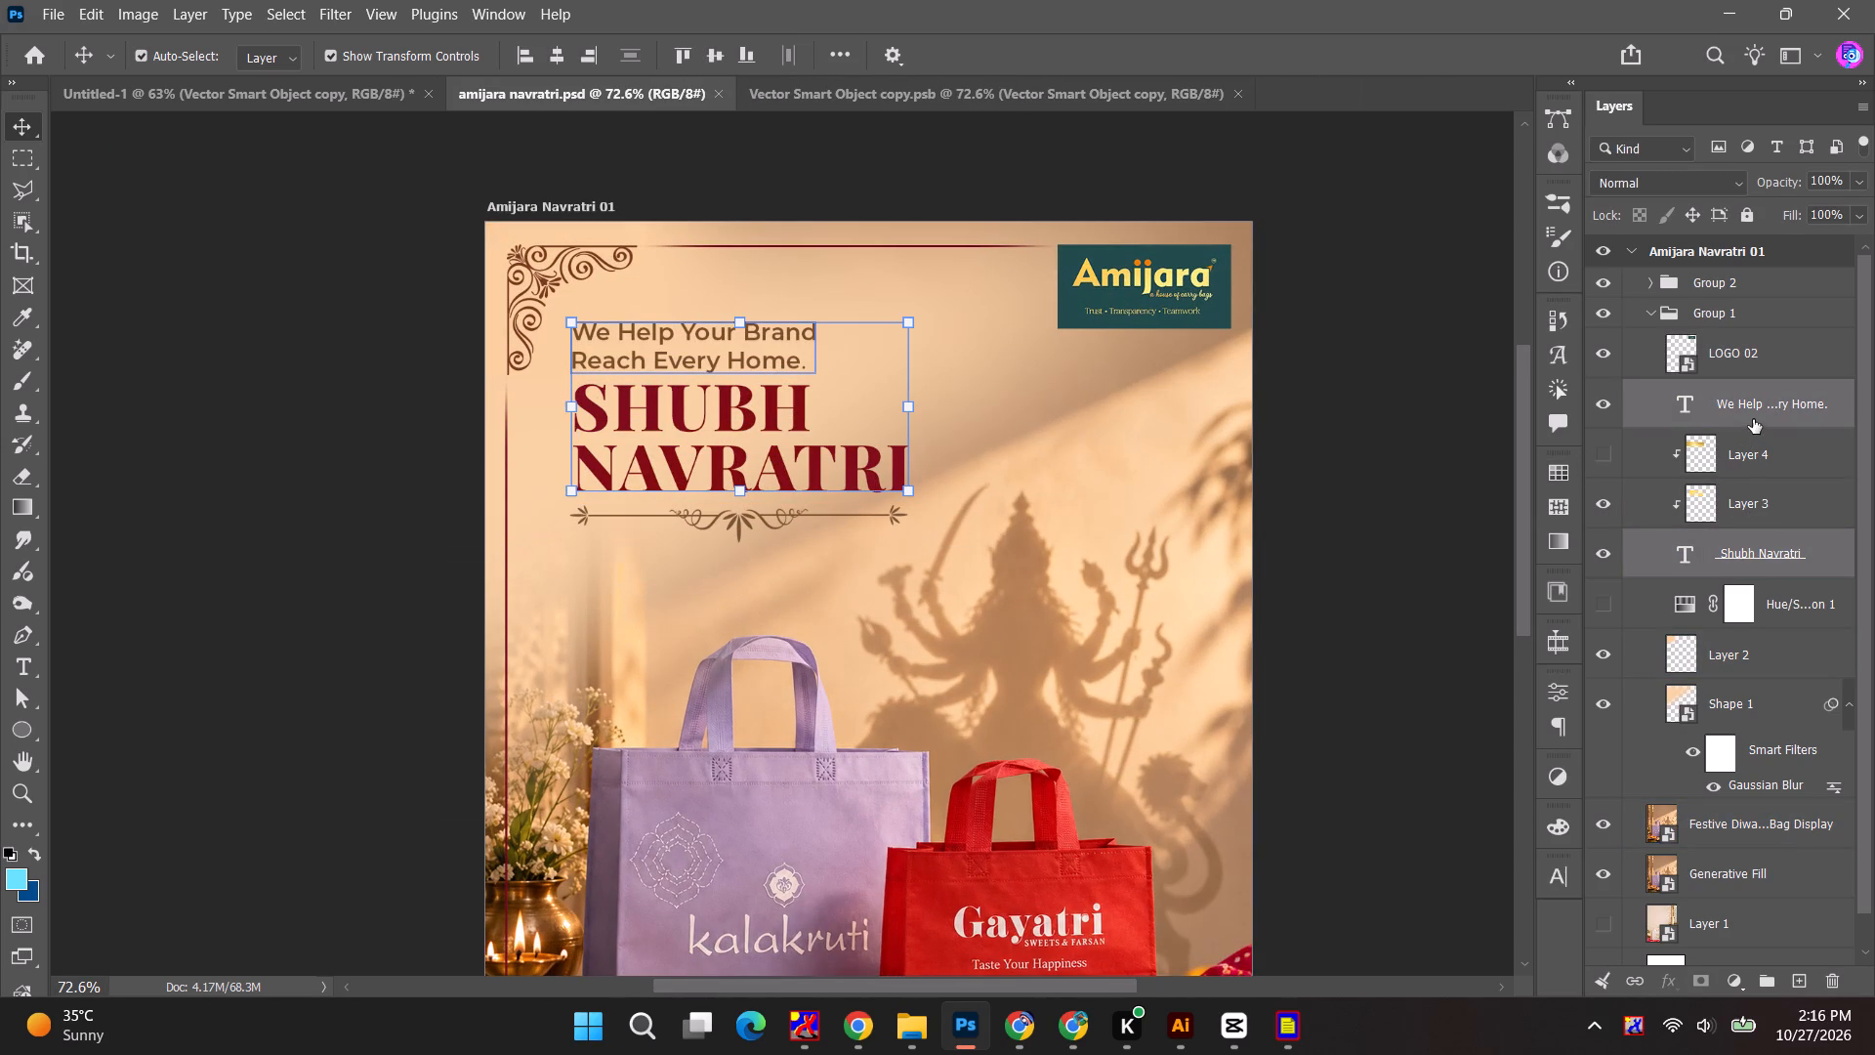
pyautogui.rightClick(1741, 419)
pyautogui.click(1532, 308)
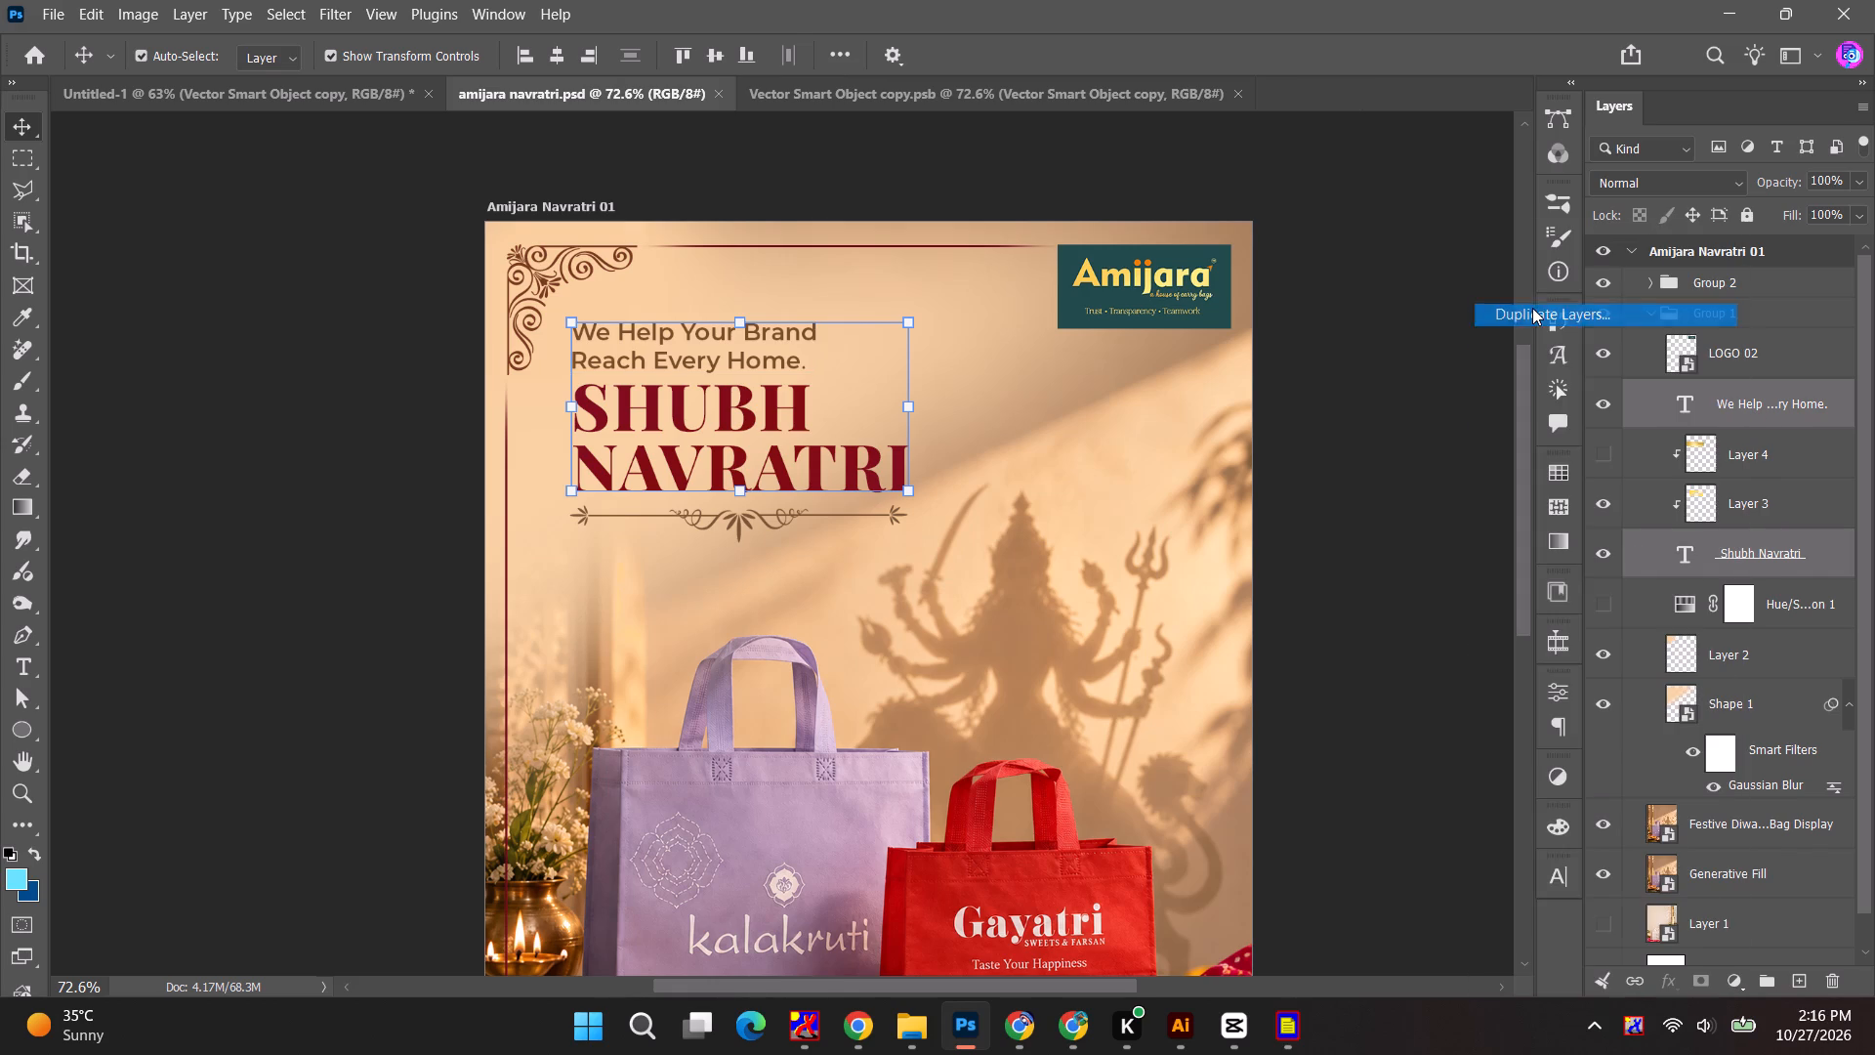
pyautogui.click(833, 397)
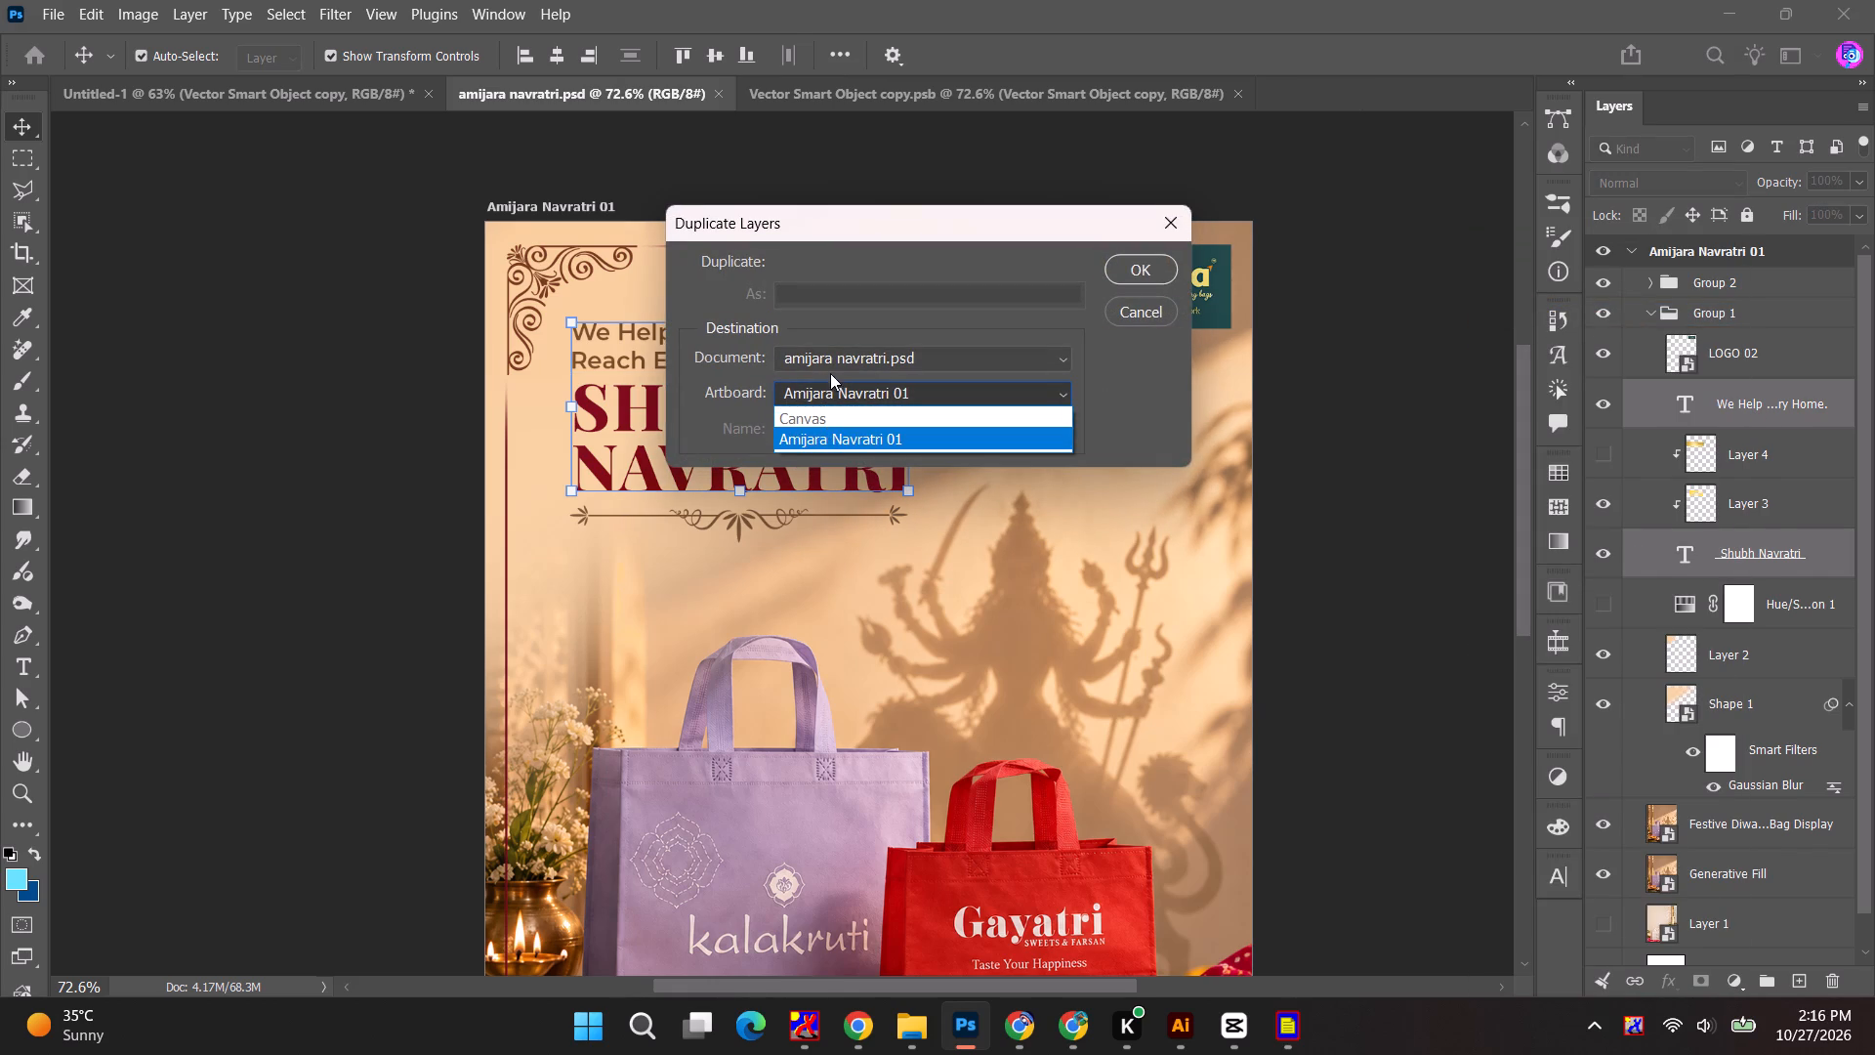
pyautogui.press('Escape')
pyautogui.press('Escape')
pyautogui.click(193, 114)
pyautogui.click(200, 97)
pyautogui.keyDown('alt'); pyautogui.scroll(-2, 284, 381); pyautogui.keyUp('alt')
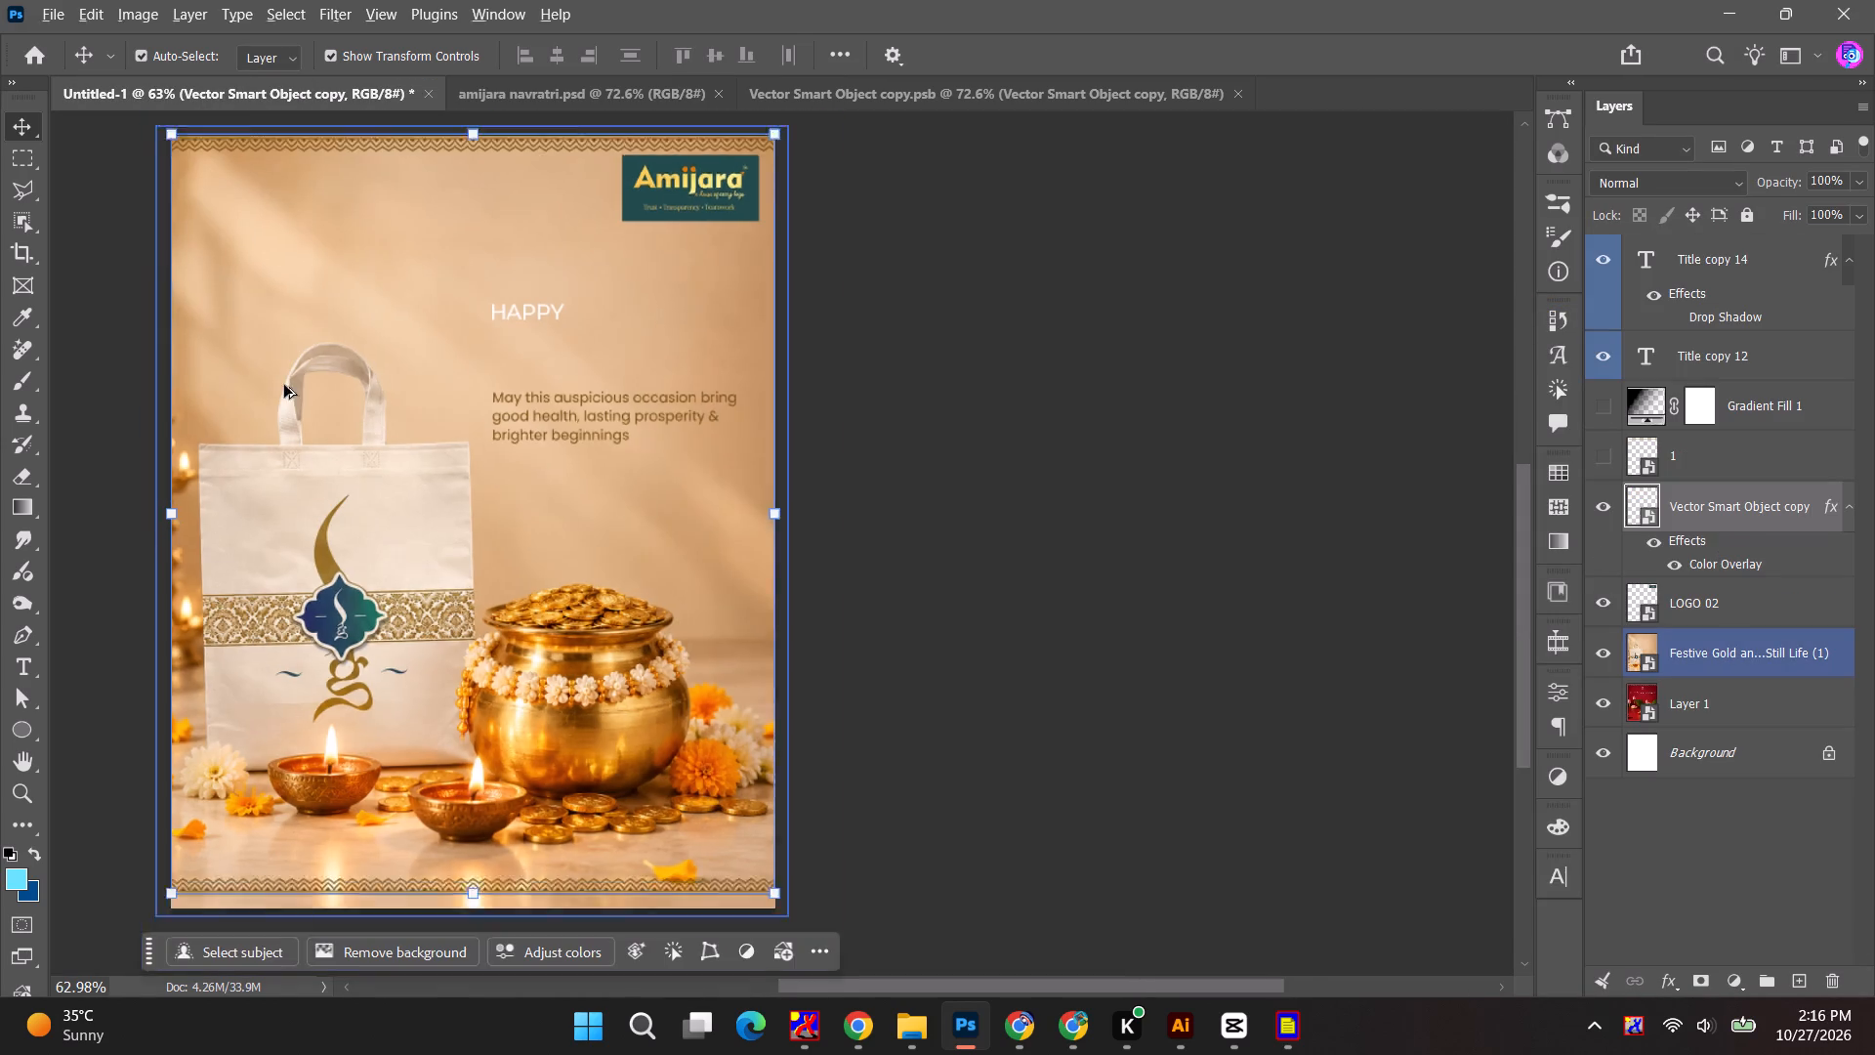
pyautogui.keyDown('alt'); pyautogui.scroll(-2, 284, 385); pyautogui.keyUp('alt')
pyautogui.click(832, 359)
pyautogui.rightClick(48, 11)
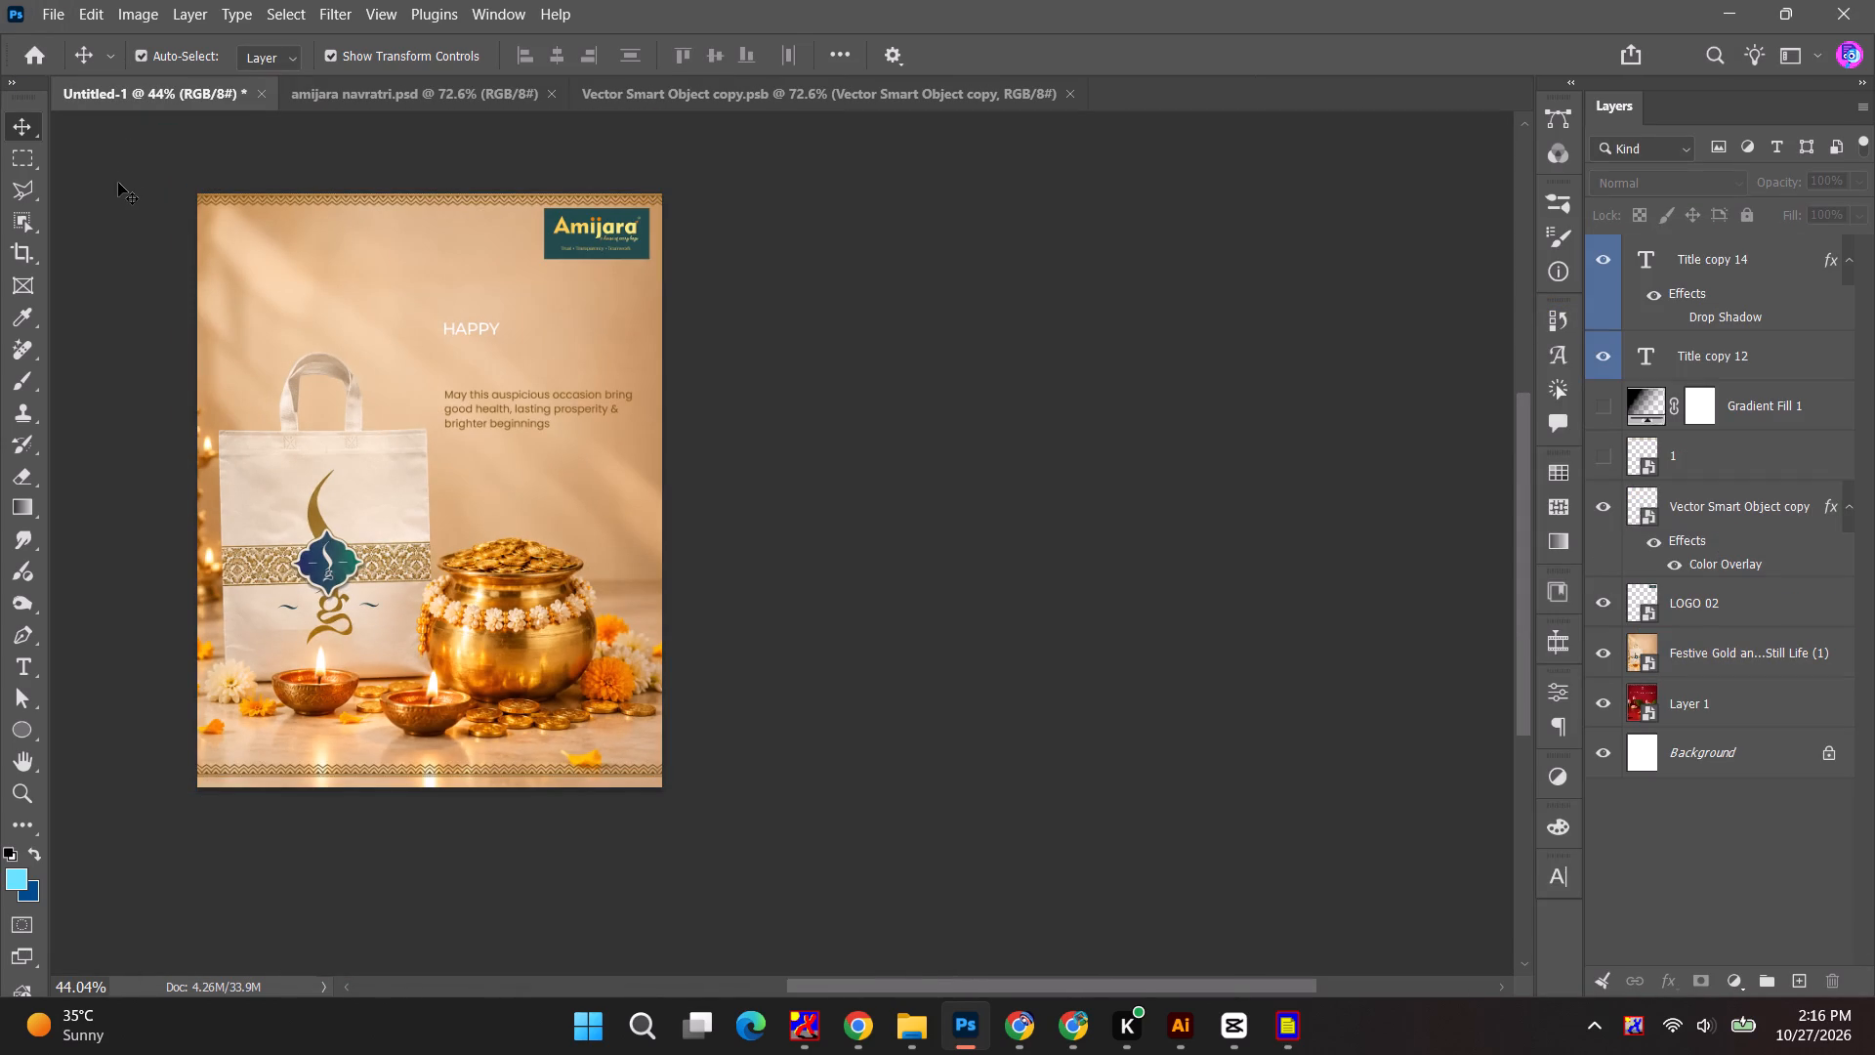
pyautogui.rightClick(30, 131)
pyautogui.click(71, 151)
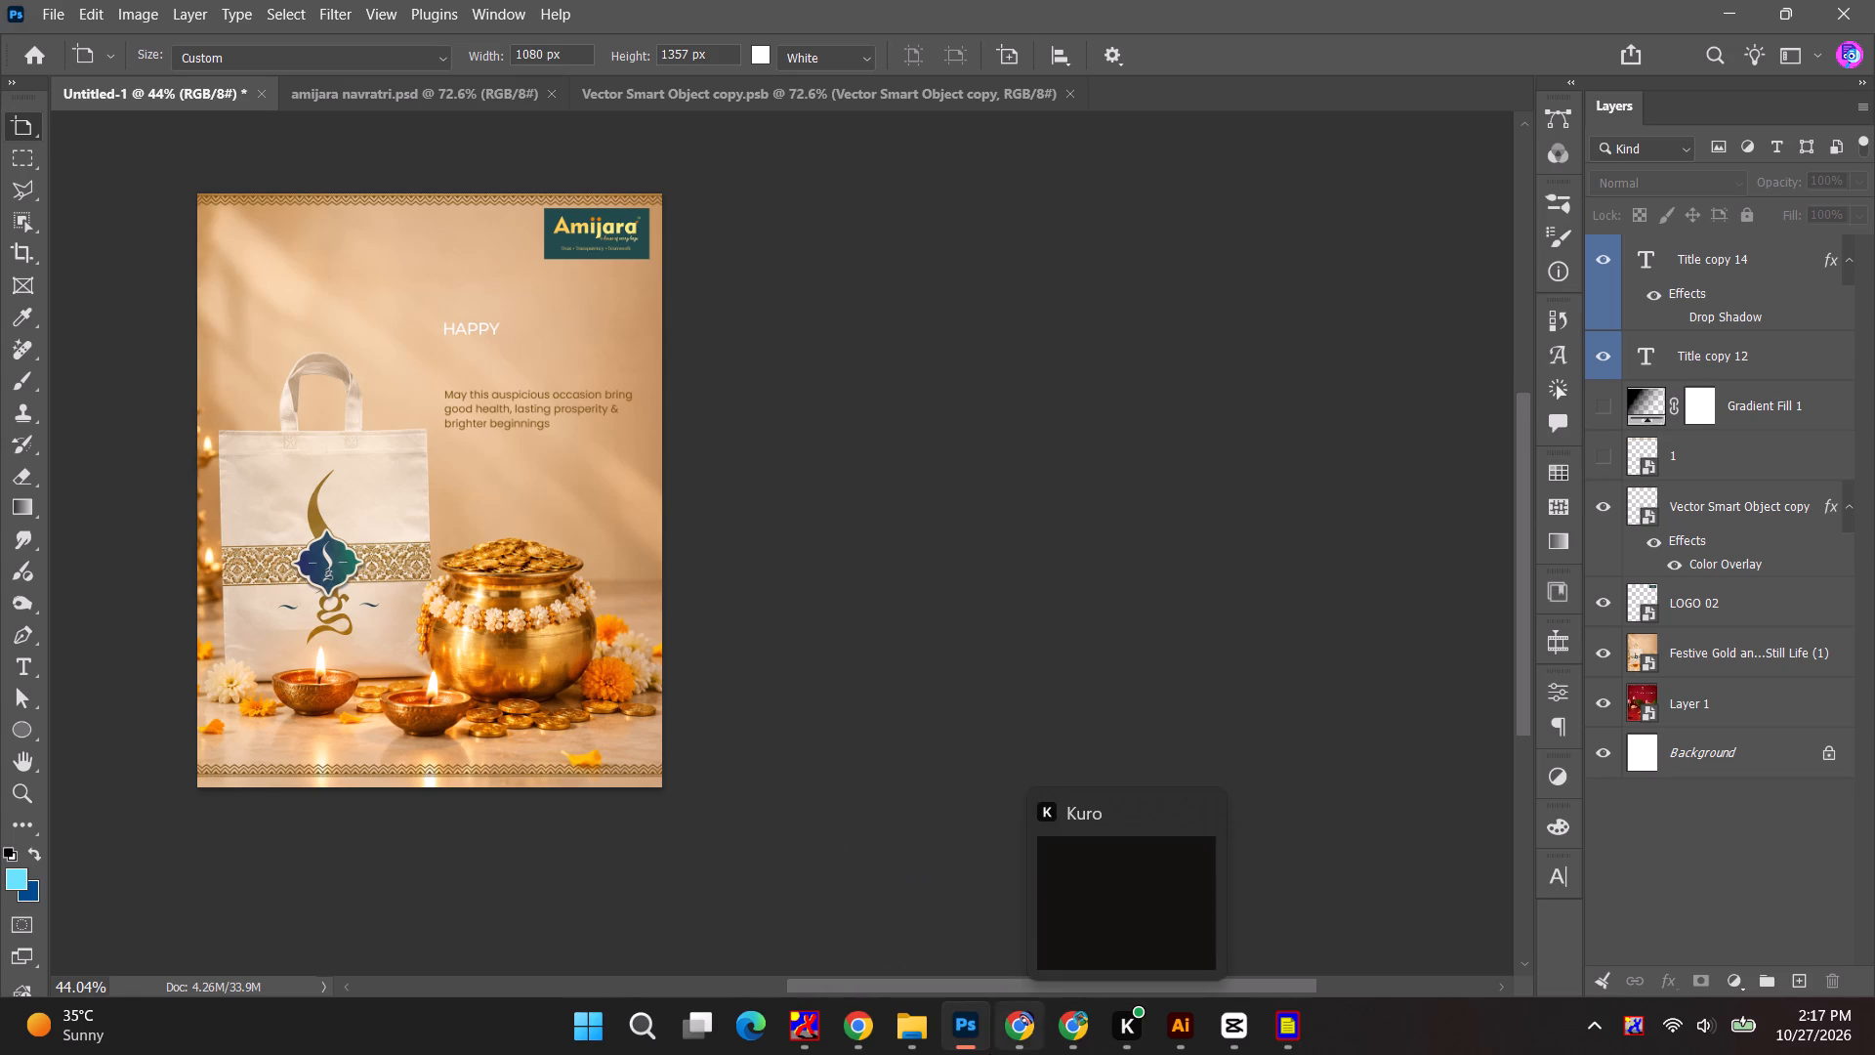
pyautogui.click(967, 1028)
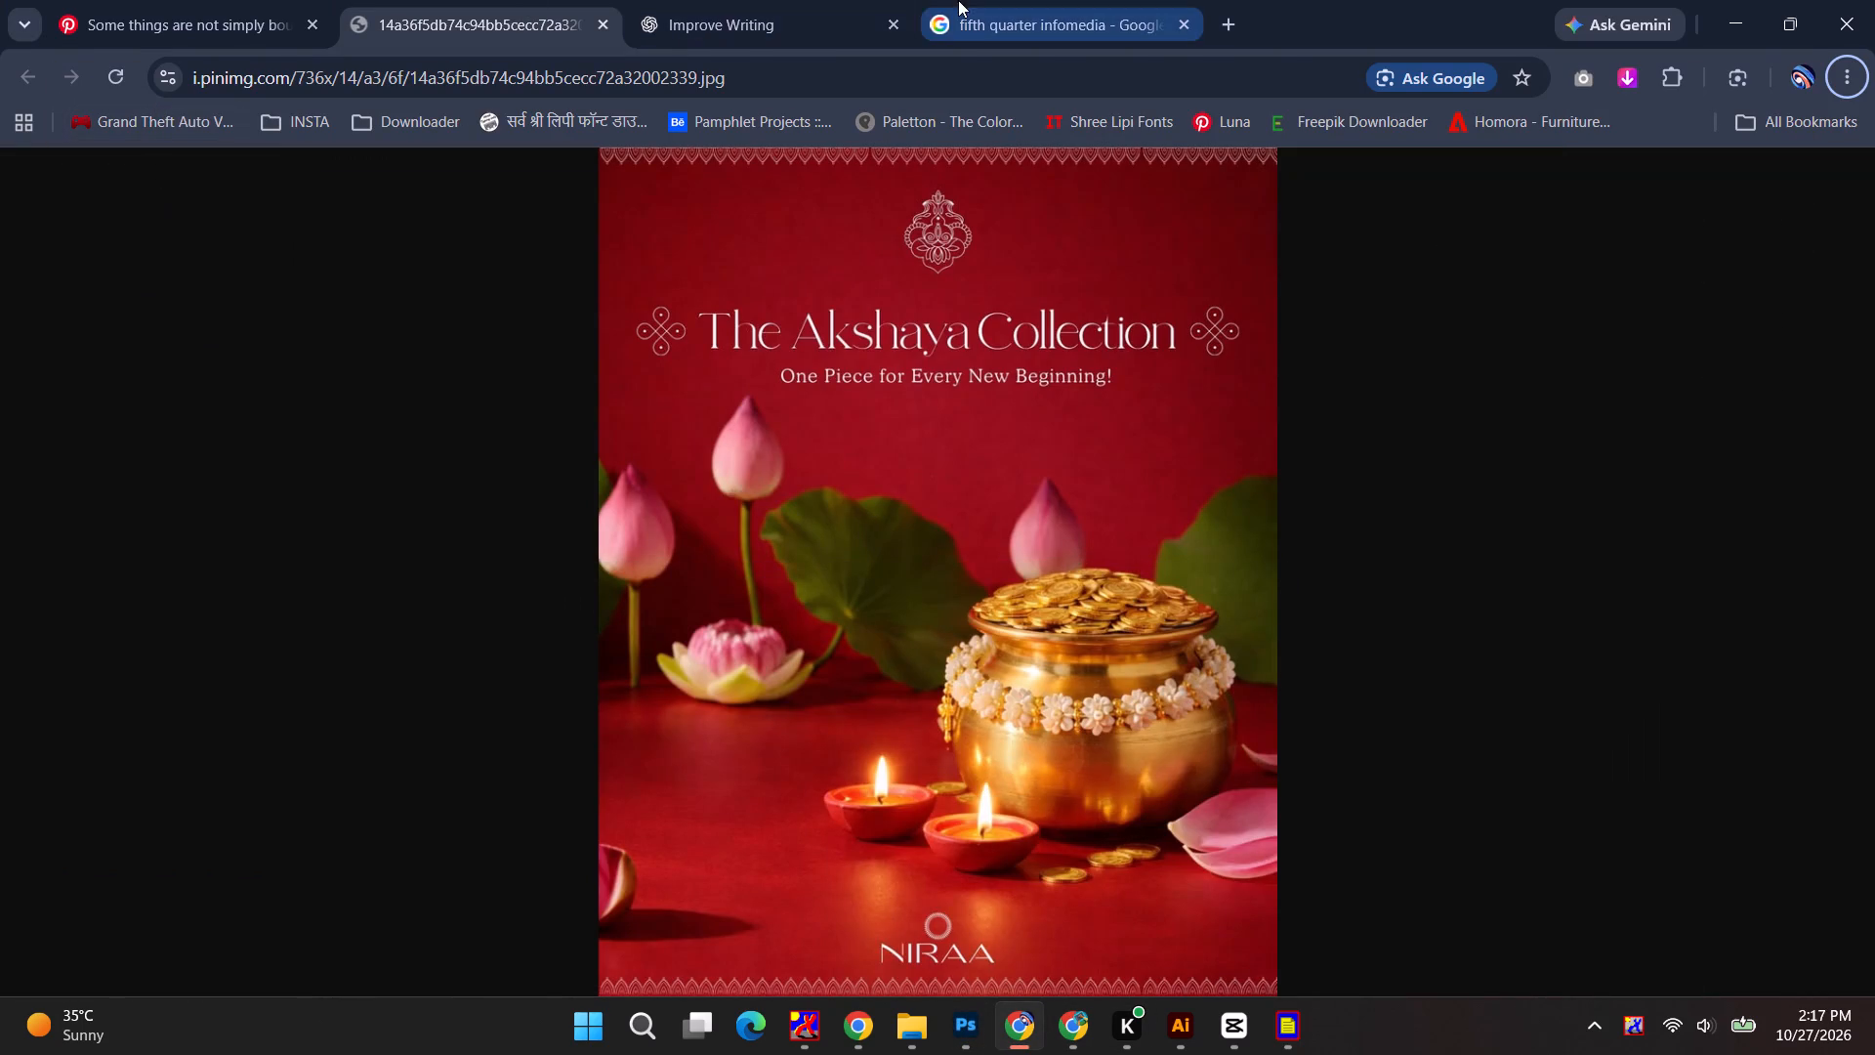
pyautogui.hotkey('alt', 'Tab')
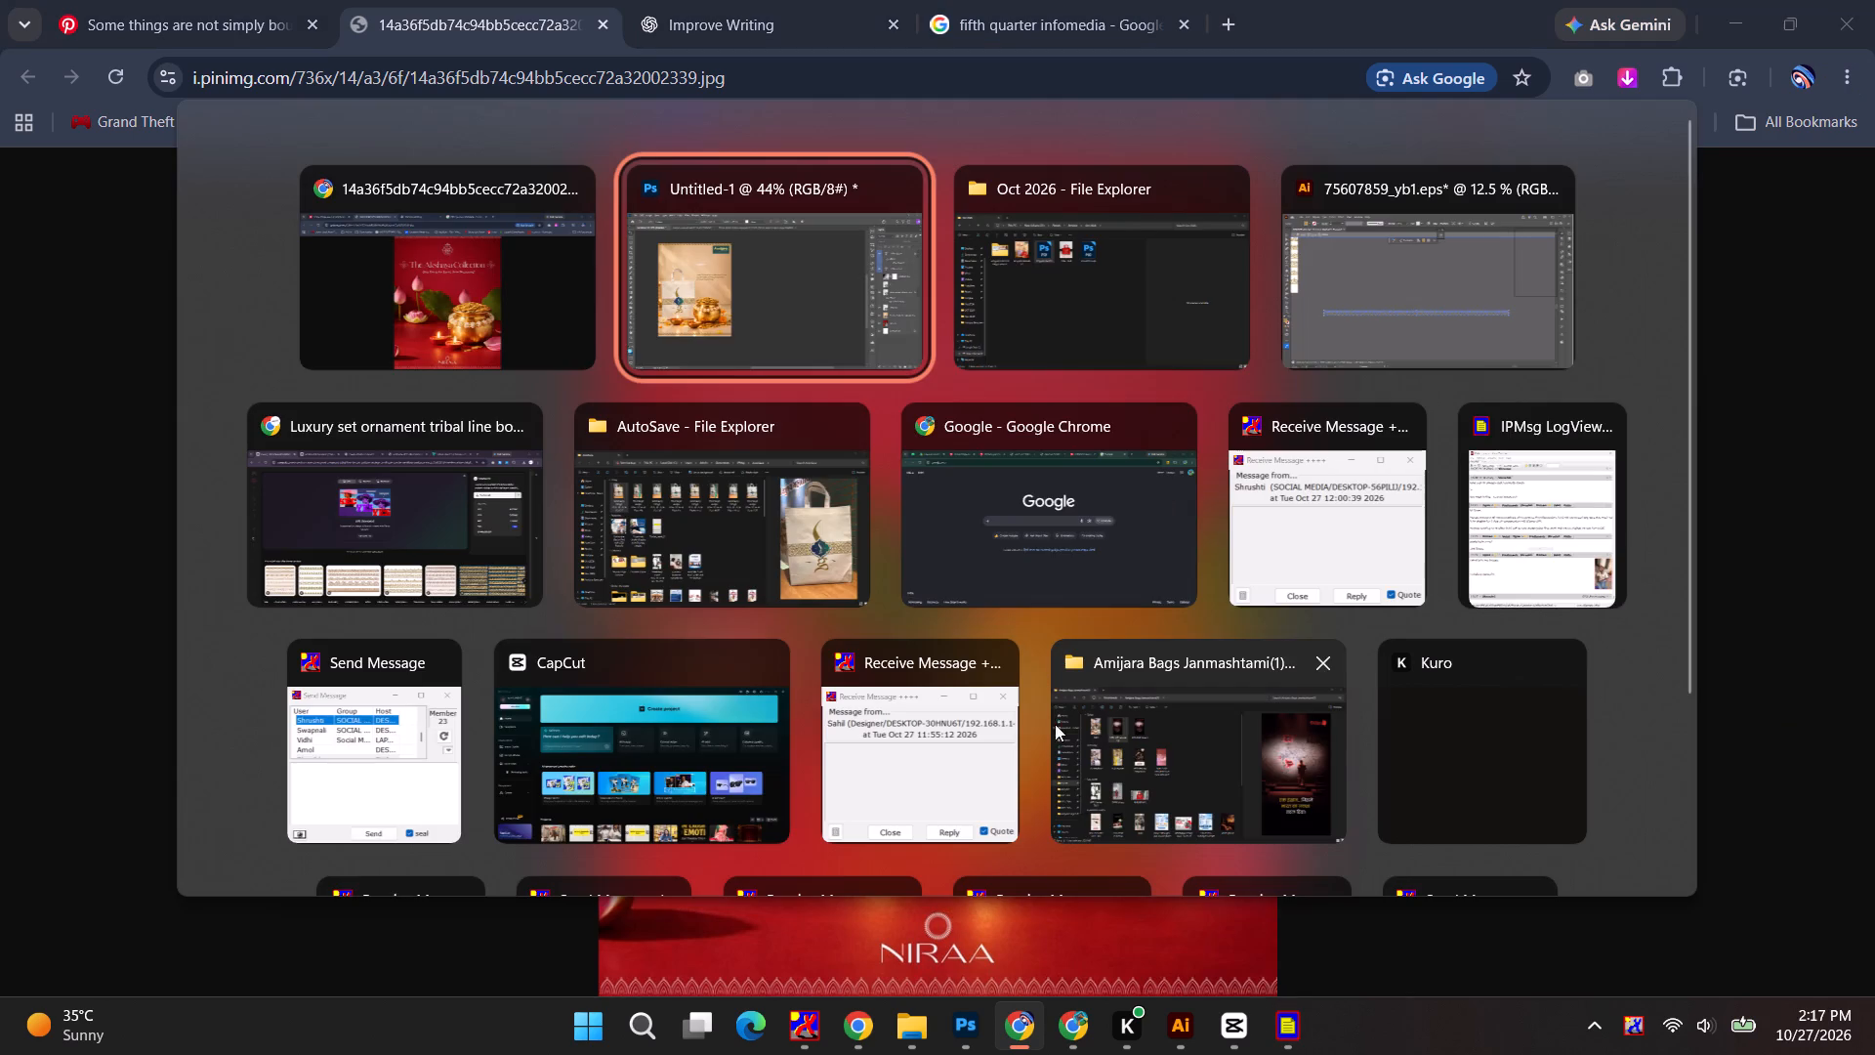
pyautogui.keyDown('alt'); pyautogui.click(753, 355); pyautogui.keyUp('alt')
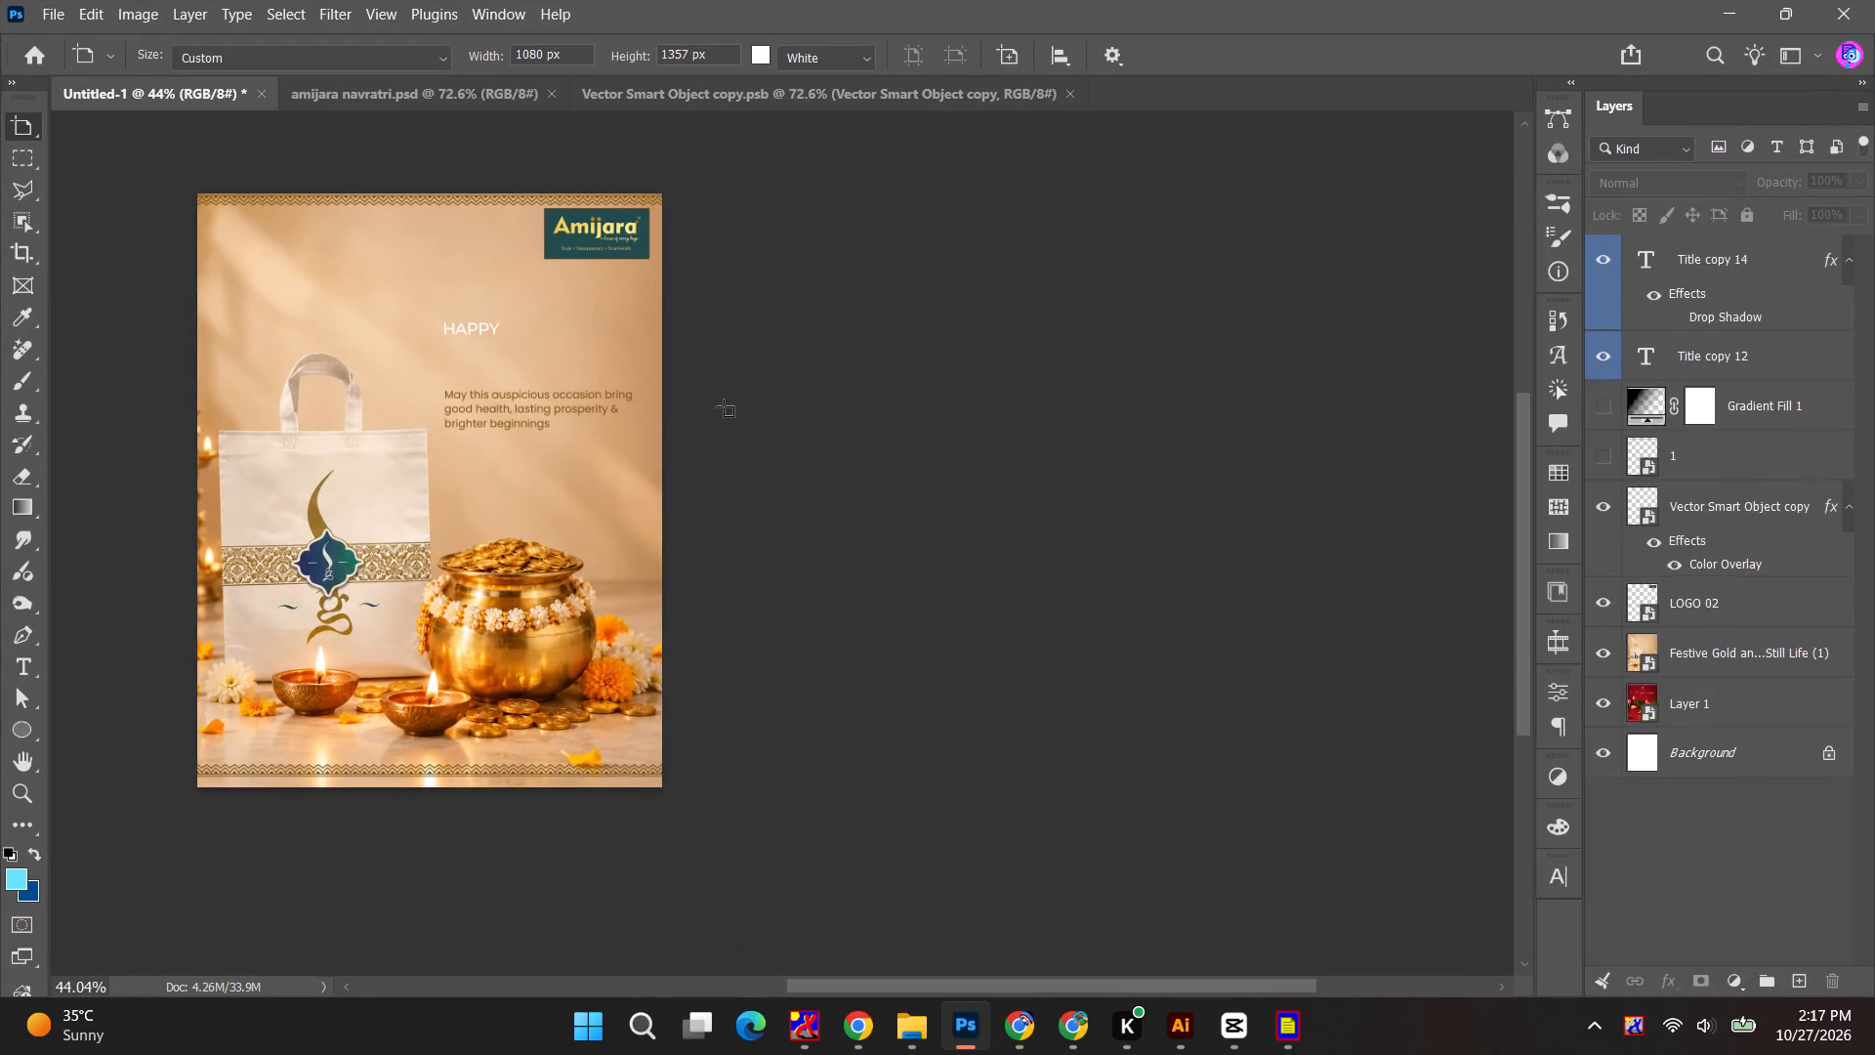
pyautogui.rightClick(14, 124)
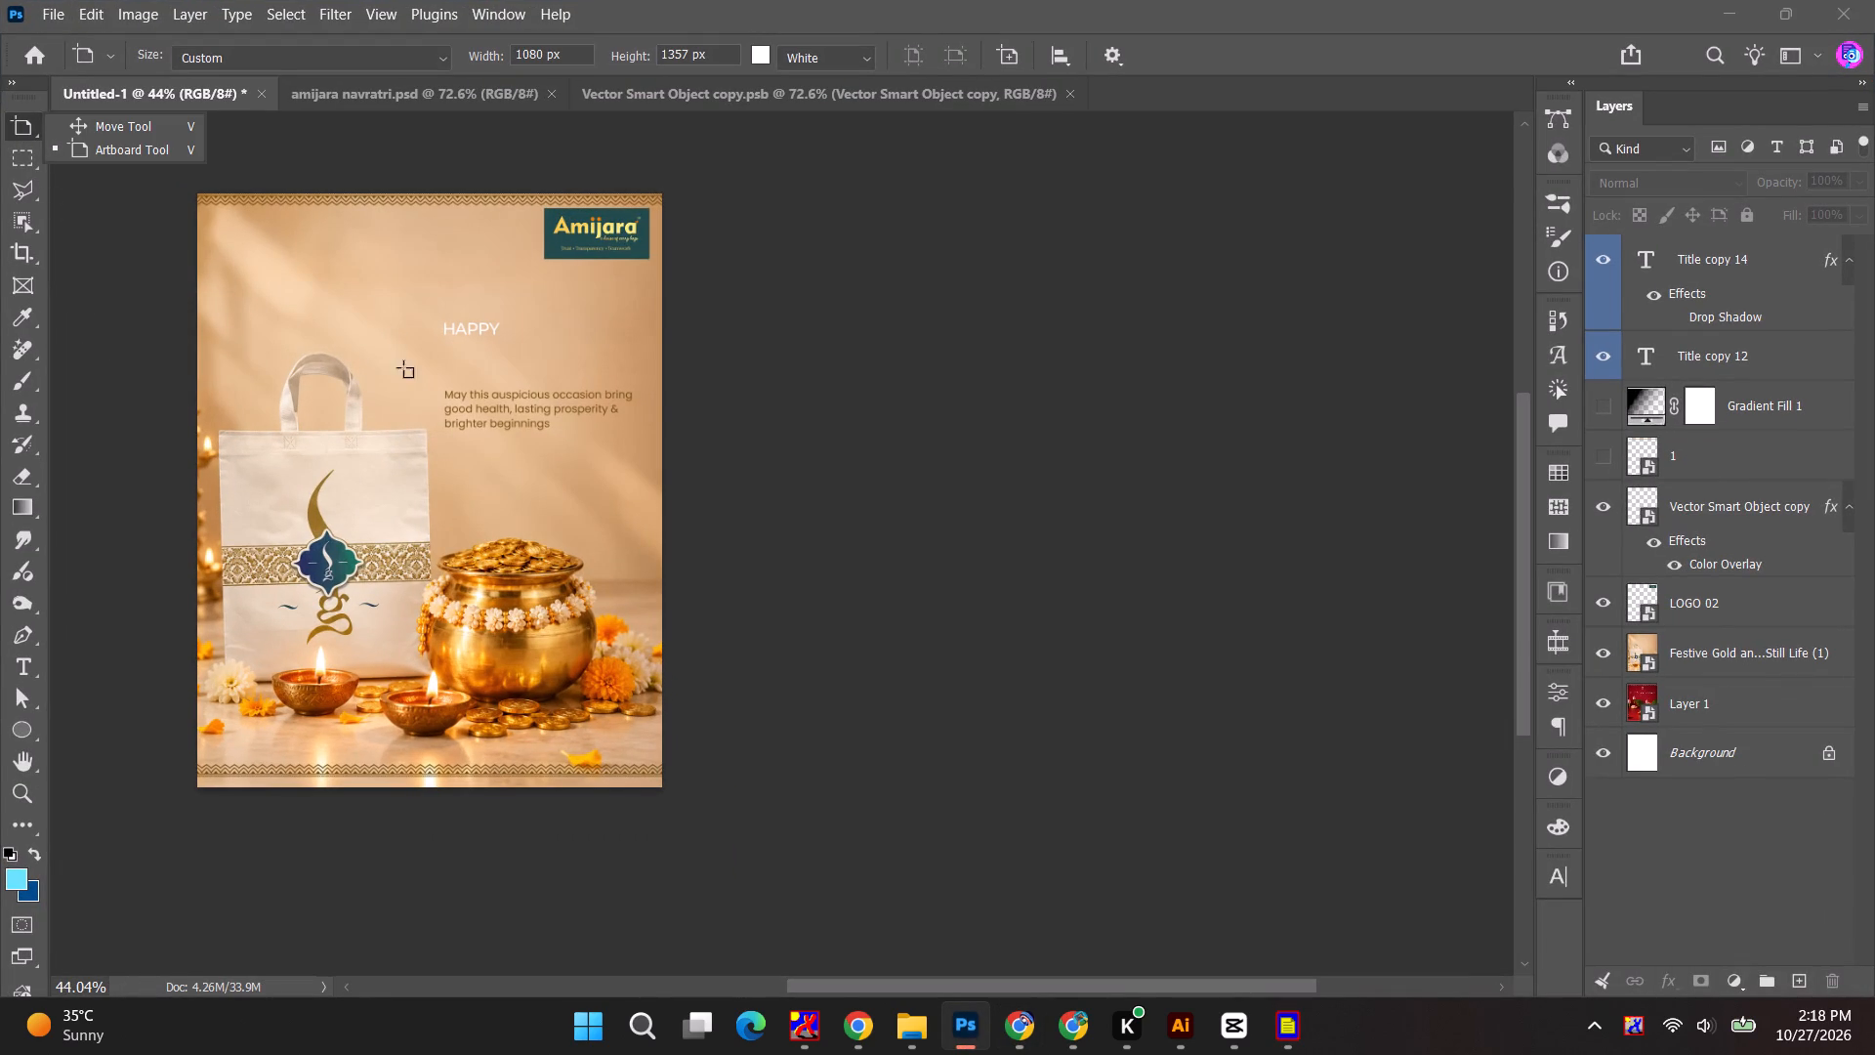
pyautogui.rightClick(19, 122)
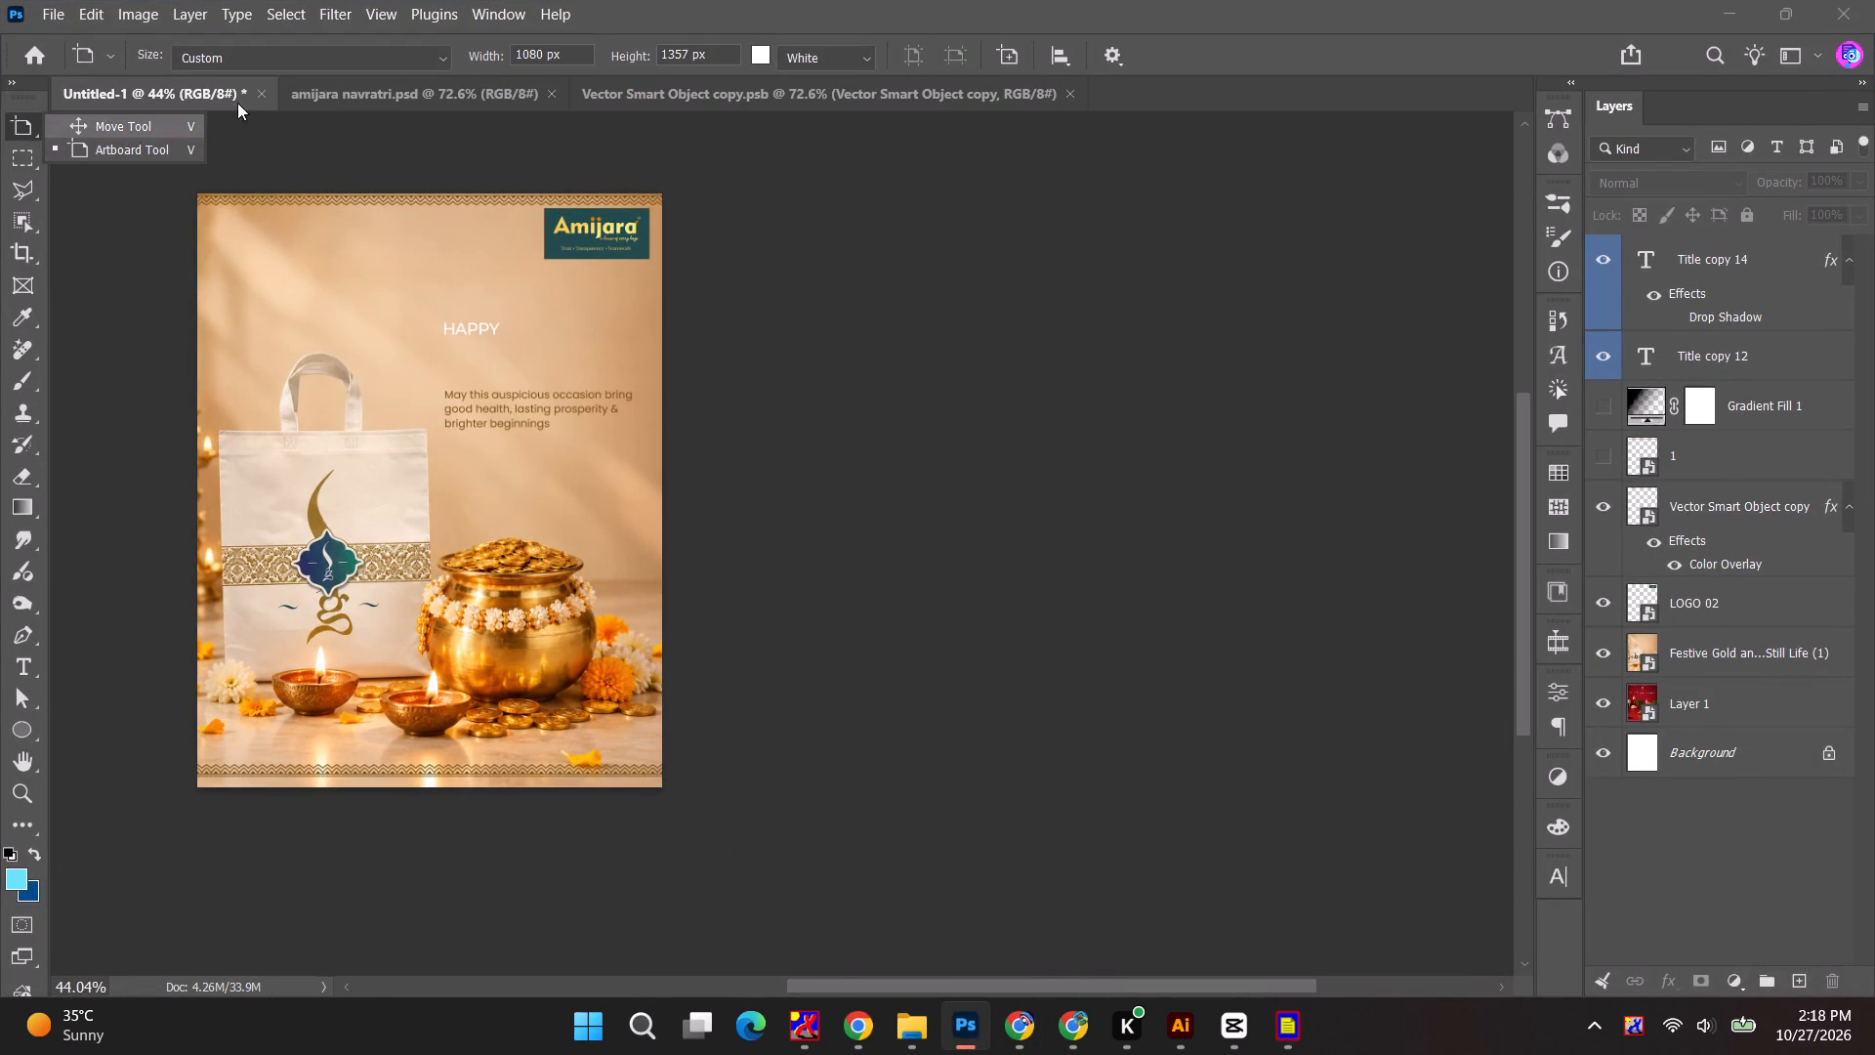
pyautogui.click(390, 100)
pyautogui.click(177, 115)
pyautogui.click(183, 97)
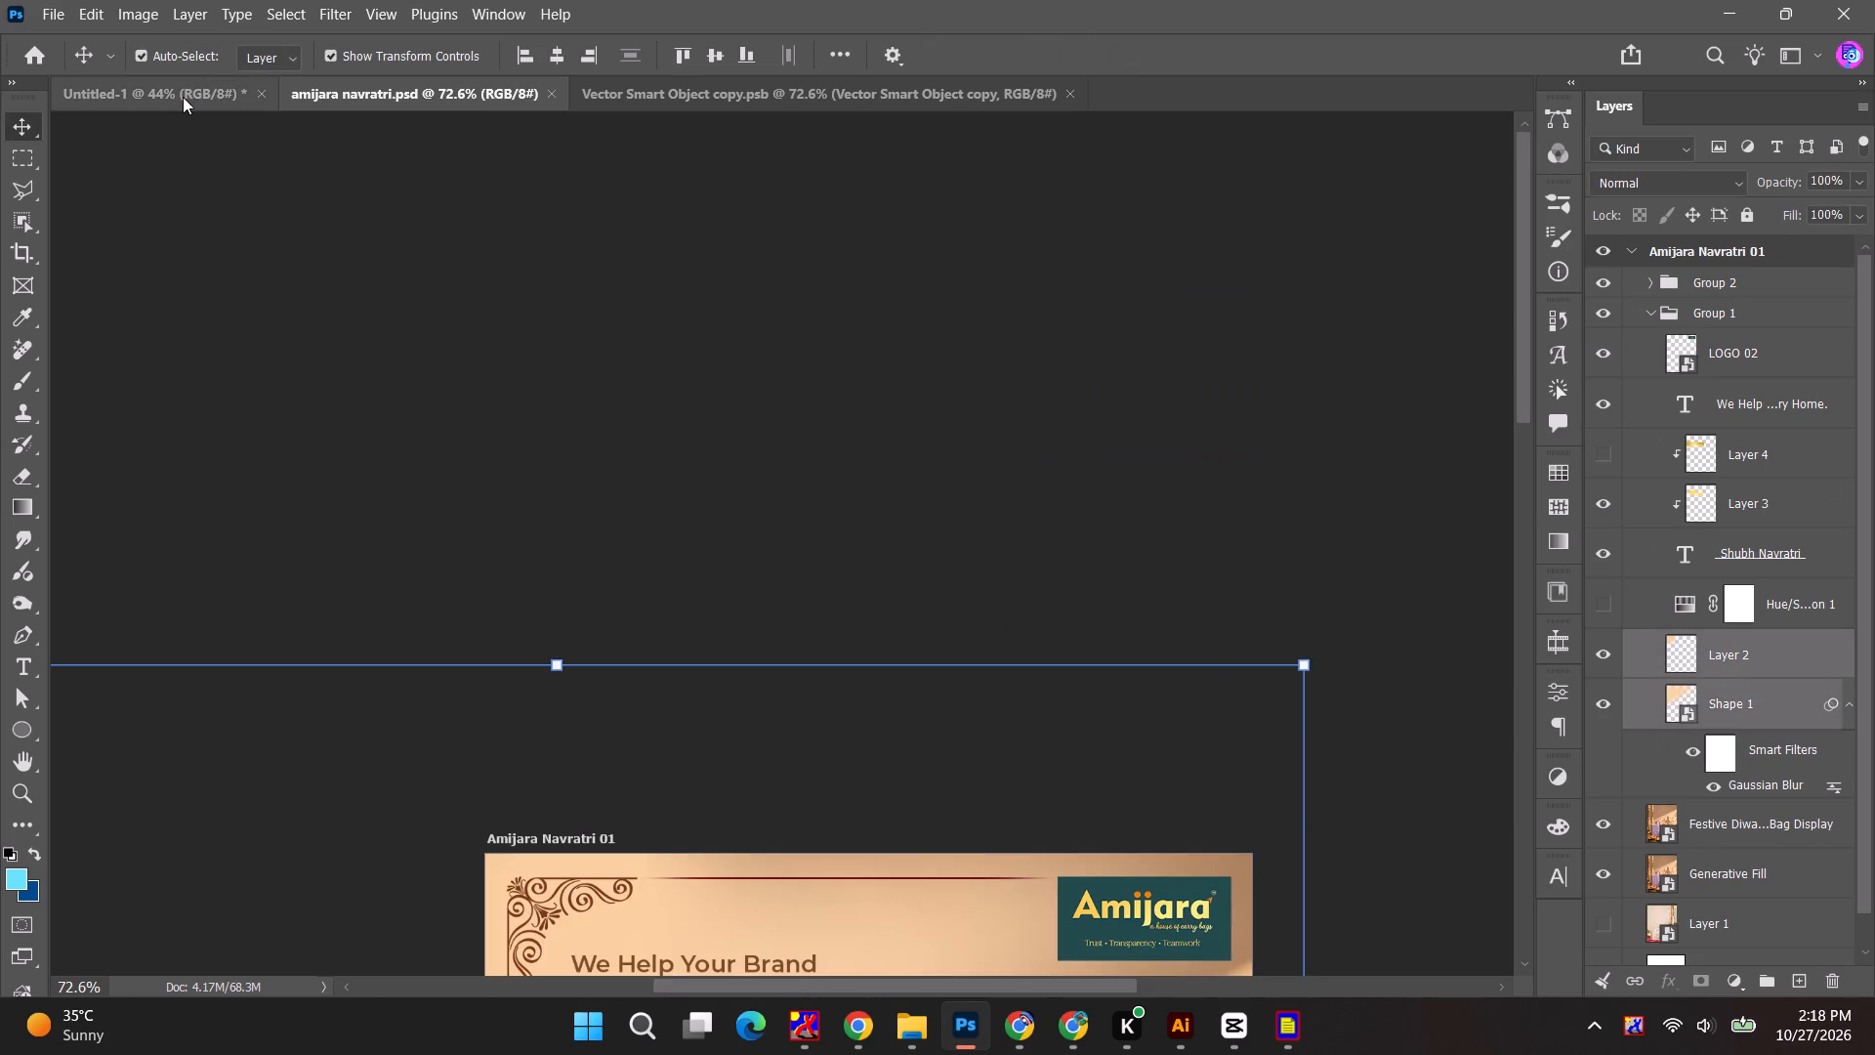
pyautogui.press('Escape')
# Draw an artboard of about 1085 by 1321 px over the bag poster in Untitled-1, starting from its top-left corner.
pyautogui.click(183, 97)
pyautogui.press('space')
pyautogui.press('space')
pyautogui.press('space')
pyautogui.press('space')
pyautogui.press('space')
pyautogui.press('space')
pyautogui.press('space')
pyautogui.press('space')
pyautogui.press('space')
pyautogui.moveTo(652, 467); pyautogui.dragTo(616, 362)
pyautogui.click(884, 392)
pyautogui.press('space')
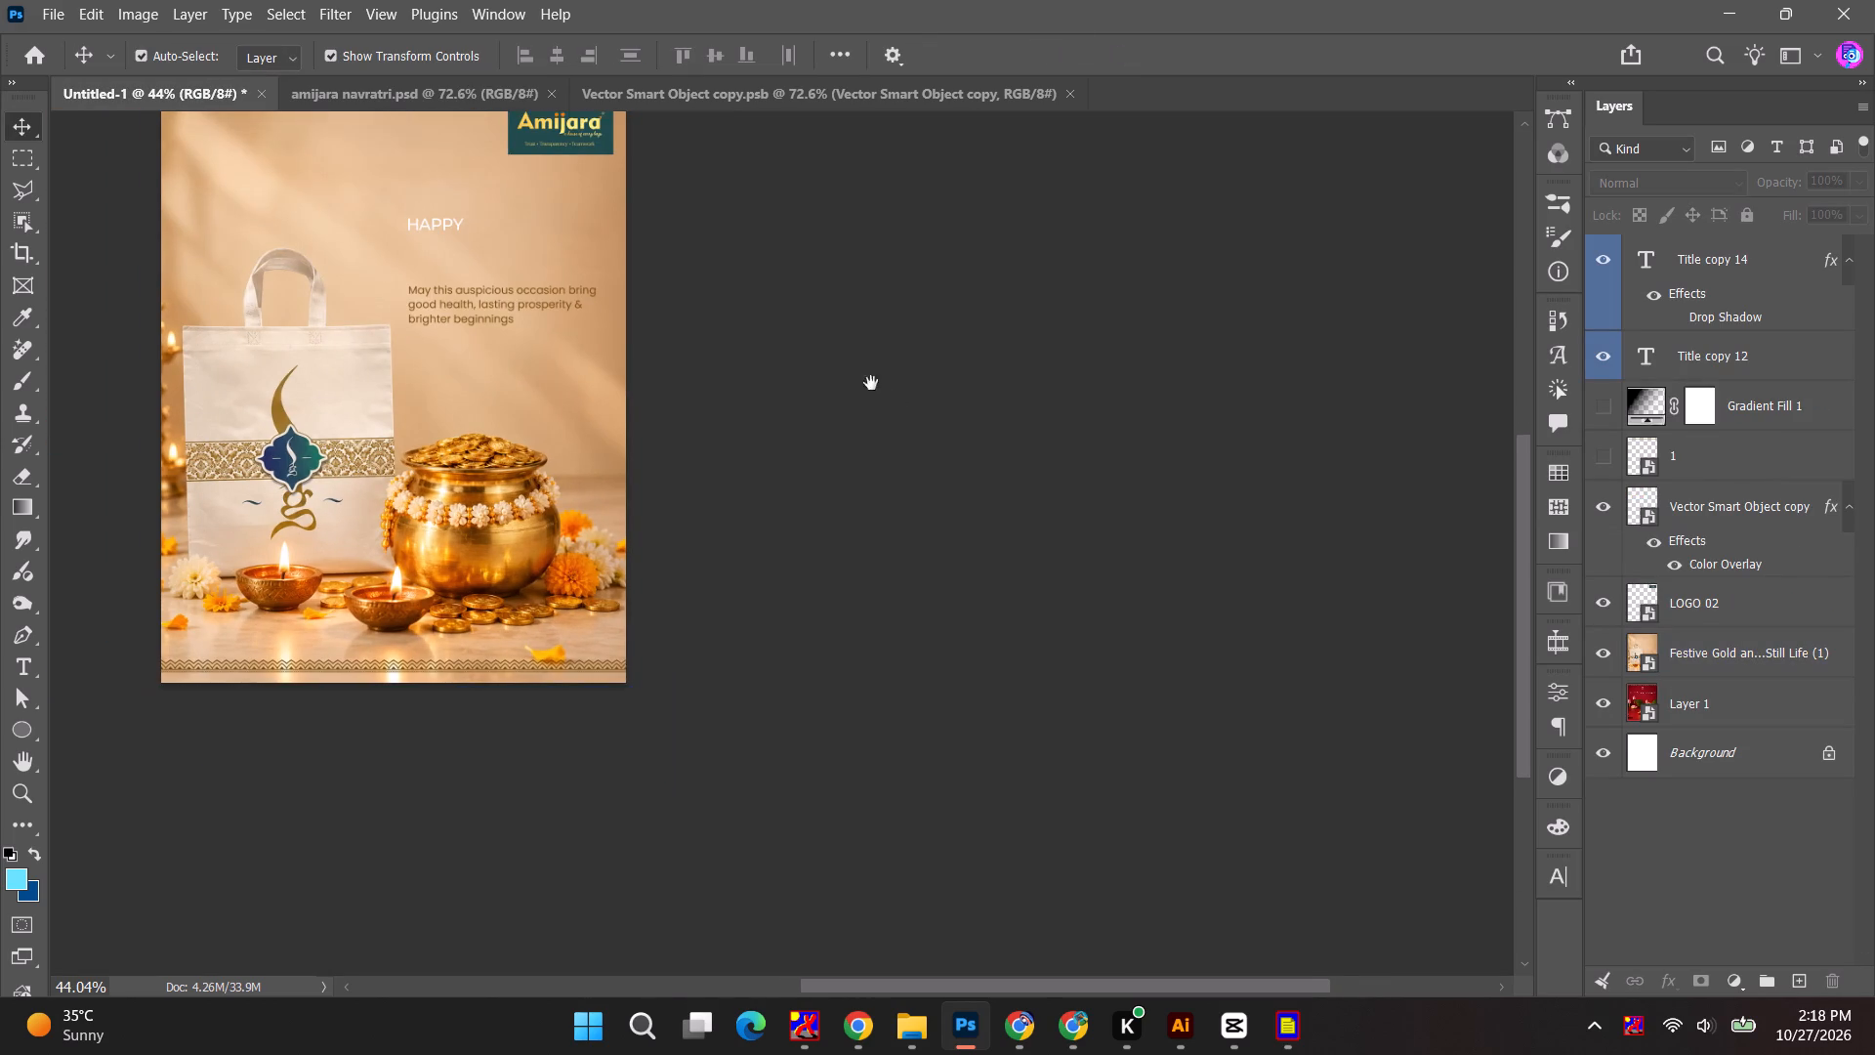
pyautogui.moveTo(873, 404); pyautogui.dragTo(977, 471)
pyautogui.rightClick(10, 149)
pyautogui.rightClick(26, 120)
pyautogui.click(97, 152)
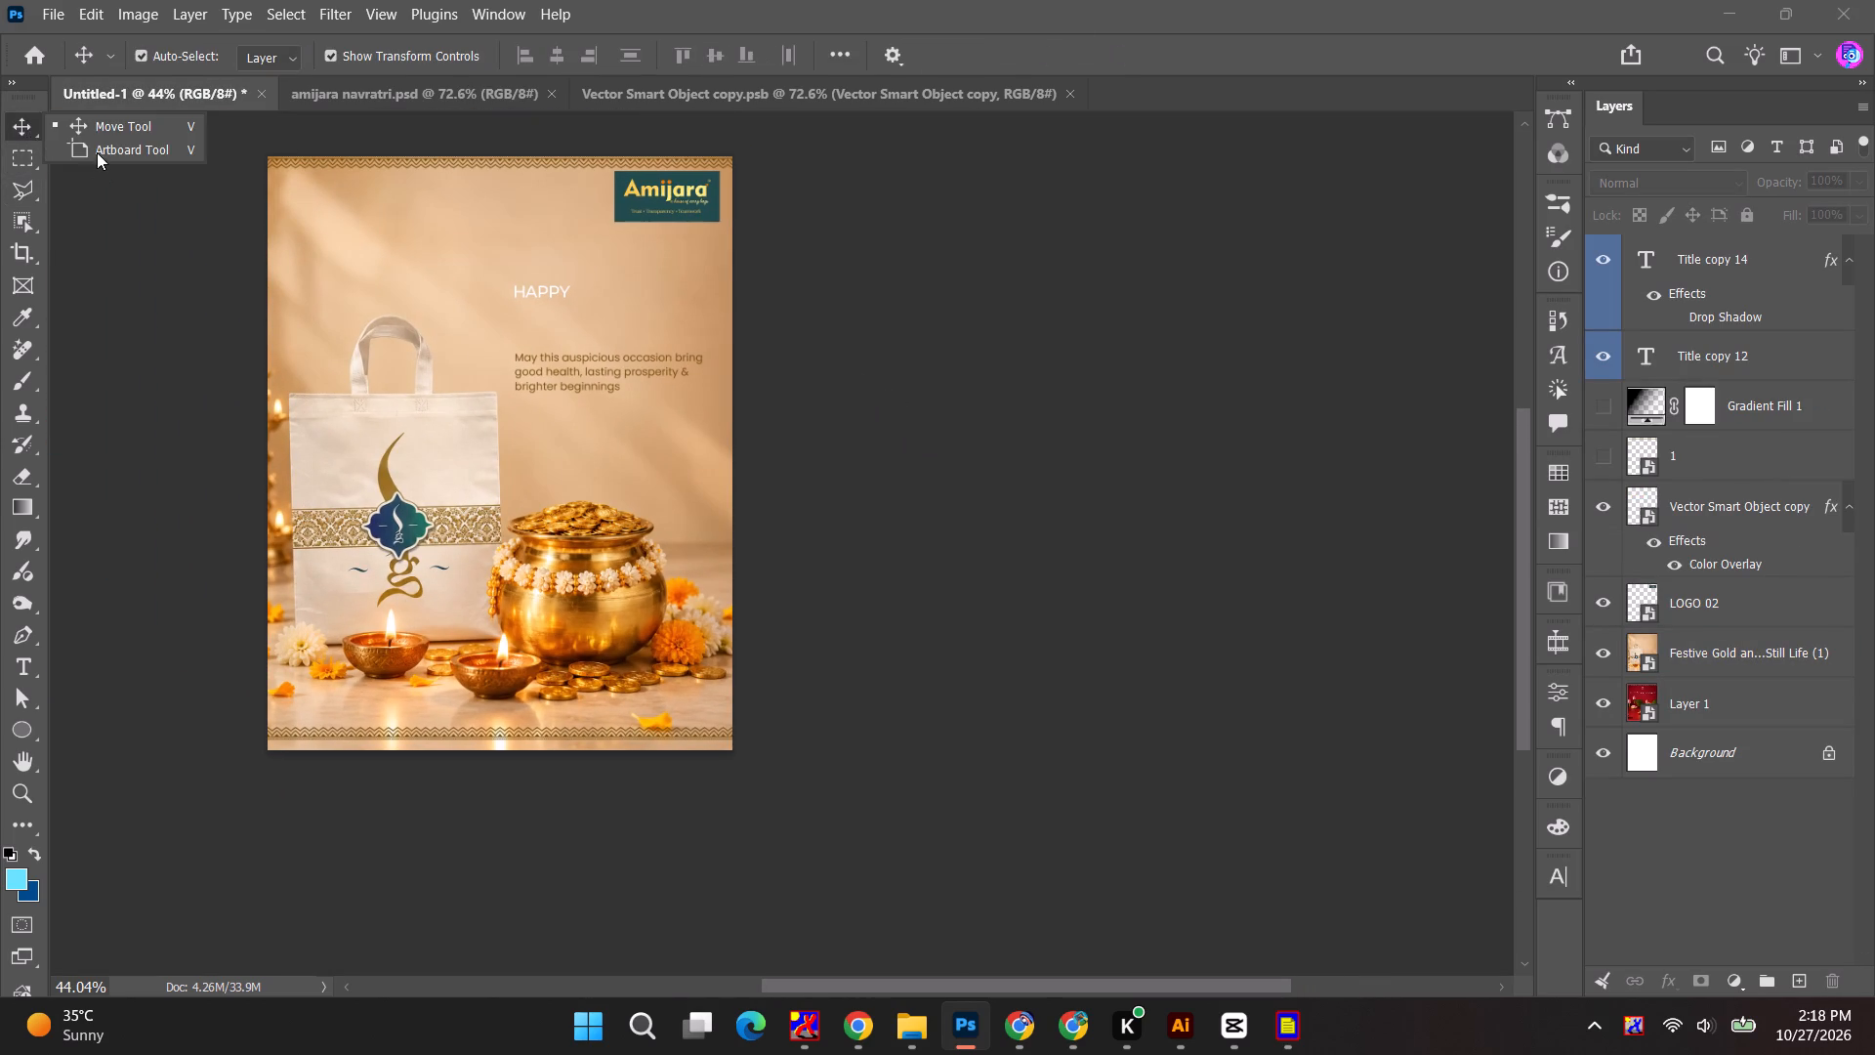
pyautogui.moveTo(268, 156); pyautogui.dragTo(657, 732)
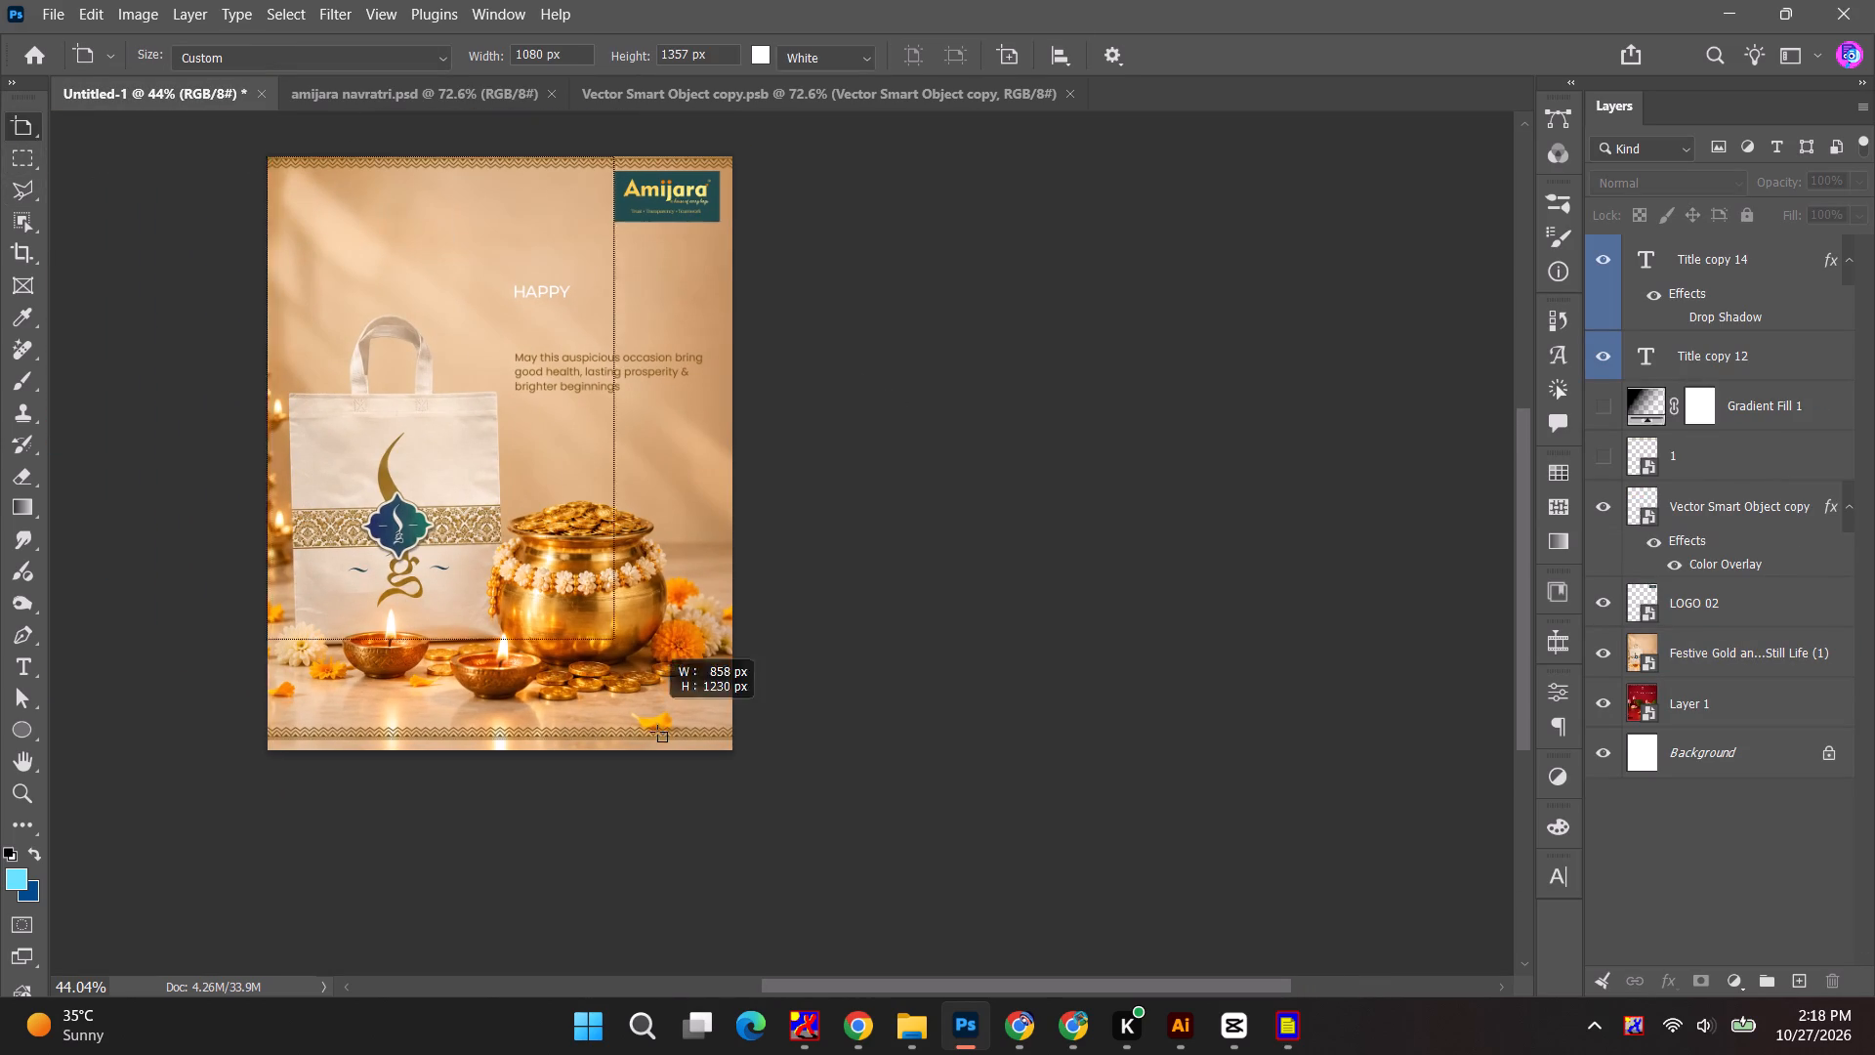
pyautogui.moveTo(657, 732); pyautogui.dragTo(734, 751)
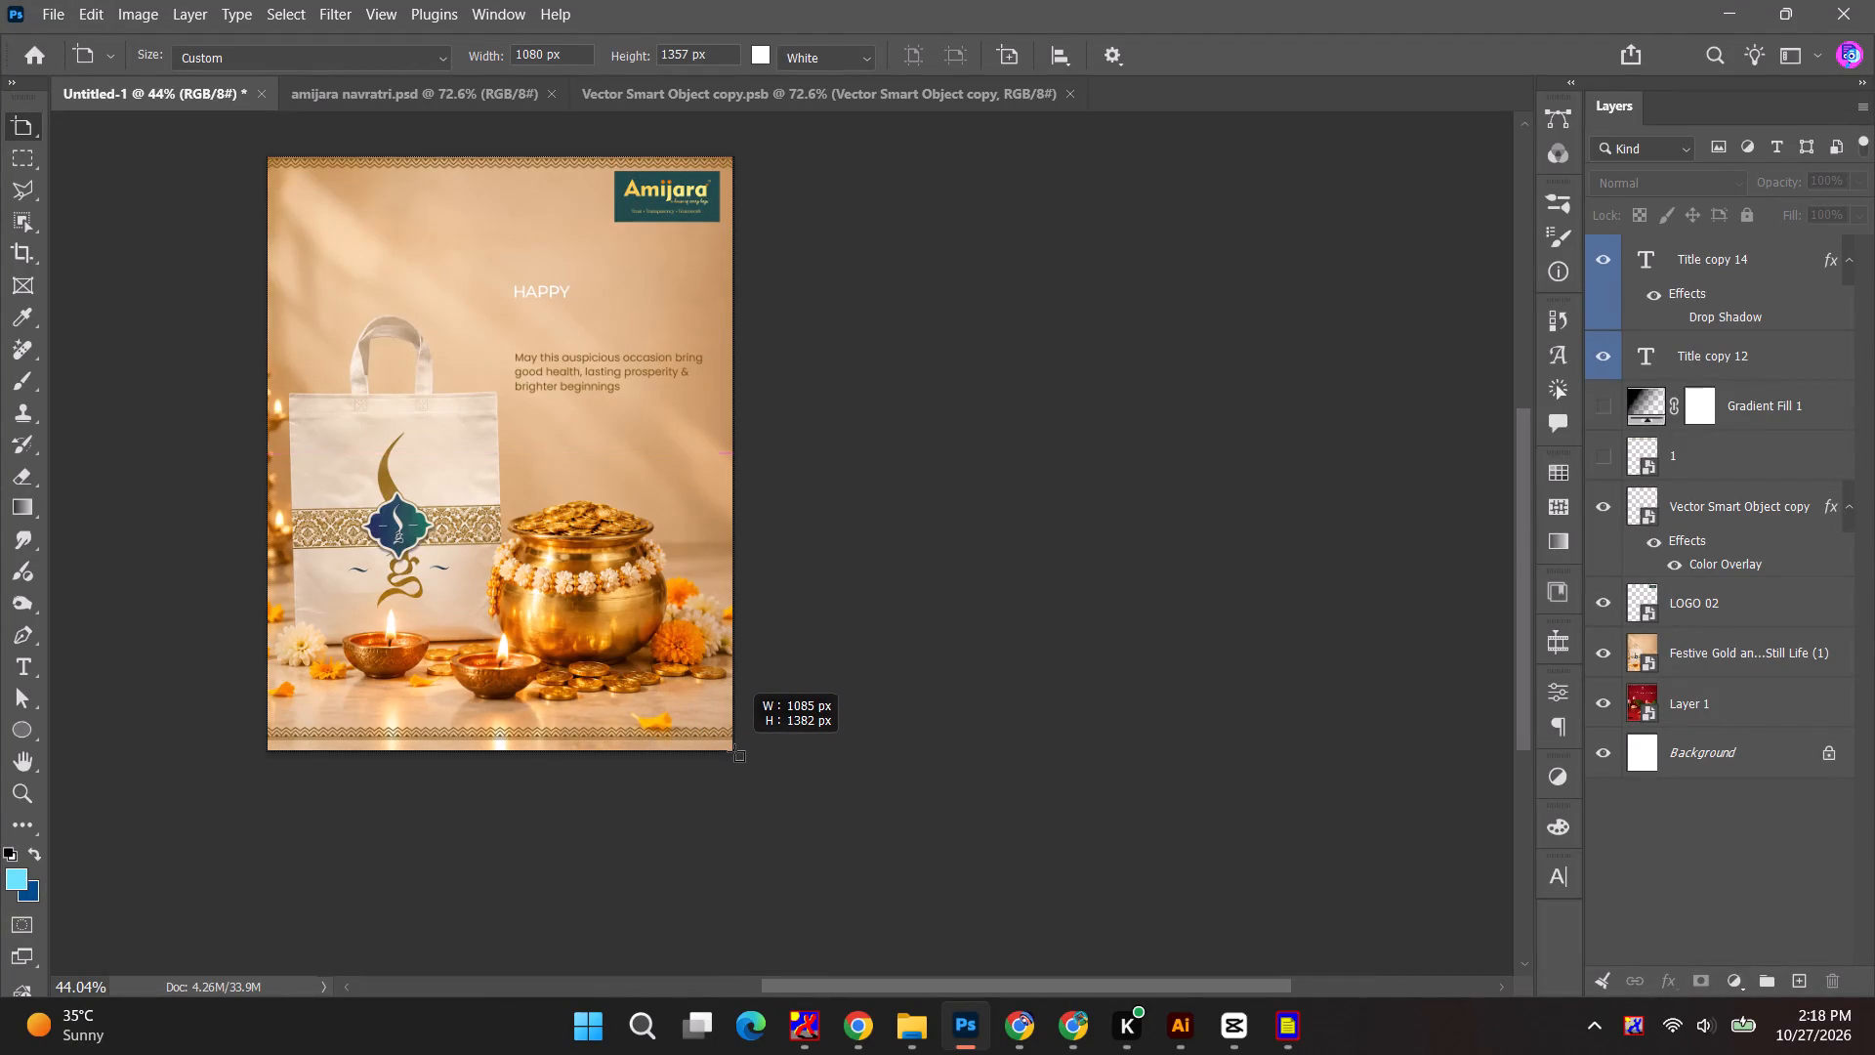
pyautogui.moveTo(734, 751); pyautogui.dragTo(732, 751)
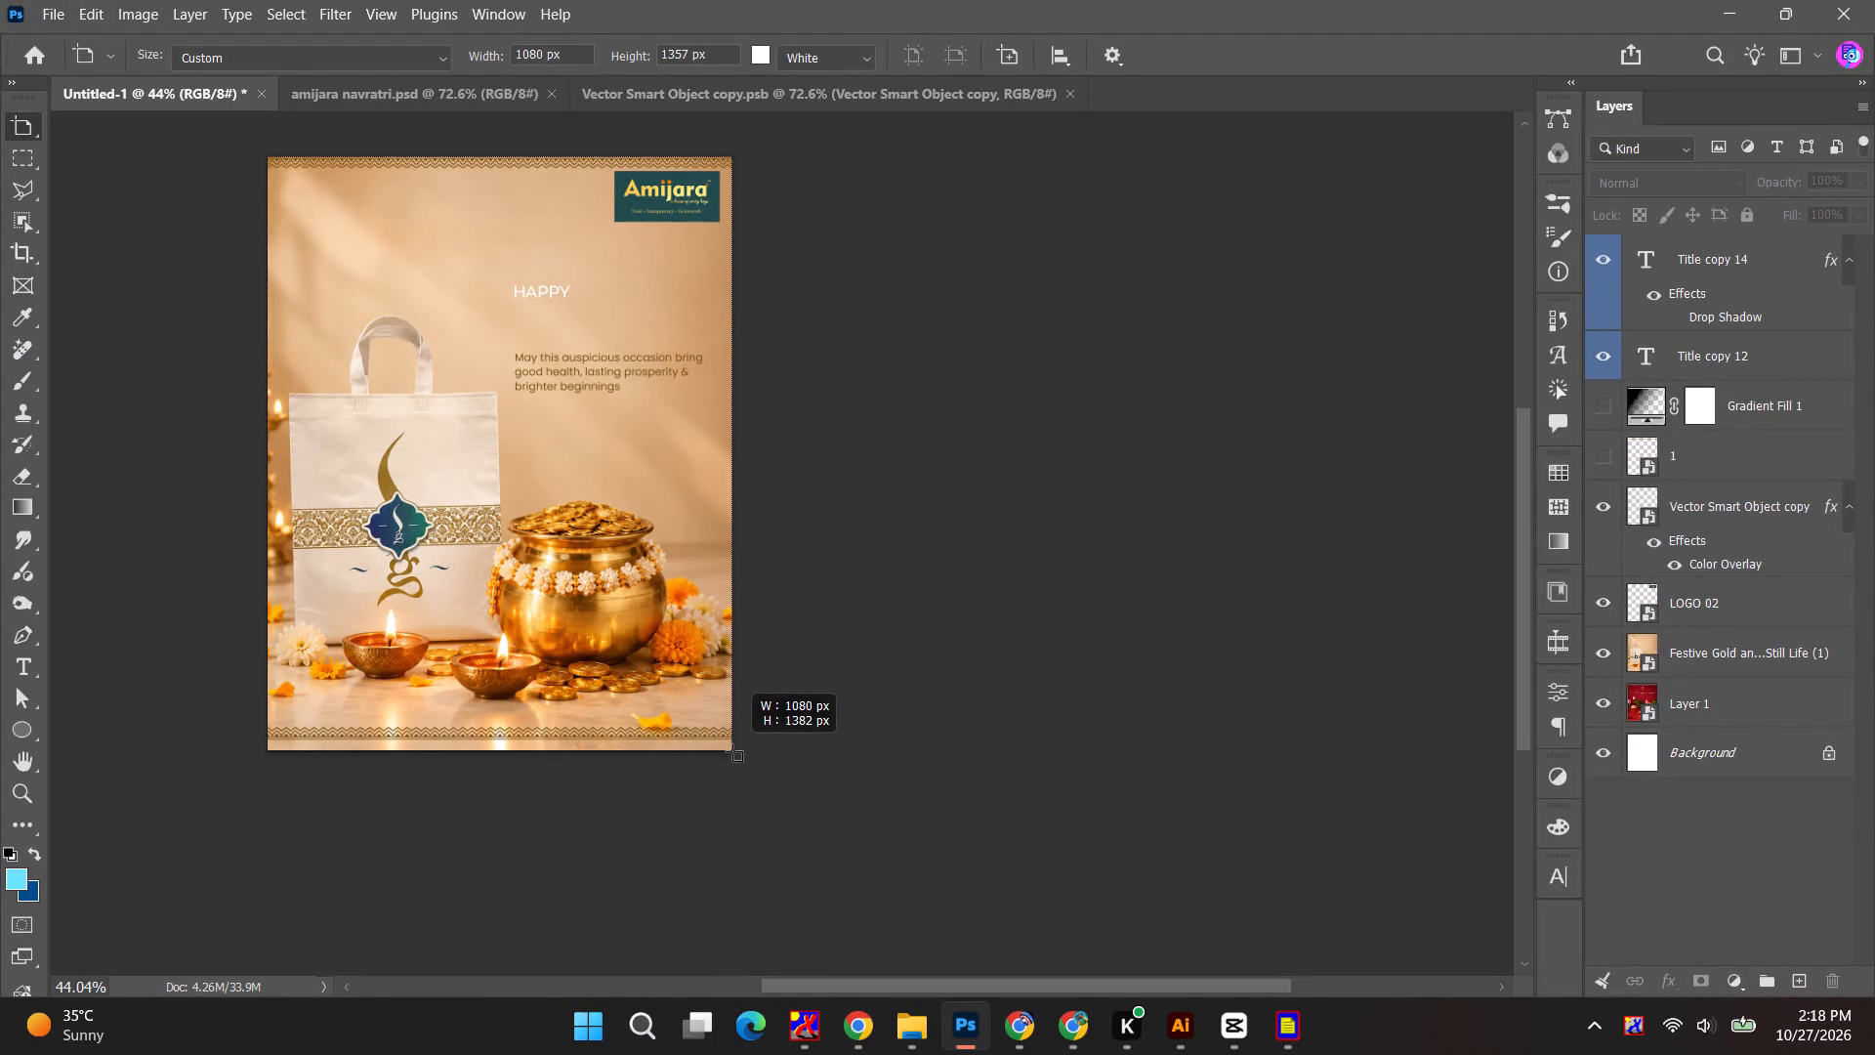
pyautogui.moveTo(732, 751); pyautogui.dragTo(732, 734)
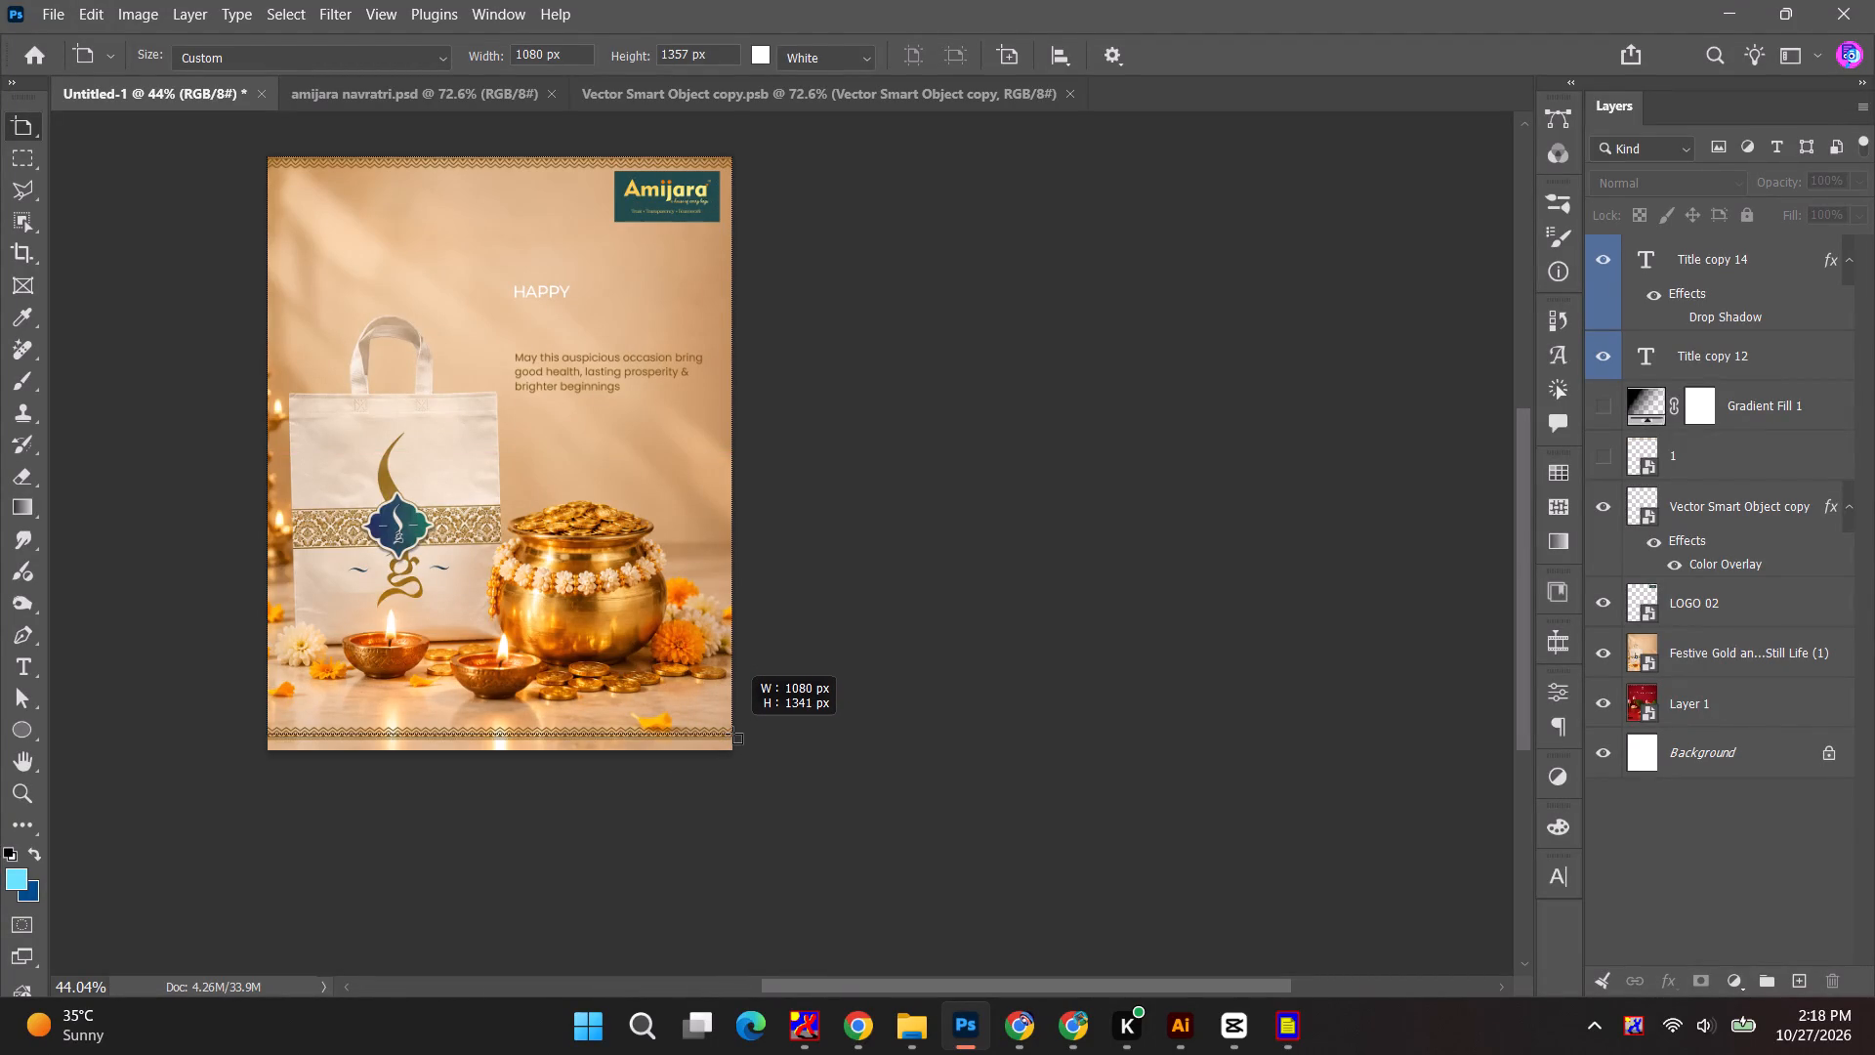
pyautogui.moveTo(732, 734); pyautogui.dragTo(733, 722)
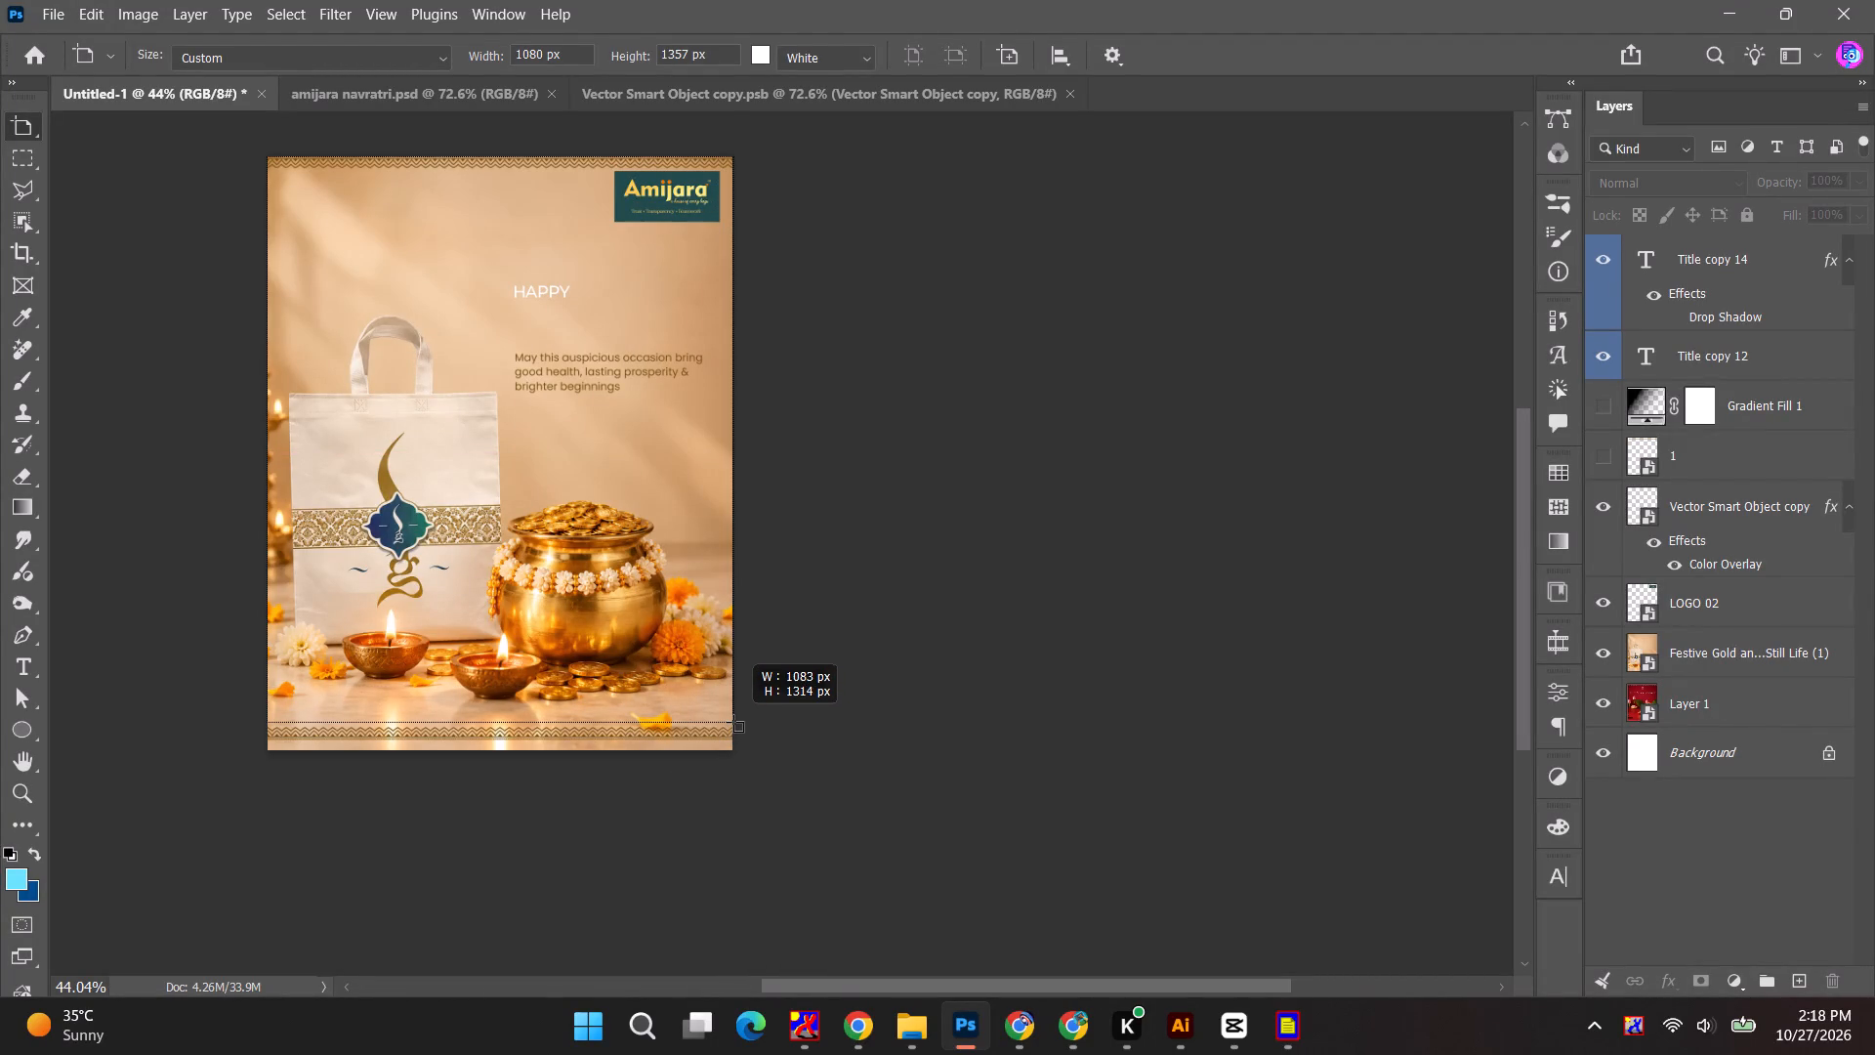
pyautogui.moveTo(733, 722); pyautogui.dragTo(734, 725)
# Set the new artboard's height to 1350 px.
pyautogui.moveTo(725, 59); pyautogui.dragTo(456, 52)
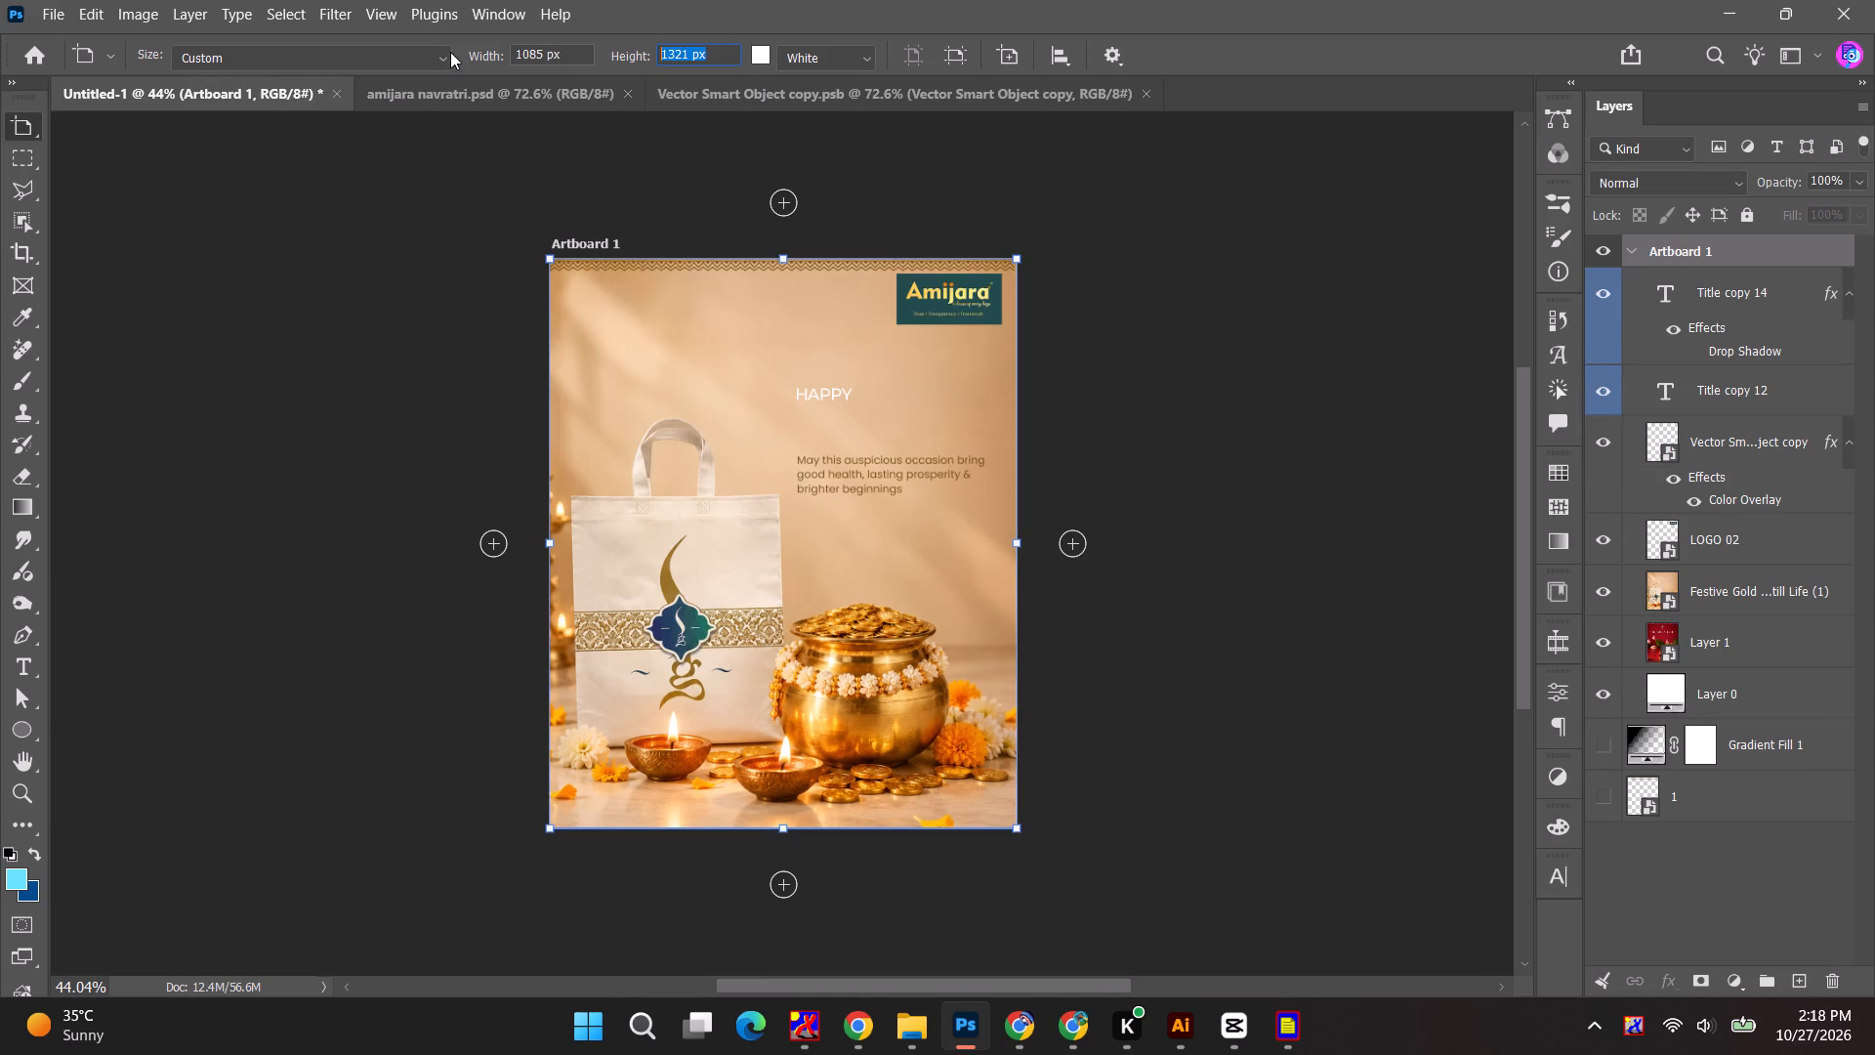
pyautogui.press('pagedown')
pyautogui.hotkey('ctrl', 'a')
pyautogui.press('End')
pyautogui.press('pagedown')
pyautogui.press('Clear')
pyautogui.write('1350')
pyautogui.press('Return')
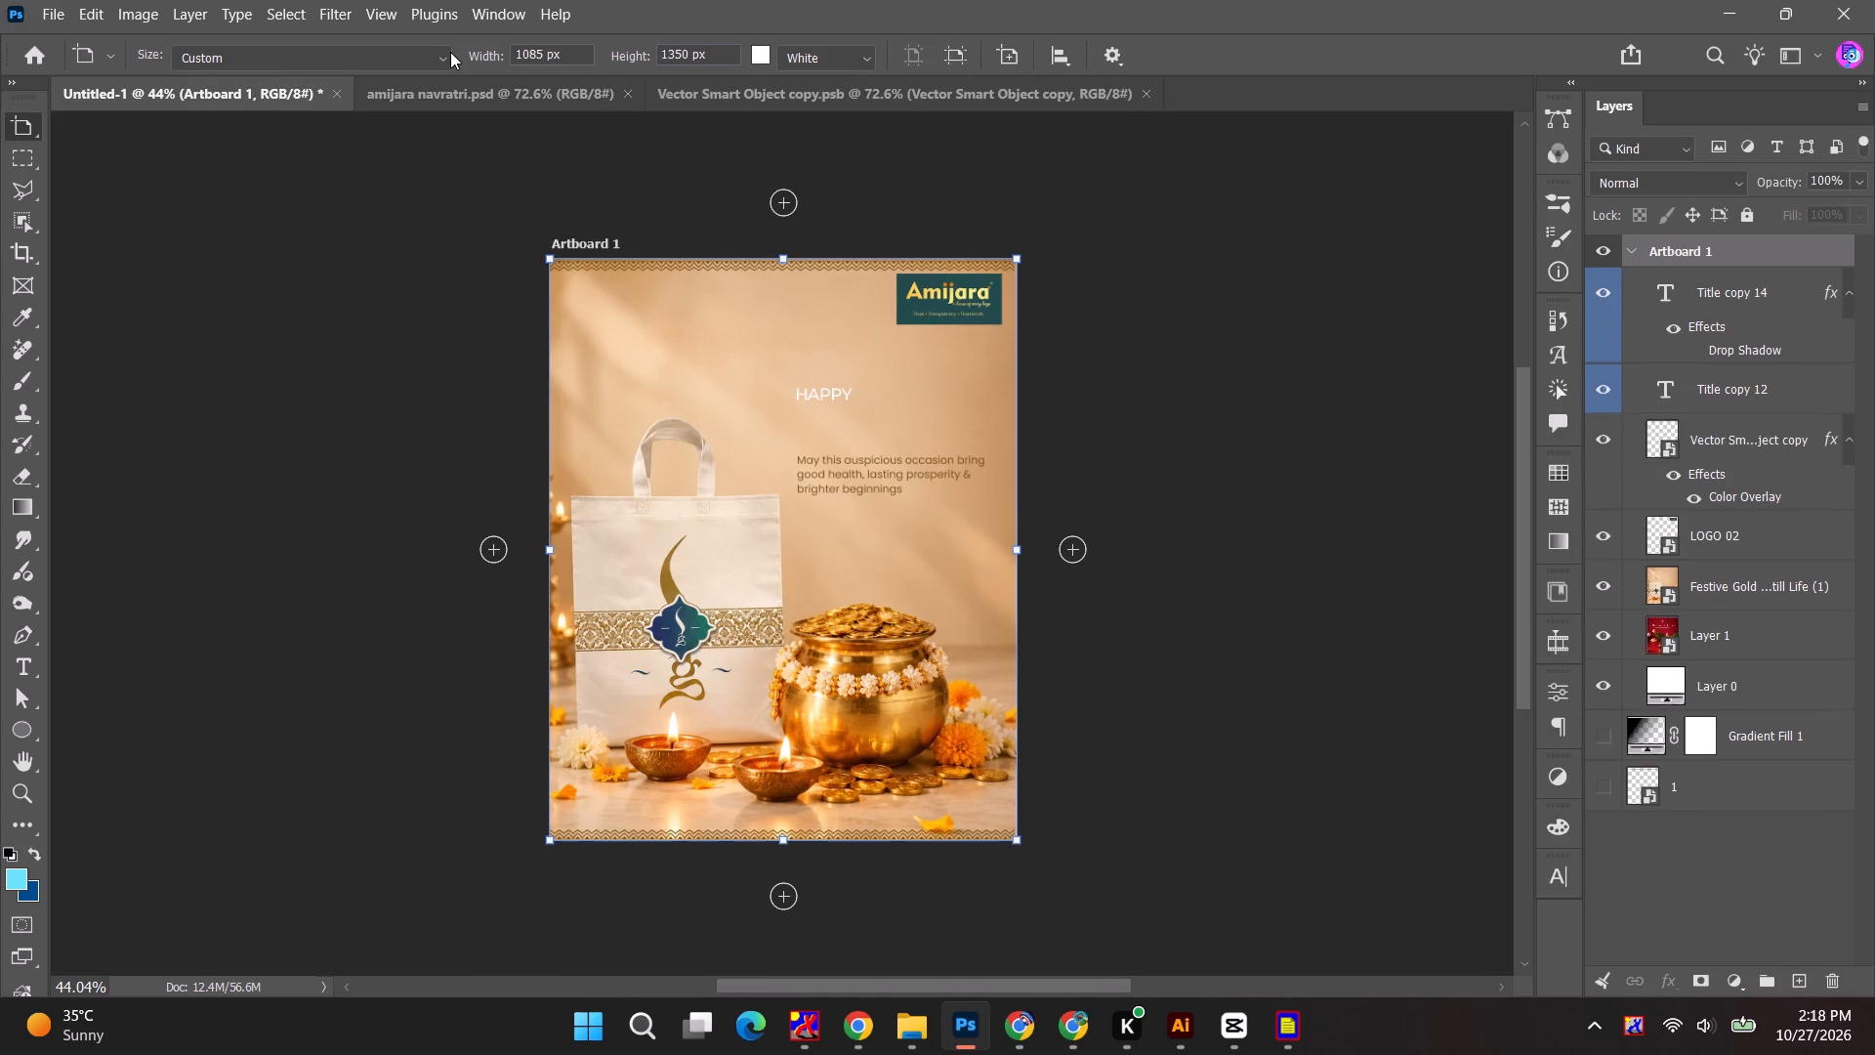
# Return to the Move tool and align the zigzag border layer to the right edge of the artboard.
pyautogui.rightClick(17, 122)
pyautogui.click(74, 122)
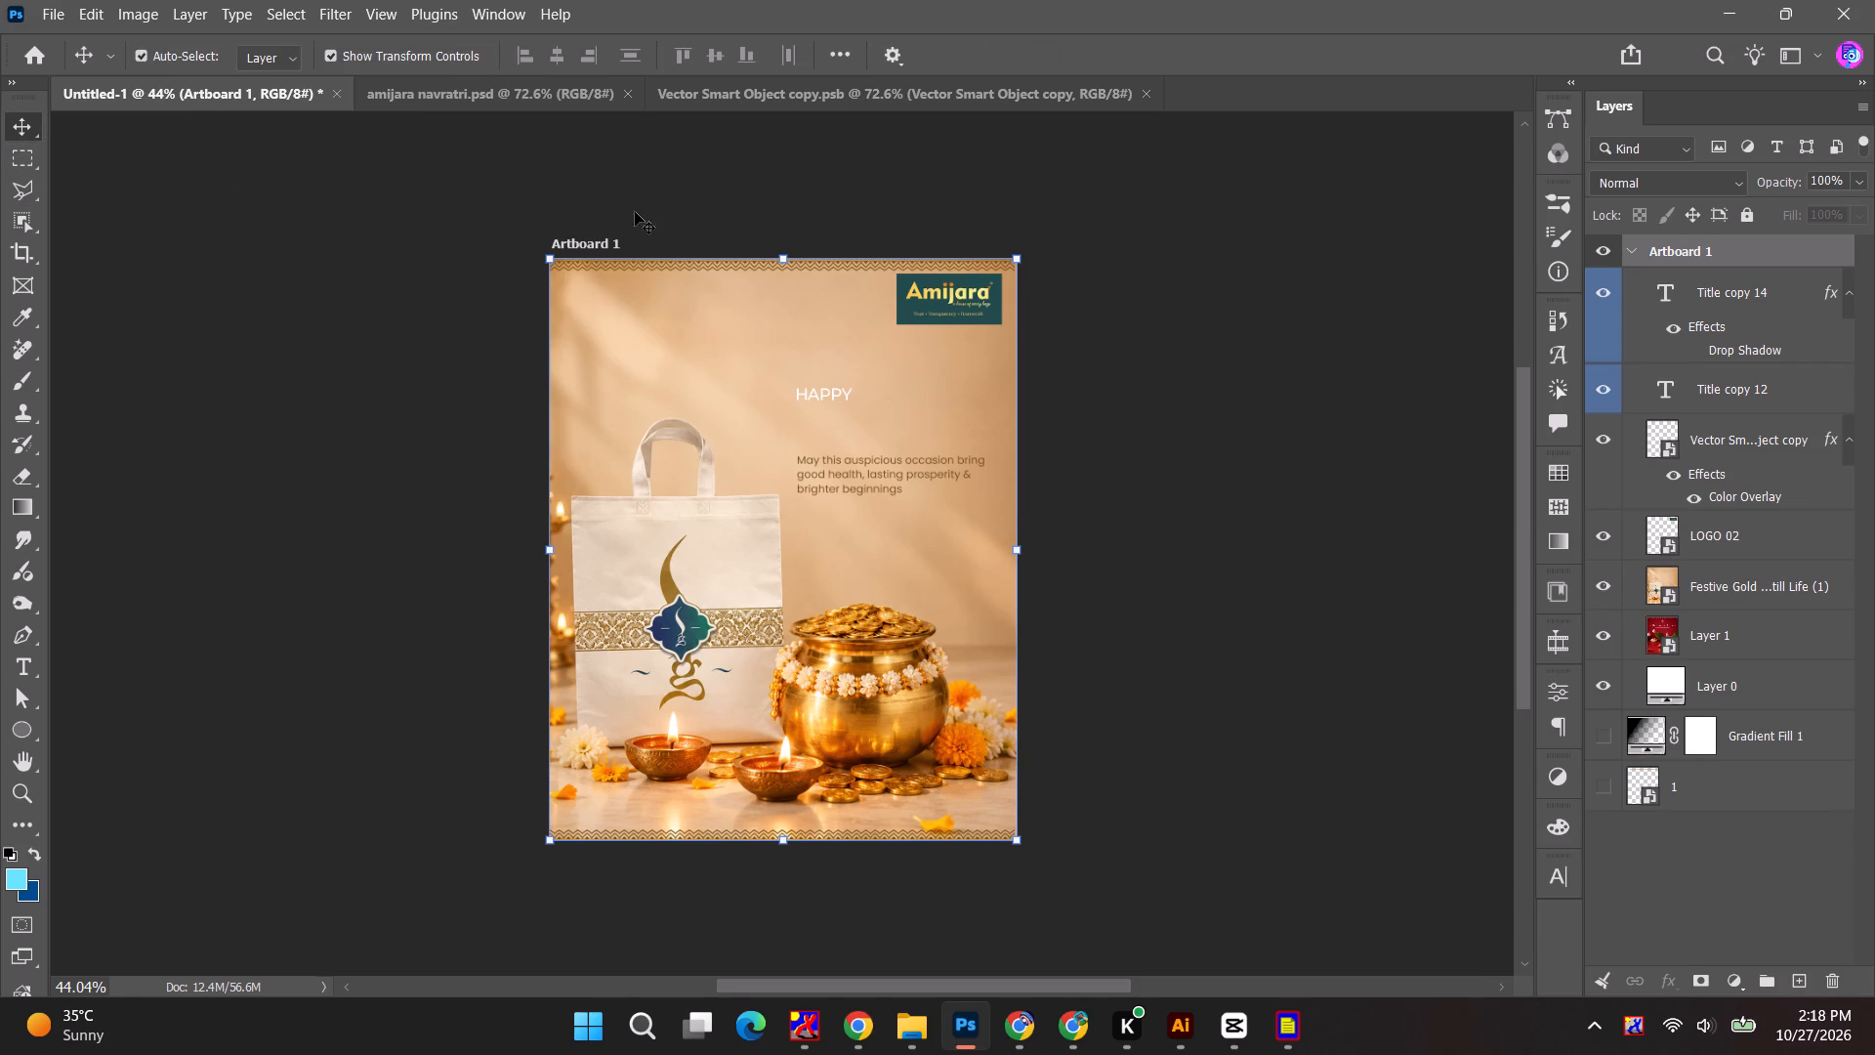
pyautogui.click(1120, 235)
pyautogui.keyDown('alt'); pyautogui.scroll(6, 933, 944); pyautogui.keyUp('alt')
pyautogui.press('space')
pyautogui.moveTo(1024, 878); pyautogui.dragTo(1024, 695)
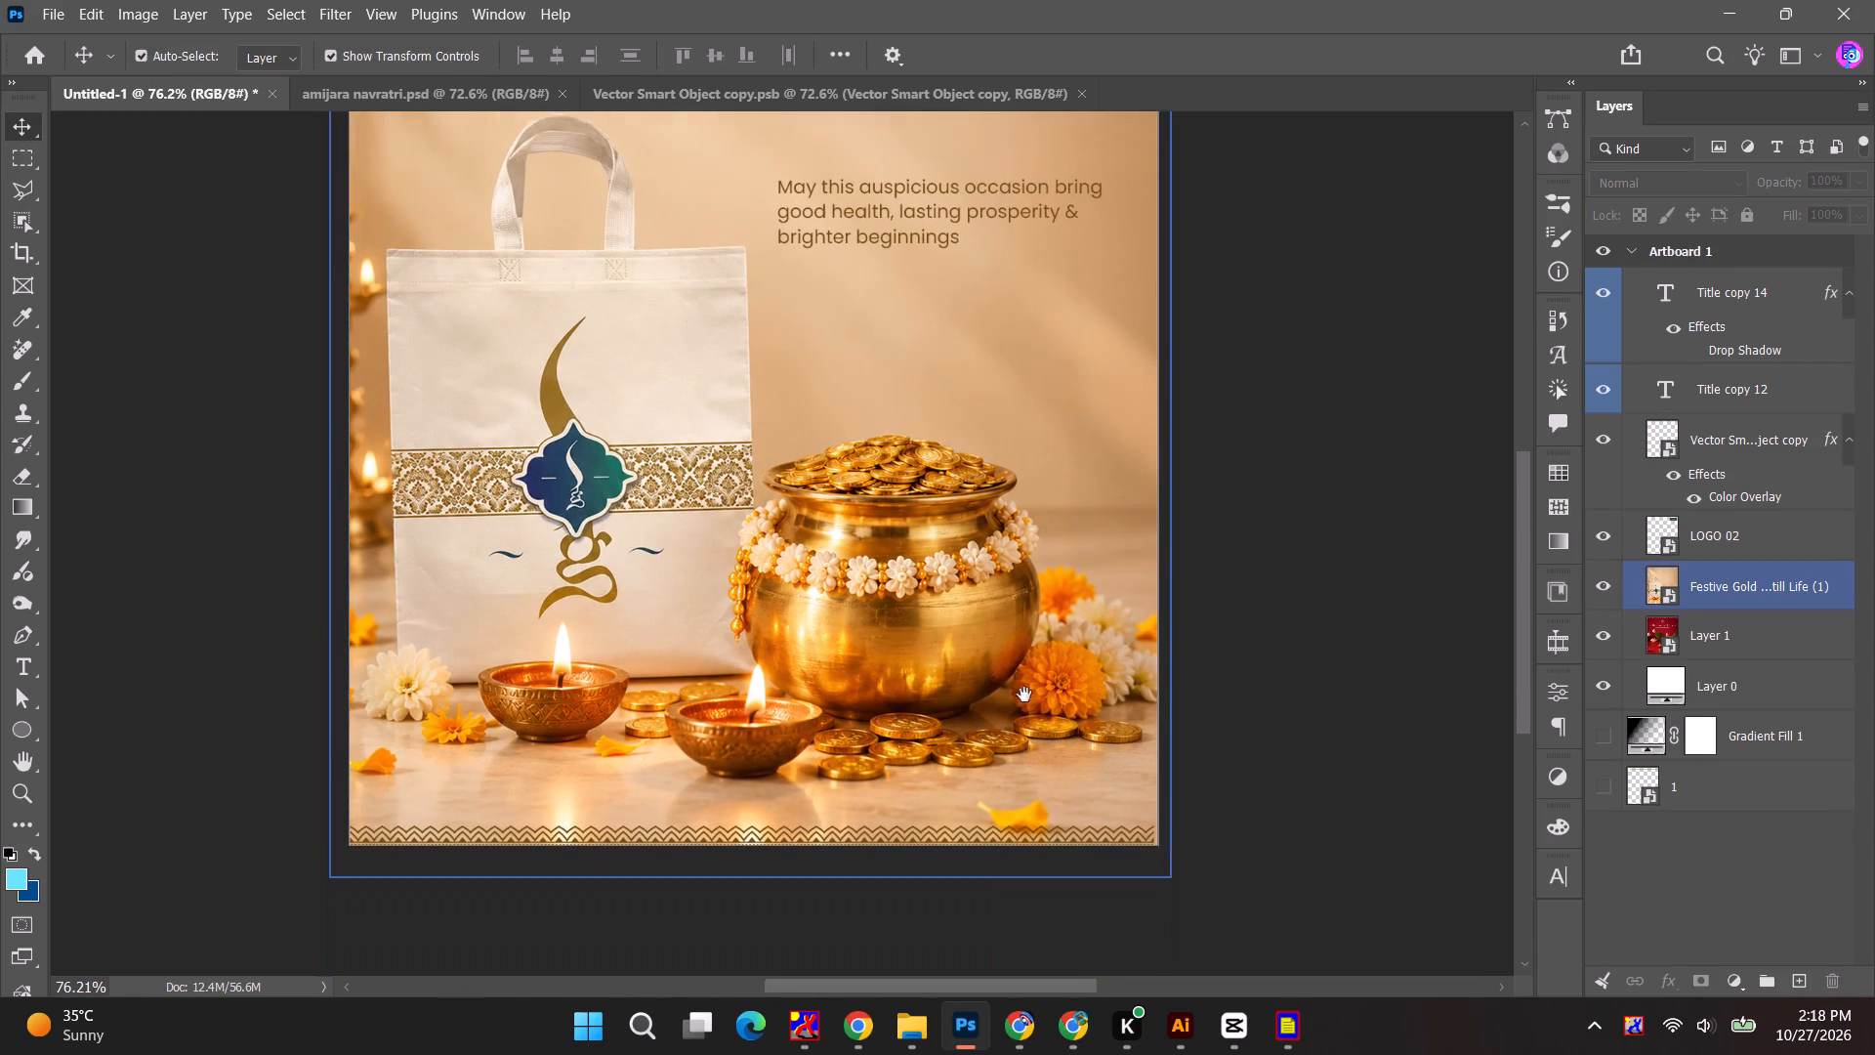
pyautogui.moveTo(1024, 695); pyautogui.dragTo(1033, 650)
pyautogui.keyDown('alt'); pyautogui.scroll(3, 1103, 738); pyautogui.keyUp('alt')
pyautogui.click(1103, 738)
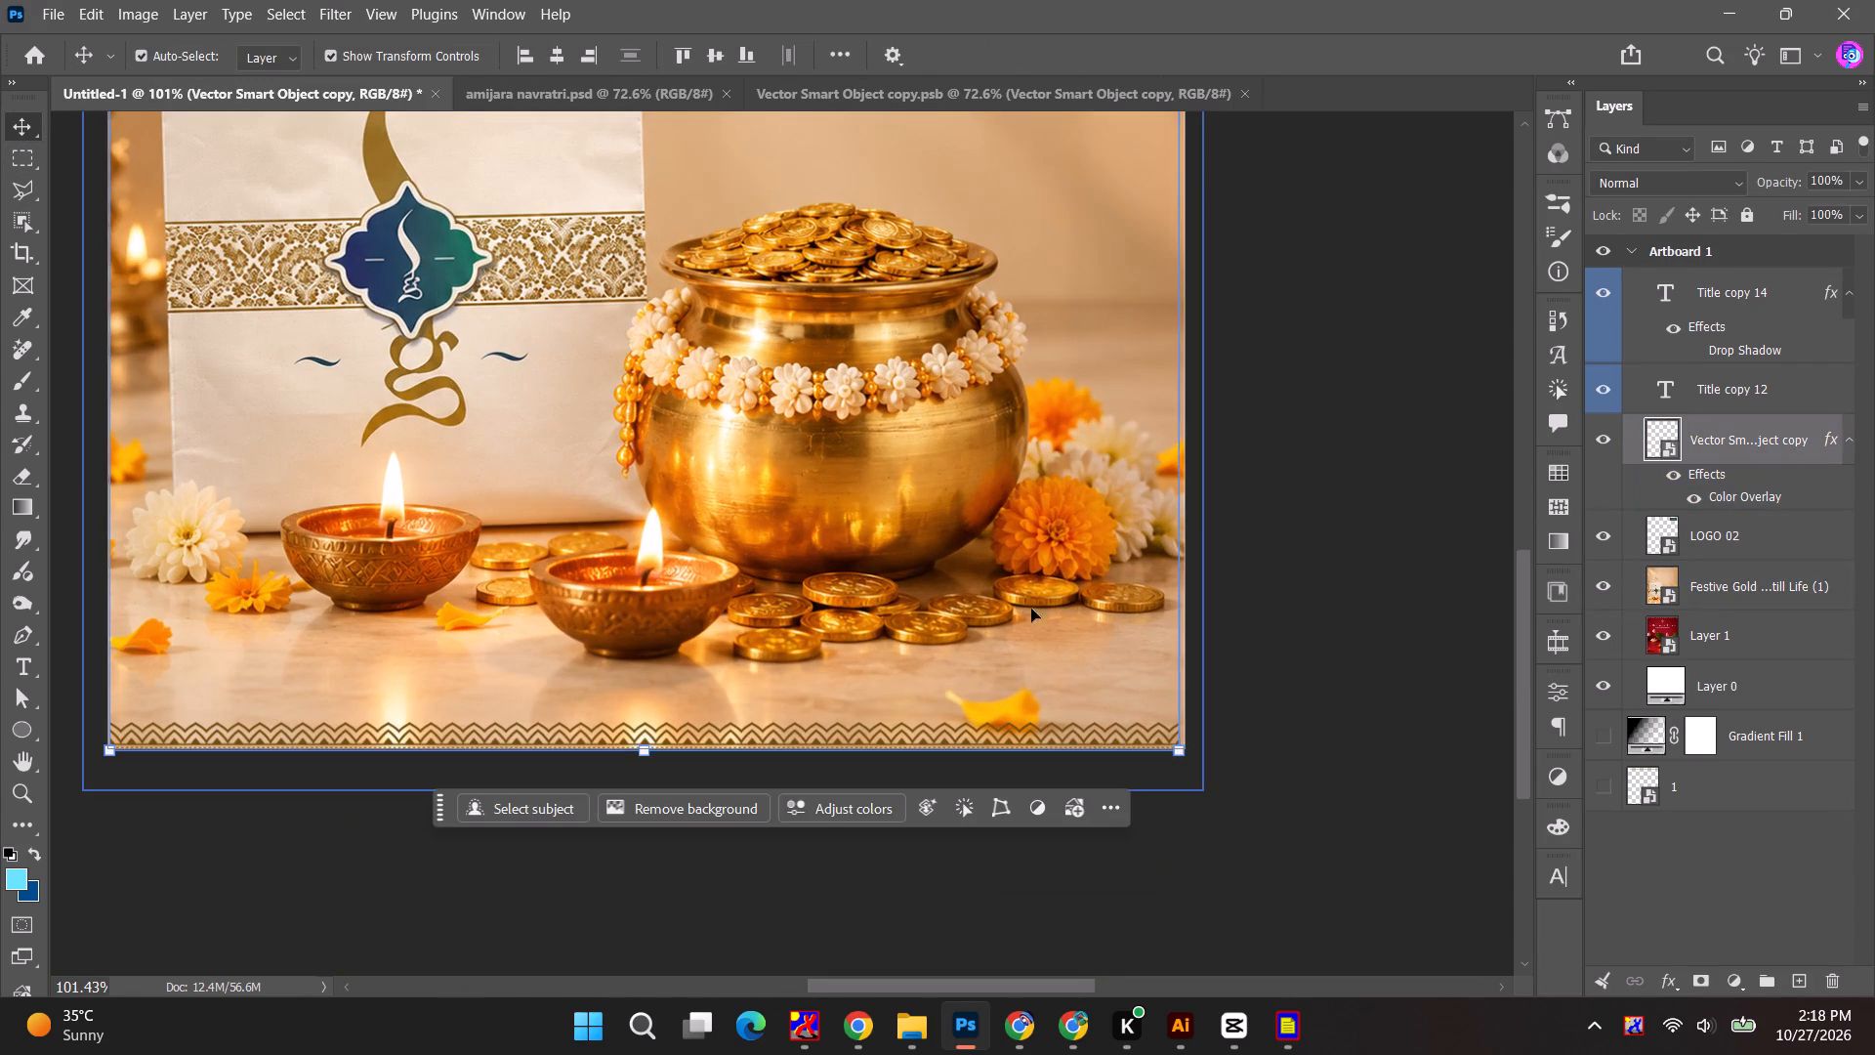
pyautogui.click(592, 51)
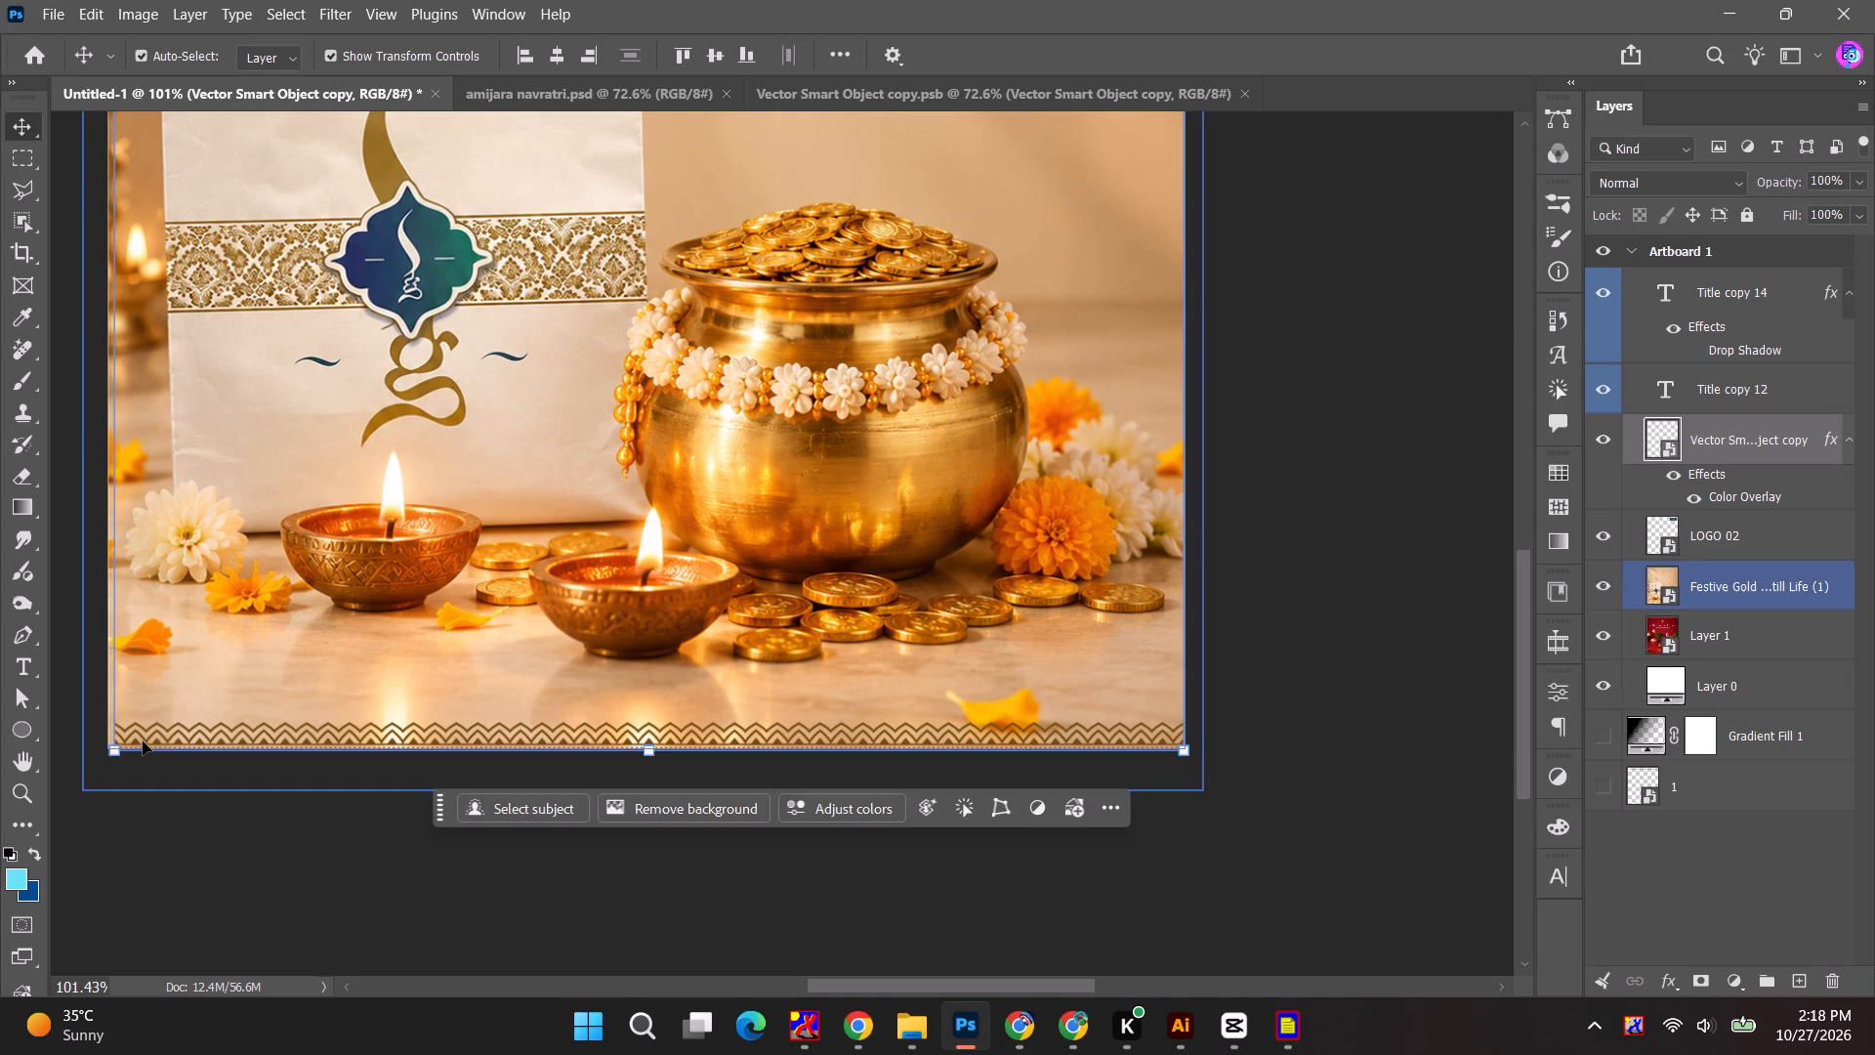
# Convert the zigzag border's smart object to layers and expand the resulting group to show its two strips.
pyautogui.rightClick(1752, 445)
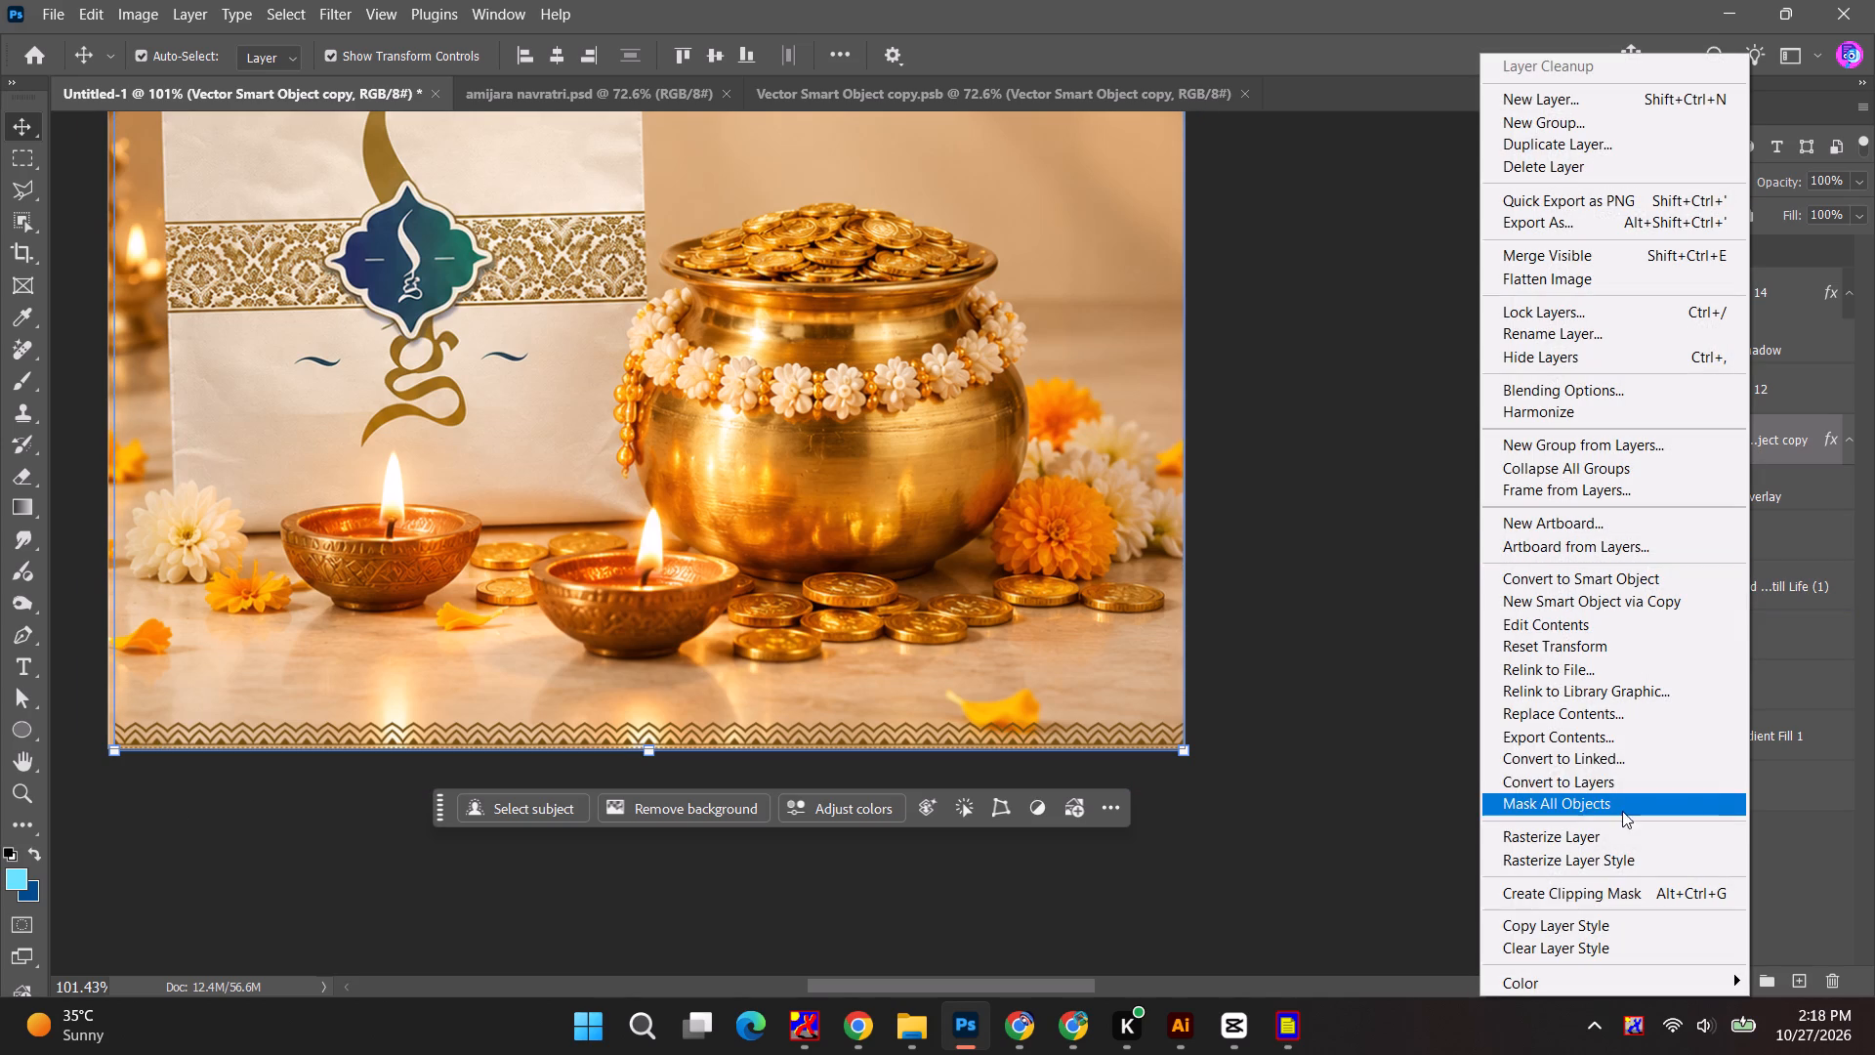
pyautogui.click(1591, 776)
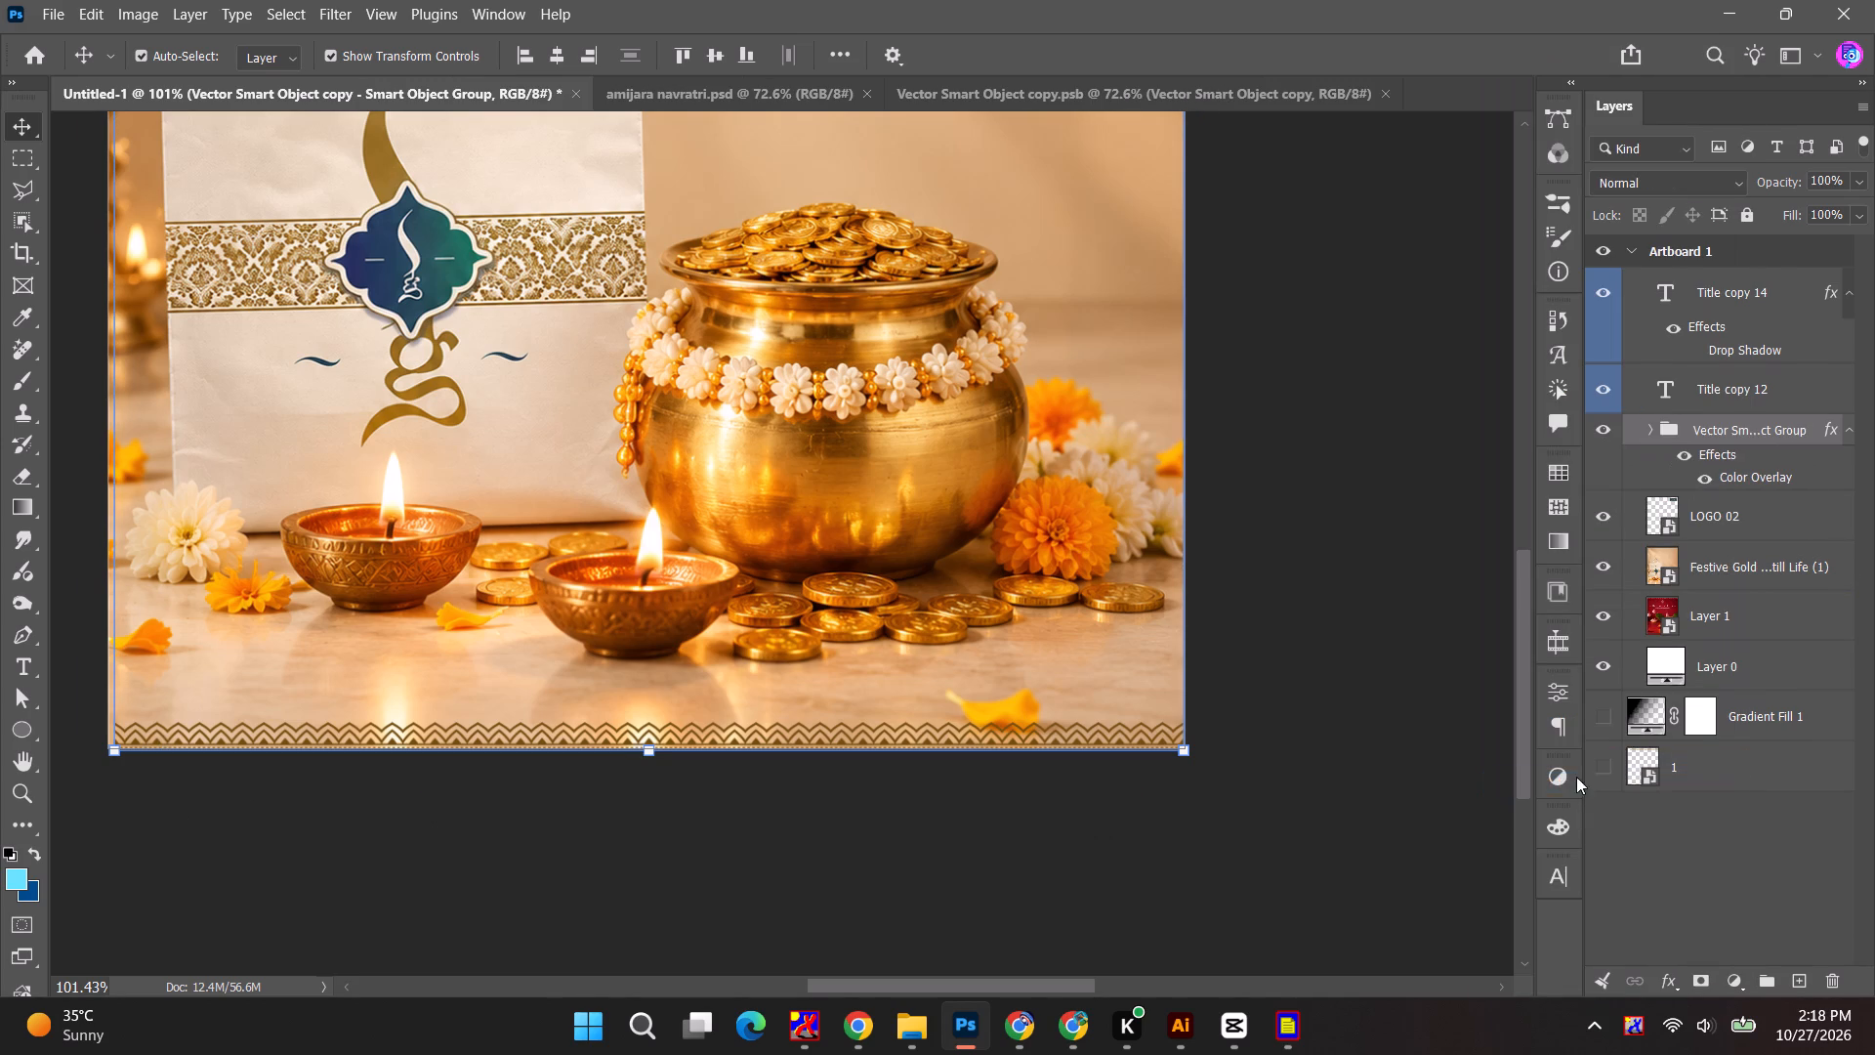
pyautogui.click(1653, 424)
pyautogui.click(1401, 705)
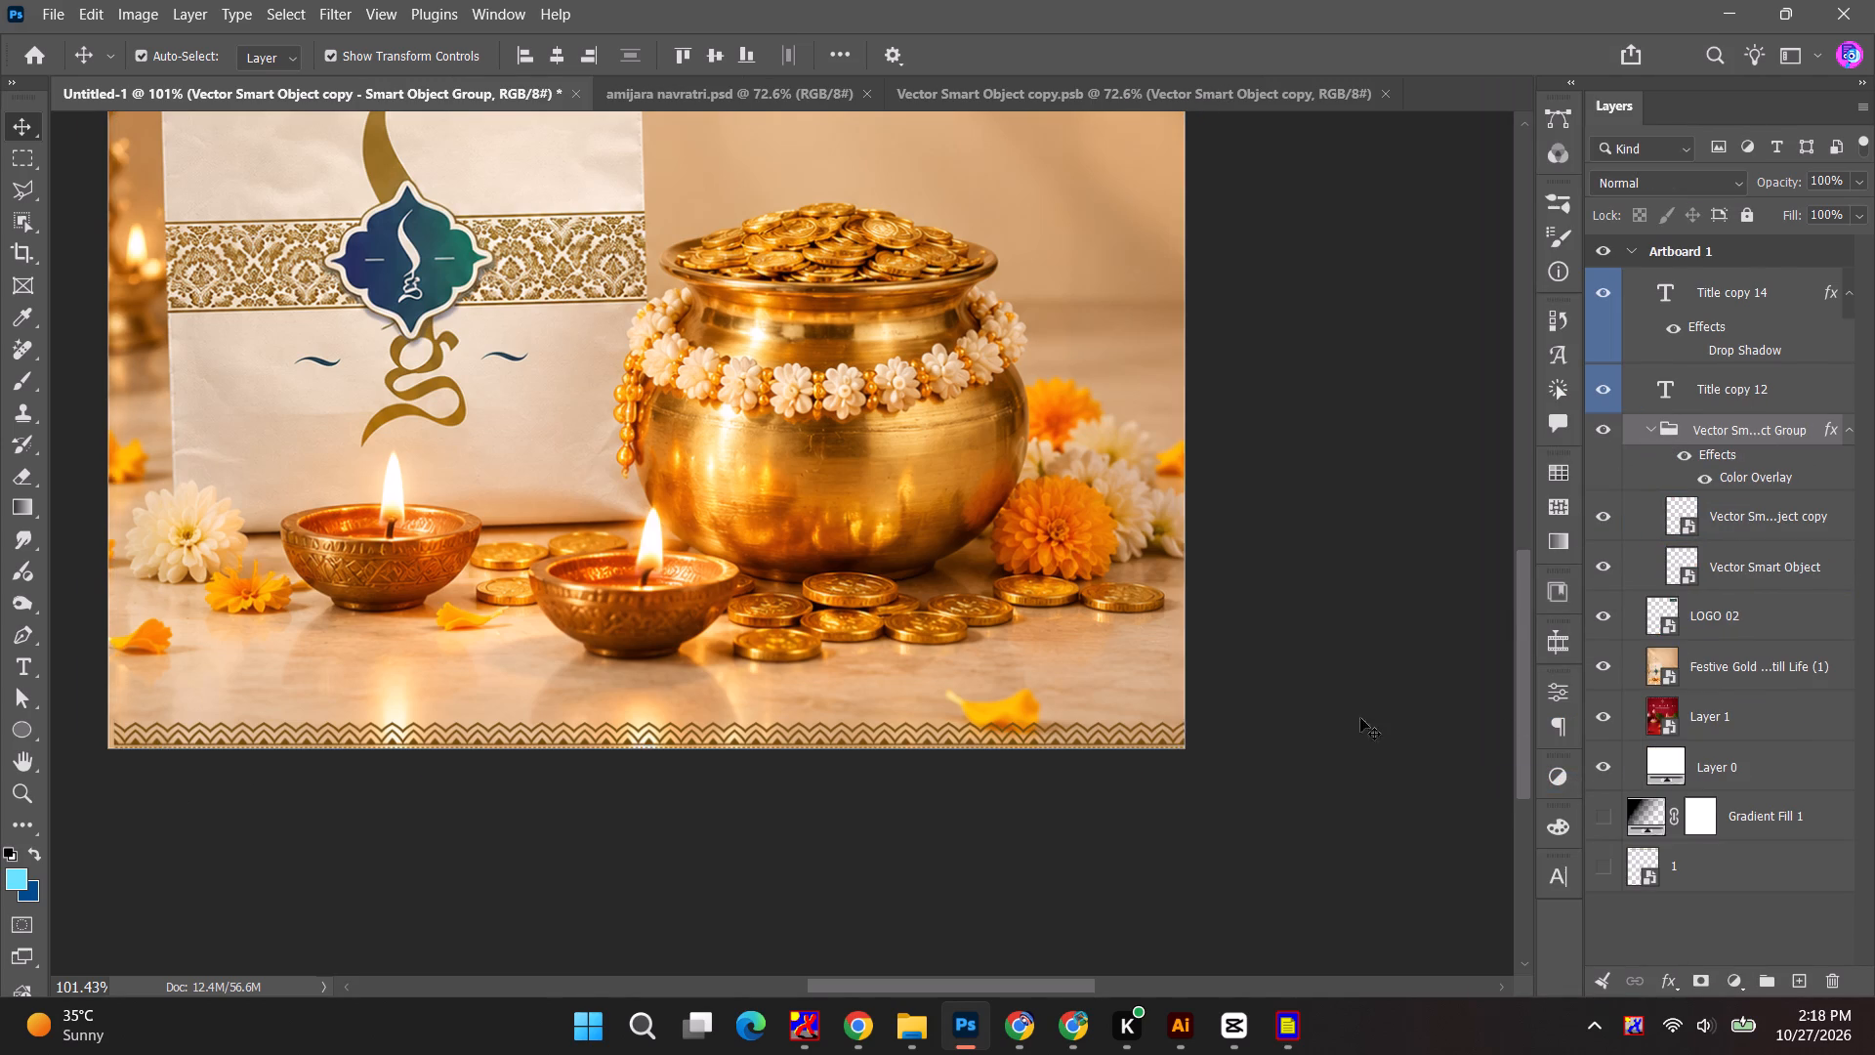
# Move the bottom zigzag strip slightly up and towards the poster's right edge, clear of its bottom edge.
pyautogui.keyDown('alt'); pyautogui.scroll(6, 1142, 750); pyautogui.keyUp('alt')
pyautogui.click(1179, 735)
pyautogui.moveTo(1179, 734); pyautogui.dragTo(1168, 722)
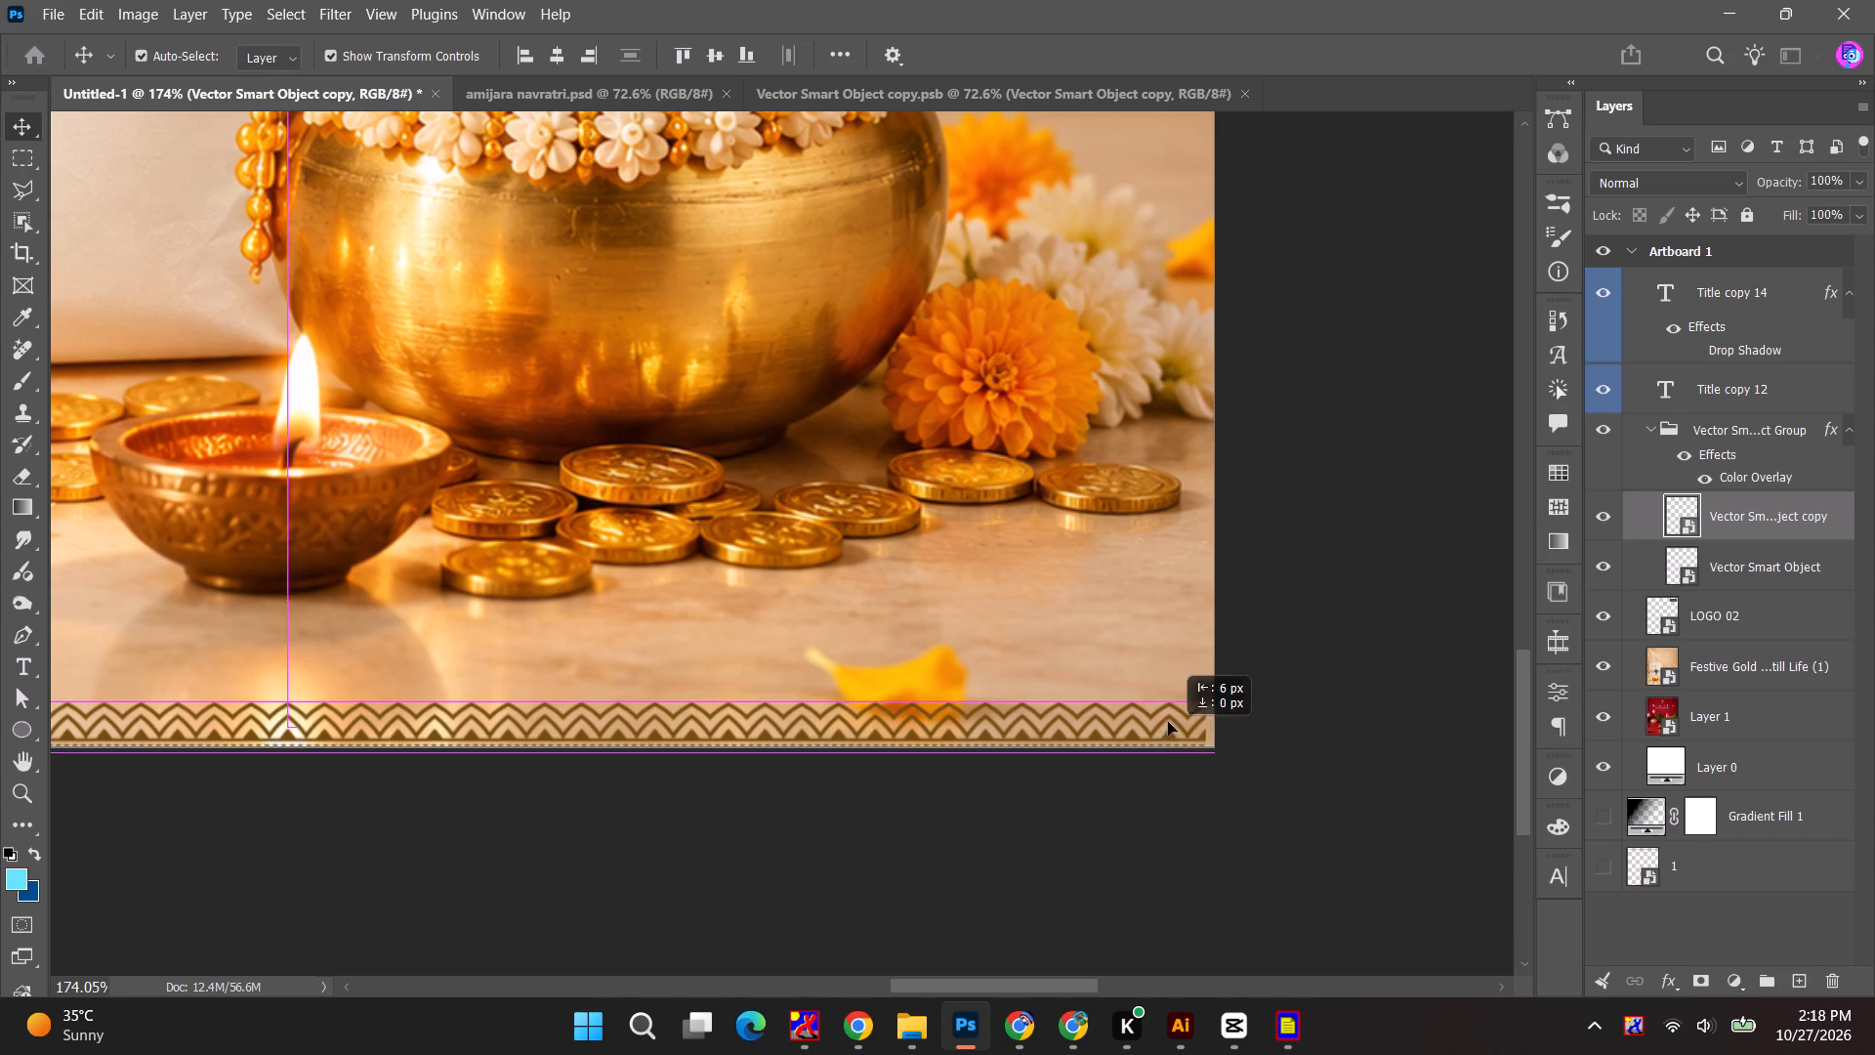
pyautogui.moveTo(1168, 722); pyautogui.dragTo(1180, 708)
# Stretch the bottom zigzag strip from its left end so it reaches the poster's left edge.
pyautogui.press('space')
pyautogui.press('space')
pyautogui.press('space')
pyautogui.press('space')
pyautogui.press('space')
pyautogui.press('space')
pyautogui.moveTo(972, 697); pyautogui.dragTo(1788, 691)
pyautogui.keyDown('shift'); pyautogui.moveTo(199, 662); pyautogui.dragTo(198, 655); pyautogui.keyUp('shift')
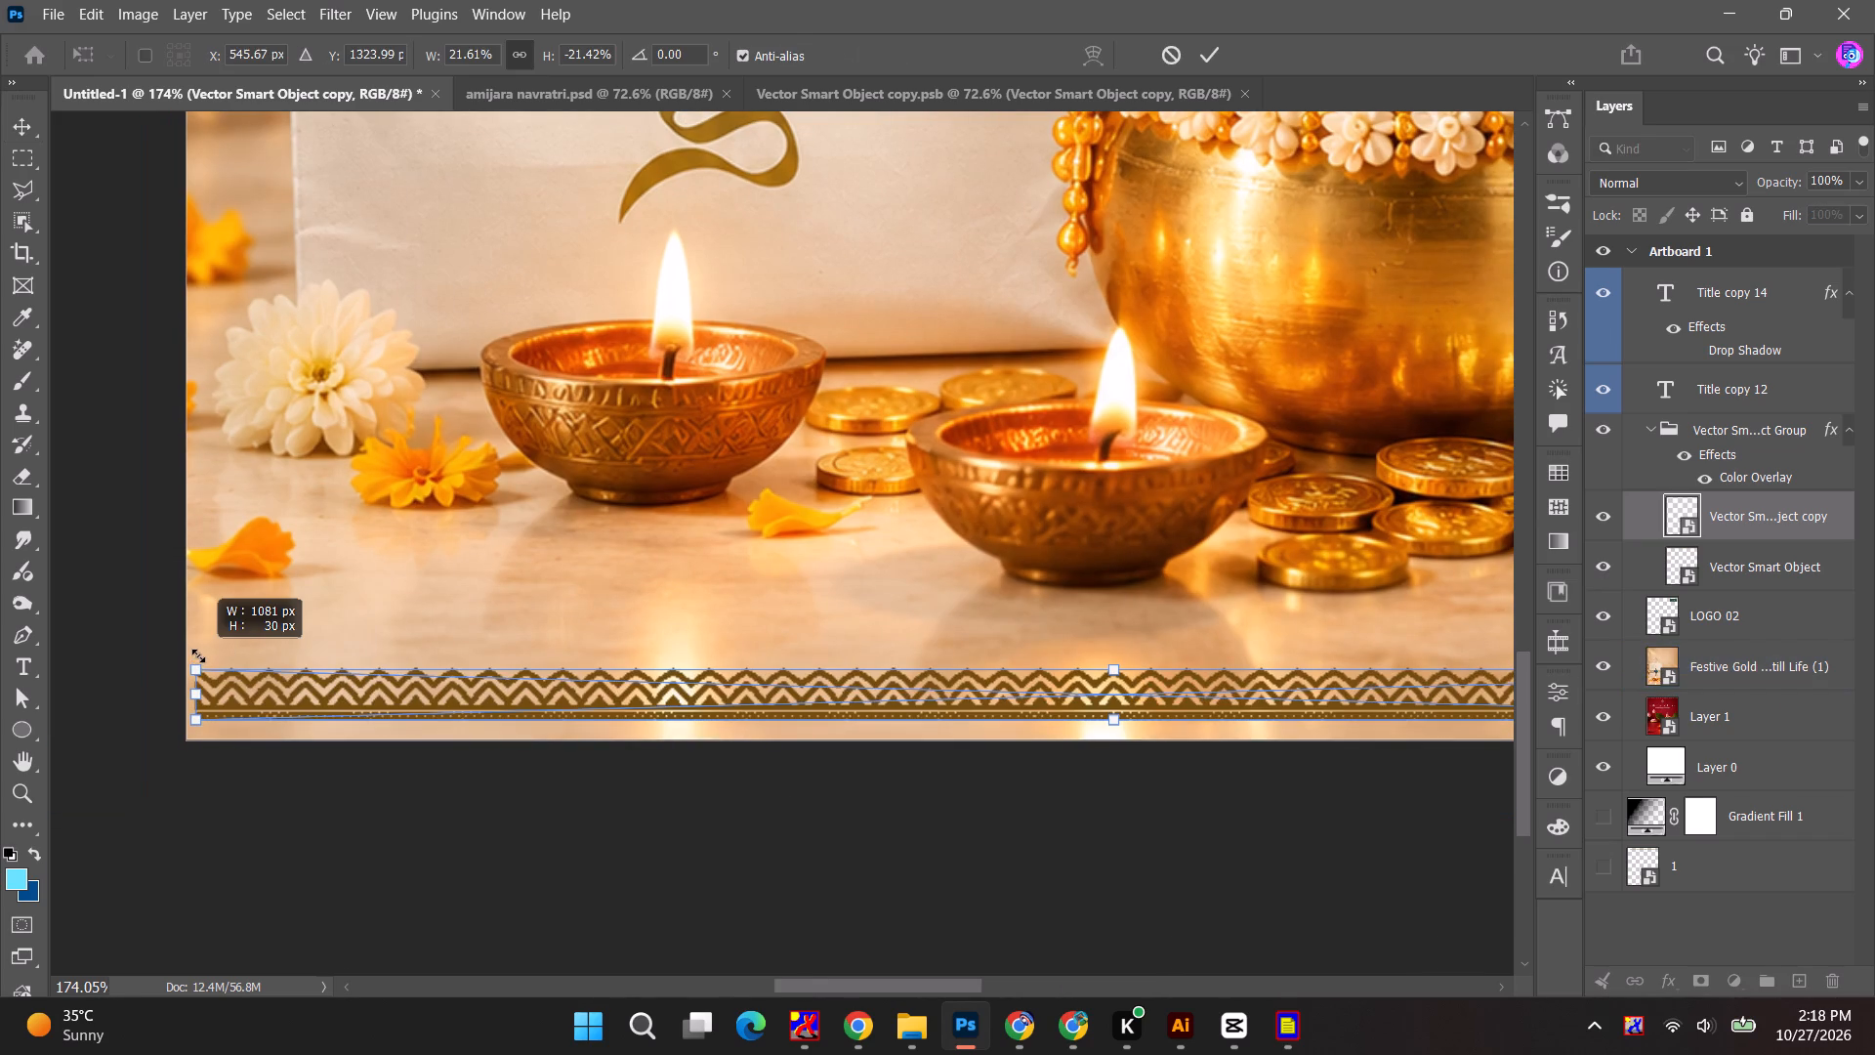
pyautogui.keyDown('shift'); pyautogui.moveTo(198, 655); pyautogui.dragTo(190, 634); pyautogui.keyUp('shift')
pyautogui.click(1208, 51)
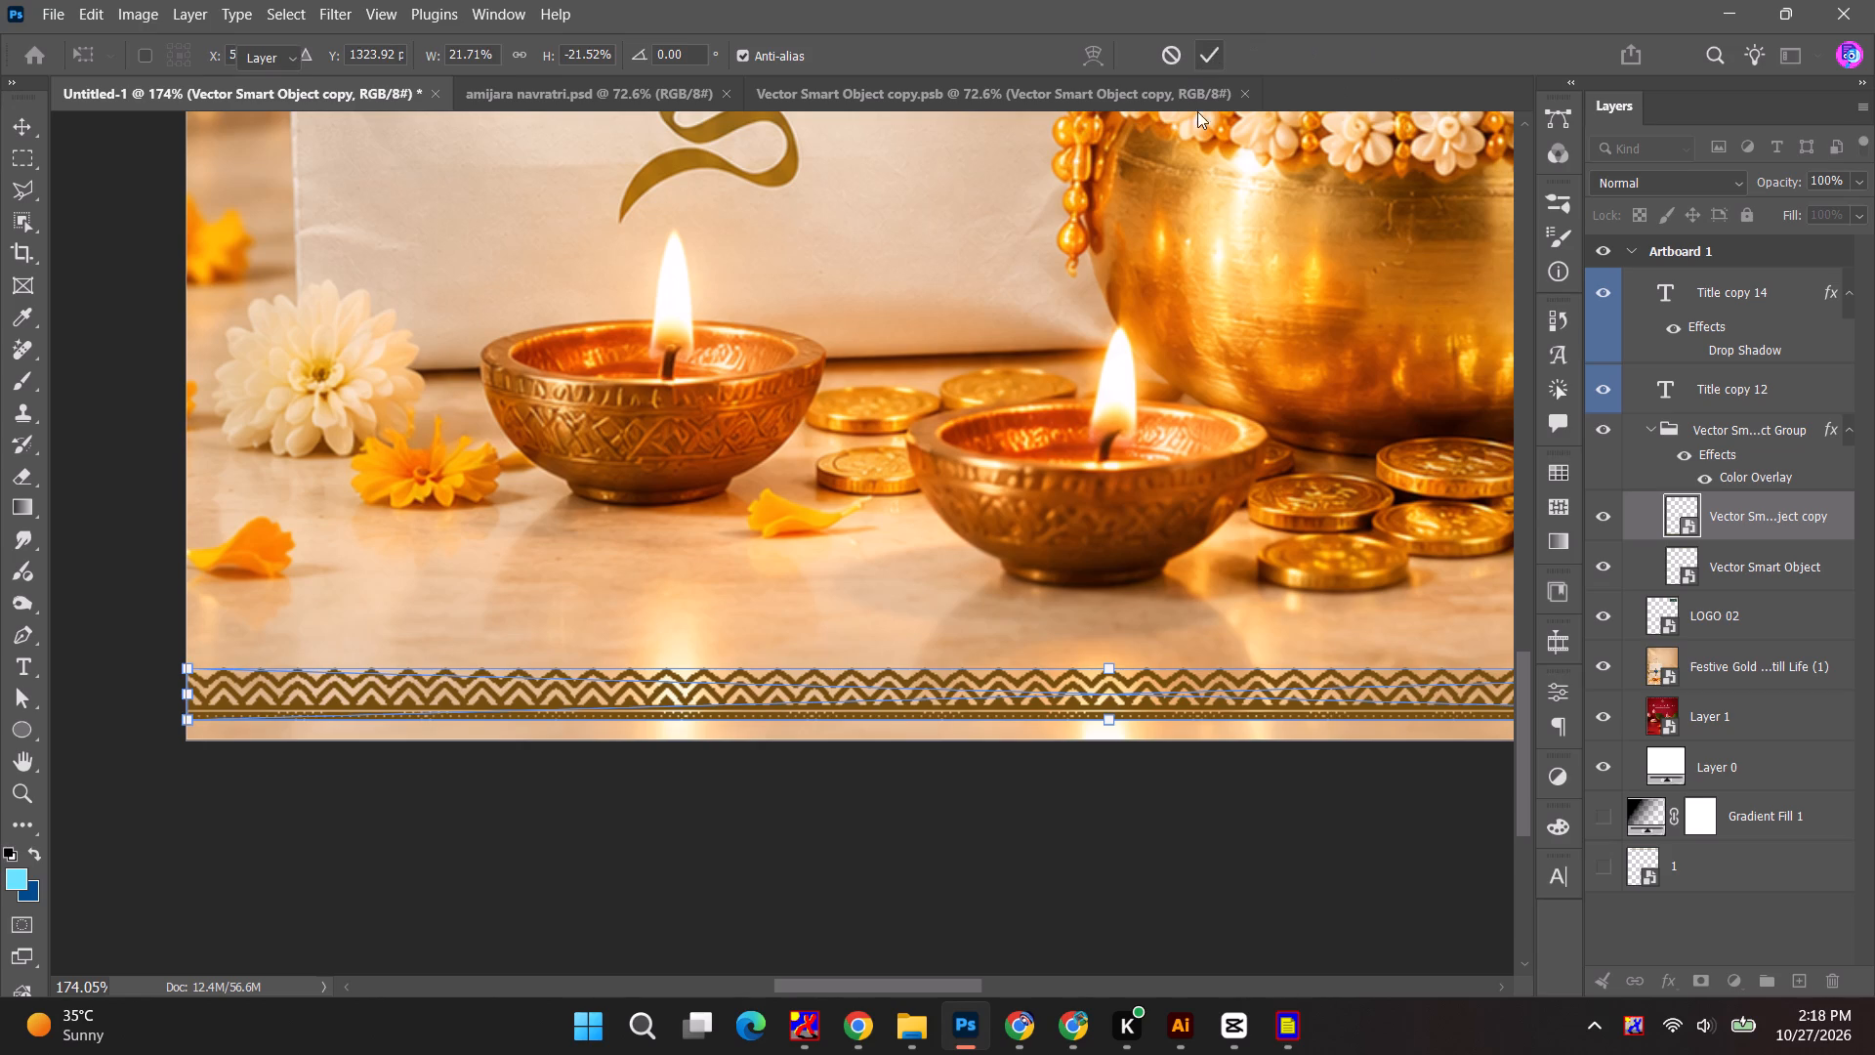
pyautogui.click(1201, 892)
# Examine how the bottom and top zigzag strips sit against the poster's edges.
pyautogui.keyDown('alt'); pyautogui.scroll(-7, 1201, 892); pyautogui.keyUp('alt')
pyautogui.press('space')
pyautogui.press('space')
pyautogui.press('space')
pyautogui.press('space')
pyautogui.moveTo(1212, 756); pyautogui.dragTo(1120, 1054)
pyautogui.keyDown('alt'); pyautogui.scroll(-6, 1118, 680); pyautogui.keyUp('alt')
pyautogui.keyDown('alt'); pyautogui.scroll(9, 1039, 861); pyautogui.keyUp('alt')
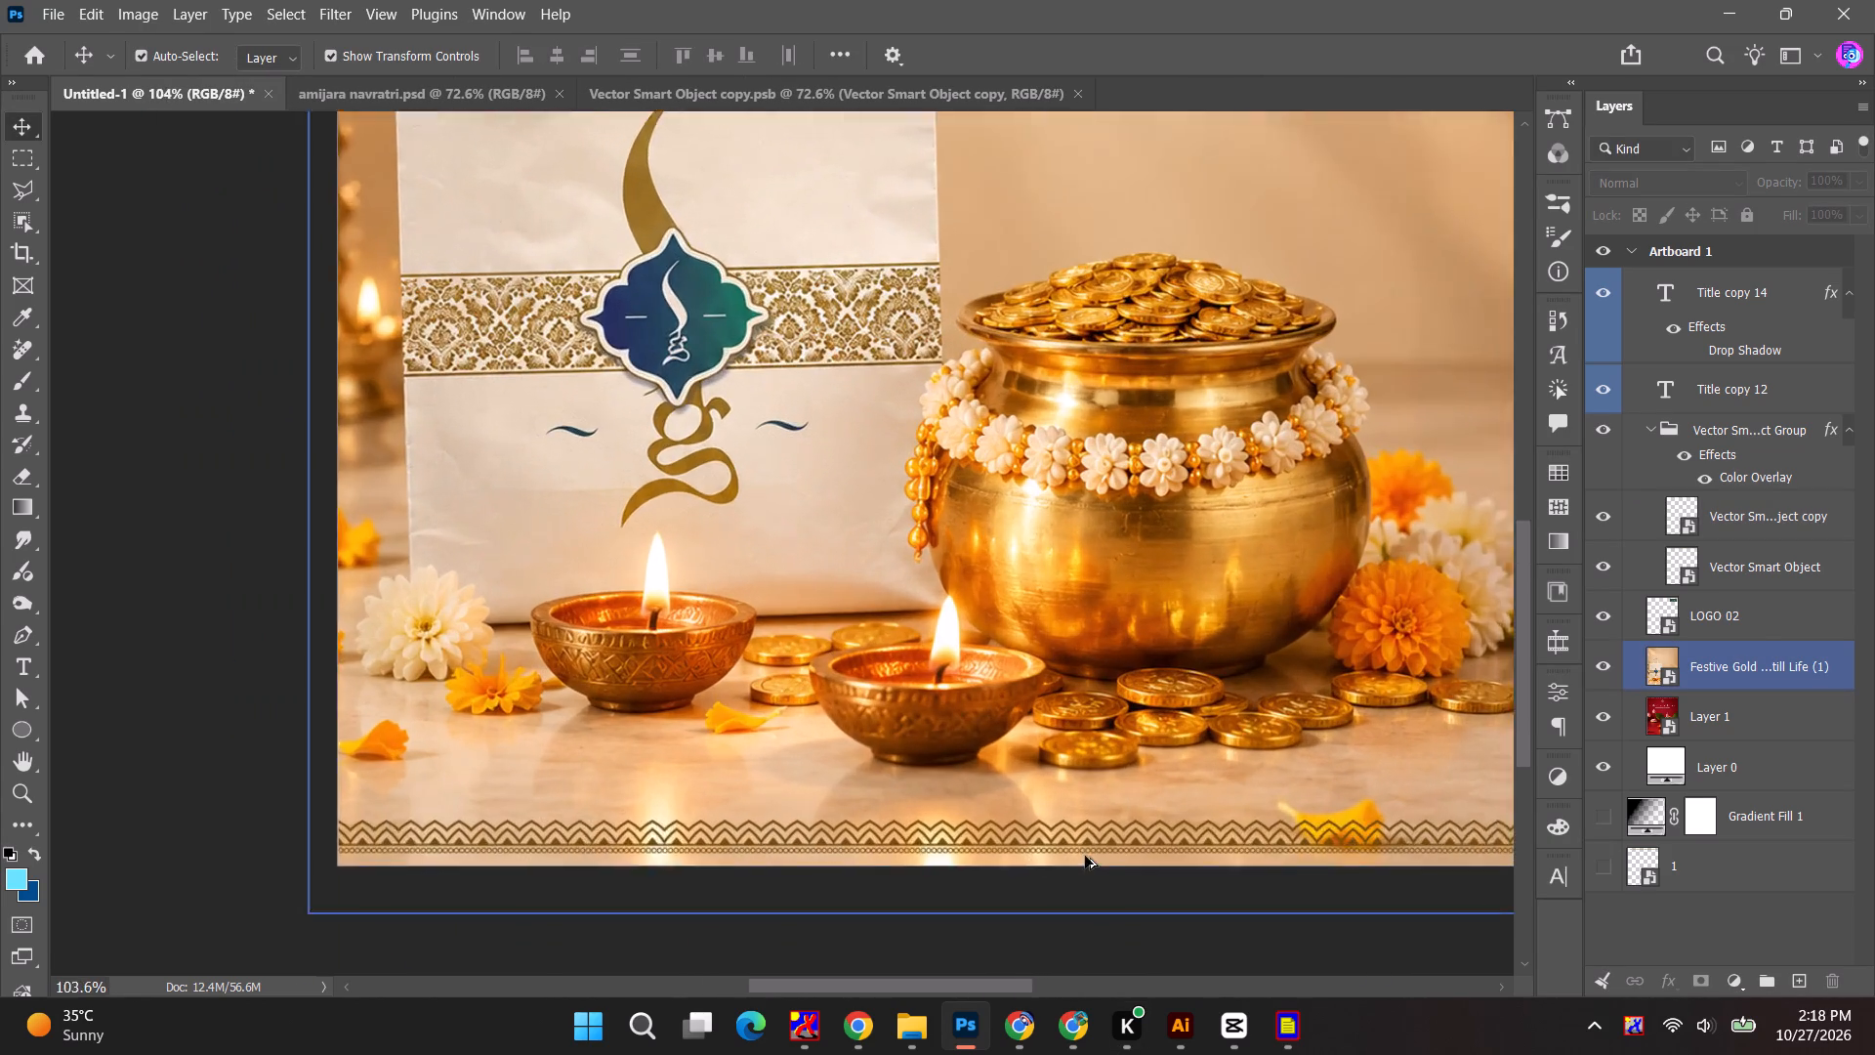
pyautogui.keyDown('alt'); pyautogui.scroll(5, 1085, 856); pyautogui.keyUp('alt')
pyautogui.keyDown('alt'); pyautogui.scroll(-16, 1118, 846); pyautogui.keyUp('alt')
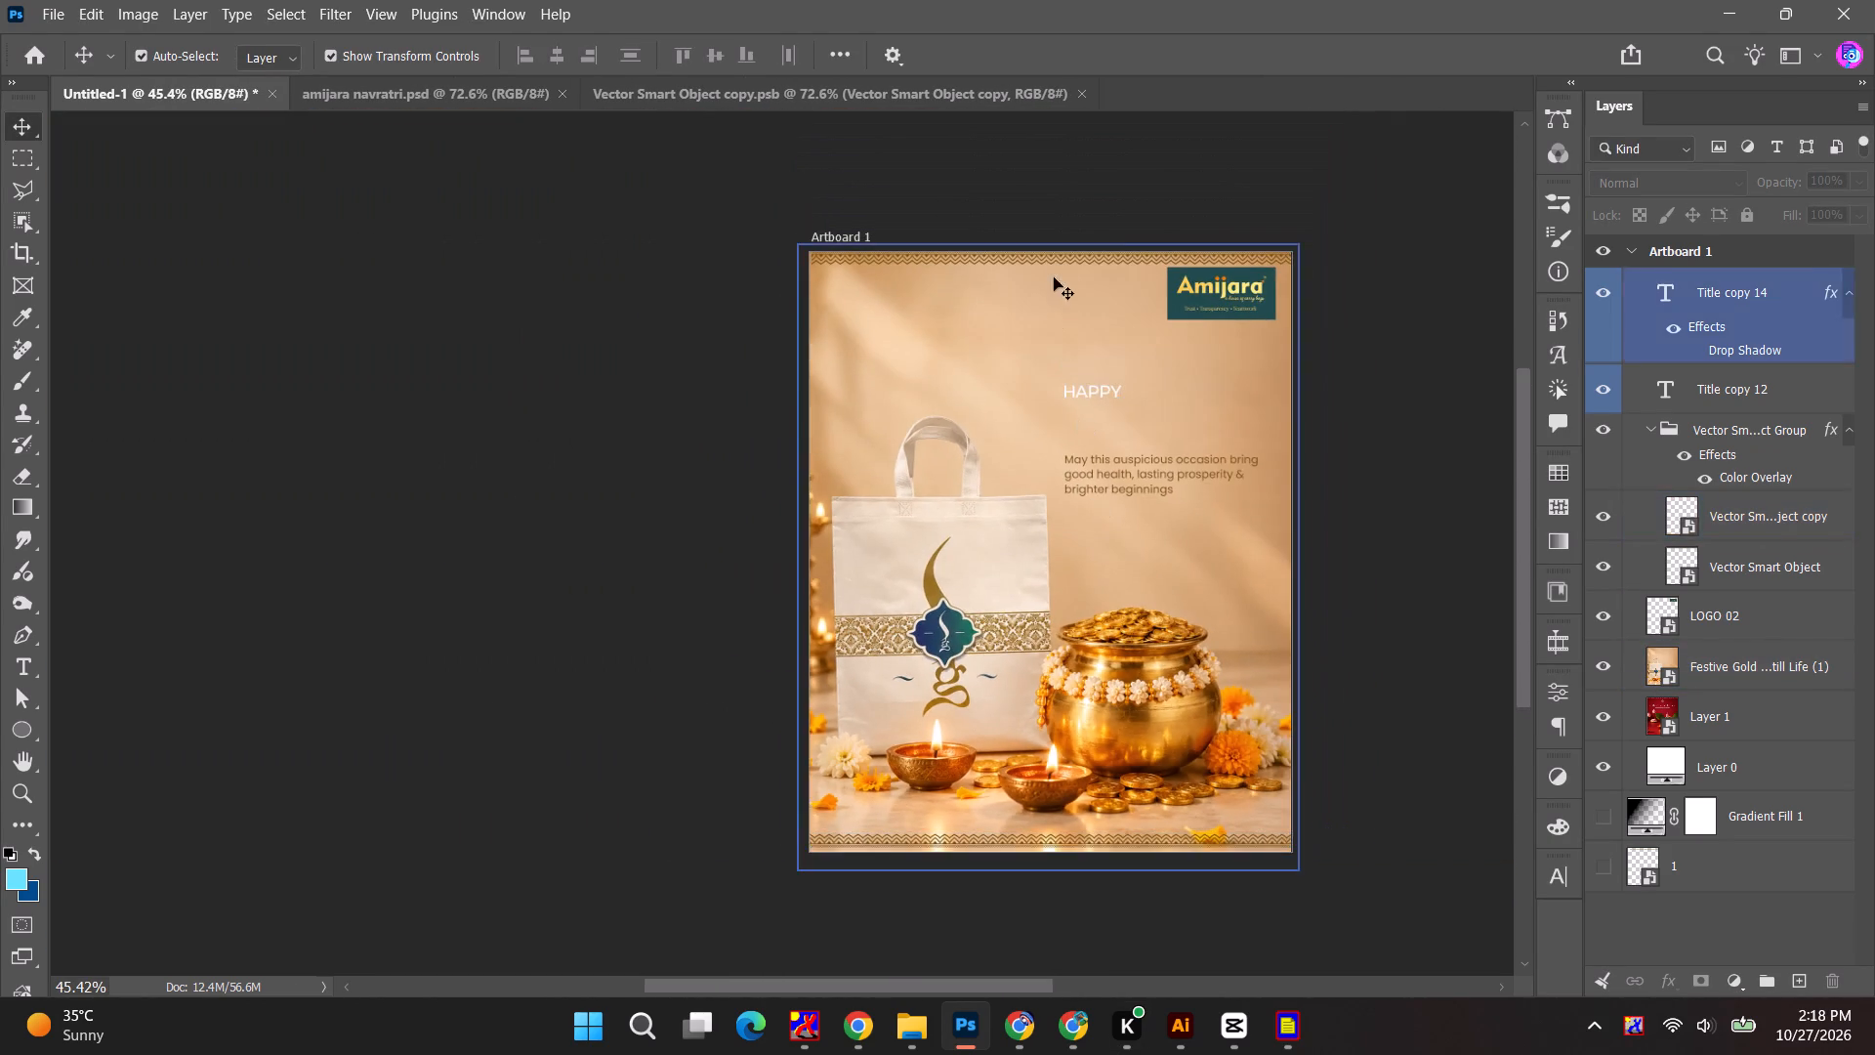
pyautogui.keyDown('alt'); pyautogui.scroll(10, 1140, 254); pyautogui.keyUp('alt')
pyautogui.keyDown('alt'); pyautogui.scroll(-5, 1141, 268); pyautogui.keyUp('alt')
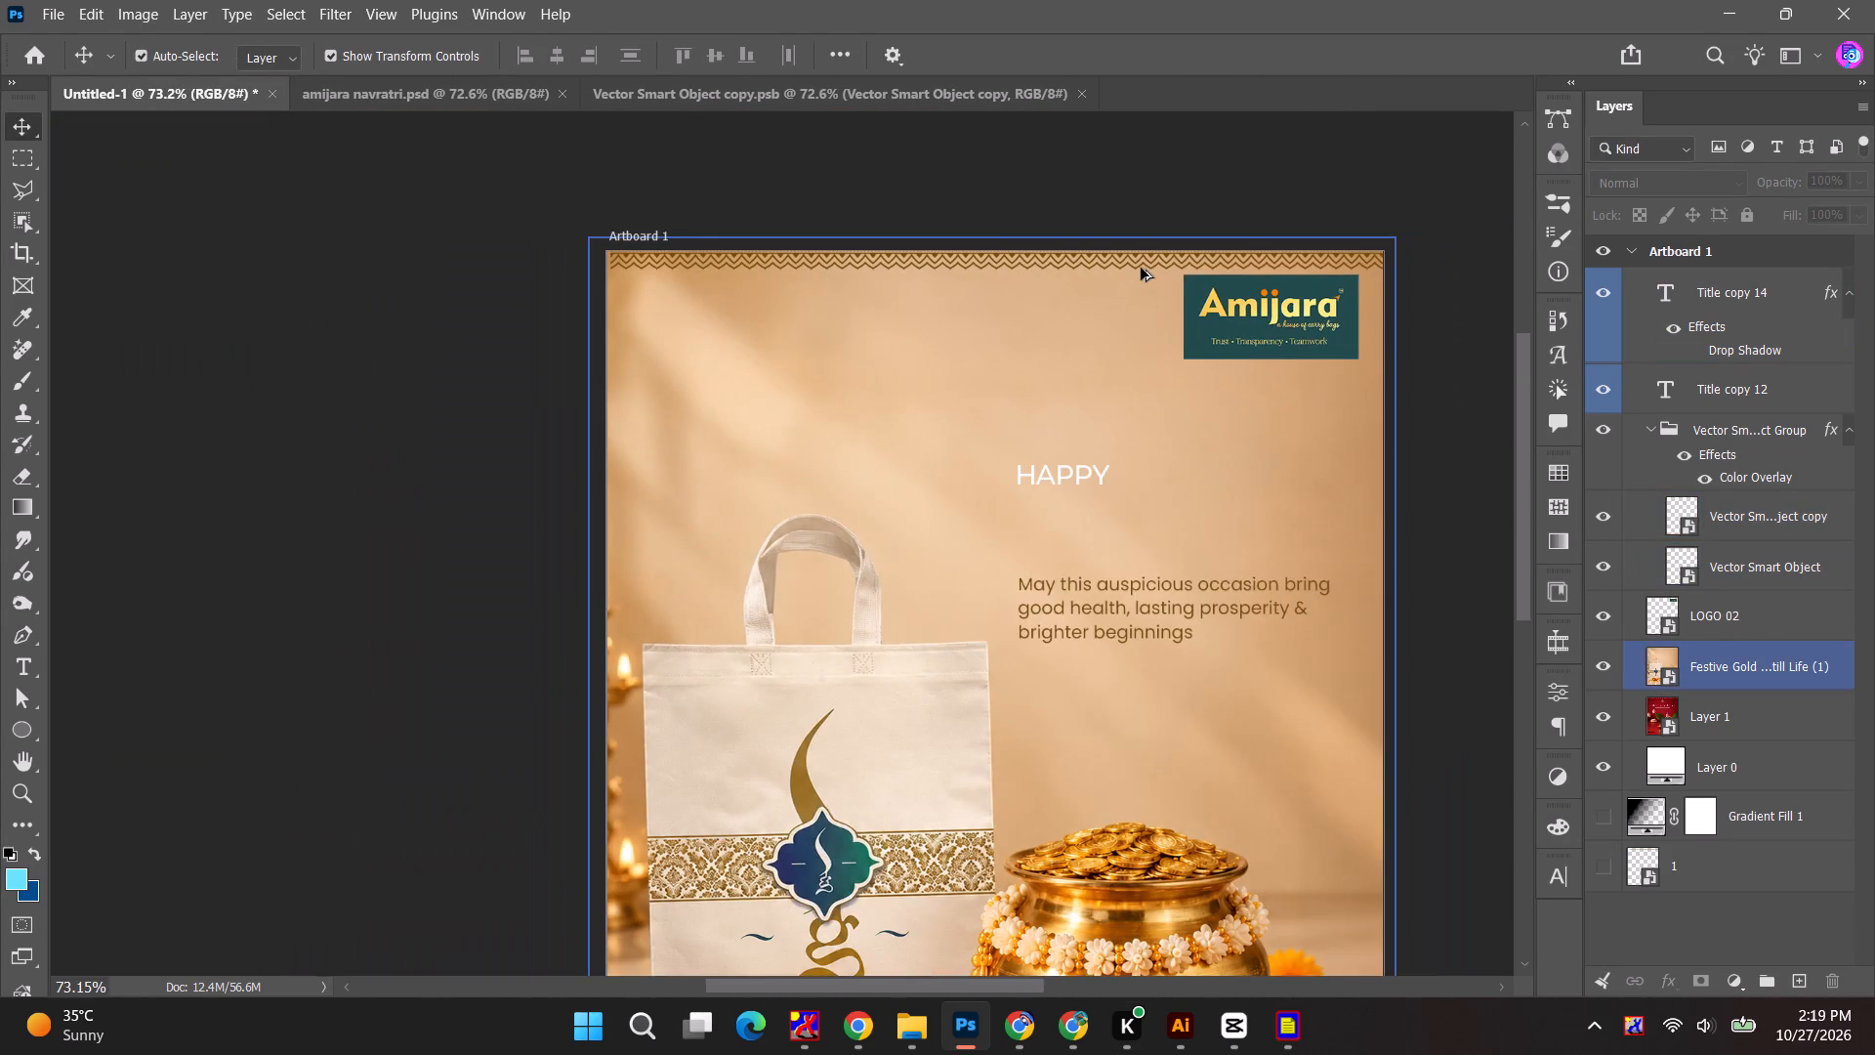
# Move the bottom zigzag strip straight down by about 13 px so its dotted edge meets the poster's bottom edge.
pyautogui.keyDown('alt'); pyautogui.scroll(-5, 1142, 295); pyautogui.keyUp('alt')
pyautogui.press('space')
pyautogui.moveTo(1181, 790); pyautogui.dragTo(1144, 496)
pyautogui.keyDown('alt'); pyautogui.scroll(11, 1119, 563); pyautogui.keyUp('alt')
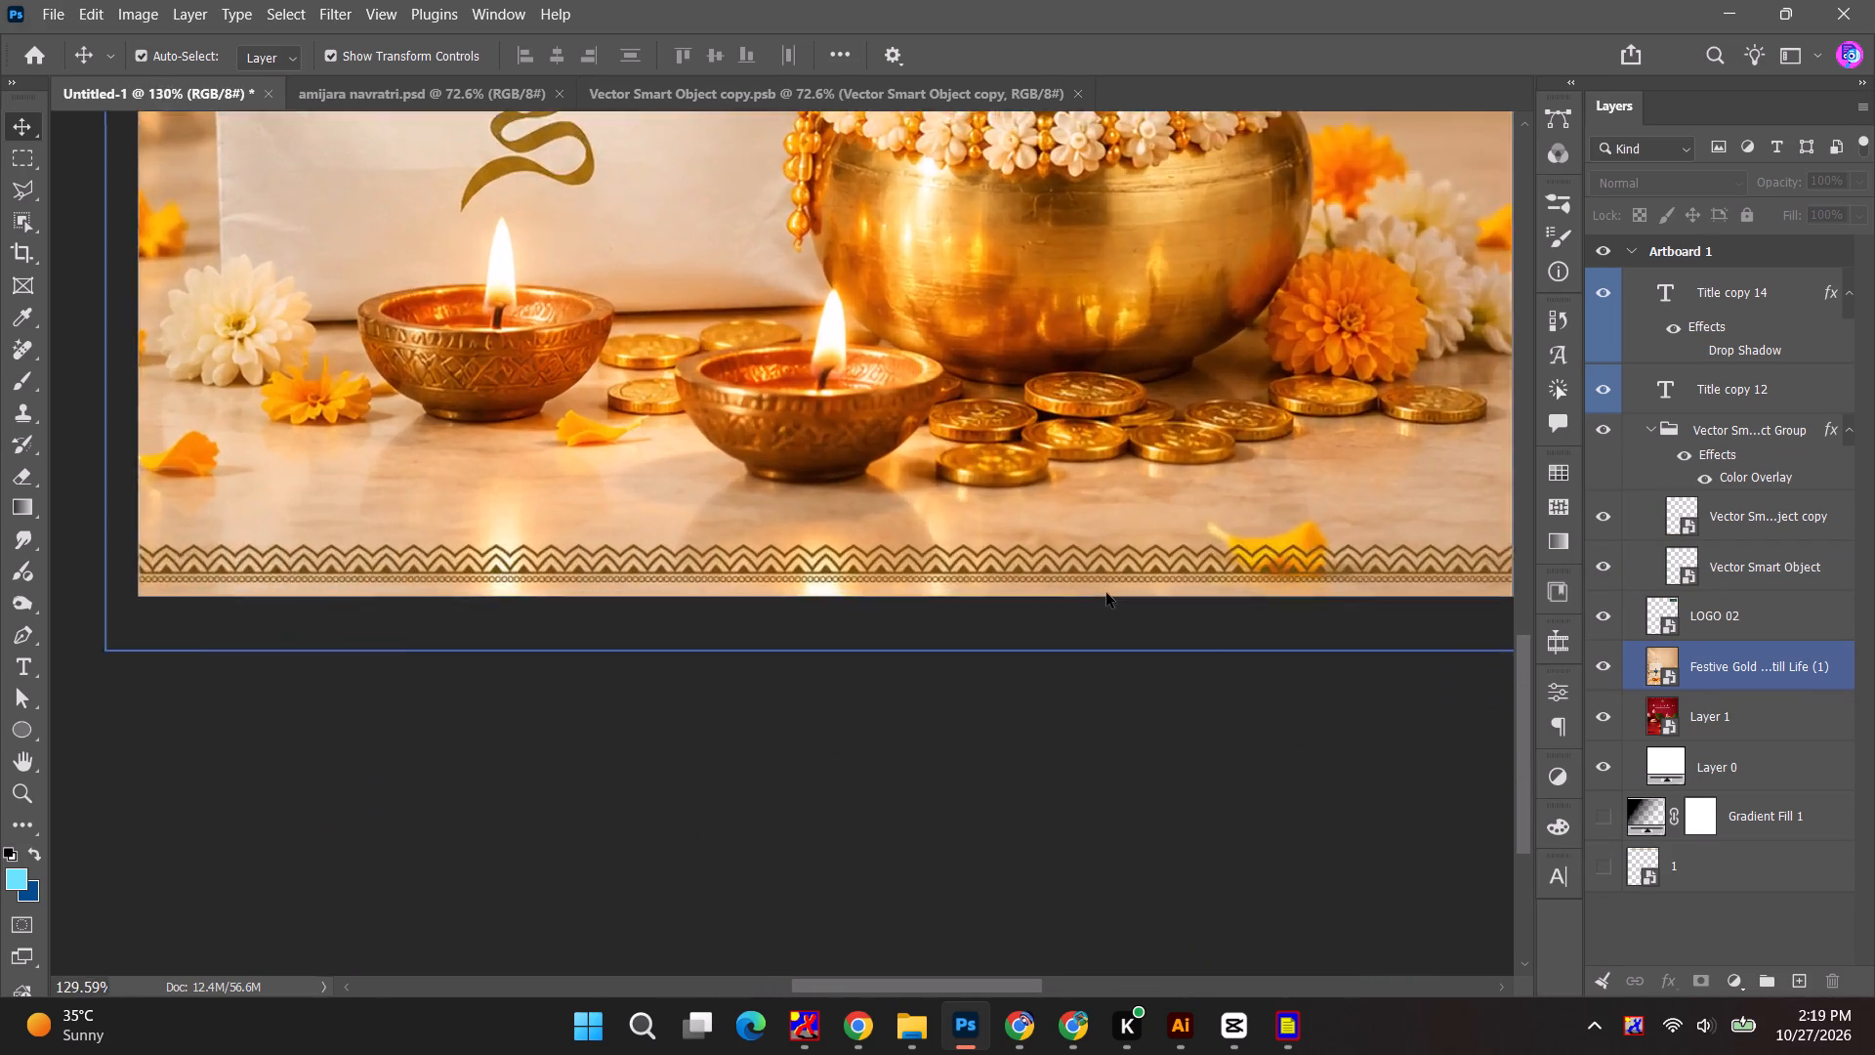
pyautogui.keyDown('alt'); pyautogui.scroll(10, 1106, 593); pyautogui.keyUp('alt')
pyautogui.moveTo(1157, 531); pyautogui.dragTo(1157, 574)
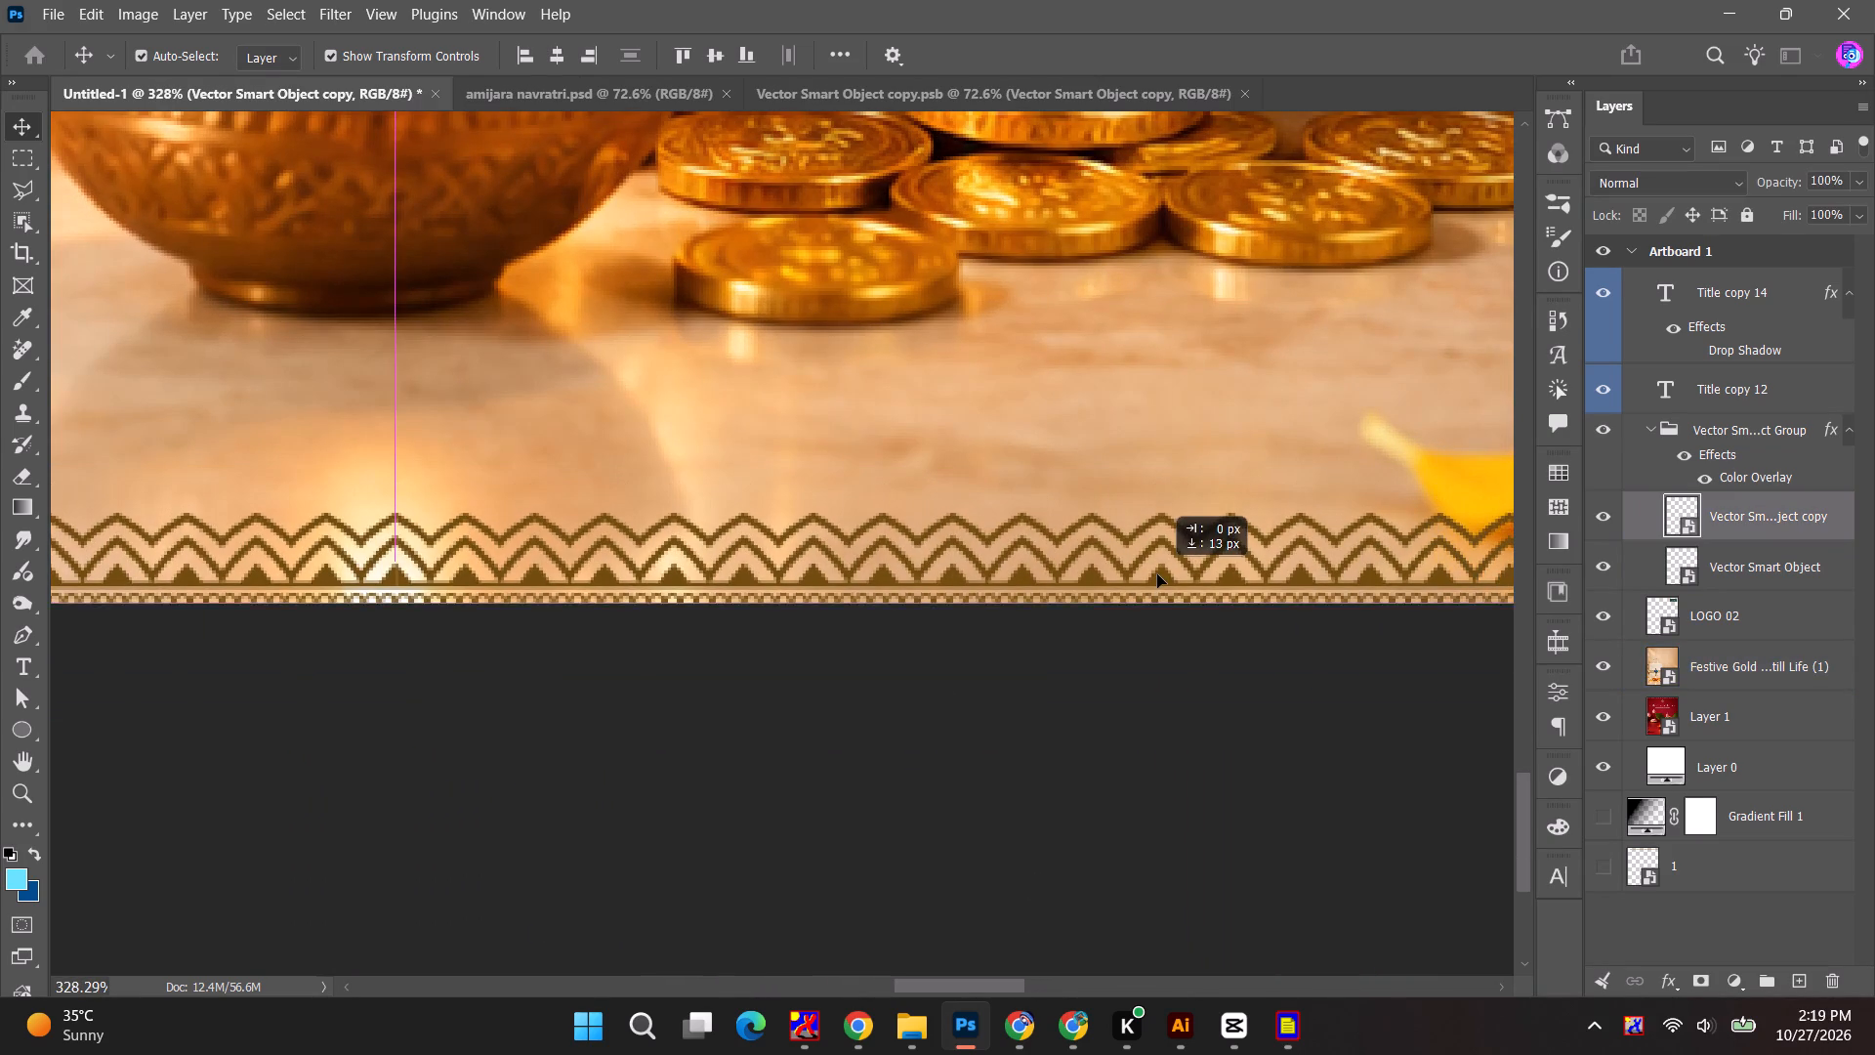
pyautogui.moveTo(1157, 574); pyautogui.dragTo(1157, 581)
# Examine the top zigzag strip's fit along the poster's top edge and corners near the Amijara logo.
pyautogui.keyDown('alt'); pyautogui.scroll(-17, 1301, 703); pyautogui.keyUp('alt')
pyautogui.press('space')
pyautogui.press('space')
pyautogui.press('space')
pyautogui.press('space')
pyautogui.moveTo(1204, 271); pyautogui.dragTo(1239, 944)
pyautogui.keyDown('alt'); pyautogui.scroll(6, 867, 196); pyautogui.keyUp('alt')
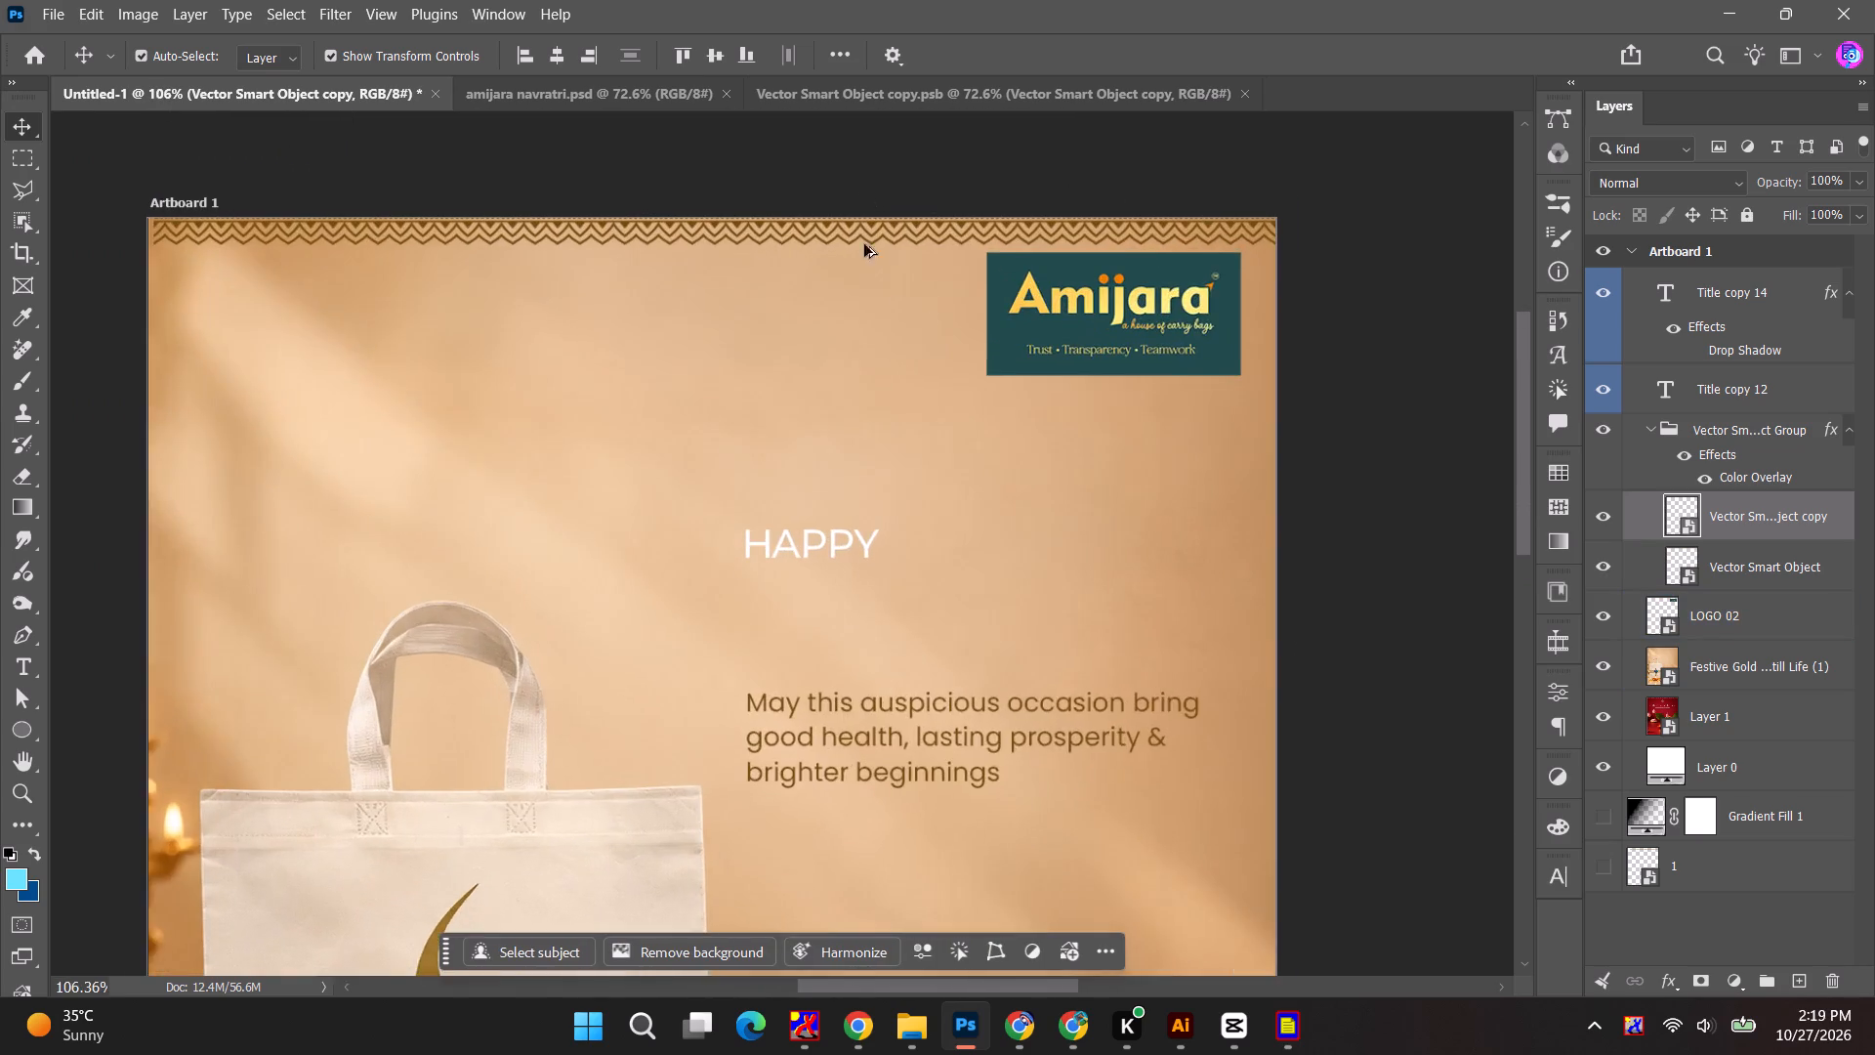
pyautogui.keyDown('alt'); pyautogui.scroll(4, 864, 244); pyautogui.keyUp('alt')
pyautogui.press('space')
pyautogui.moveTo(901, 275); pyautogui.dragTo(913, 484)
pyautogui.keyDown('alt'); pyautogui.scroll(4, 946, 439); pyautogui.keyUp('alt')
pyautogui.press('space')
pyautogui.press('space')
pyautogui.press('space')
pyautogui.press('space')
pyautogui.press('space')
pyautogui.moveTo(922, 462); pyautogui.dragTo(742, 580)
pyautogui.press('space')
pyautogui.moveTo(1053, 513); pyautogui.dragTo(785, 494)
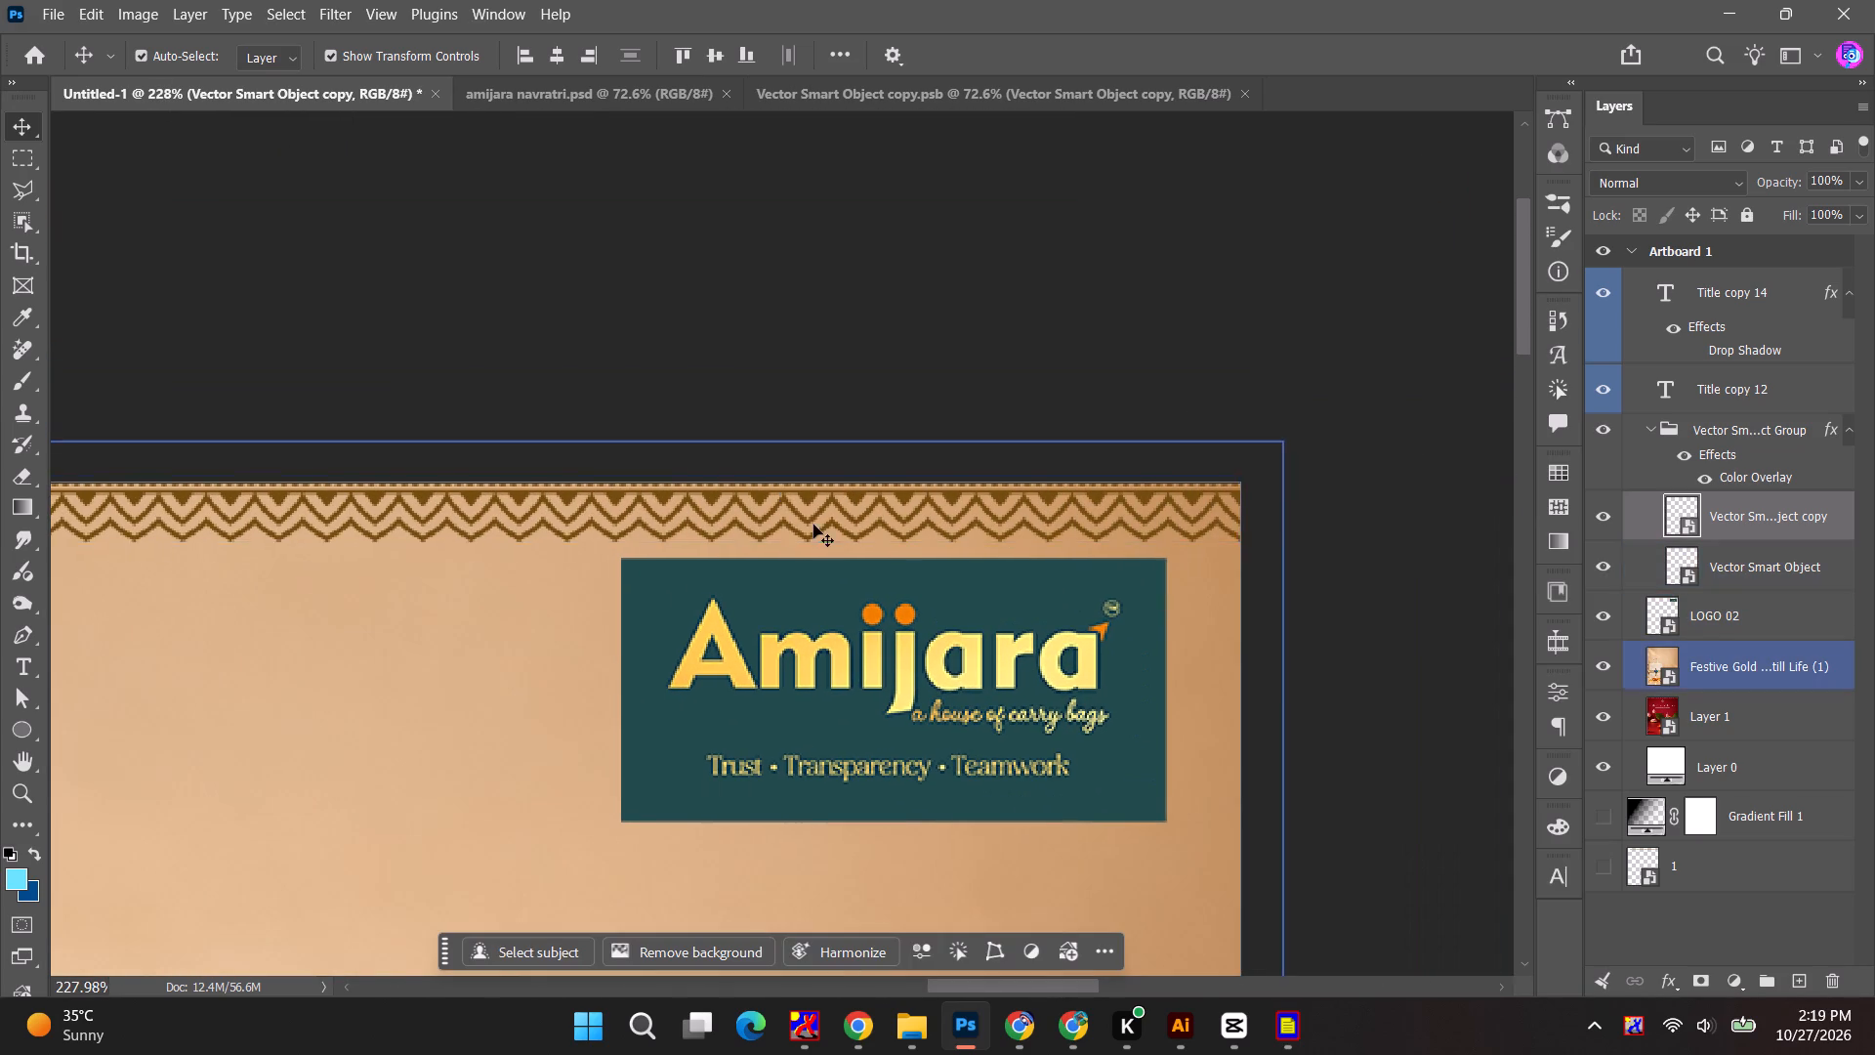
pyautogui.keyDown('alt'); pyautogui.scroll(-13, 818, 528); pyautogui.keyUp('alt')
pyautogui.scroll(3, 262, 516)
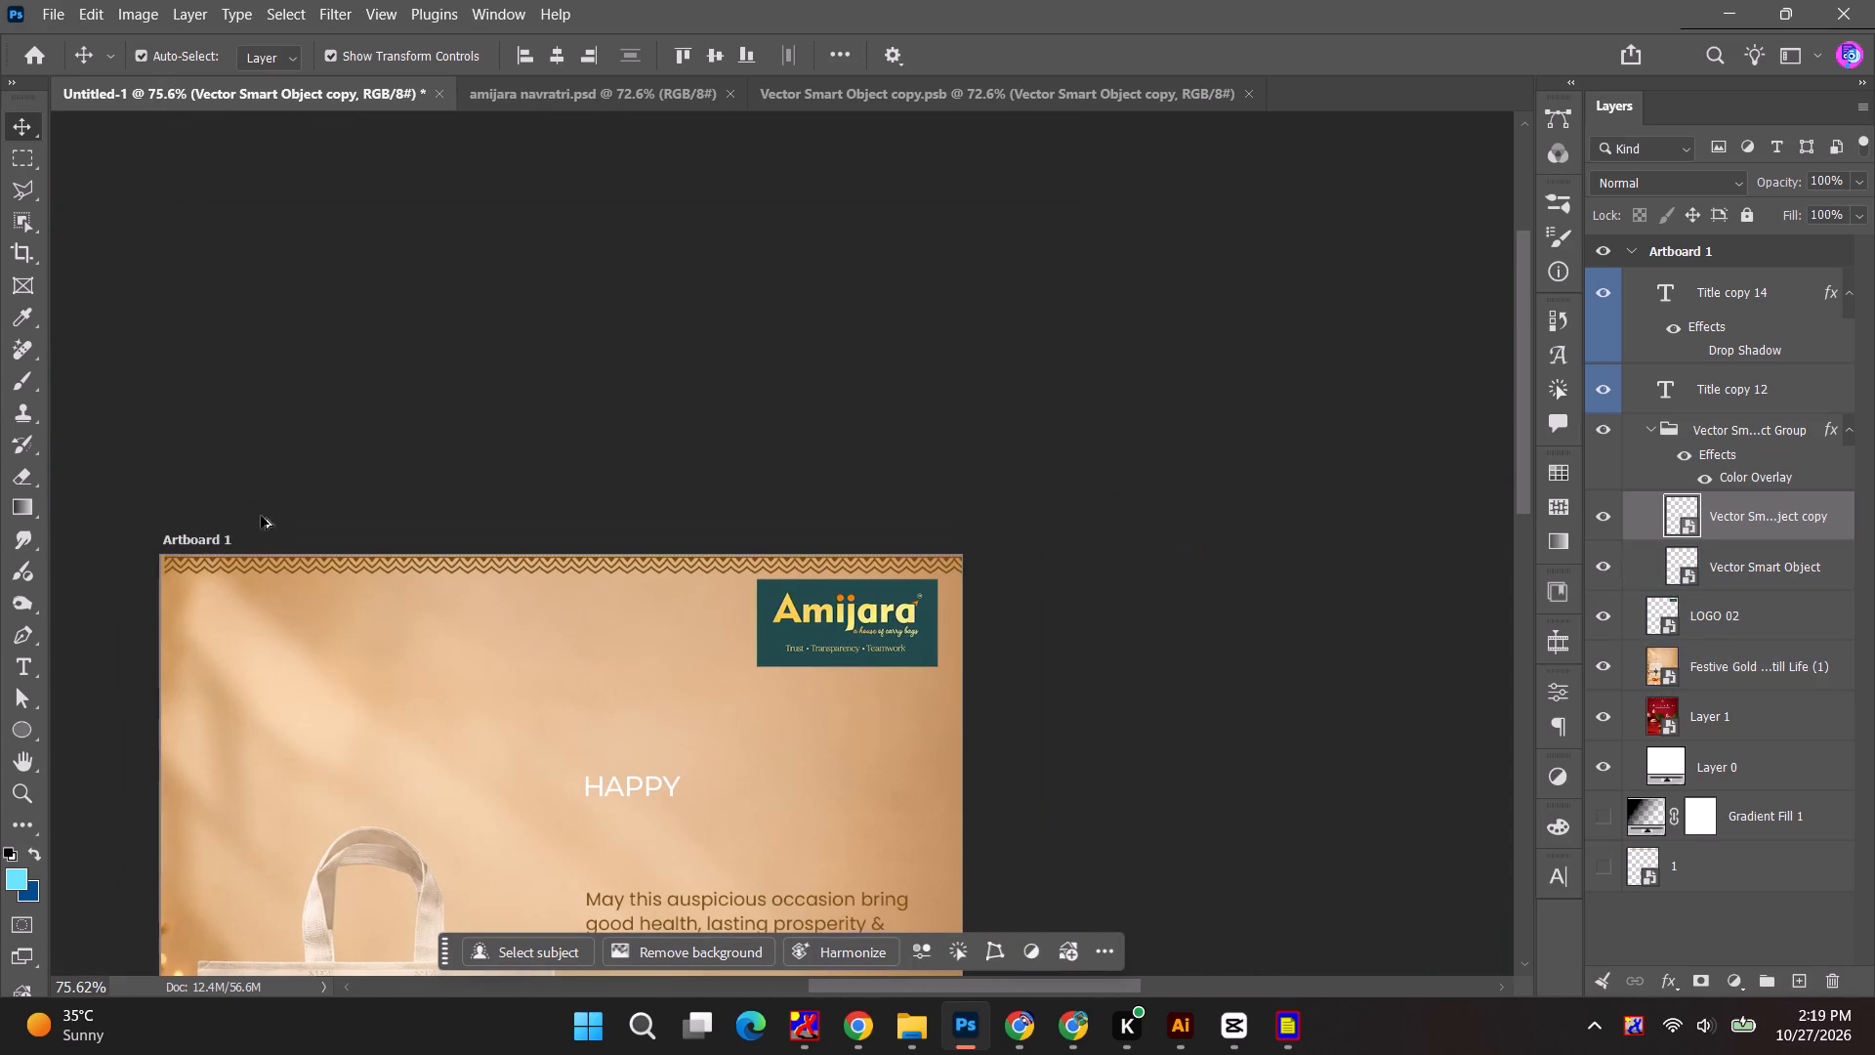
# Delete the top zigzag strip's layer from the border group.
pyautogui.click(1796, 570)
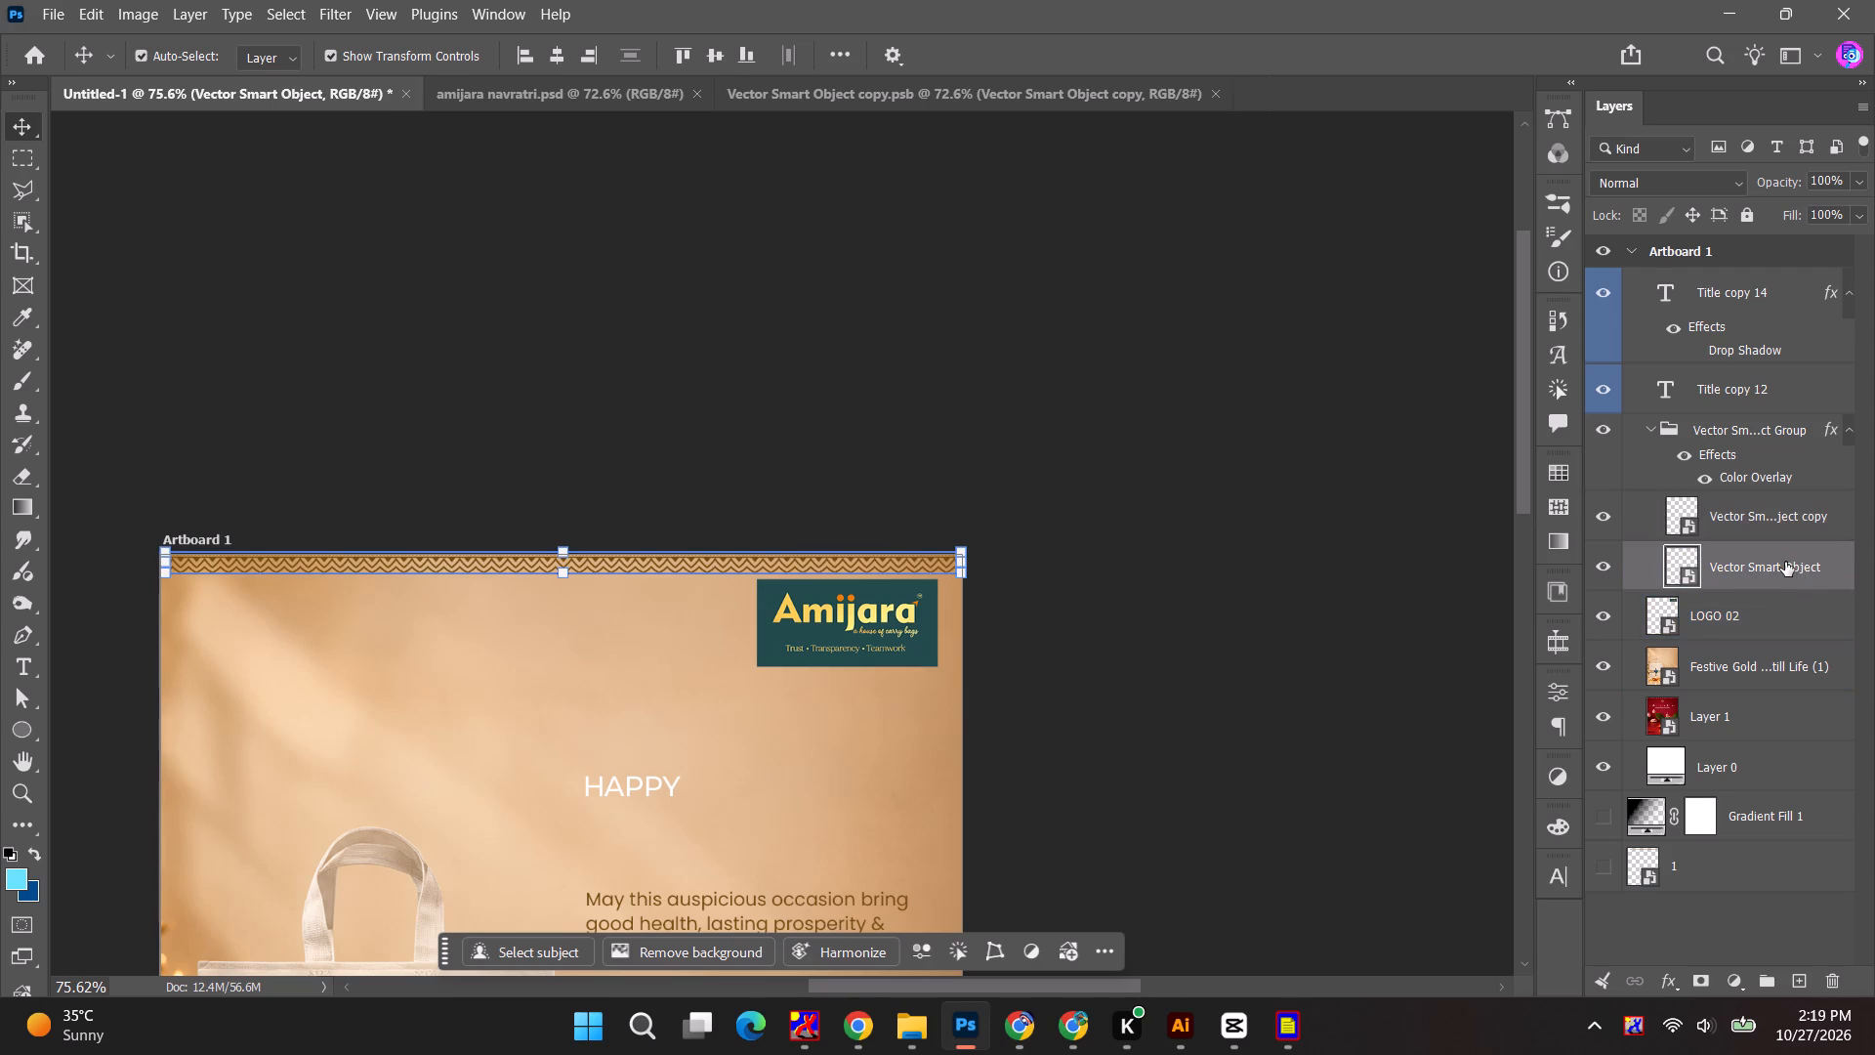
pyautogui.press('BackSpace')
# Duplicate the bottom zigzag strip's layer and flip the copy vertically.
pyautogui.keyDown('alt'); pyautogui.moveTo(1776, 517); pyautogui.dragTo(1774, 497); pyautogui.keyUp('alt')
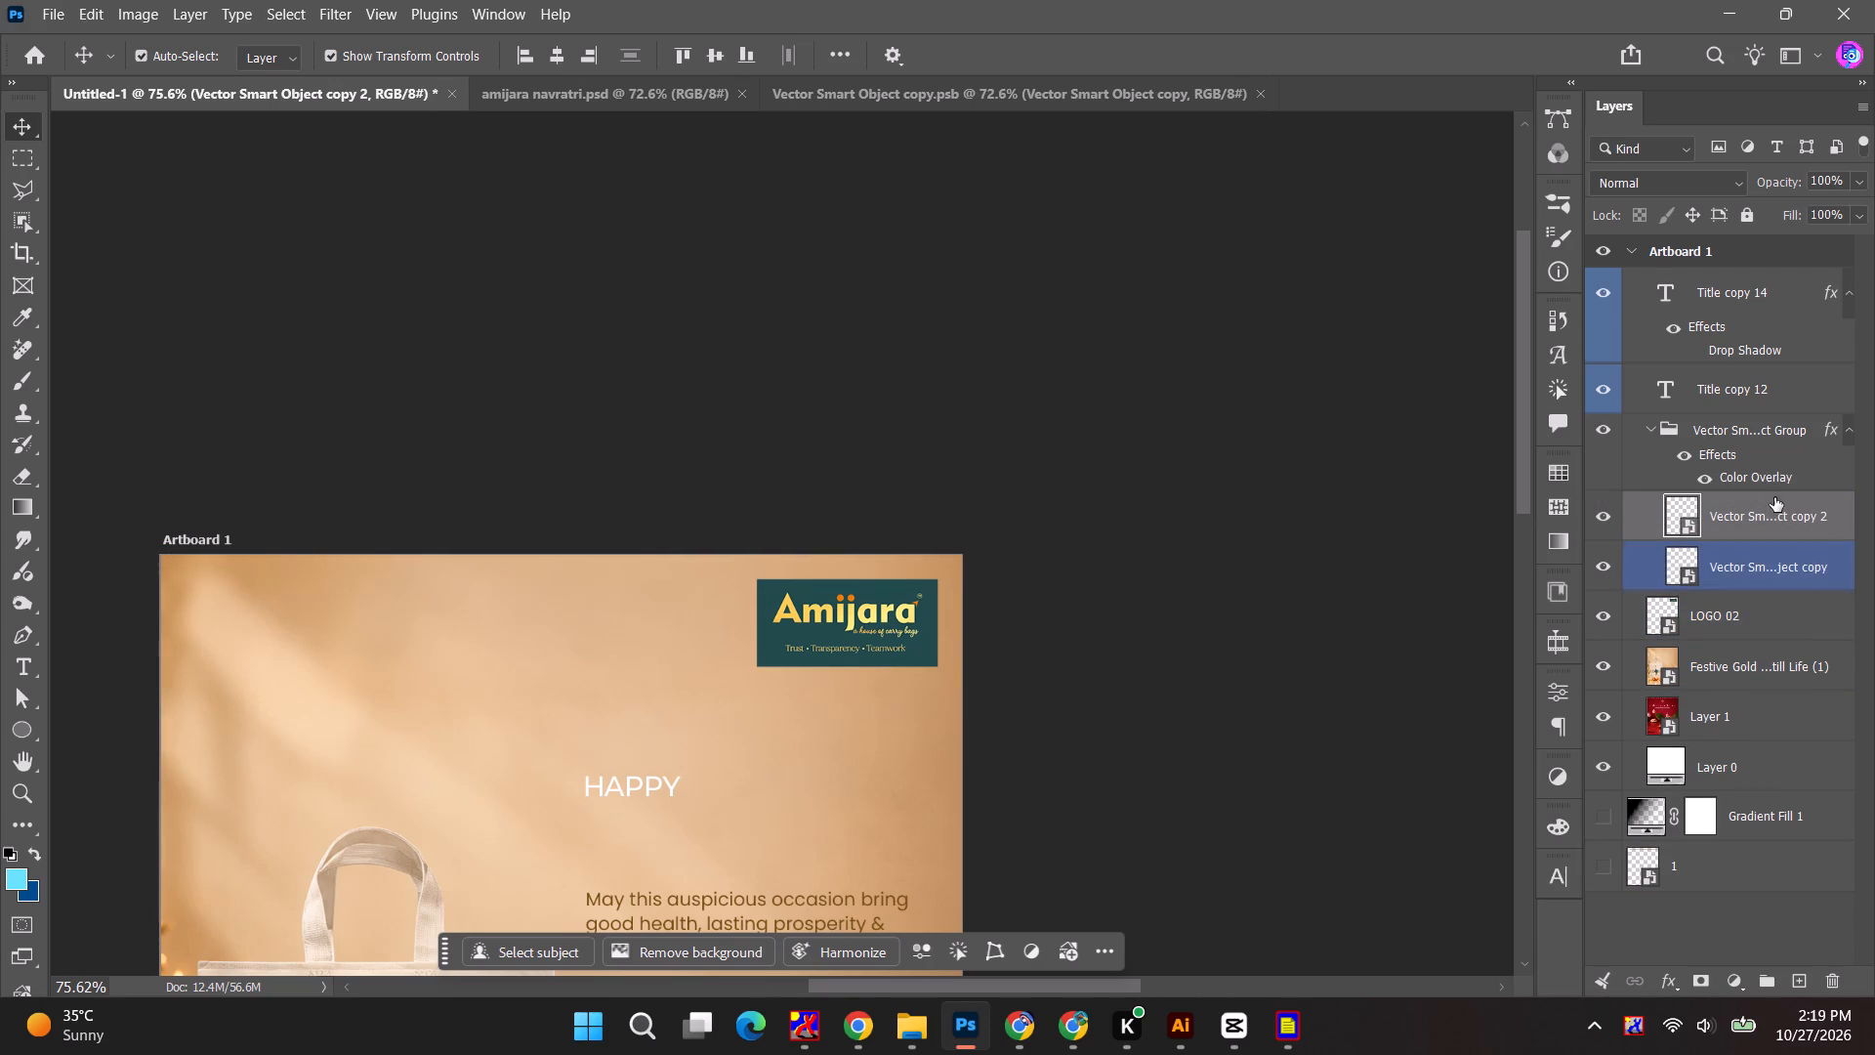
pyautogui.hotkey('ctrl', 't')
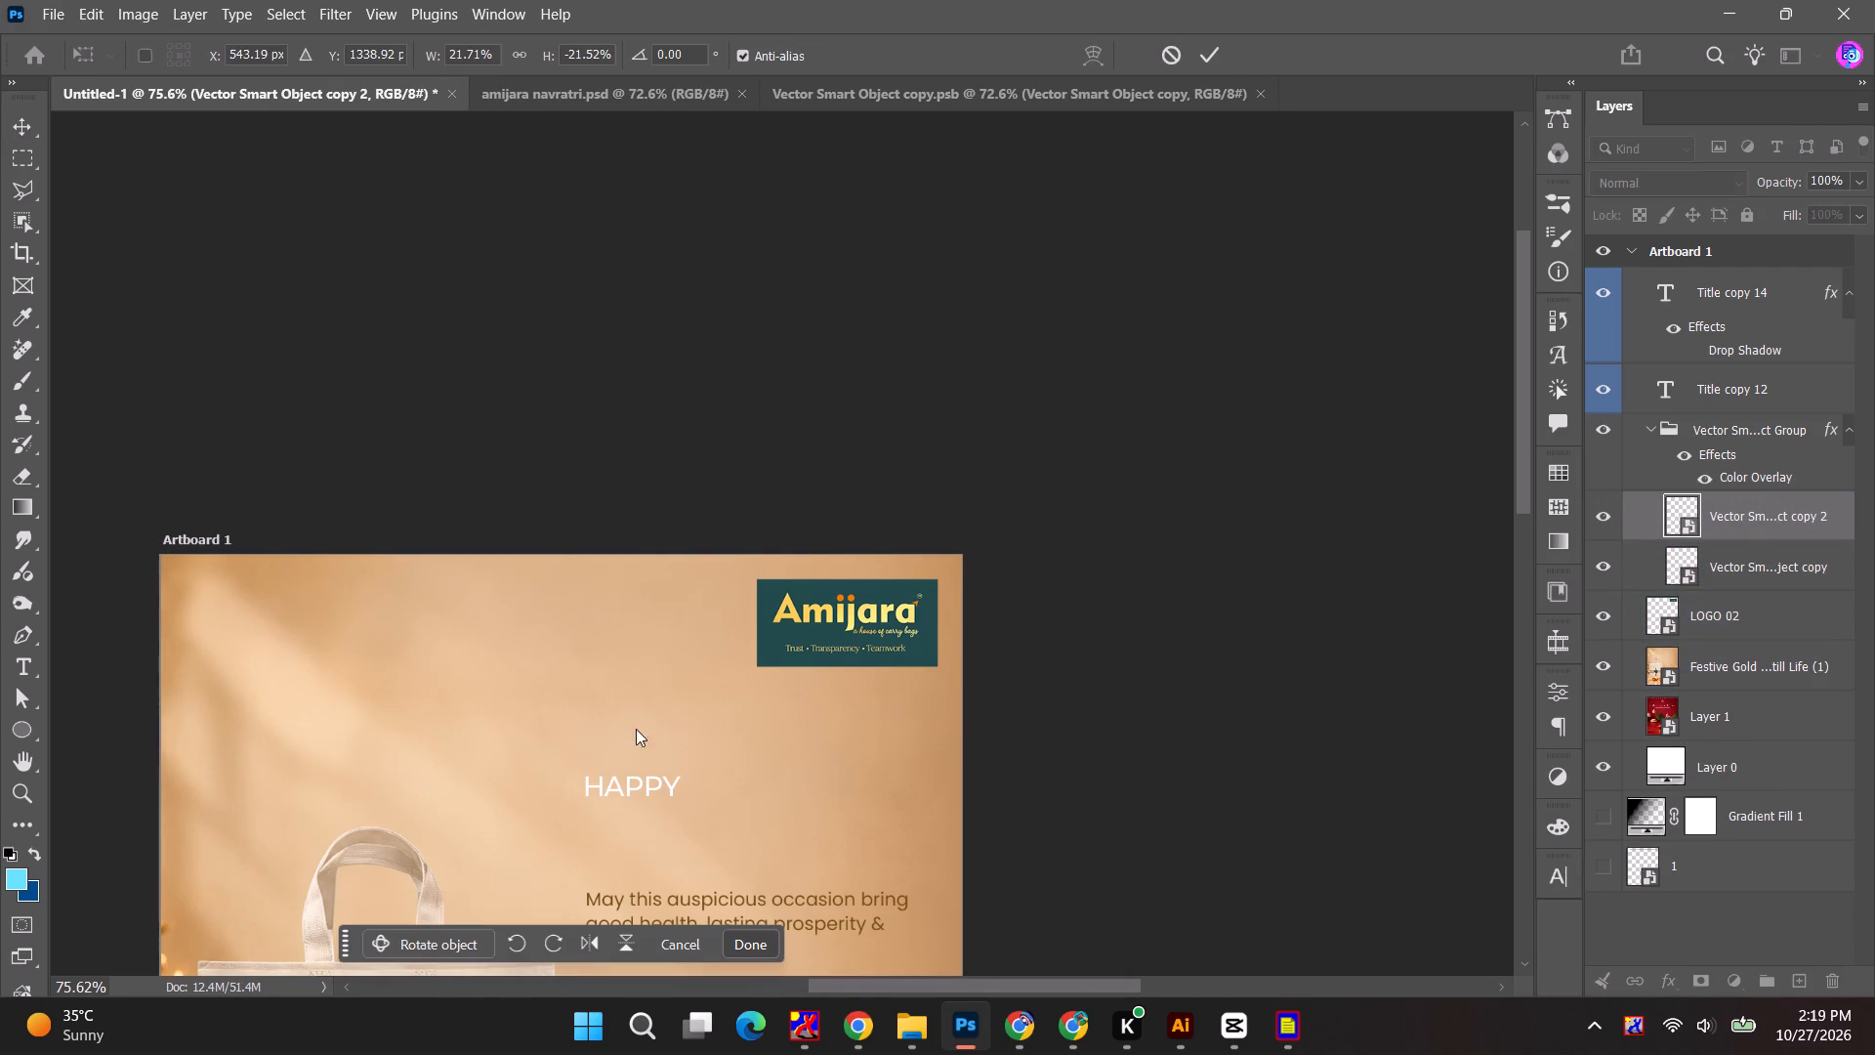
pyautogui.click(630, 943)
pyautogui.click(1212, 55)
# Align the flipped strip copy to the top edge of the artboard using a full-canvas selection, then deselect.
pyautogui.hotkey('ctrl', 'a')
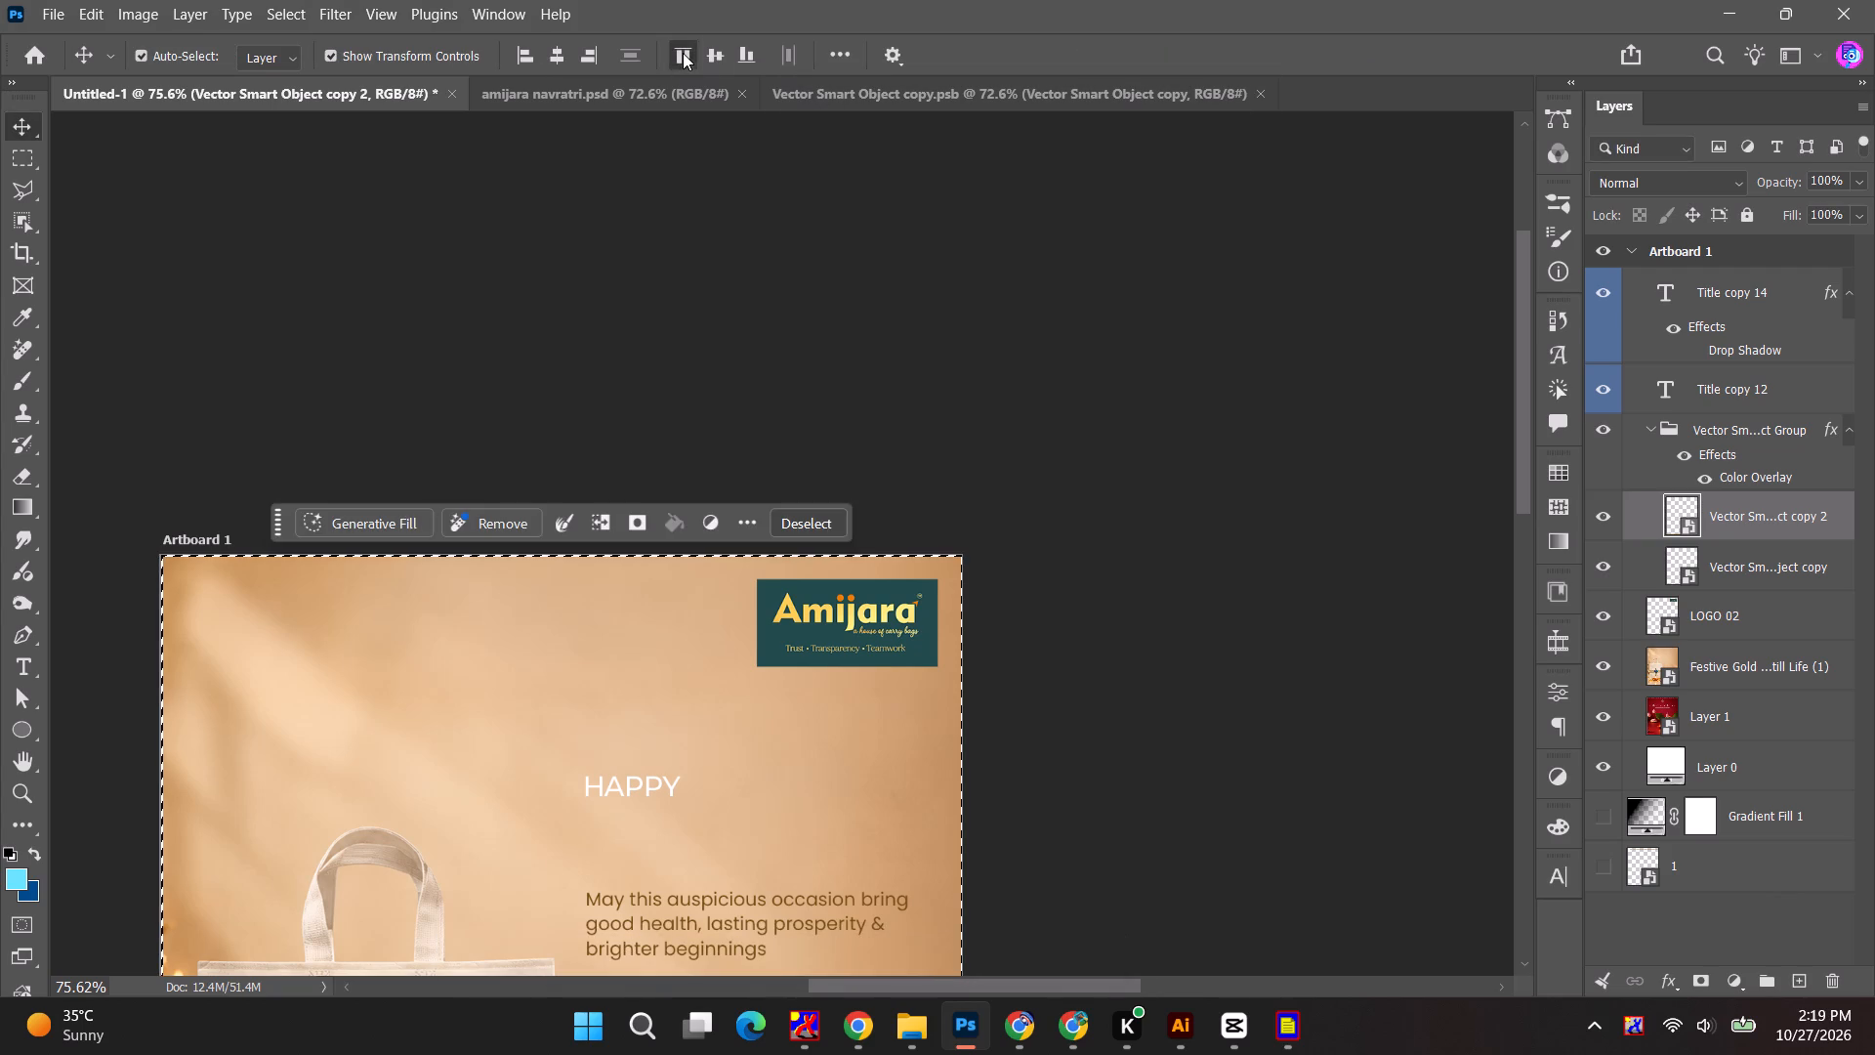
pyautogui.click(683, 53)
pyautogui.click(977, 208)
pyautogui.hotkey('ctrl', 'd')
# Nudge the new top zigzag strip up by 4 px so its dotted edge slips past the poster's top edge.
pyautogui.keyDown('alt'); pyautogui.scroll(14, 675, 567); pyautogui.keyUp('alt')
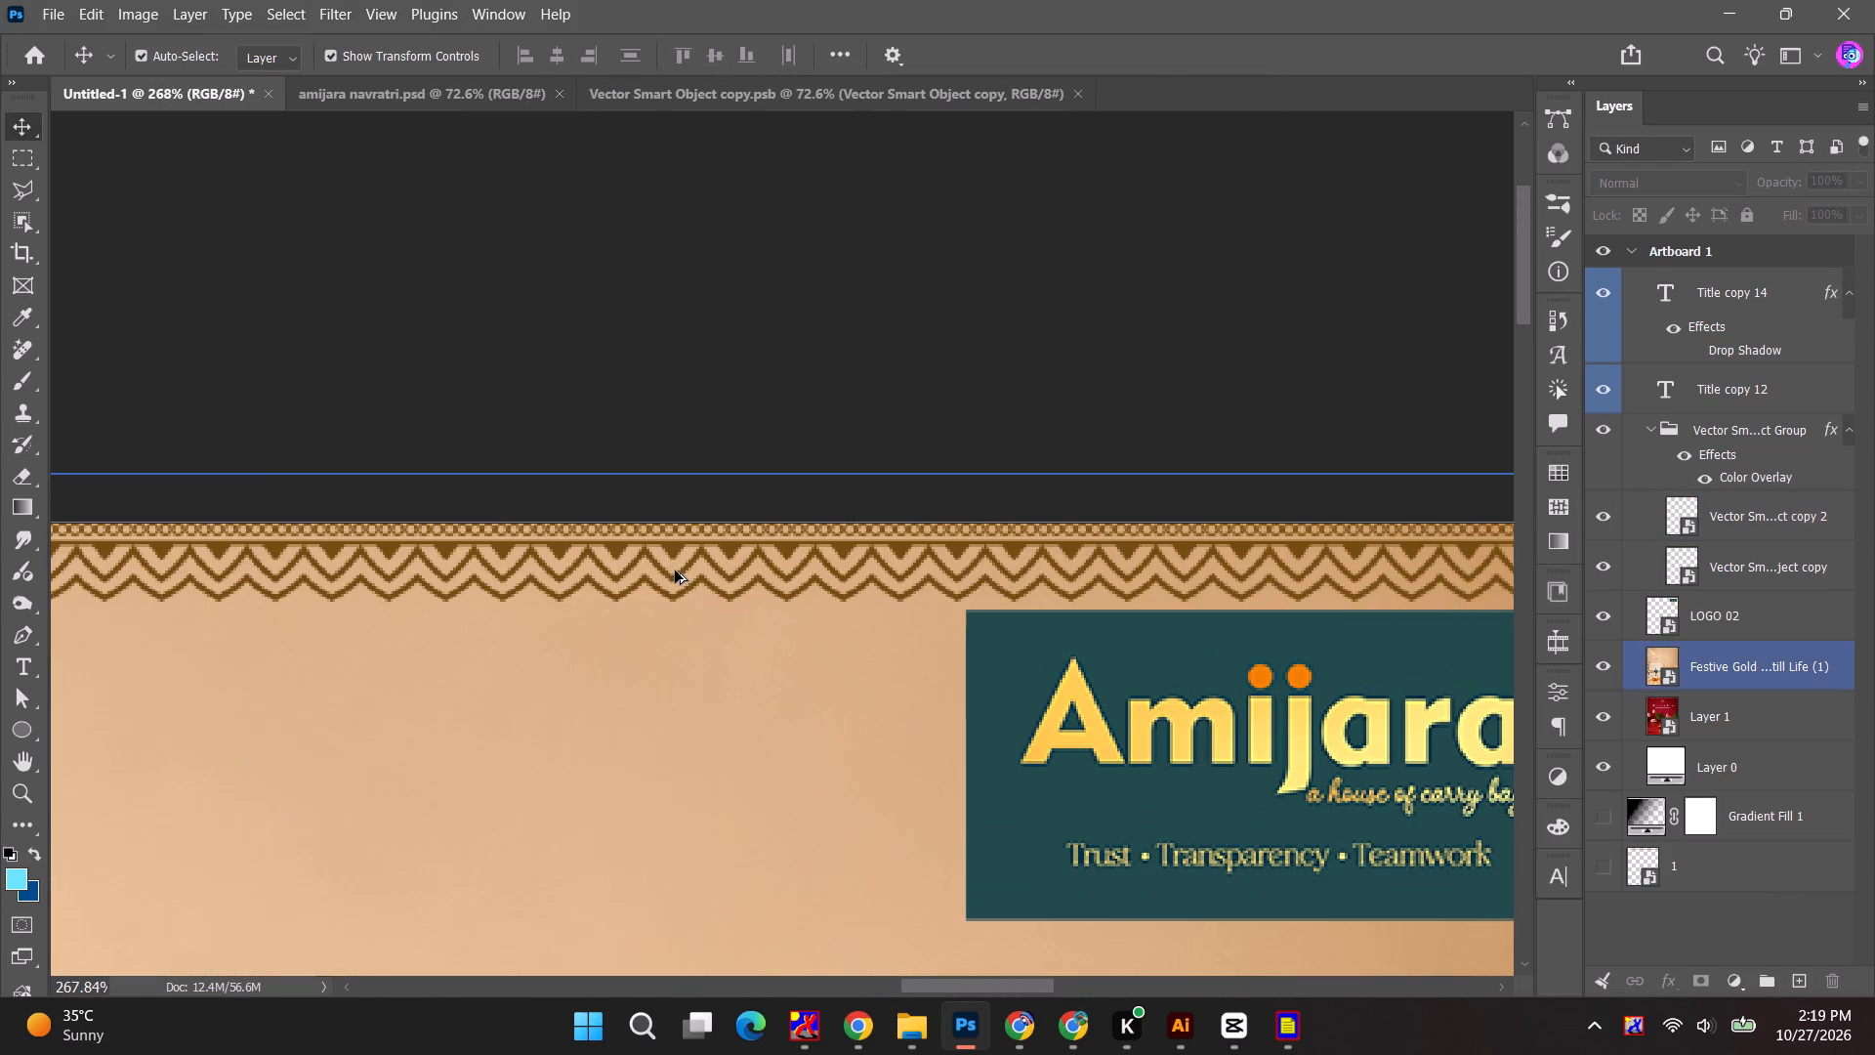
pyautogui.click(676, 570)
pyautogui.click(673, 553)
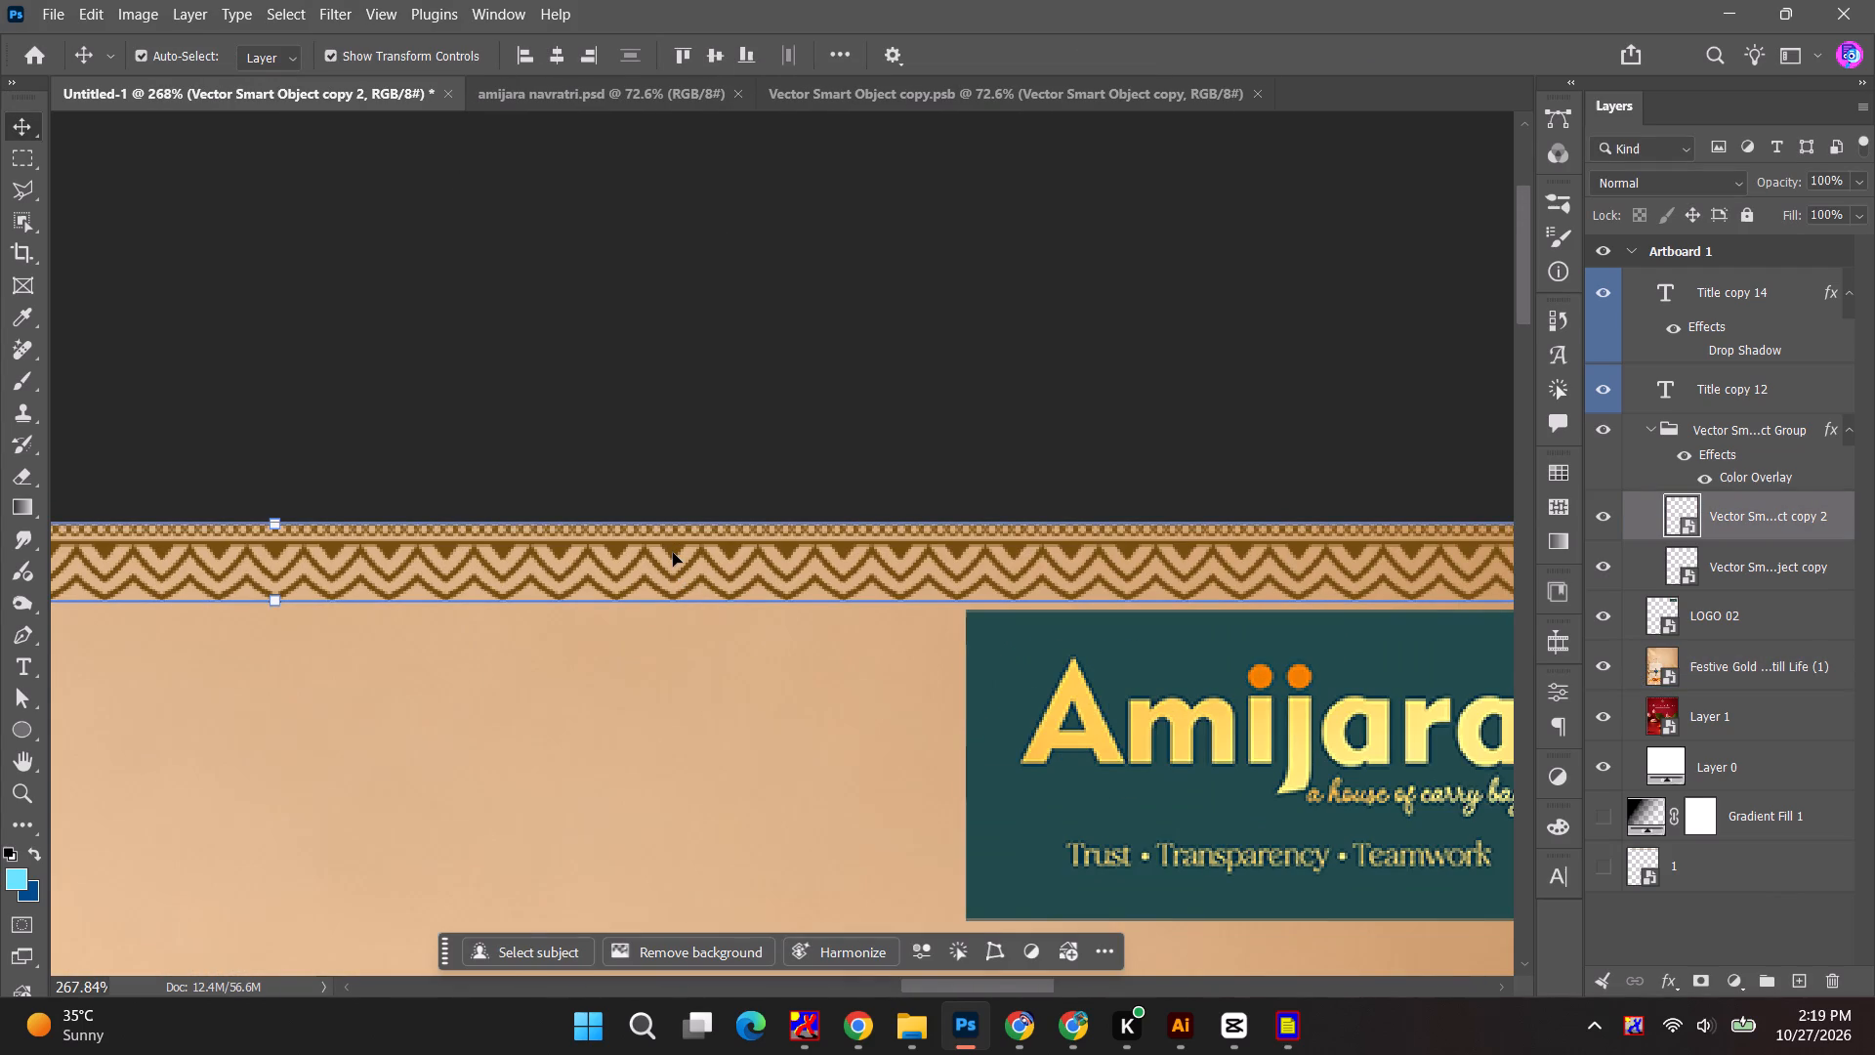
pyautogui.press('Up')
pyautogui.press('Up')
pyautogui.press('Up')
pyautogui.press('Up')
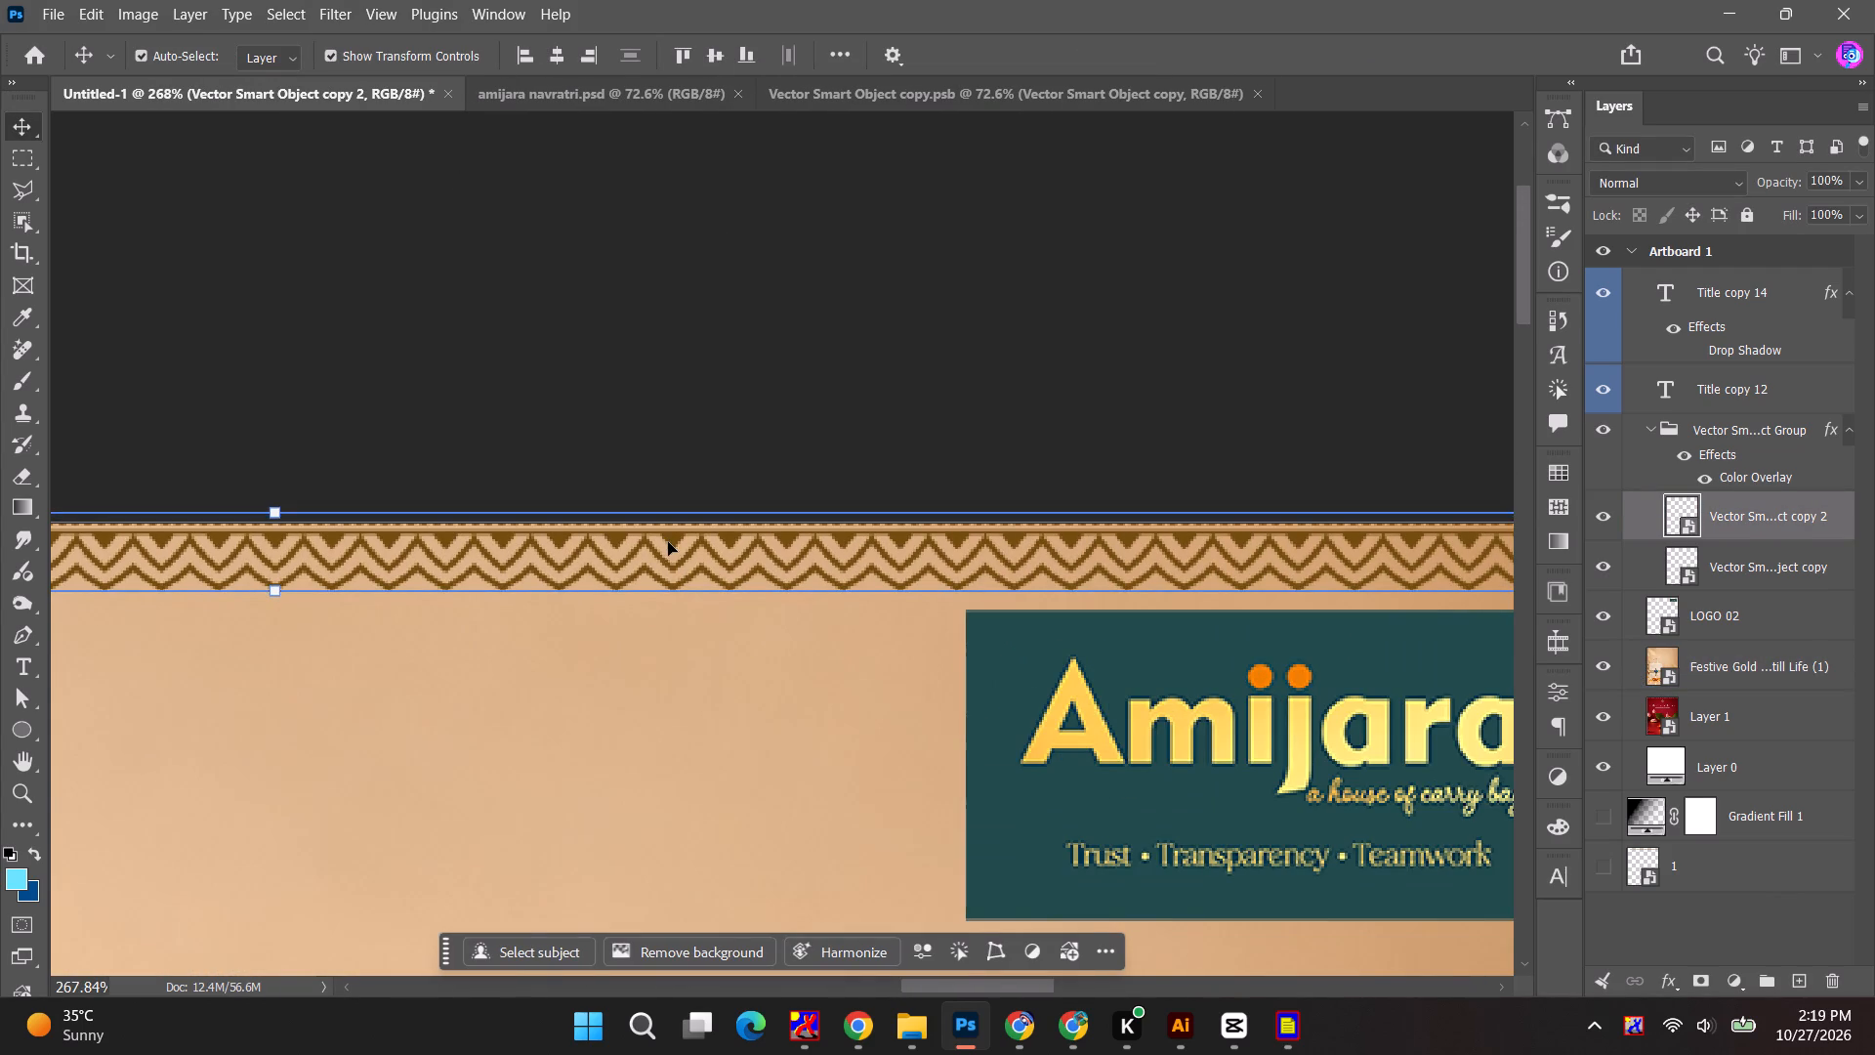
pyautogui.click(843, 290)
# Review the poster's top border, logo and greeting text as a whole.
pyautogui.scroll(-11, 828, 490)
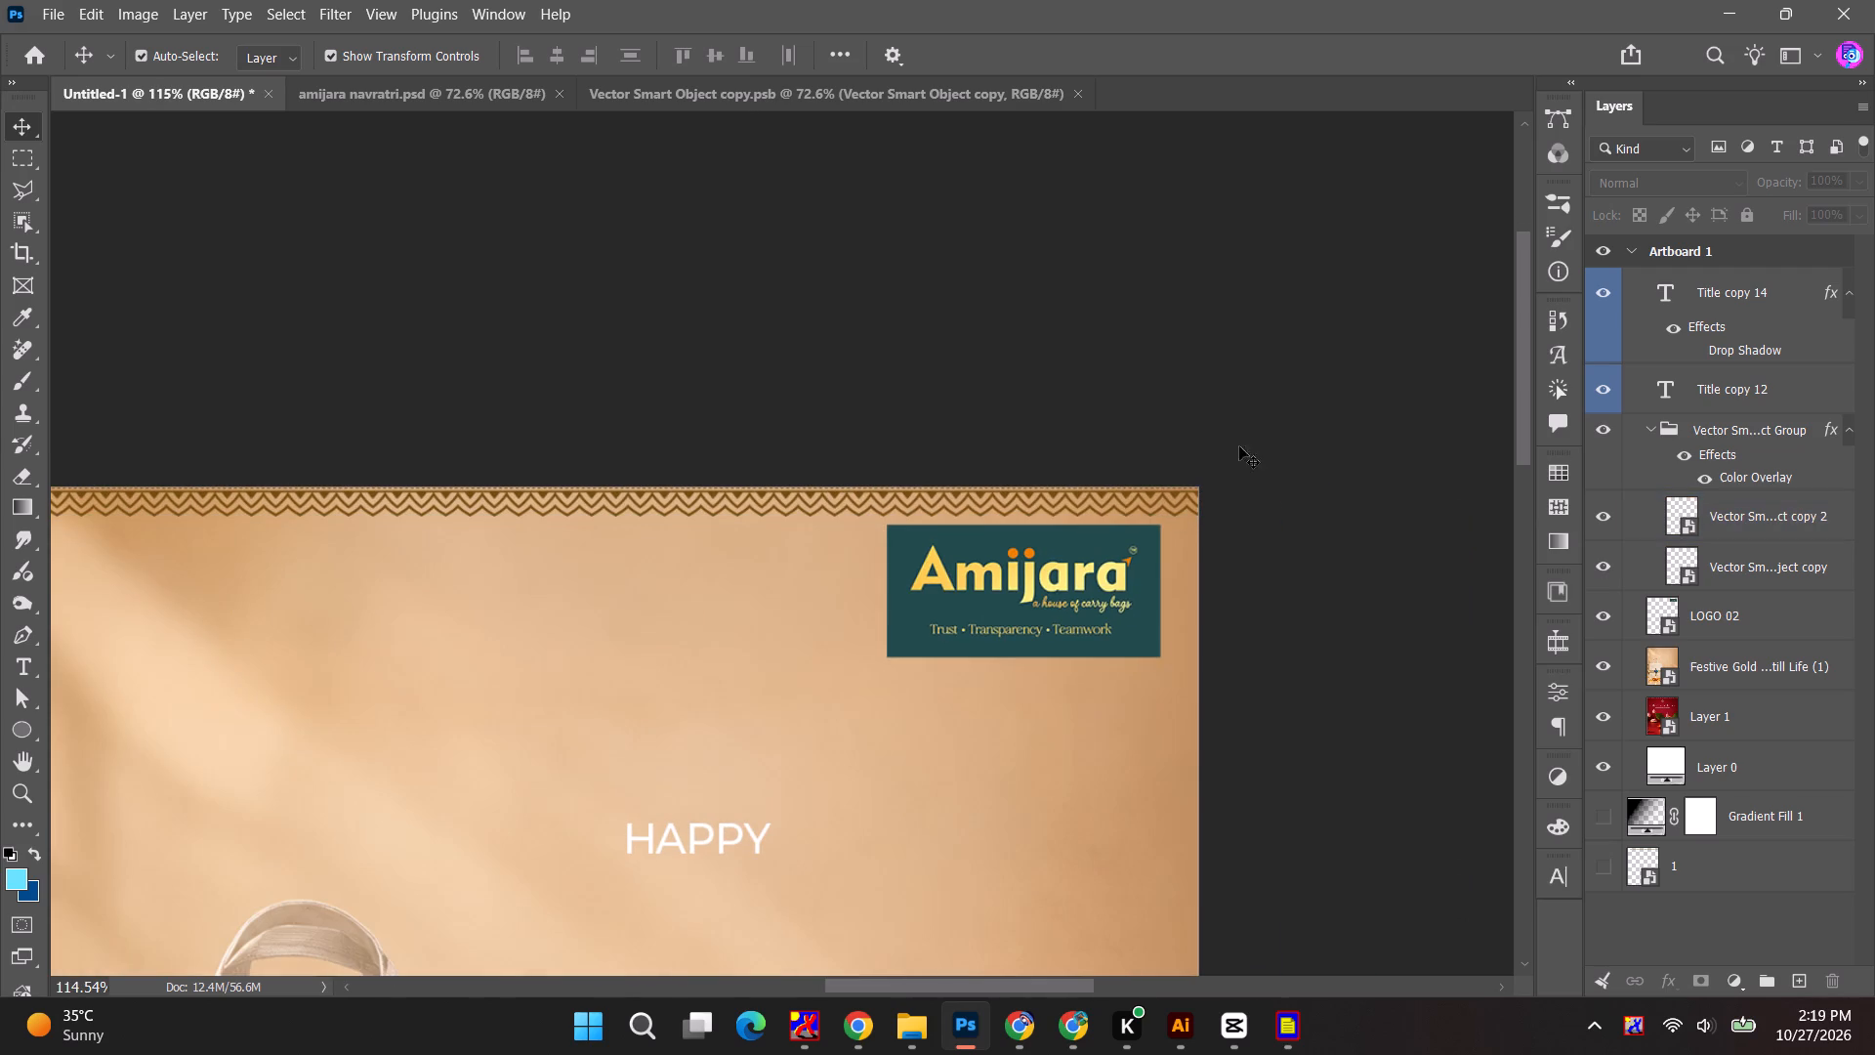
pyautogui.click(1343, 388)
pyautogui.press('space')
pyautogui.press('space')
pyautogui.moveTo(1329, 447); pyautogui.dragTo(1356, 325)
pyautogui.keyDown('alt'); pyautogui.scroll(-6, 1318, 494); pyautogui.keyUp('alt')
pyautogui.press('space')
pyautogui.moveTo(1314, 557); pyautogui.dragTo(1327, 392)
pyautogui.hotkey('alt', 'Tab')
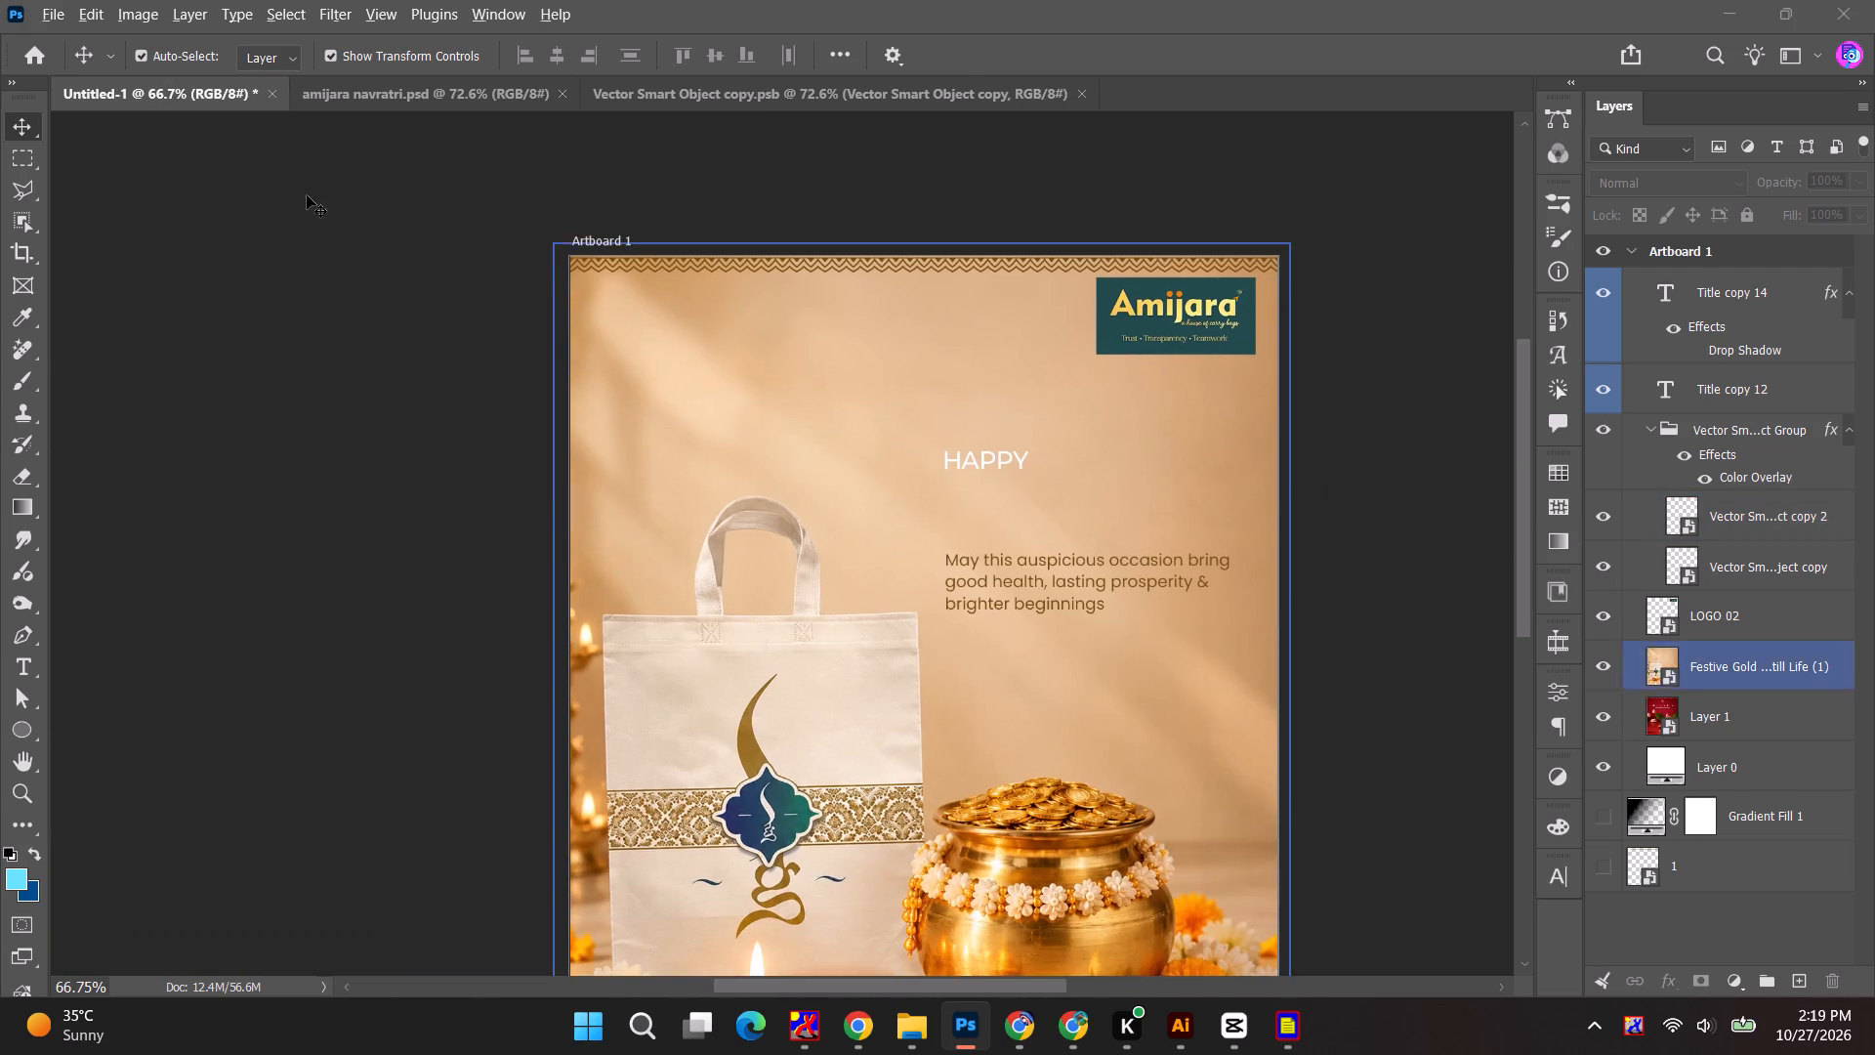
pyautogui.hotkey('alt', 'Tab')
# Copy the Shubh Navratri text layer from amijara navratri.psd into Untitled-1, placing it over the HAPPY text.
pyautogui.click(392, 82)
pyautogui.click(674, 376)
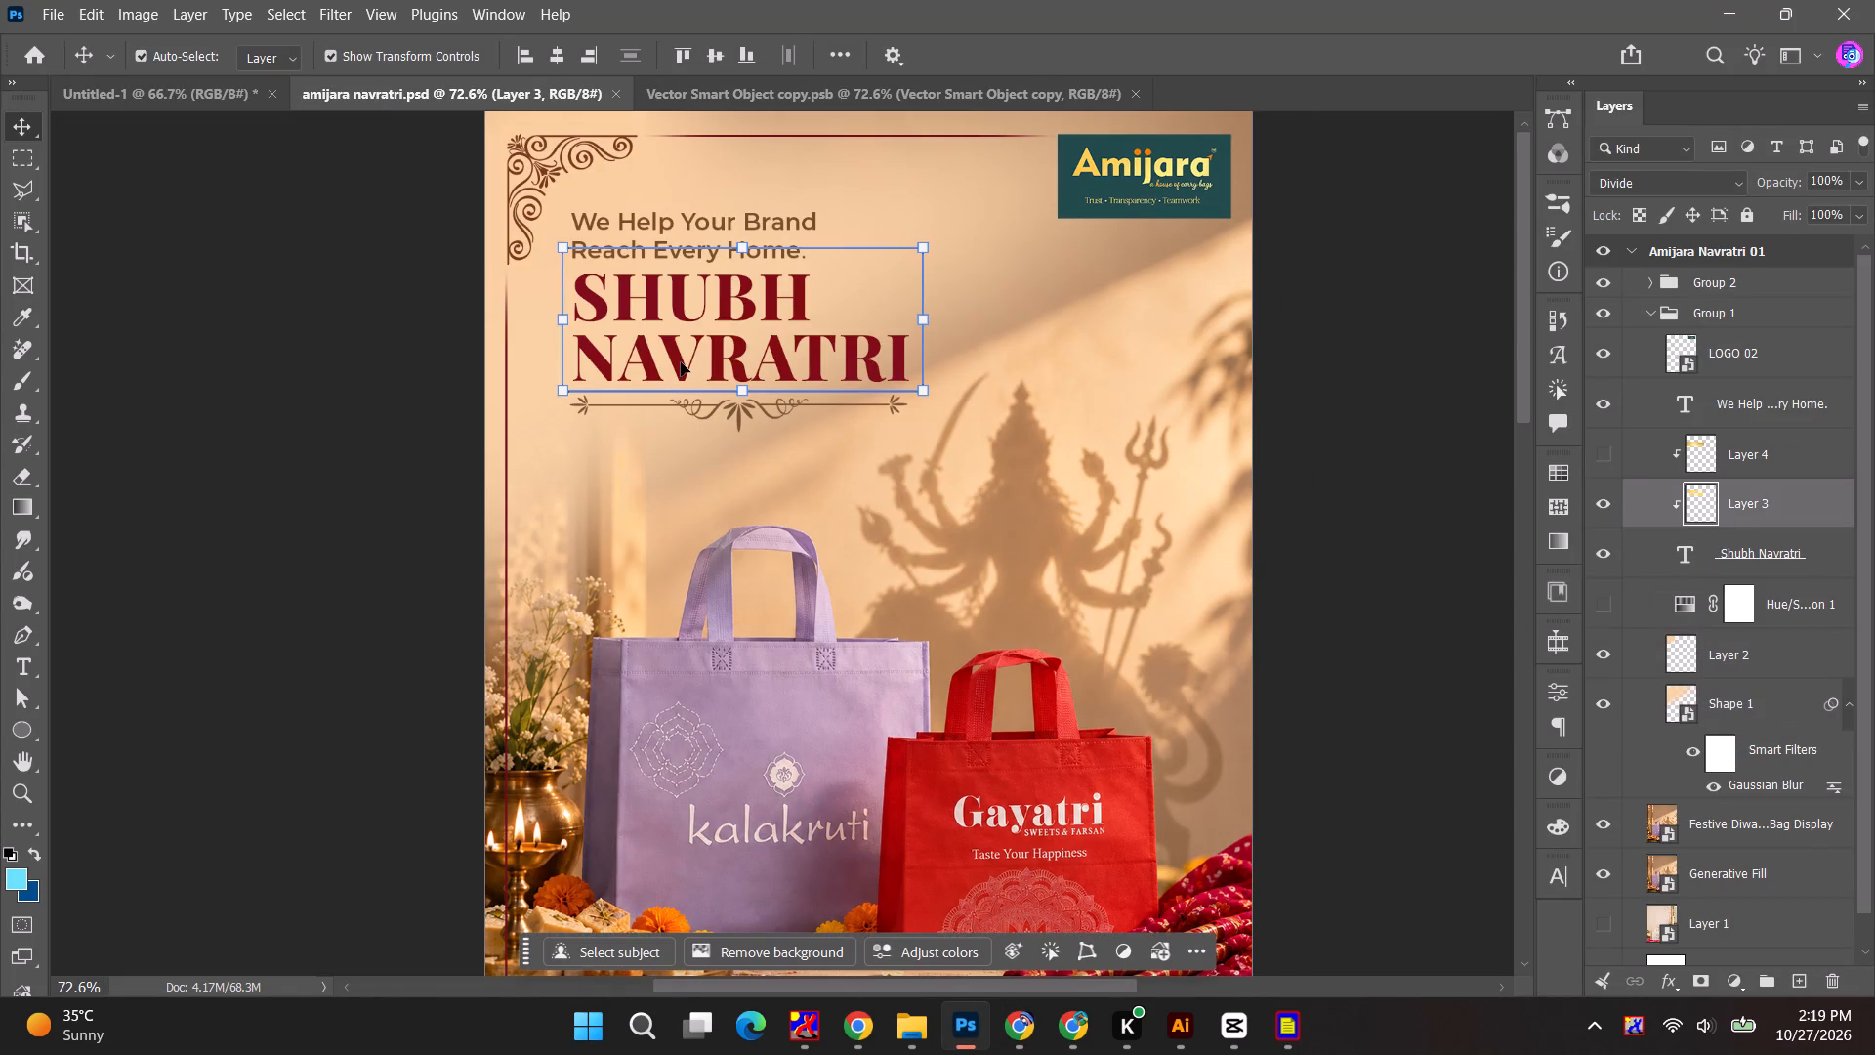
pyautogui.click(1763, 560)
pyautogui.moveTo(1766, 556); pyautogui.dragTo(99, 103)
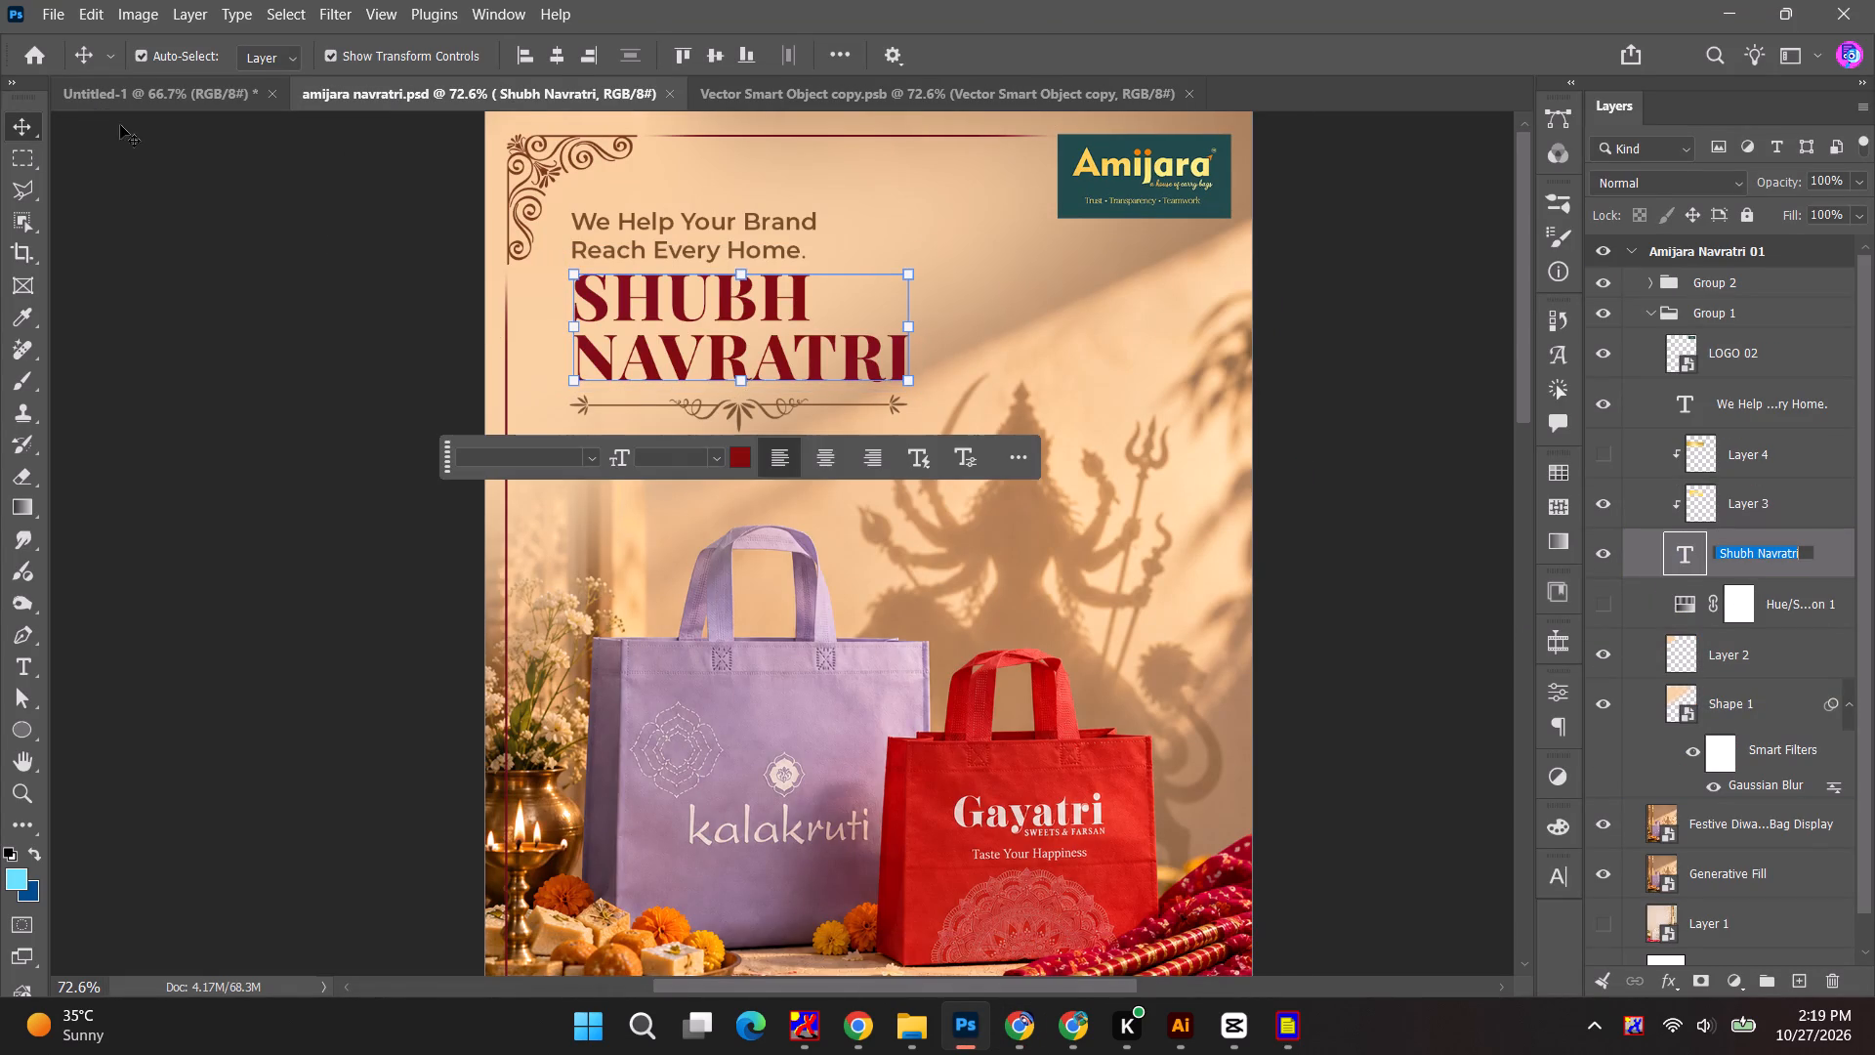
pyautogui.press('Escape')
pyautogui.moveTo(1812, 565); pyautogui.dragTo(146, 107)
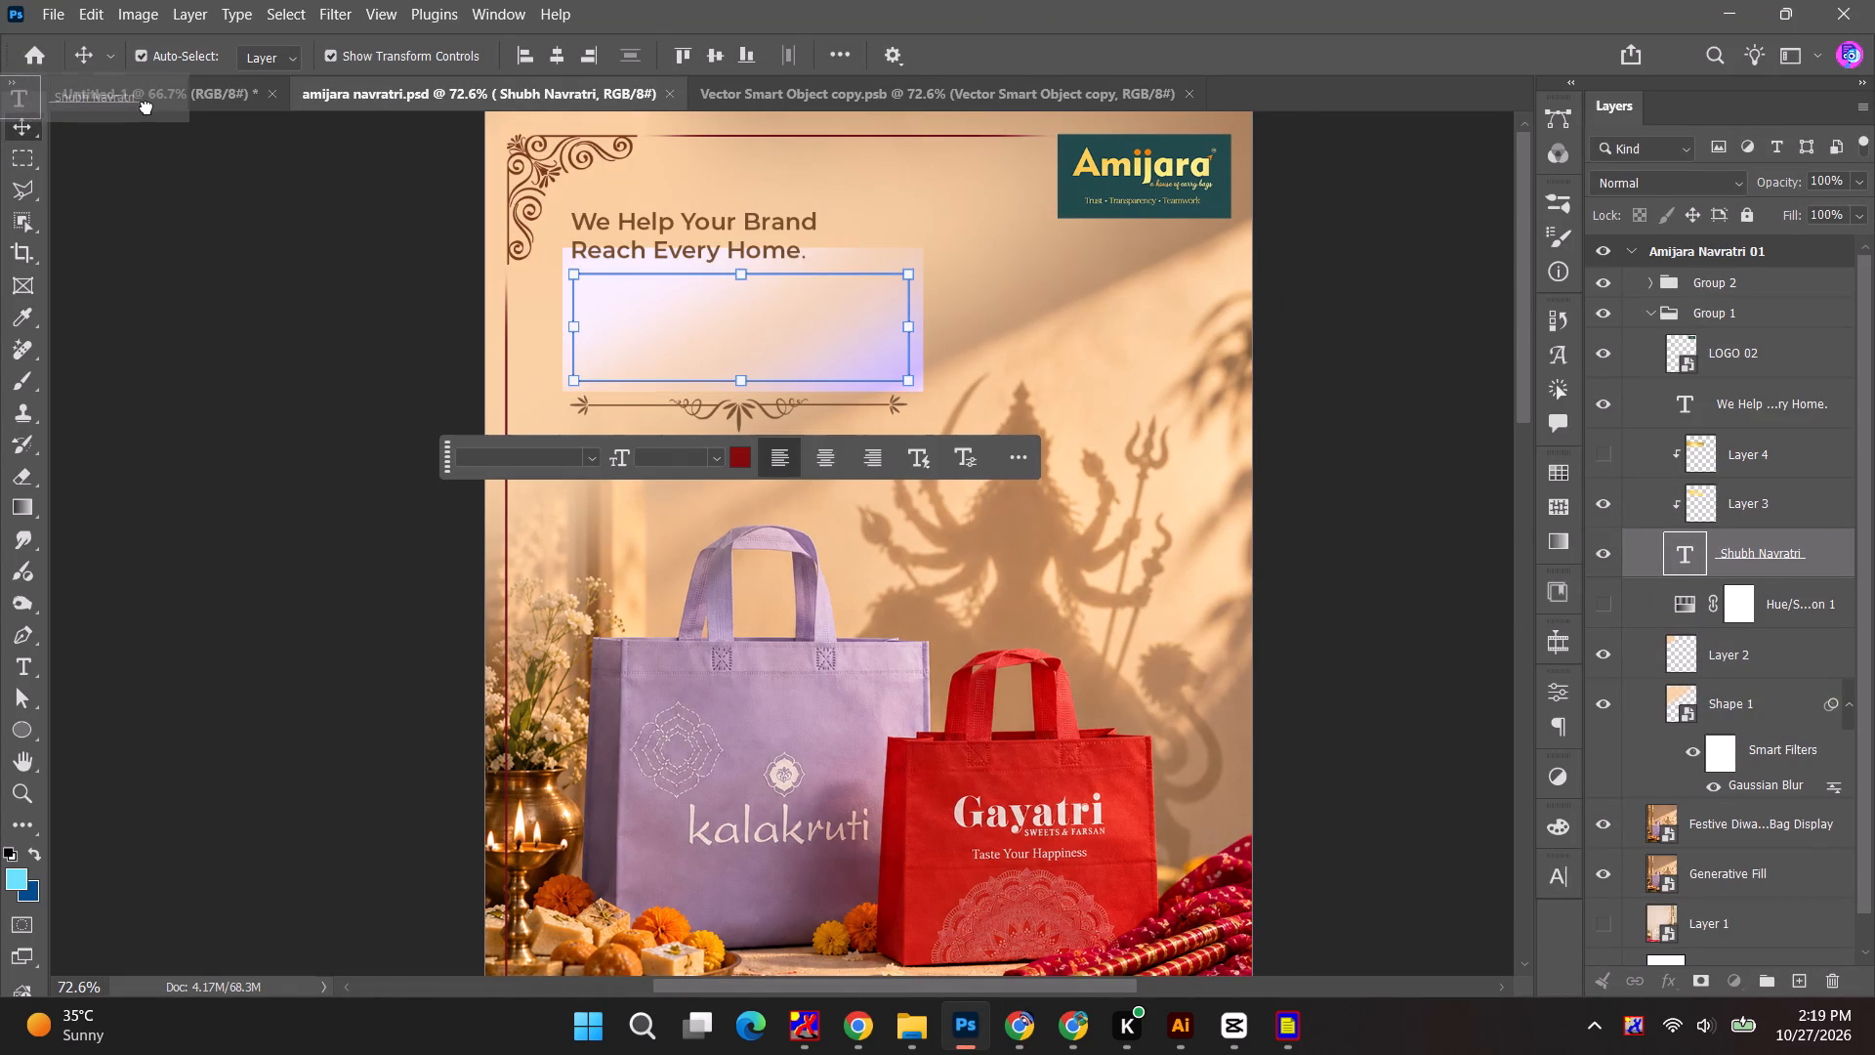
pyautogui.moveTo(146, 107); pyautogui.dragTo(1056, 357)
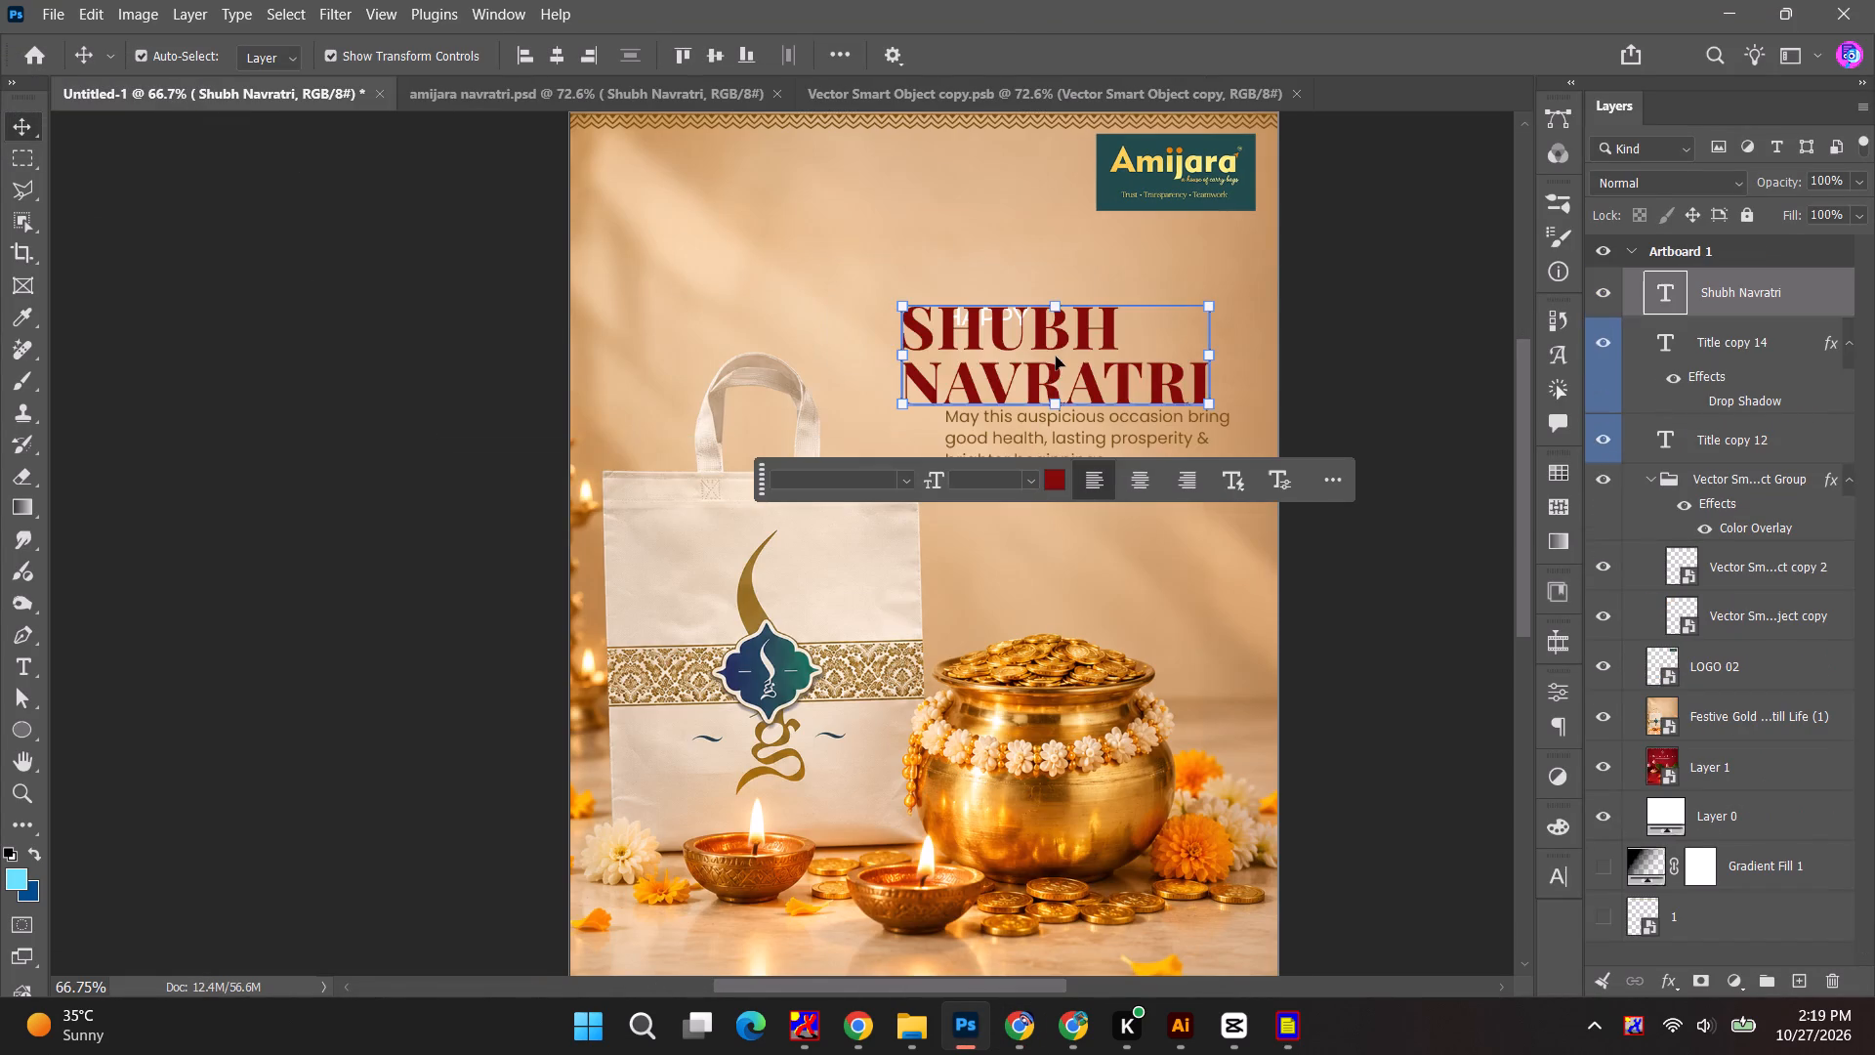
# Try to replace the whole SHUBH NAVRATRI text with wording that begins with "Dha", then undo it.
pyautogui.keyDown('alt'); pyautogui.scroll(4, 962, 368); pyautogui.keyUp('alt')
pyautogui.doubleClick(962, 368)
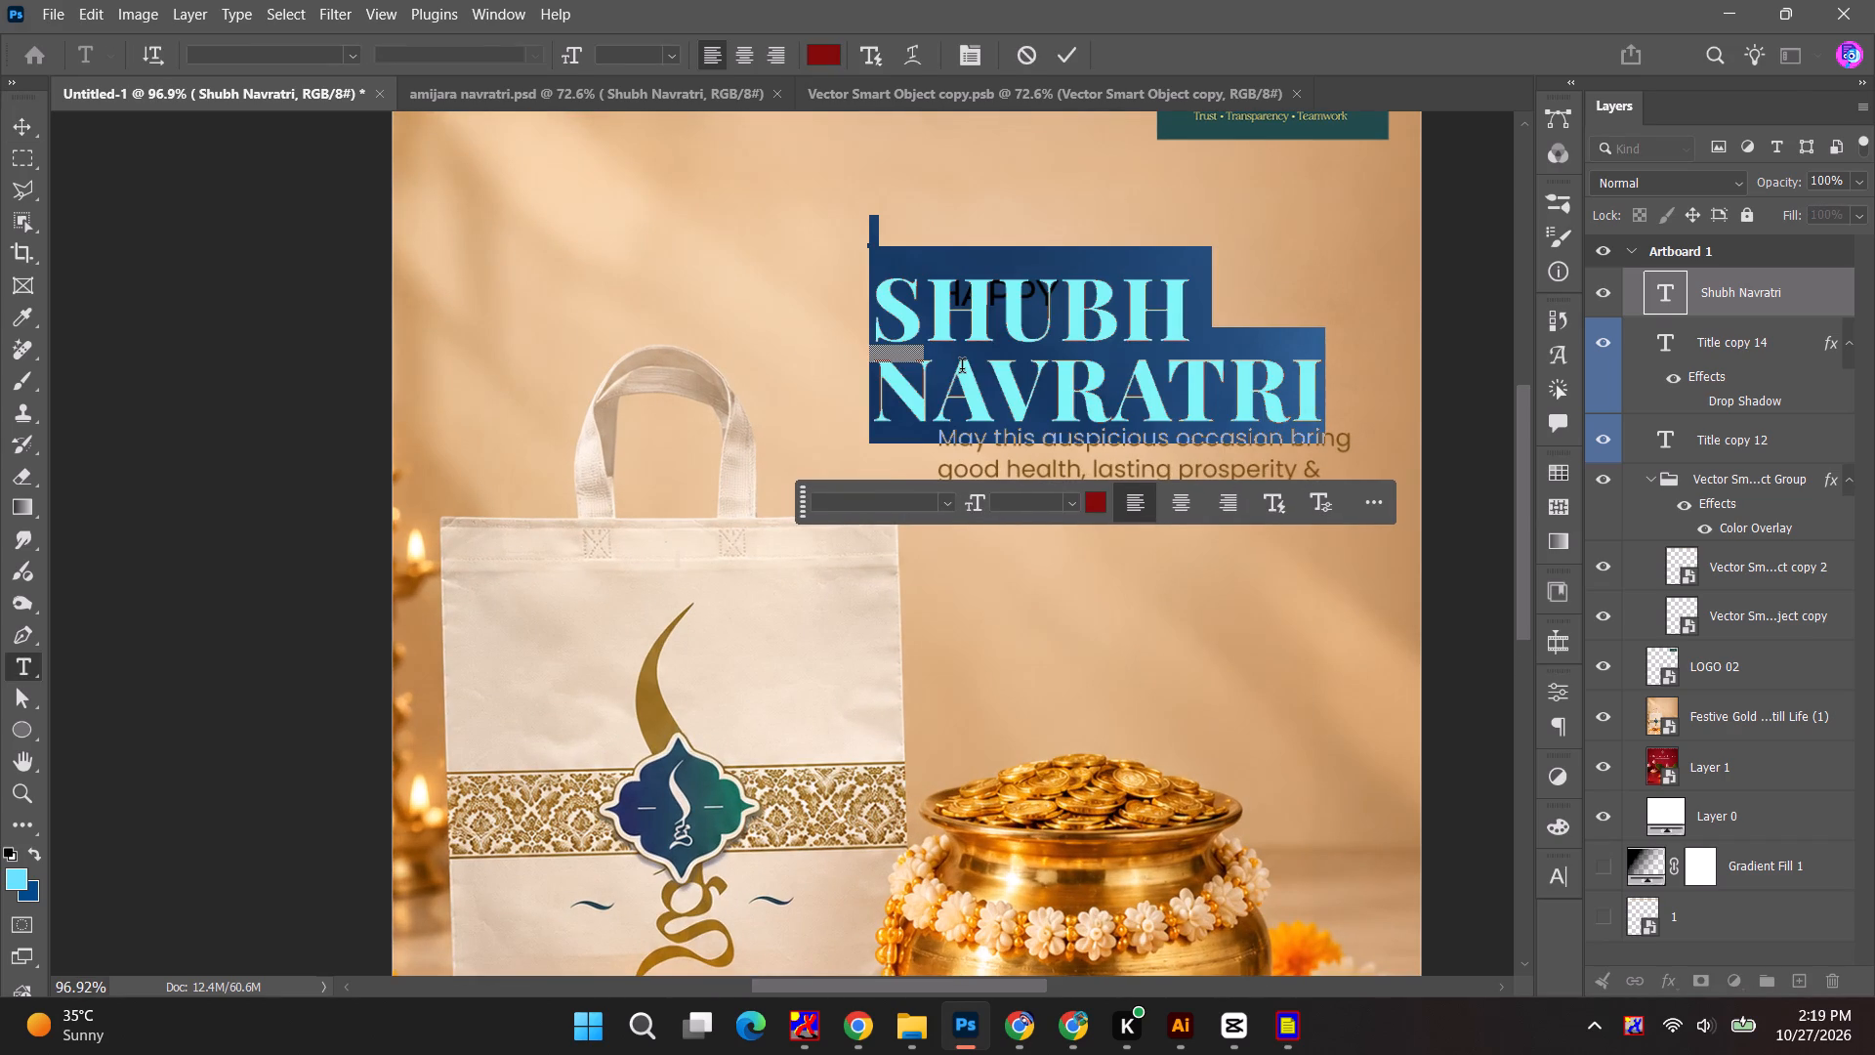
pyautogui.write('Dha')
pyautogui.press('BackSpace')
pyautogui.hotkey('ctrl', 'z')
# Replace the whole SHUBH NAVRATRI text with "Dhanteras".
pyautogui.click(861, 316)
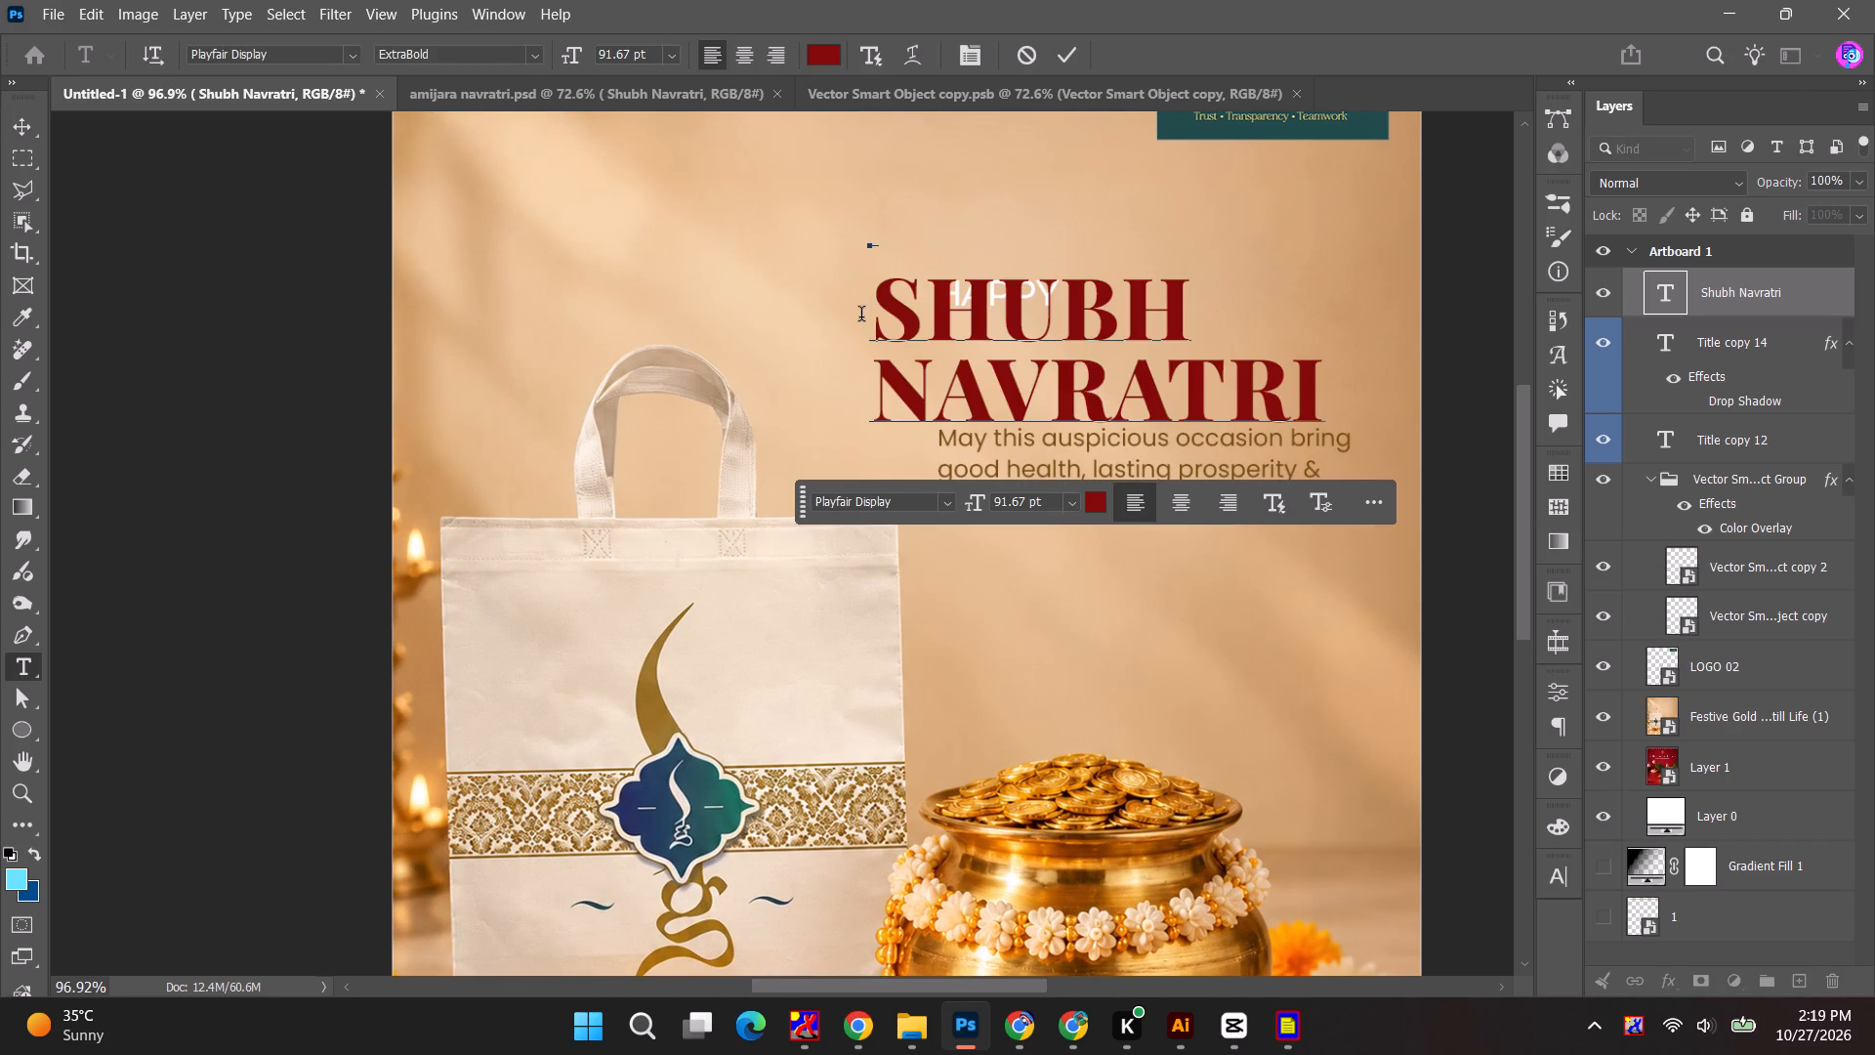
pyautogui.press('BackSpace')
pyautogui.hotkey('ctrl', 'a')
pyautogui.write('Dhan')
pyautogui.write('teras')
pyautogui.hotkey('ctrl', 'a')
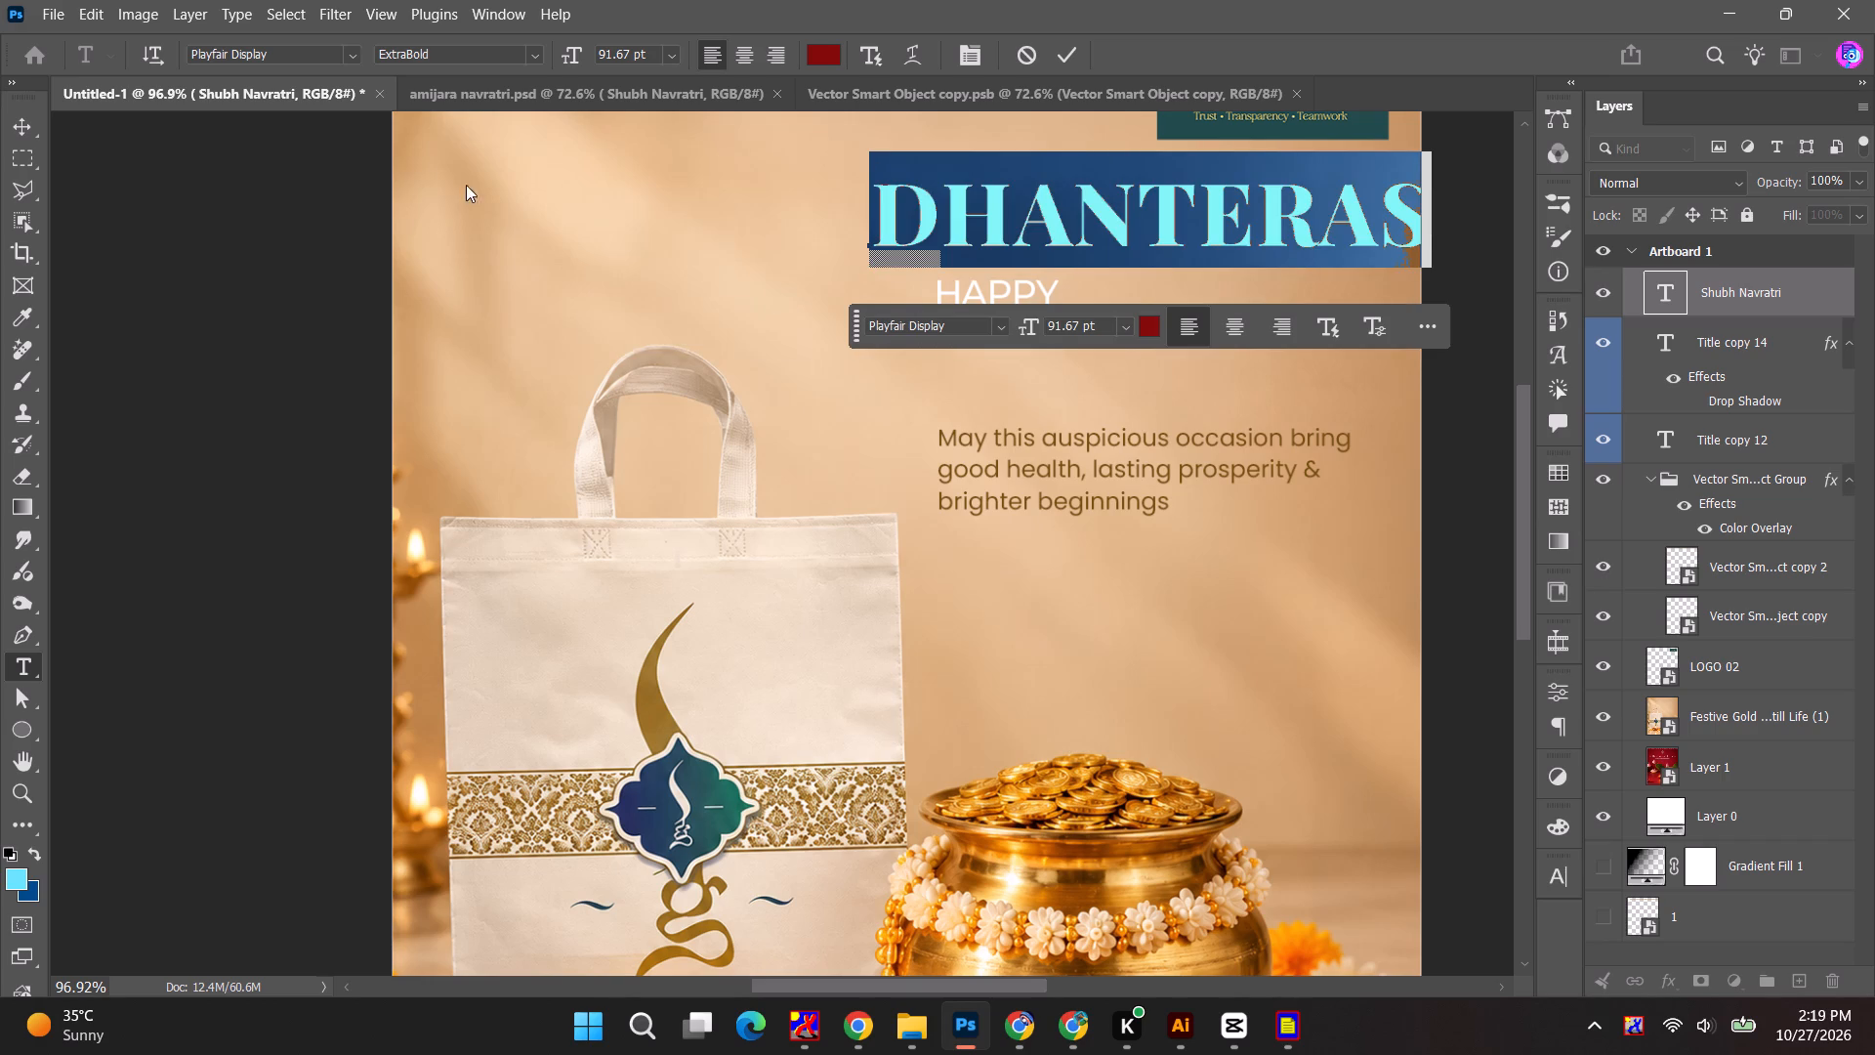
pyautogui.click(14, 126)
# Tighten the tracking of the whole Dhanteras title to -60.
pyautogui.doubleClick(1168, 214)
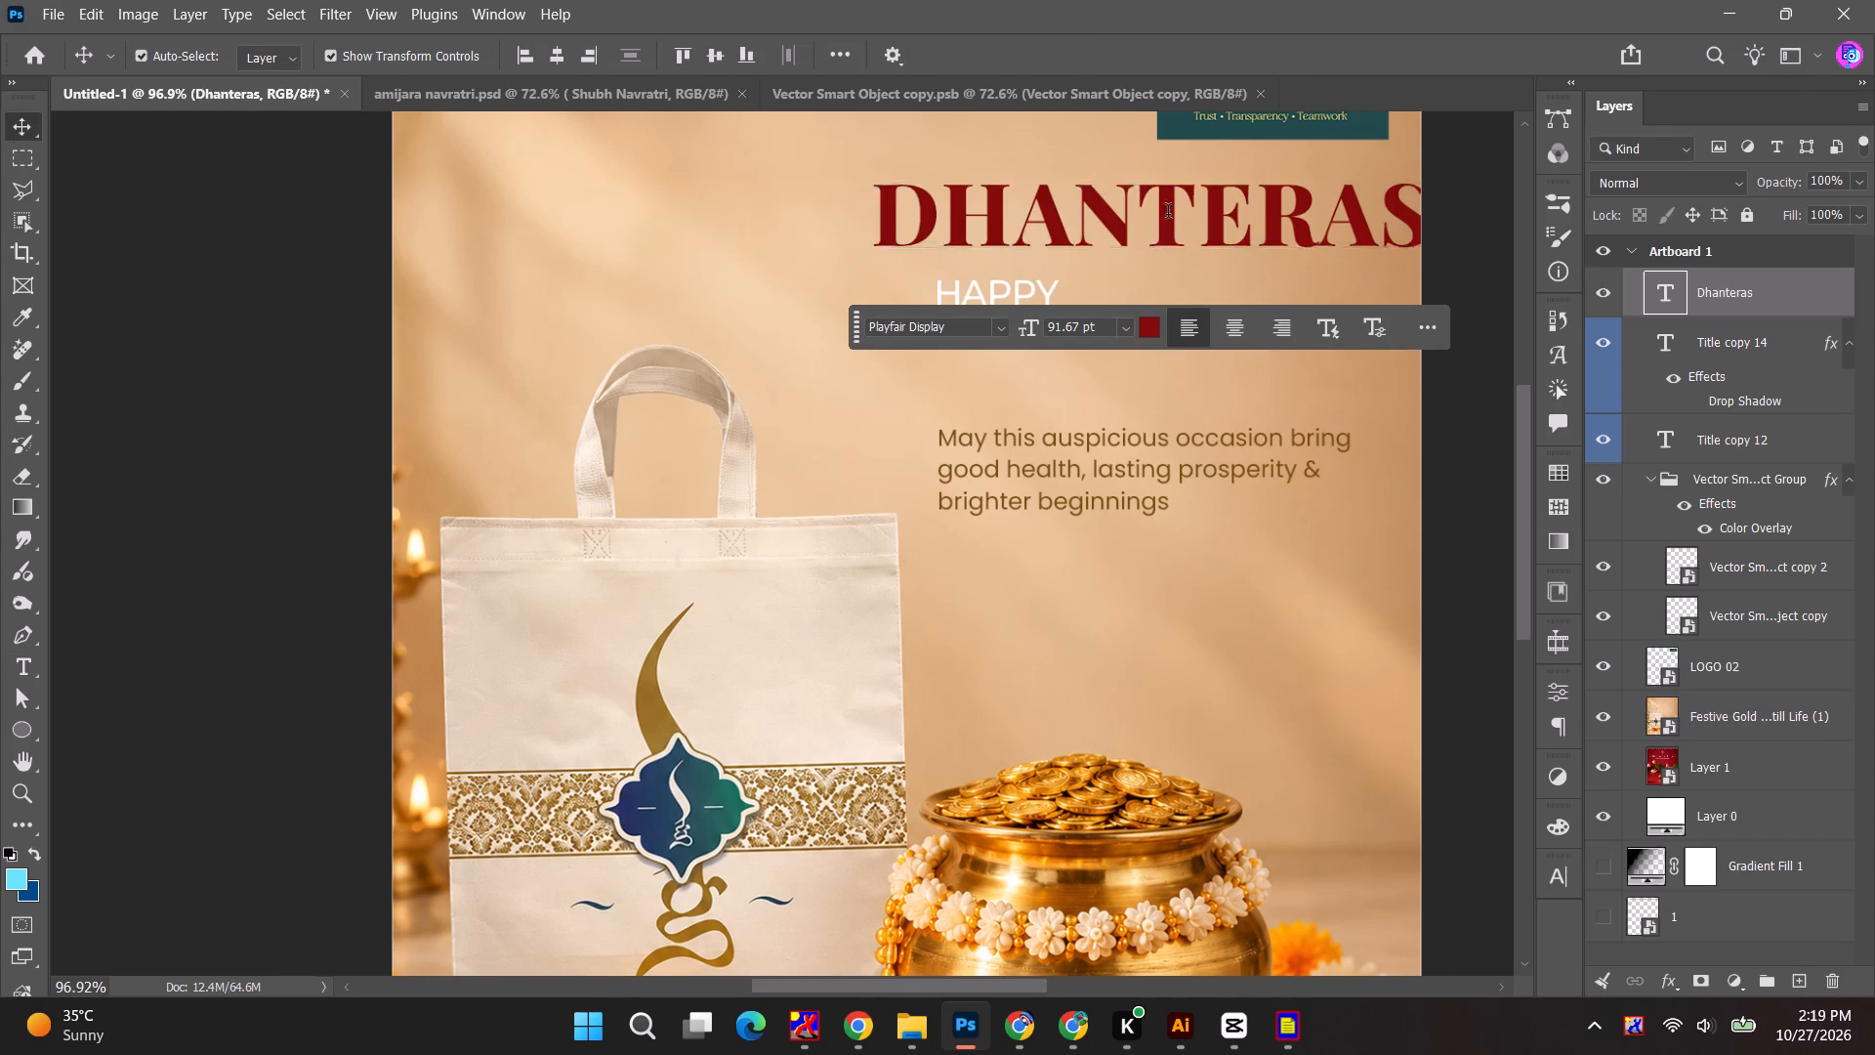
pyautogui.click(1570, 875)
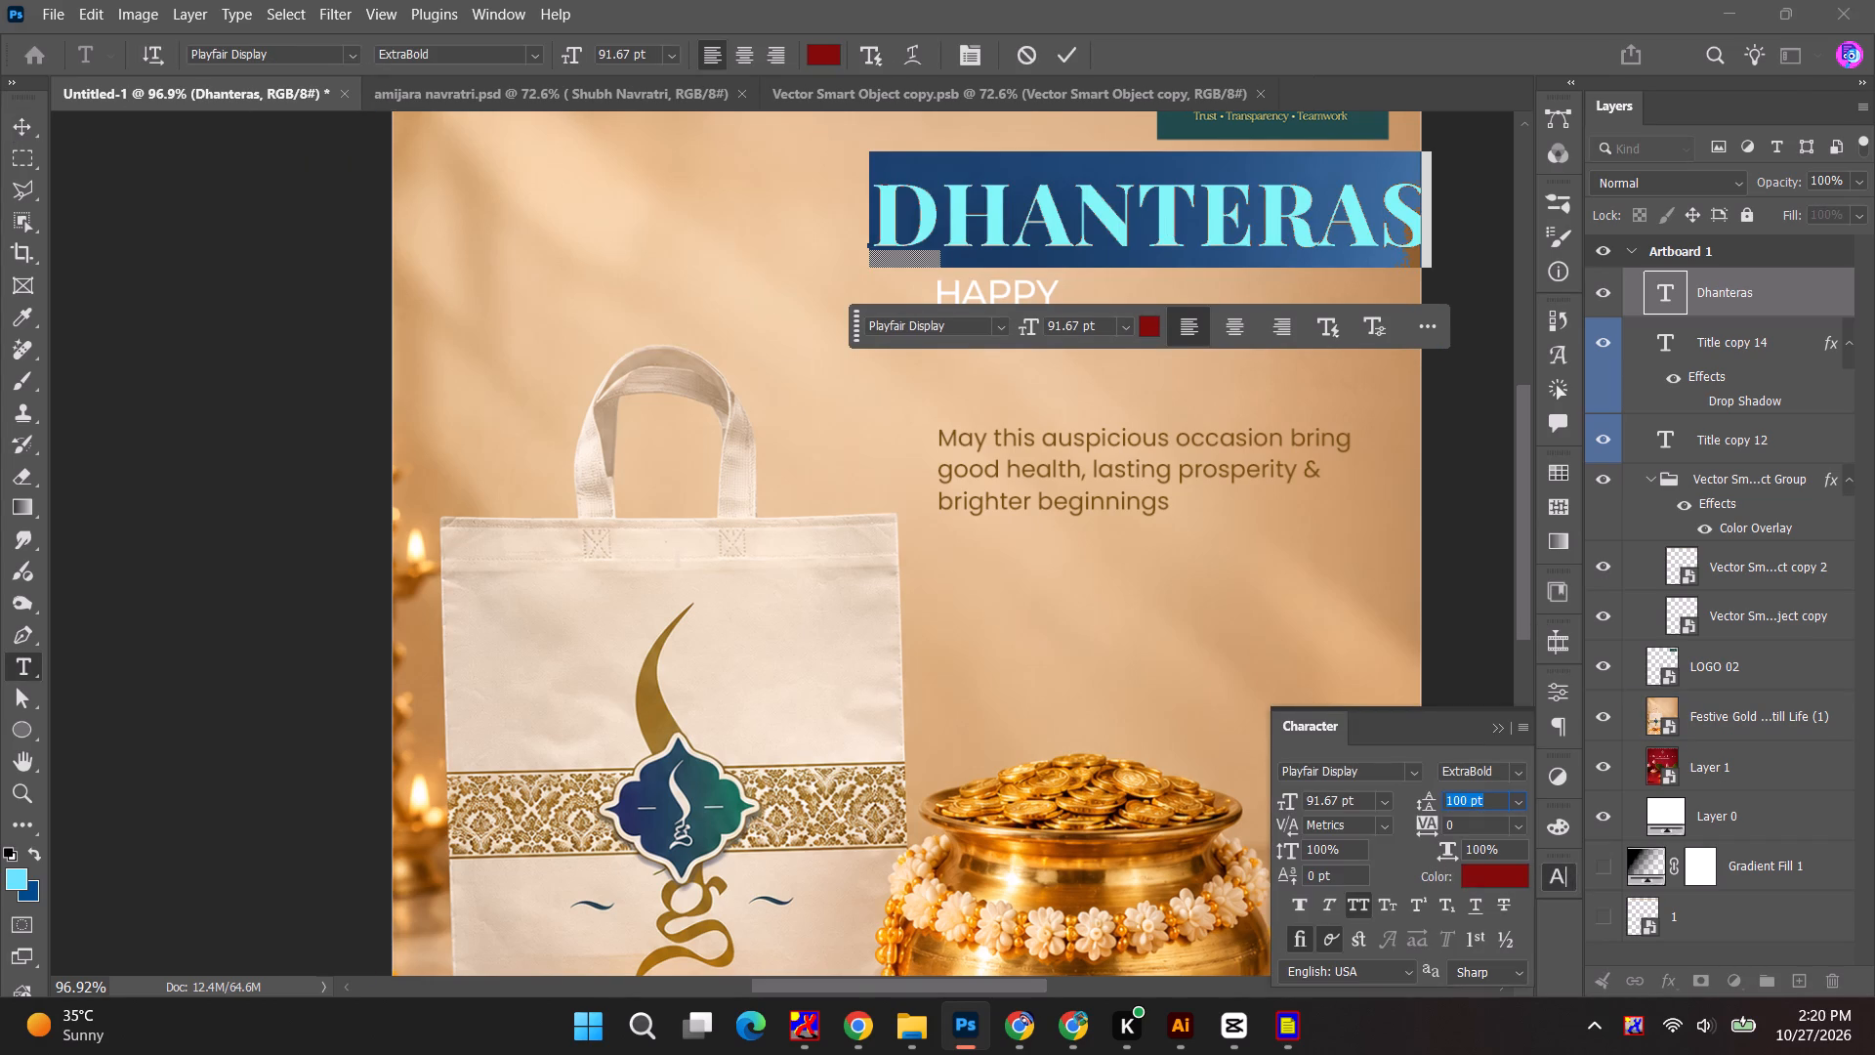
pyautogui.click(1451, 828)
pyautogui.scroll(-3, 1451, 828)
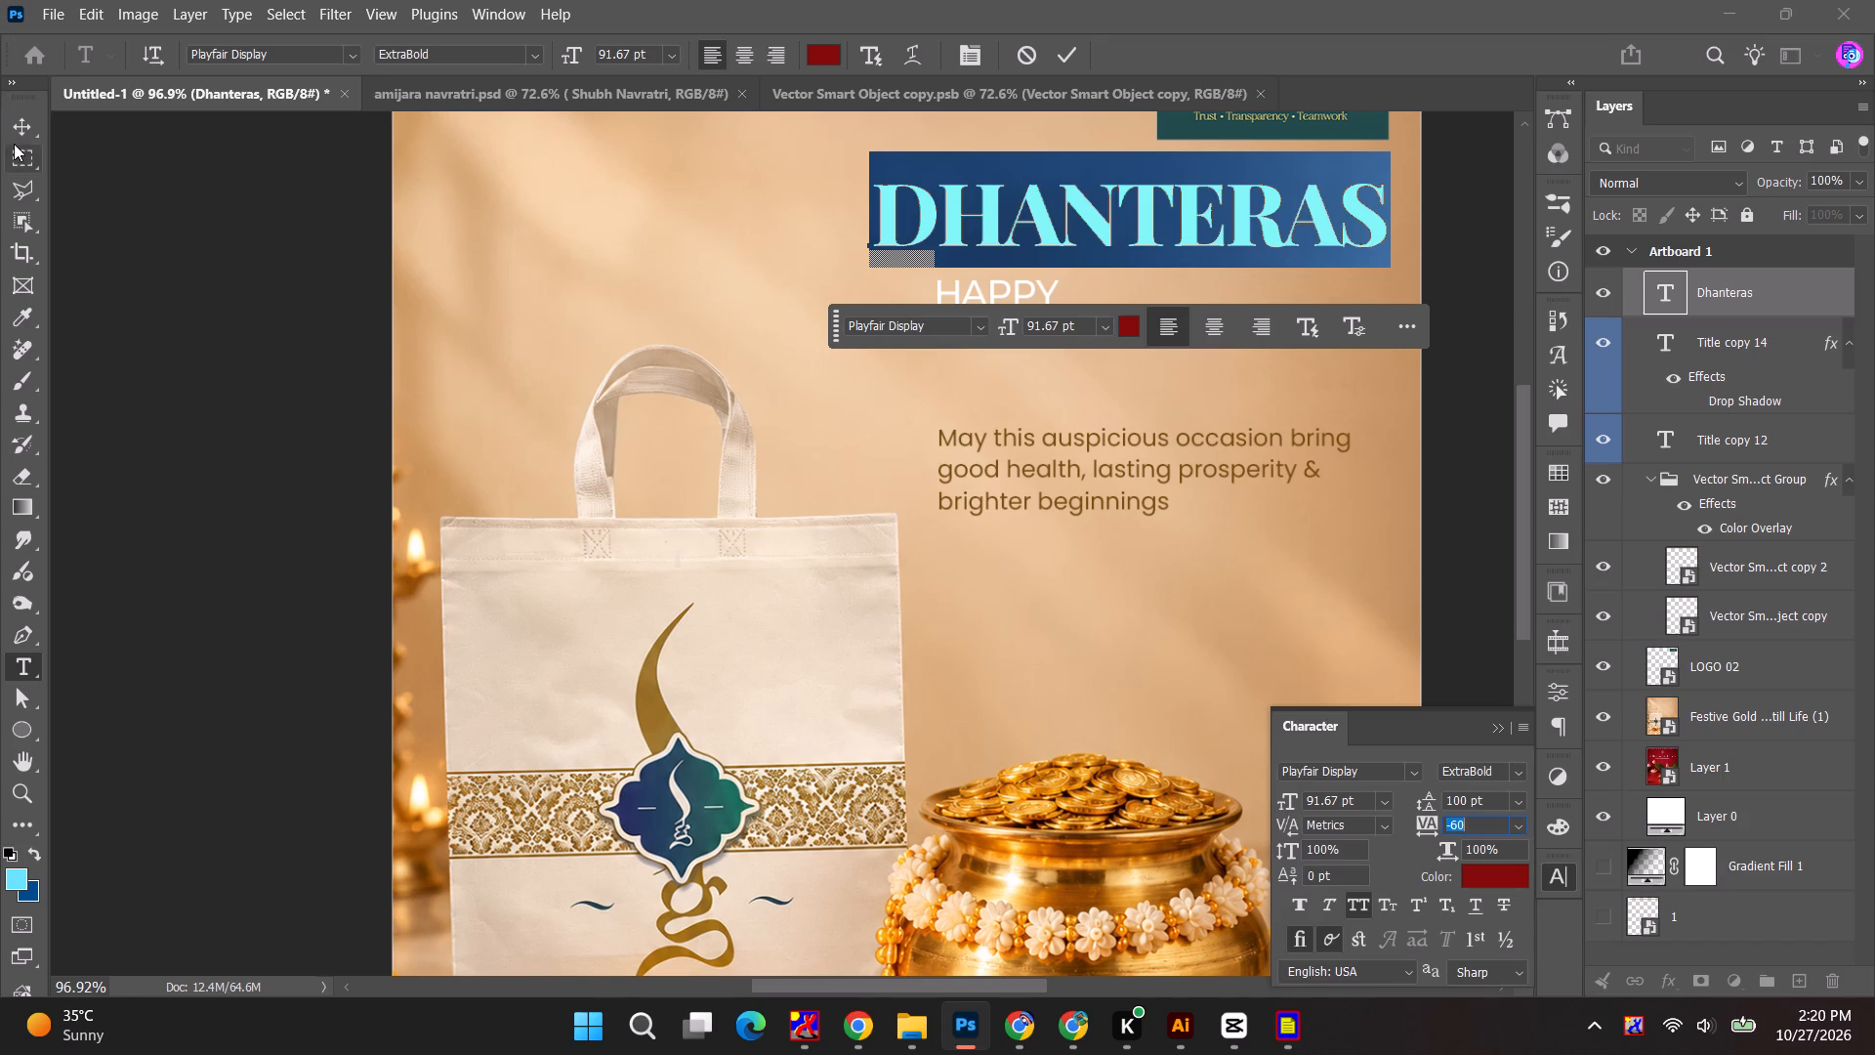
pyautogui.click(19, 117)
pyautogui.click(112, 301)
# Move the Dhanteras title down into the gap between HAPPY and the greeting message.
pyautogui.moveTo(1097, 216); pyautogui.dragTo(1087, 358)
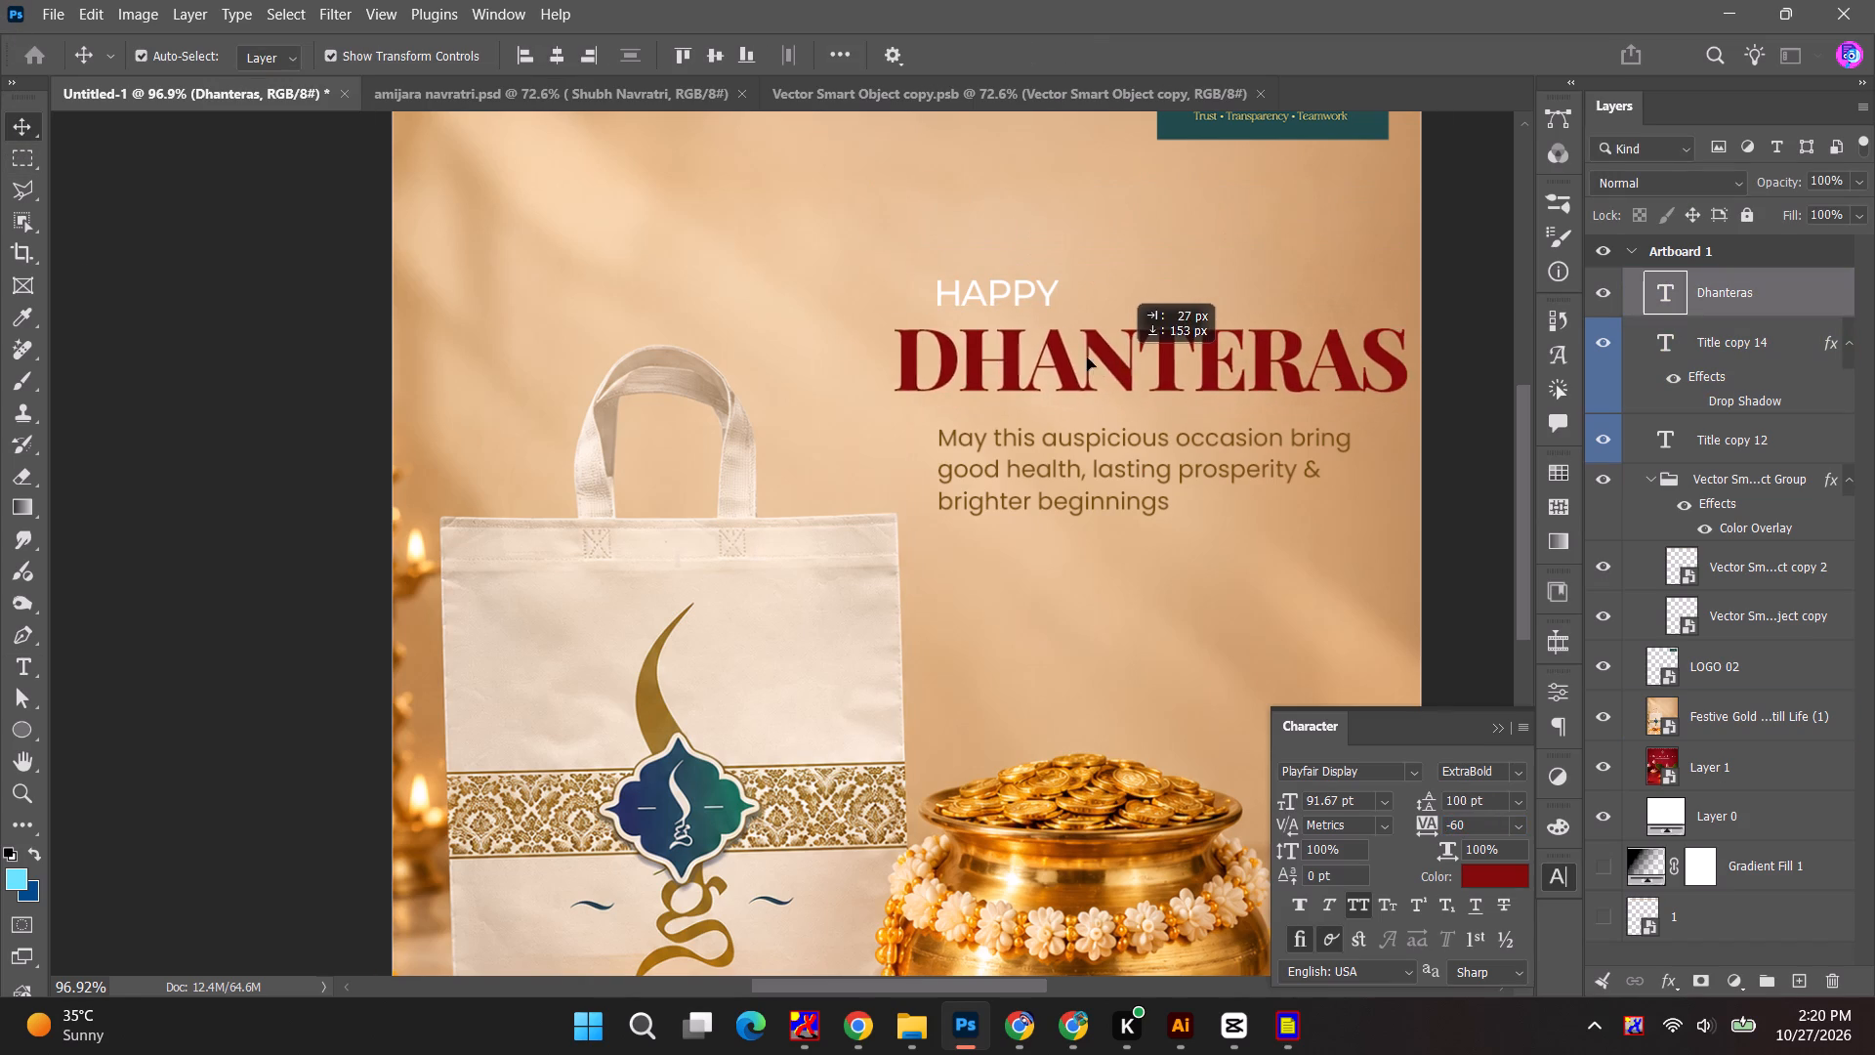
pyautogui.moveTo(1087, 358); pyautogui.dragTo(1065, 366)
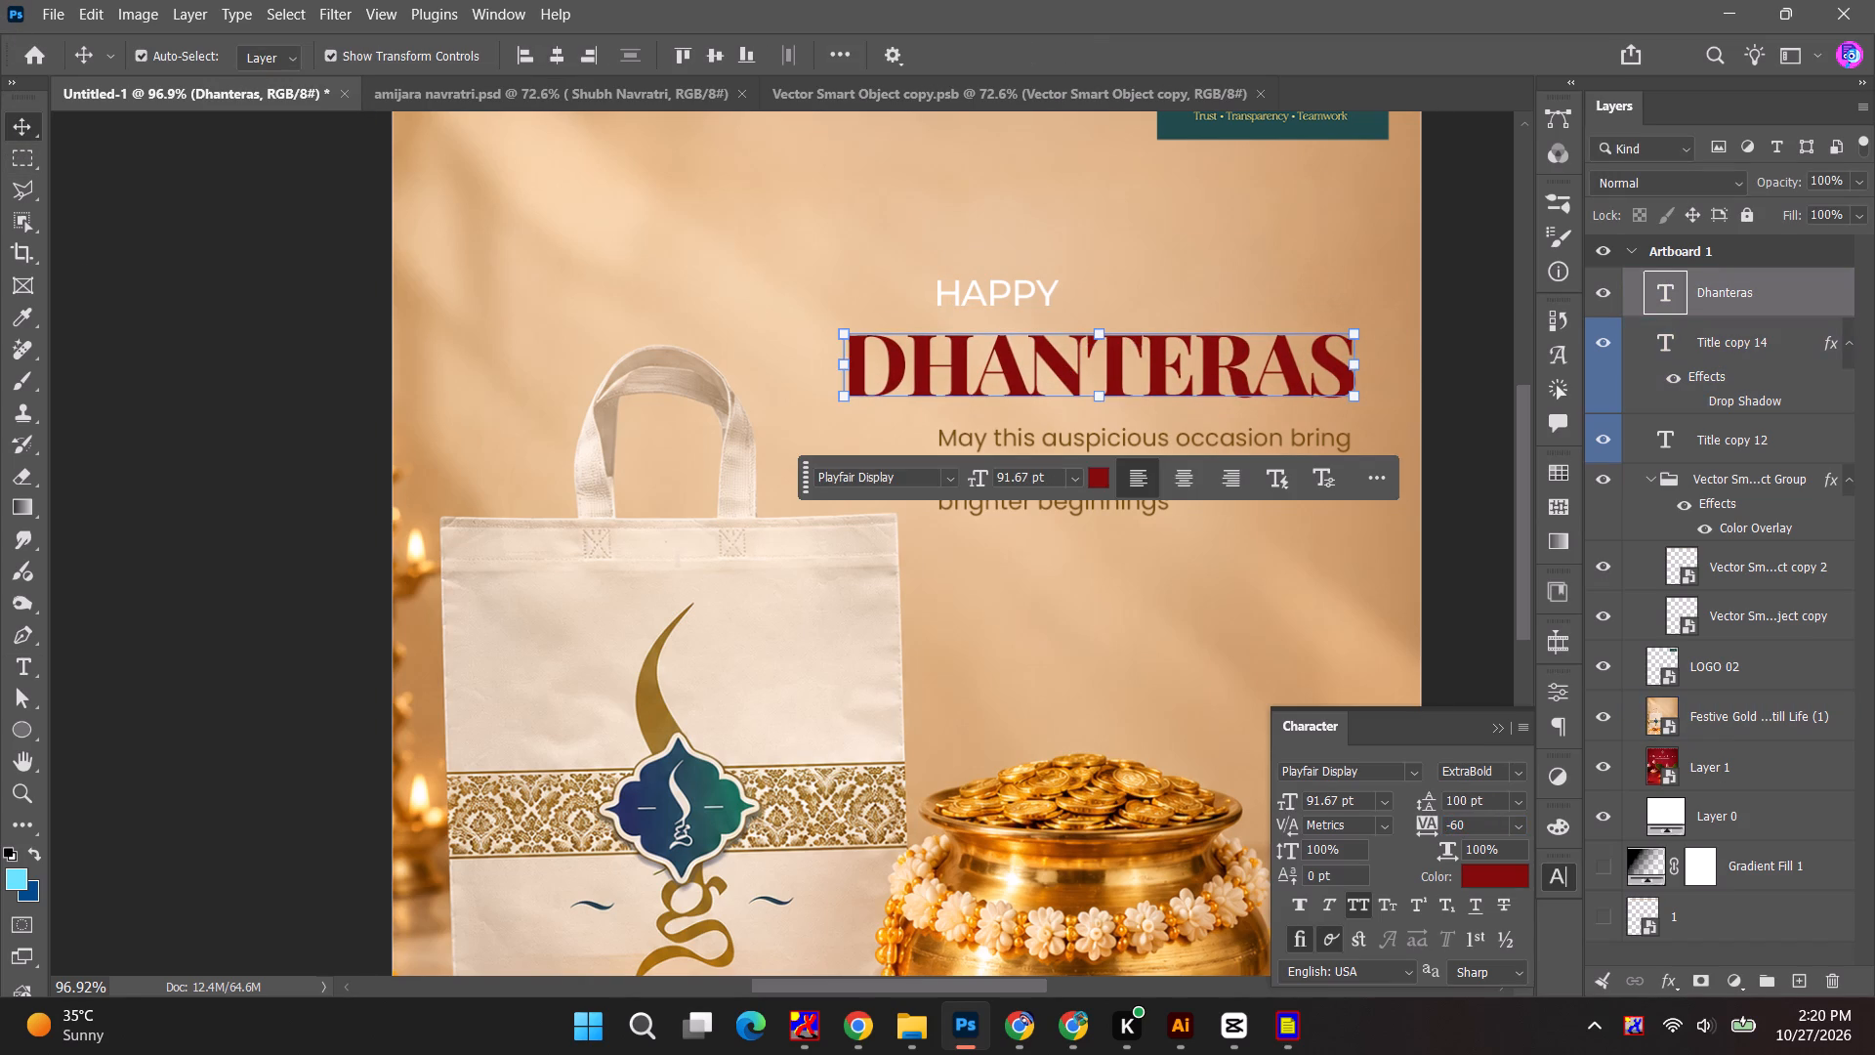
# Set the Dhanteras title in the Burgundia PERSONAL USE font and turn off All Caps for it.
pyautogui.click(1413, 771)
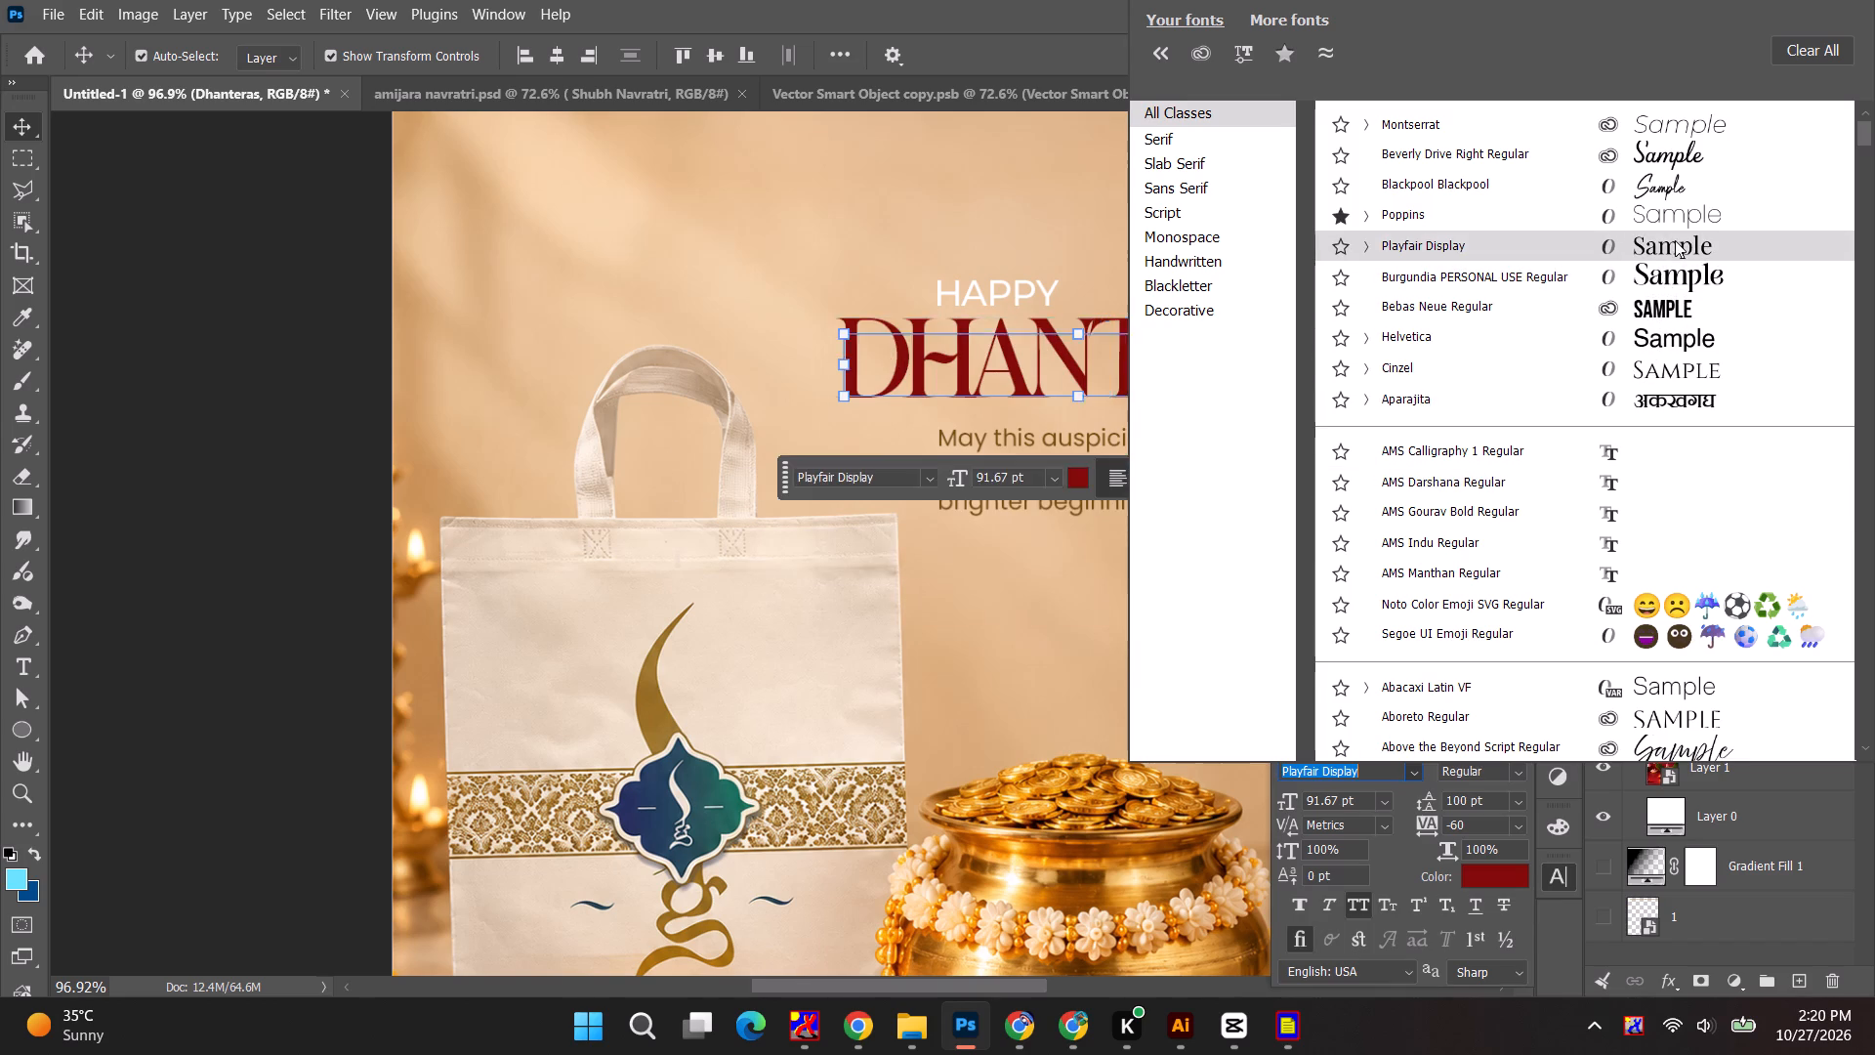
pyautogui.click(1664, 281)
pyautogui.click(1364, 903)
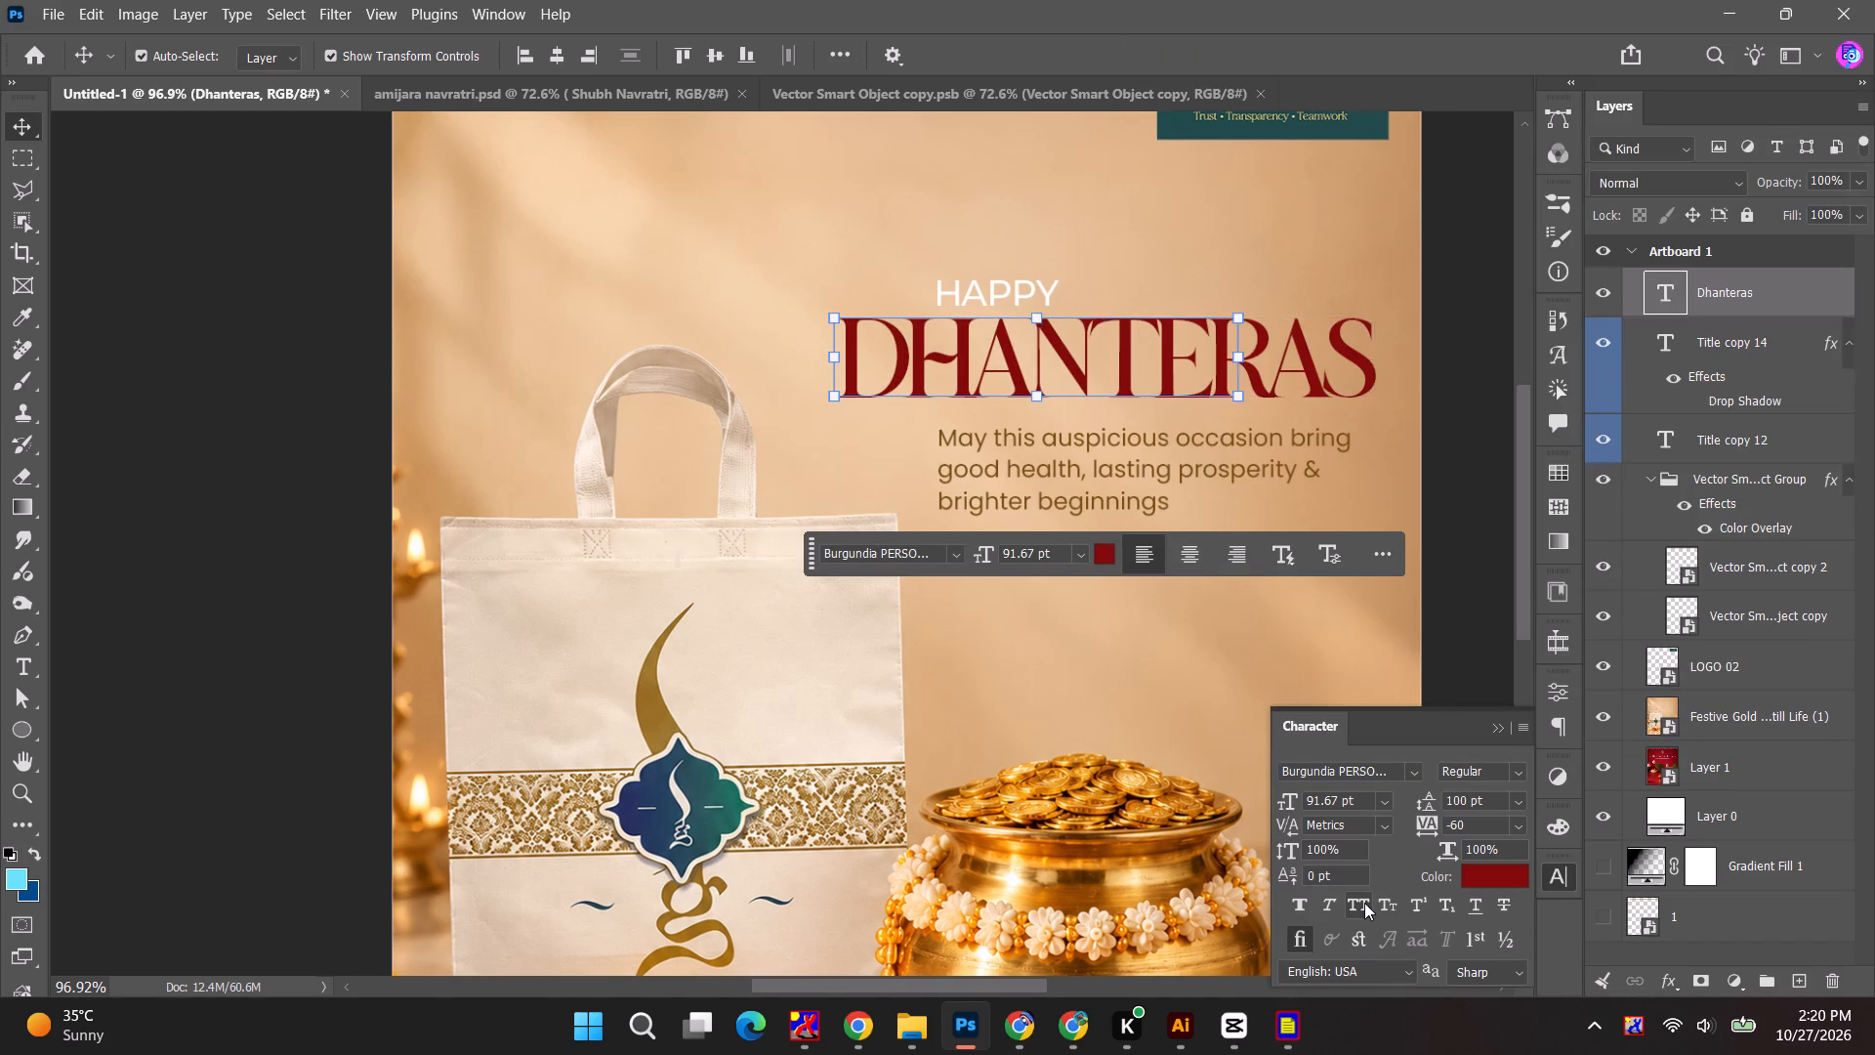
pyautogui.click(41, 127)
pyautogui.click(242, 341)
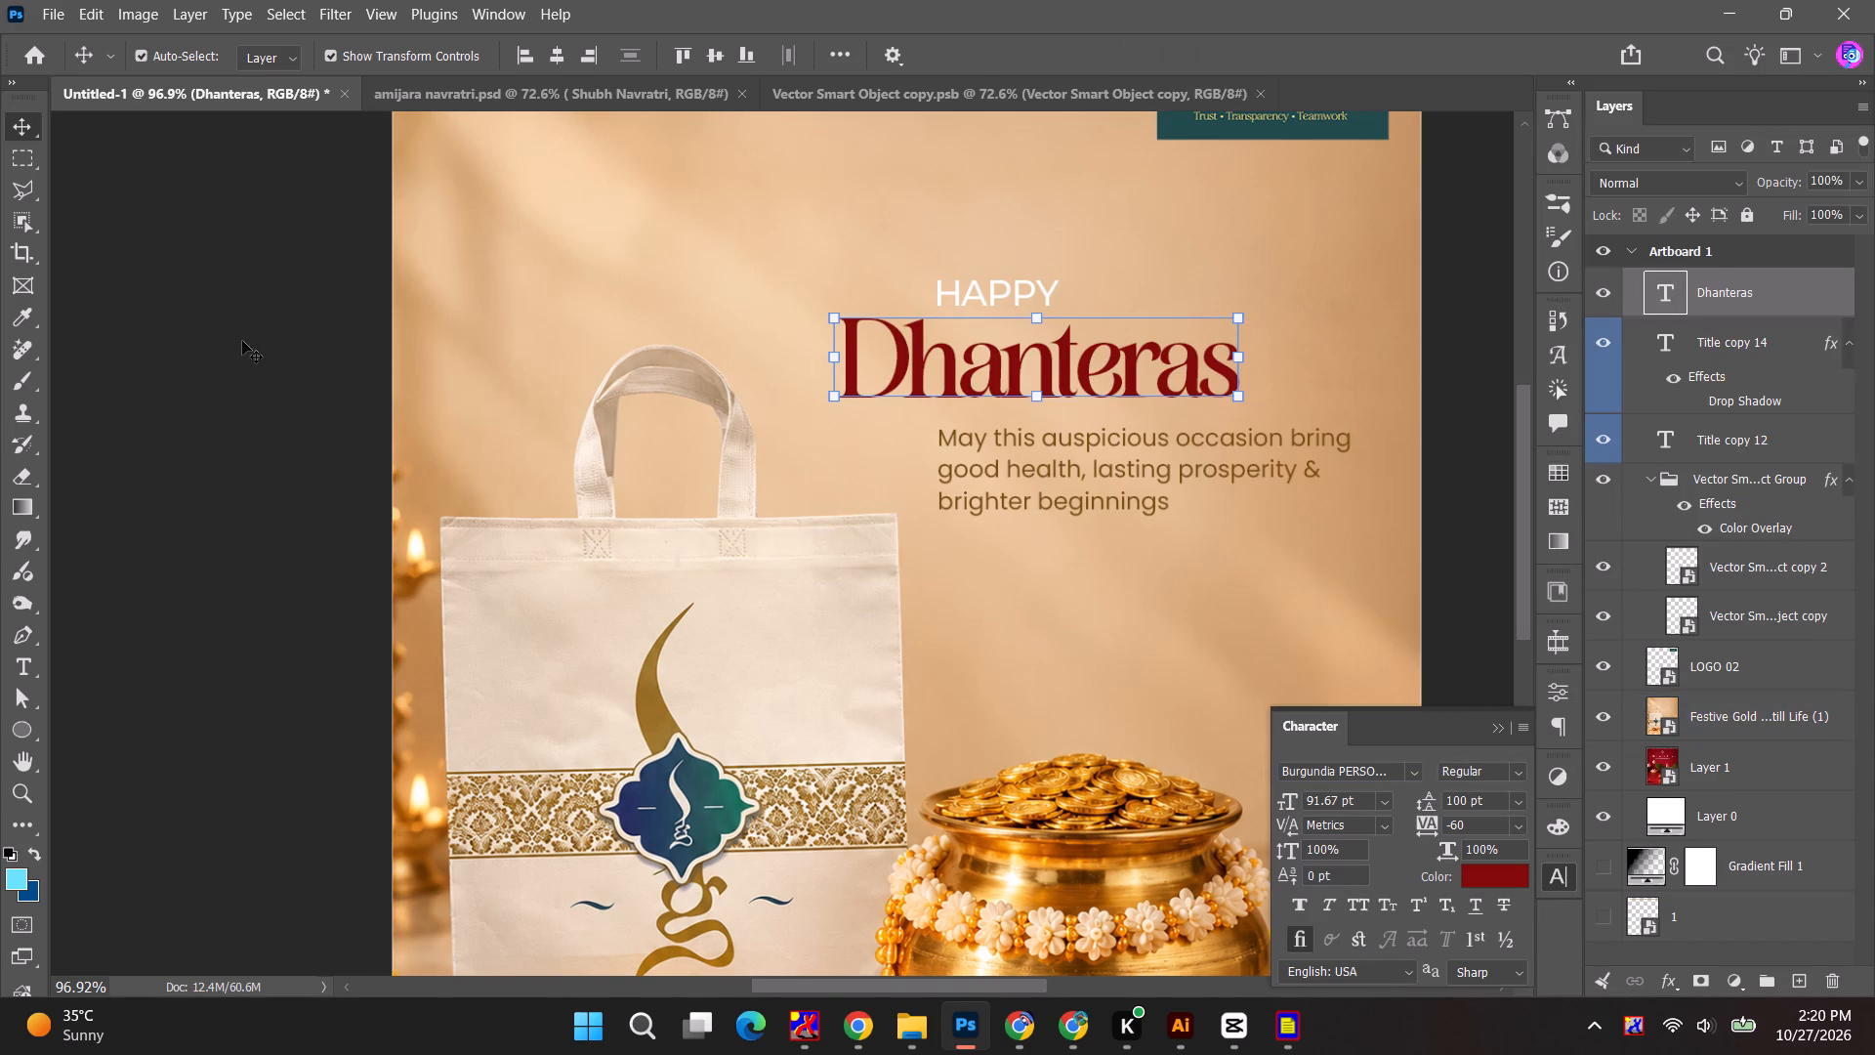
# Loosen the Dhanteras title's tracking to -20.
pyautogui.click(1000, 362)
pyautogui.click(1477, 827)
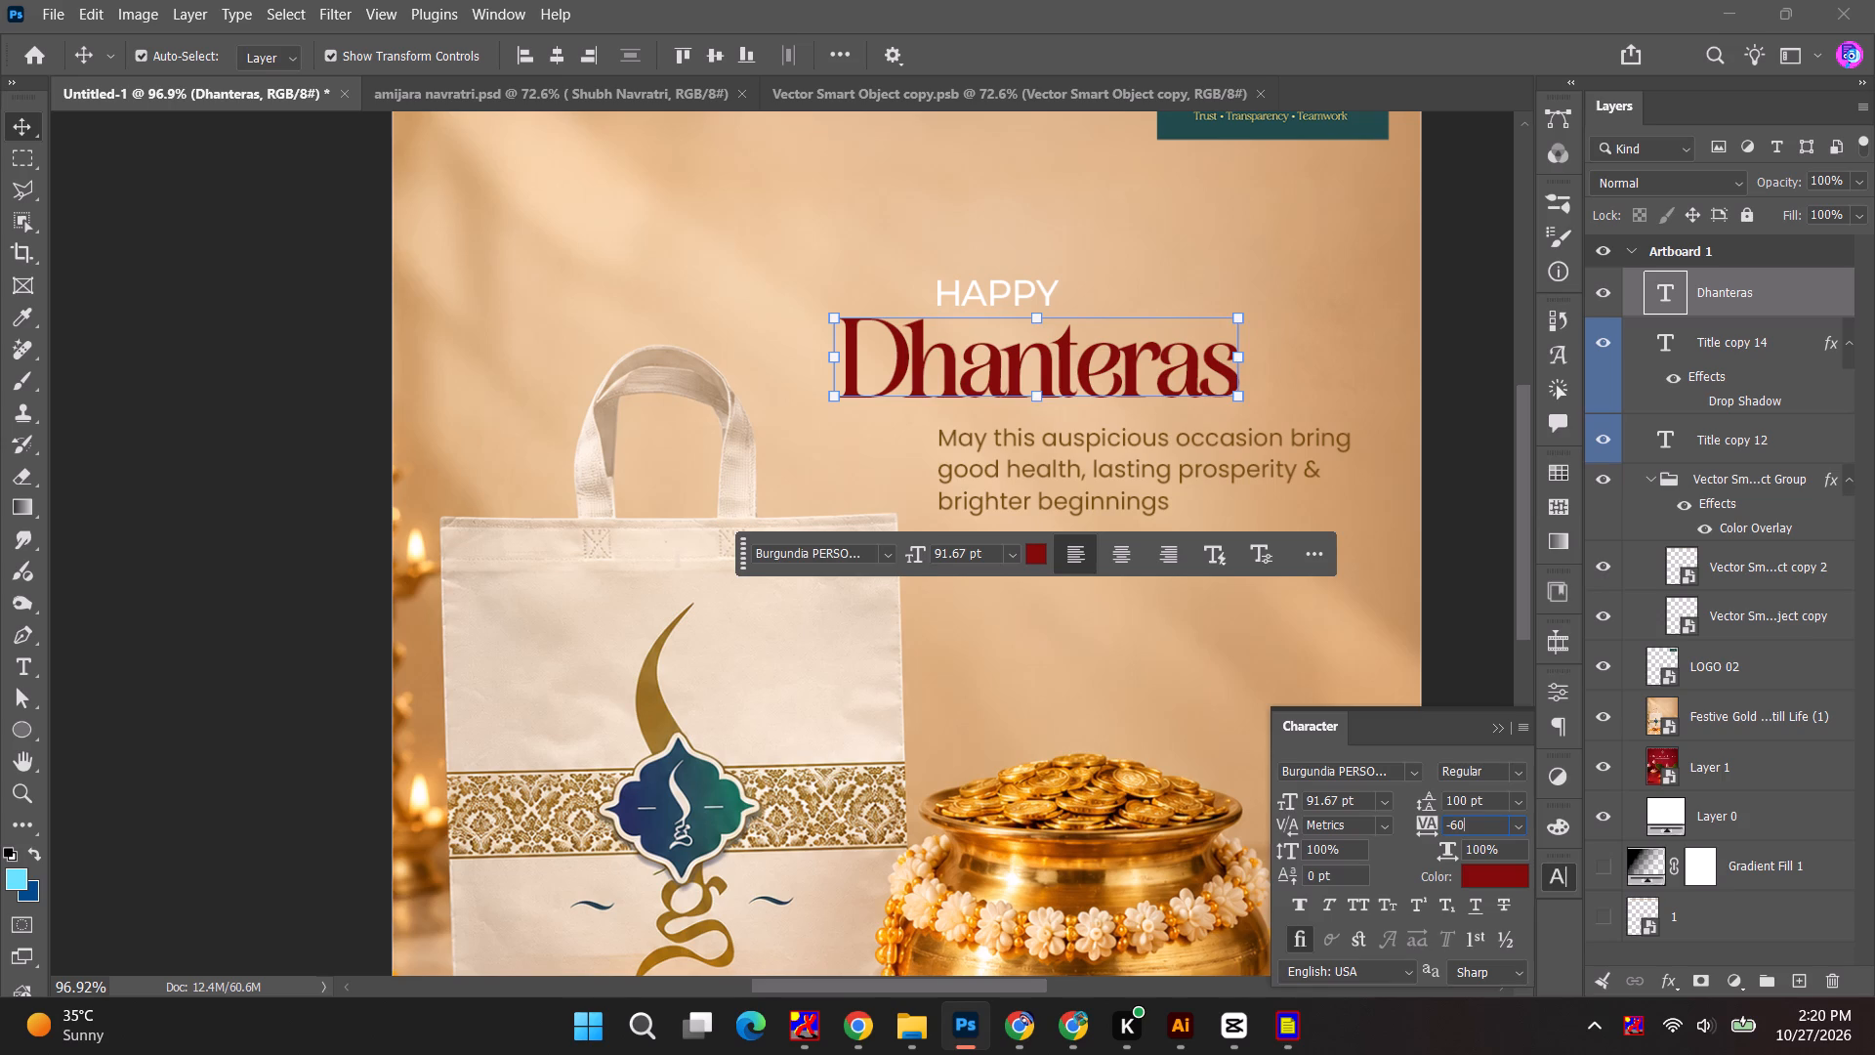
pyautogui.scroll(2, 1477, 827)
pyautogui.click(197, 329)
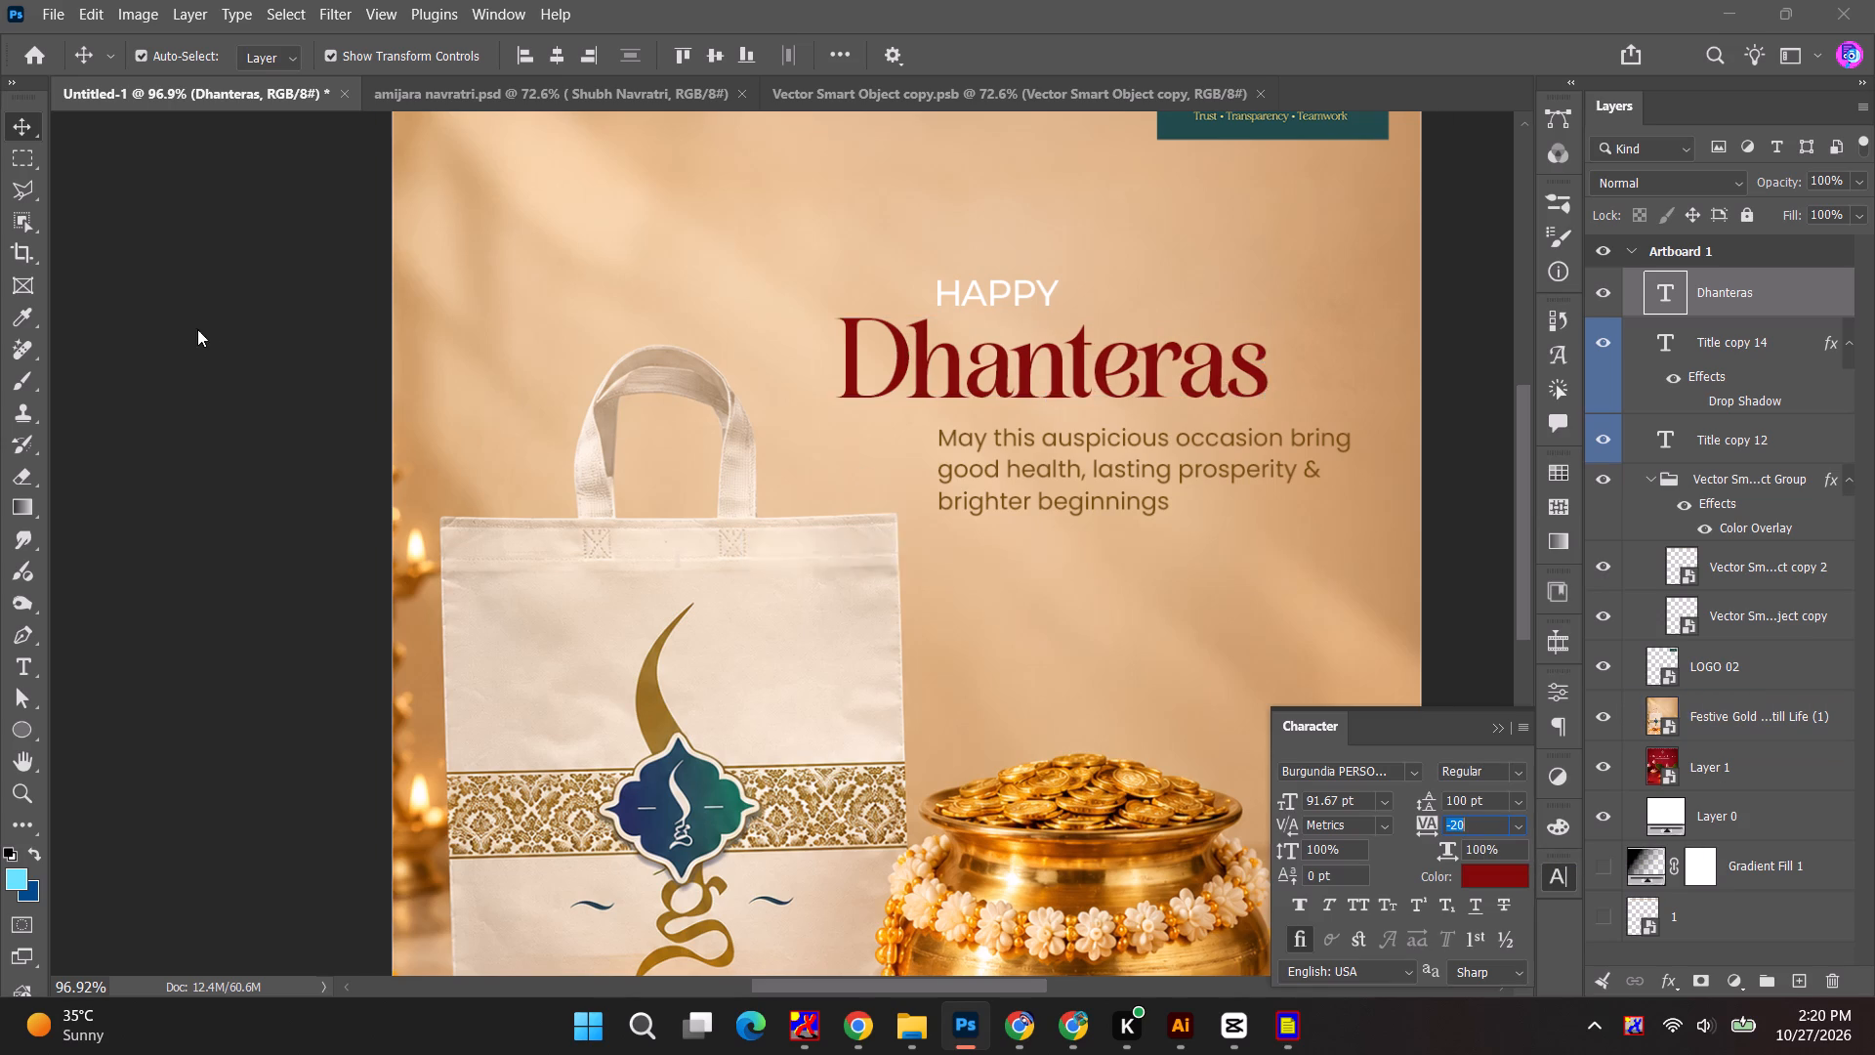
# Move the Dhanteras title across and slightly up so it sits above the greeting message, roughly matching its width.
pyautogui.moveTo(1065, 370); pyautogui.dragTo(1150, 381)
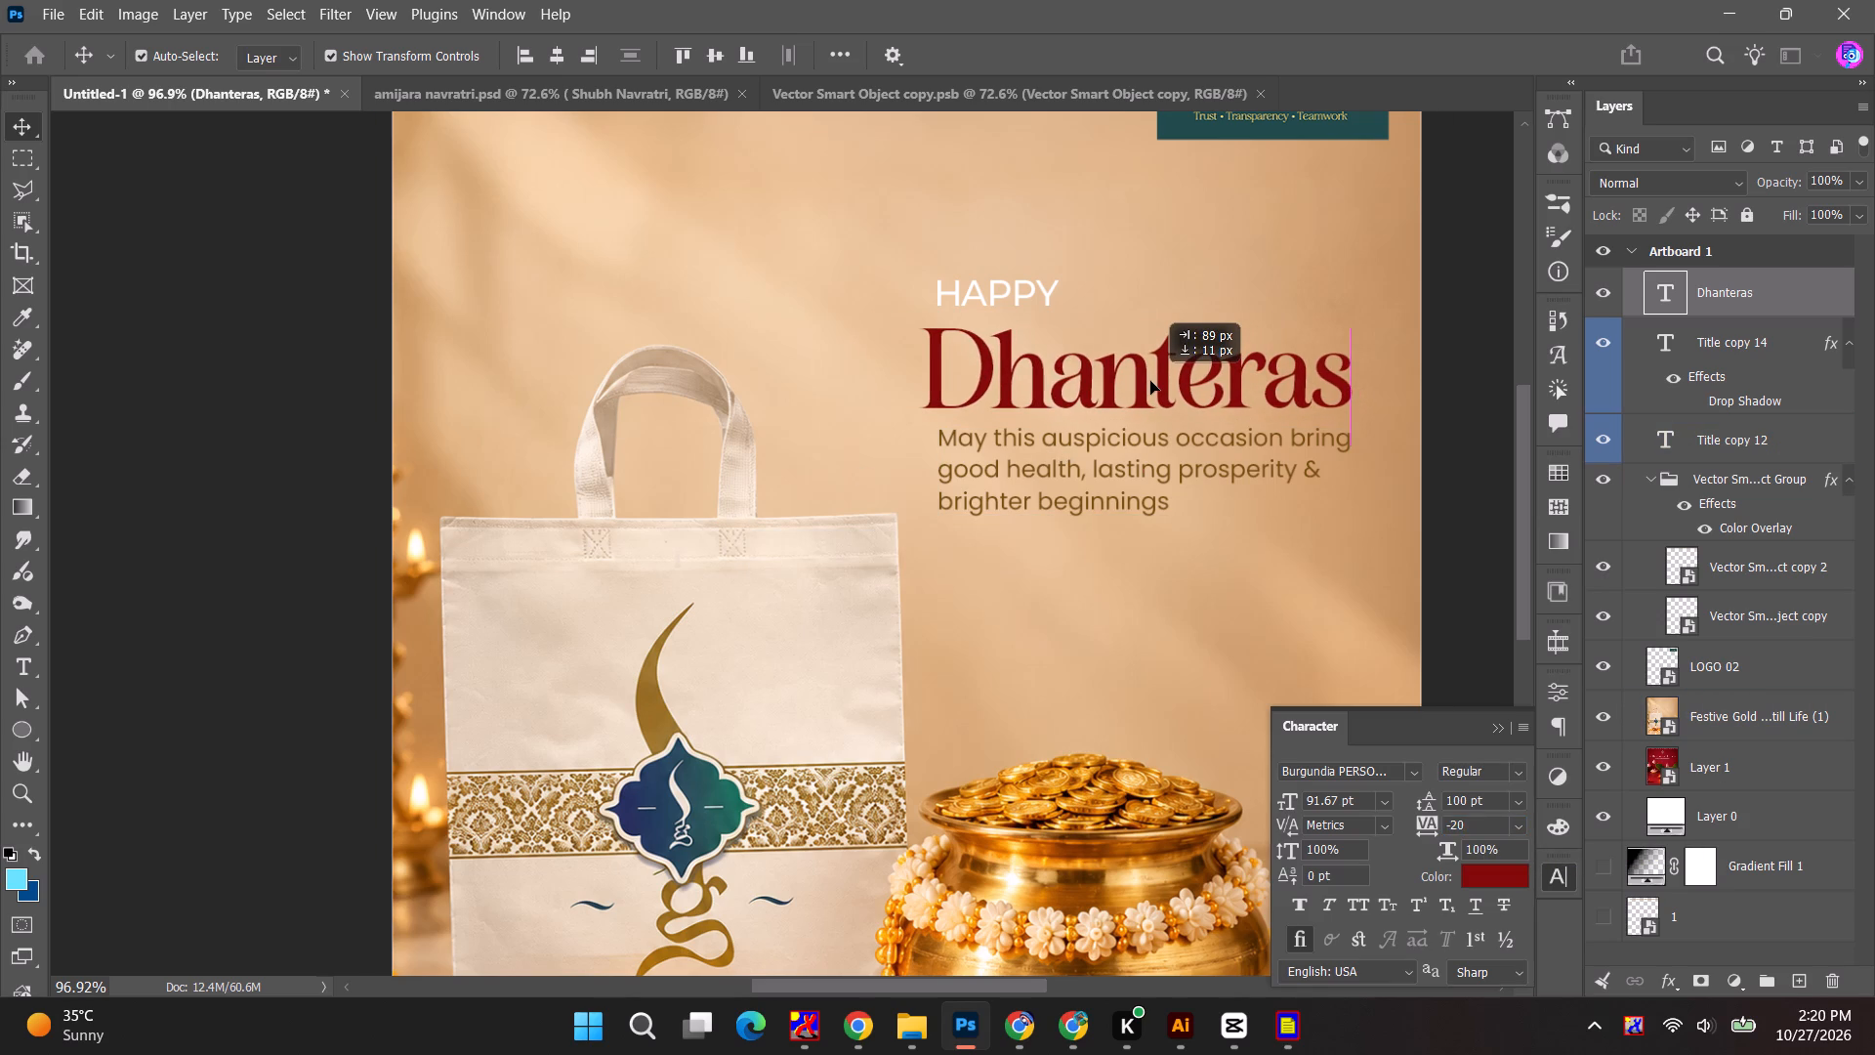
pyautogui.moveTo(1150, 381); pyautogui.dragTo(1153, 367)
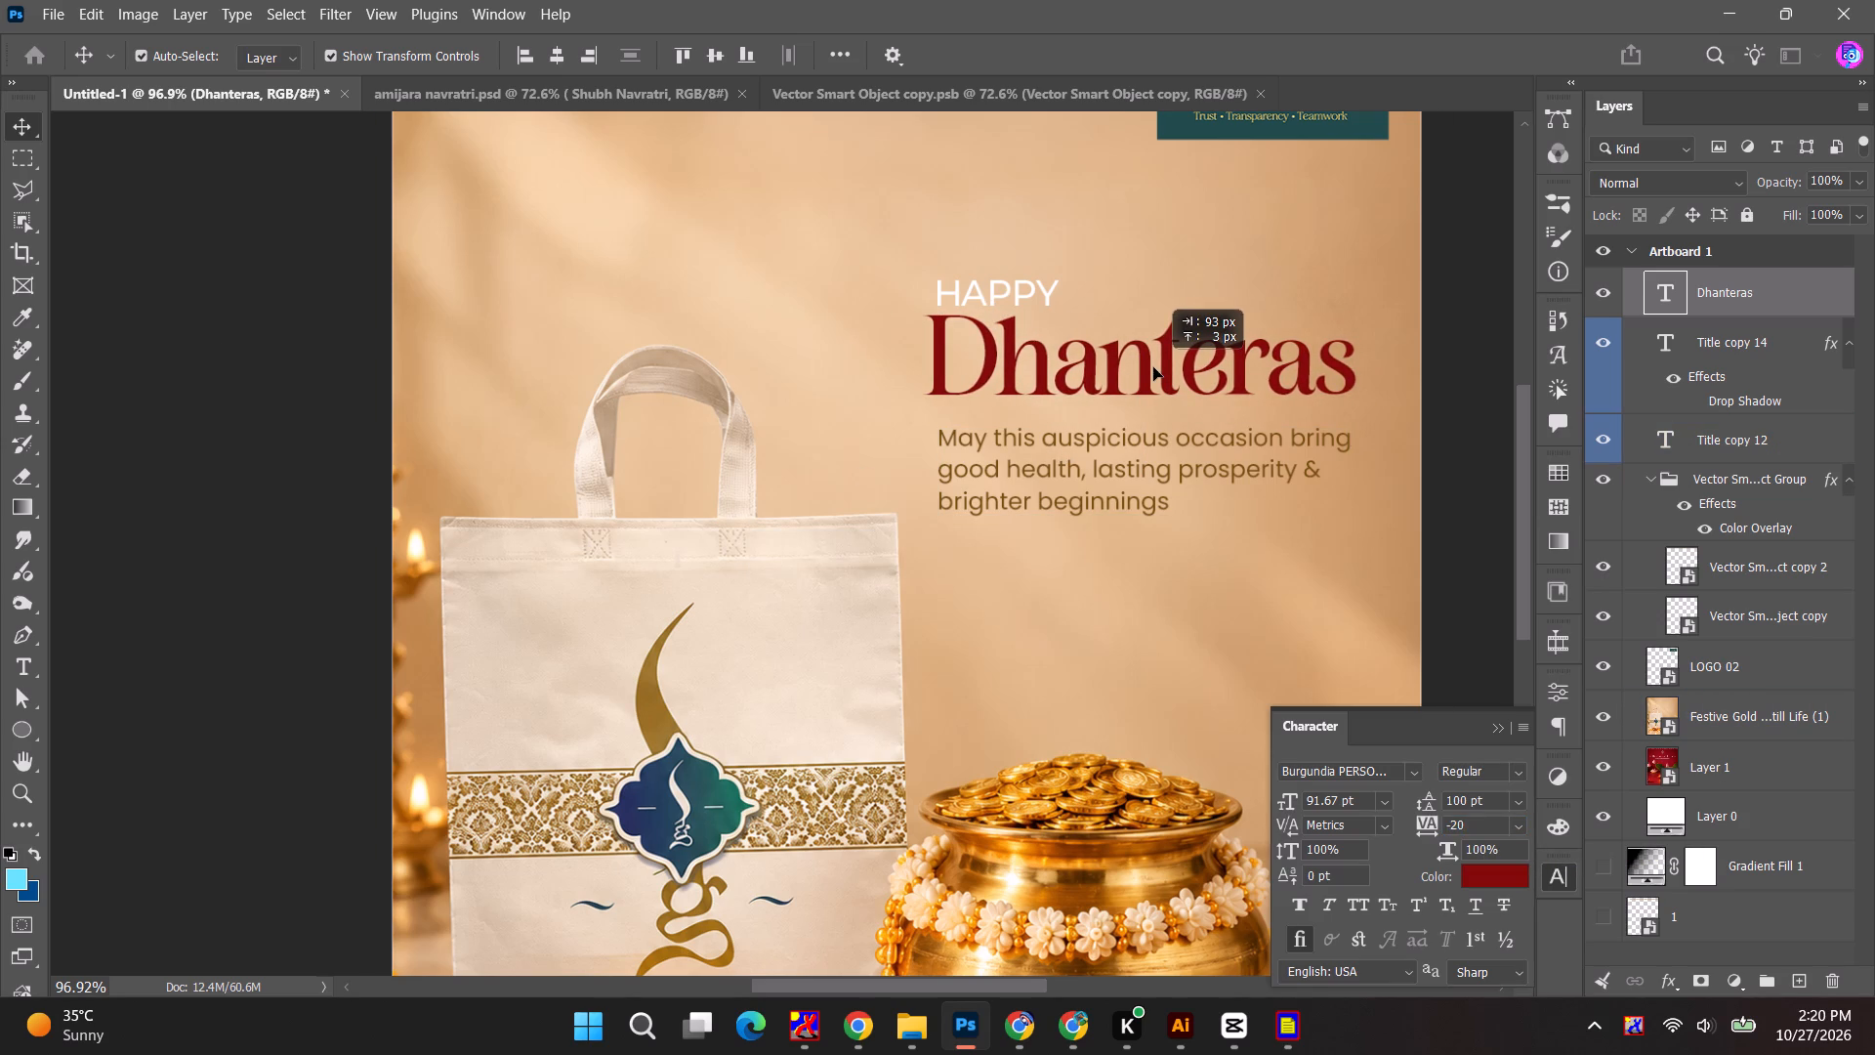
pyautogui.moveTo(1153, 367); pyautogui.dragTo(1151, 357)
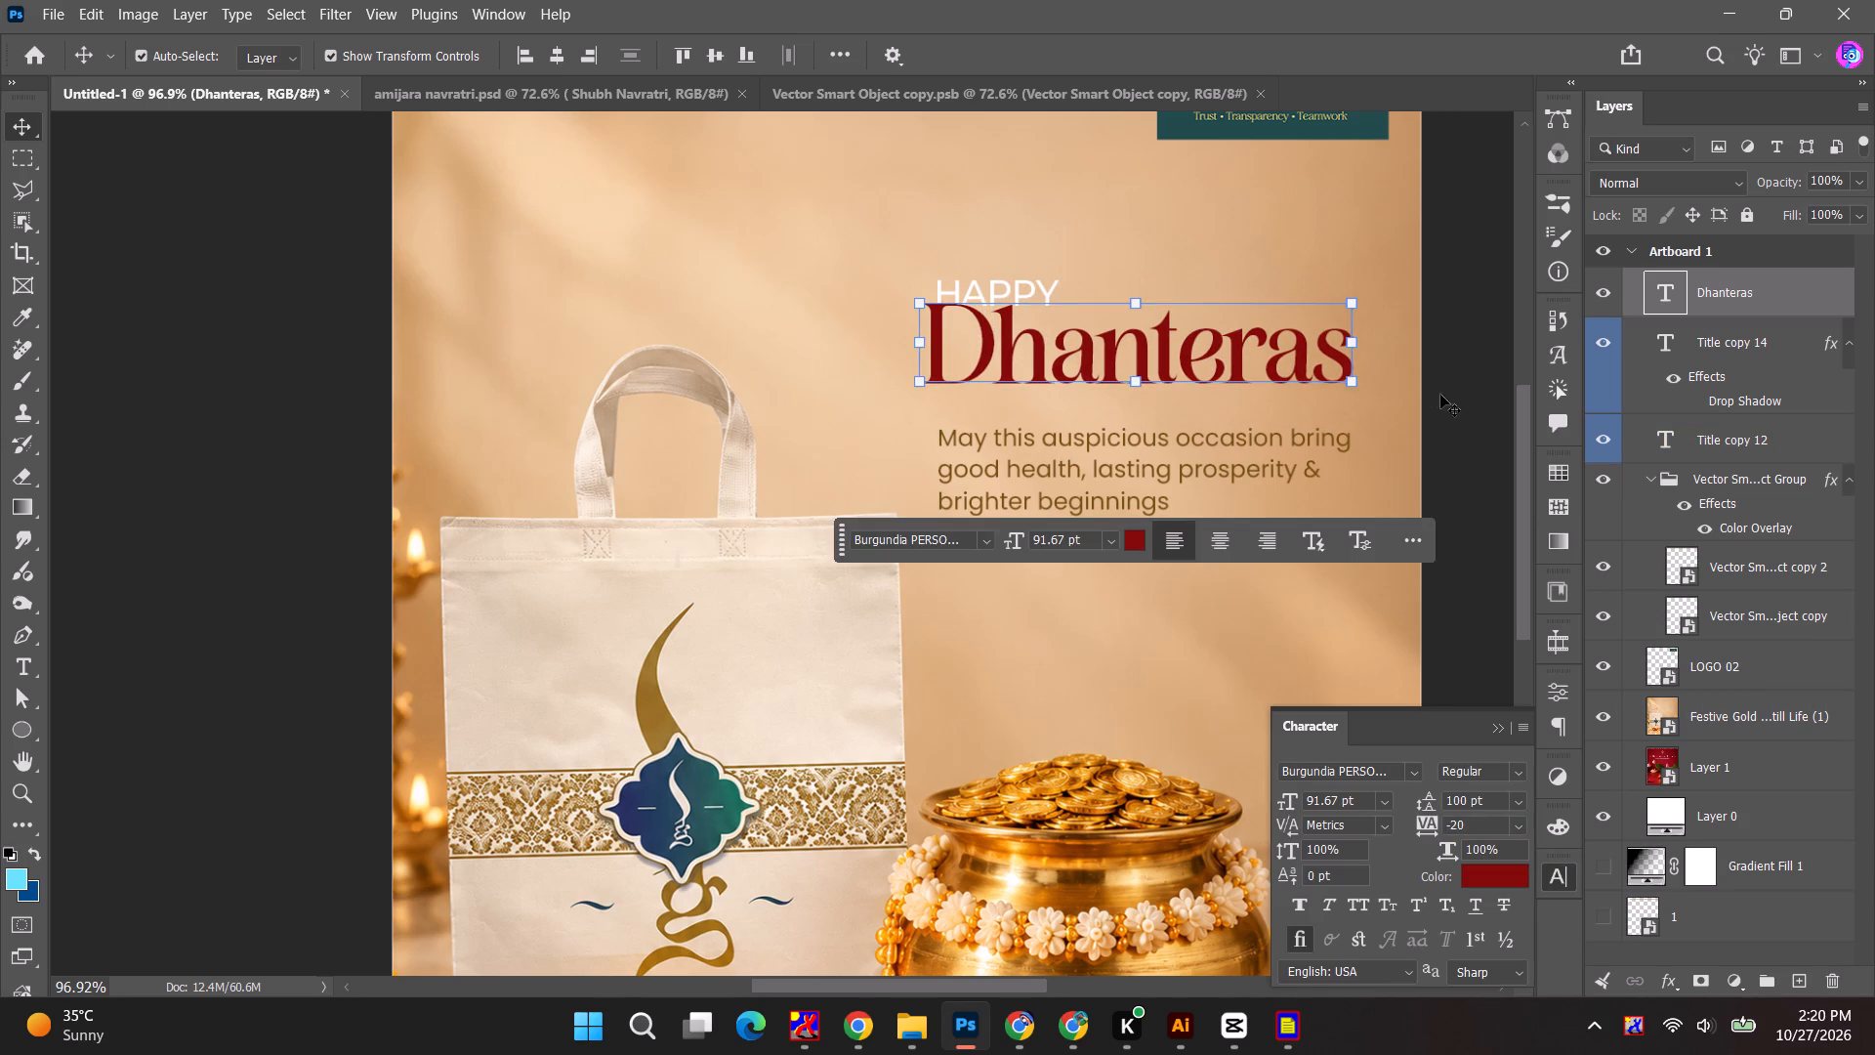
pyautogui.click(1464, 394)
# Shift the HAPPY text about 87 px right and slightly up, over the Dhanteras title.
pyautogui.moveTo(979, 286); pyautogui.dragTo(1061, 282)
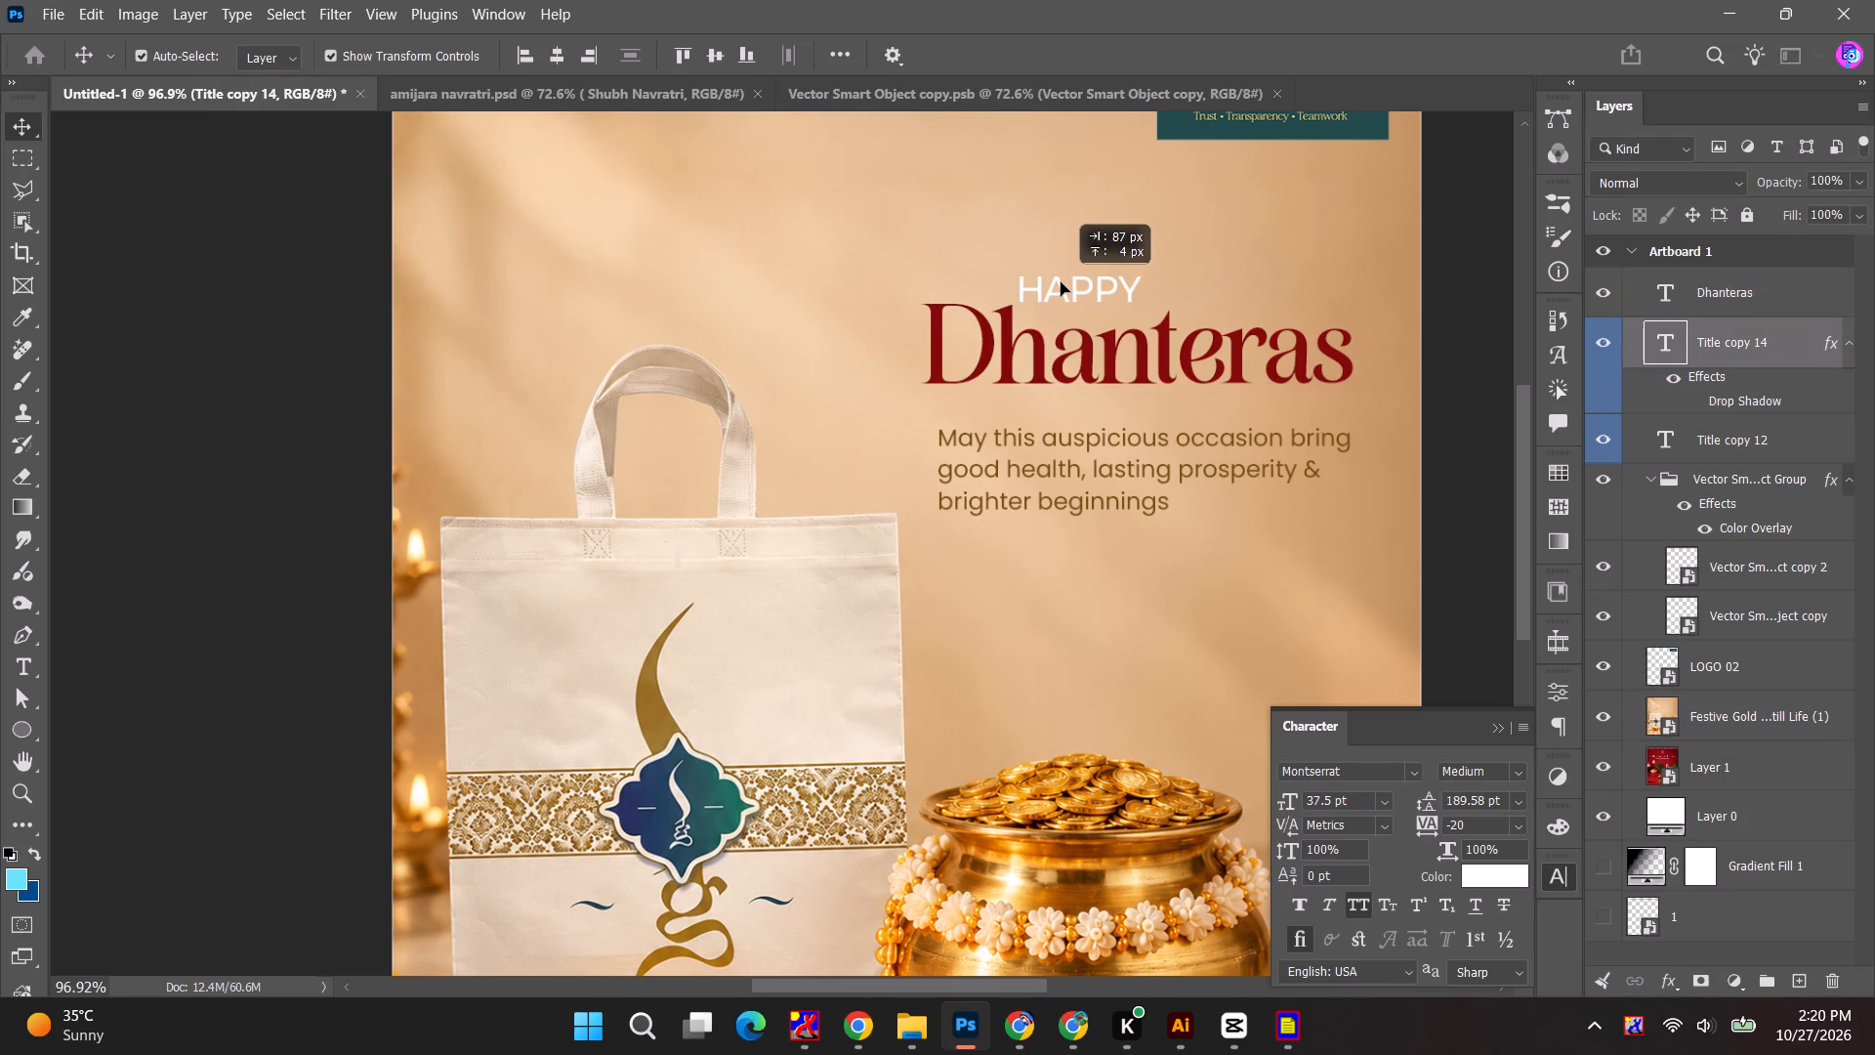
pyautogui.moveTo(1061, 282); pyautogui.dragTo(1062, 282)
# Move the greeting message up close beneath Dhanteras and scale it to 106.66%.
pyautogui.moveTo(1049, 471); pyautogui.dragTo(1038, 453)
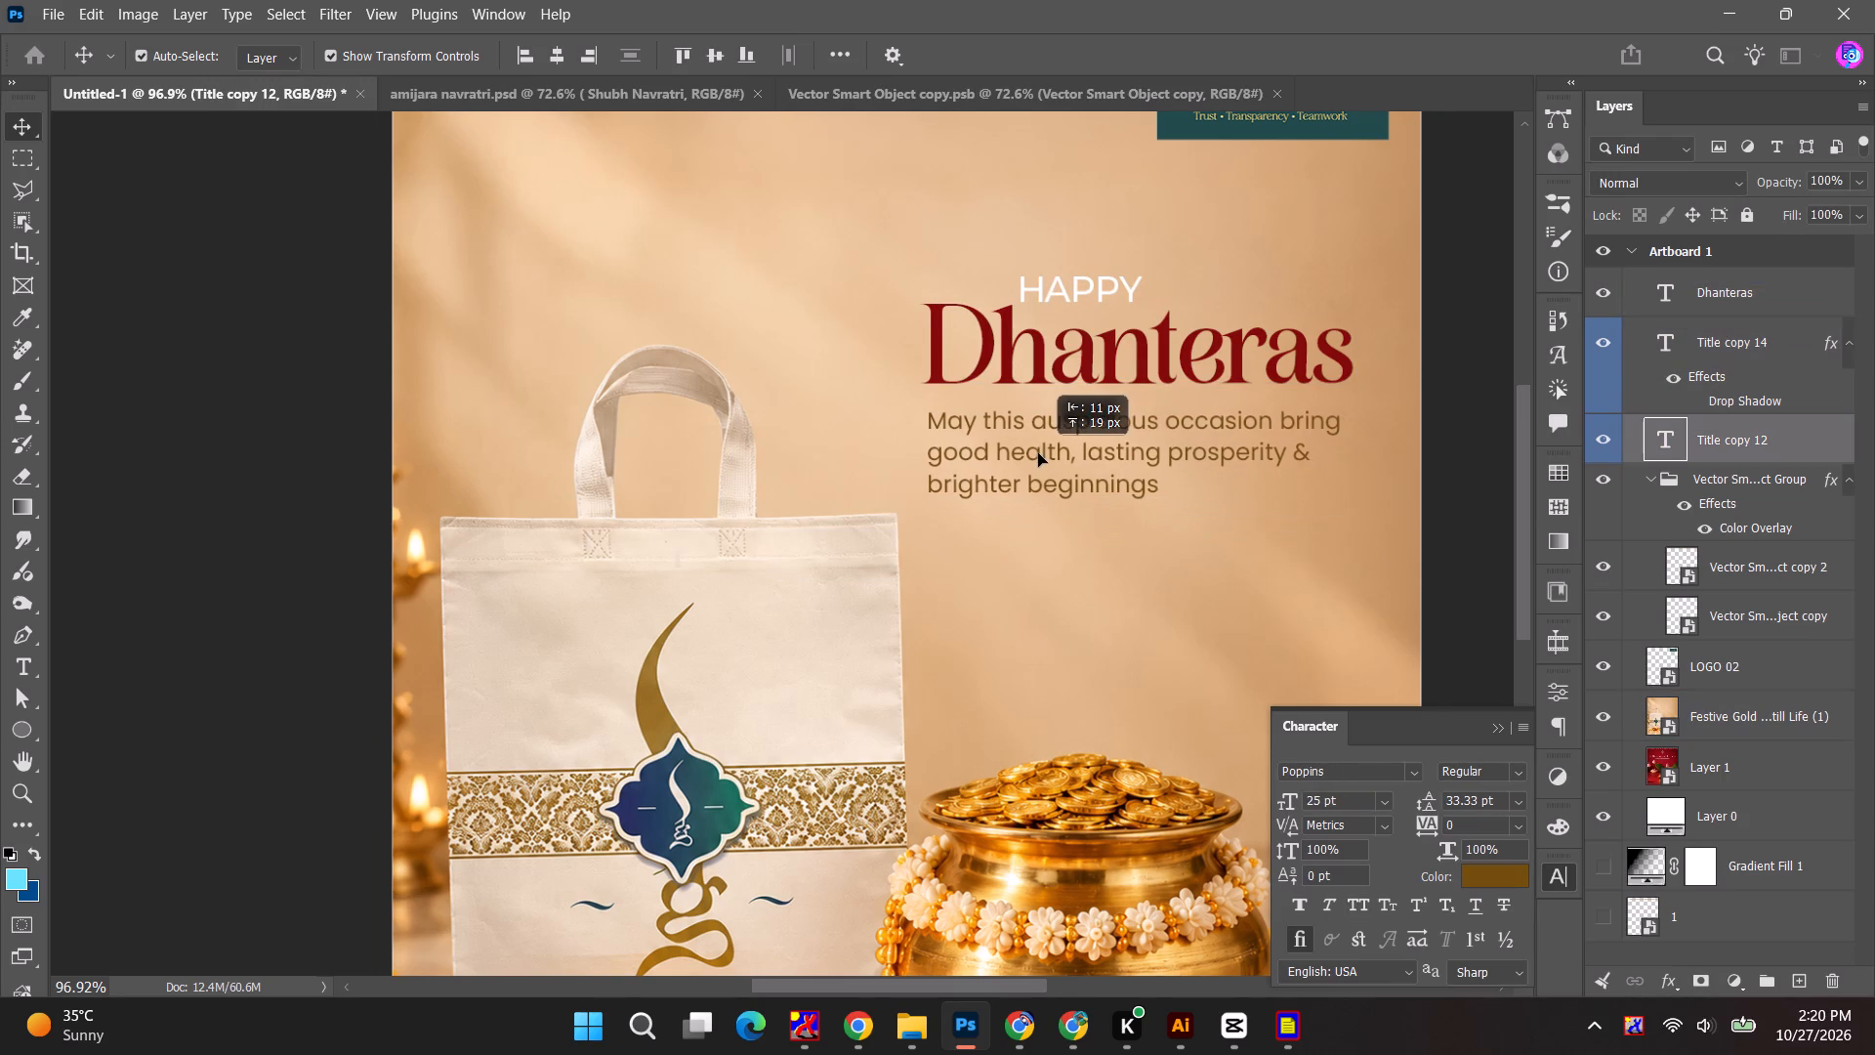
pyautogui.moveTo(1038, 453); pyautogui.dragTo(1035, 451)
pyautogui.keyDown('shift'); pyautogui.moveTo(1334, 495); pyautogui.dragTo(1357, 511); pyautogui.keyUp('shift')
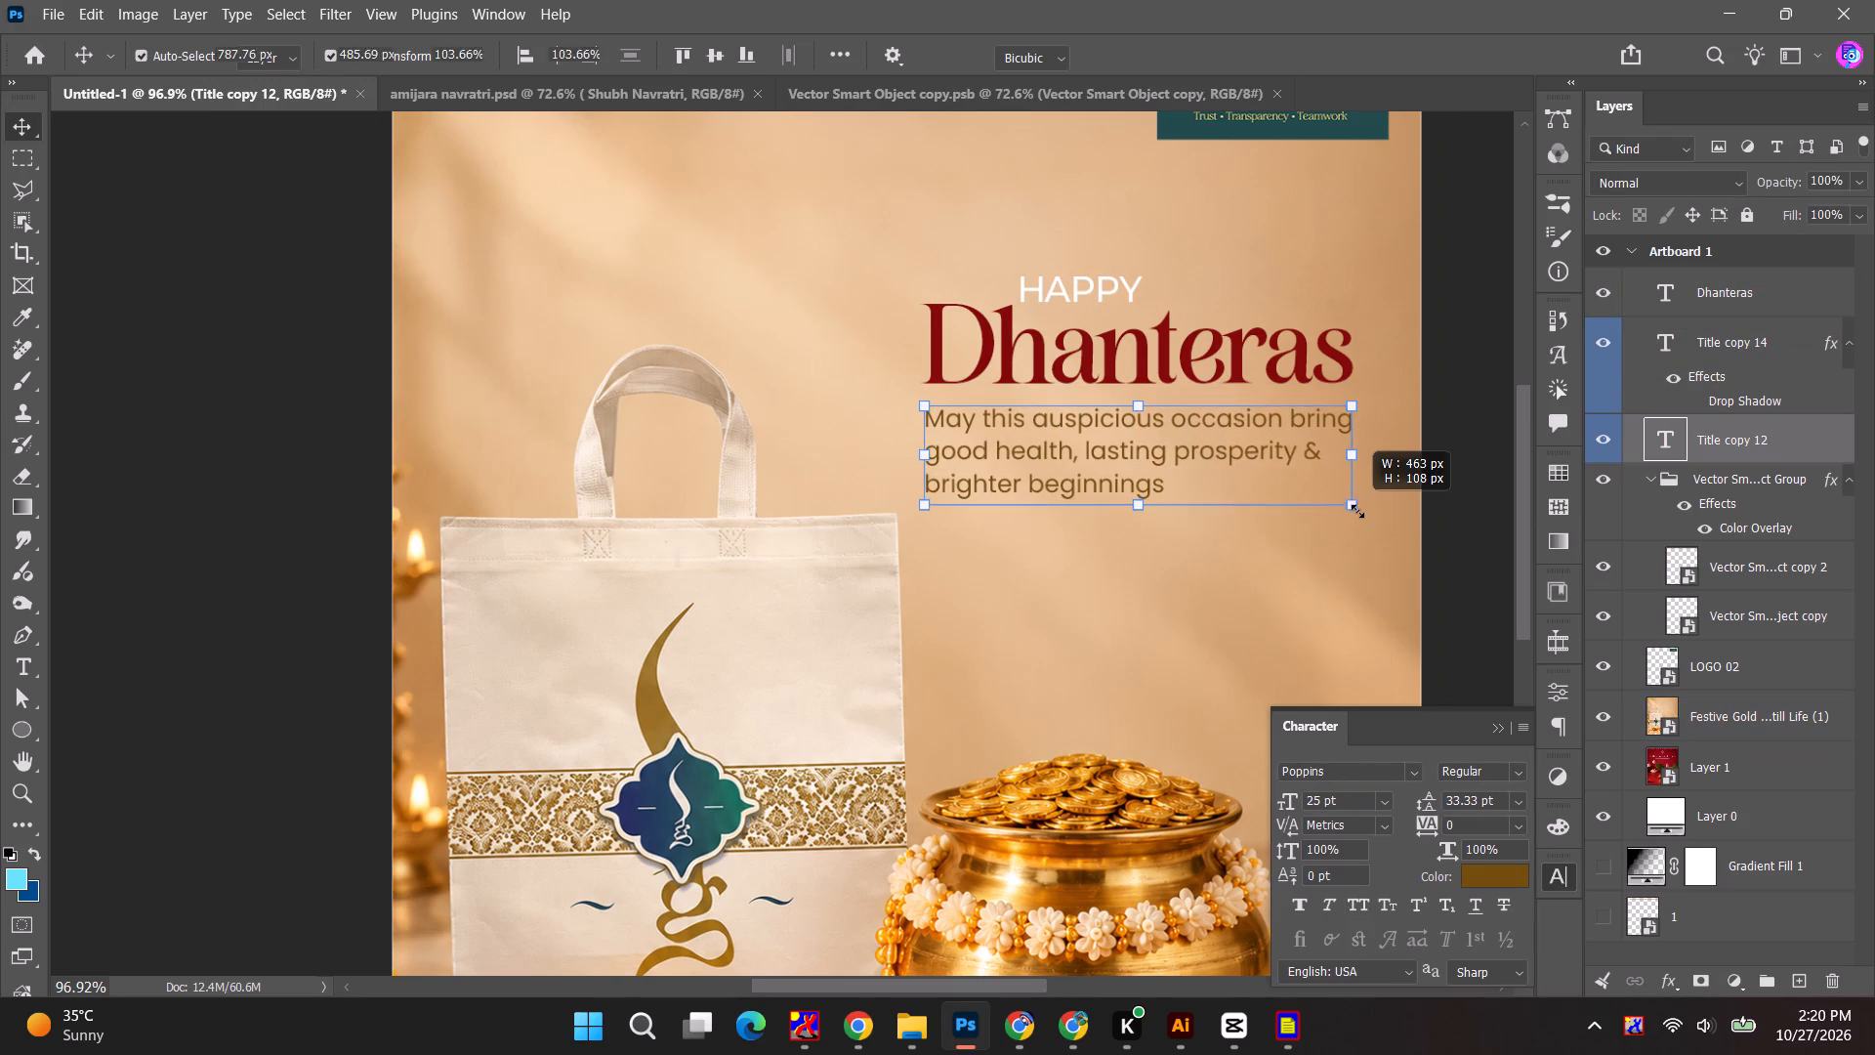
pyautogui.keyDown('shift'); pyautogui.moveTo(1357, 511); pyautogui.dragTo(1359, 511); pyautogui.keyUp('shift')
pyautogui.click(1166, 463)
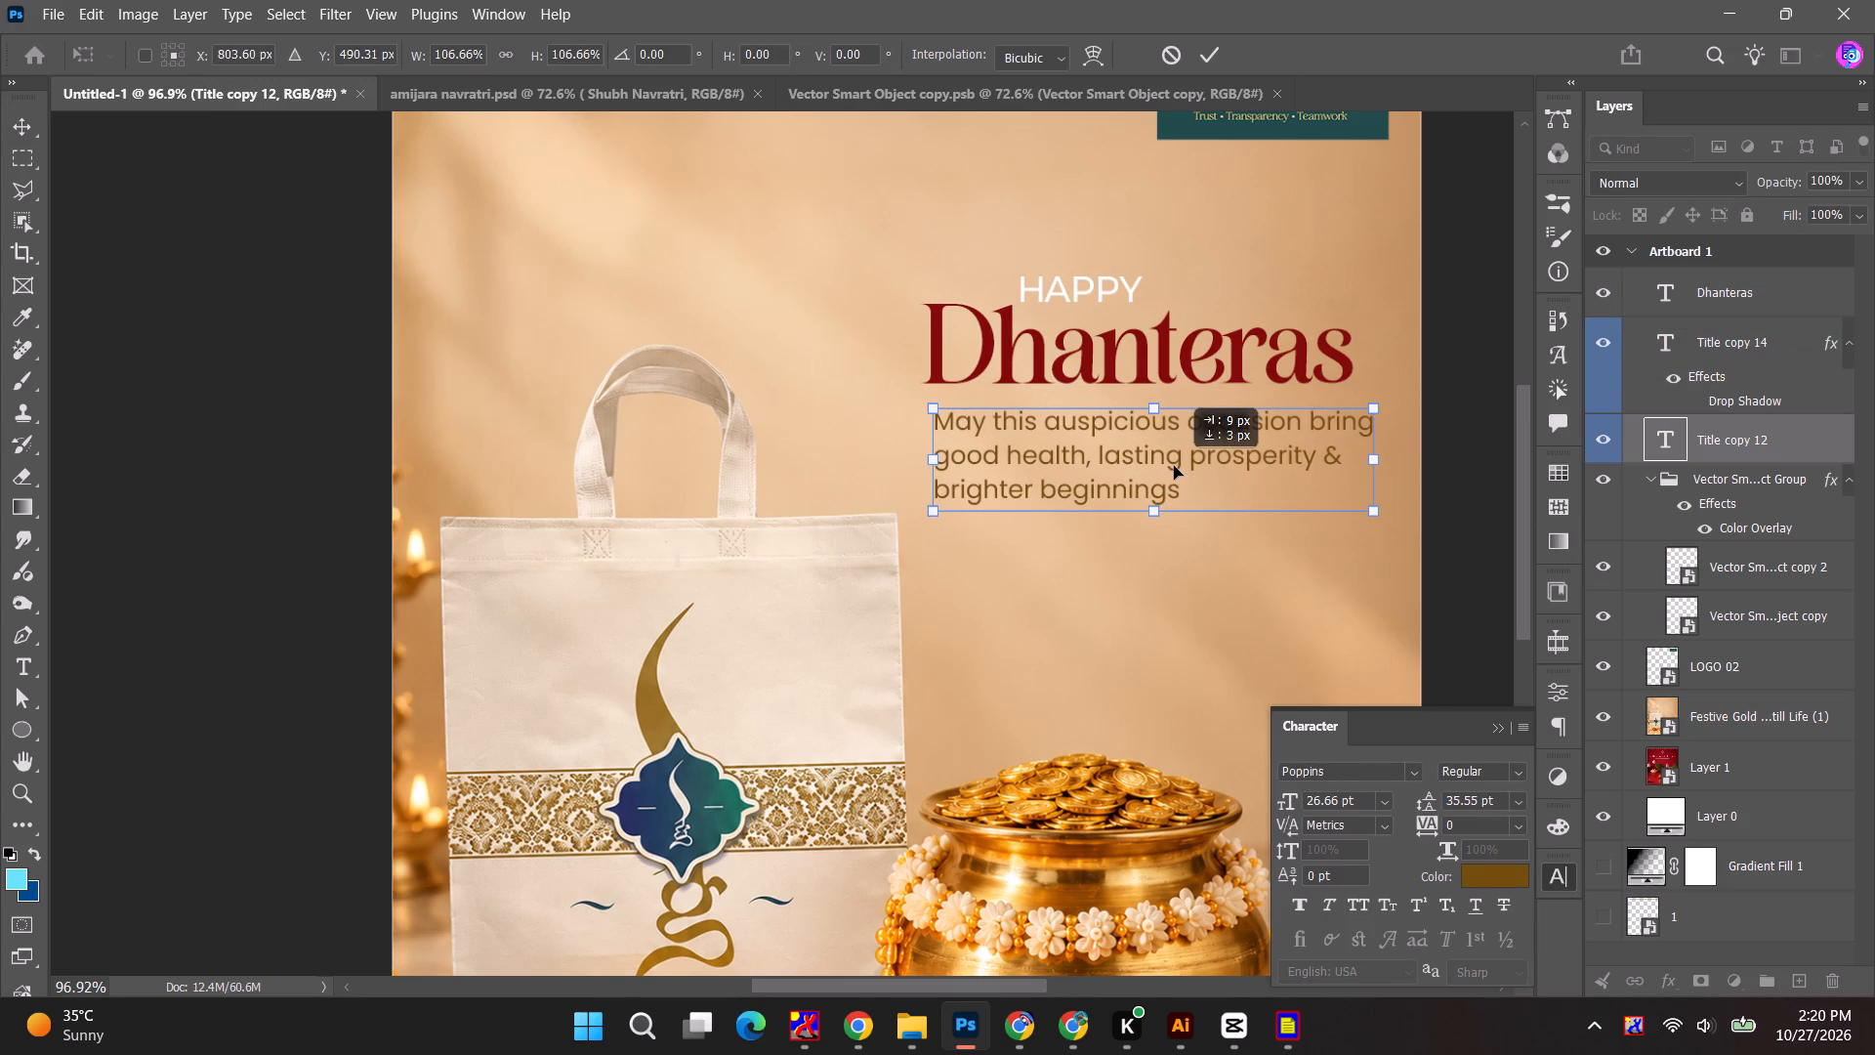
# Switch to the 2026 Social Media - Creative Designing sheet in Chrome and tick off the Royal Pharma Dhanteras row.
pyautogui.hotkey('alt', 'Tab')
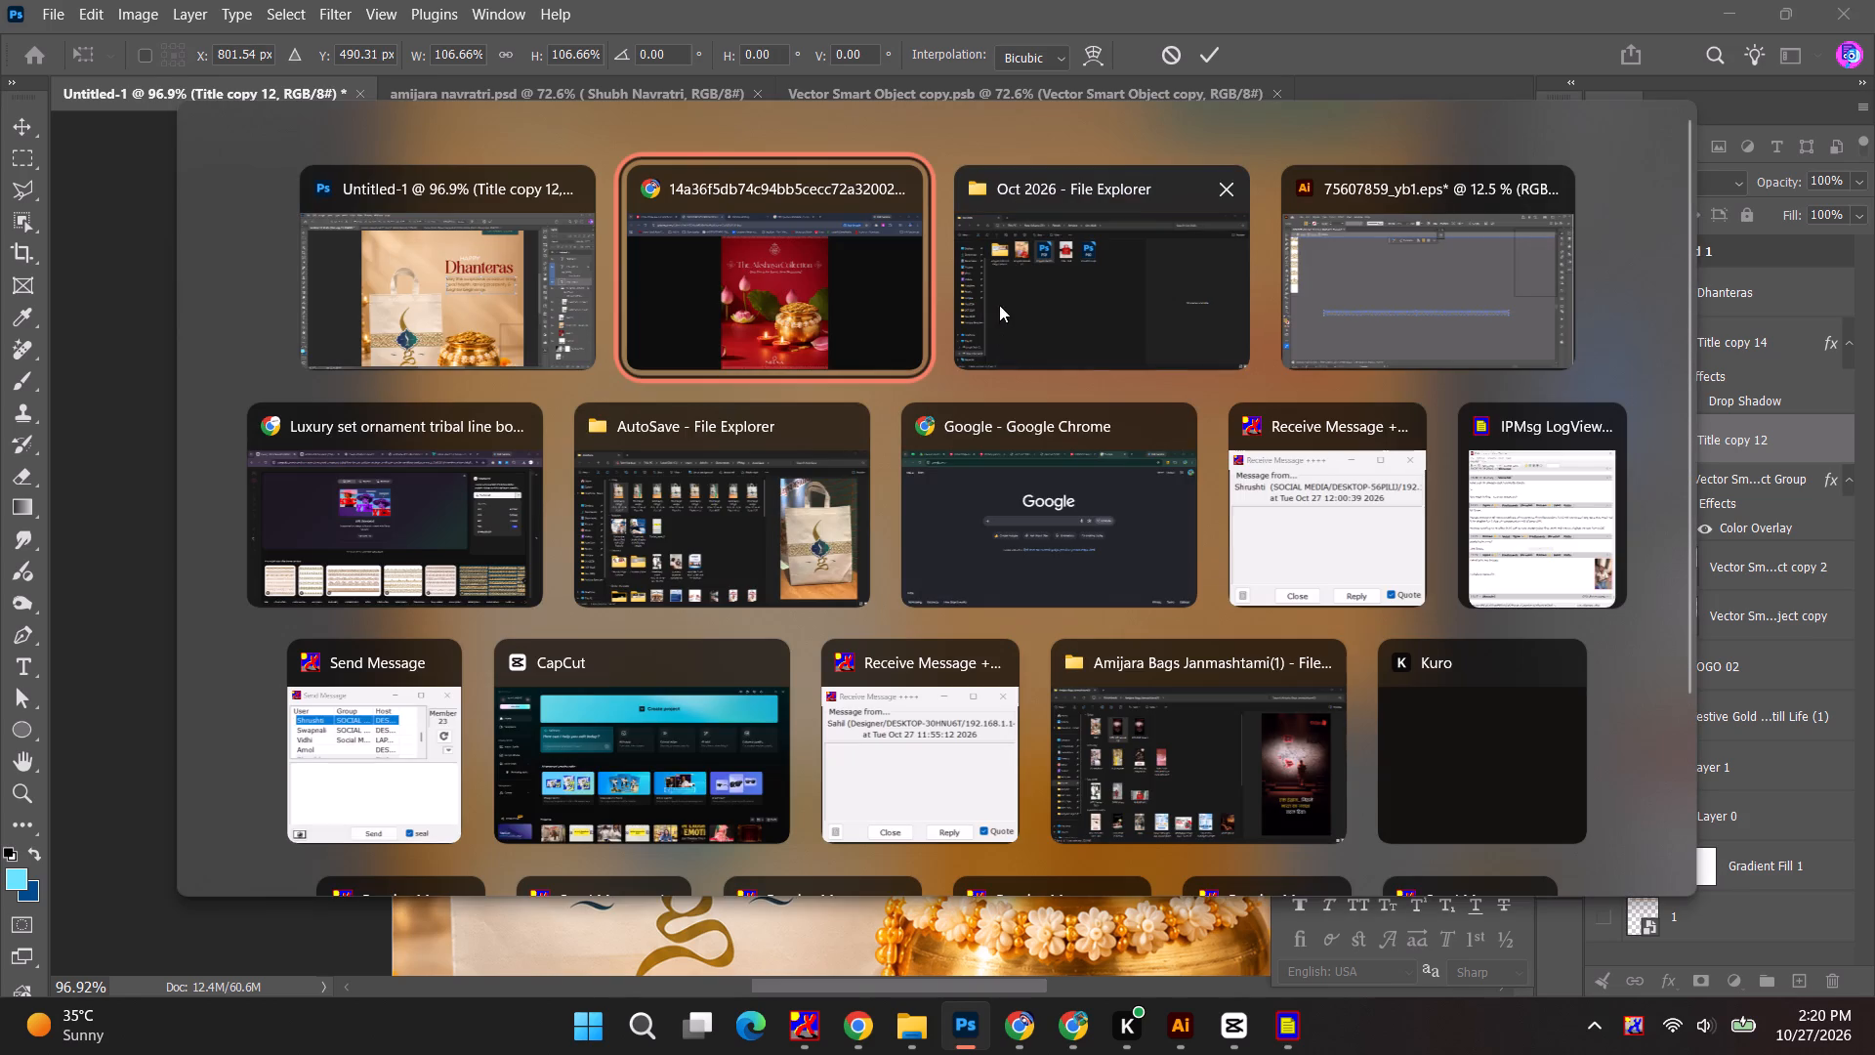
pyautogui.keyDown('alt'); pyautogui.click(794, 322); pyautogui.keyUp('alt')
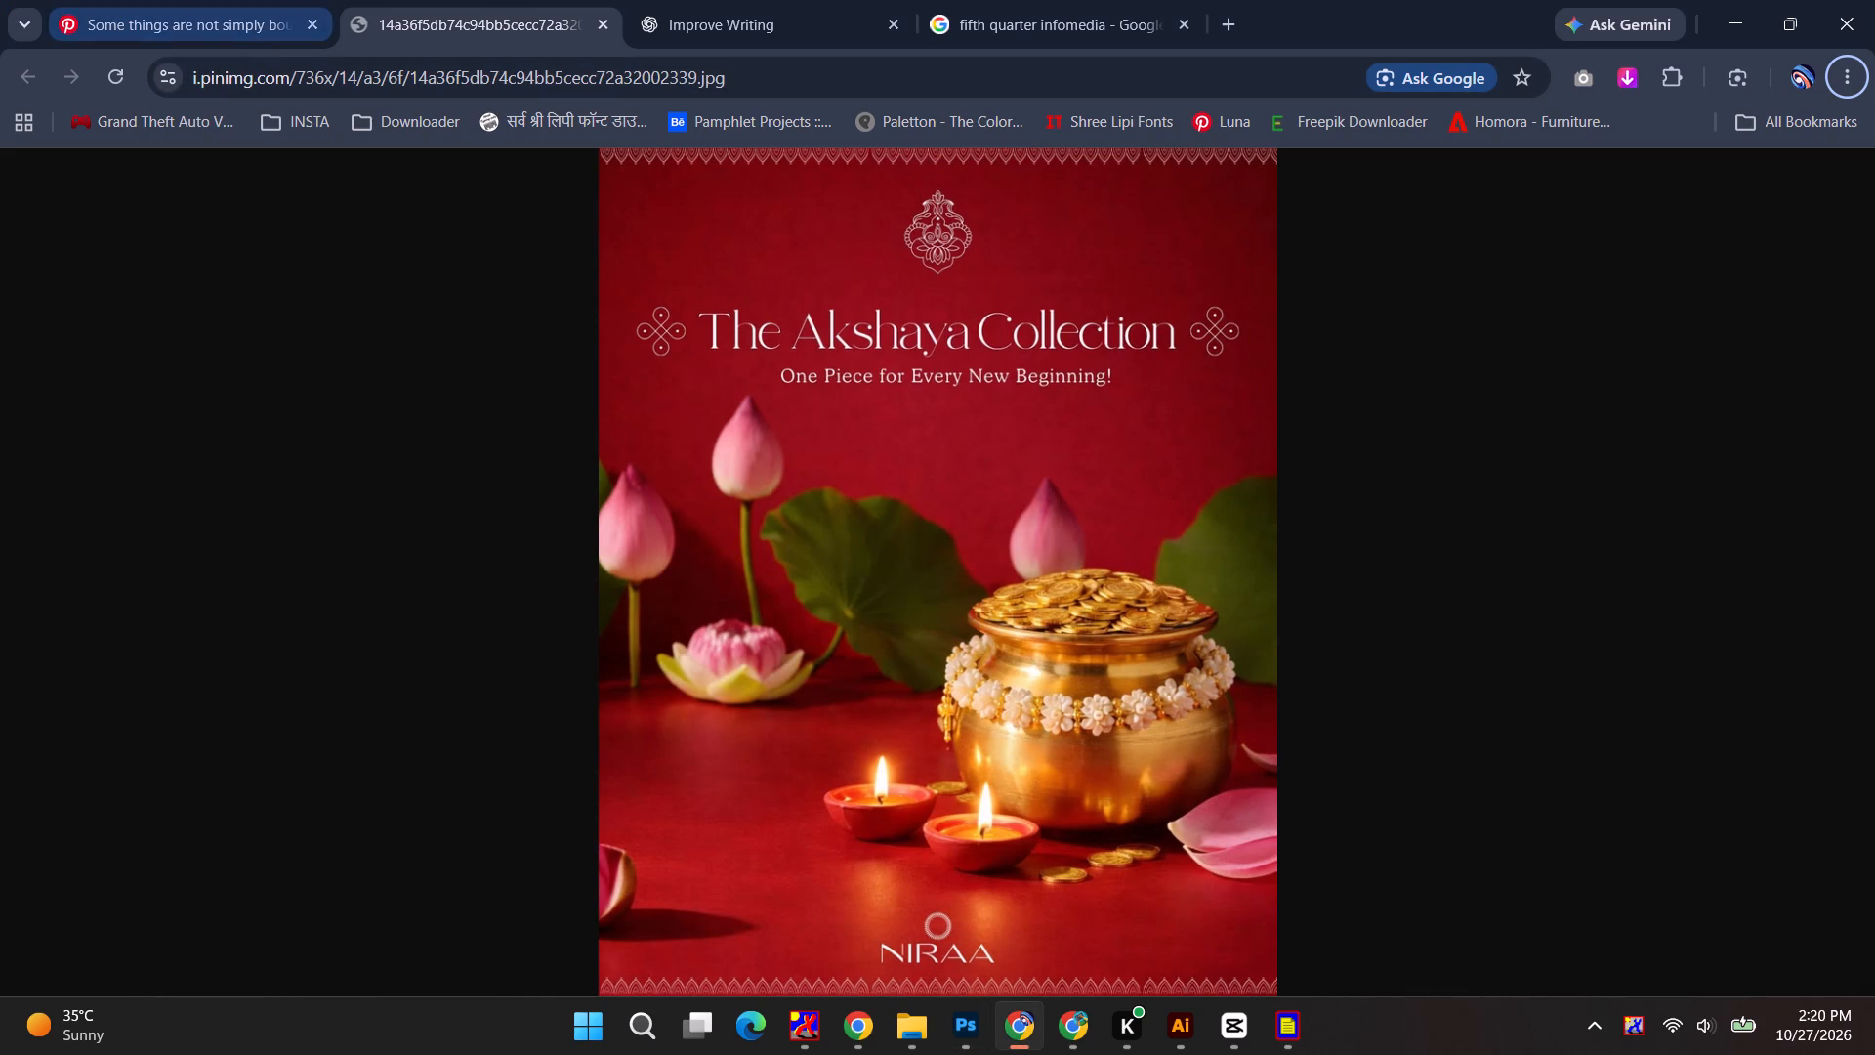
pyautogui.click(1084, 1038)
pyautogui.click(59, 0)
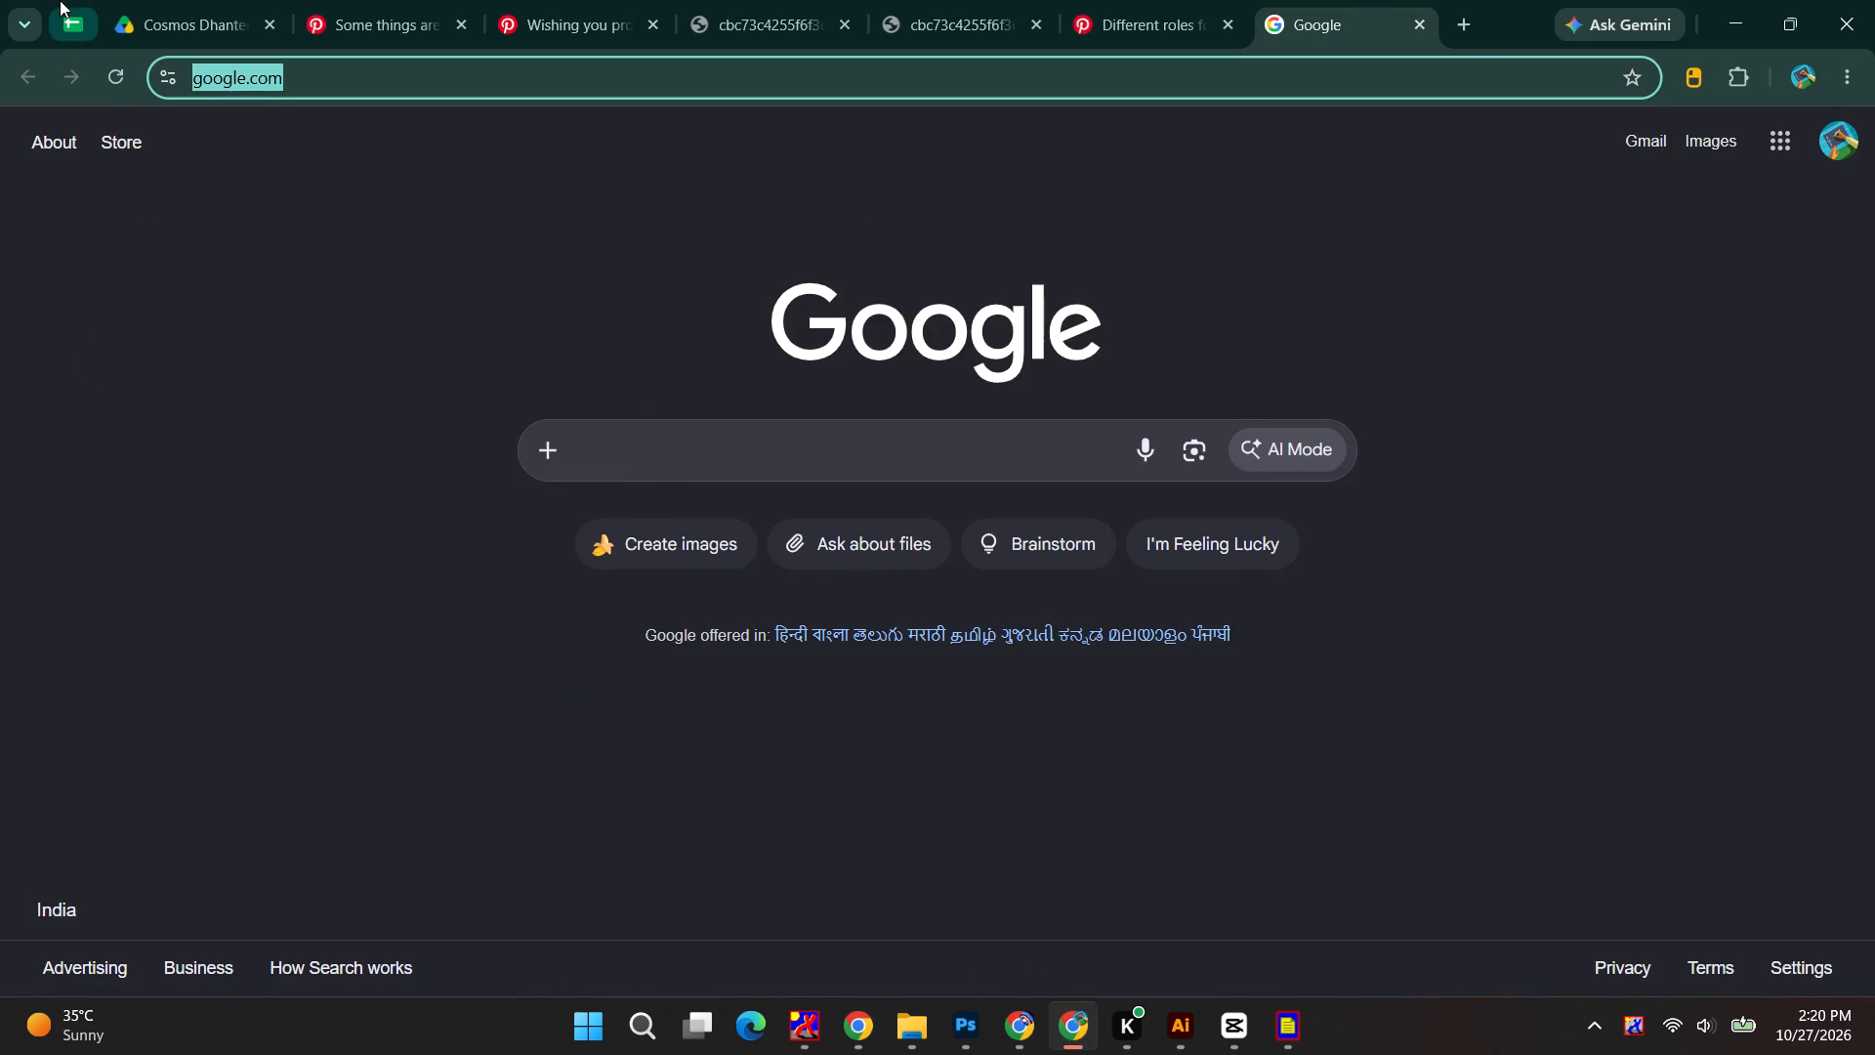
pyautogui.click(1121, 771)
pyautogui.press('Escape')
pyautogui.scroll(8, 1120, 771)
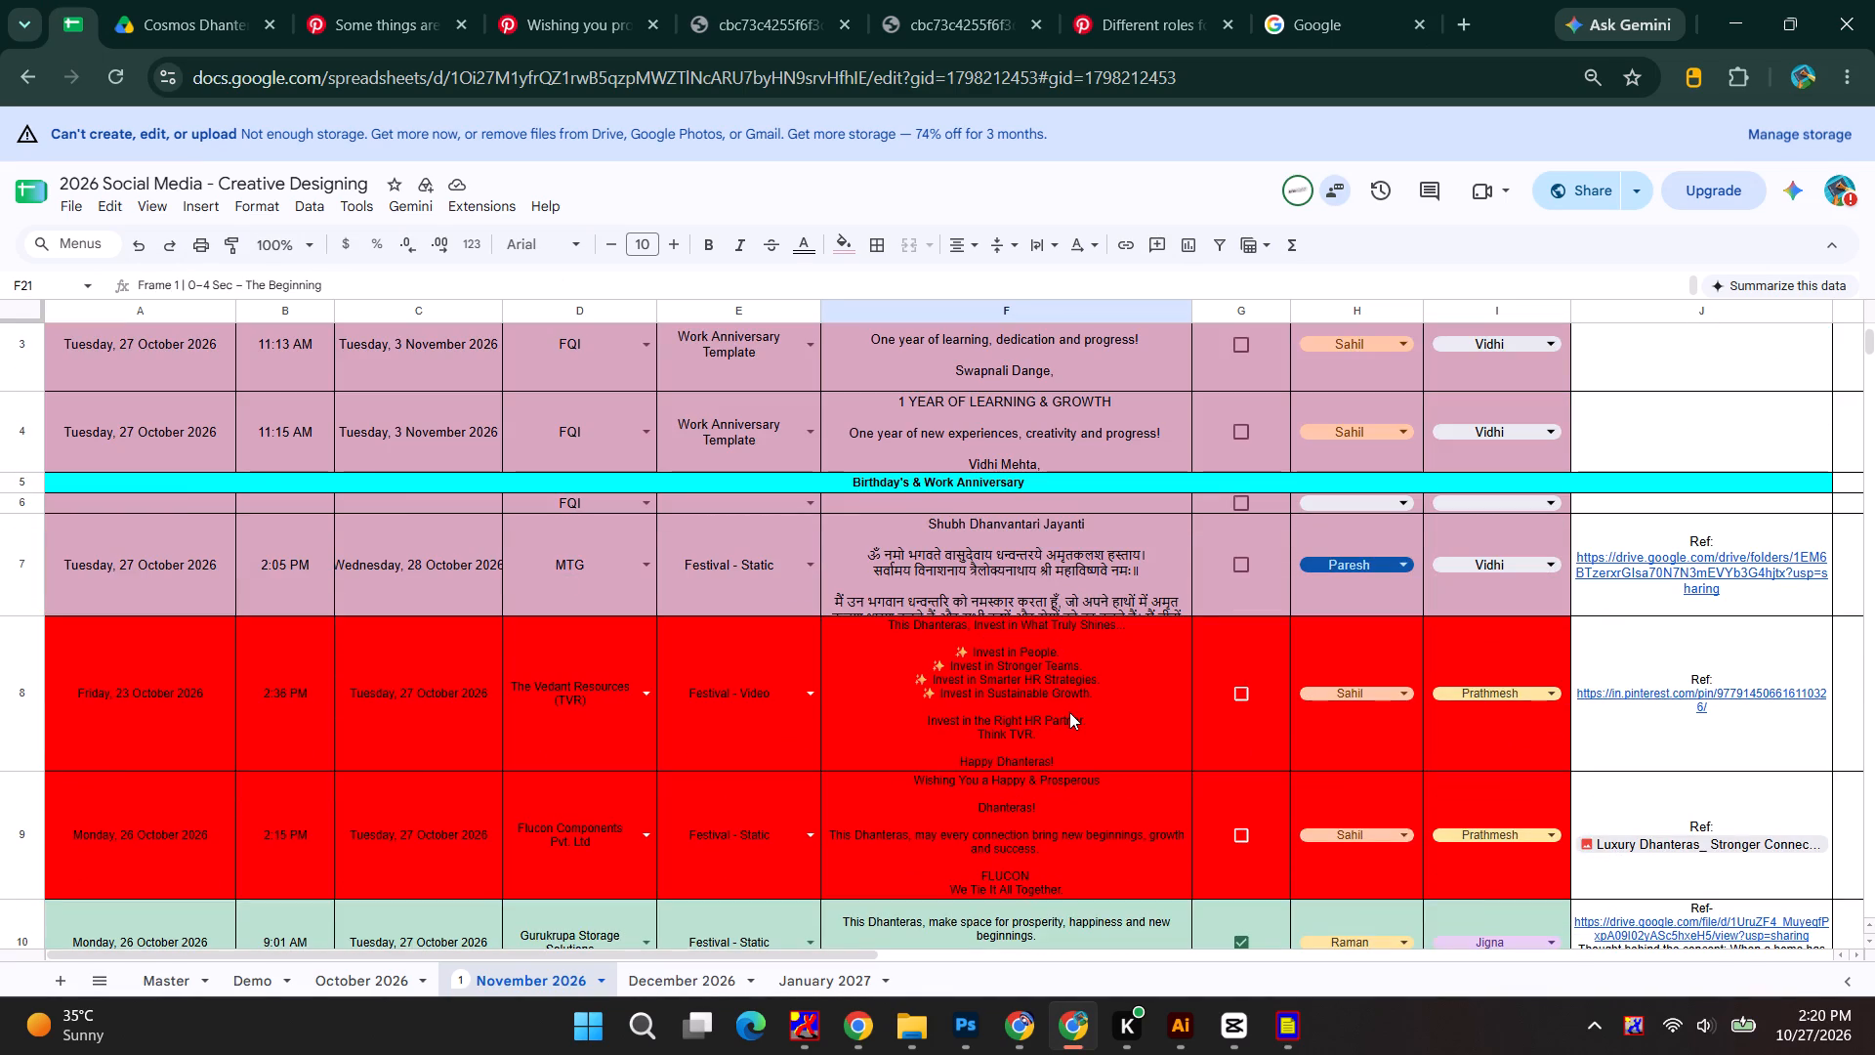
pyautogui.scroll(7, 1069, 712)
pyautogui.scroll(-2, 1069, 712)
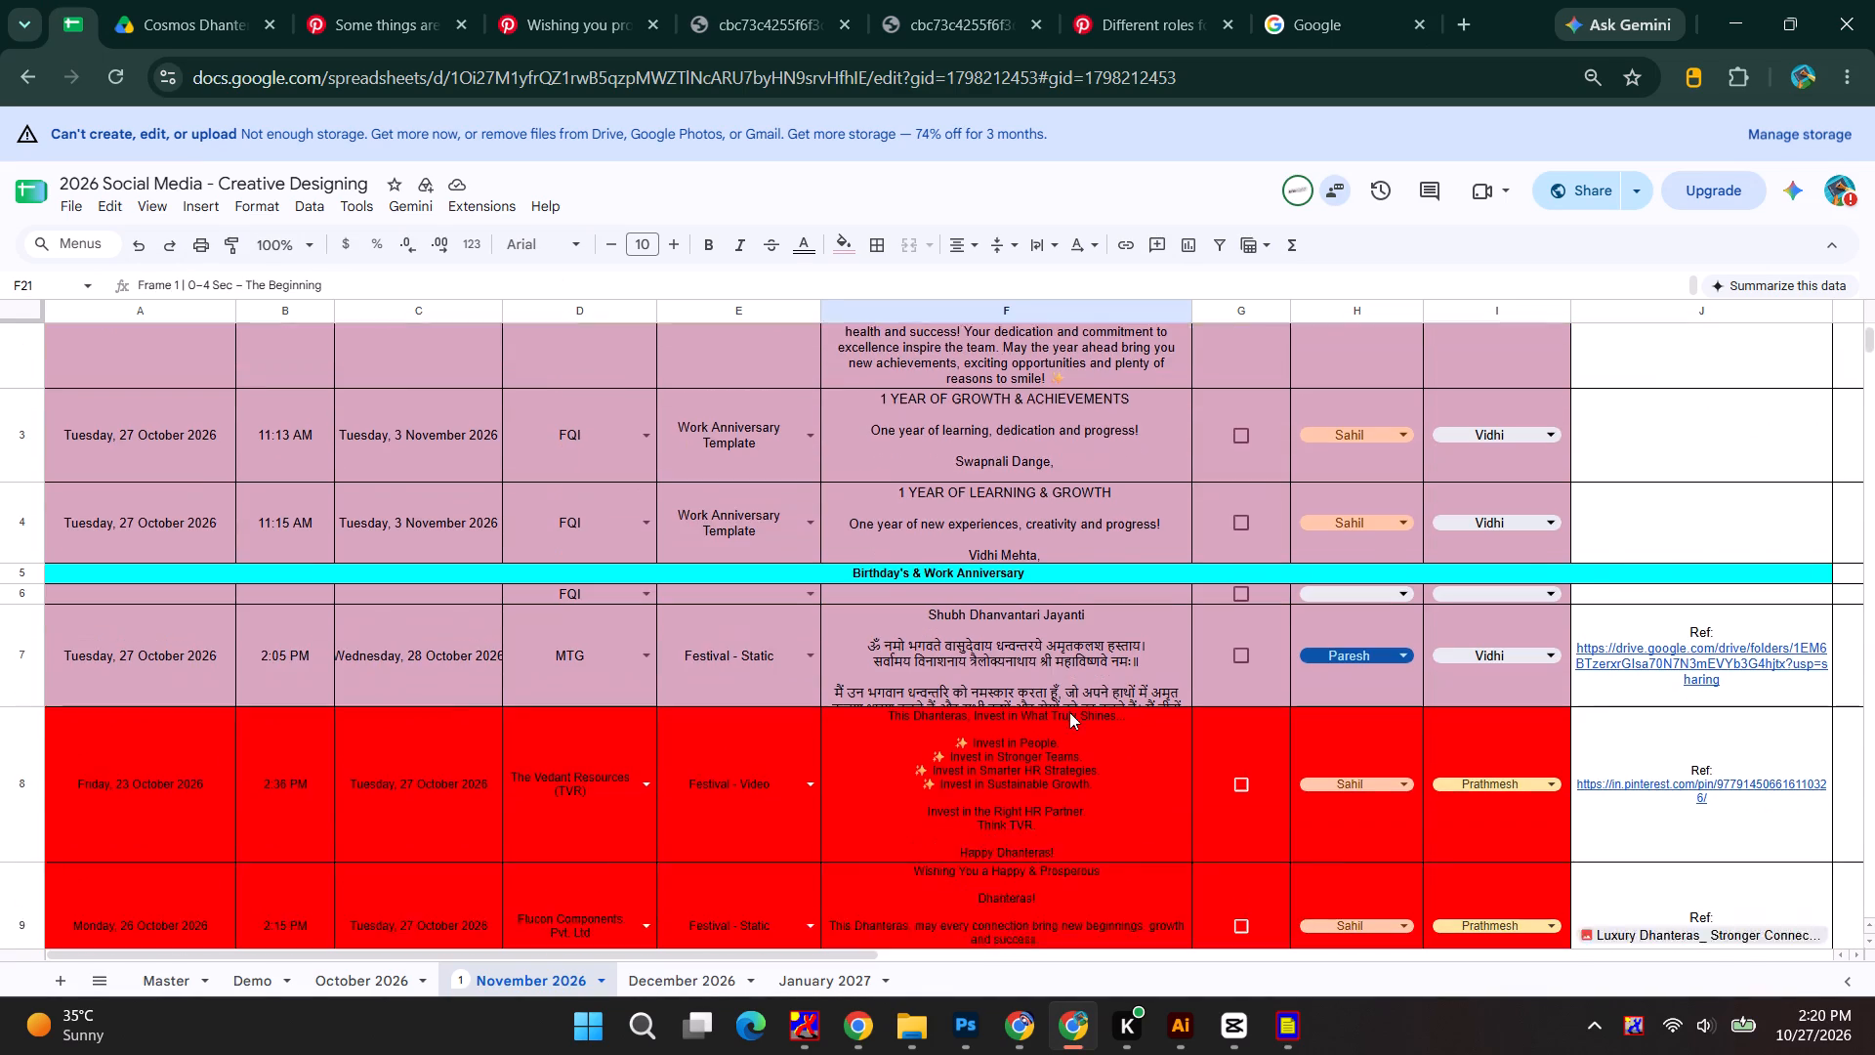
pyautogui.scroll(-5, 1069, 712)
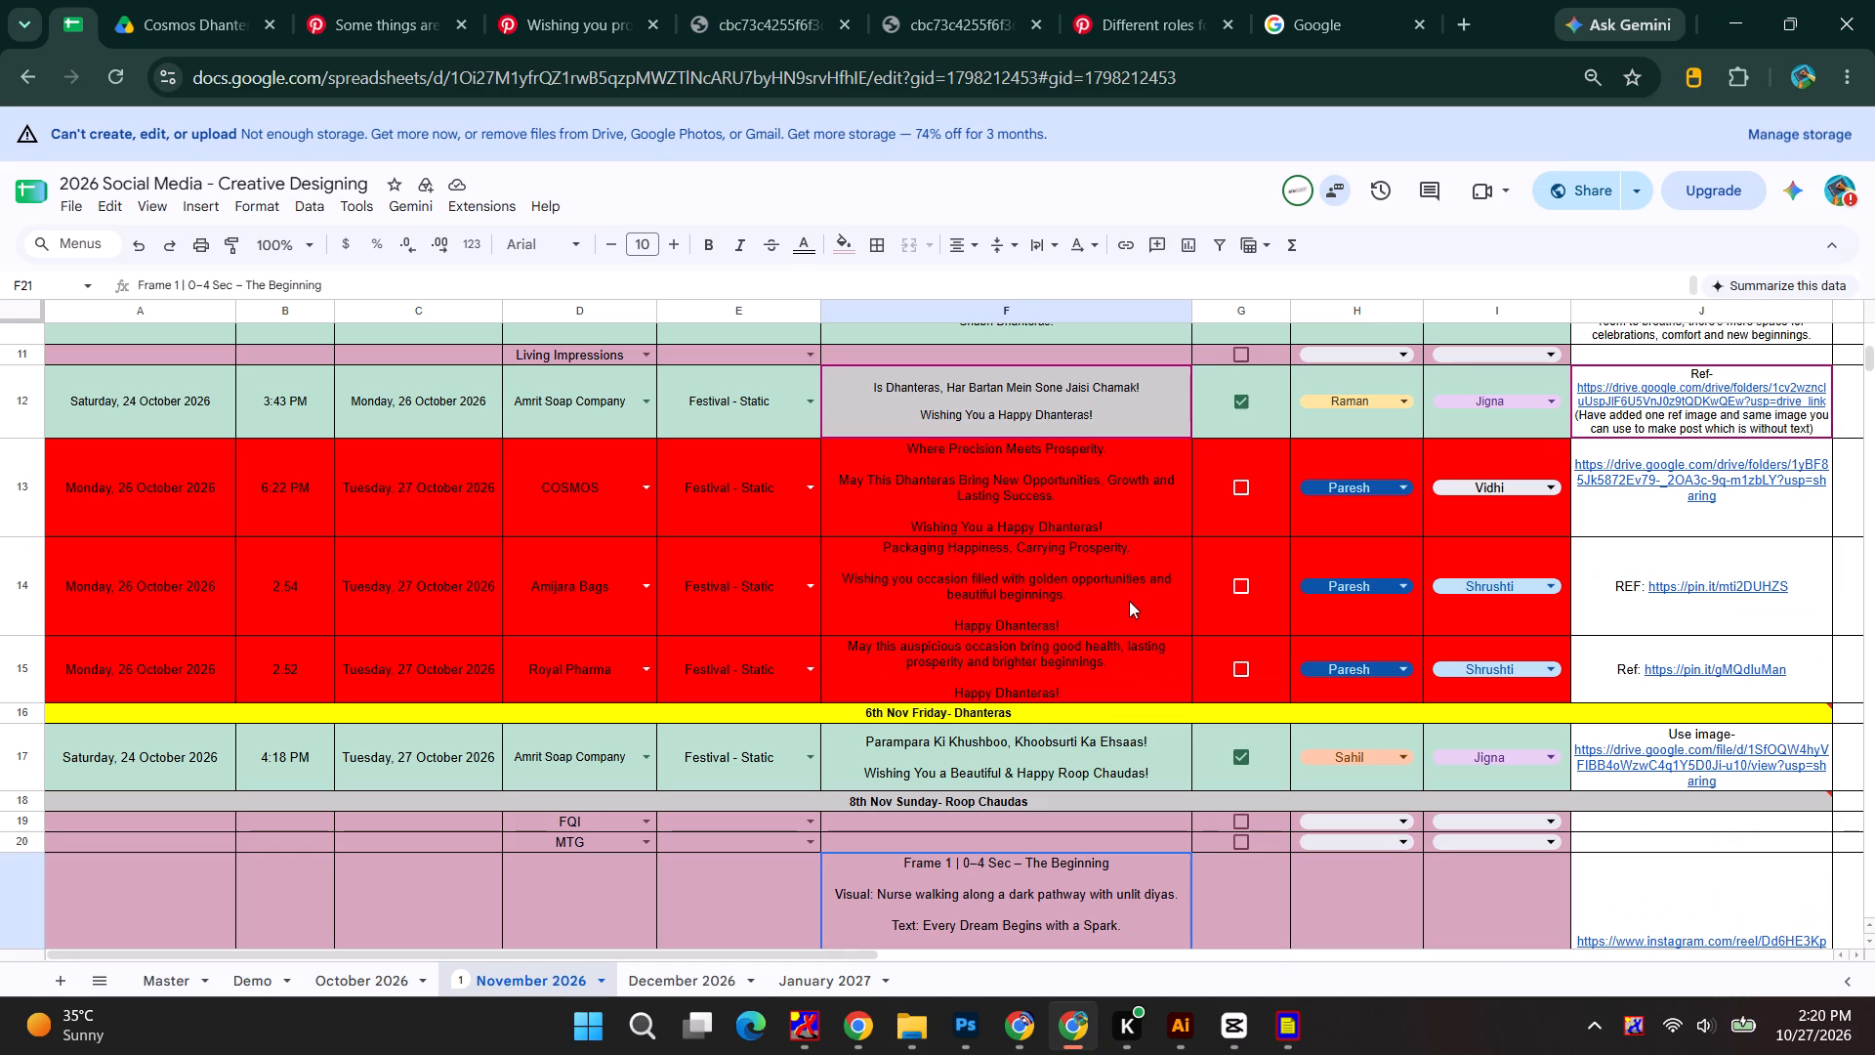
pyautogui.click(1237, 663)
# Copy the line "Packaging Happiness, Carrying Prosperity." from the Amijara Bags content cell.
pyautogui.doubleClick(1068, 588)
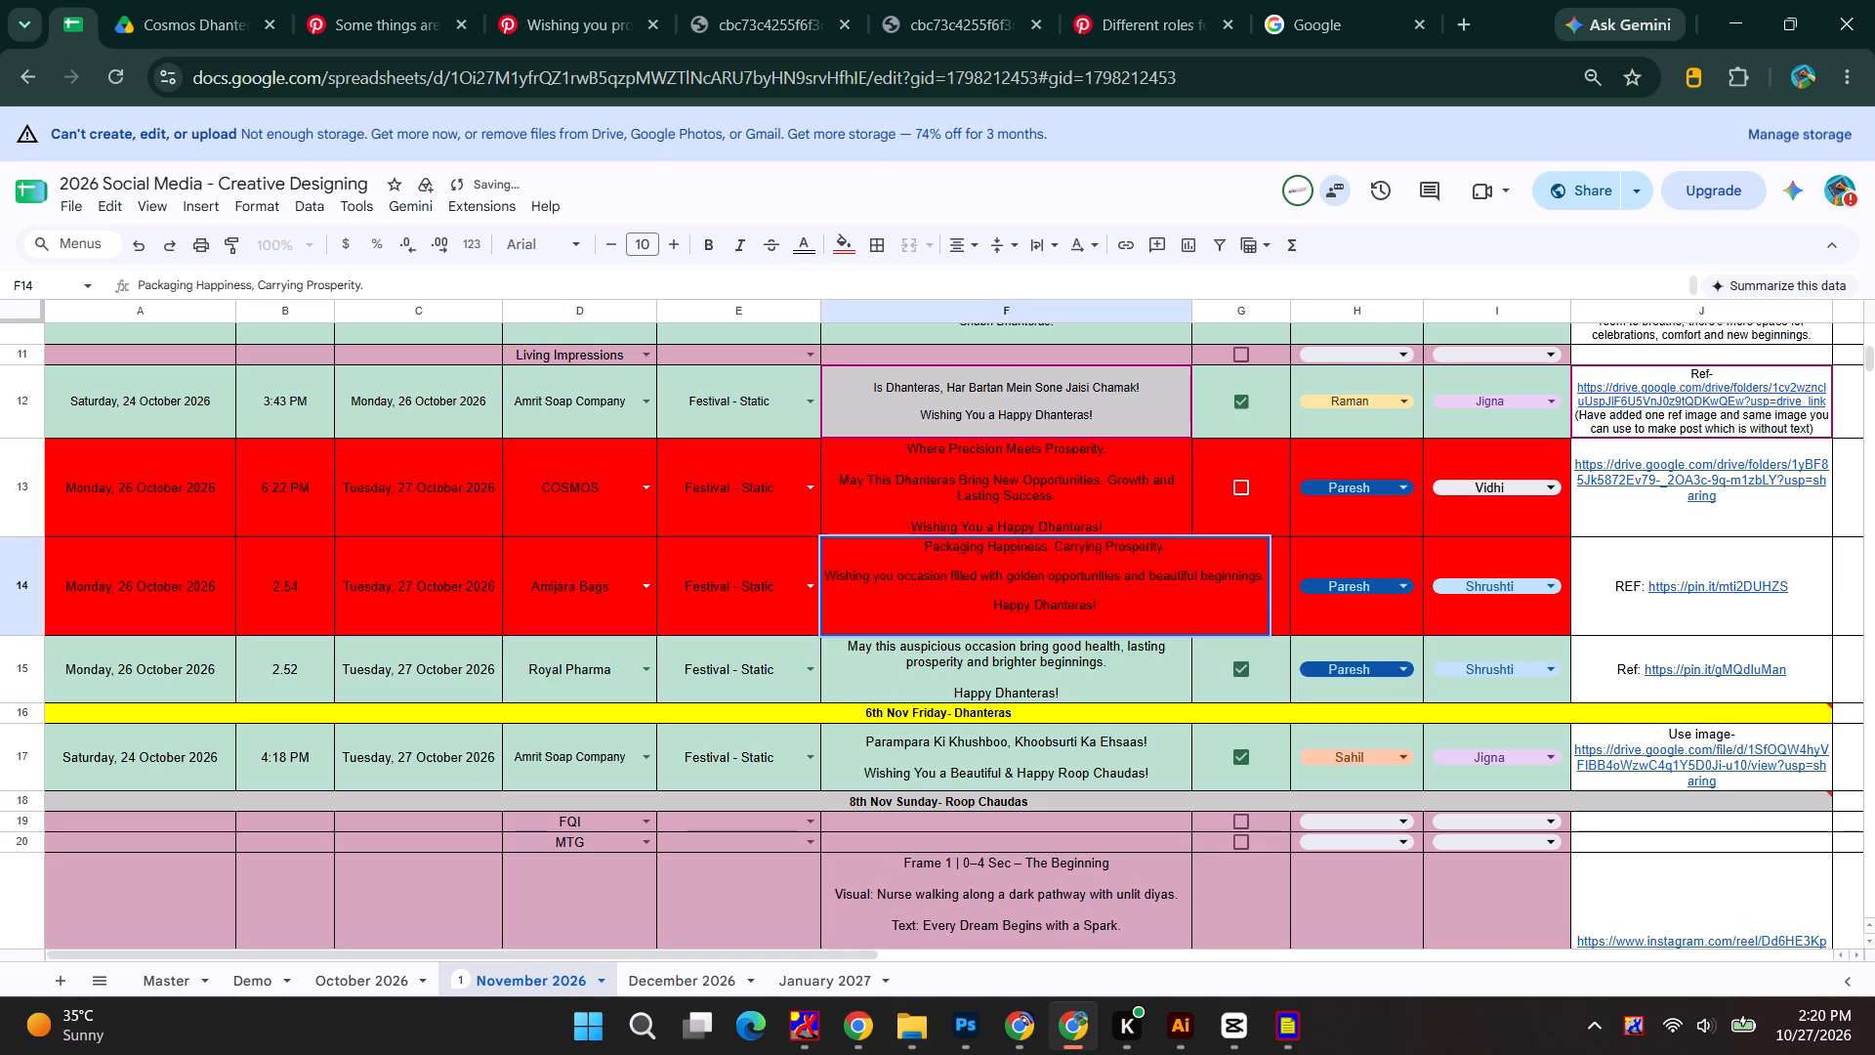
pyautogui.moveTo(1177, 544); pyautogui.dragTo(890, 537)
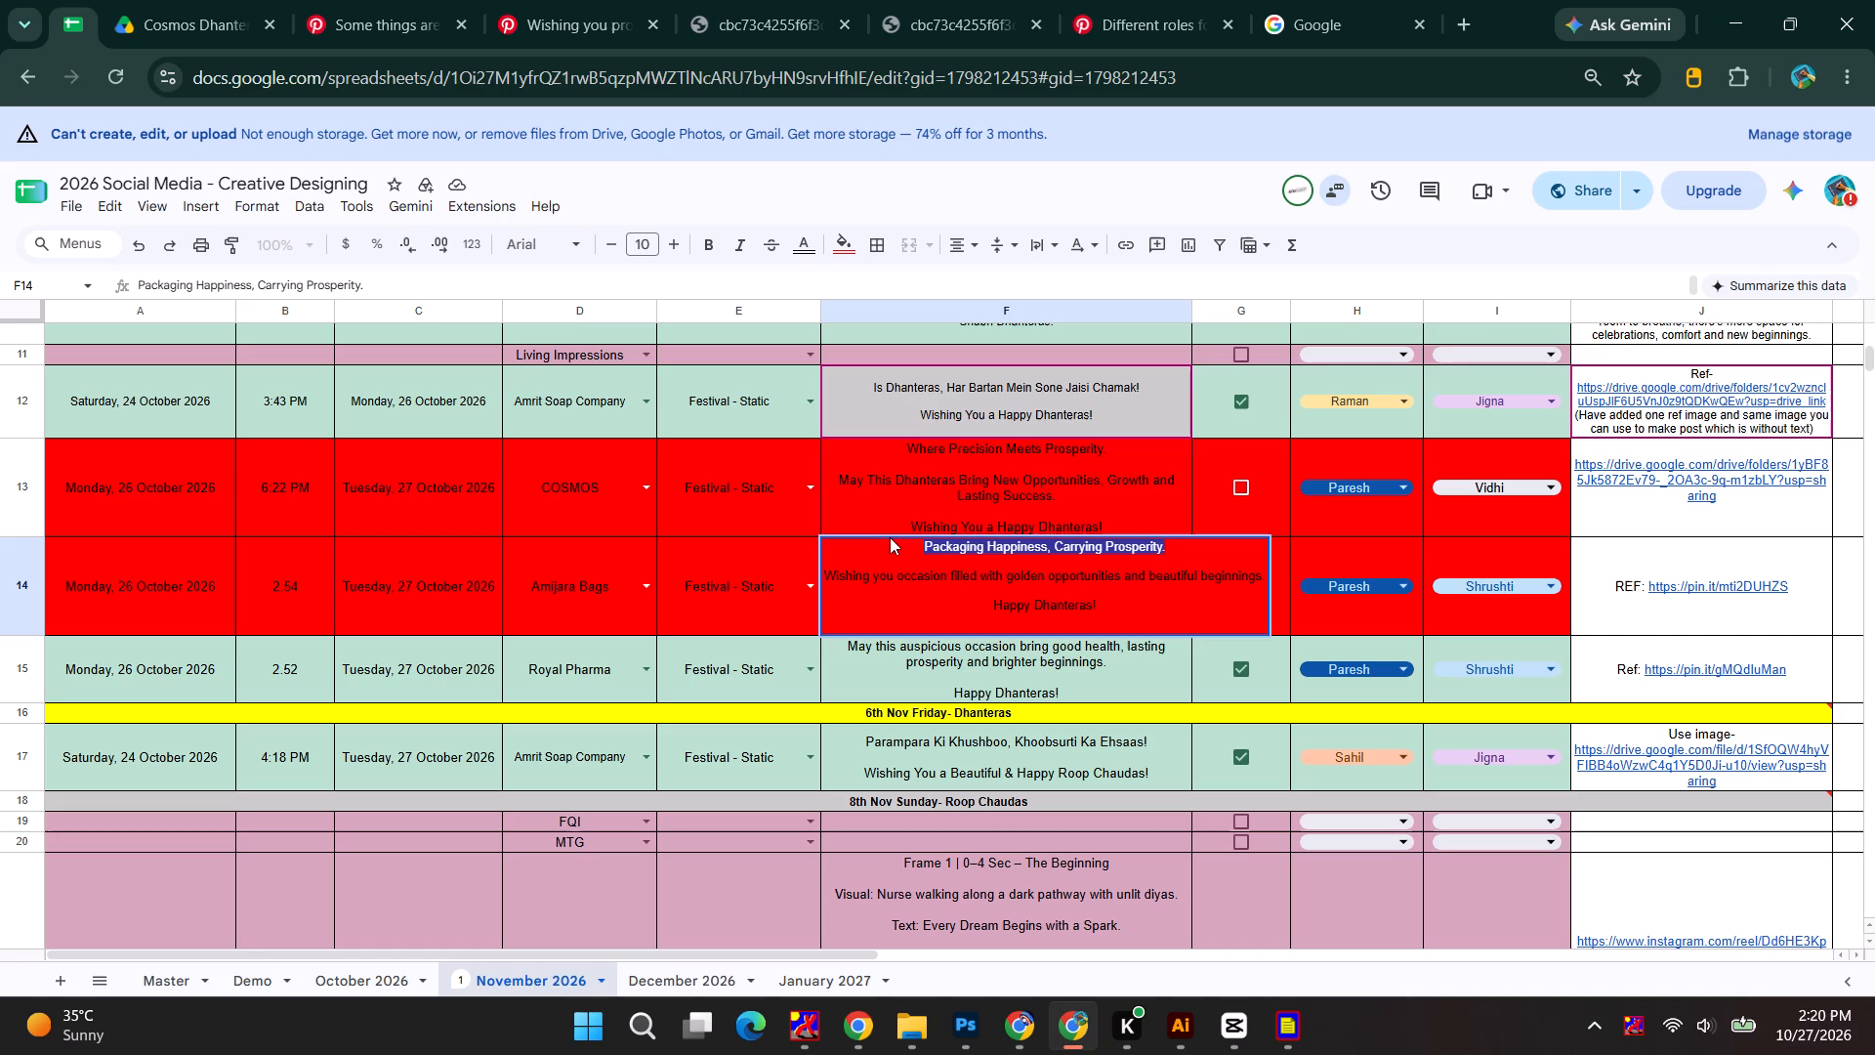
pyautogui.hotkey('ctrl', 'c')
# Back in Photoshop, move the greeting message straight up above the Dhanteras title and apply its transform.
pyautogui.hotkey('alt', 'Tab')
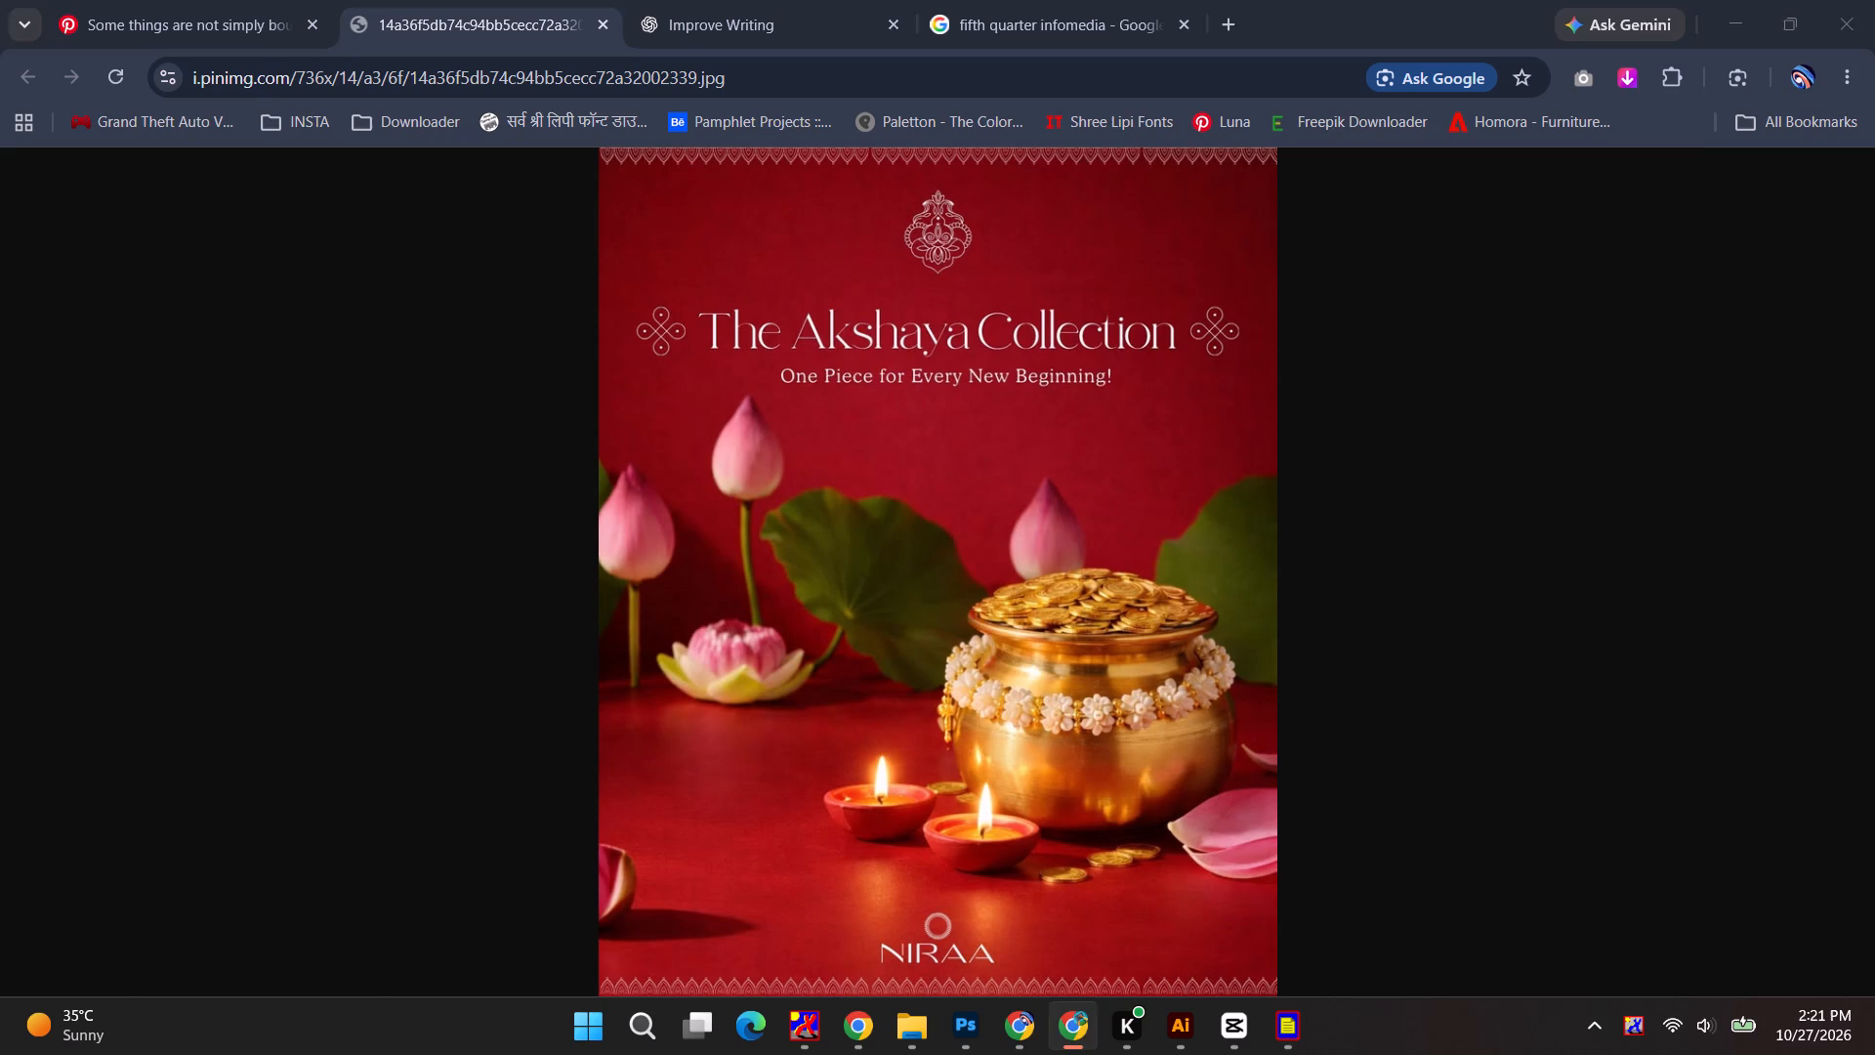
pyautogui.hotkey('alt', 'Tab')
pyautogui.keyDown('alt'); pyautogui.click(1154, 305); pyautogui.keyUp('alt')
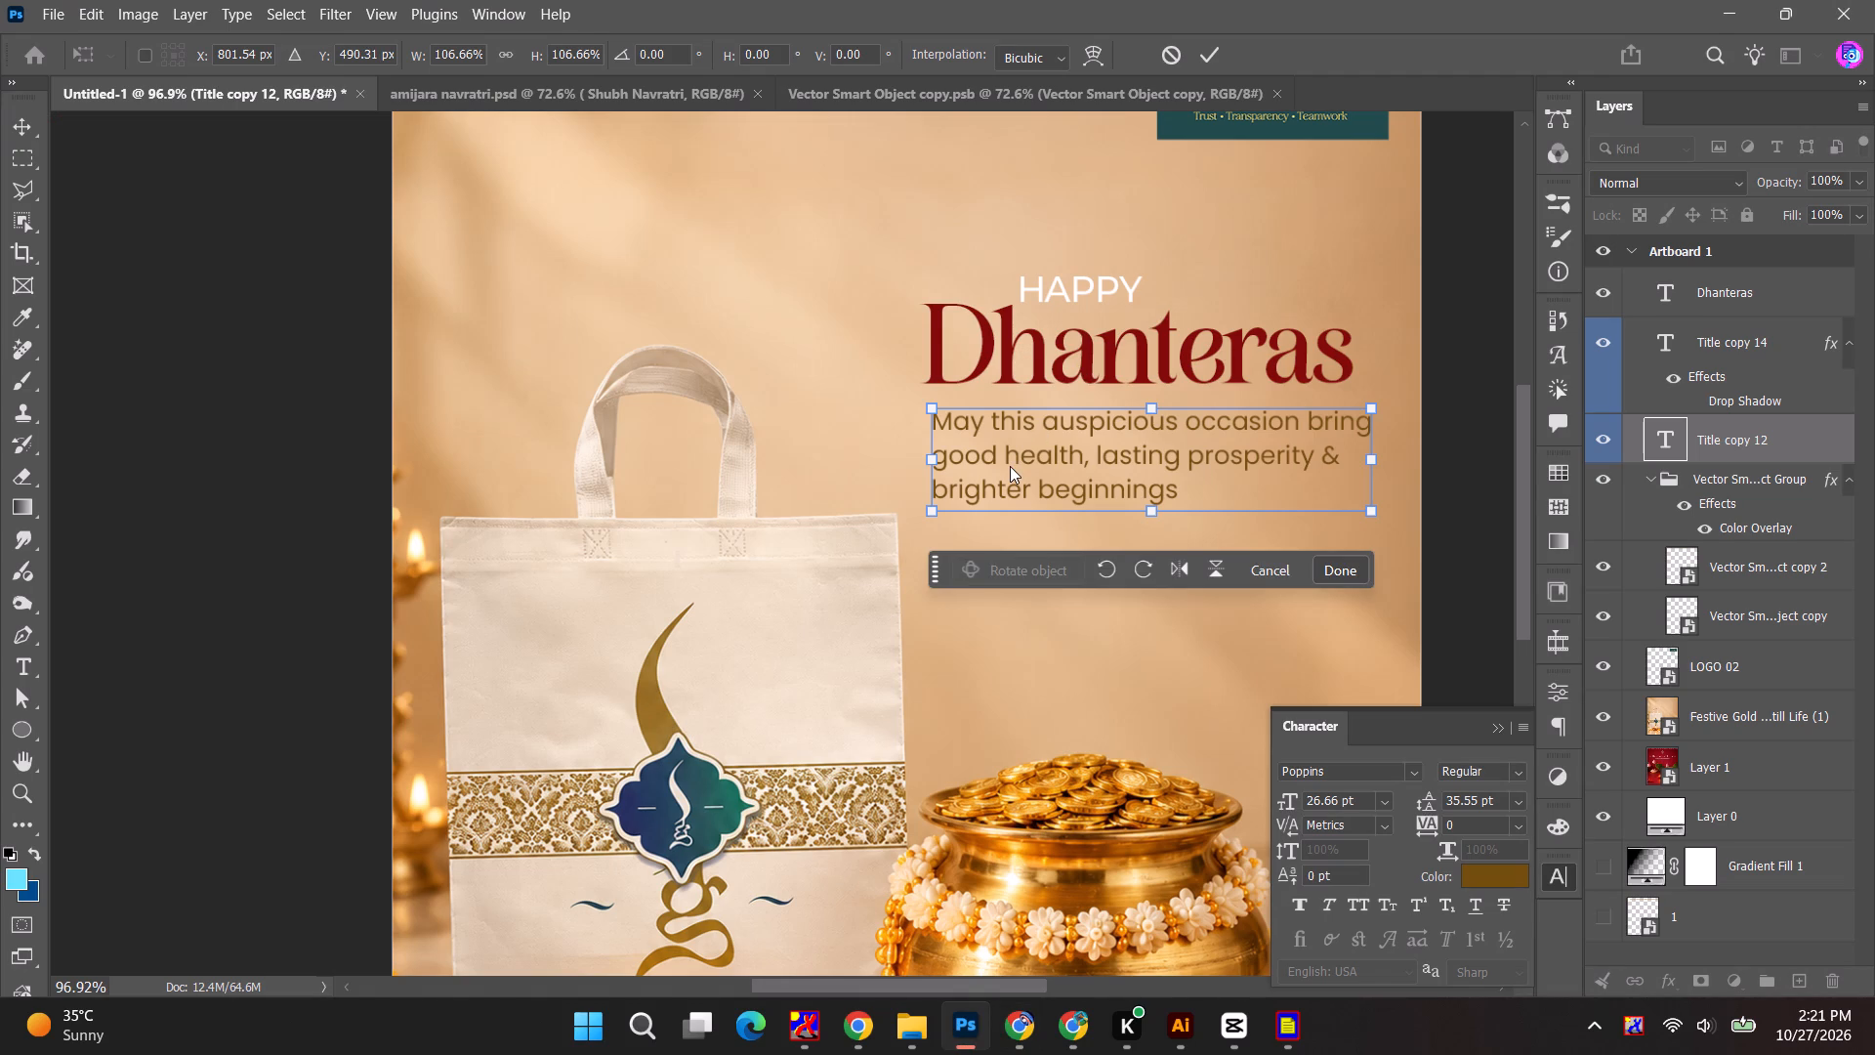
pyautogui.moveTo(1010, 466); pyautogui.dragTo(989, 246)
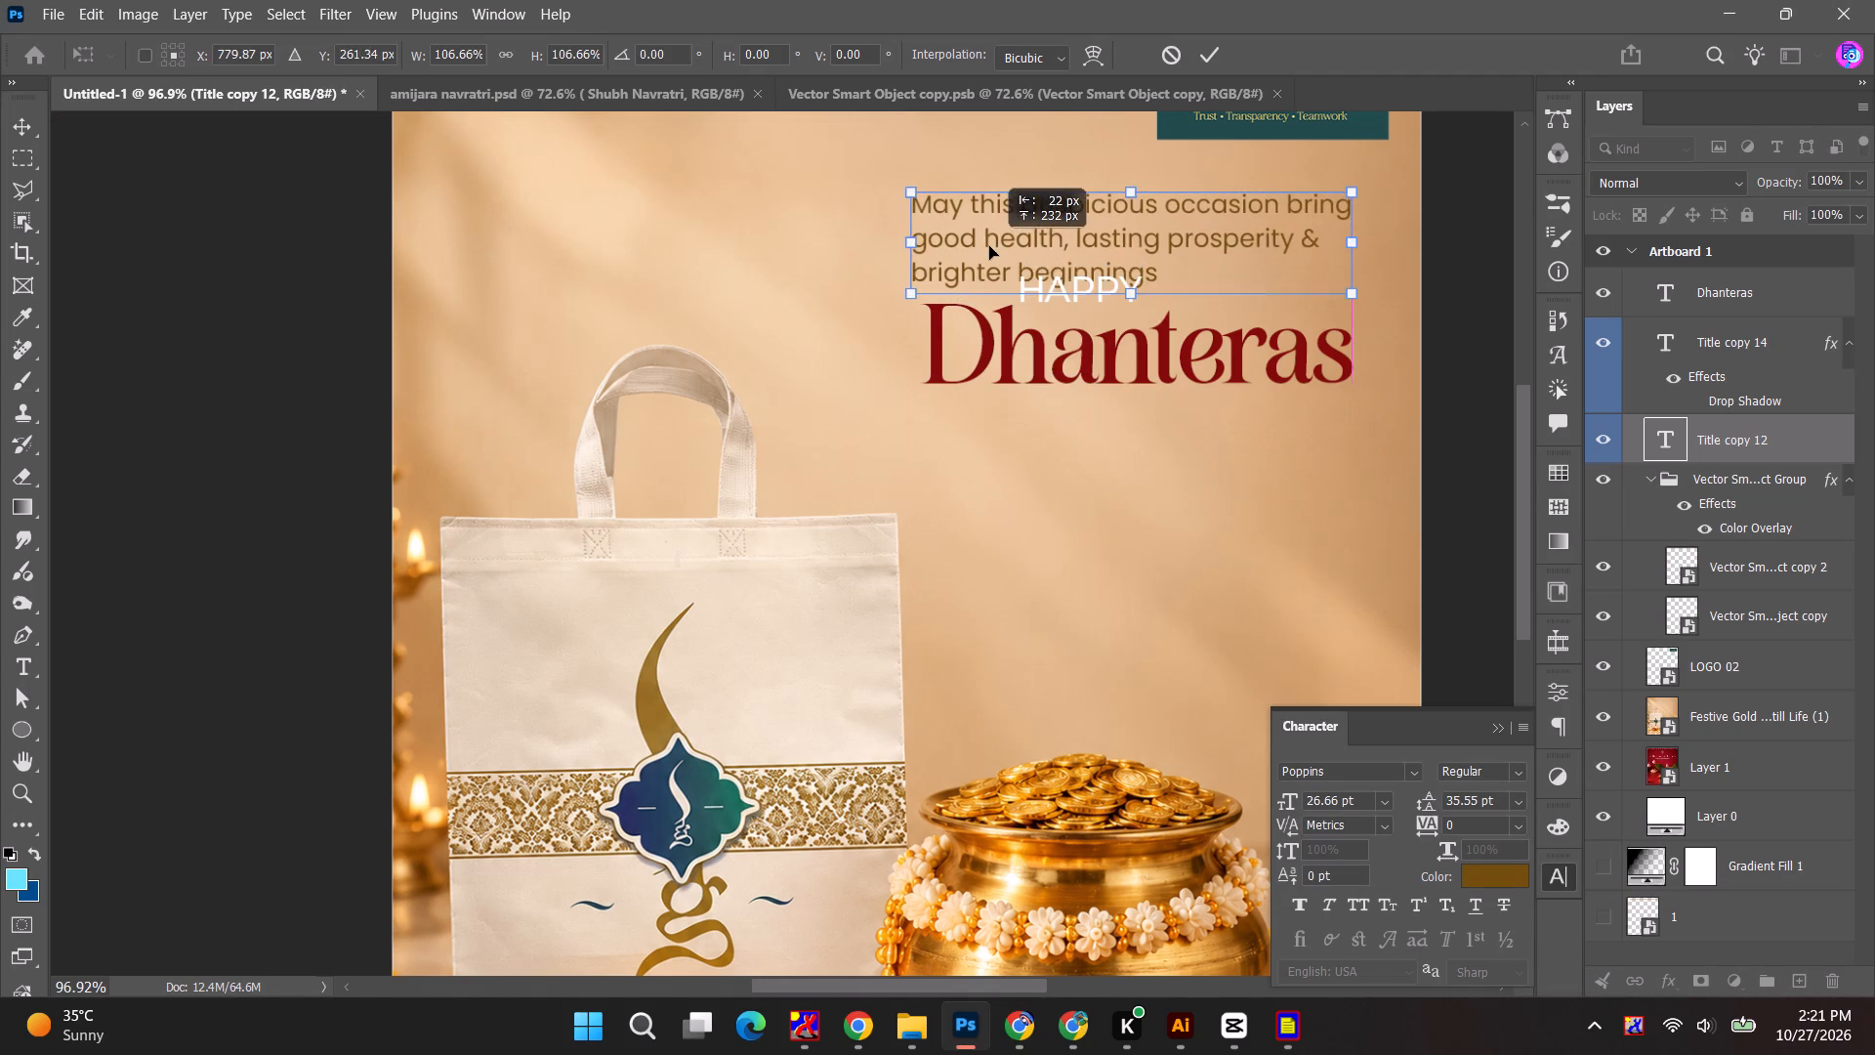
pyautogui.moveTo(989, 246); pyautogui.dragTo(1001, 245)
pyautogui.doubleClick(1002, 245)
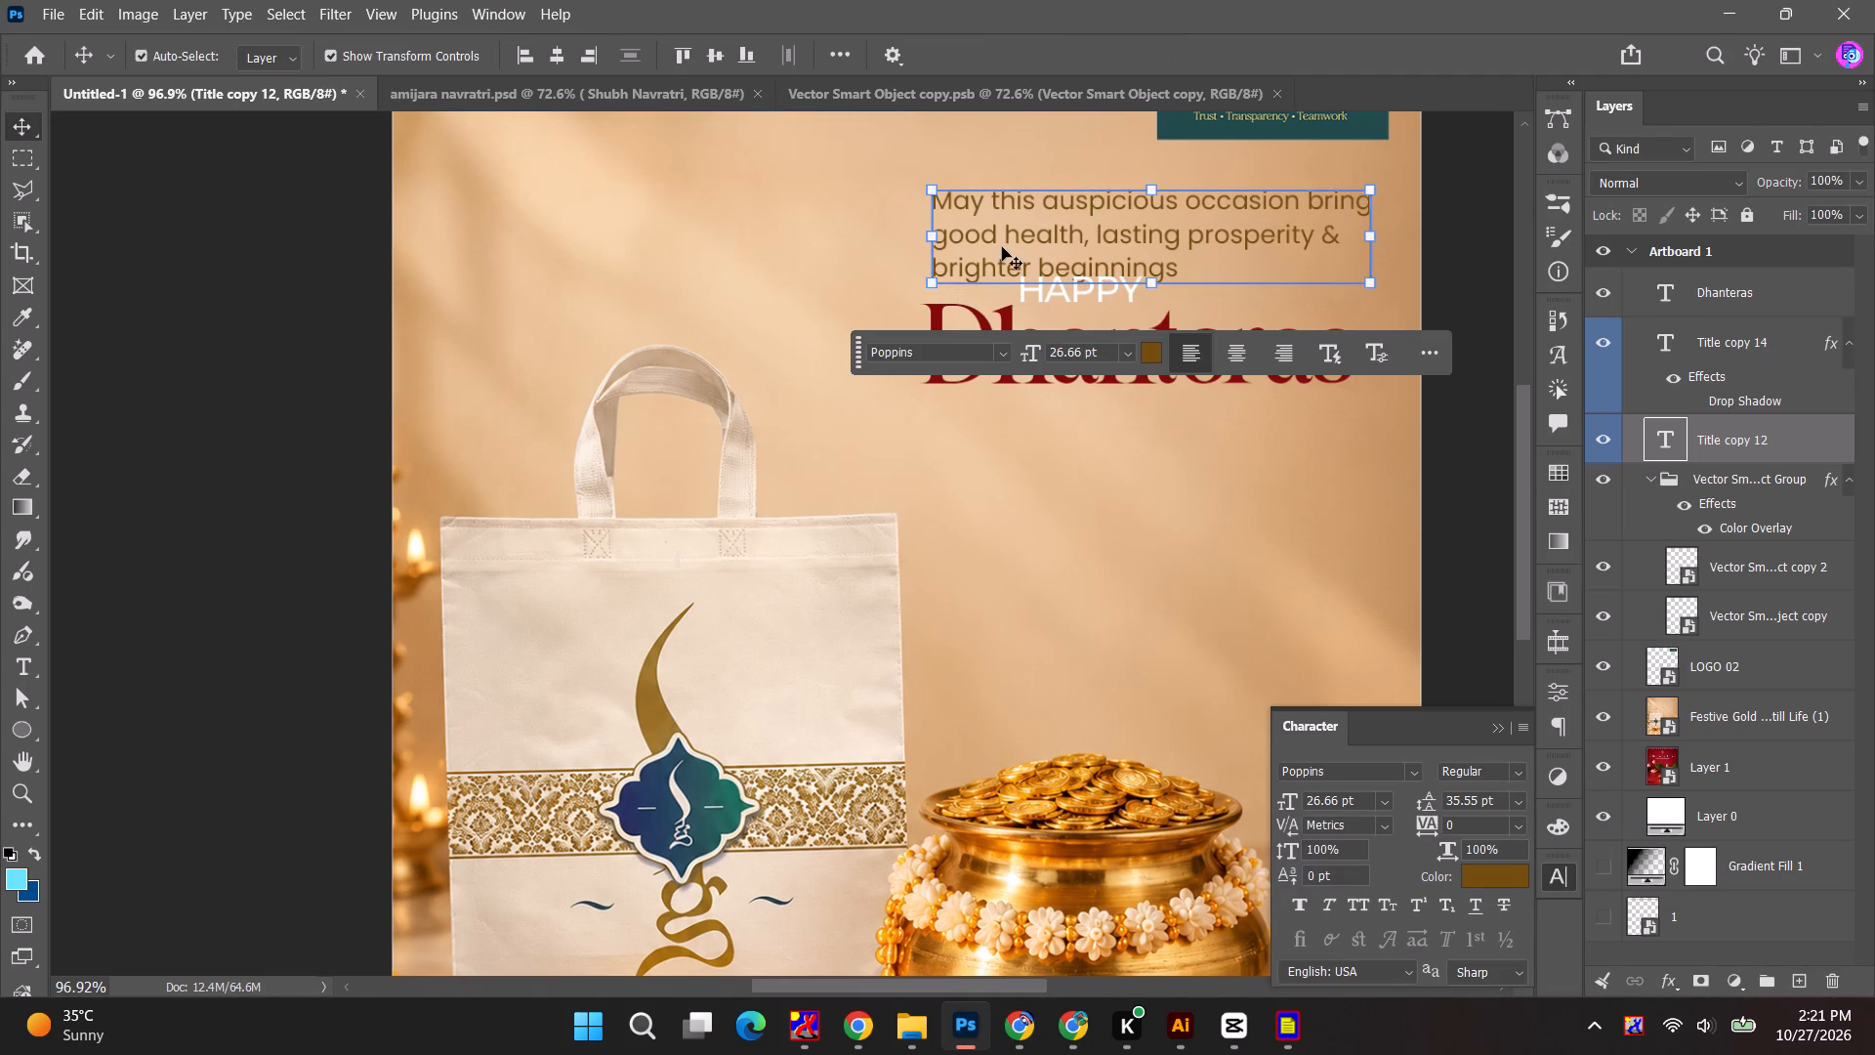
# Replace the greeting message's text with the copied line "Packaging Happiness, Carrying Prosperity.".
pyautogui.doubleClick(1074, 231)
pyautogui.hotkey('ctrl', 'v')
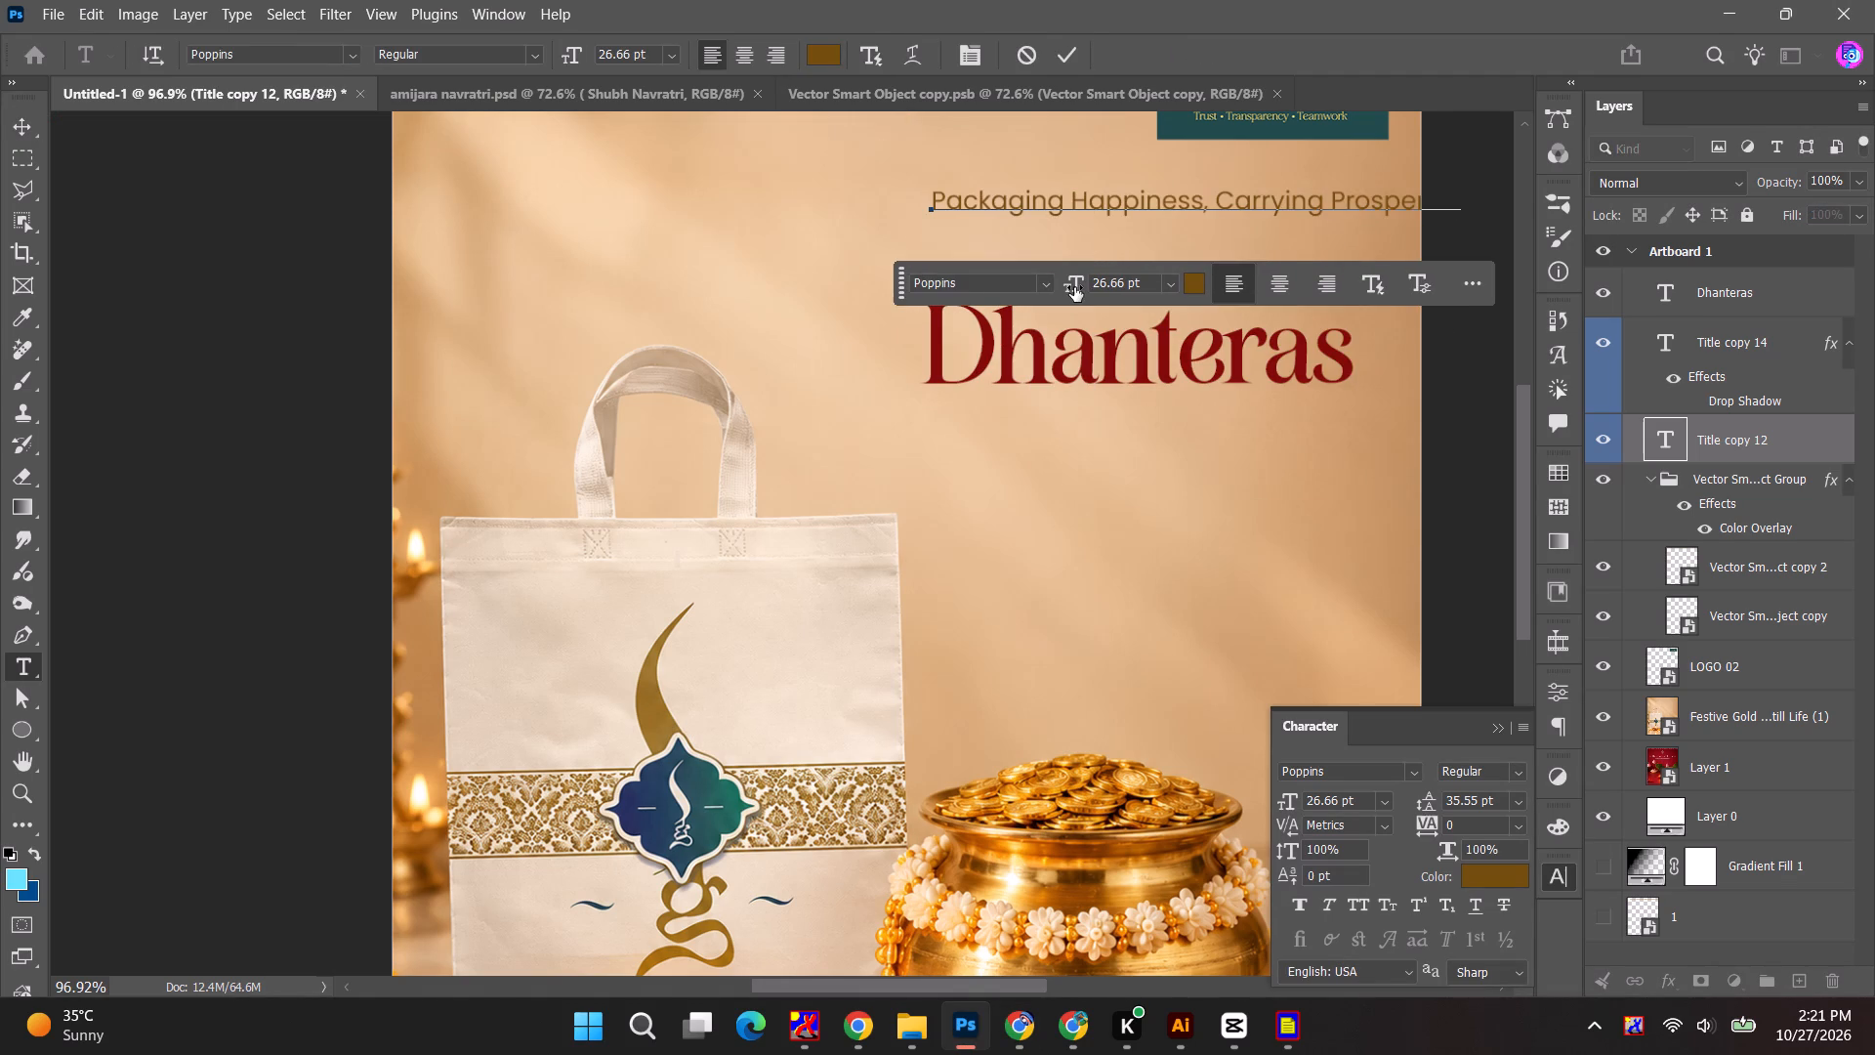
# Return to the Chrome content sheet and copy the Amijara Bags line "Wishing you occasion filled with golden opportunities and beautiful beginnings.".
pyautogui.hotkey('alt', 'Tab')
pyautogui.hotkey('alt', 'Tab')
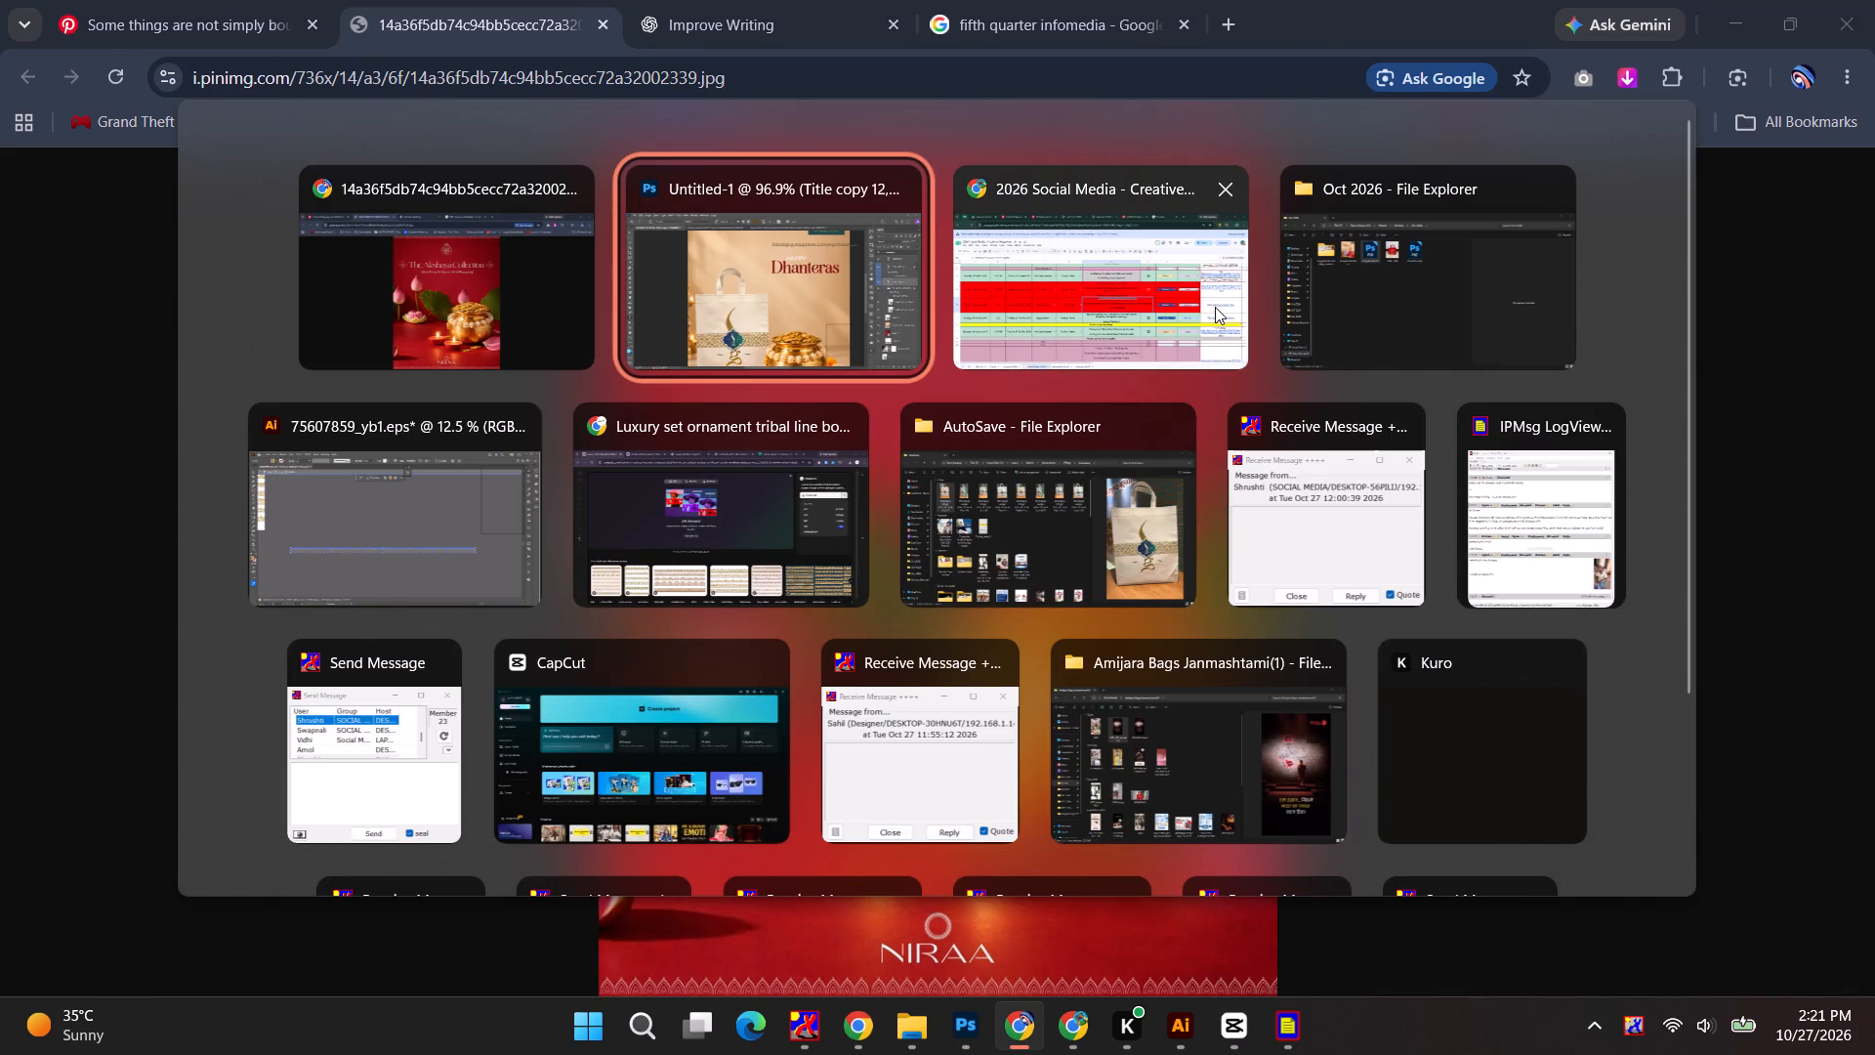
pyautogui.keyDown('alt'); pyautogui.click(1201, 307); pyautogui.keyUp('alt')
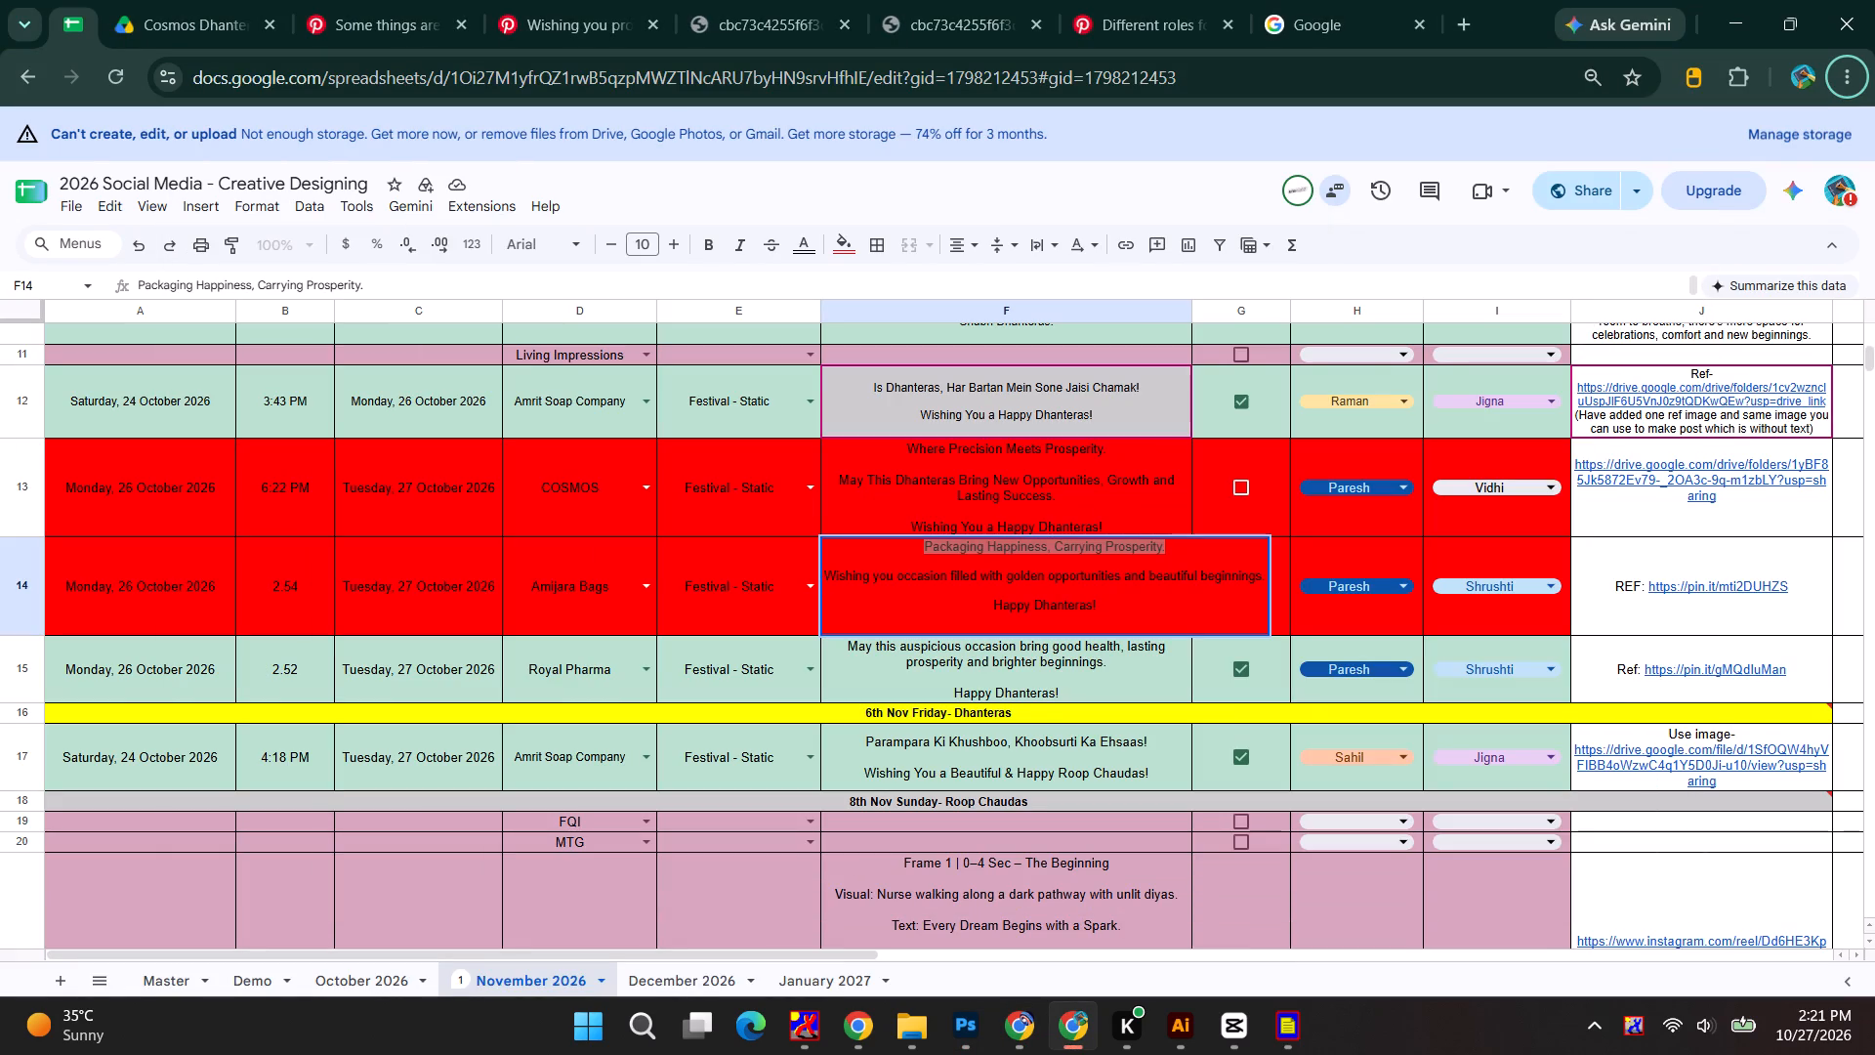
pyautogui.moveTo(824, 575); pyautogui.dragTo(1272, 575)
pyautogui.hotkey('ctrl', 'c')
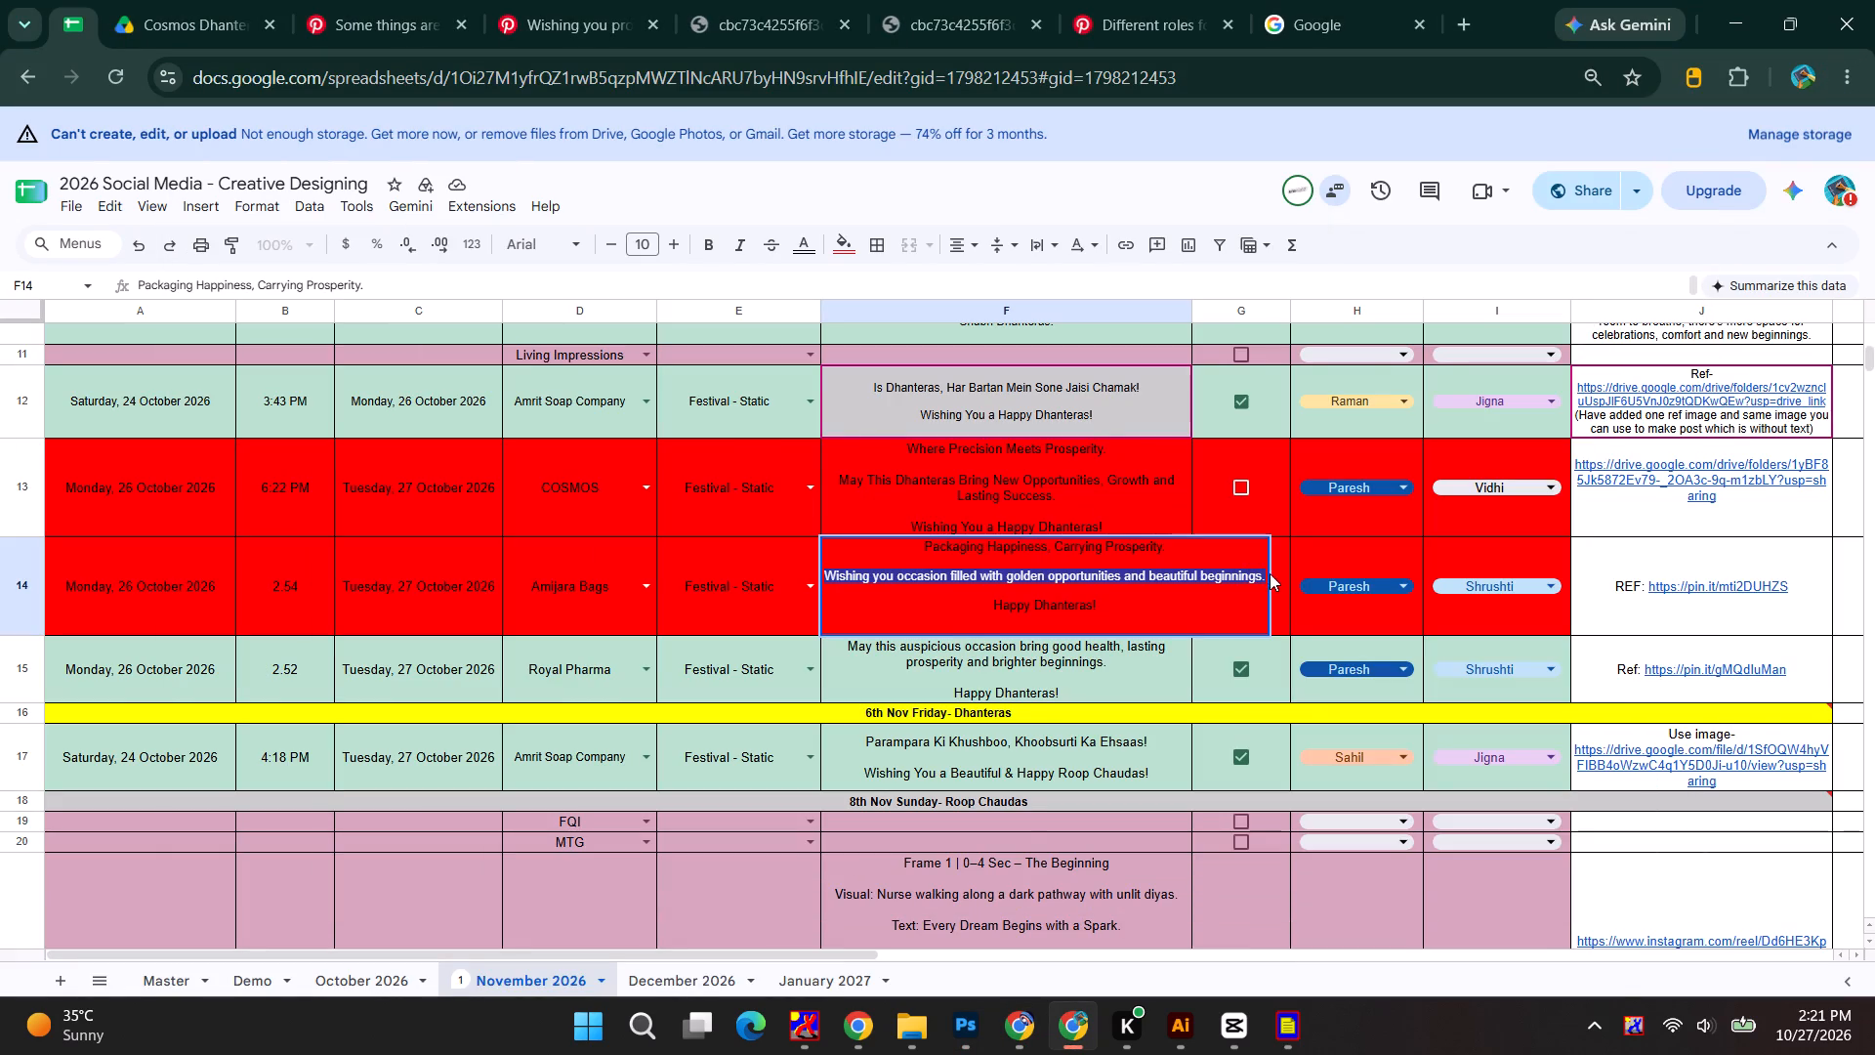
# Switch back to Photoshop and set the "Packaging Happiness, Carrying Prosperity." tagline in the Burgundia PERSONAL USE Regular font.
pyautogui.hotkey('alt', 'Tab')
pyautogui.hotkey('alt', 'Tab')
pyautogui.keyDown('alt'); pyautogui.click(1138, 271); pyautogui.keyUp('alt')
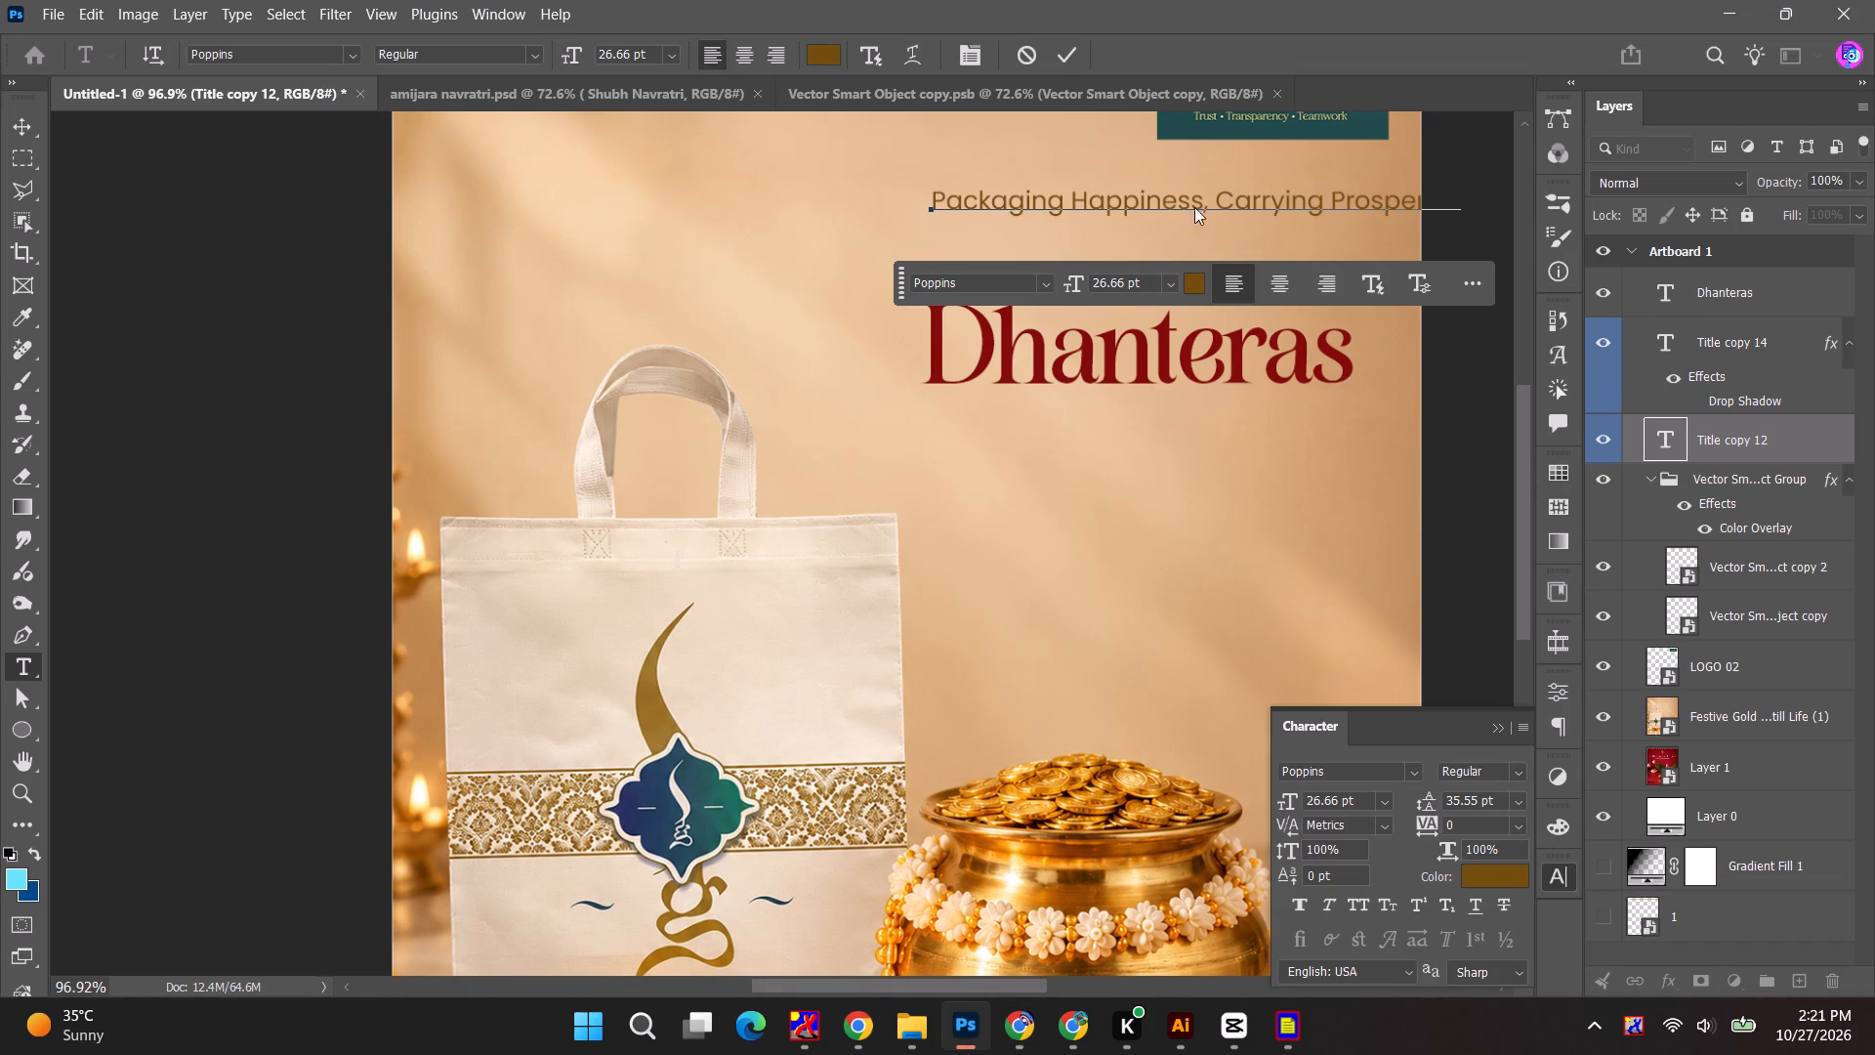
pyautogui.click(1212, 192)
pyautogui.click(1216, 206)
pyautogui.hotkey('ctrl', 'a')
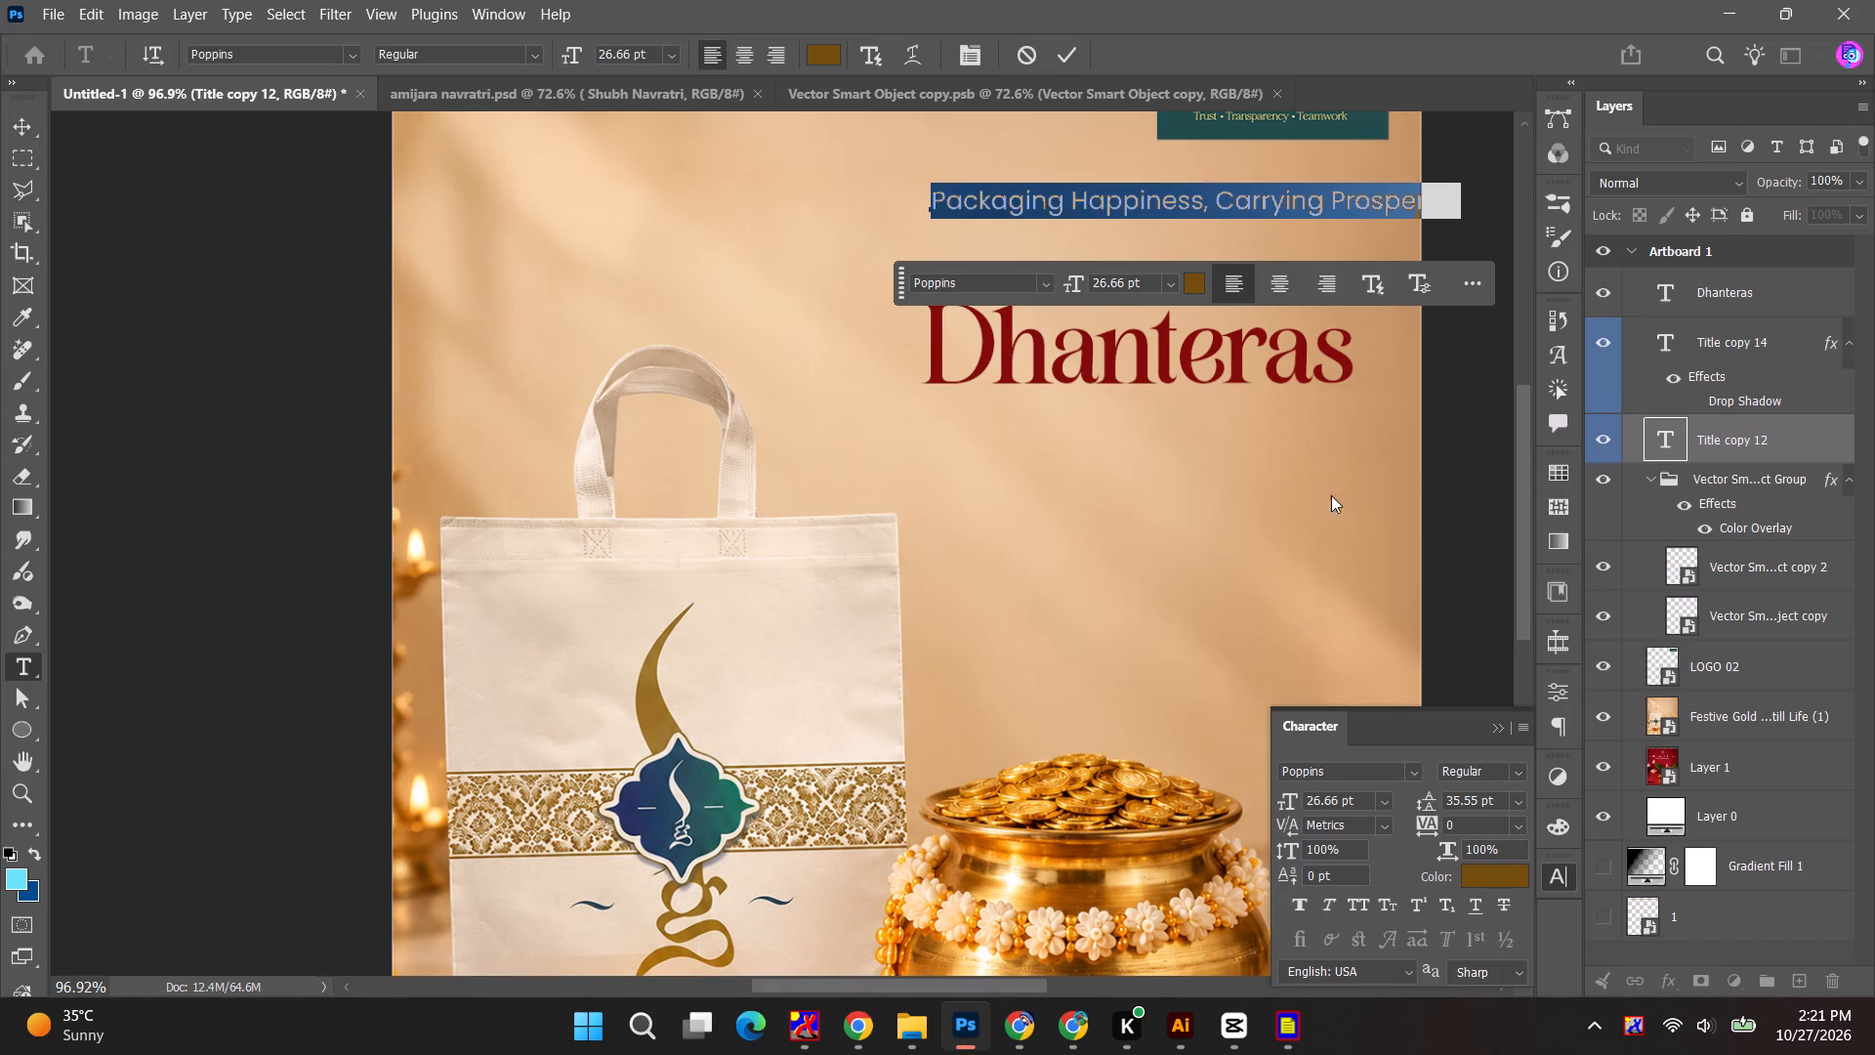
pyautogui.click(1407, 774)
pyautogui.scroll(4, 1539, 192)
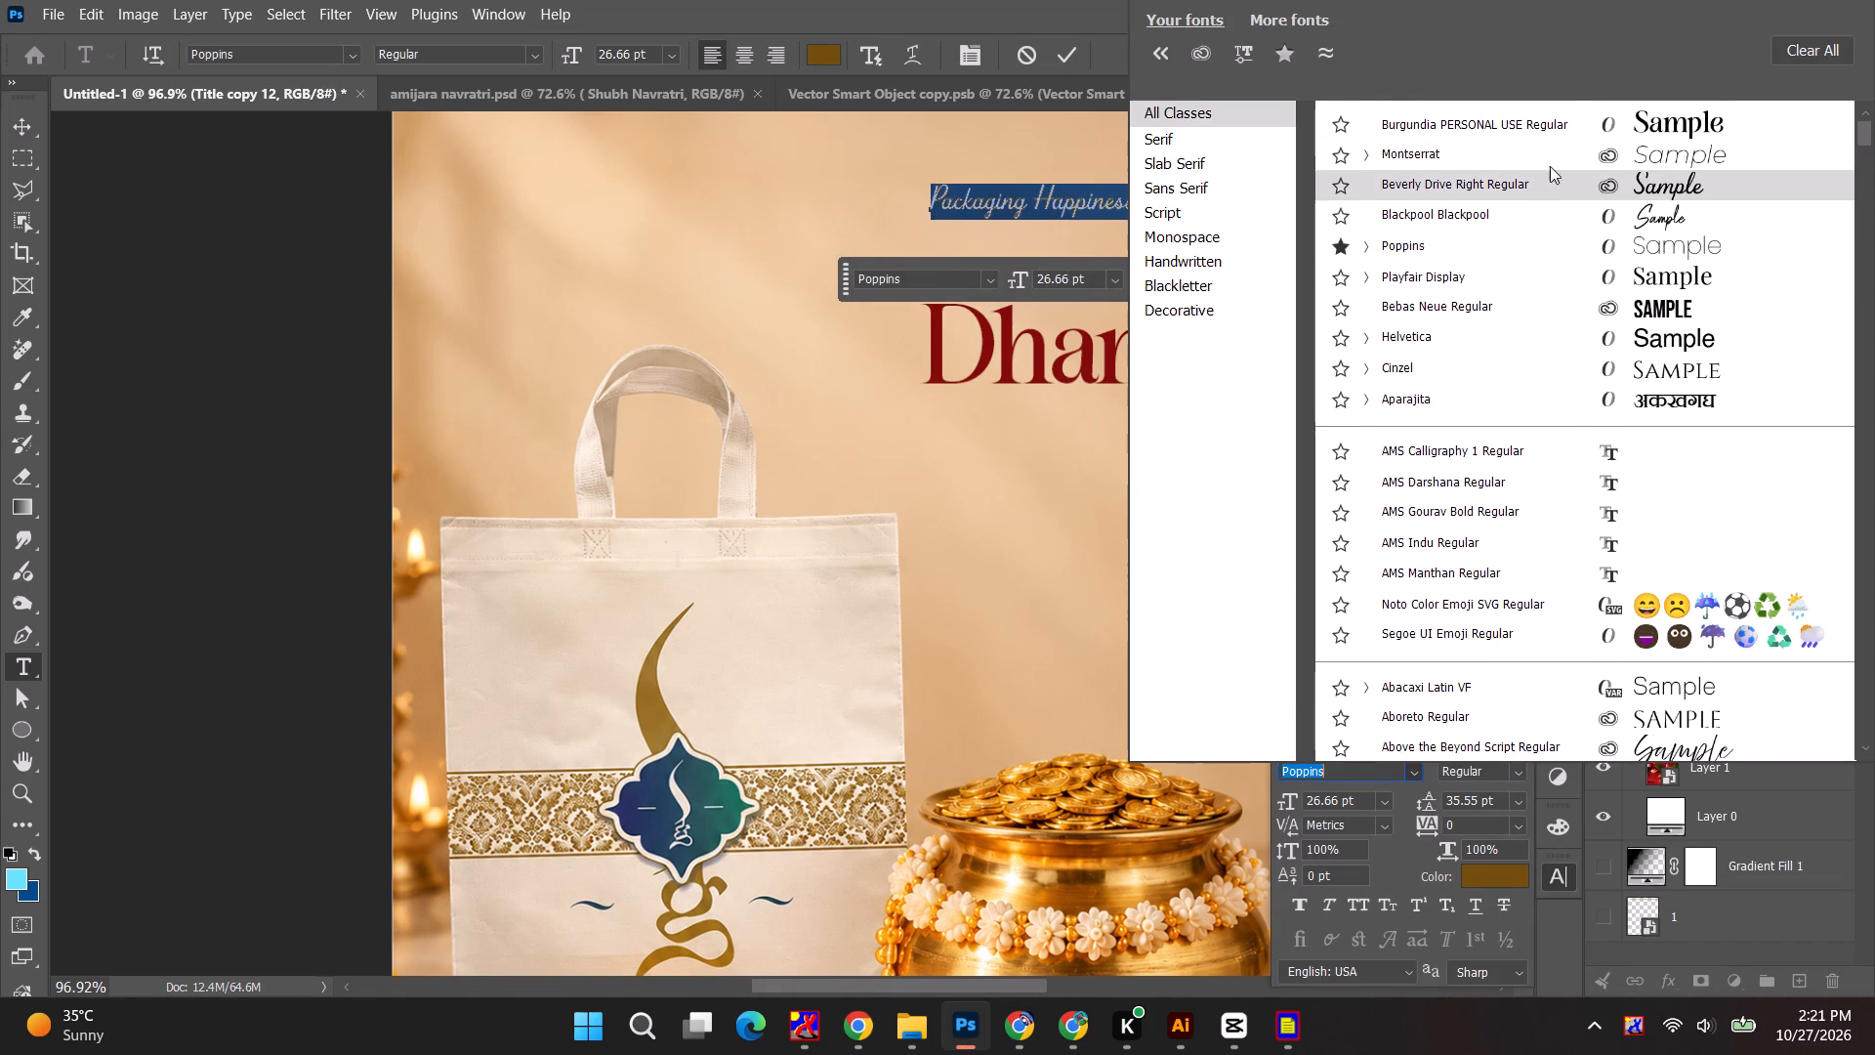
pyautogui.click(1554, 132)
pyautogui.click(28, 121)
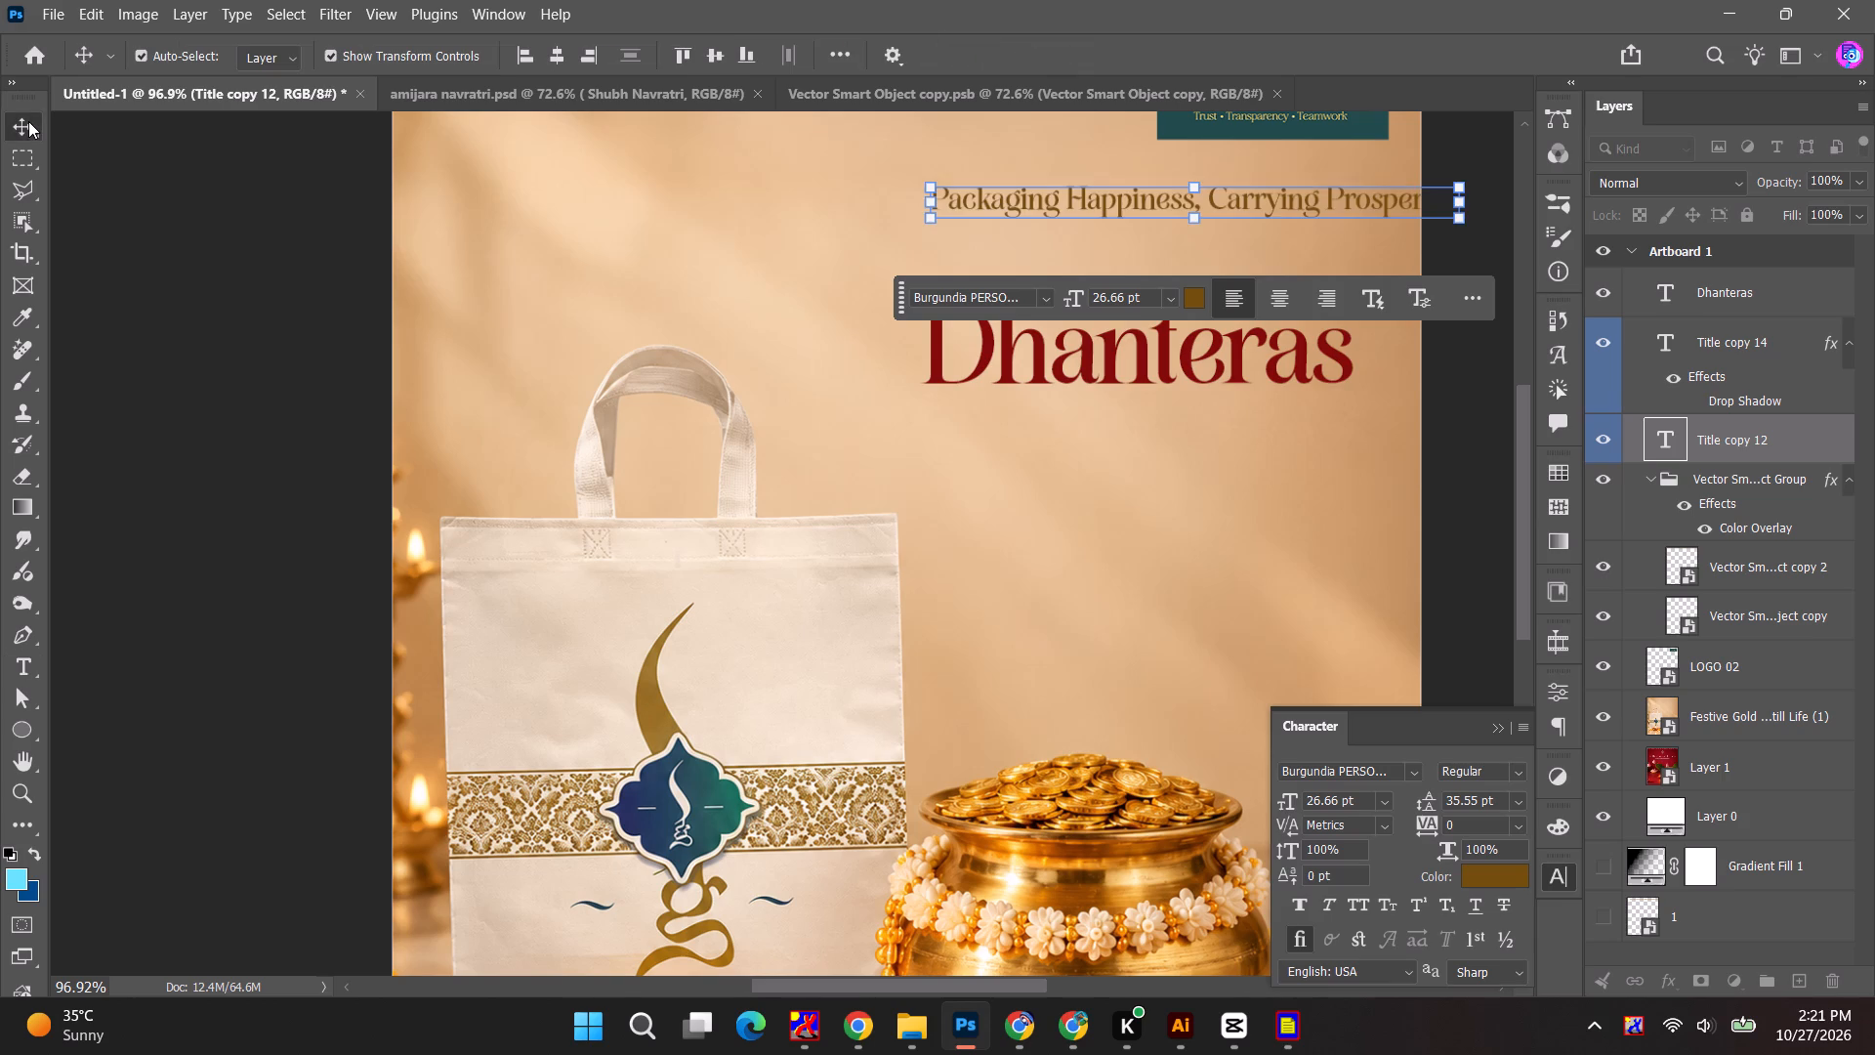
# Shift the tagline left until it fits inside the poster, and lower the HAPPY and Dhanteras title beneath it.
pyautogui.moveTo(1136, 202); pyautogui.dragTo(1015, 223)
pyautogui.moveTo(1065, 377); pyautogui.dragTo(1019, 490)
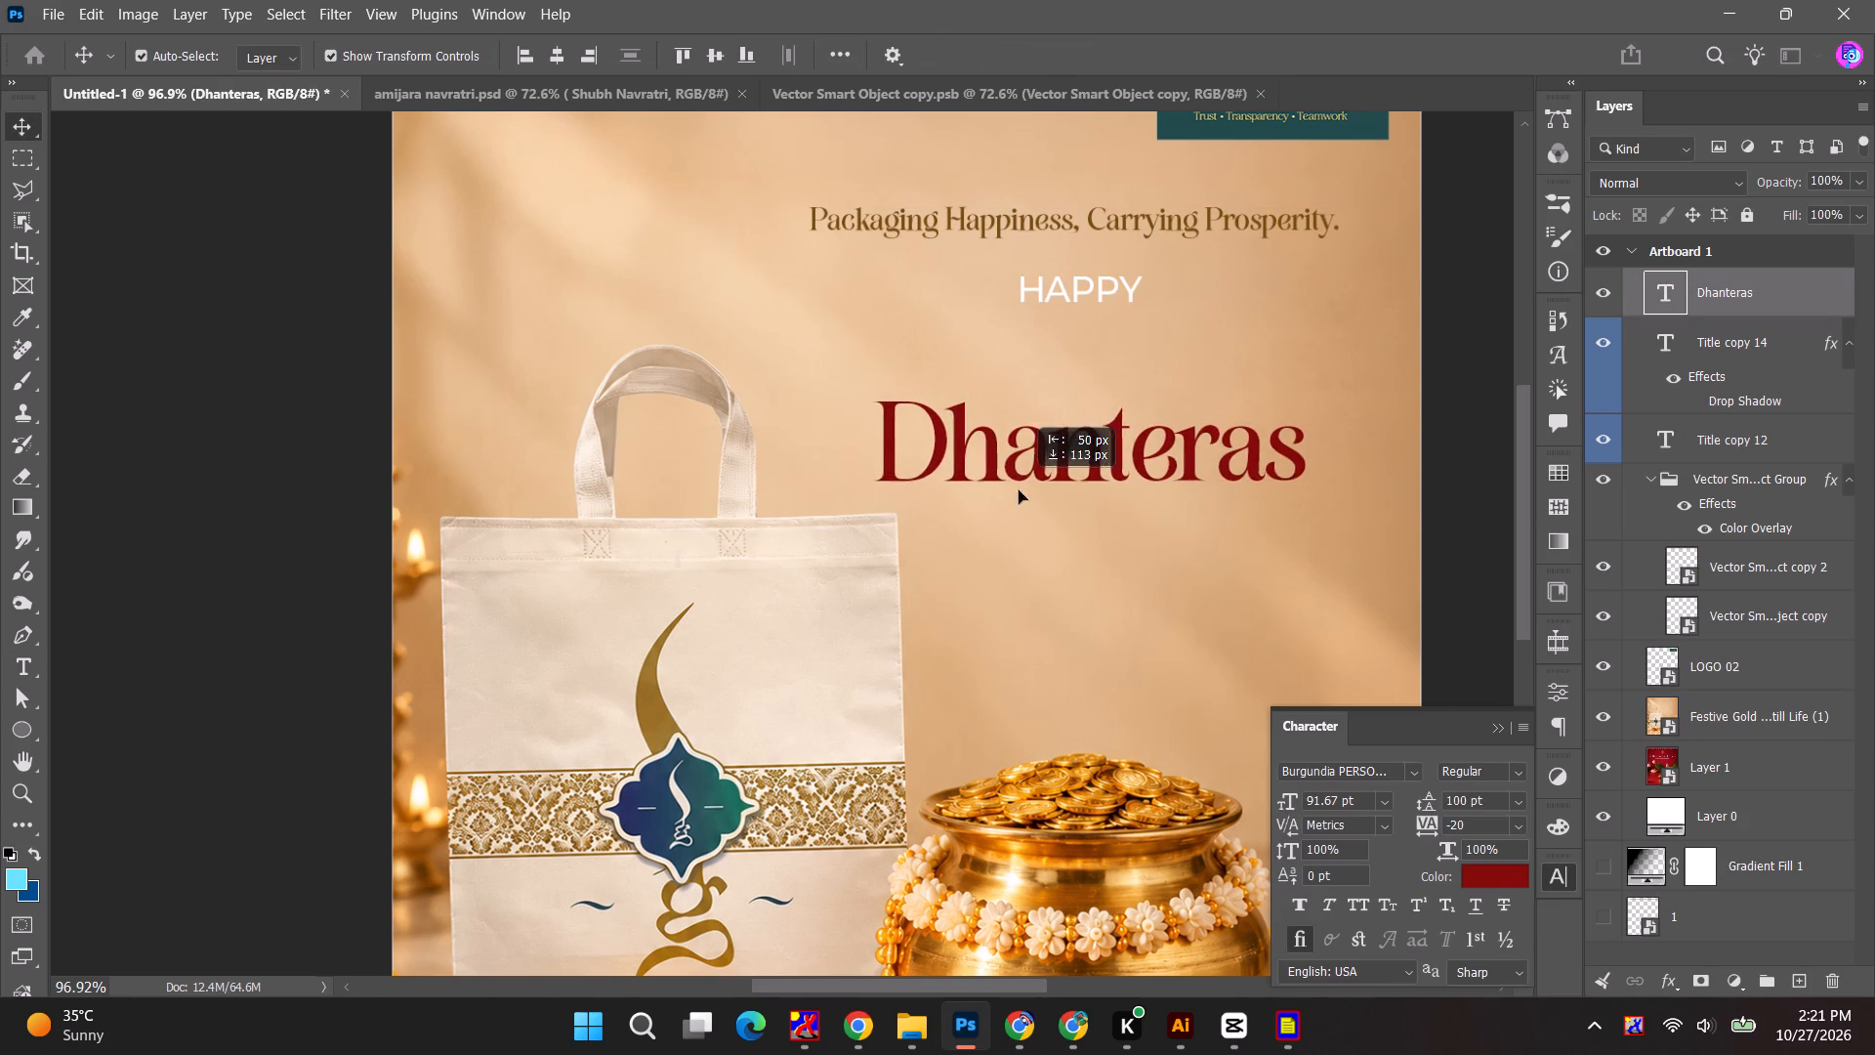
pyautogui.moveTo(1019, 490); pyautogui.dragTo(1004, 458)
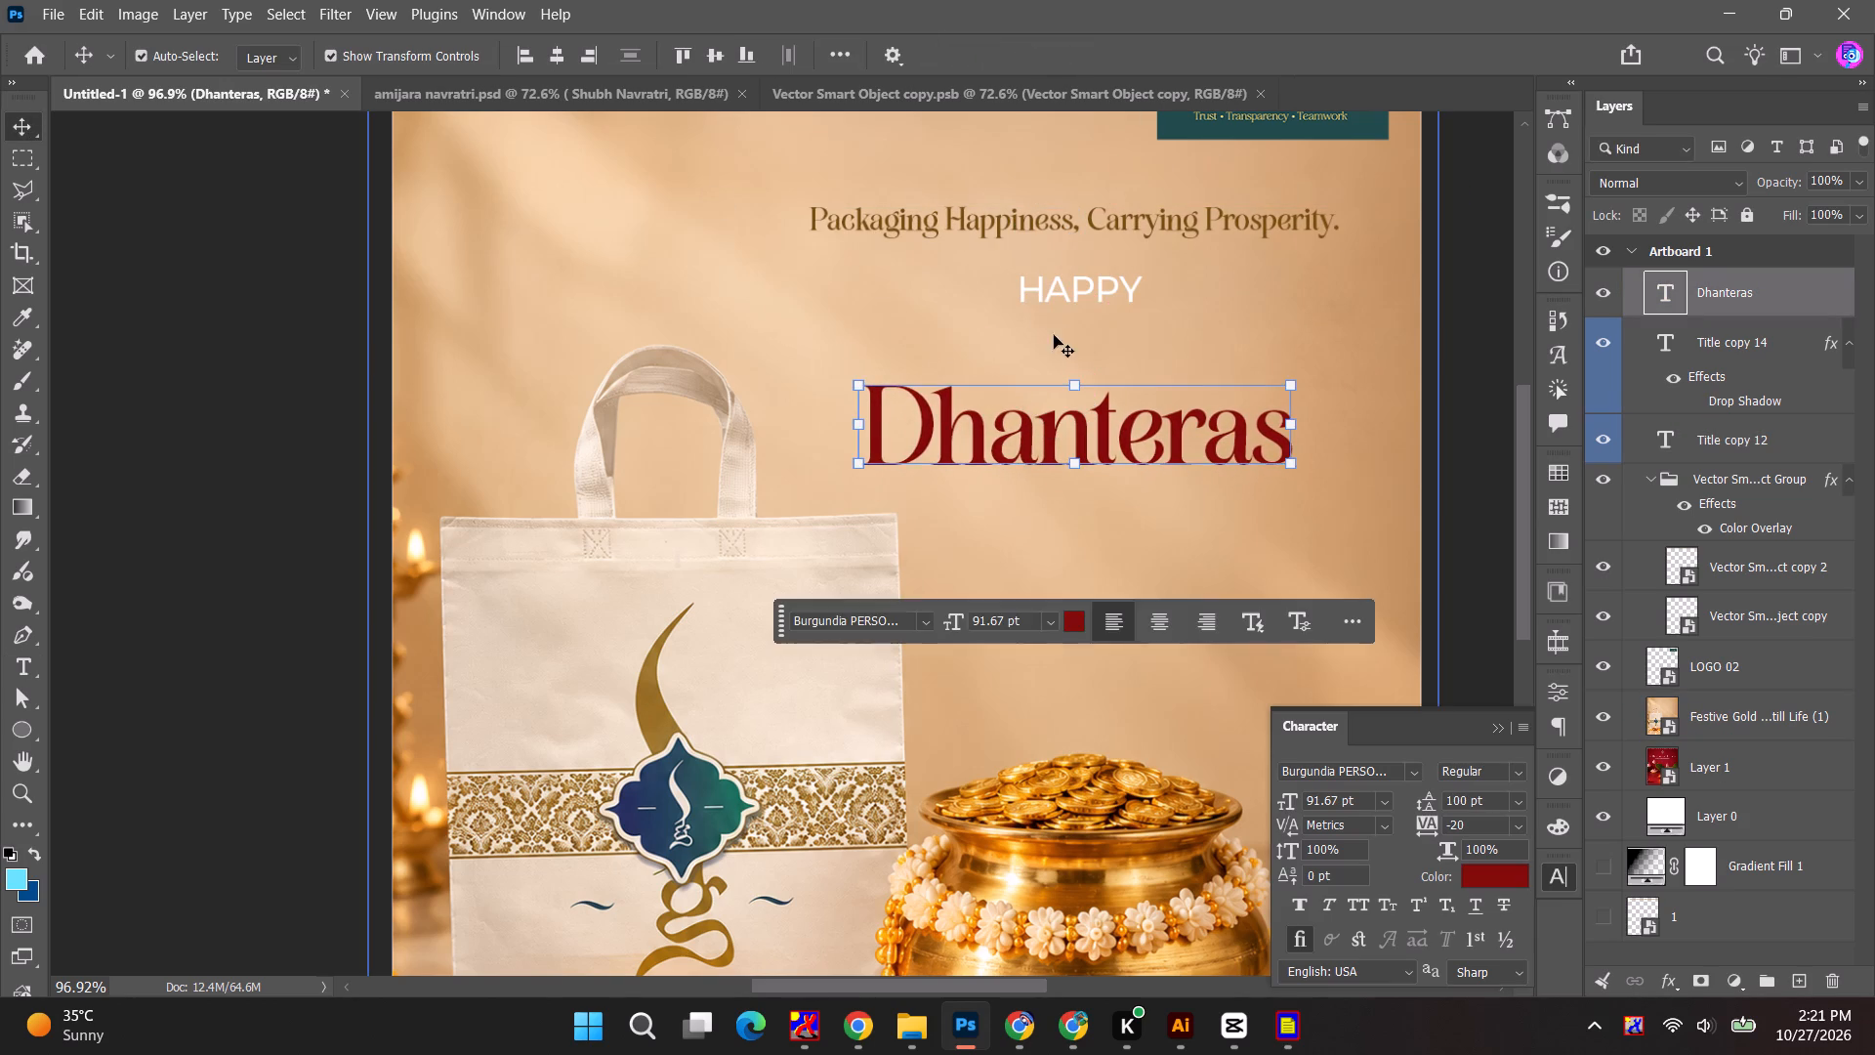
pyautogui.moveTo(1080, 289); pyautogui.dragTo(1074, 371)
# Duplicate HAPPY beneath the tagline and replace its text with "Wishing you occasion filled with golden opportunities and beautiful beginnings." from the Chrome content sheet.
pyautogui.keyDown('alt'); pyautogui.moveTo(1083, 371); pyautogui.dragTo(881, 275); pyautogui.keyUp('alt')
pyautogui.doubleClick(881, 275)
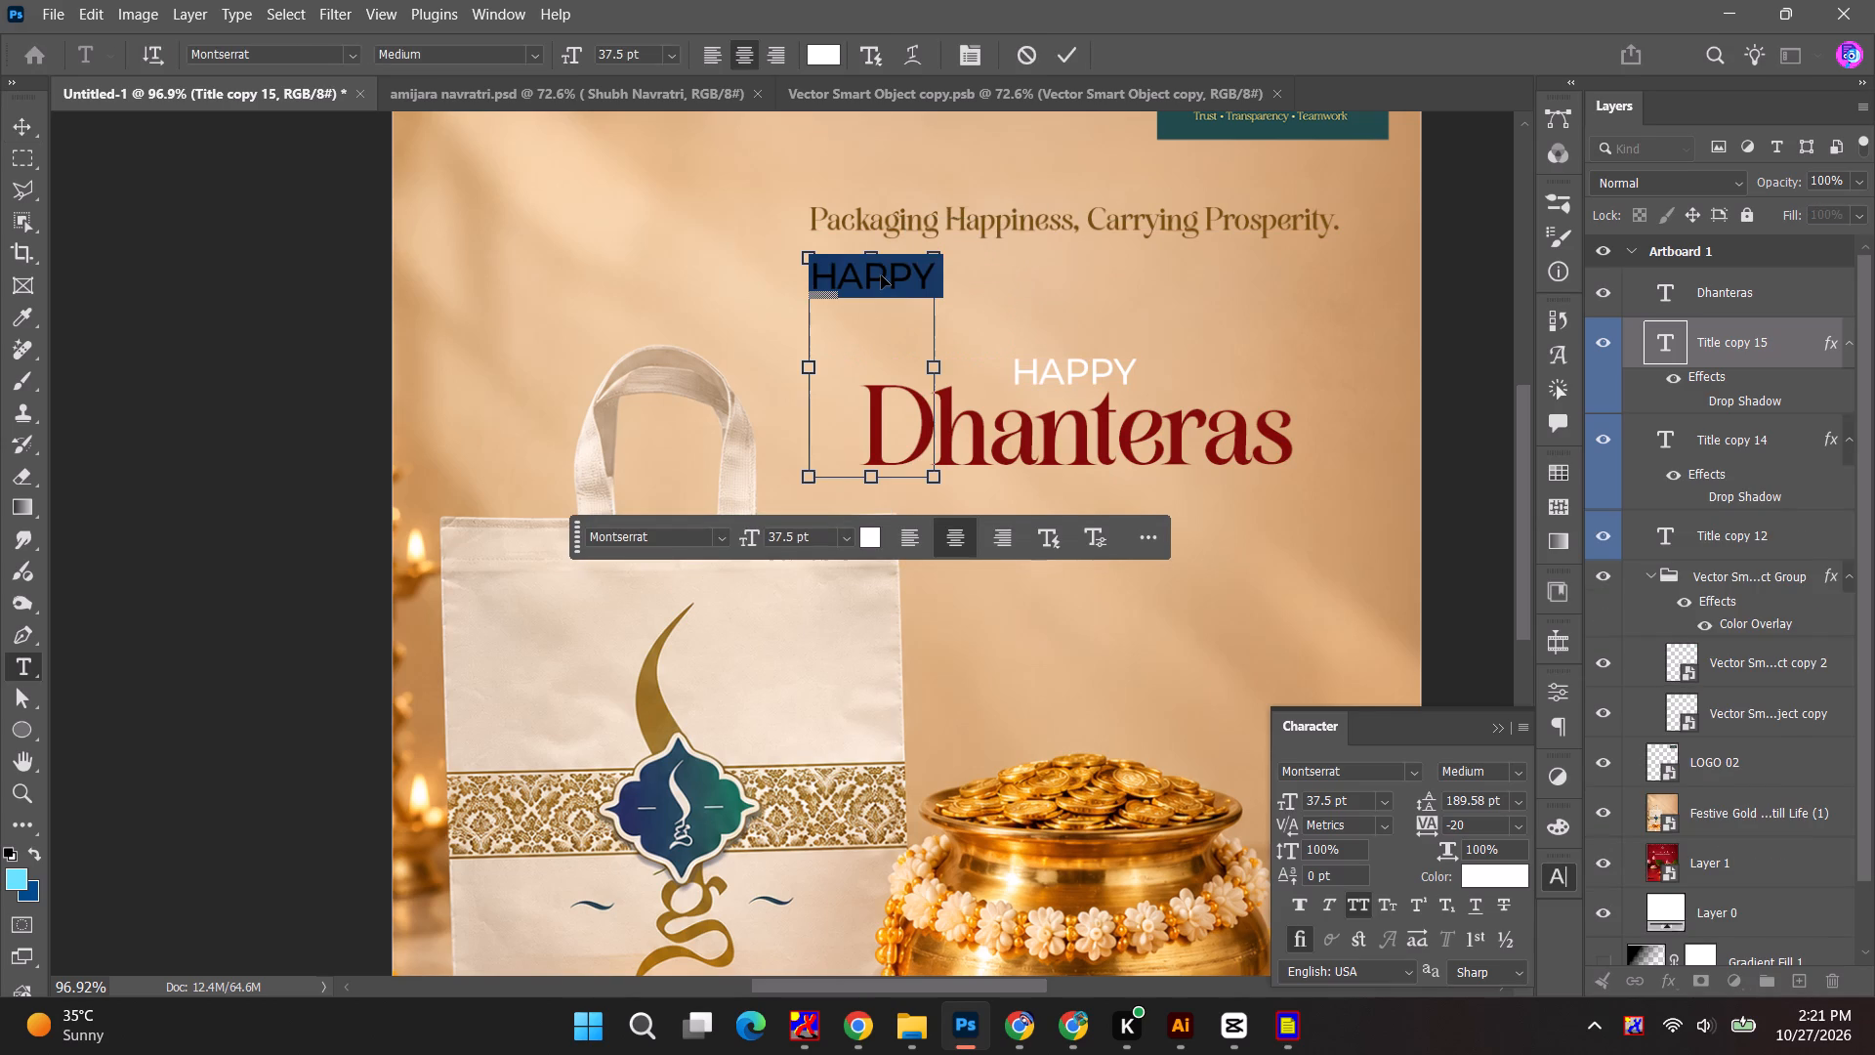
pyautogui.hotkey('alt', 'Tab')
pyautogui.keyDown('alt'); pyautogui.click(1135, 301); pyautogui.keyUp('alt')
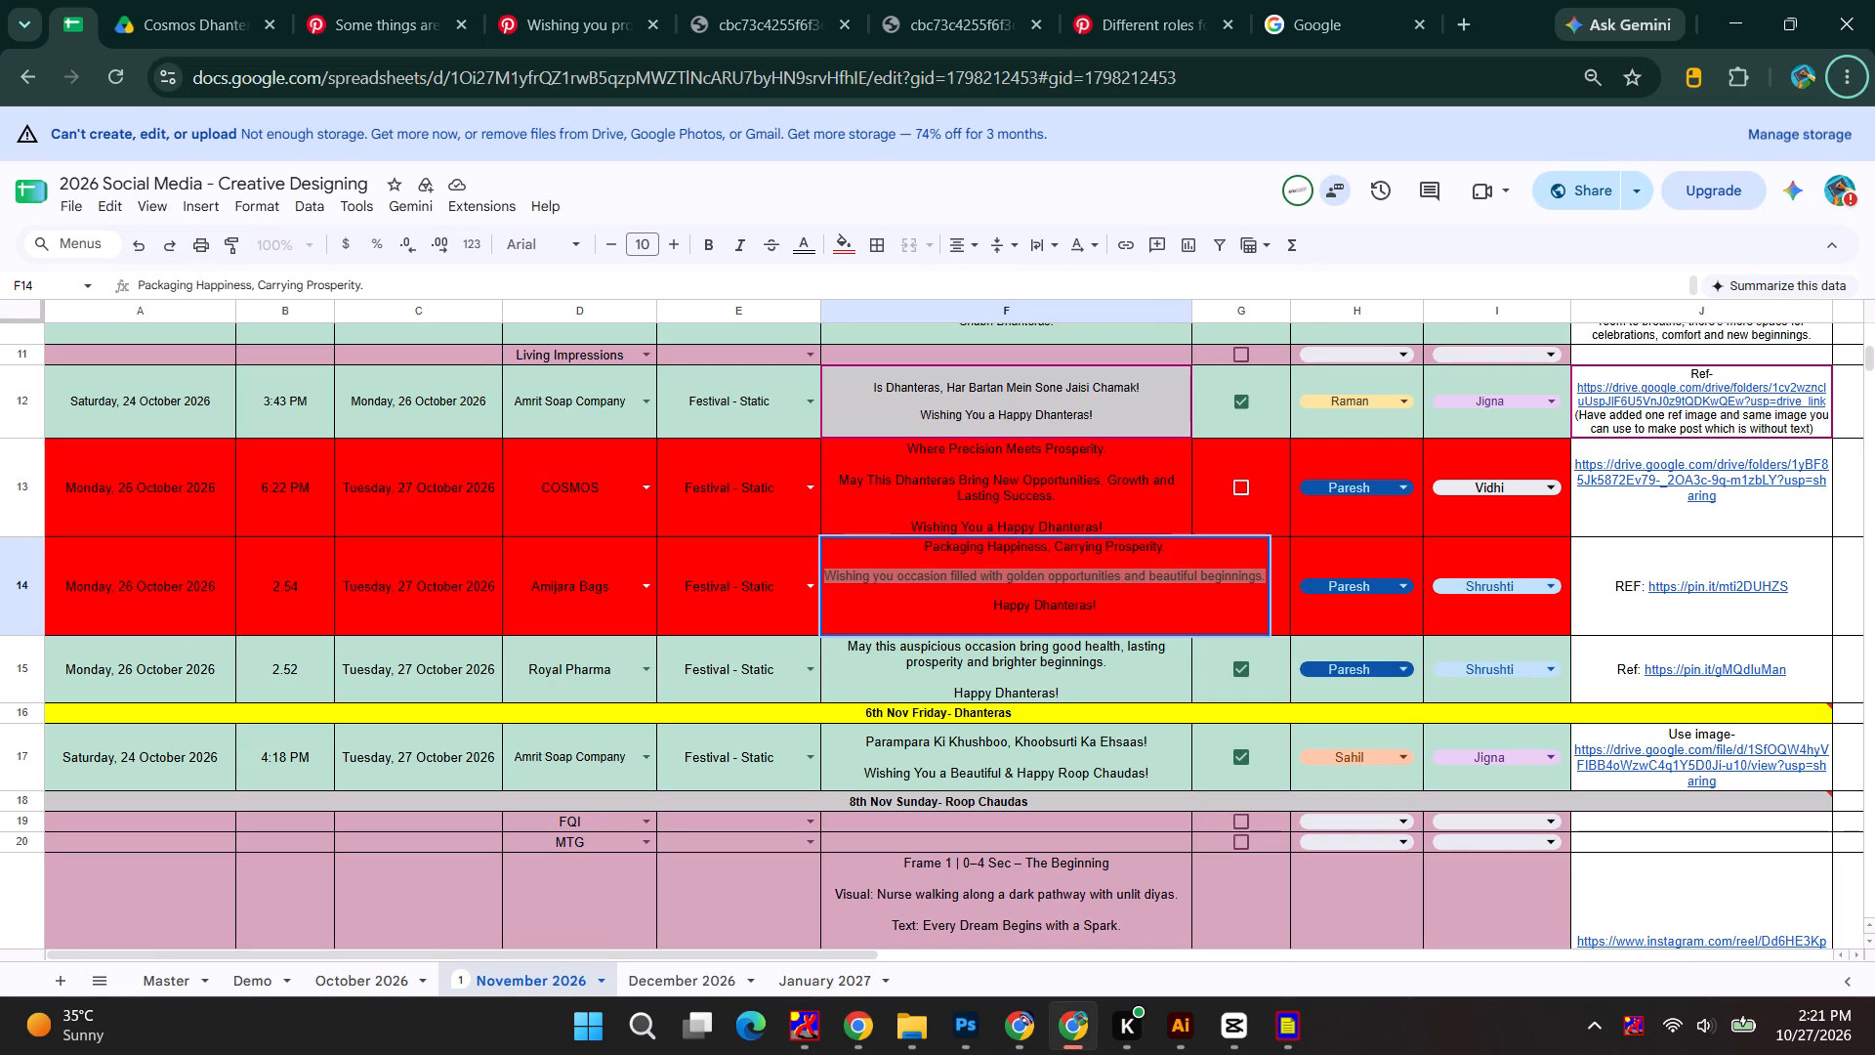
pyautogui.hotkey('ctrl', 'c')
pyautogui.hotkey('alt', 'Tab')
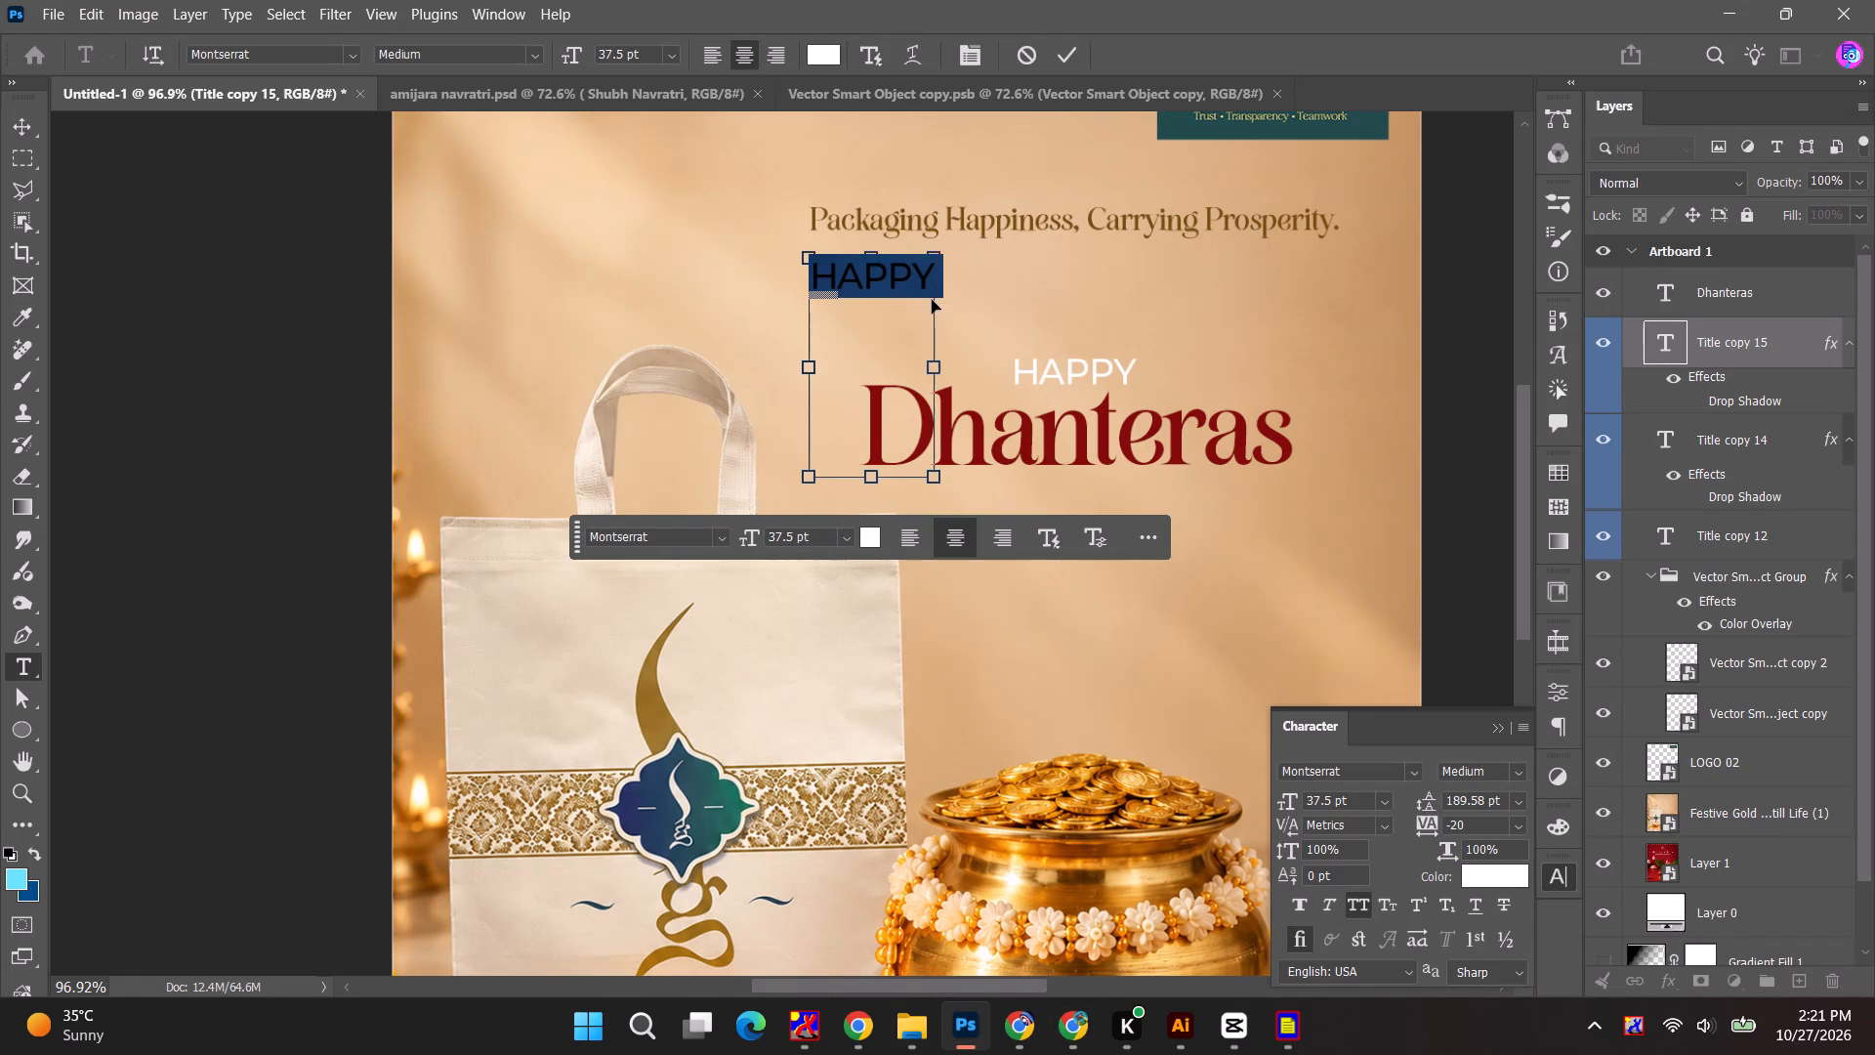
pyautogui.hotkey('ctrl', 'v')
# Turn off All Caps for the wishes message and break it into two lines after "golden".
pyautogui.hotkey('ctrl', 'a')
pyautogui.click(1364, 903)
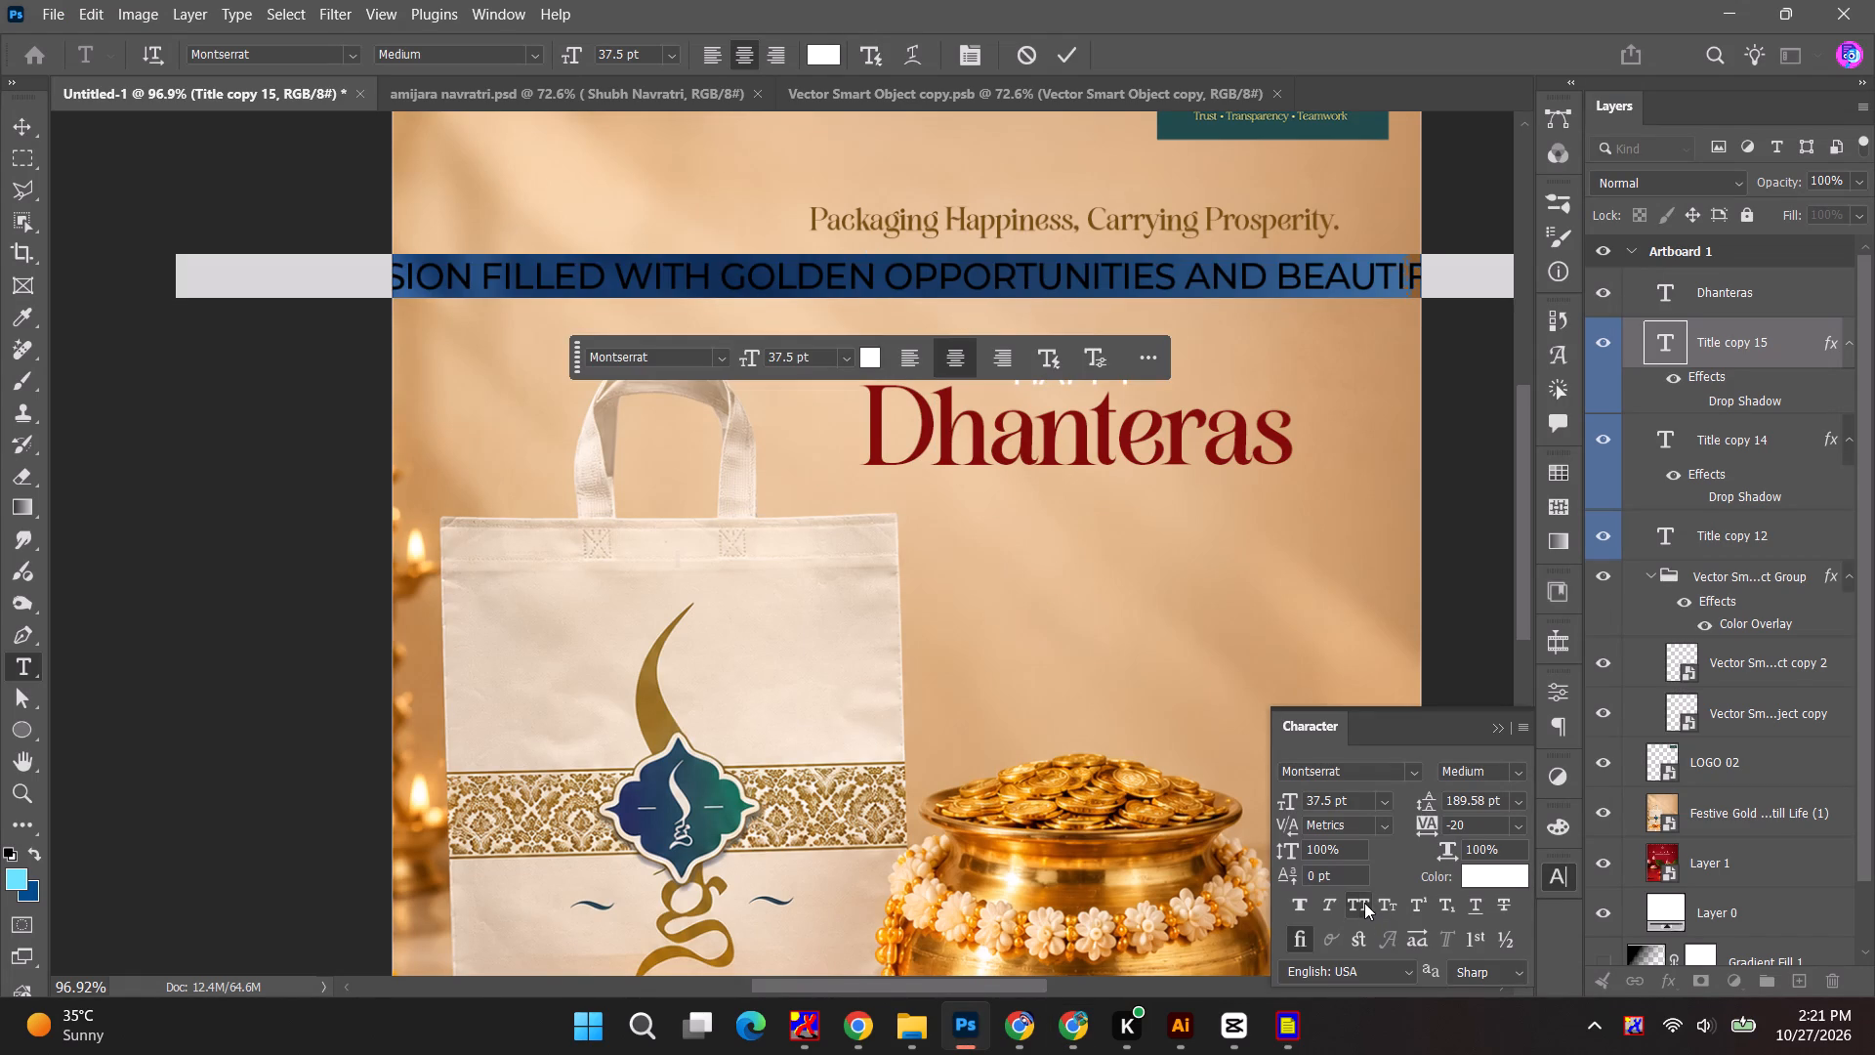
pyautogui.click(887, 274)
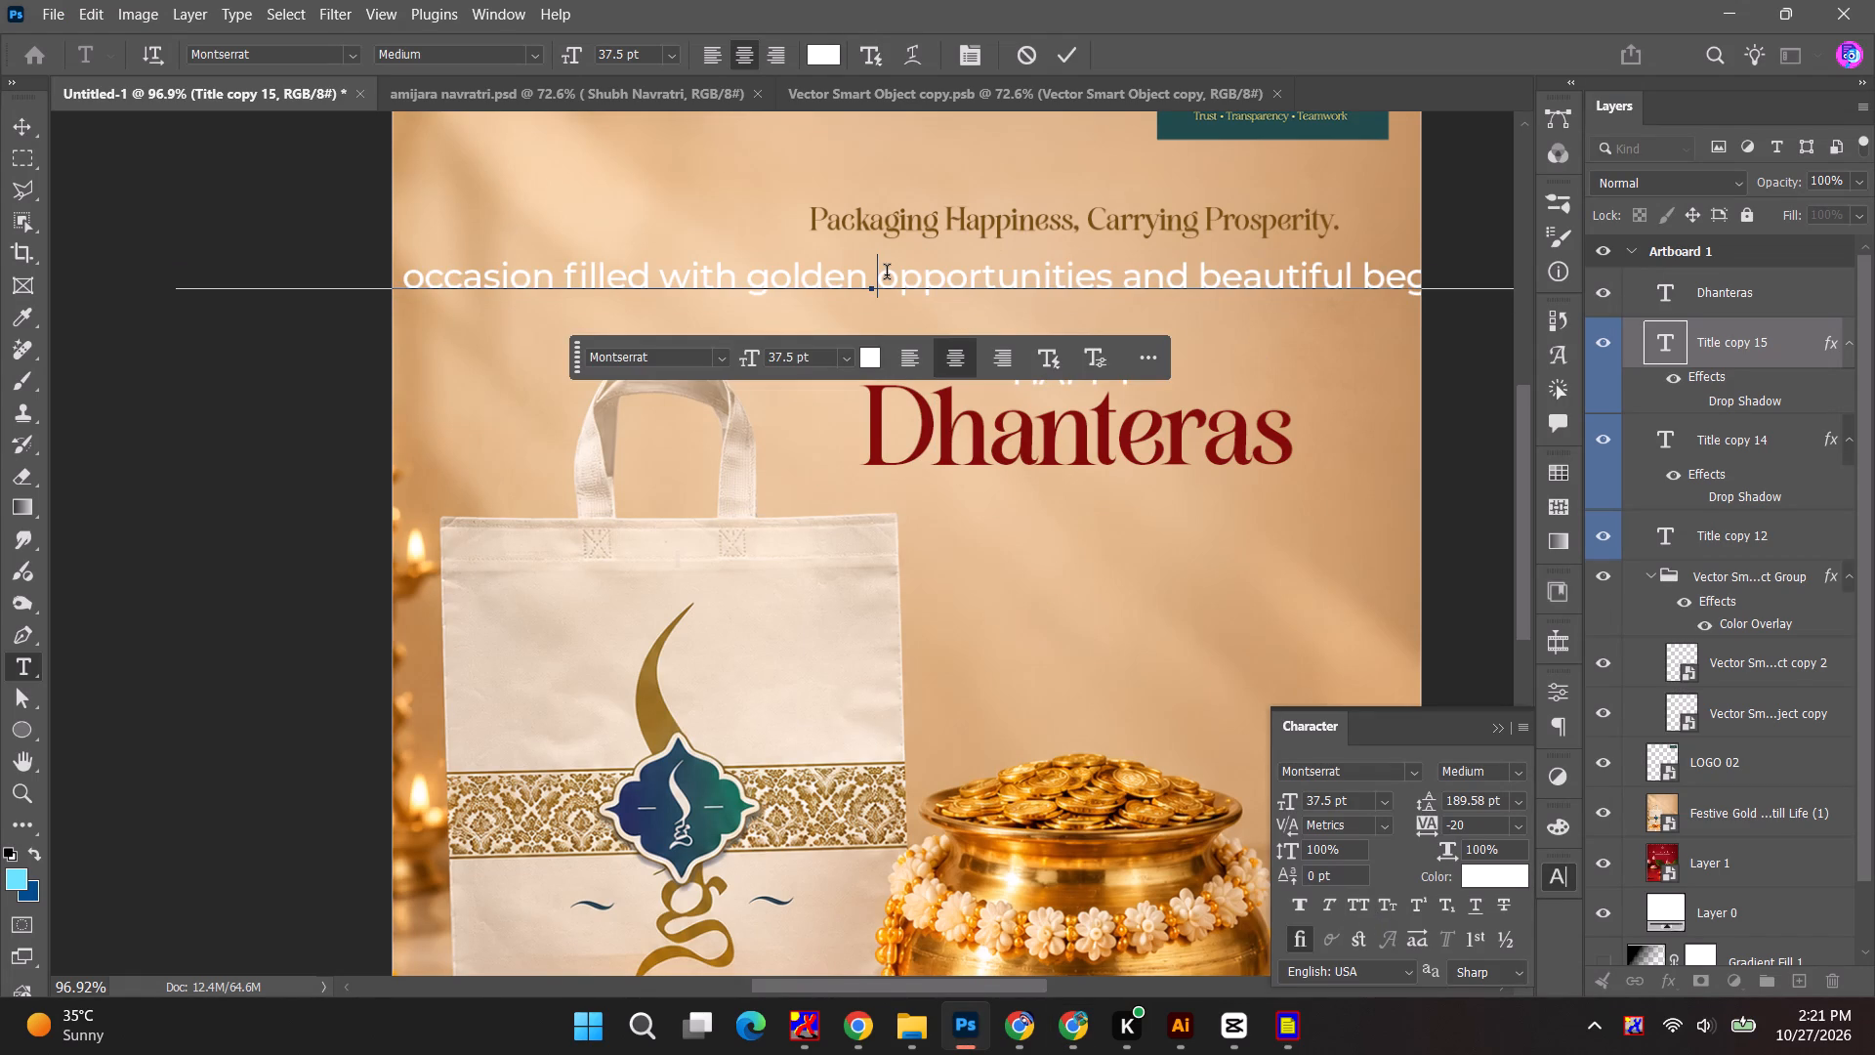
pyautogui.press('BackSpace')
pyautogui.press('Return')
# Set the wishes message's leading to Auto and move the message right, beneath the tagline.
pyautogui.hotkey('ctrl', 'a')
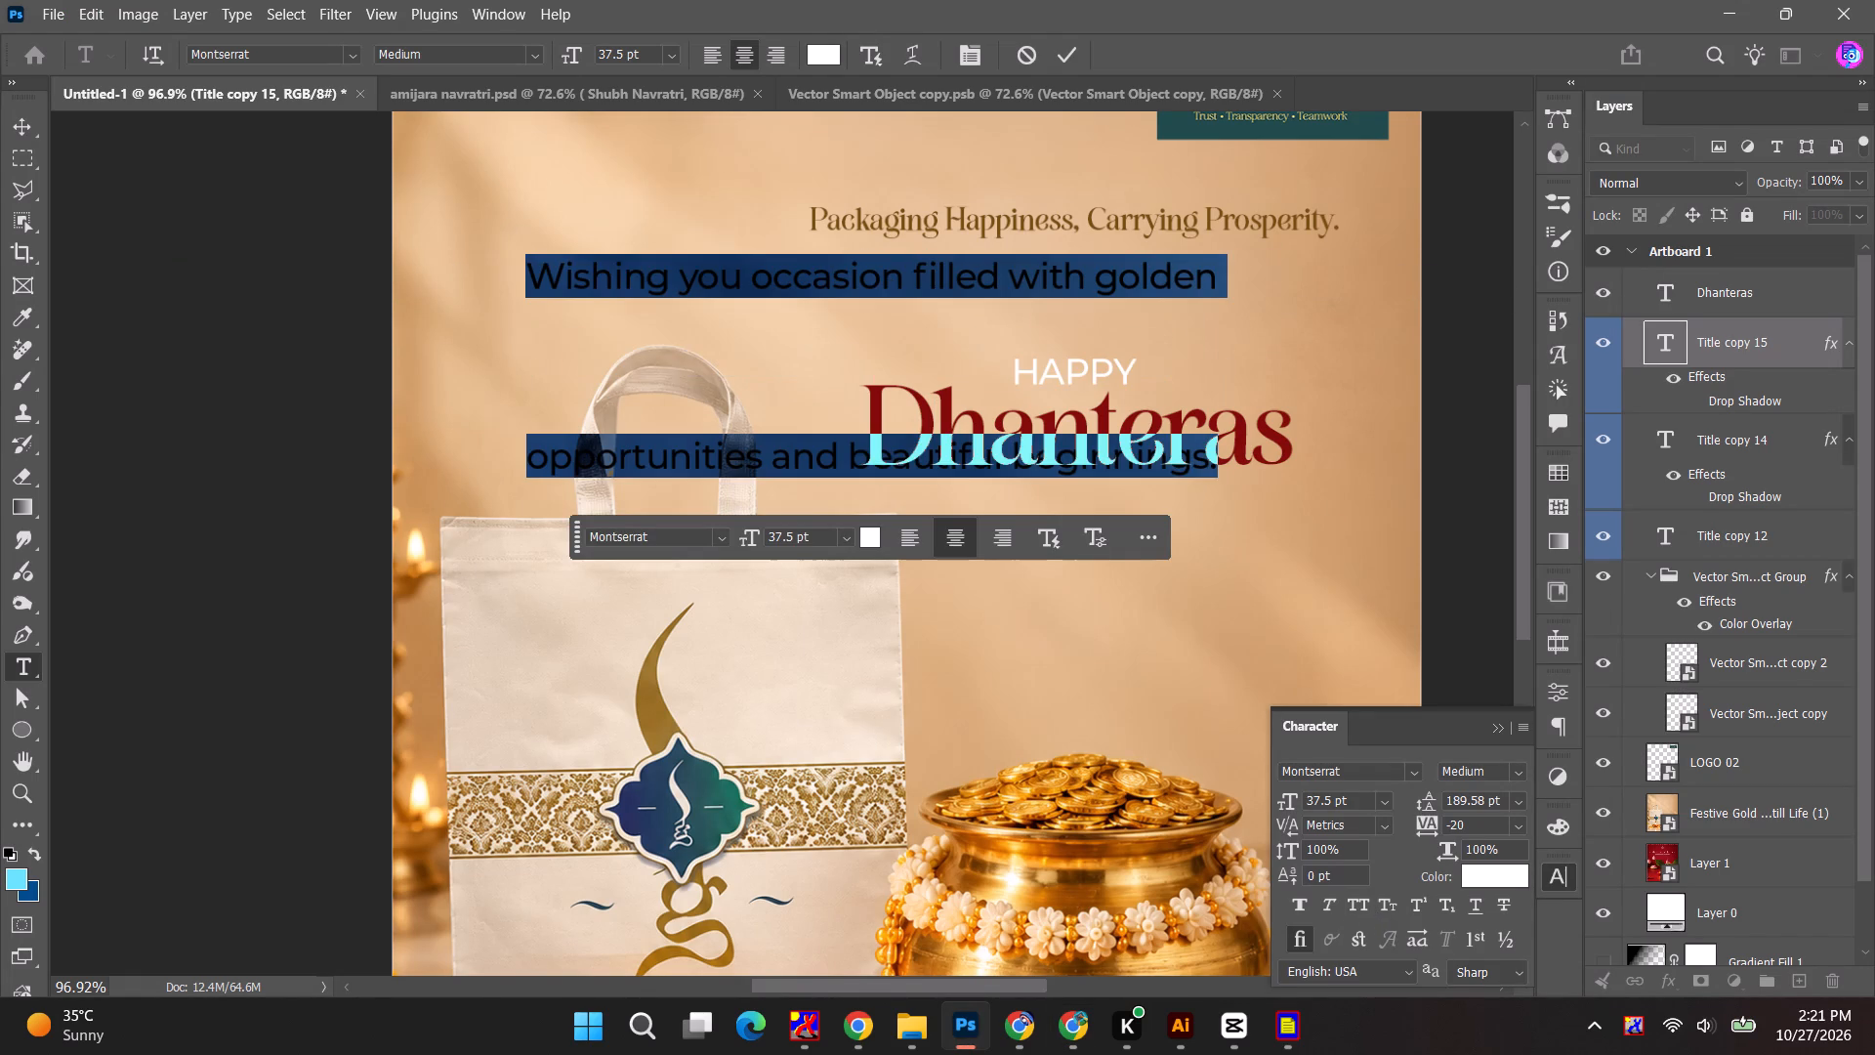
pyautogui.click(1520, 771)
pyautogui.press('Escape')
pyautogui.click(1512, 803)
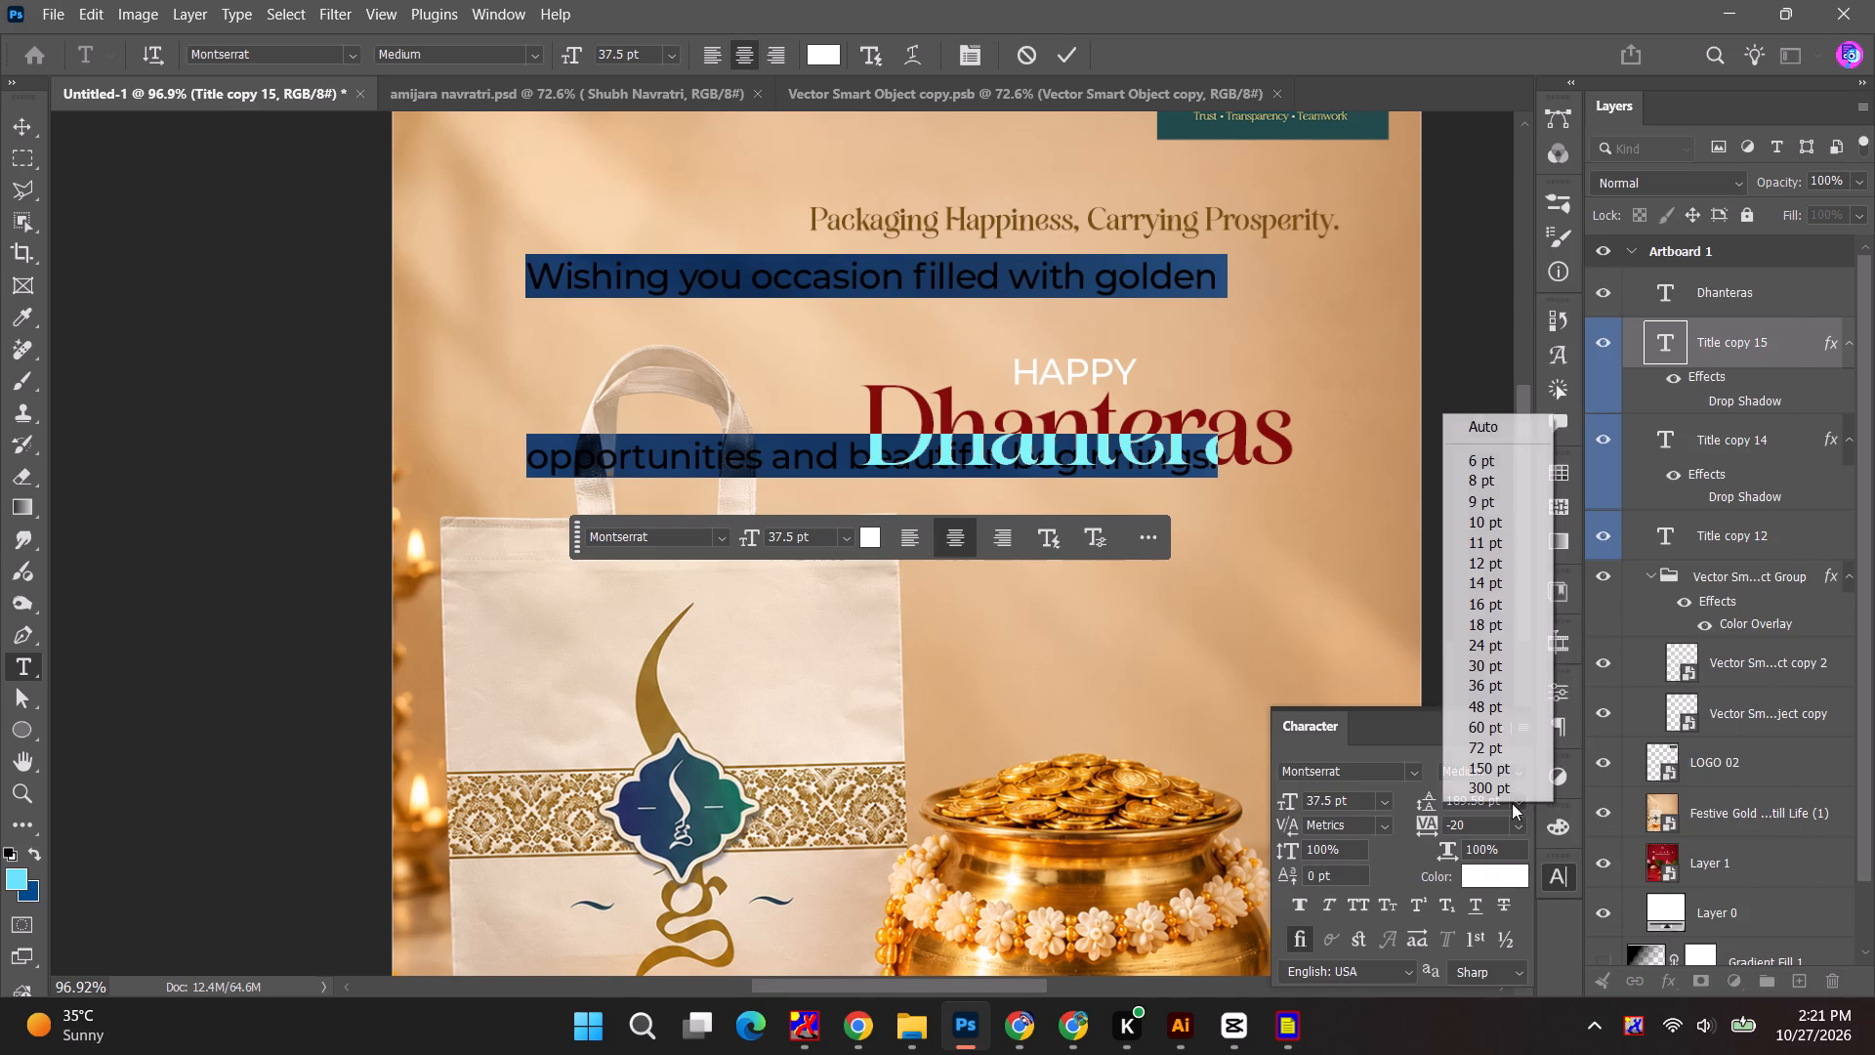
pyautogui.click(1478, 420)
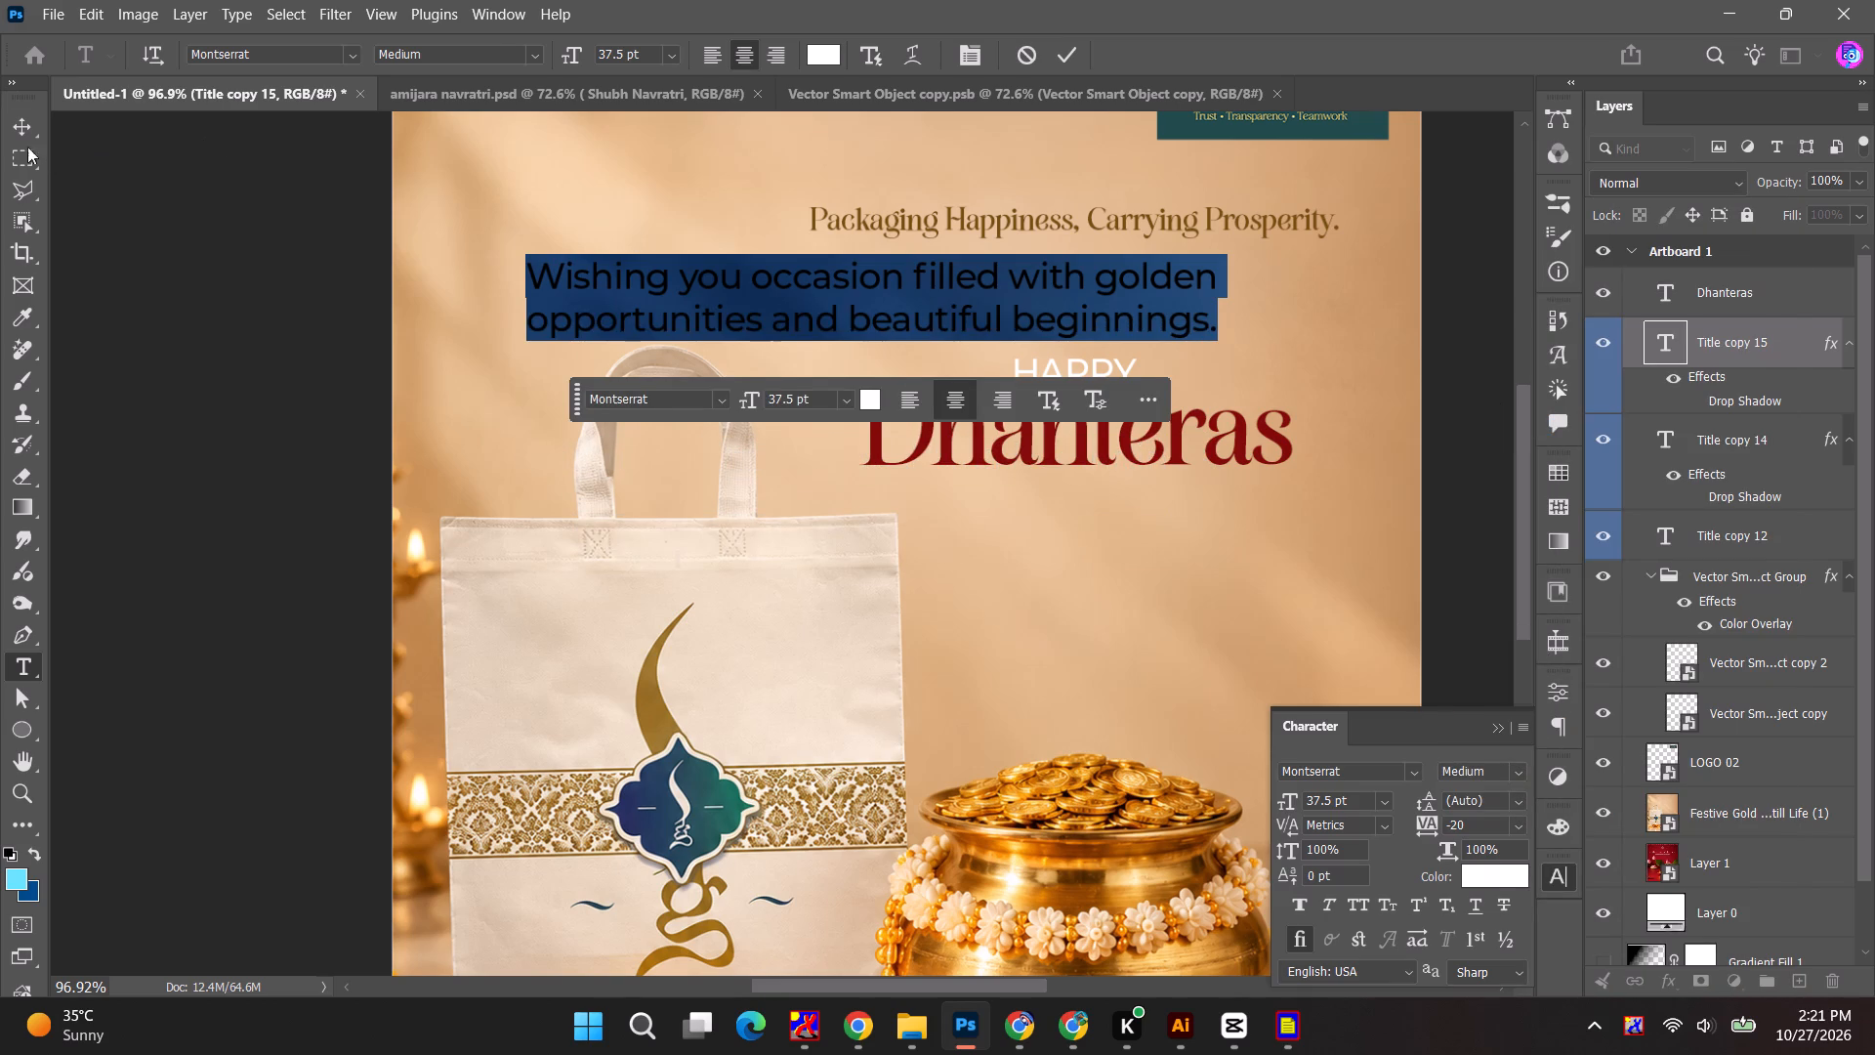
pyautogui.click(13, 125)
pyautogui.moveTo(785, 276); pyautogui.dragTo(1048, 273)
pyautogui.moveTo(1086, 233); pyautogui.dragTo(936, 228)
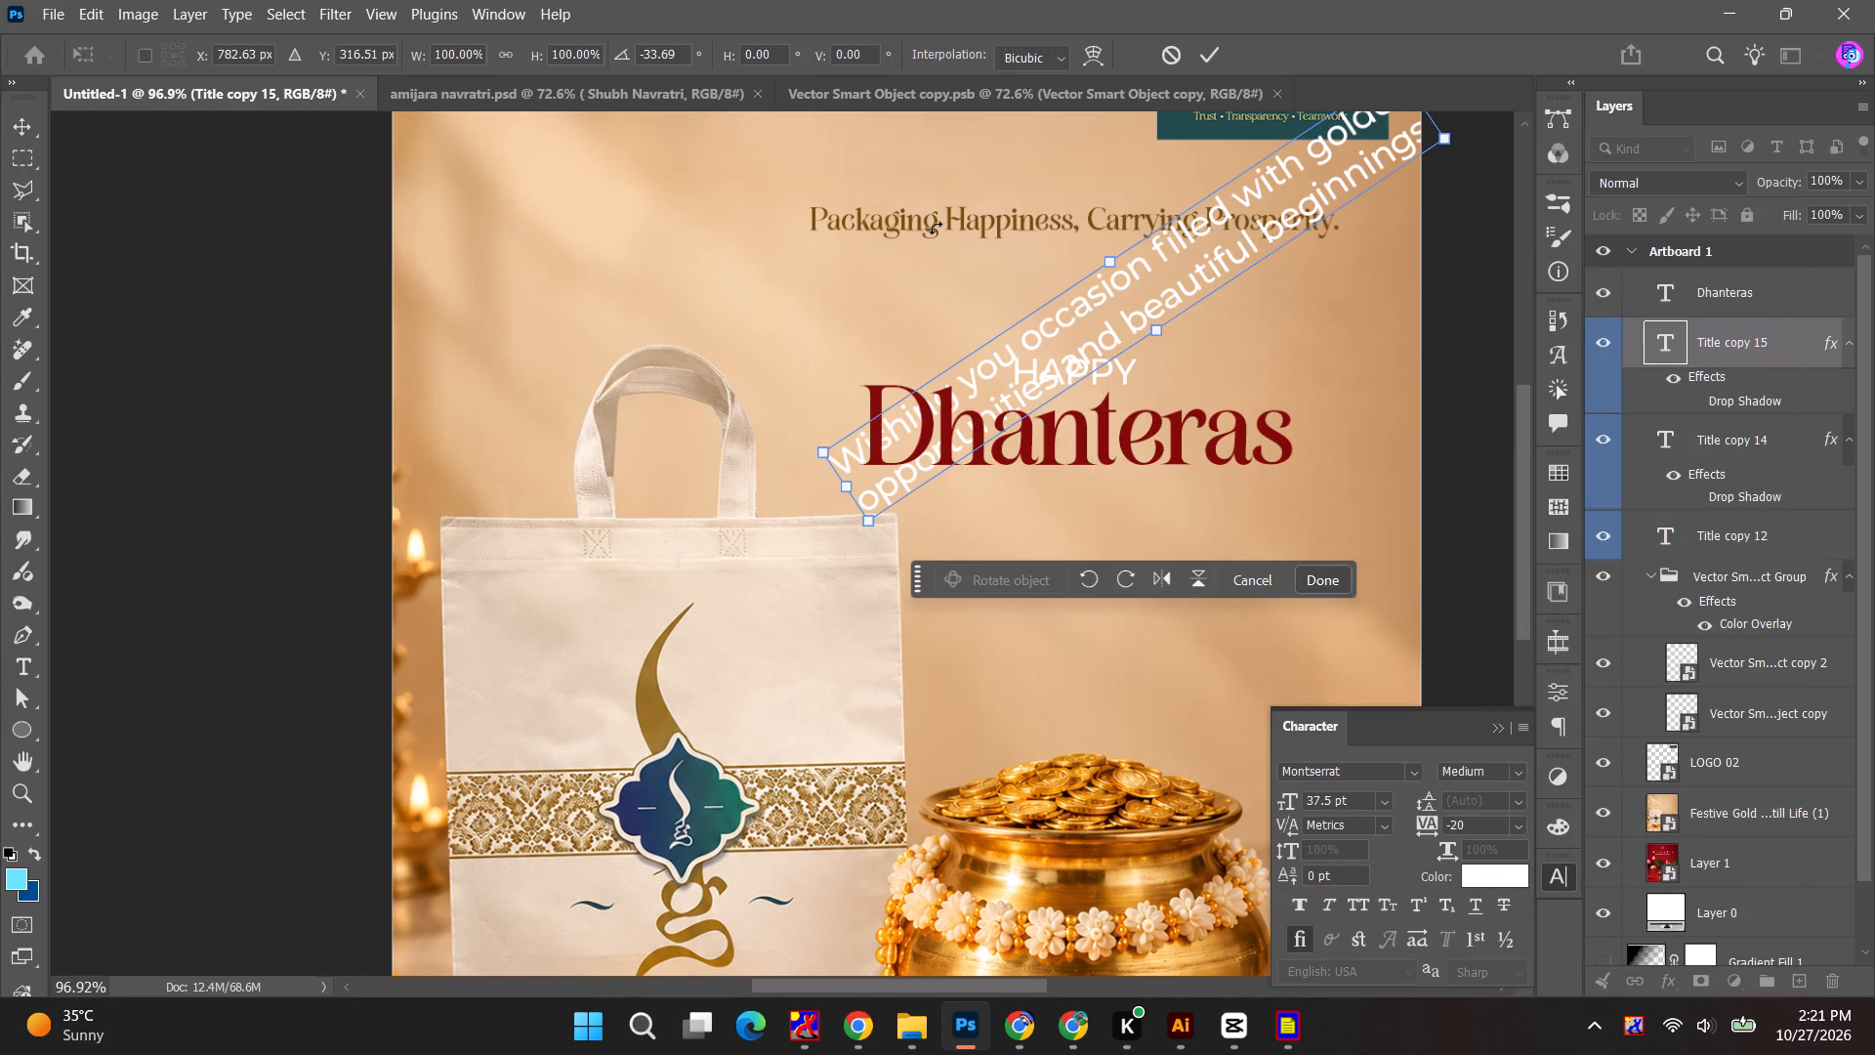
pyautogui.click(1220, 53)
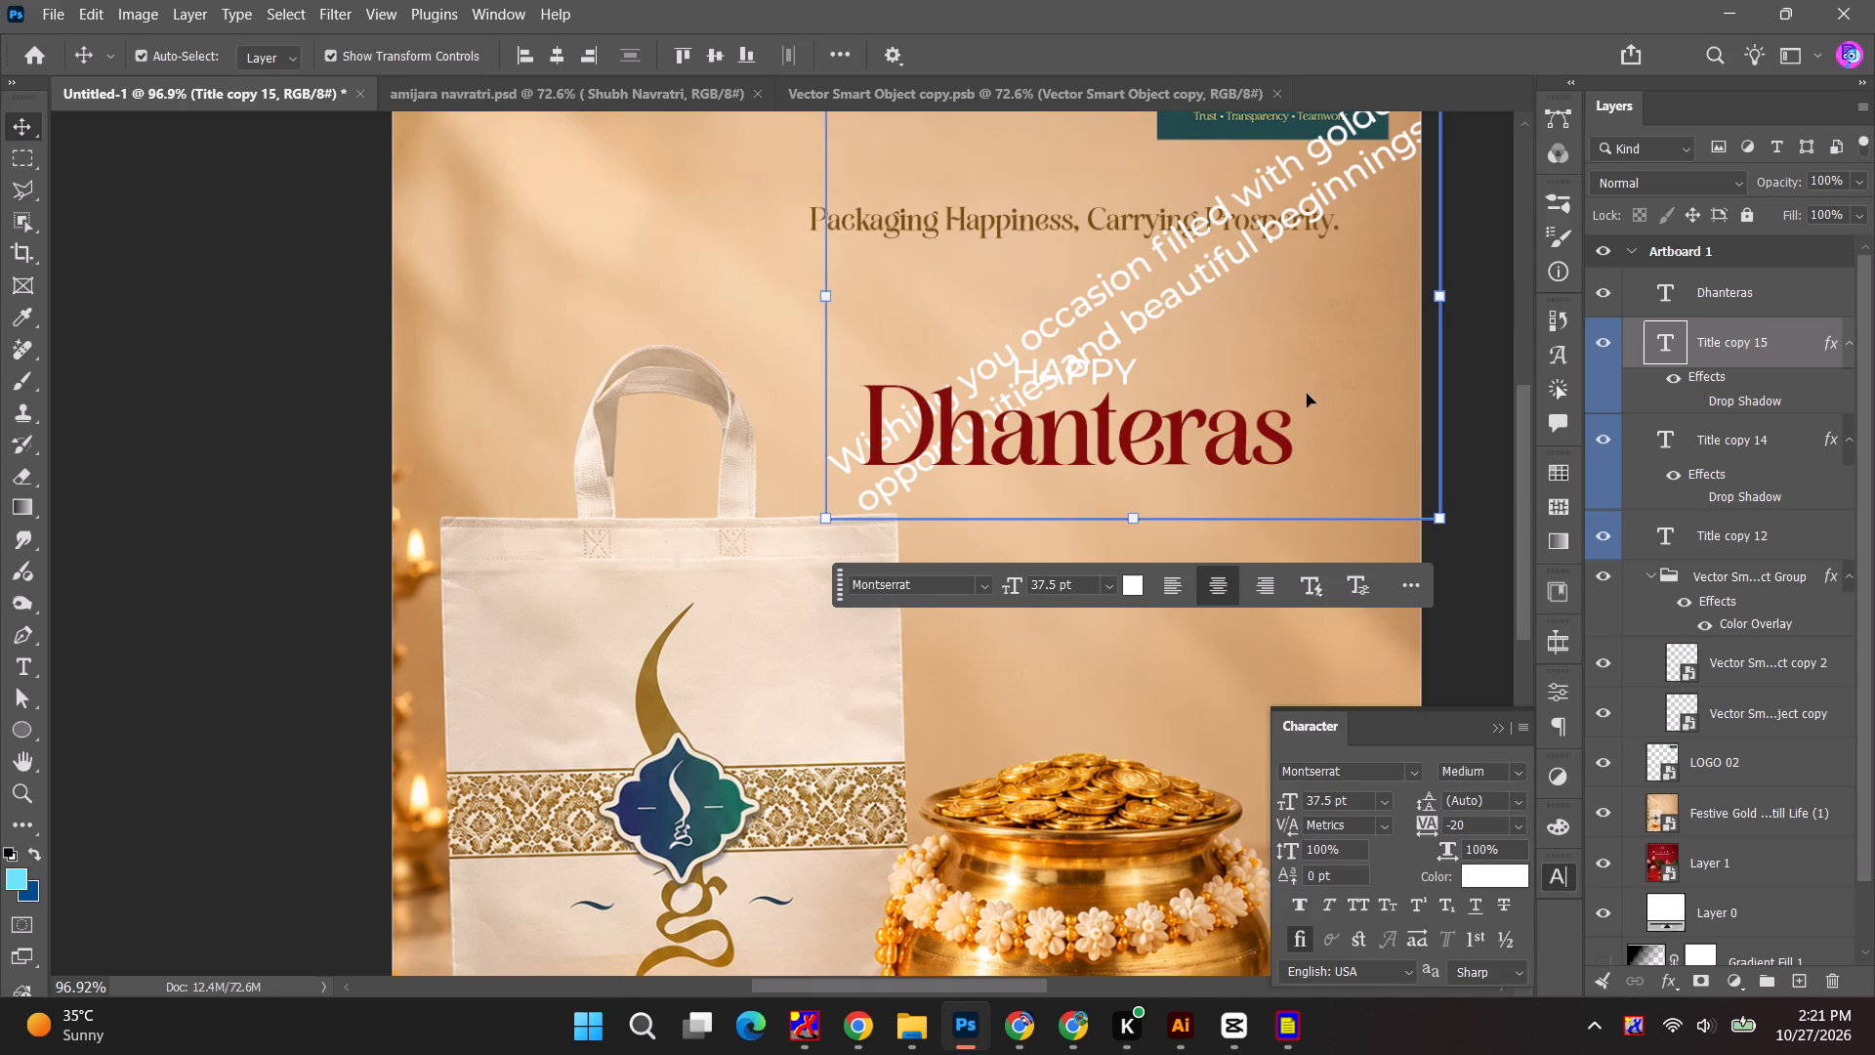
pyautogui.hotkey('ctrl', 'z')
# Reduce the wishes message's font size to 23 pt.
pyautogui.click(1351, 807)
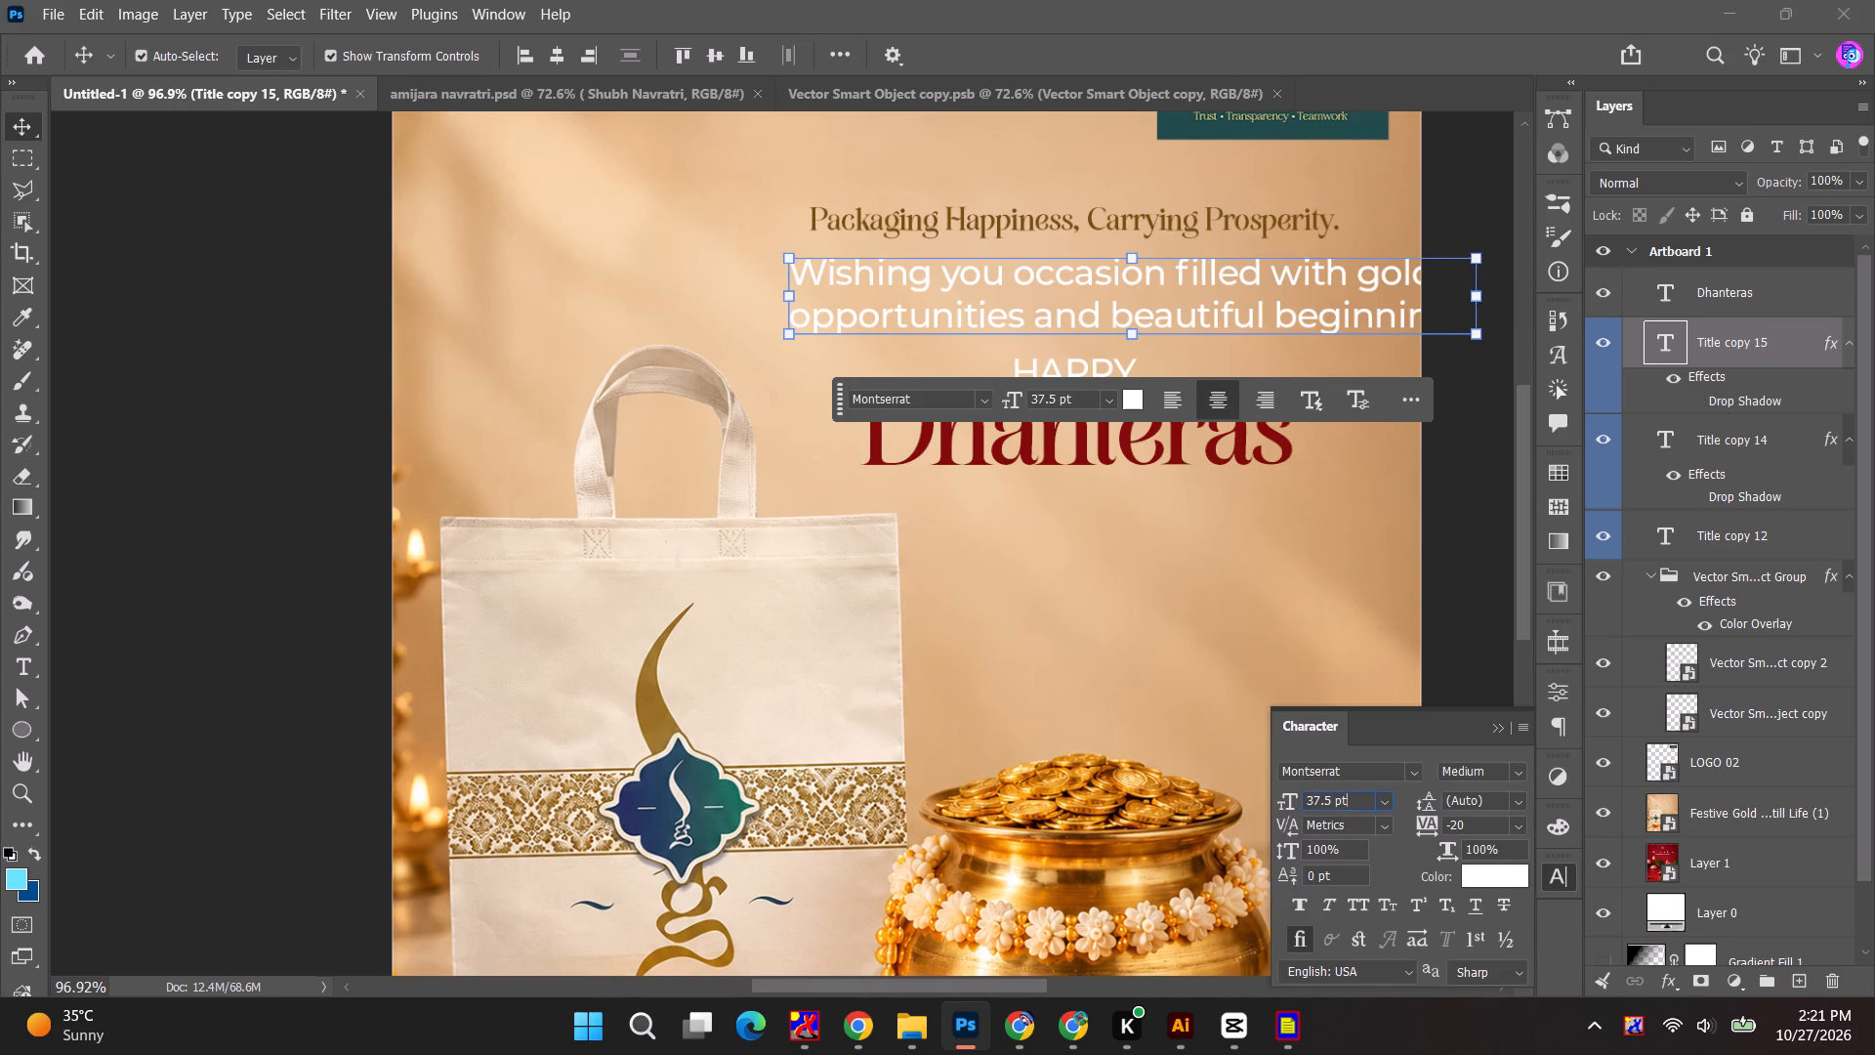
pyautogui.scroll(-19, 1351, 807)
pyautogui.scroll(3, 1351, 807)
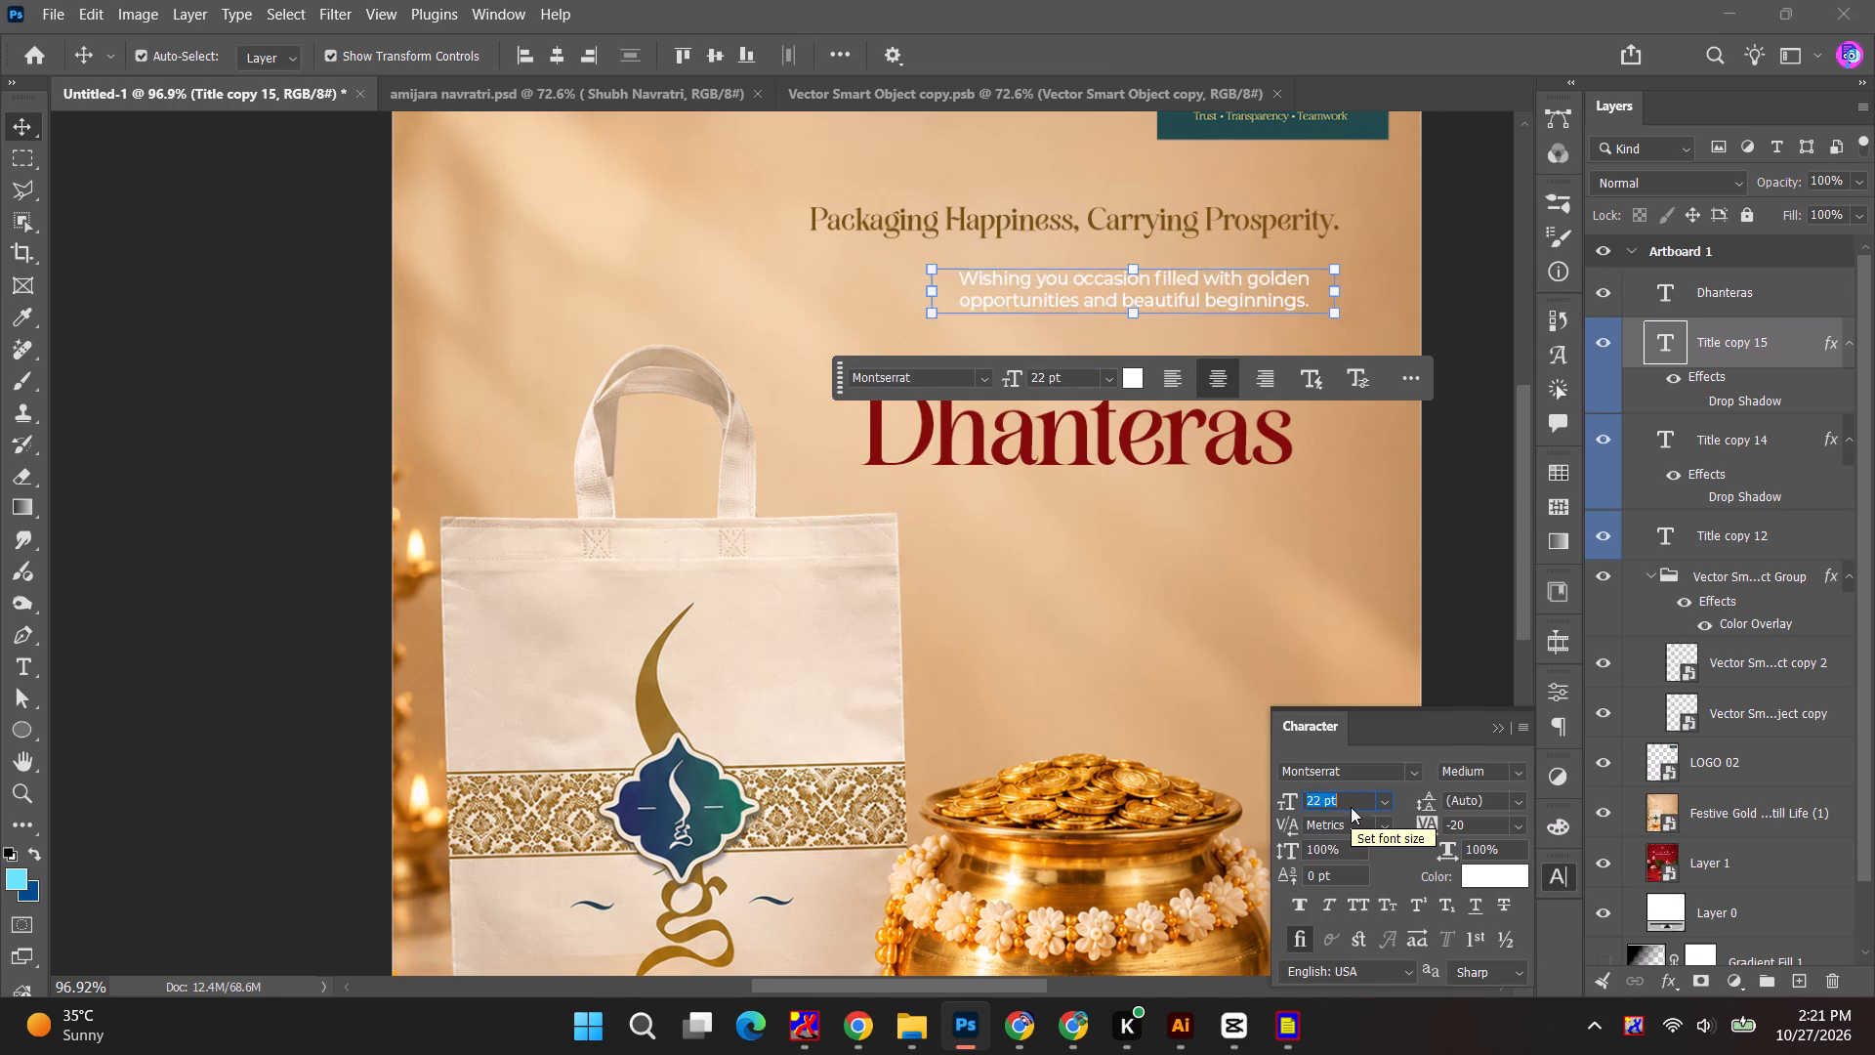
pyautogui.scroll(1, 1351, 807)
# Change the wishes message's text colour to dark brown, hex 403424.
pyautogui.click(1479, 887)
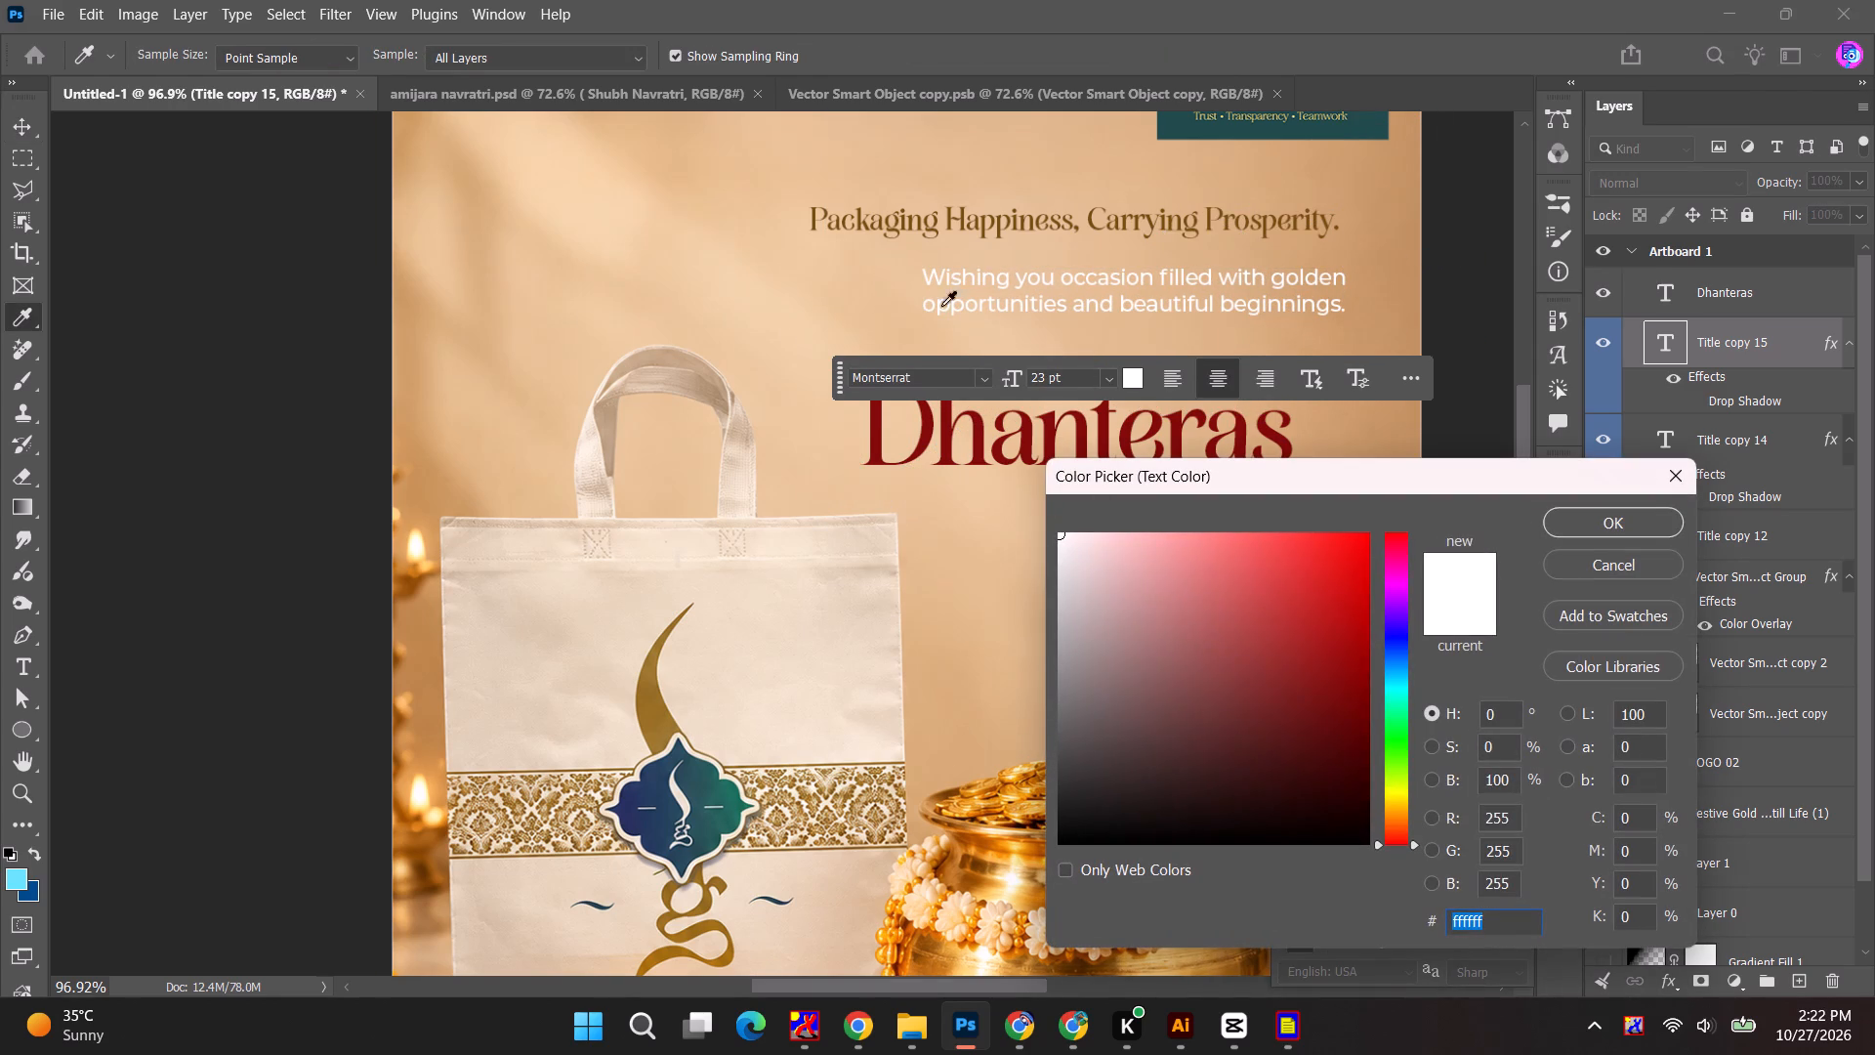
pyautogui.click(813, 393)
pyautogui.click(1192, 766)
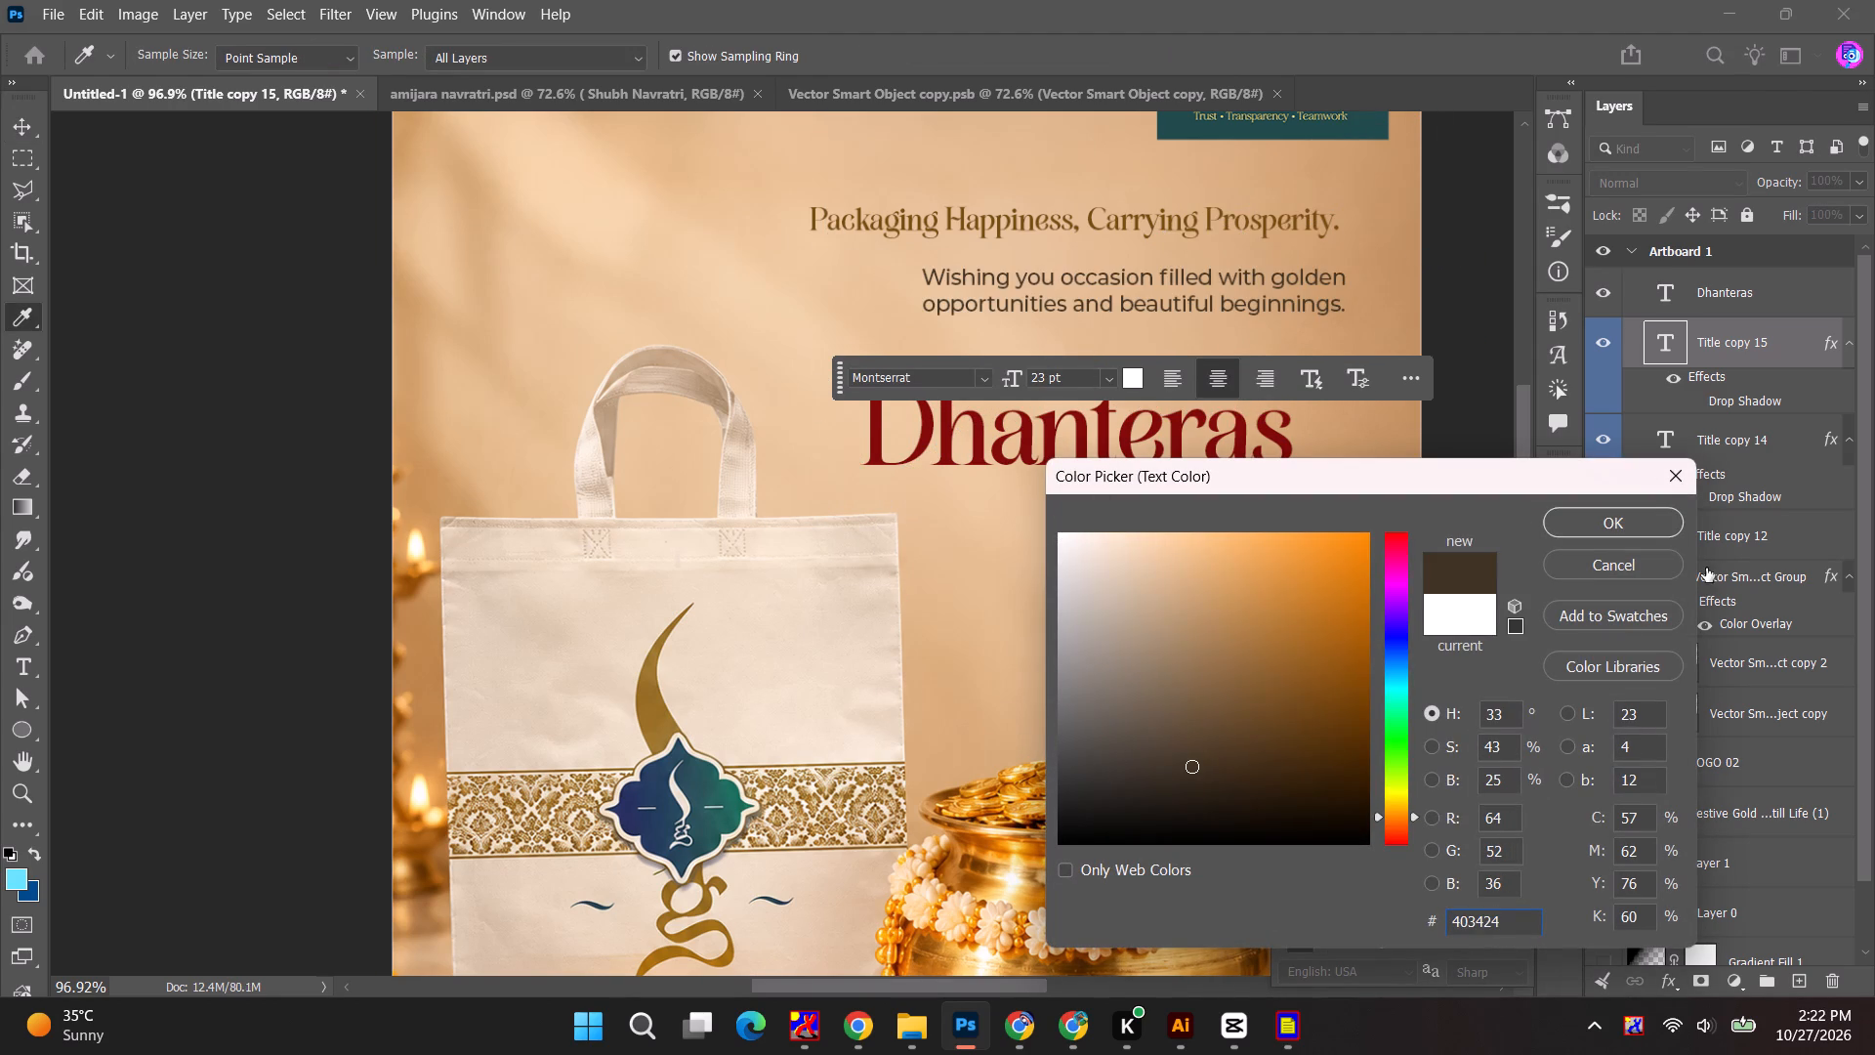
pyautogui.click(1610, 512)
pyautogui.click(1478, 341)
# Move the wishes message left to line up with the left edge of the tagline above it.
pyautogui.moveTo(1146, 310); pyautogui.dragTo(1046, 301)
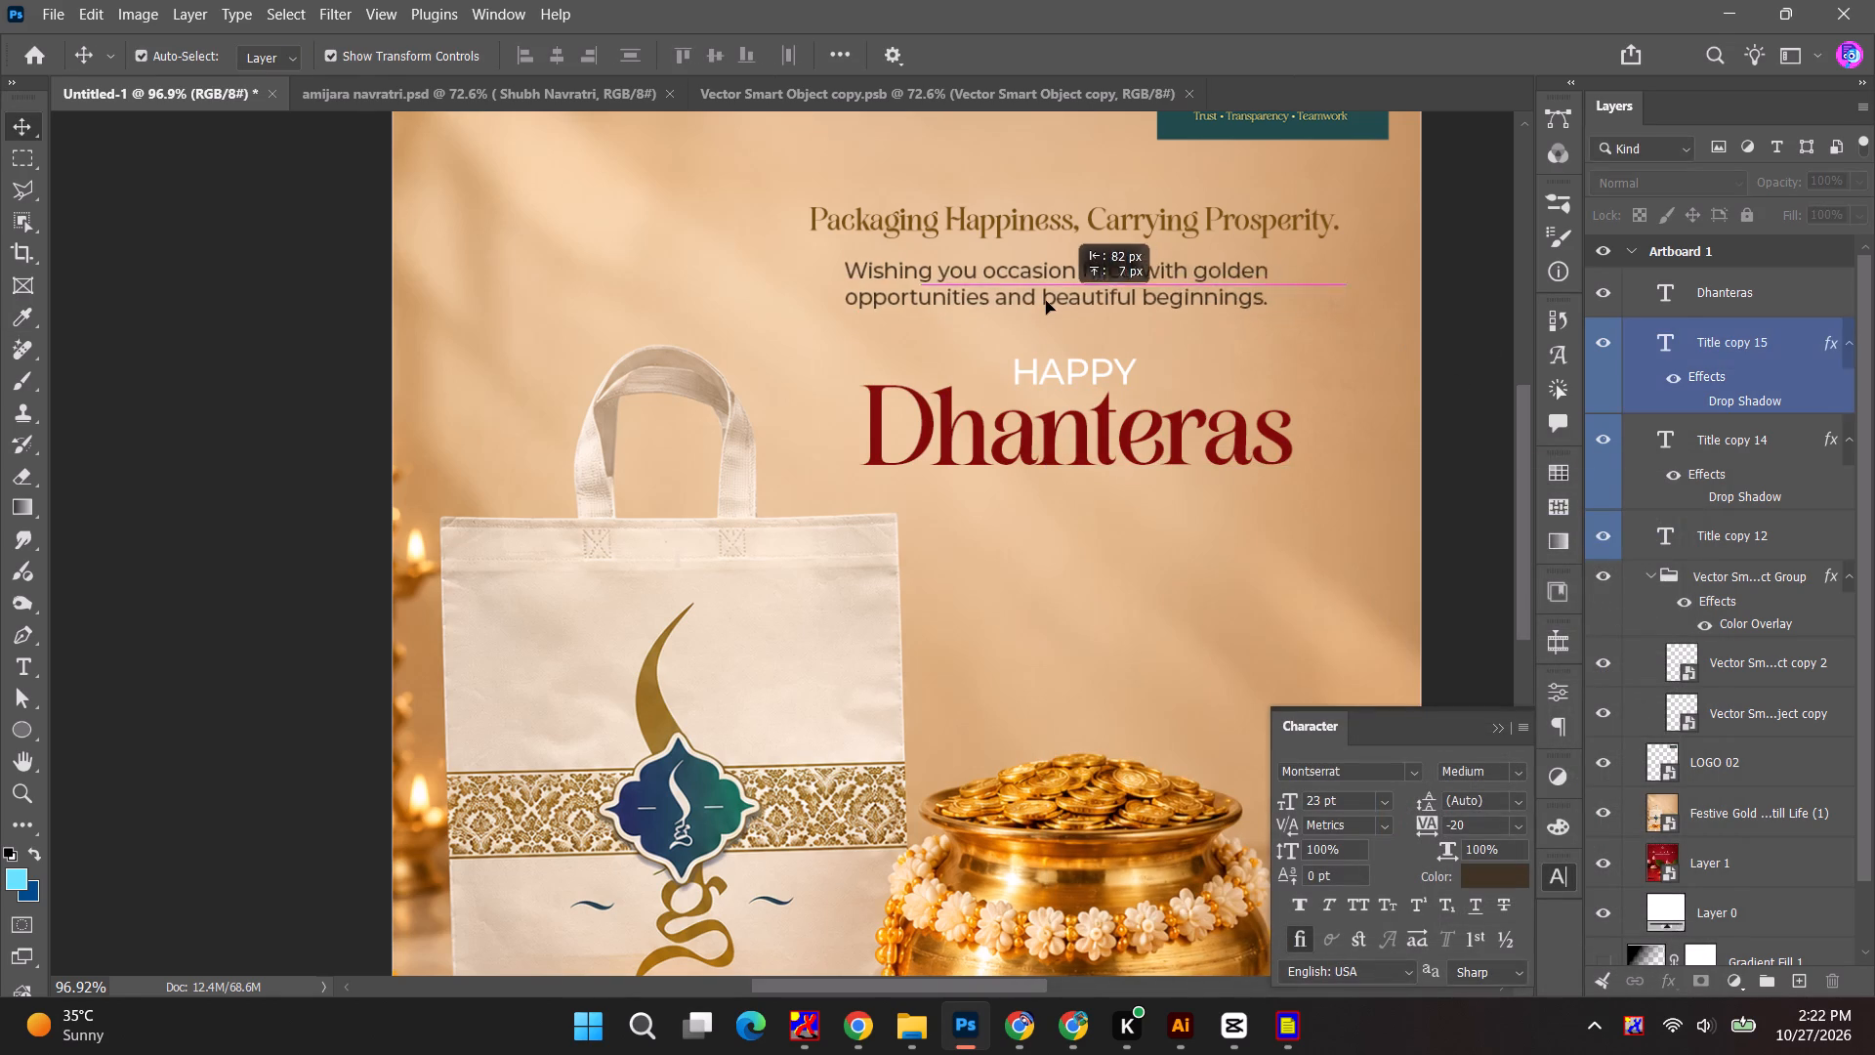
pyautogui.moveTo(1046, 301); pyautogui.dragTo(1038, 309)
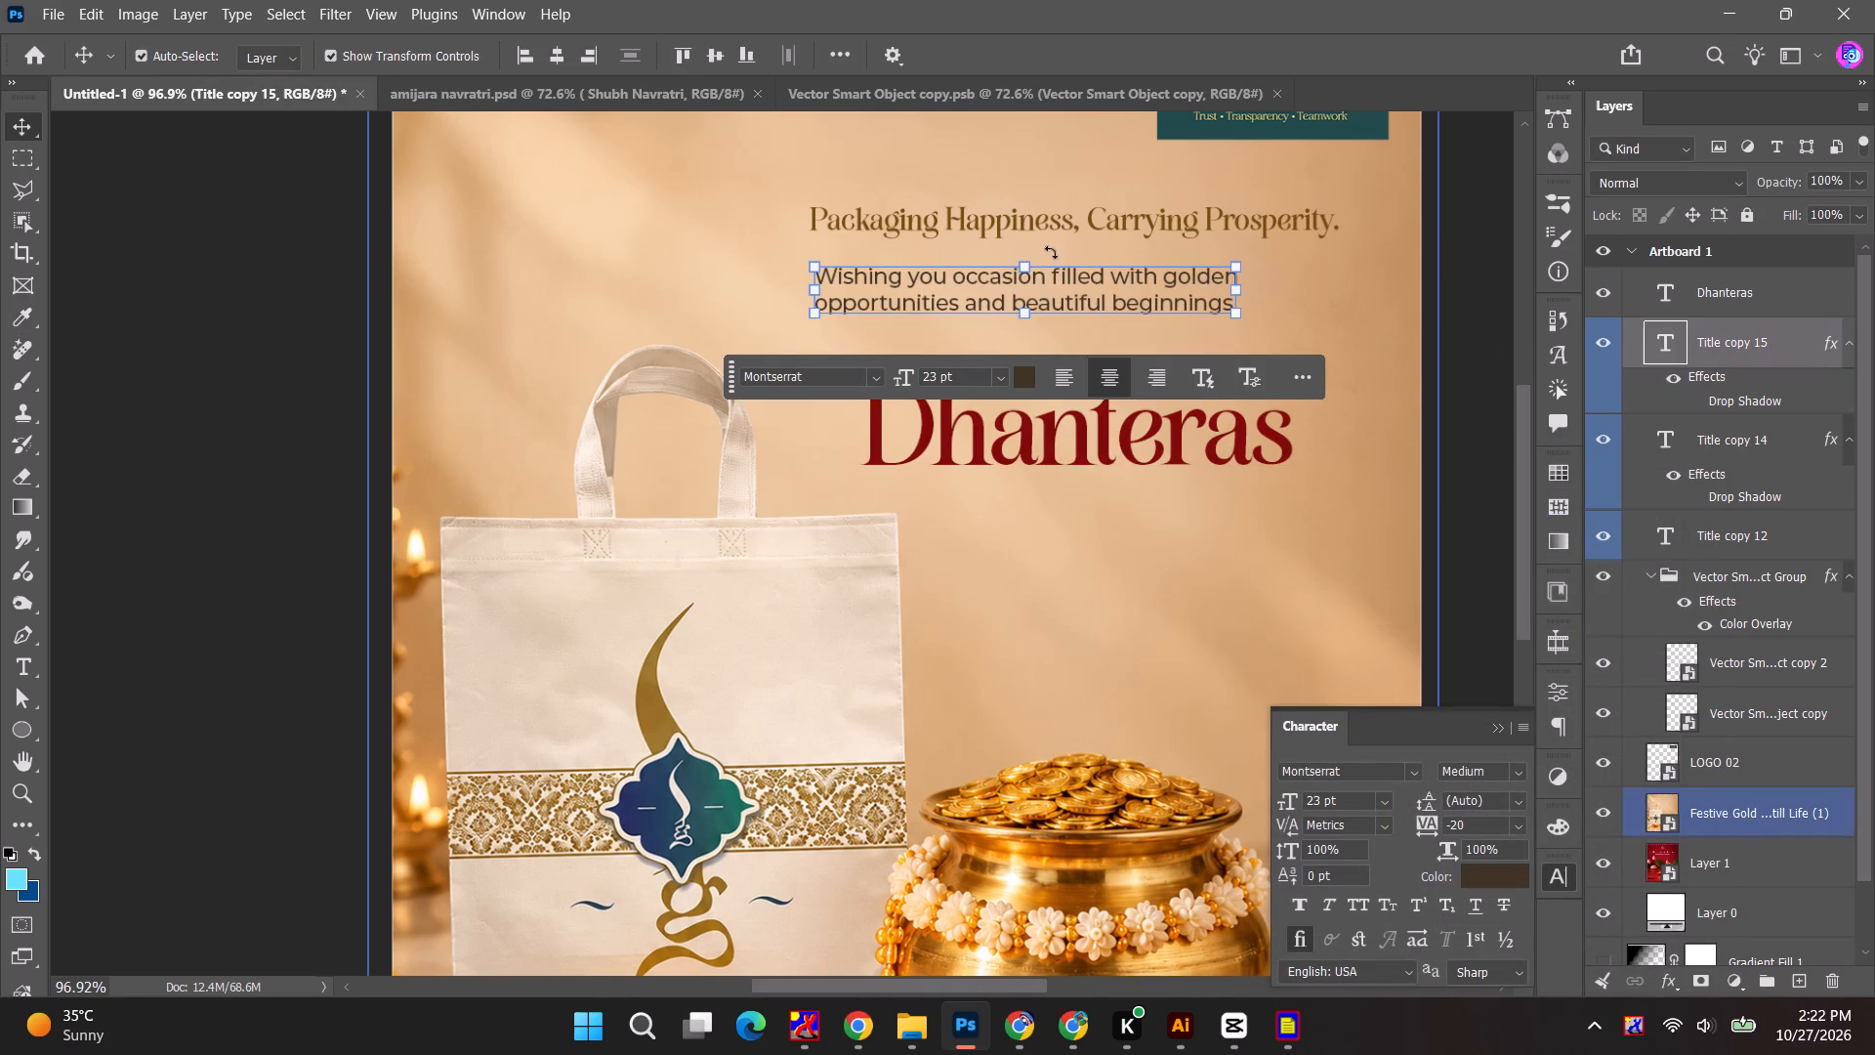
# Break the tagline into two lines after "Packaging Happiness,".
pyautogui.doubleClick(1098, 227)
pyautogui.click(1091, 223)
pyautogui.press('BackSpace')
pyautogui.press('Return')
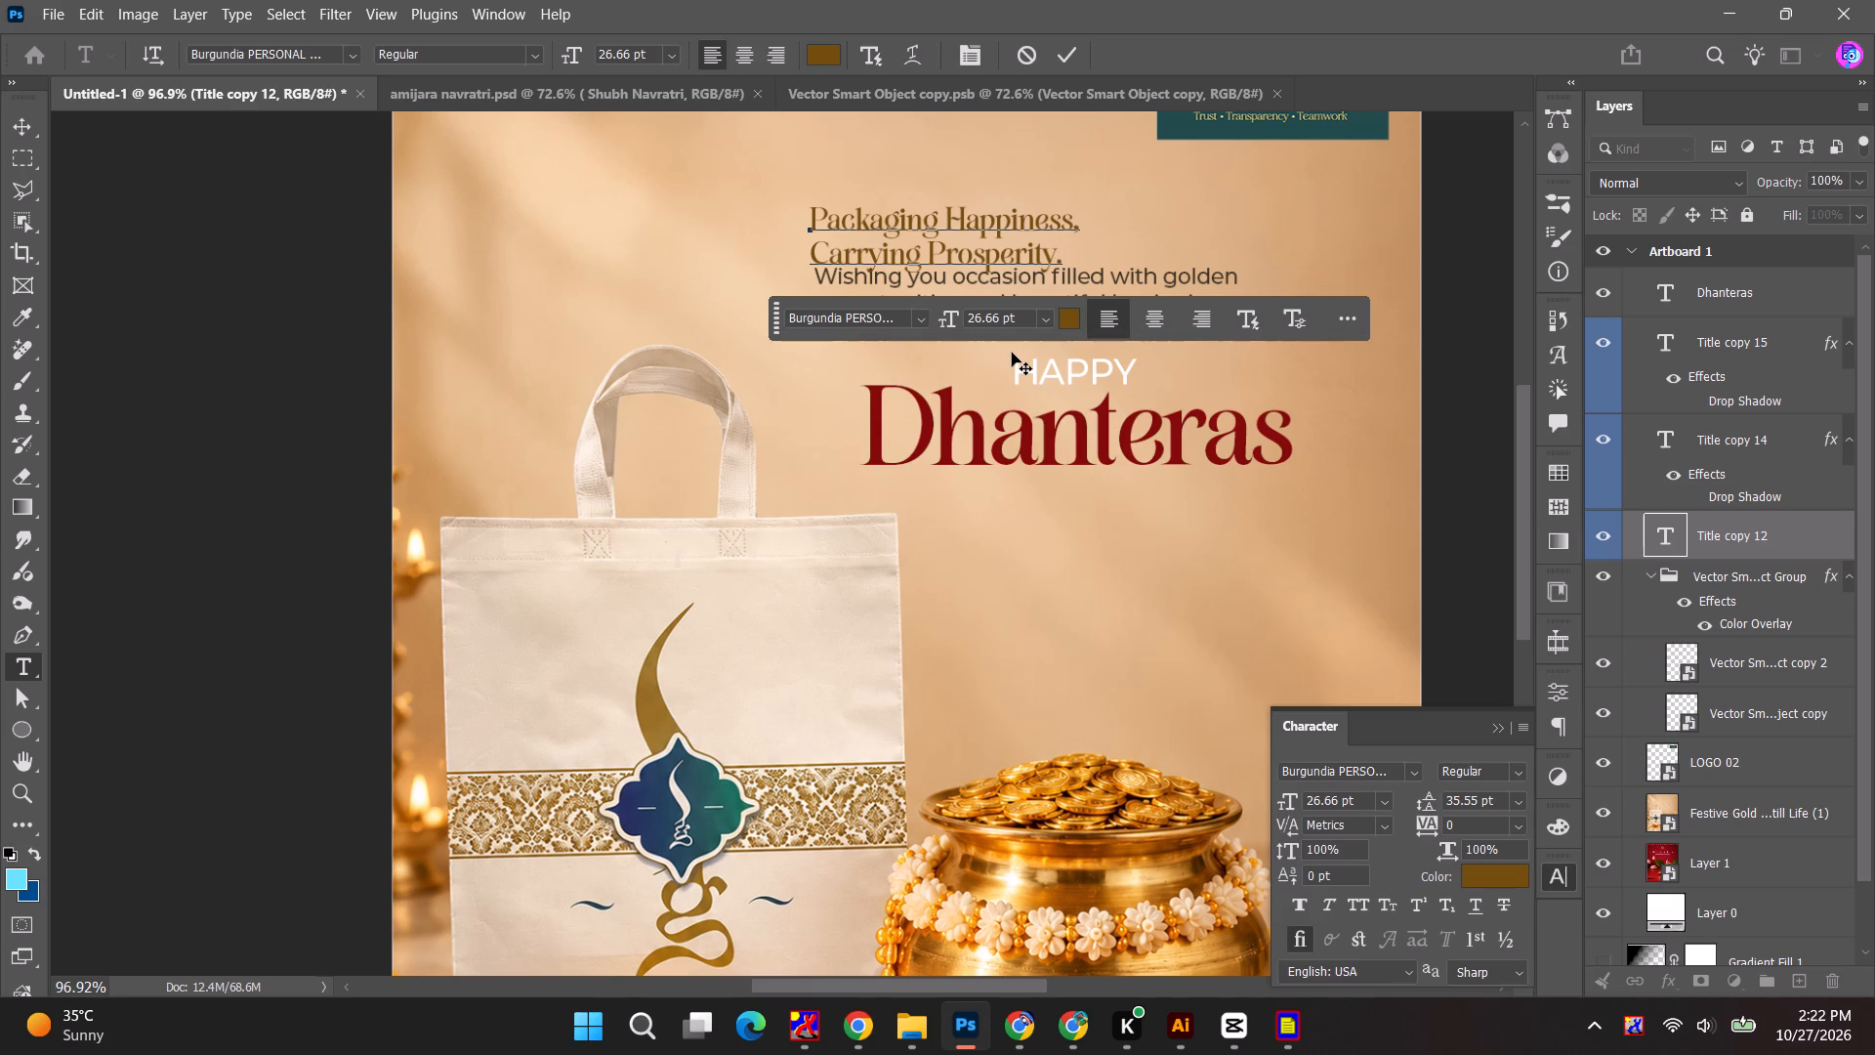
# Set the two-line tagline's font size to 33 pt and its leading to 48 pt.
pyautogui.hotkey('ctrl', 'a')
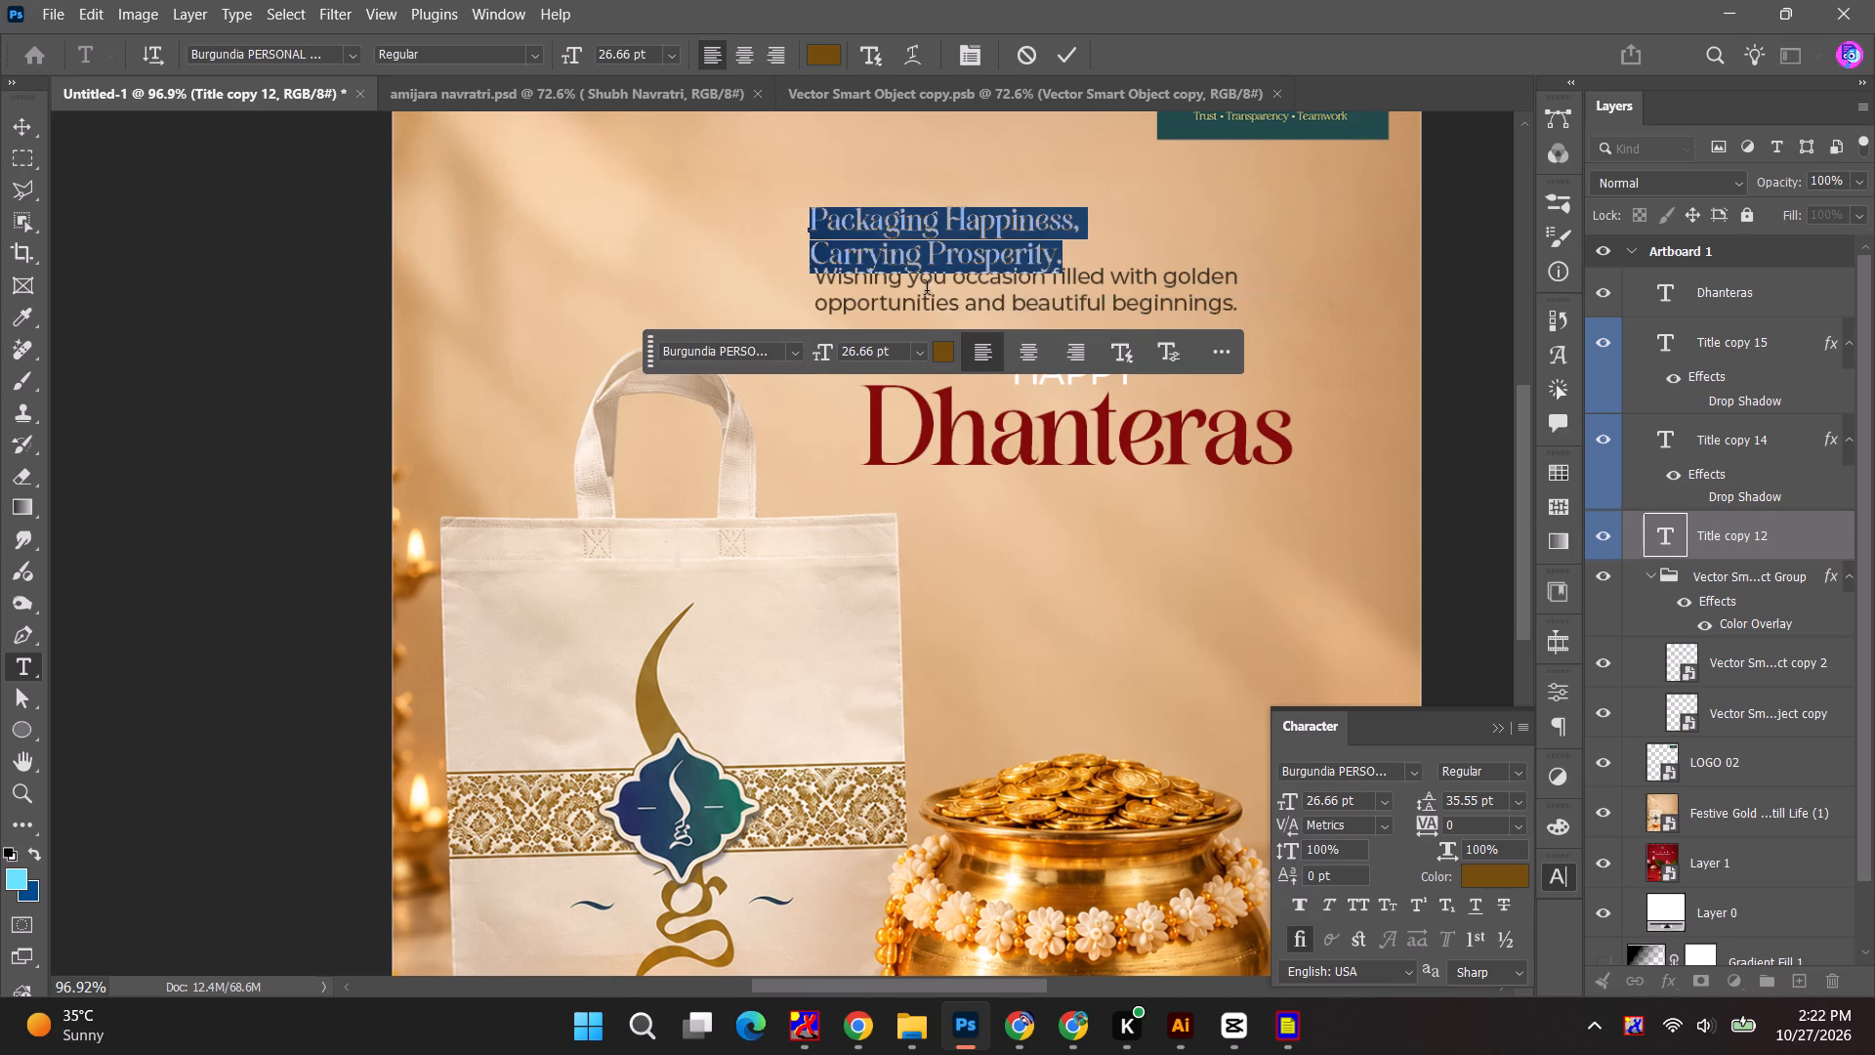
pyautogui.click(1487, 804)
pyautogui.scroll(6, 1487, 804)
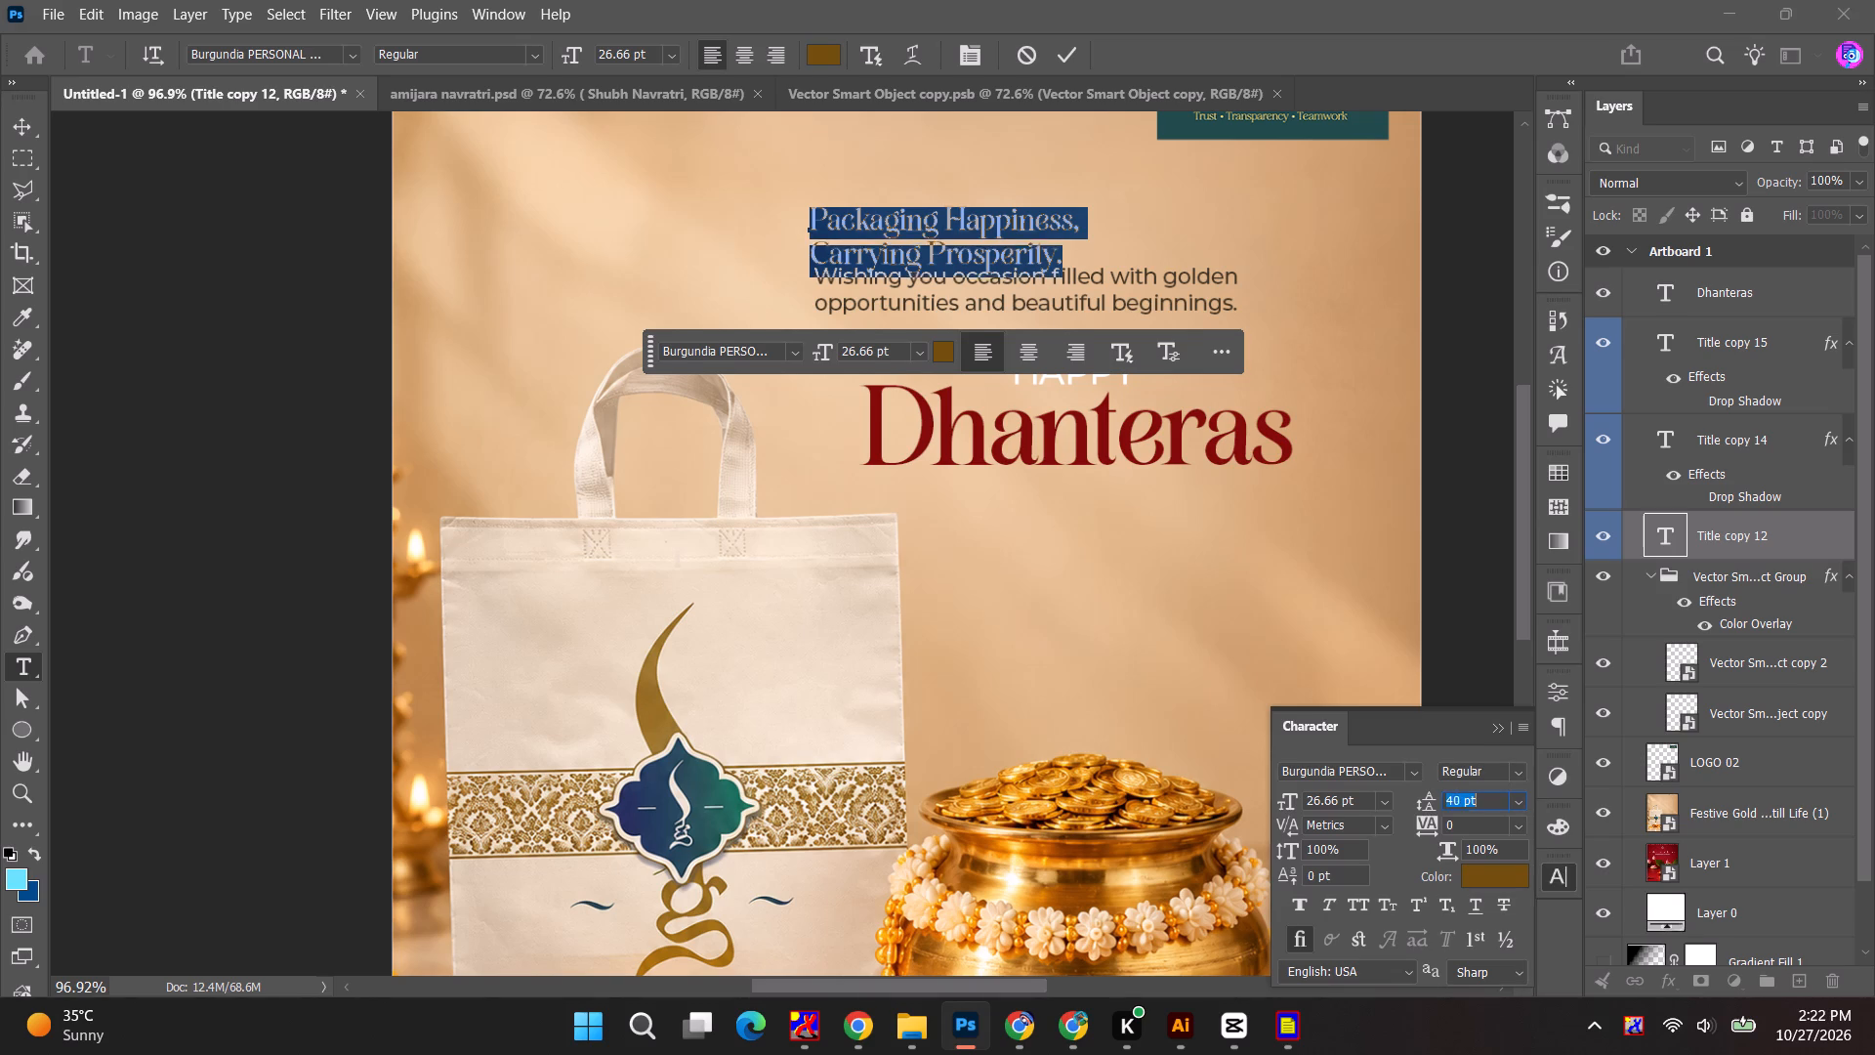
pyautogui.moveTo(1280, 806); pyautogui.dragTo(1285, 806)
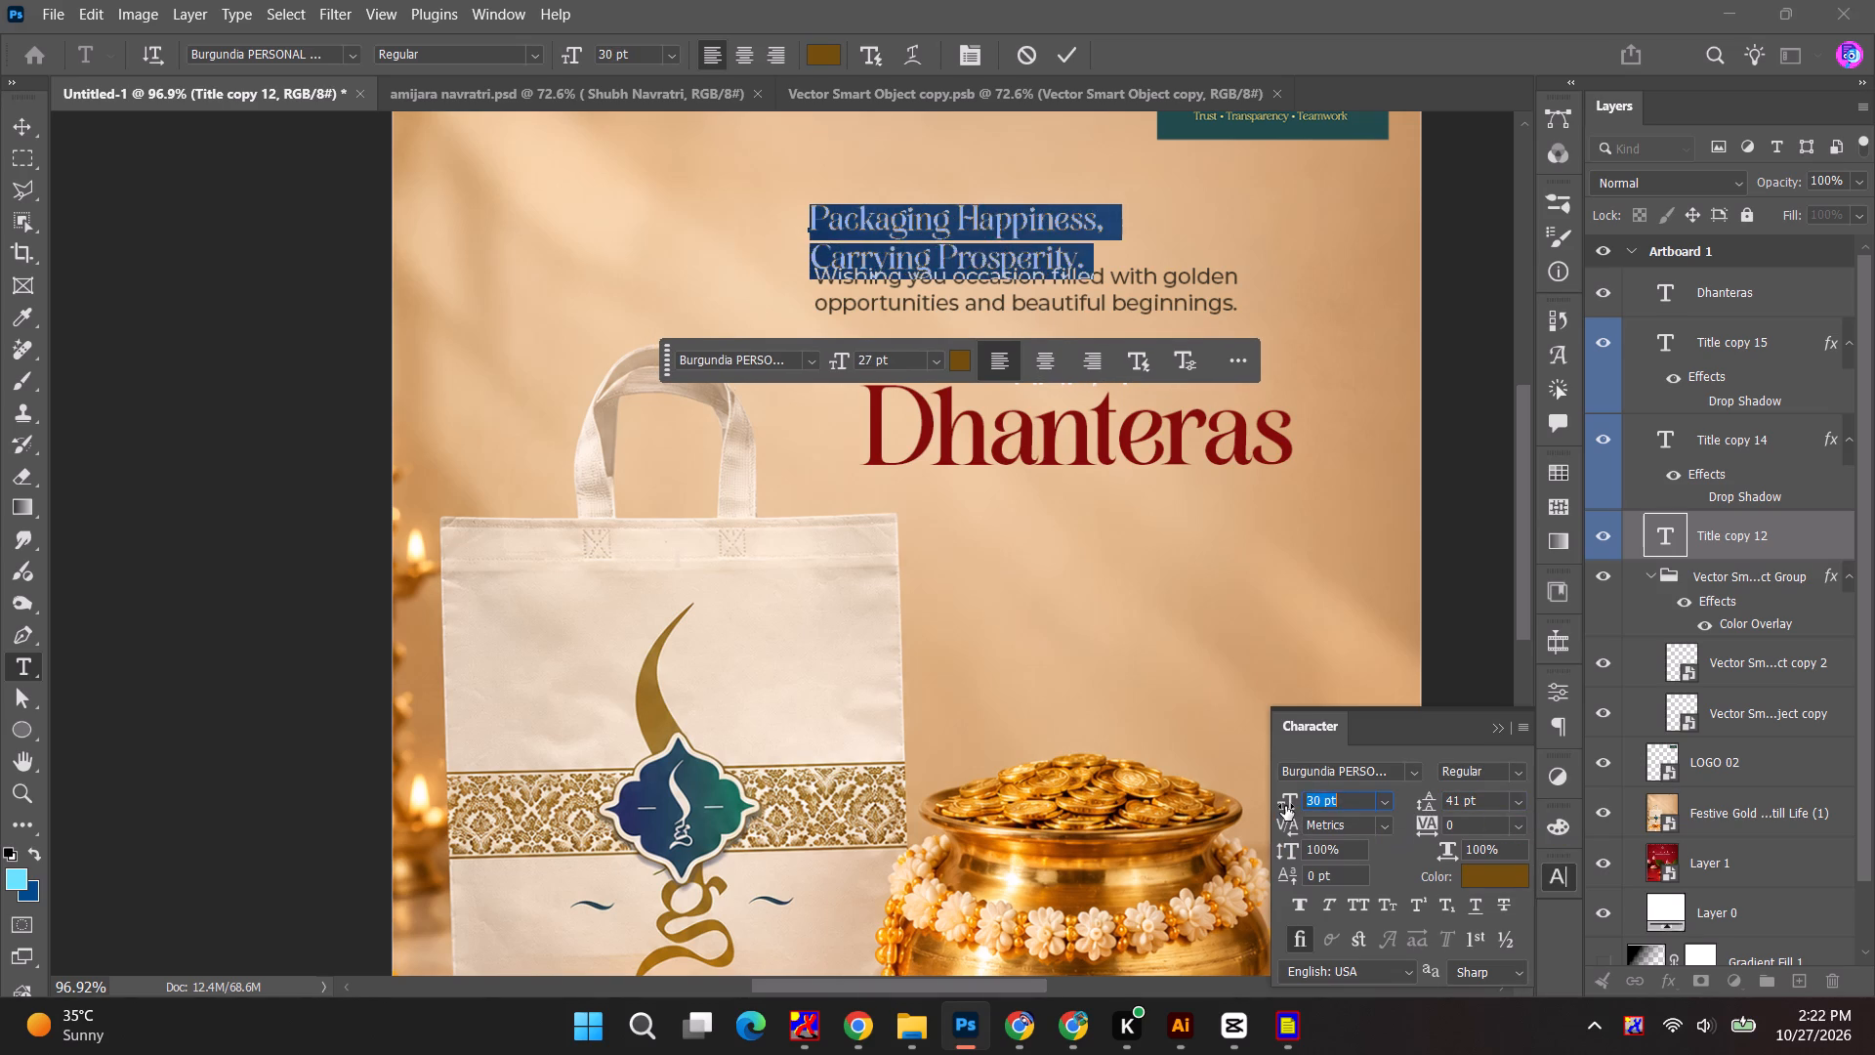
pyautogui.moveTo(1285, 806); pyautogui.dragTo(1289, 806)
pyautogui.click(1482, 797)
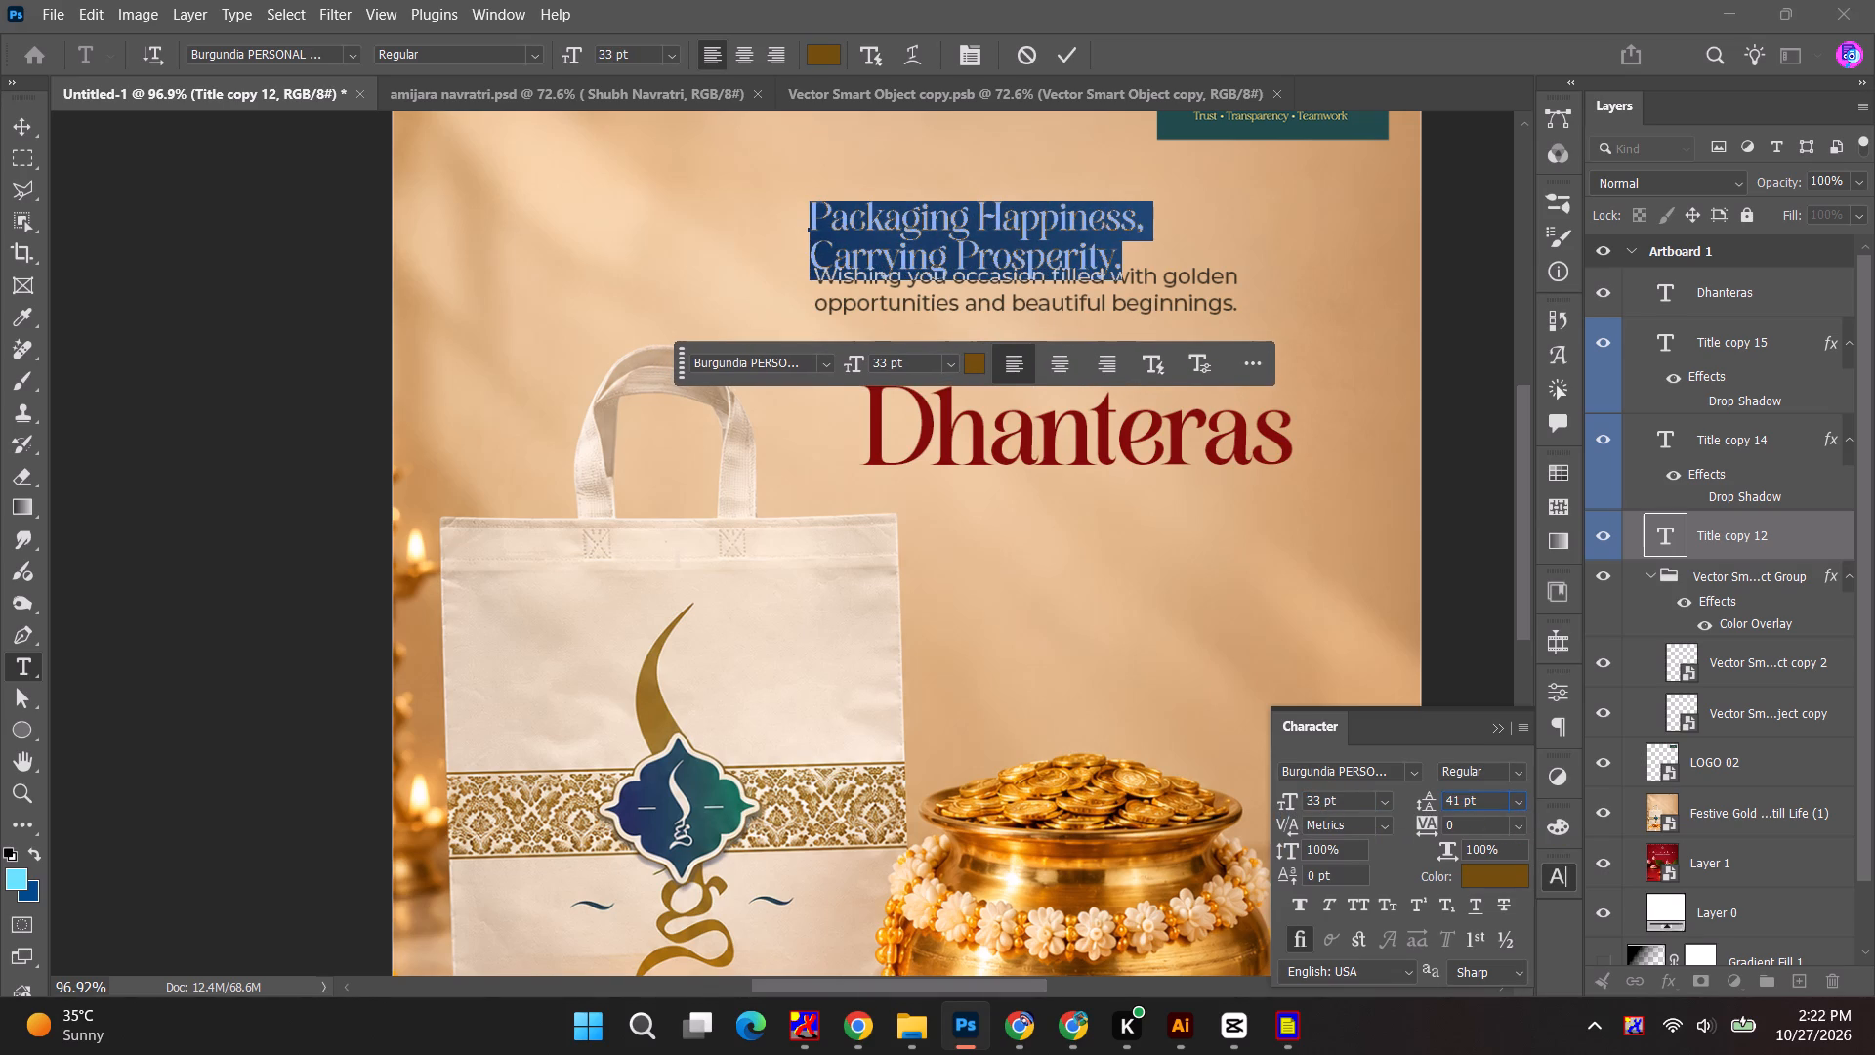
pyautogui.scroll(7, 1482, 797)
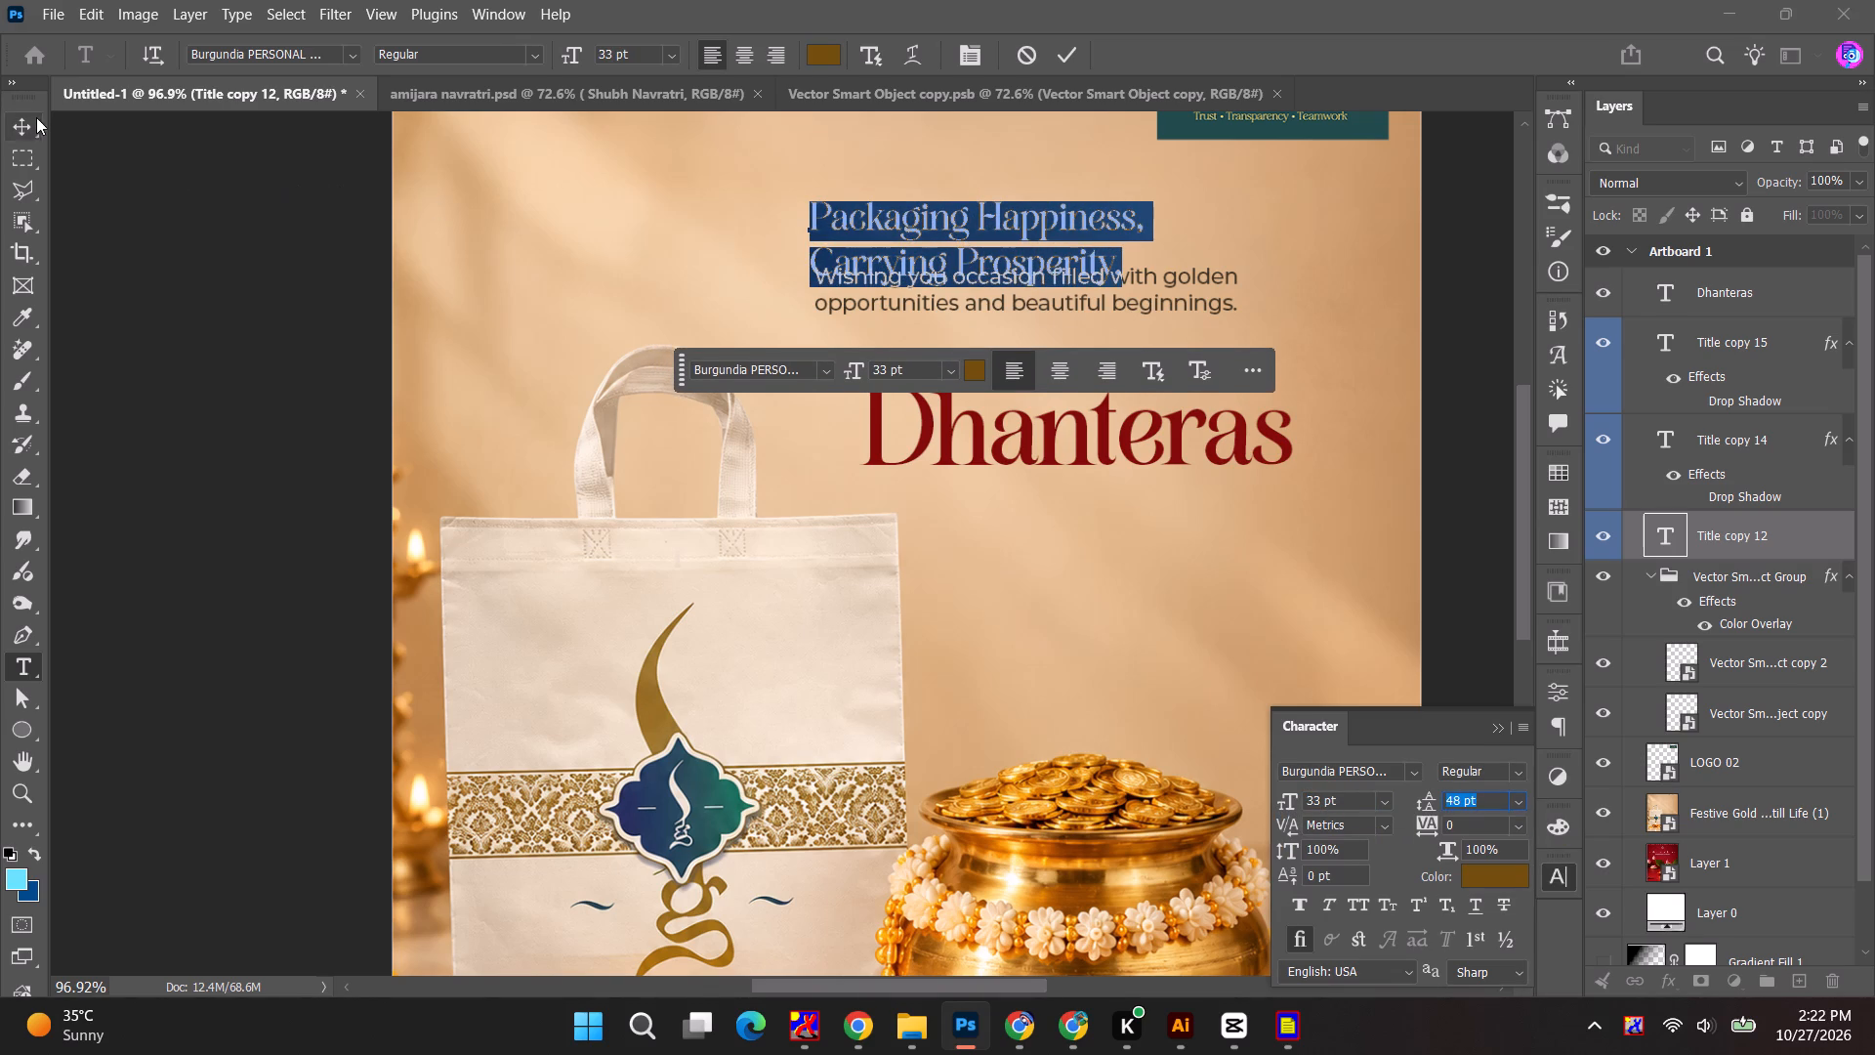
pyautogui.click(22, 129)
pyautogui.click(178, 230)
# Move the wishes message down so it clears the second line of the tagline.
pyautogui.moveTo(1166, 319); pyautogui.dragTo(1173, 371)
pyautogui.hotkey('ctrl', 'z')
pyautogui.moveTo(1176, 306); pyautogui.dragTo(1175, 337)
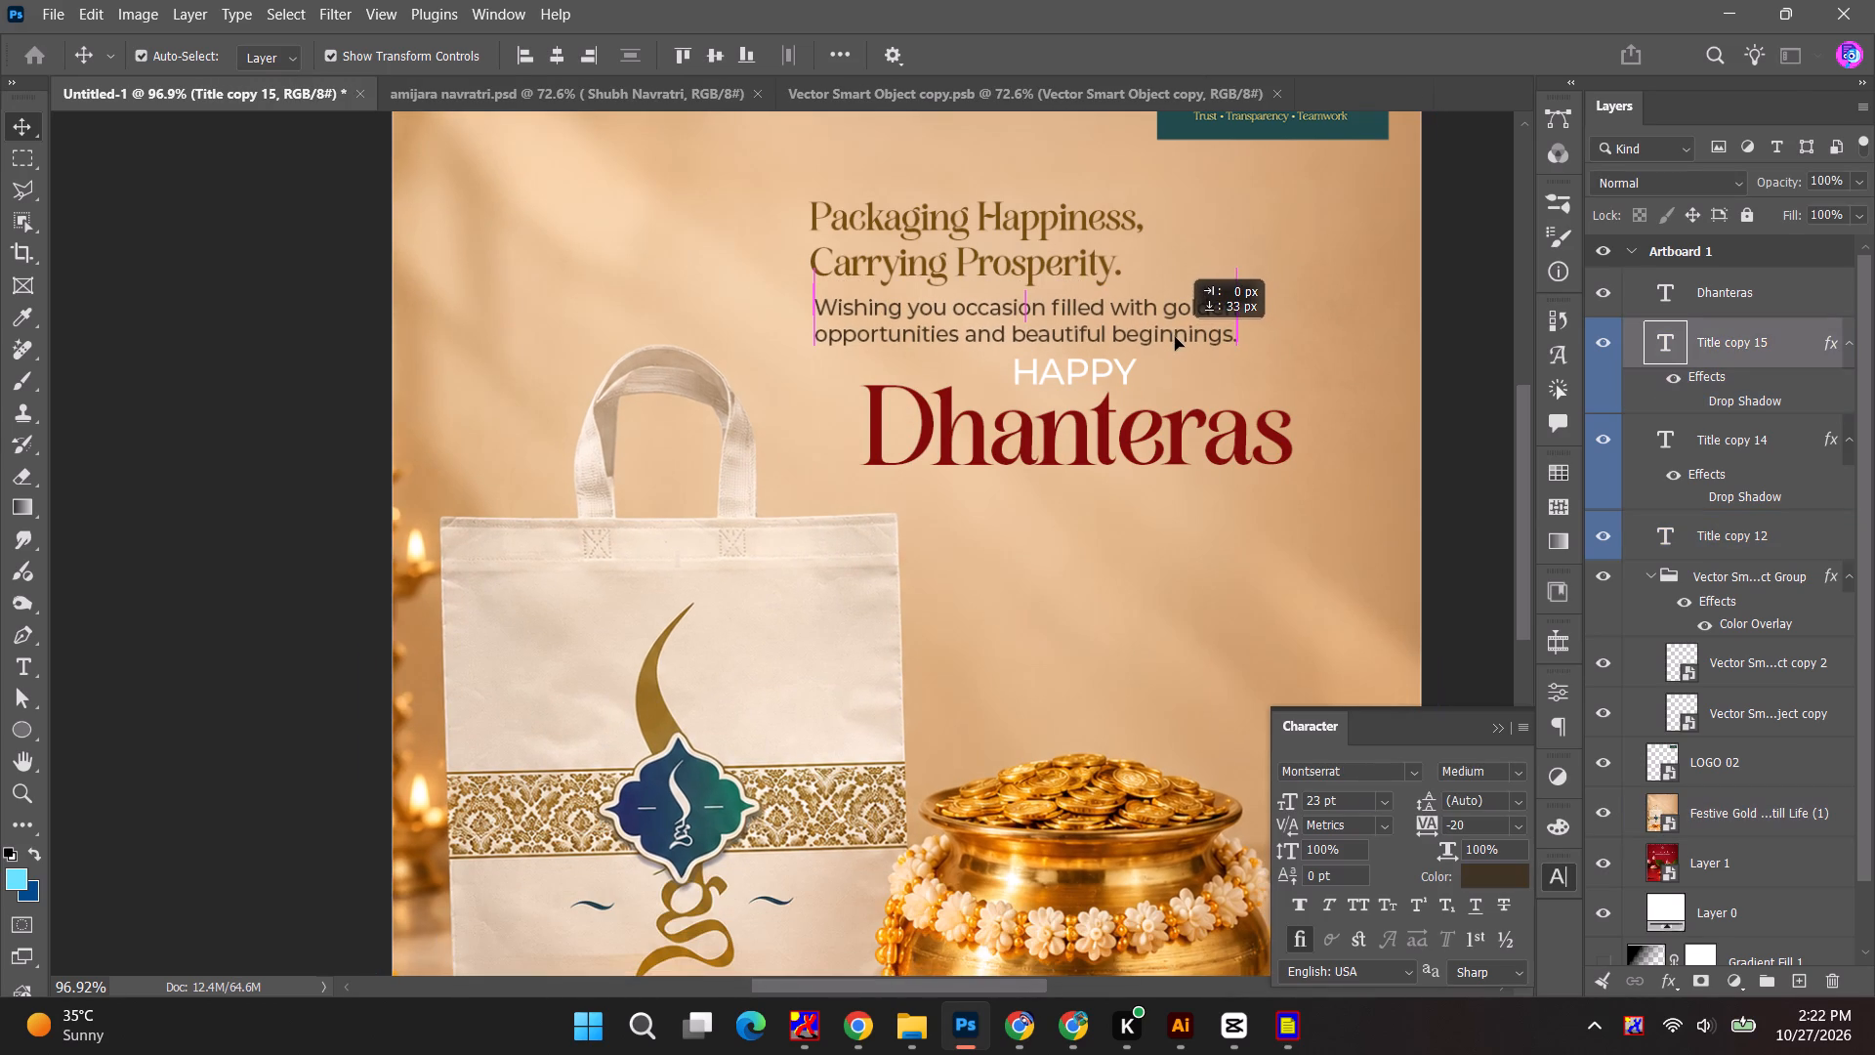
pyautogui.moveTo(1175, 337); pyautogui.dragTo(1171, 334)
# Move the tagline and wishes message together to the Dhanteras title's left edge and scale both to about 109%.
pyautogui.keyDown('shift'); pyautogui.click(1093, 244); pyautogui.keyUp('shift')
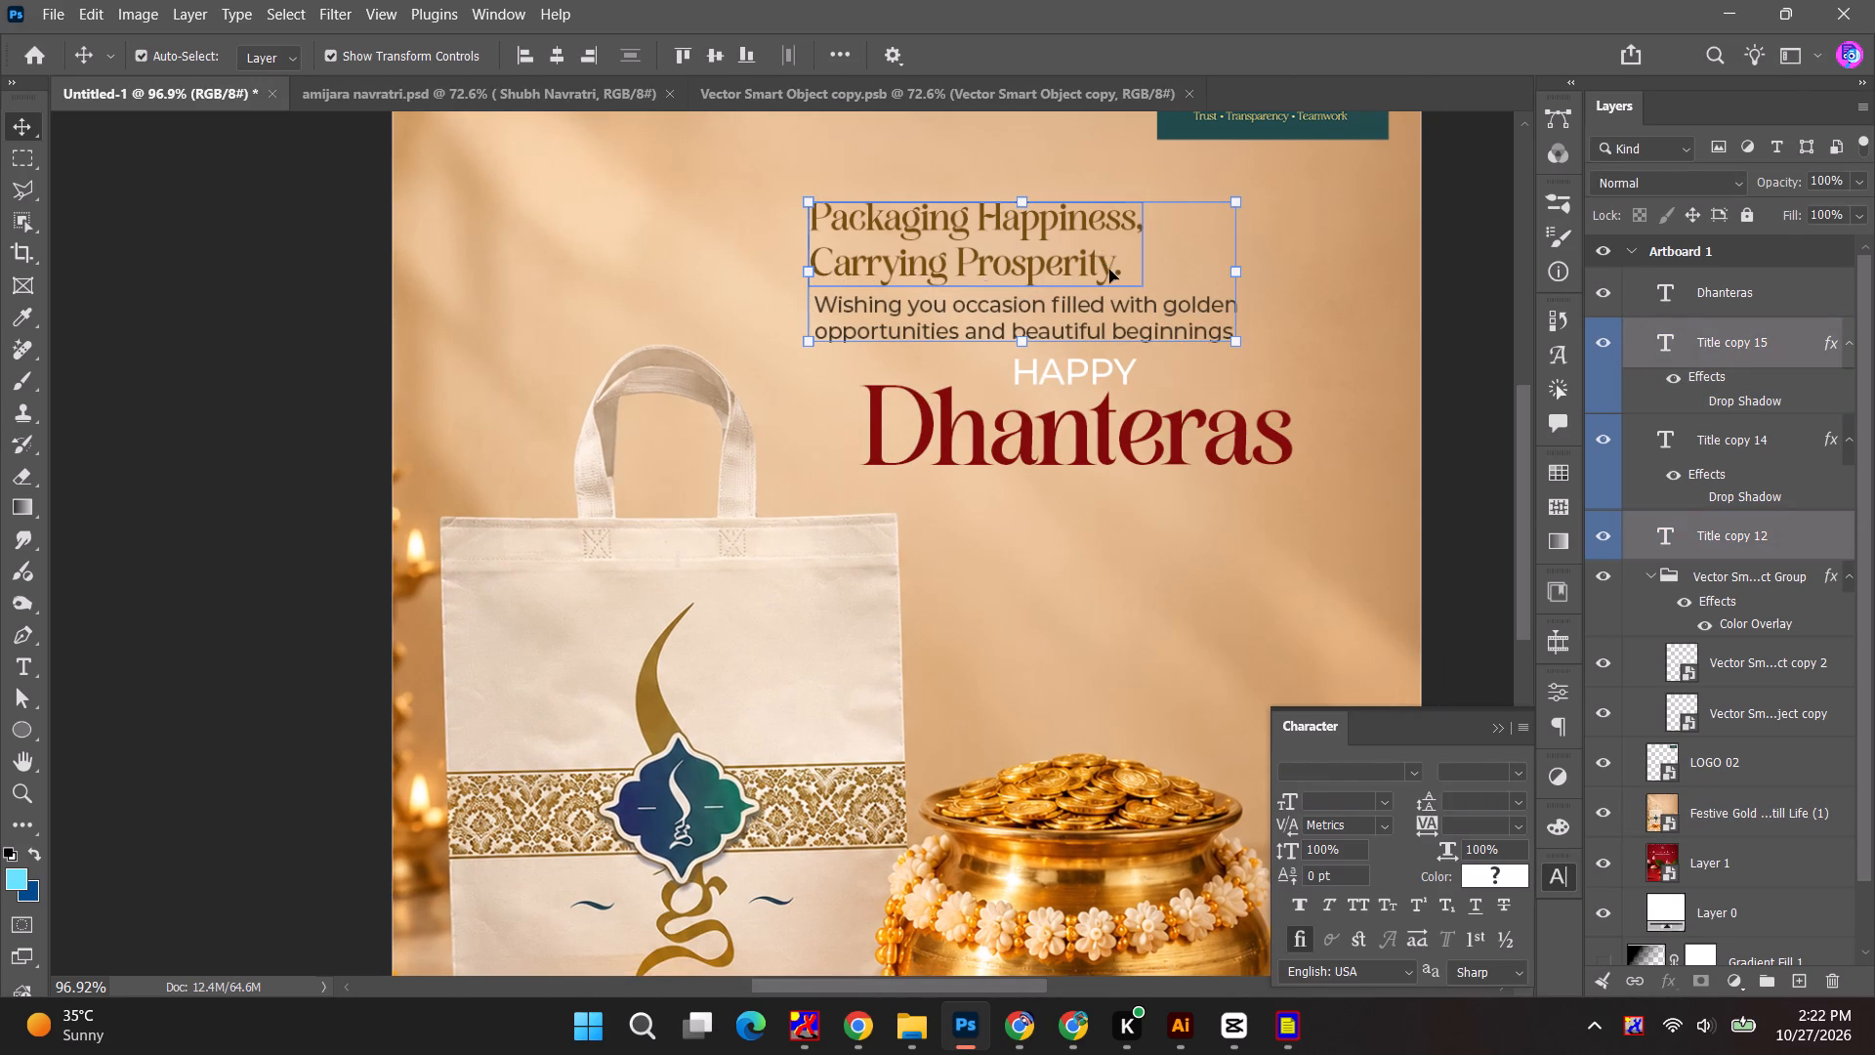
pyautogui.moveTo(1109, 270); pyautogui.dragTo(1156, 261)
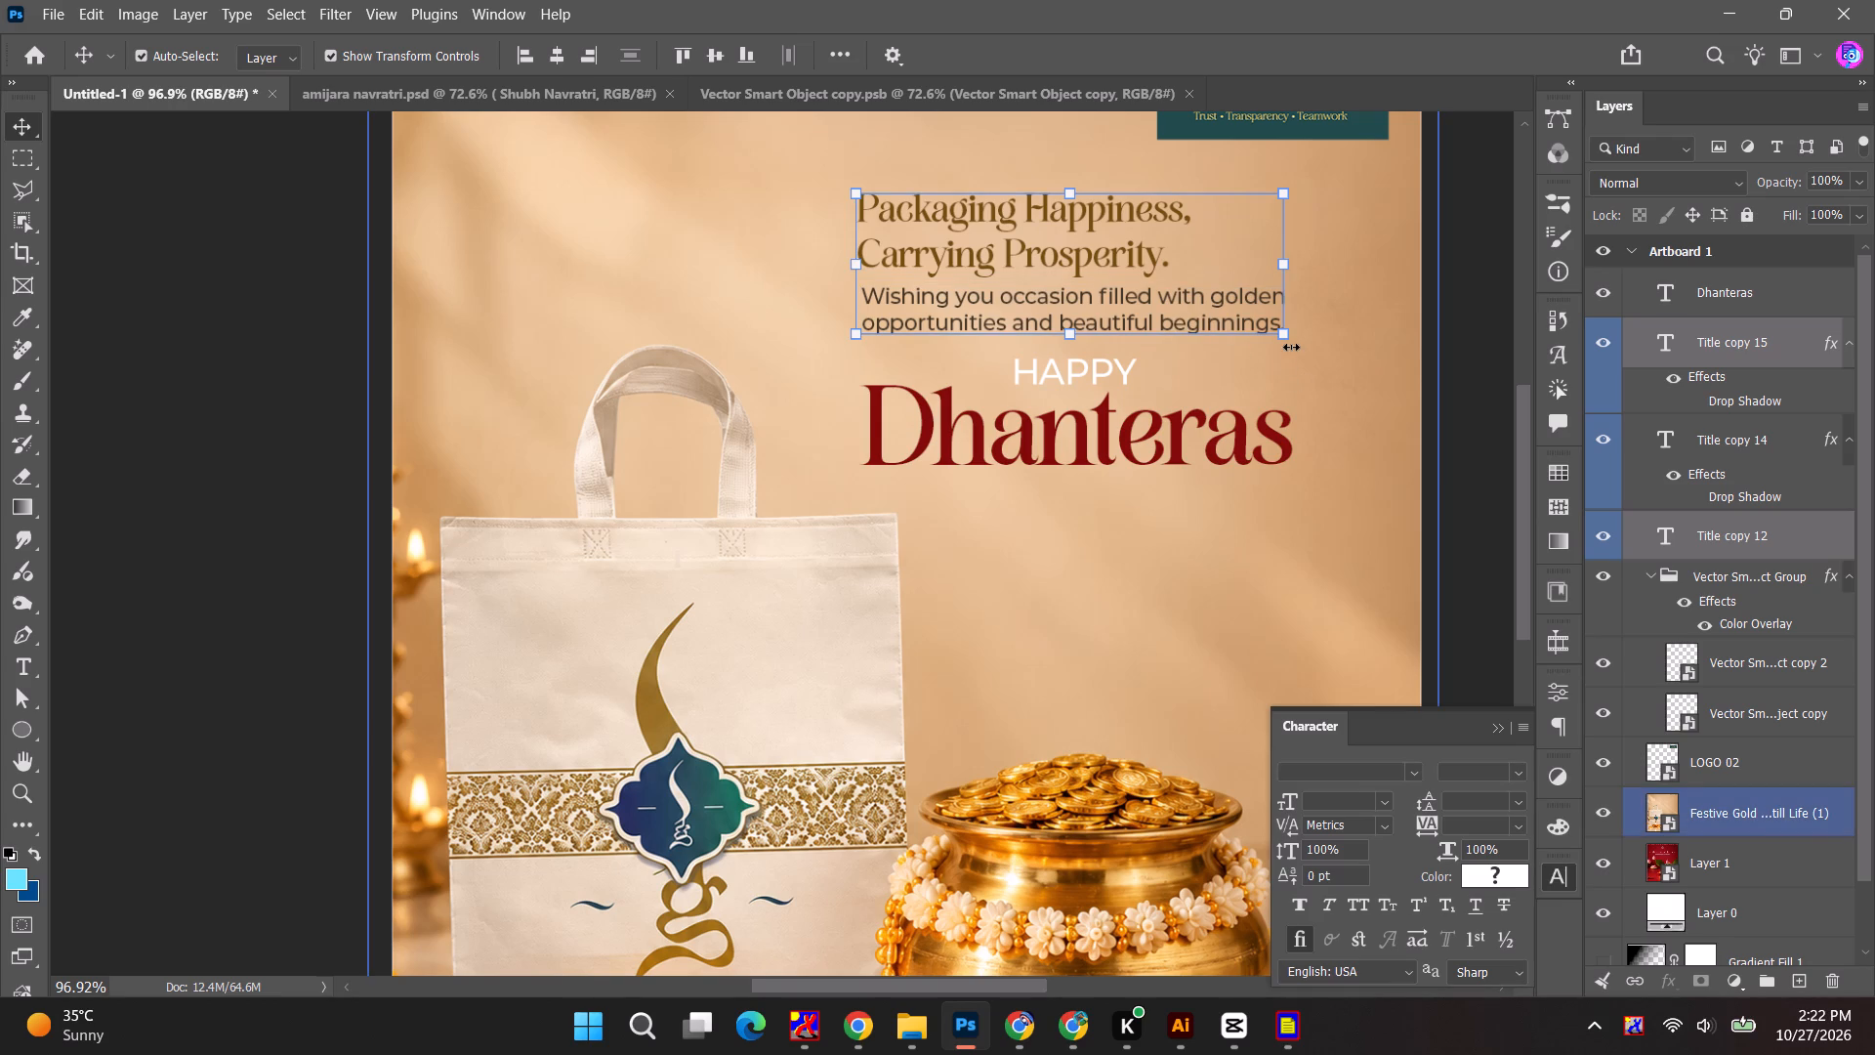
pyautogui.keyDown('shift'); pyautogui.moveTo(1289, 340); pyautogui.dragTo(1323, 368); pyautogui.keyUp('shift')
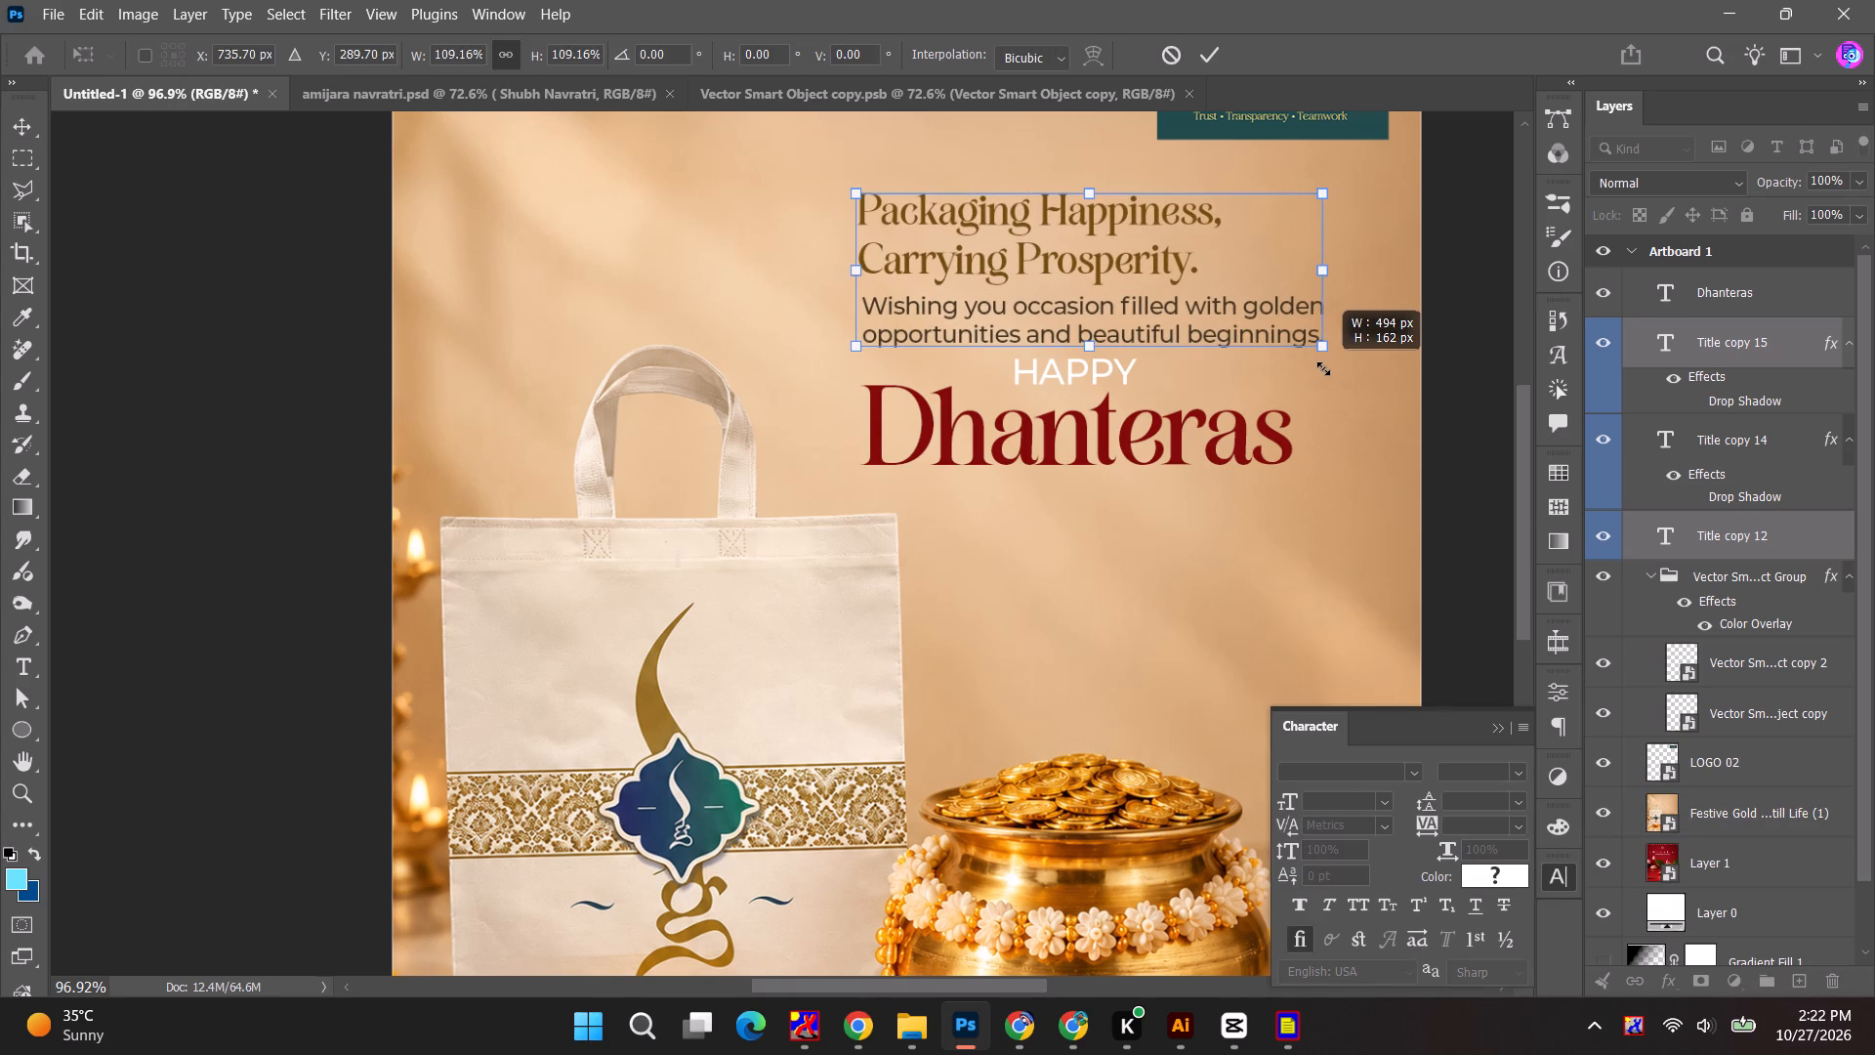
pyautogui.keyDown('shift'); pyautogui.moveTo(1323, 368); pyautogui.dragTo(1322, 368); pyautogui.keyUp('shift')
pyautogui.click(1212, 60)
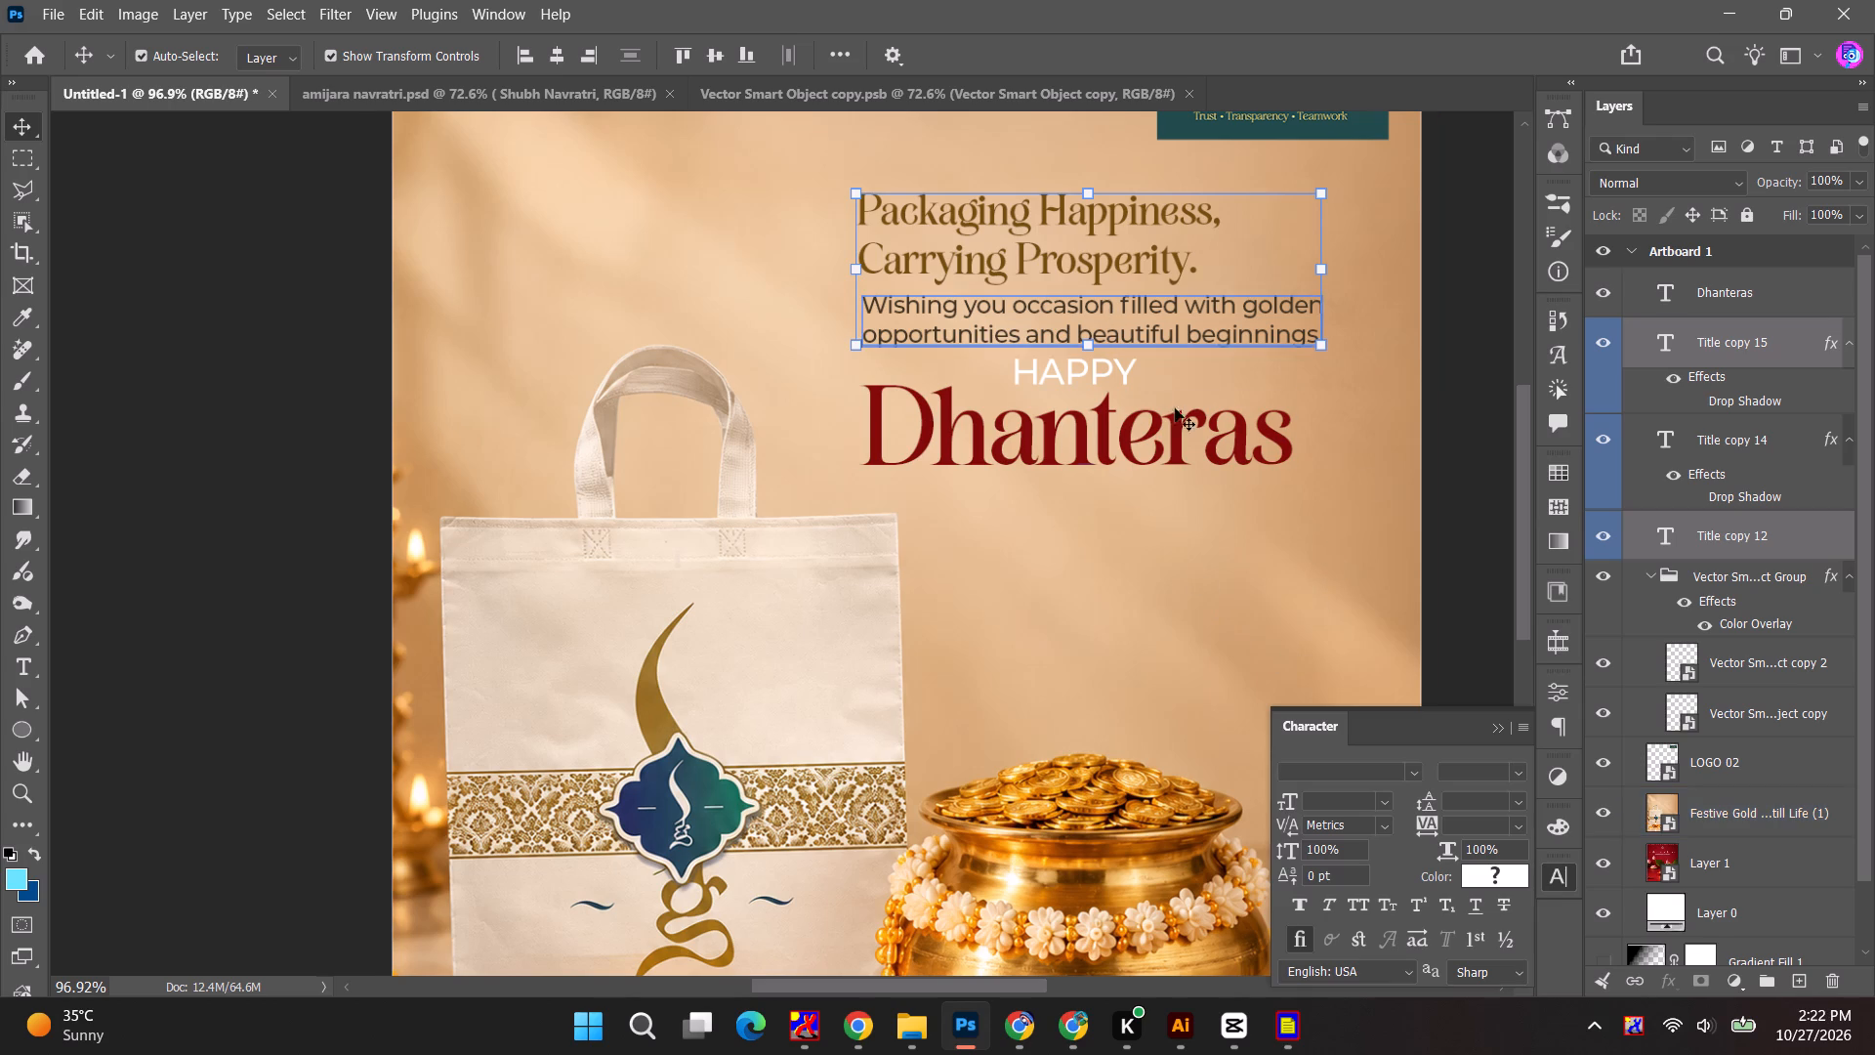
pyautogui.click(1439, 459)
# Lower the Dhanteras title away from the copy and nudge the tagline slightly up from the wishes message.
pyautogui.moveTo(1099, 445); pyautogui.dragTo(1098, 494)
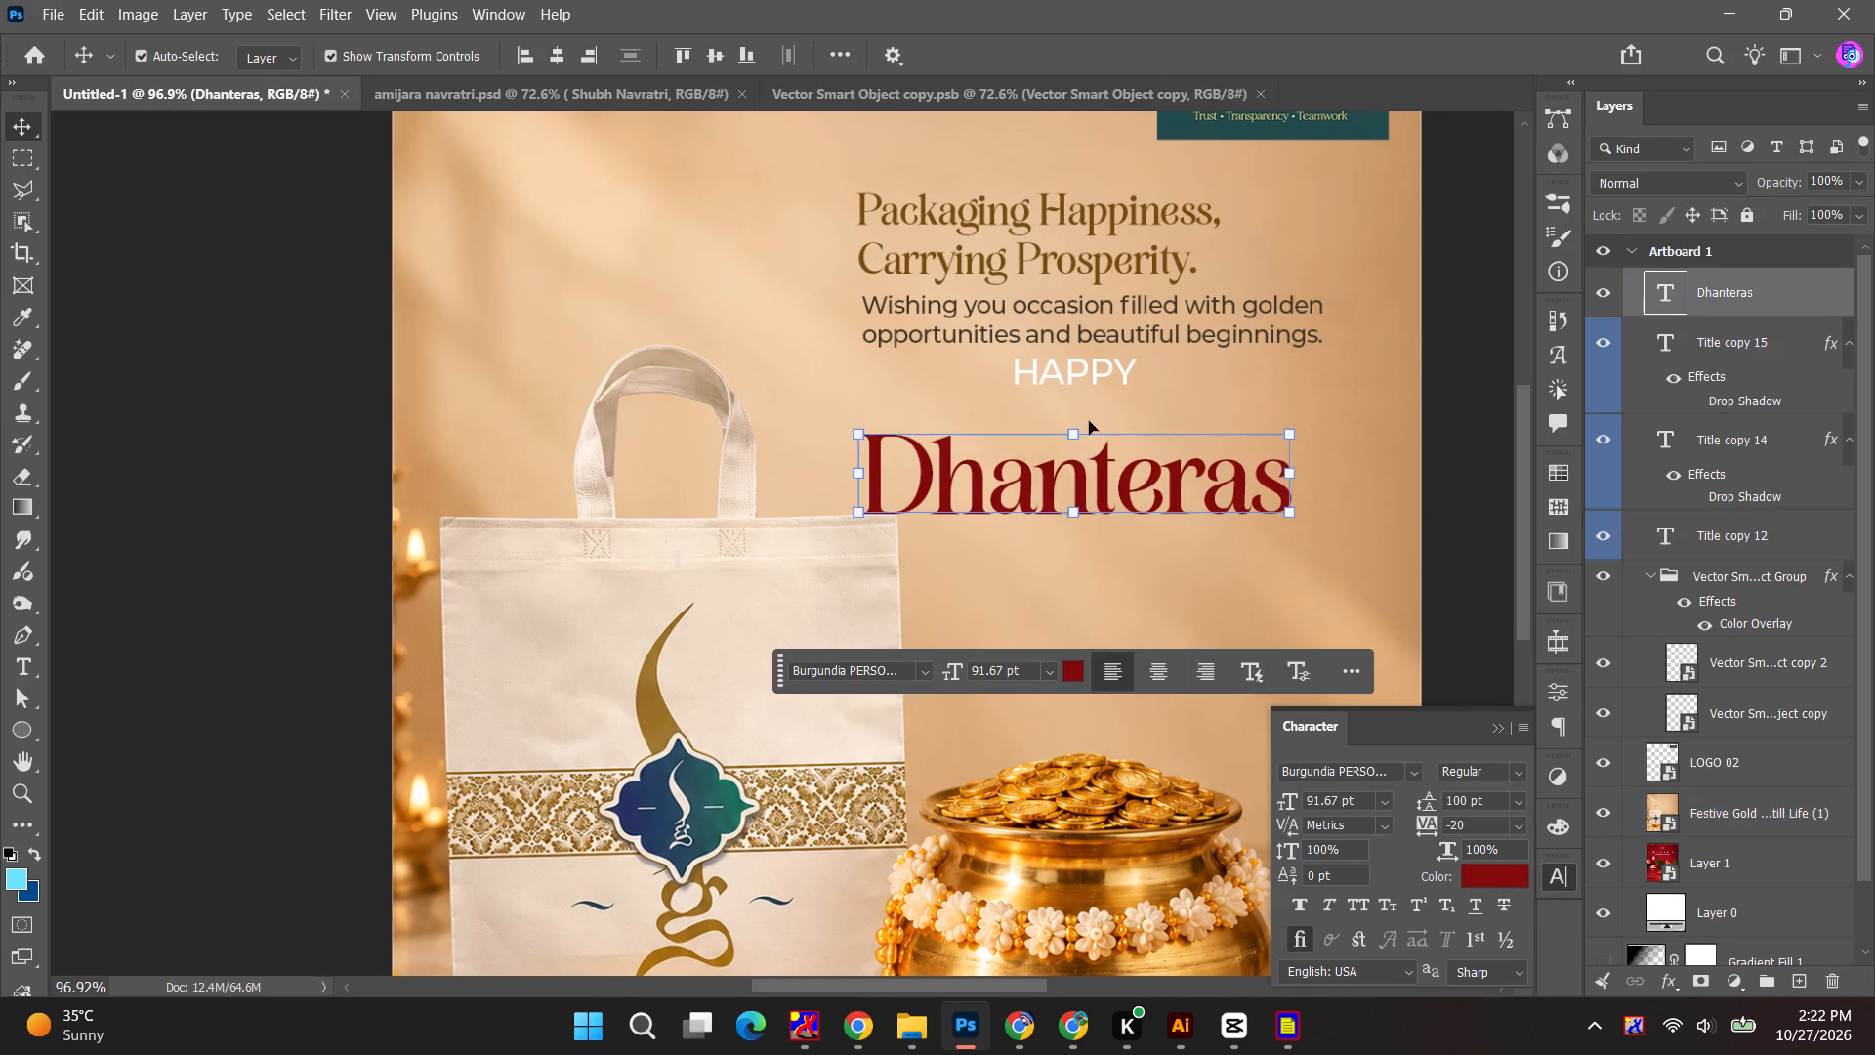
pyautogui.click(1110, 263)
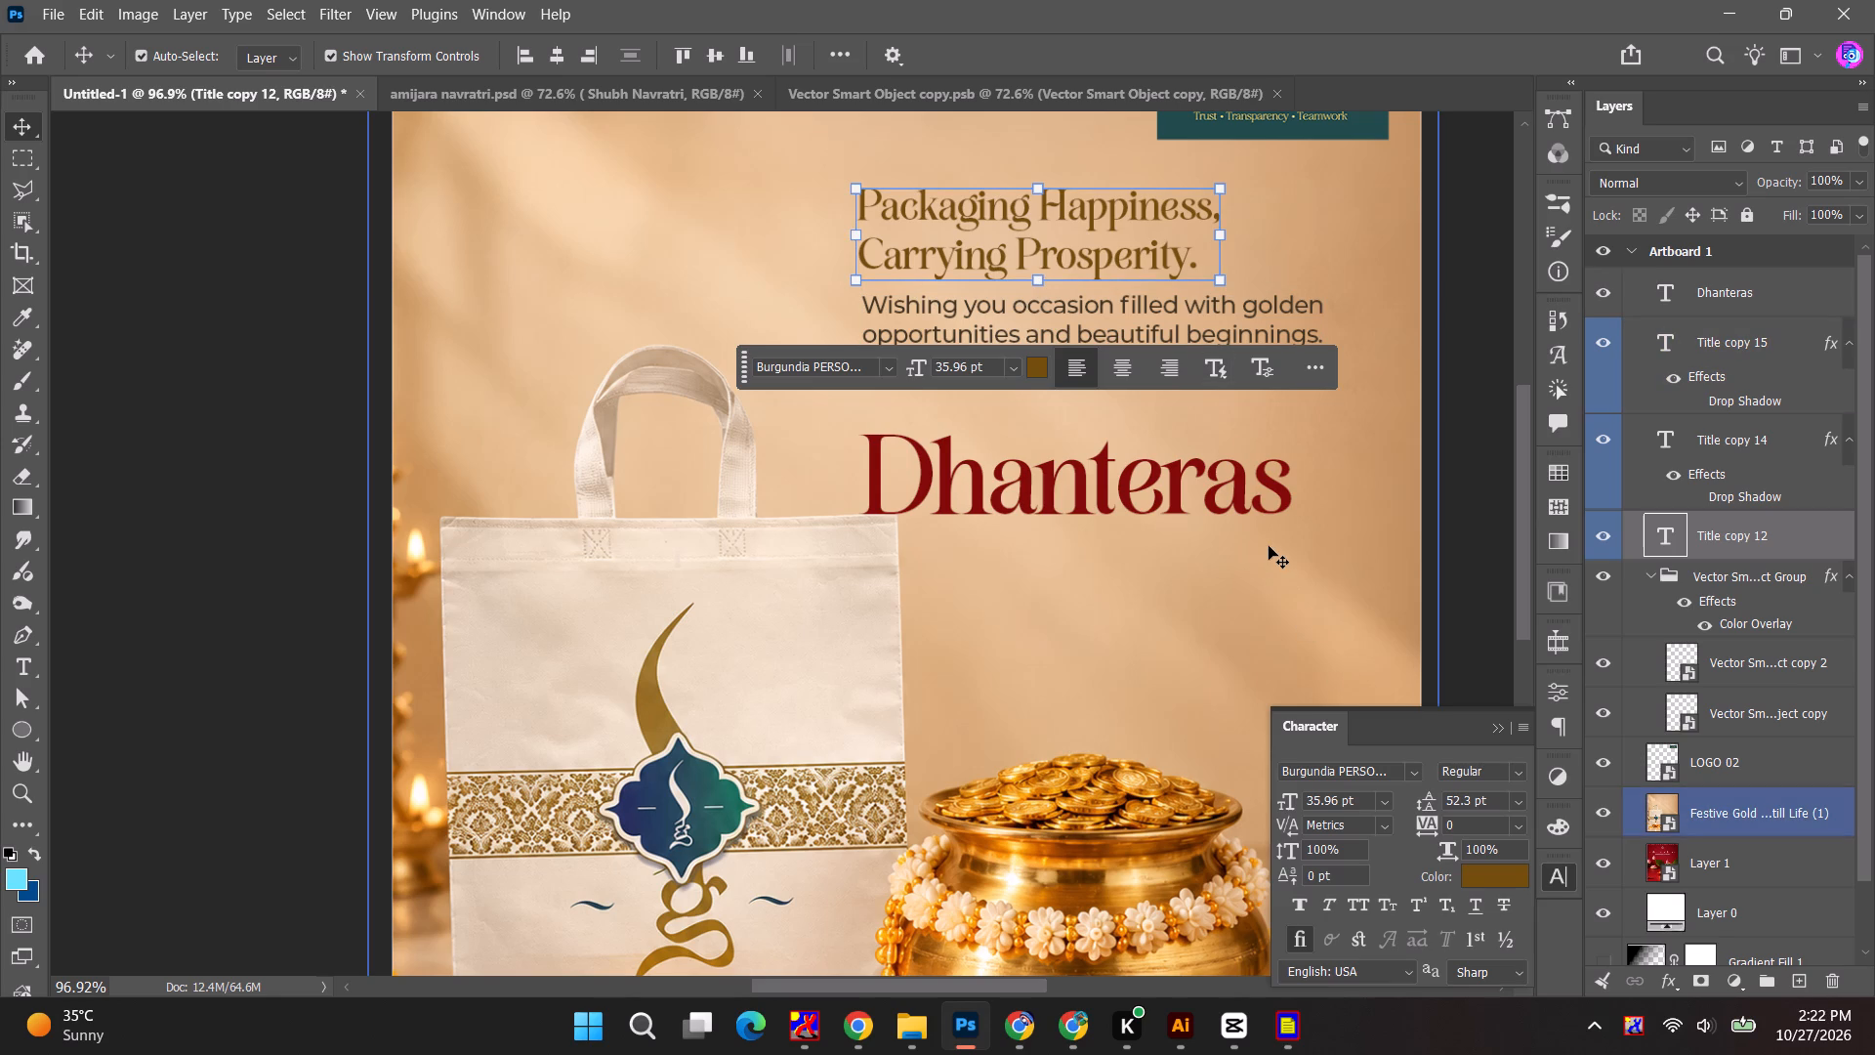
# Scale the Dhanteras title to about 66% and shift it right and slightly up below the wishes message.
pyautogui.click(1105, 506)
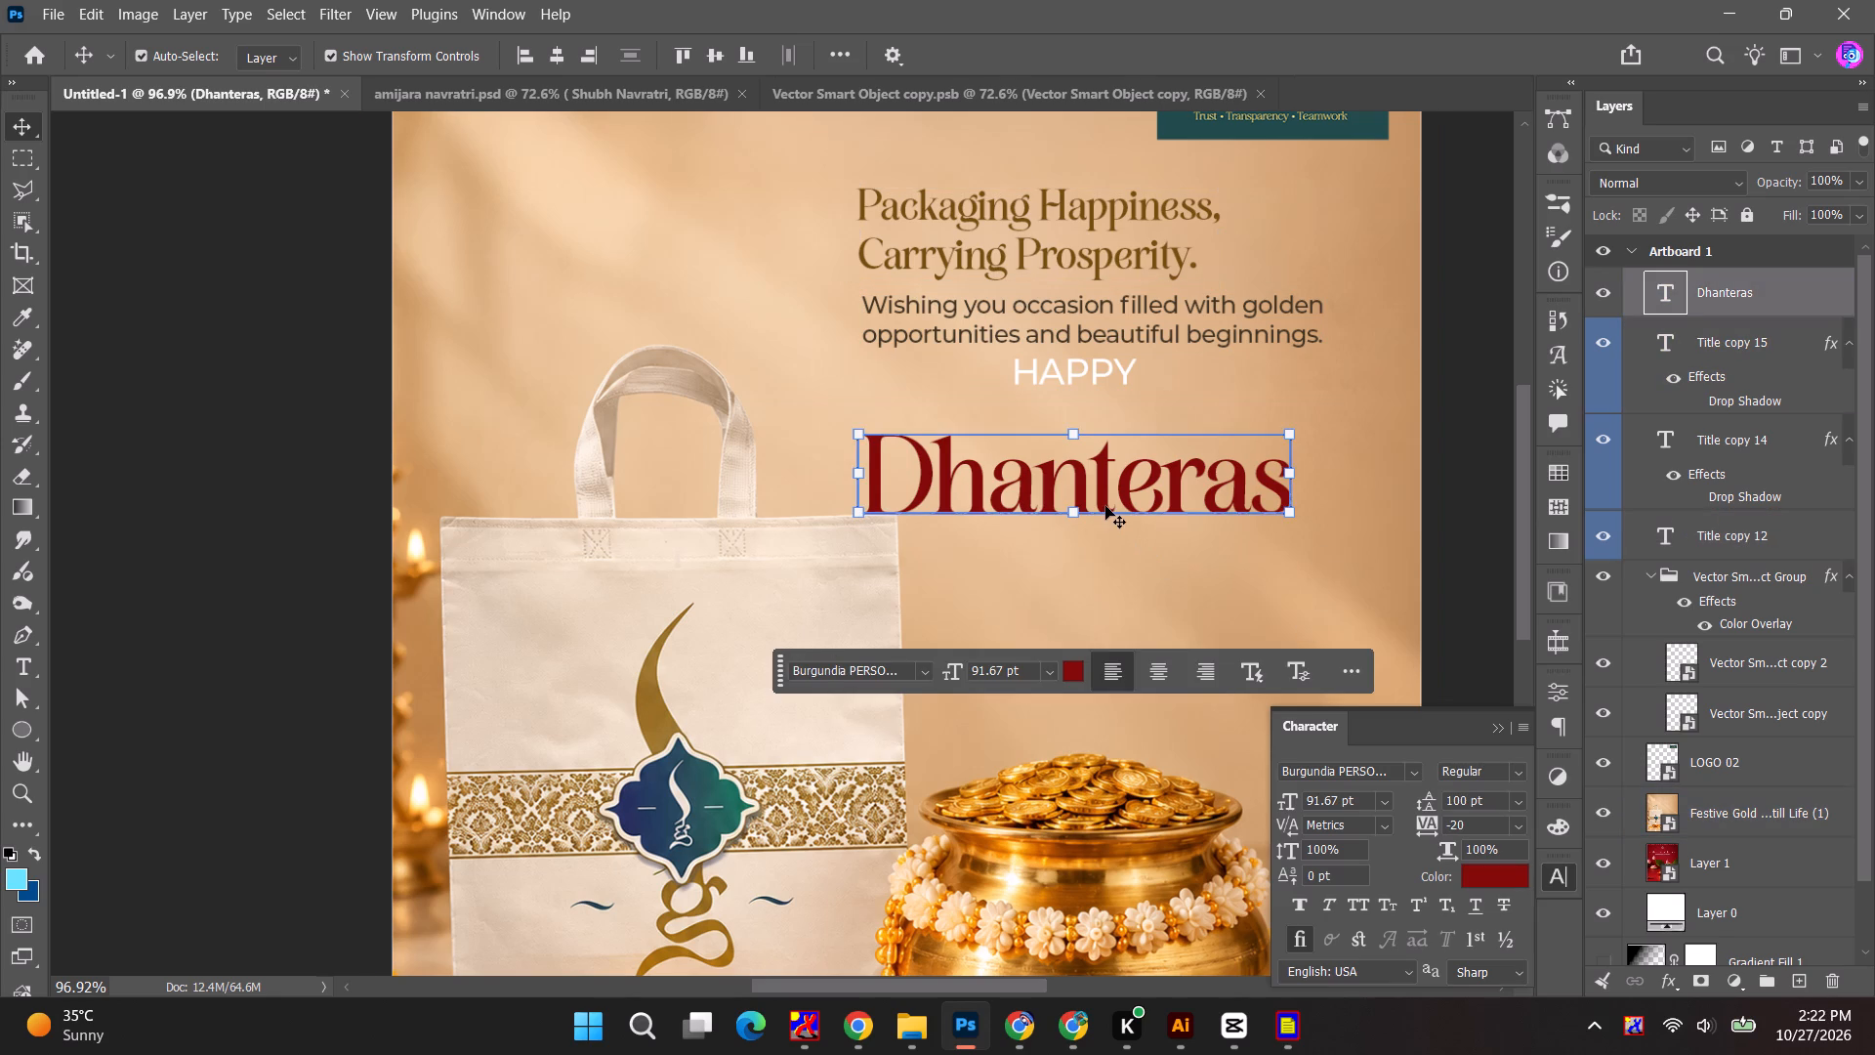
pyautogui.keyDown('shift'); pyautogui.moveTo(1290, 519); pyautogui.dragTo(1142, 444); pyautogui.keyUp('shift')
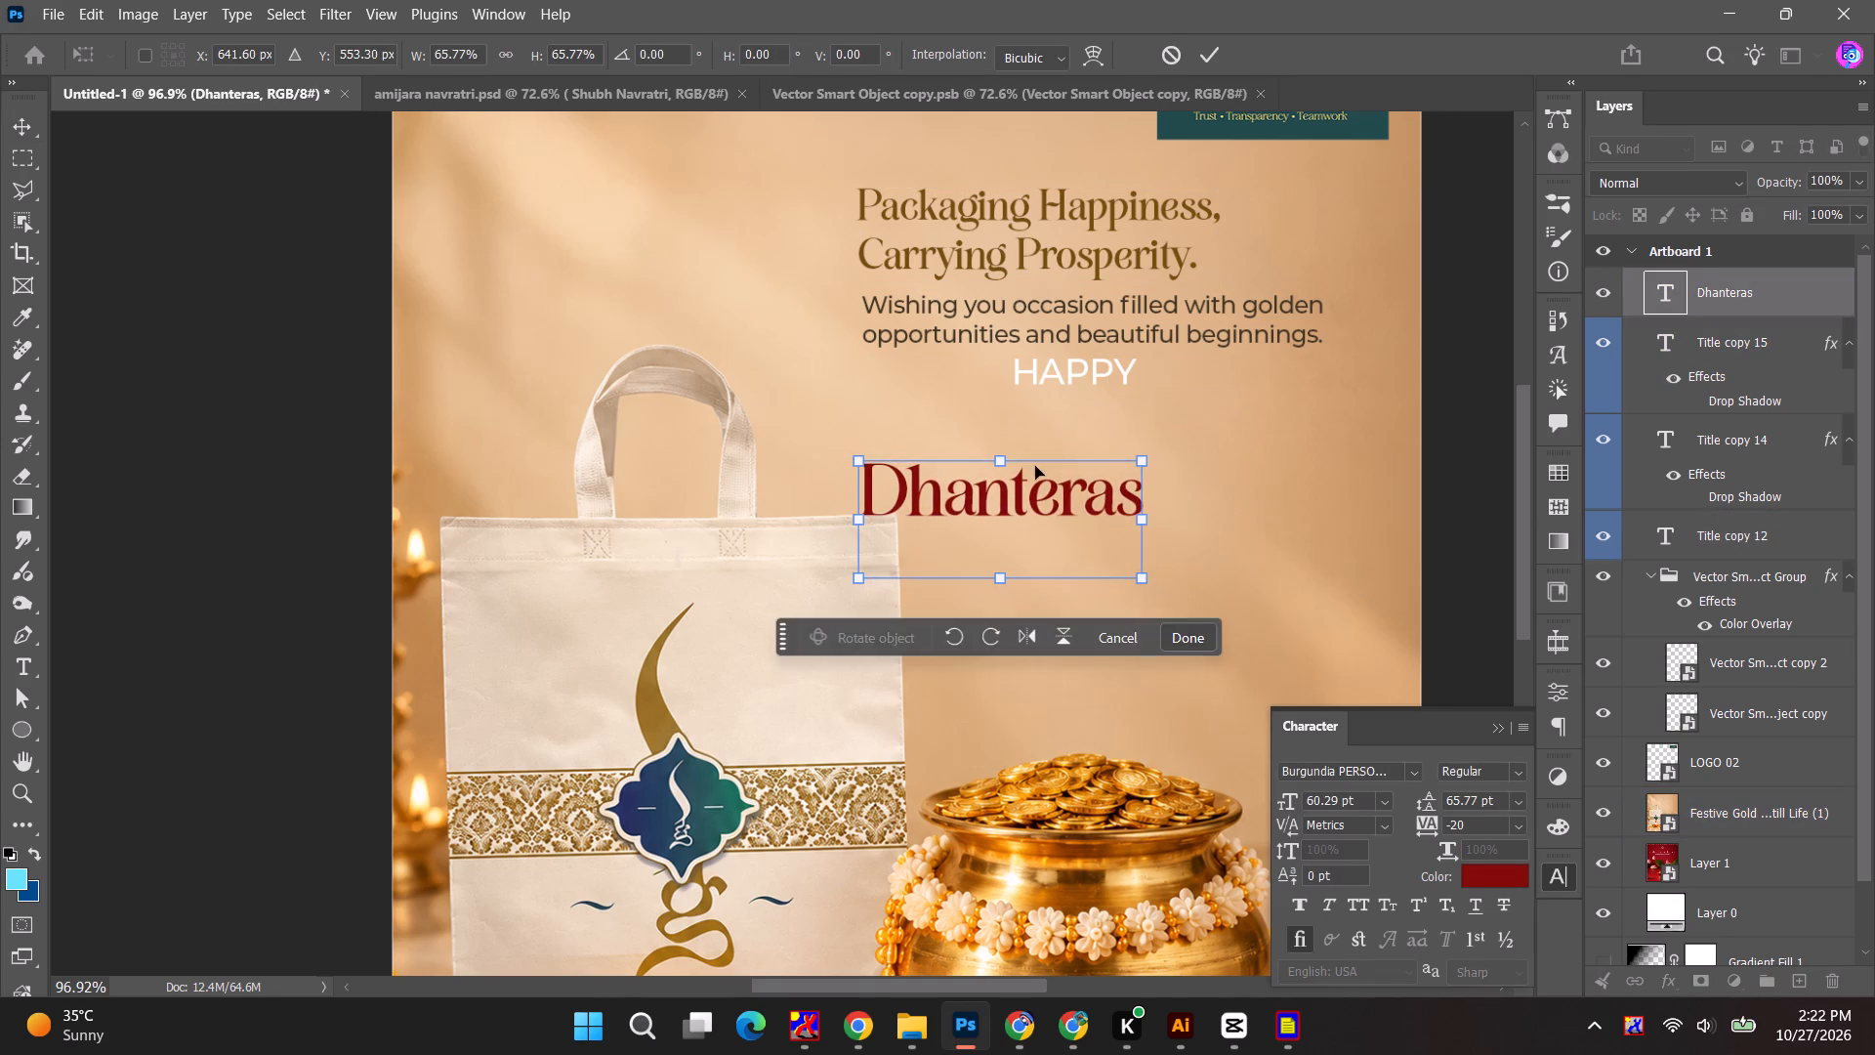
pyautogui.moveTo(1012, 511); pyautogui.dragTo(1201, 480)
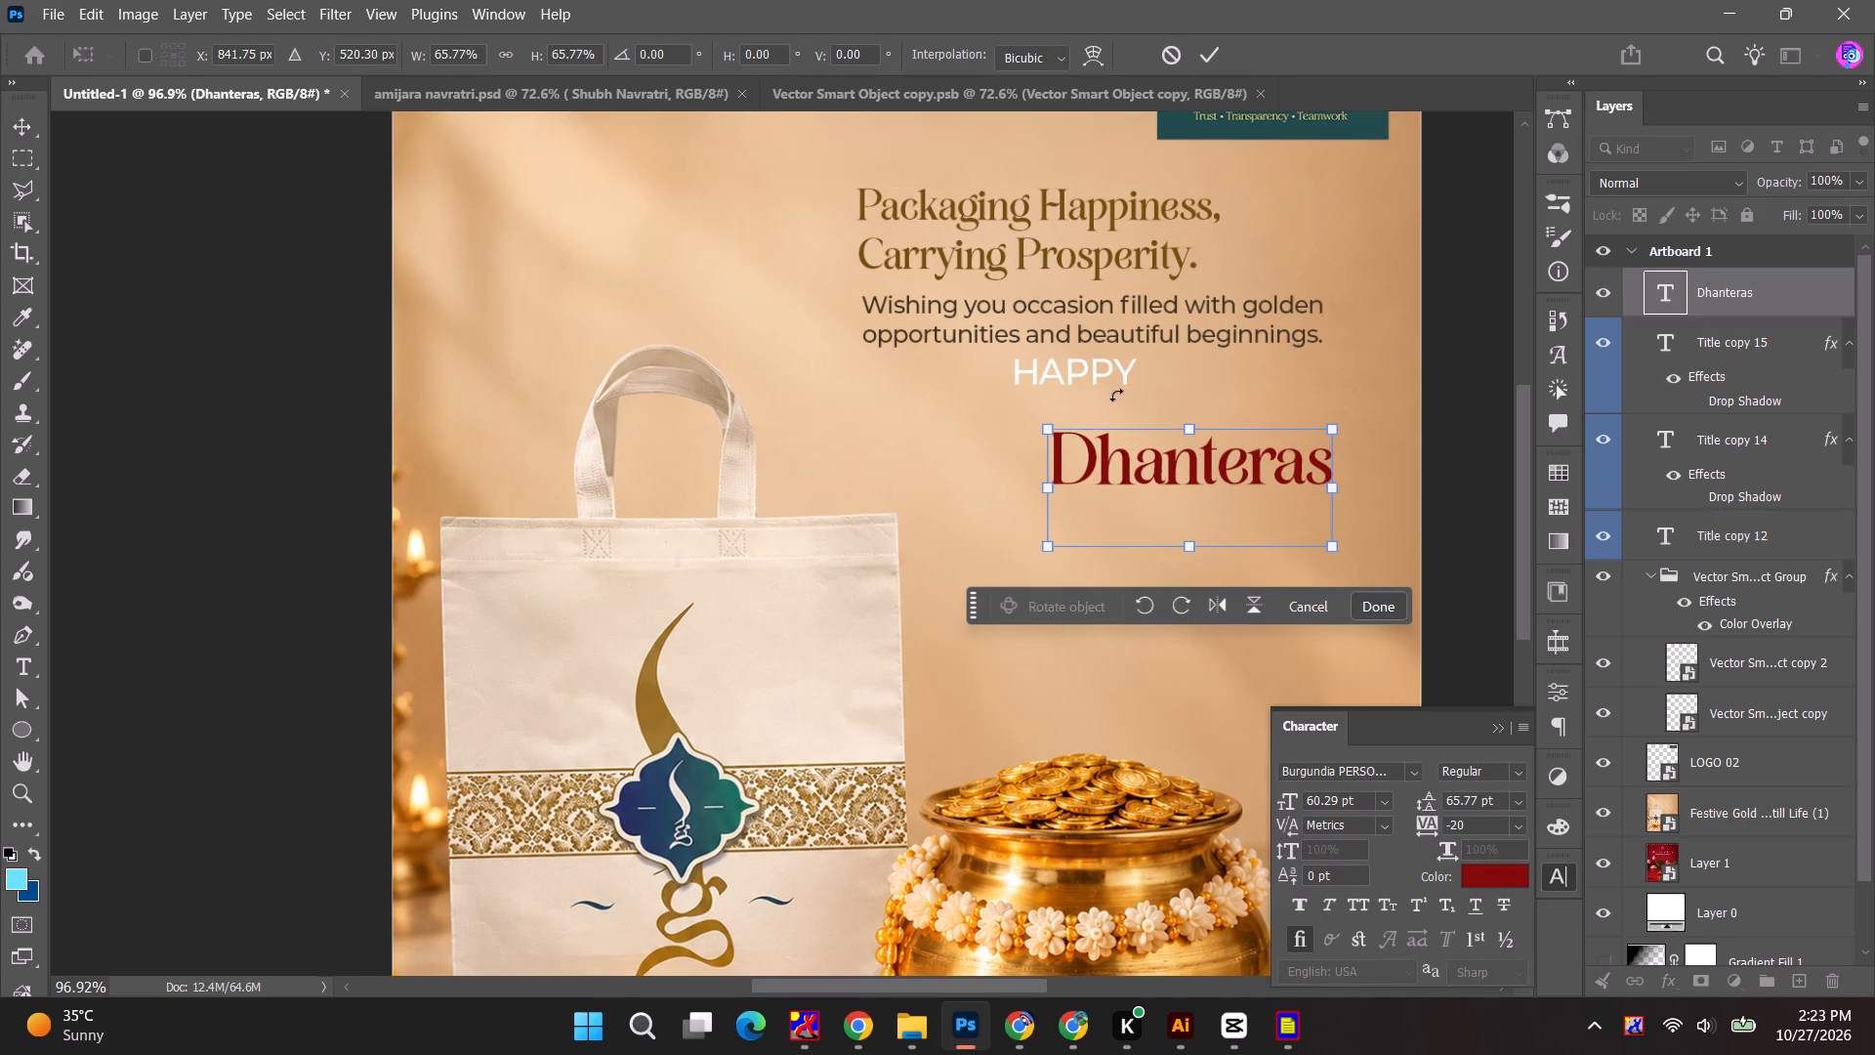
pyautogui.click(1220, 41)
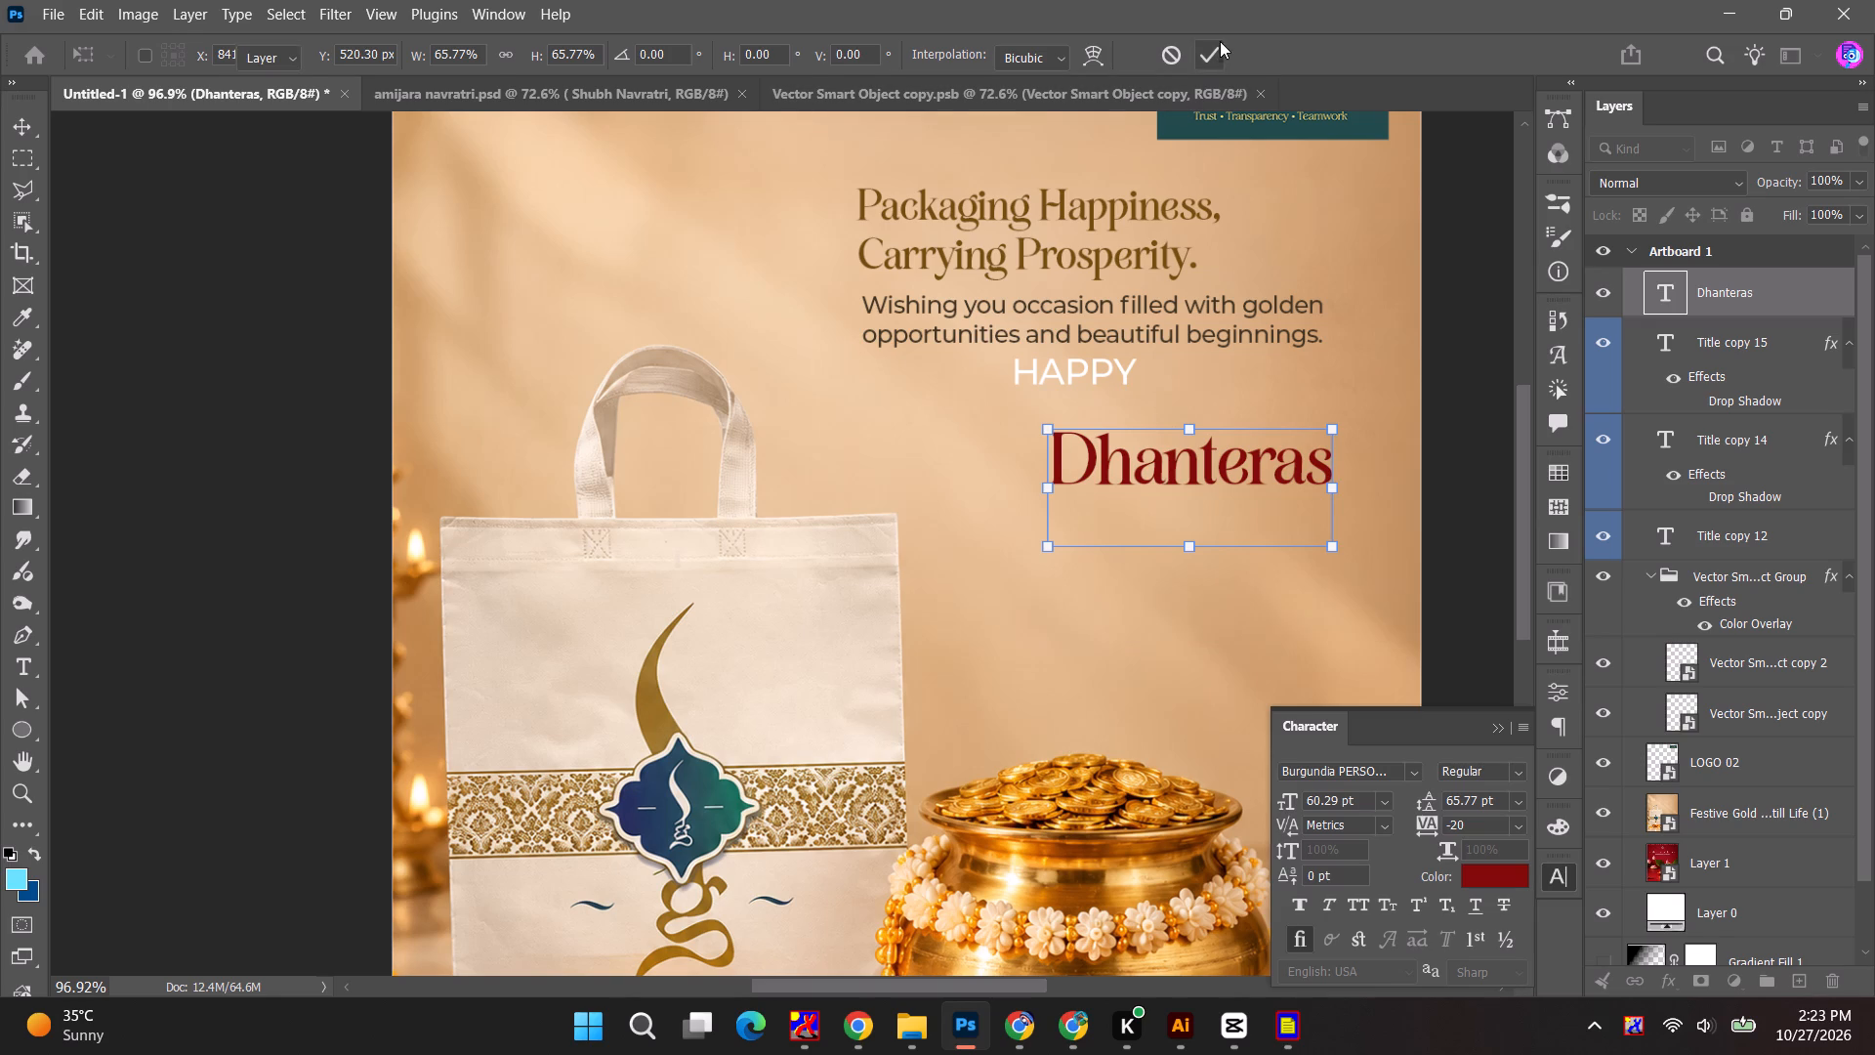
# Delete the separate white HAPPY text beneath the wishes message.
pyautogui.click(1080, 366)
pyautogui.press('BackSpace')
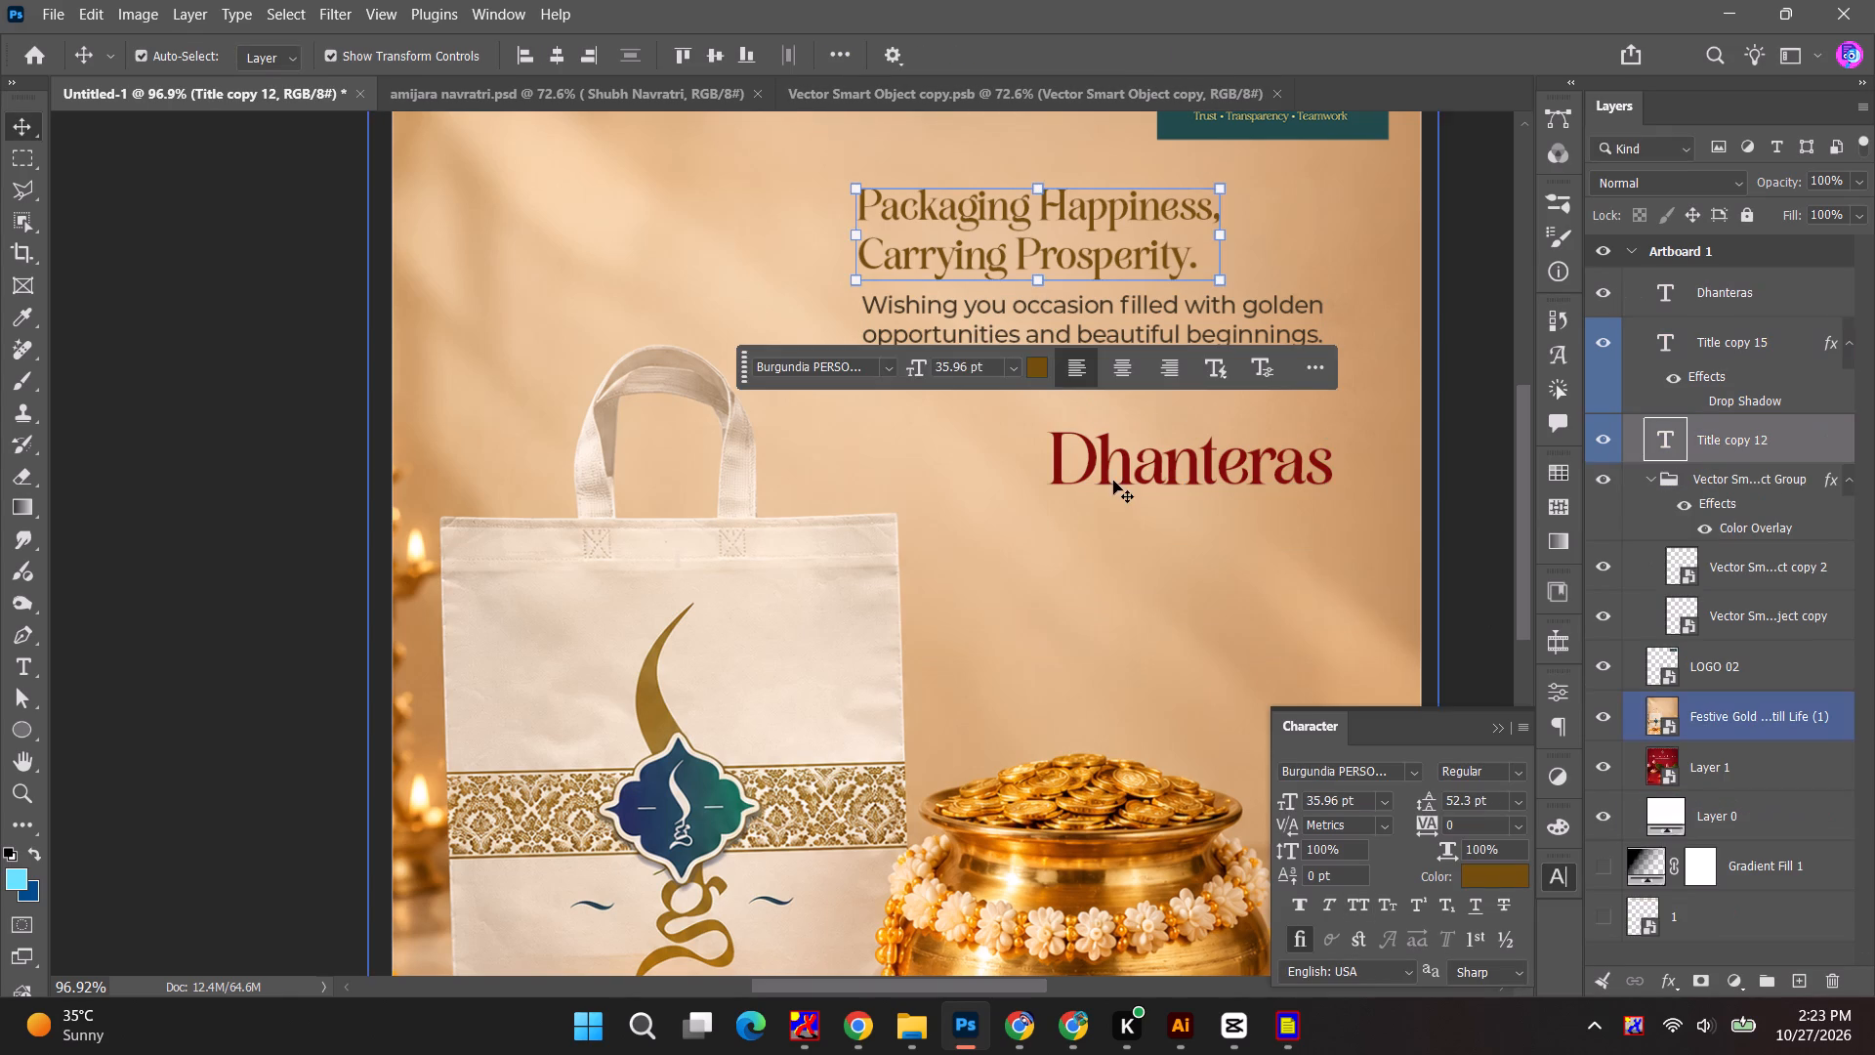
# Add "Happy " before Dhanteras in the red title and move the title back to the left edge of the copy.
pyautogui.doubleClick(1116, 484)
pyautogui.click(1062, 459)
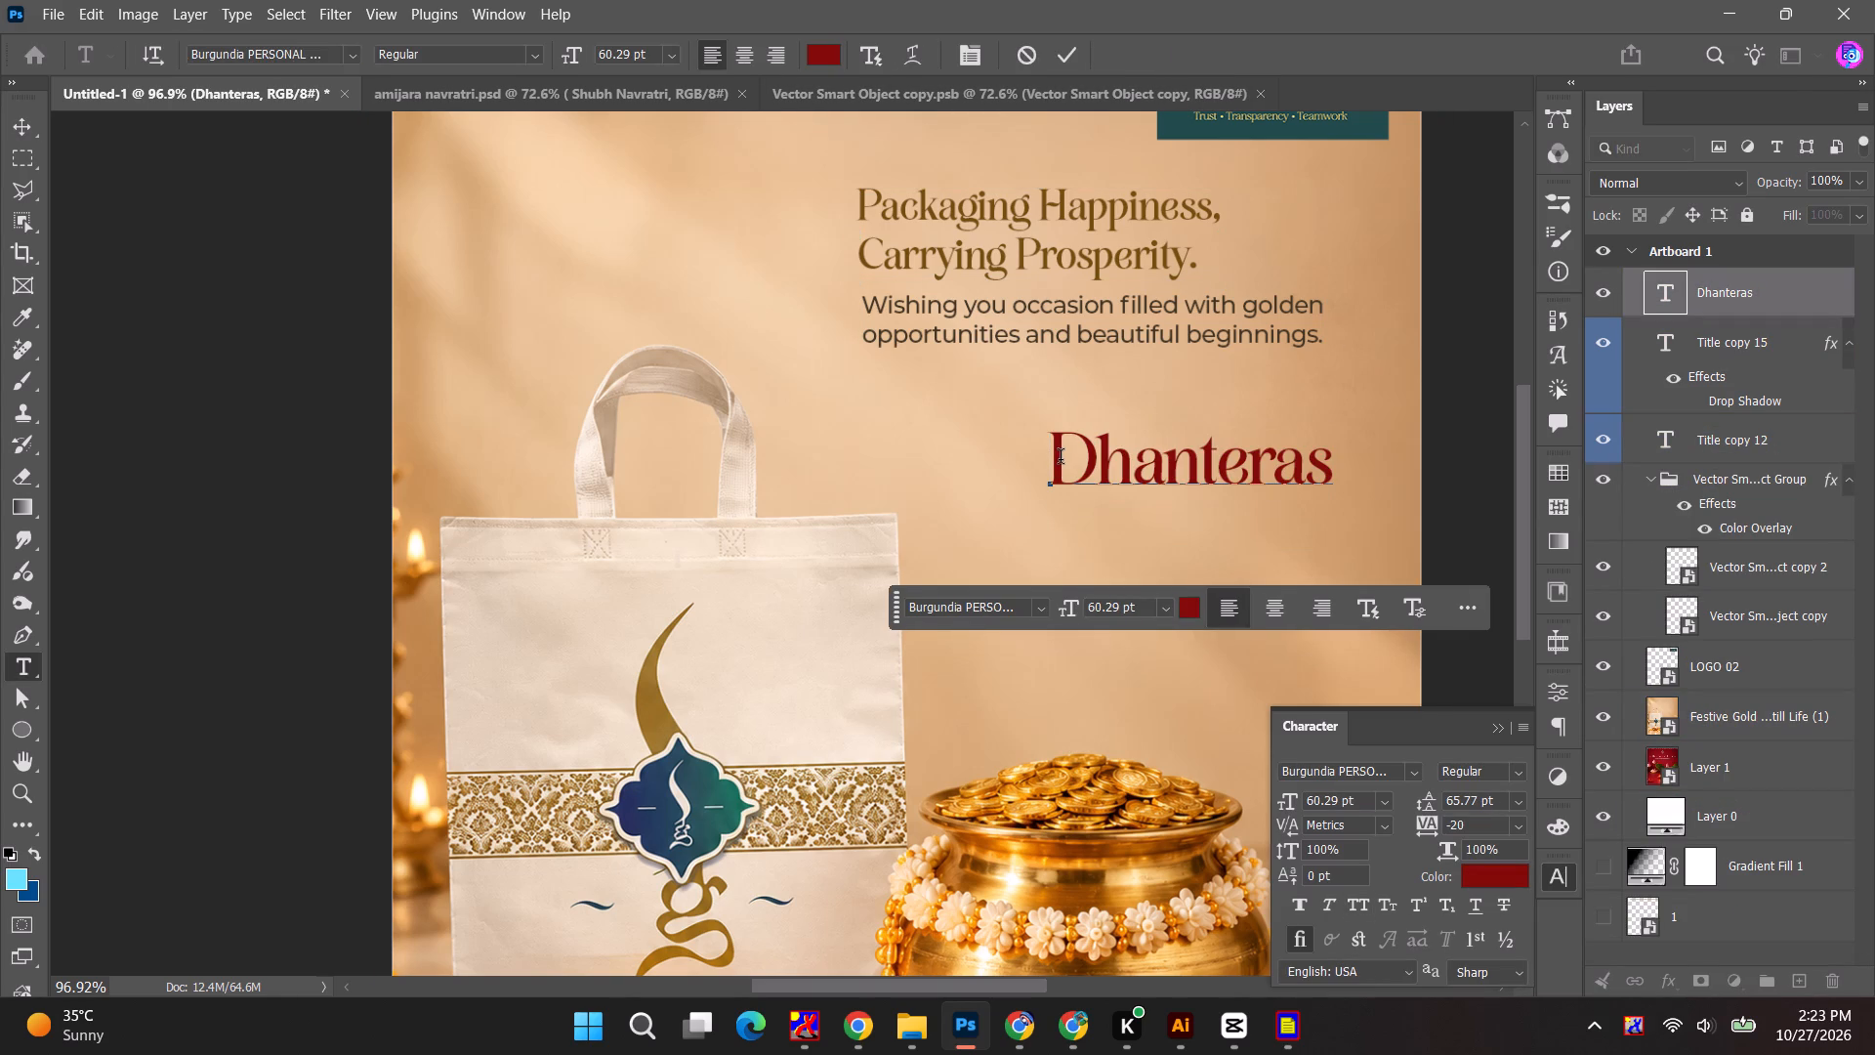
pyautogui.write('Happy')
pyautogui.press('space')
pyautogui.press('Escape')
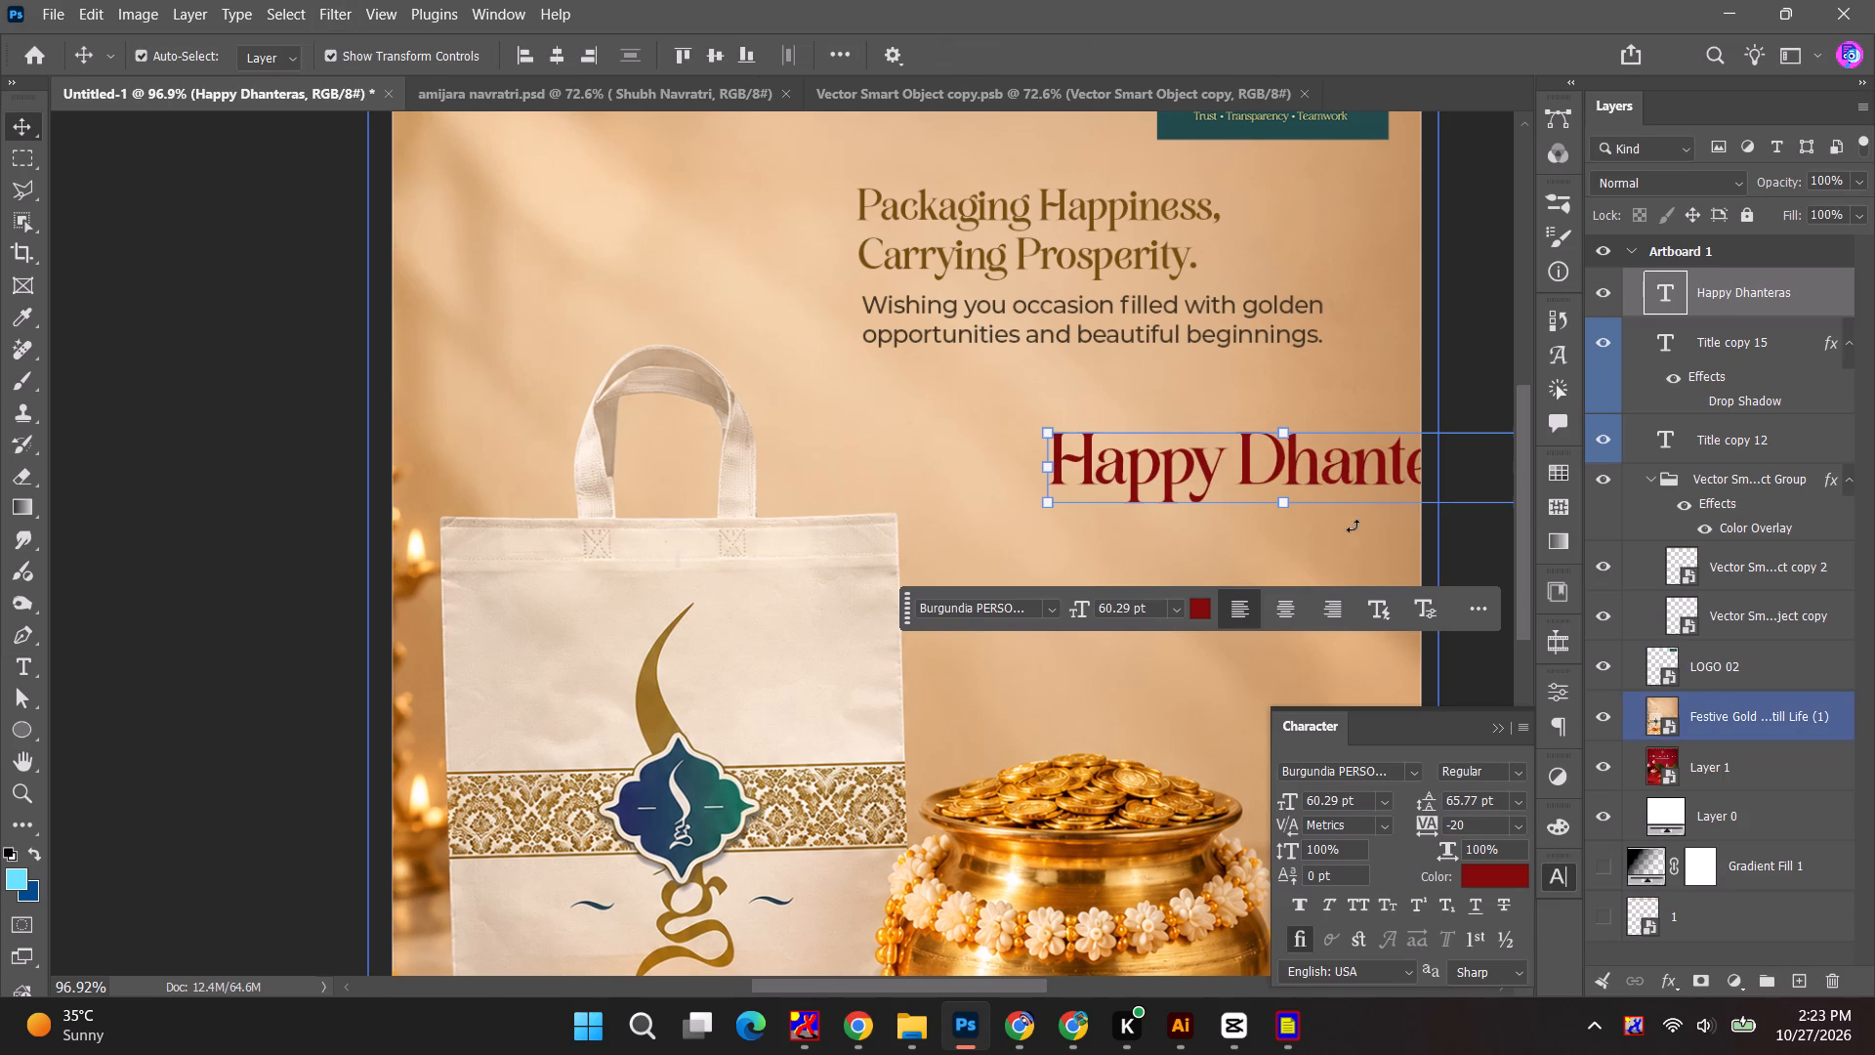
pyautogui.moveTo(1346, 457); pyautogui.dragTo(1163, 442)
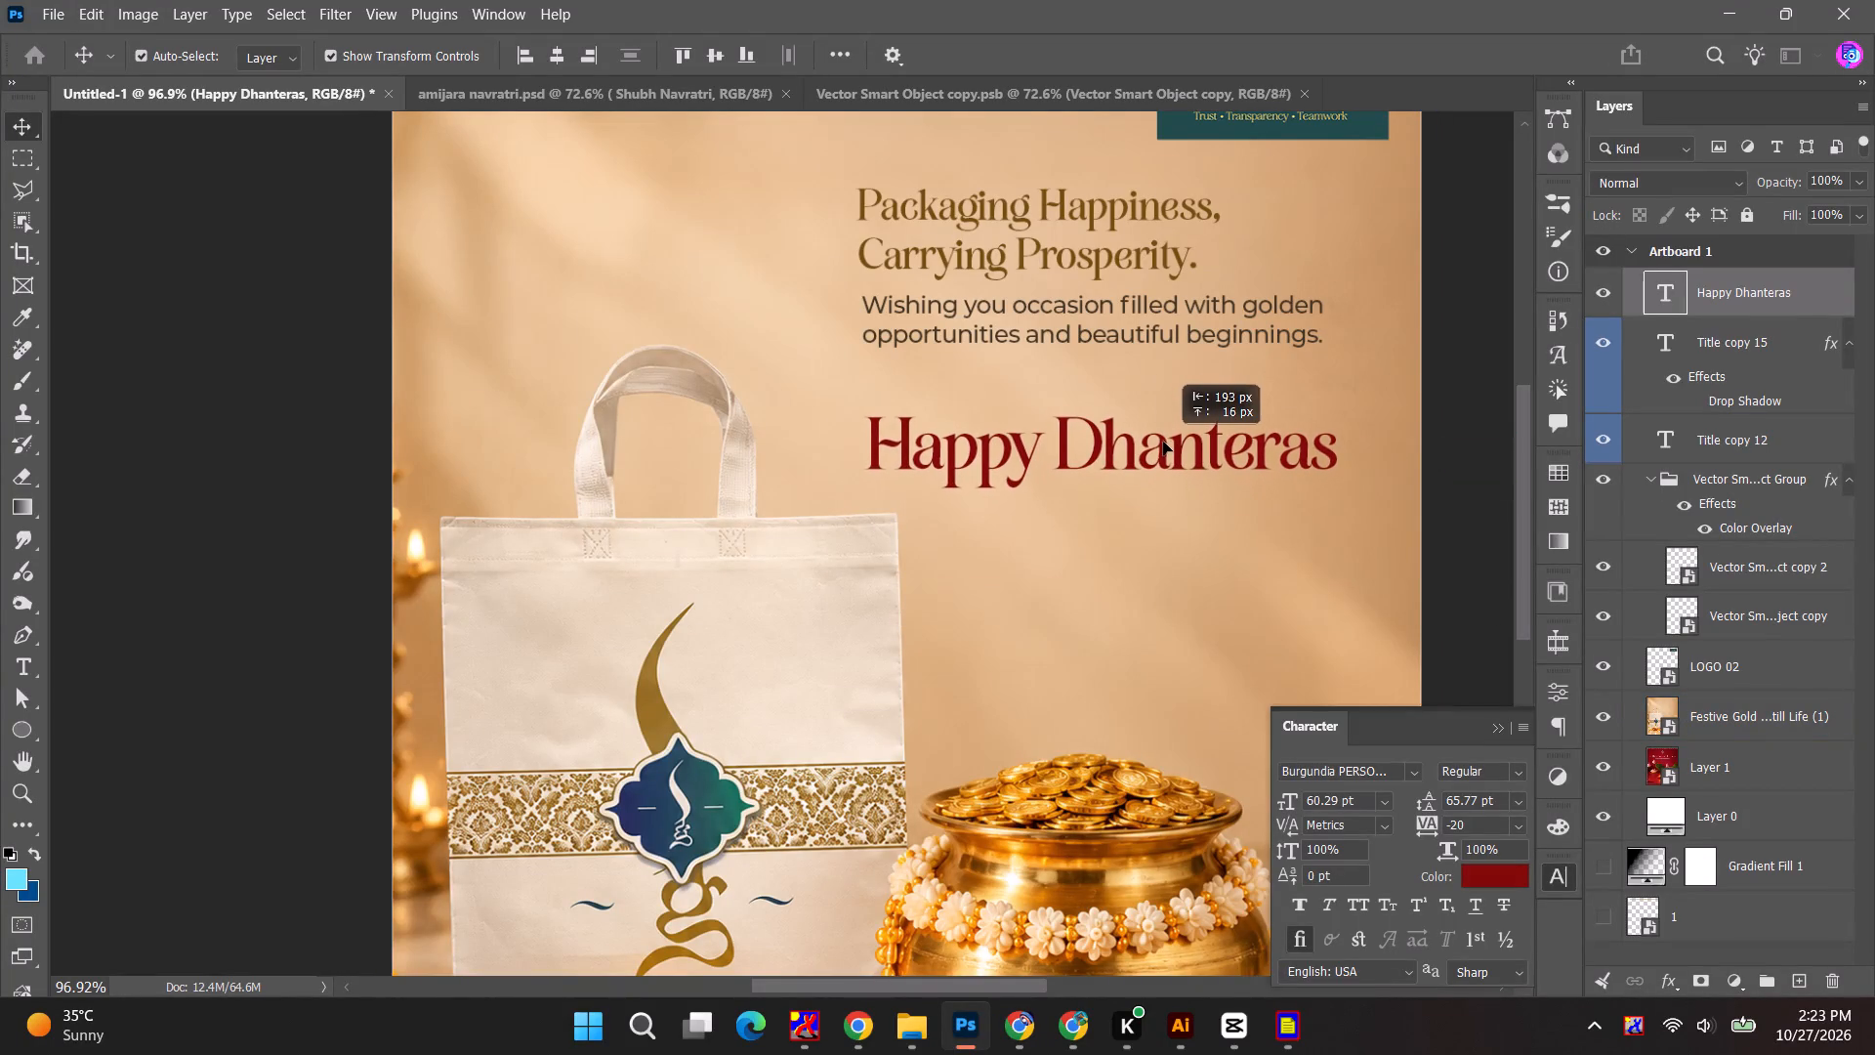
pyautogui.moveTo(1163, 442); pyautogui.dragTo(1156, 437)
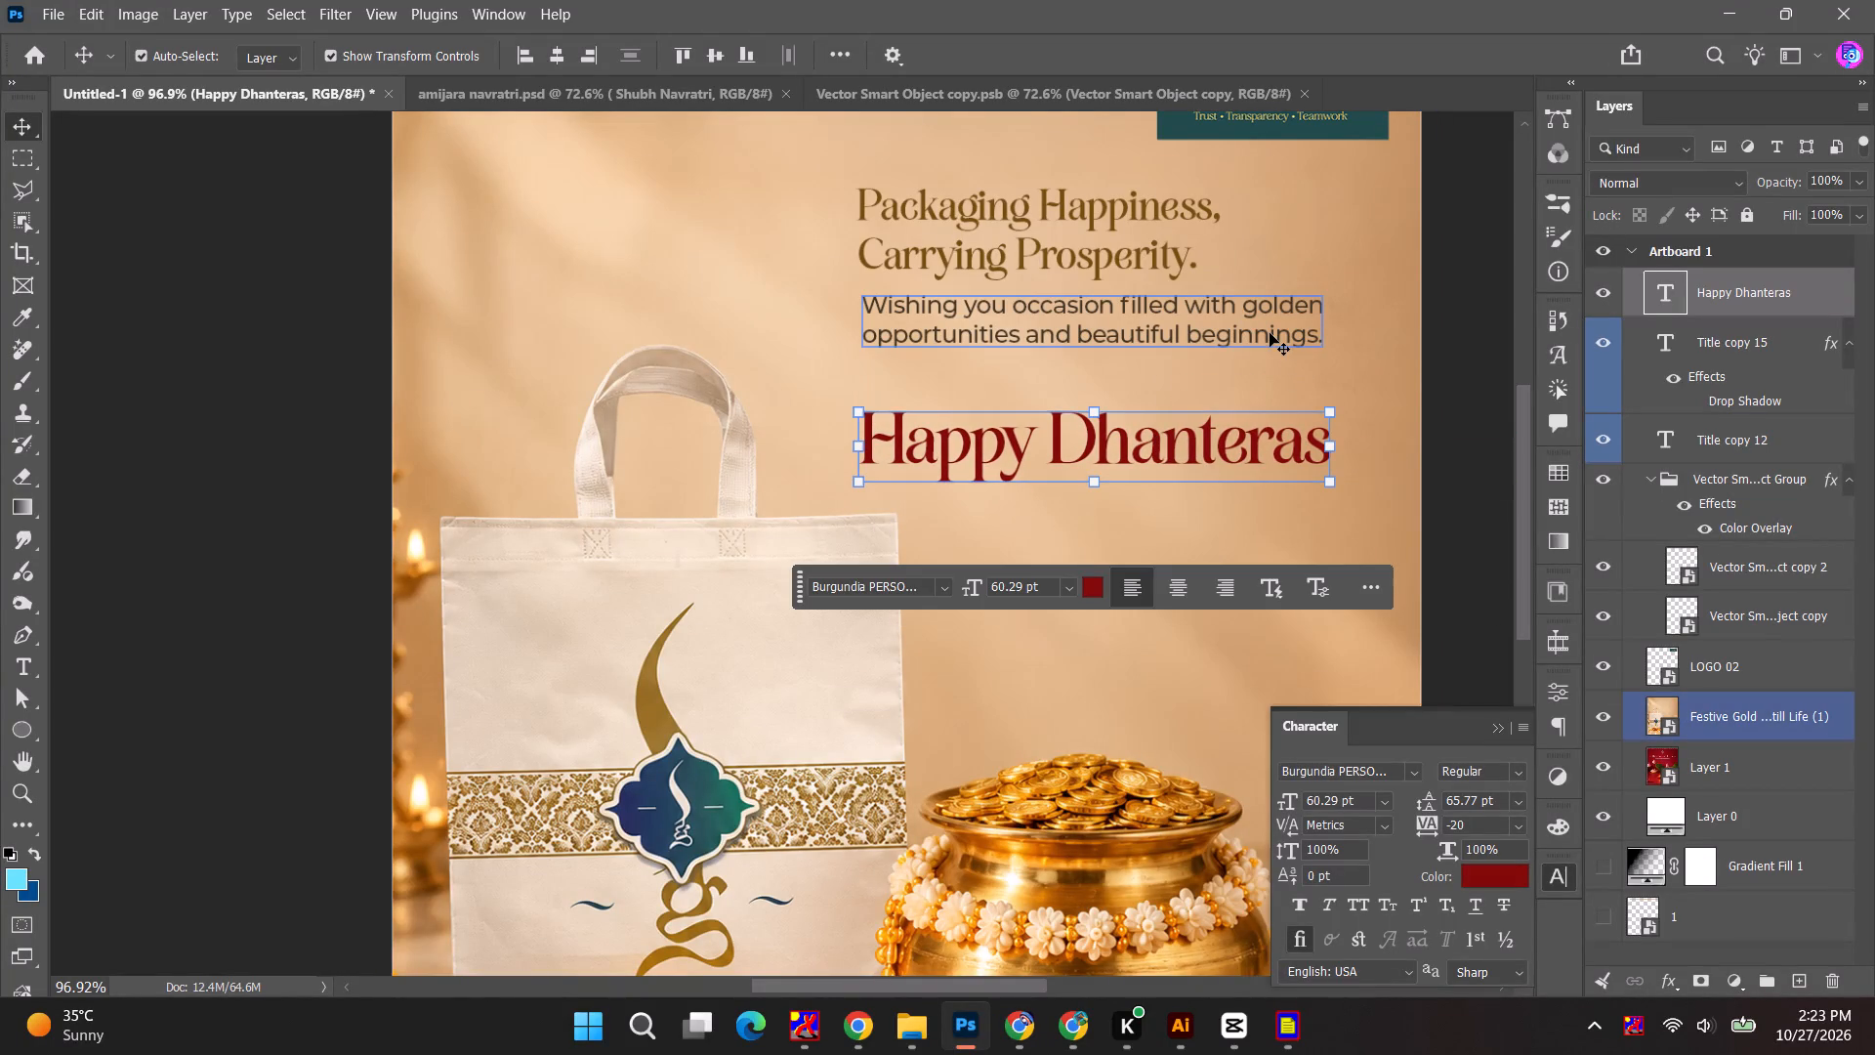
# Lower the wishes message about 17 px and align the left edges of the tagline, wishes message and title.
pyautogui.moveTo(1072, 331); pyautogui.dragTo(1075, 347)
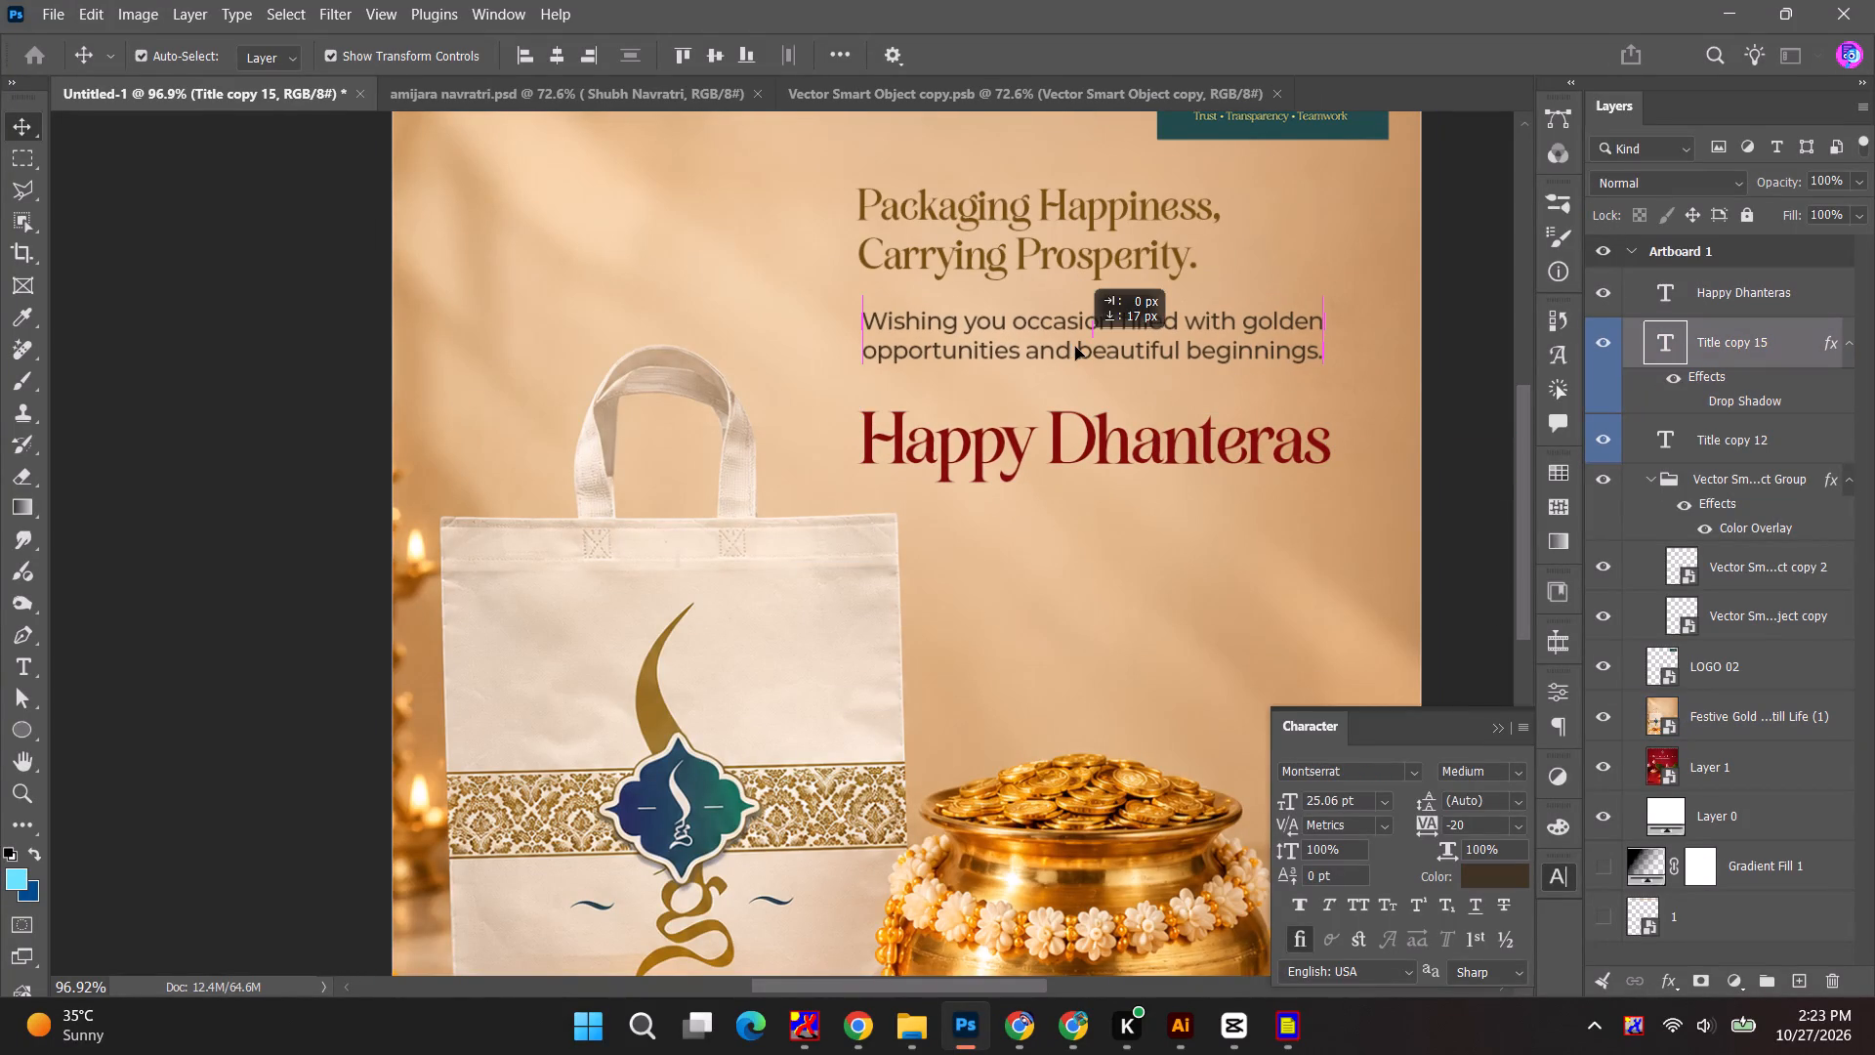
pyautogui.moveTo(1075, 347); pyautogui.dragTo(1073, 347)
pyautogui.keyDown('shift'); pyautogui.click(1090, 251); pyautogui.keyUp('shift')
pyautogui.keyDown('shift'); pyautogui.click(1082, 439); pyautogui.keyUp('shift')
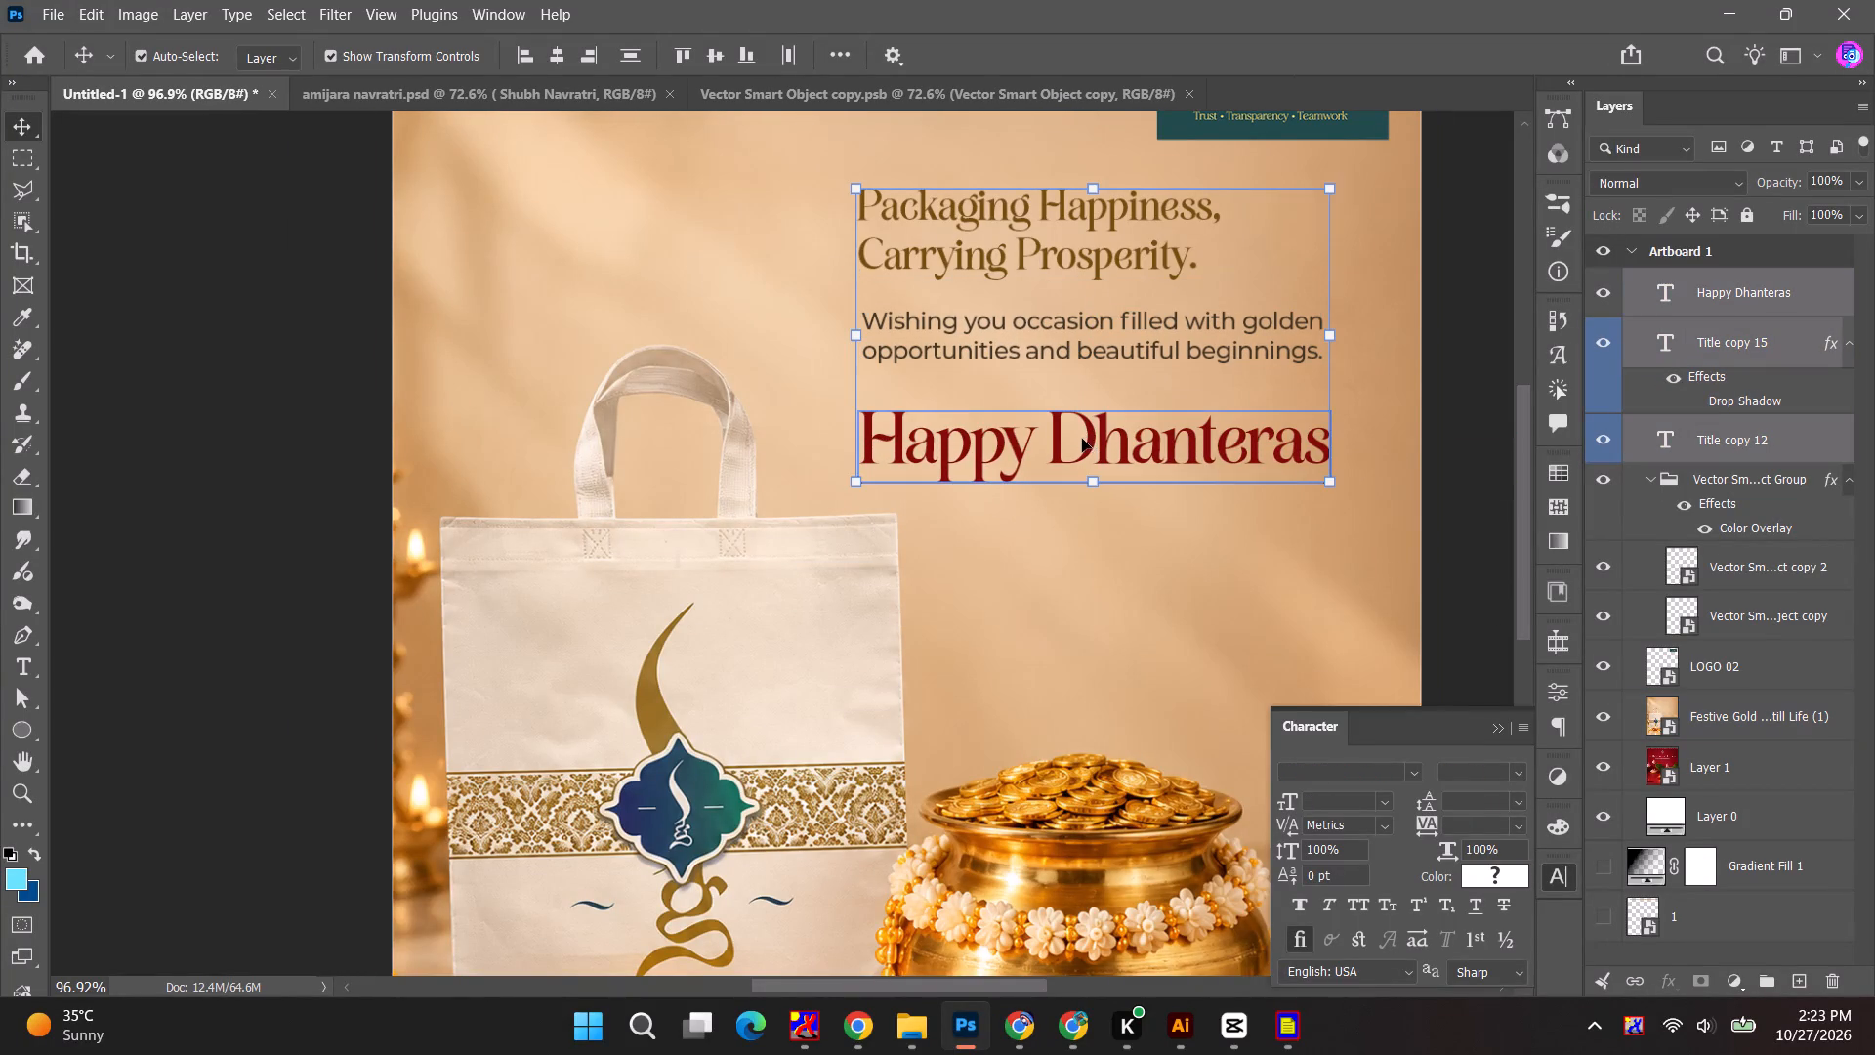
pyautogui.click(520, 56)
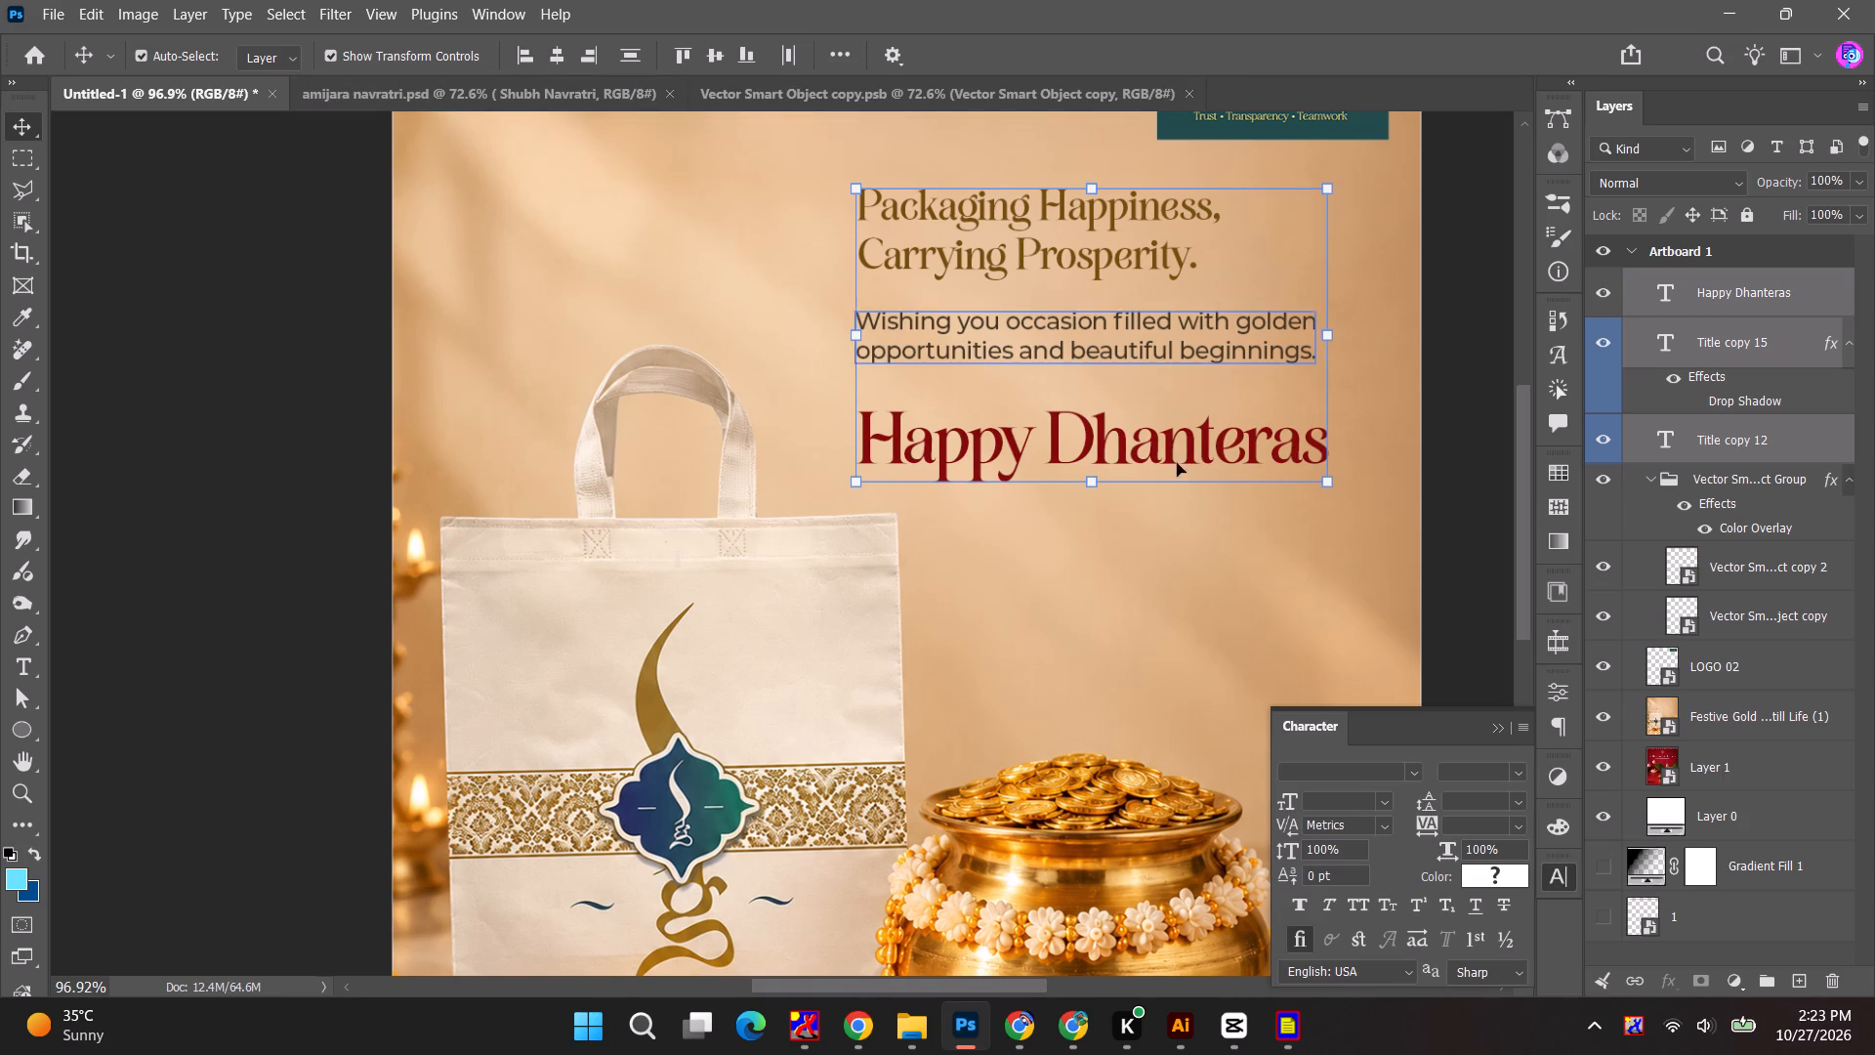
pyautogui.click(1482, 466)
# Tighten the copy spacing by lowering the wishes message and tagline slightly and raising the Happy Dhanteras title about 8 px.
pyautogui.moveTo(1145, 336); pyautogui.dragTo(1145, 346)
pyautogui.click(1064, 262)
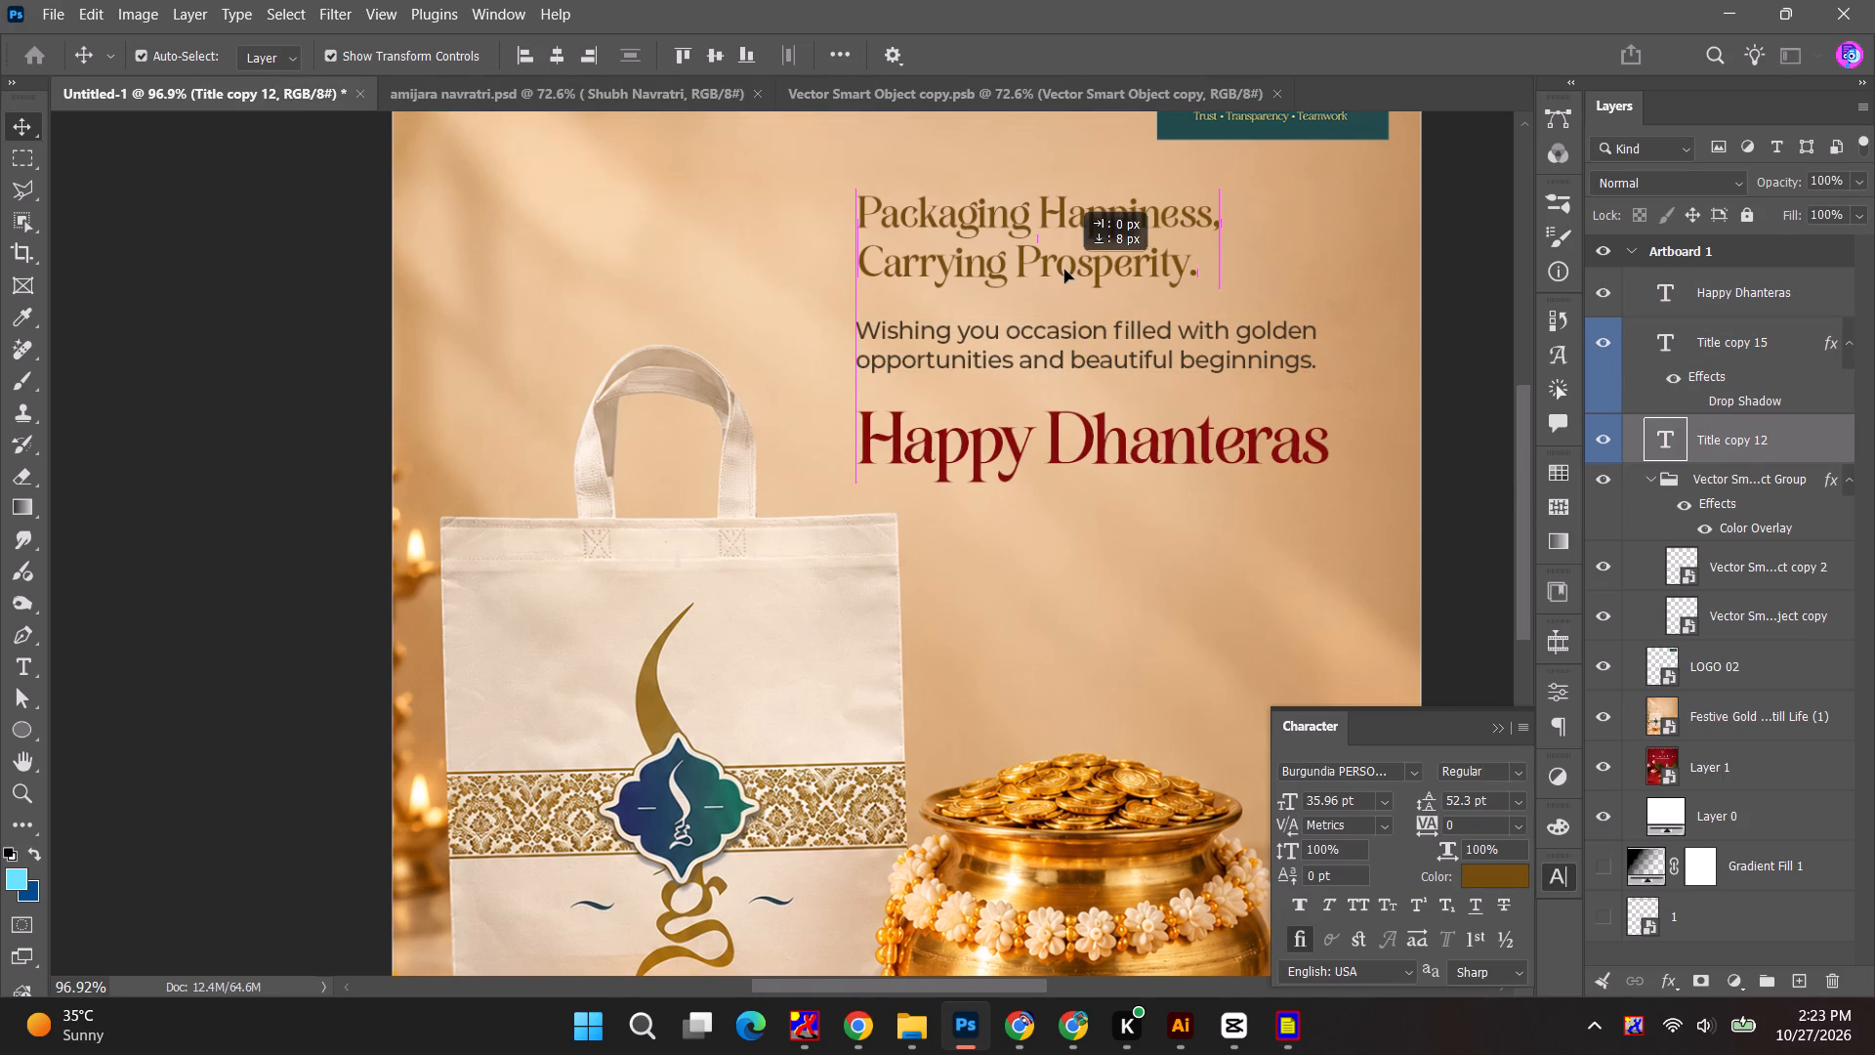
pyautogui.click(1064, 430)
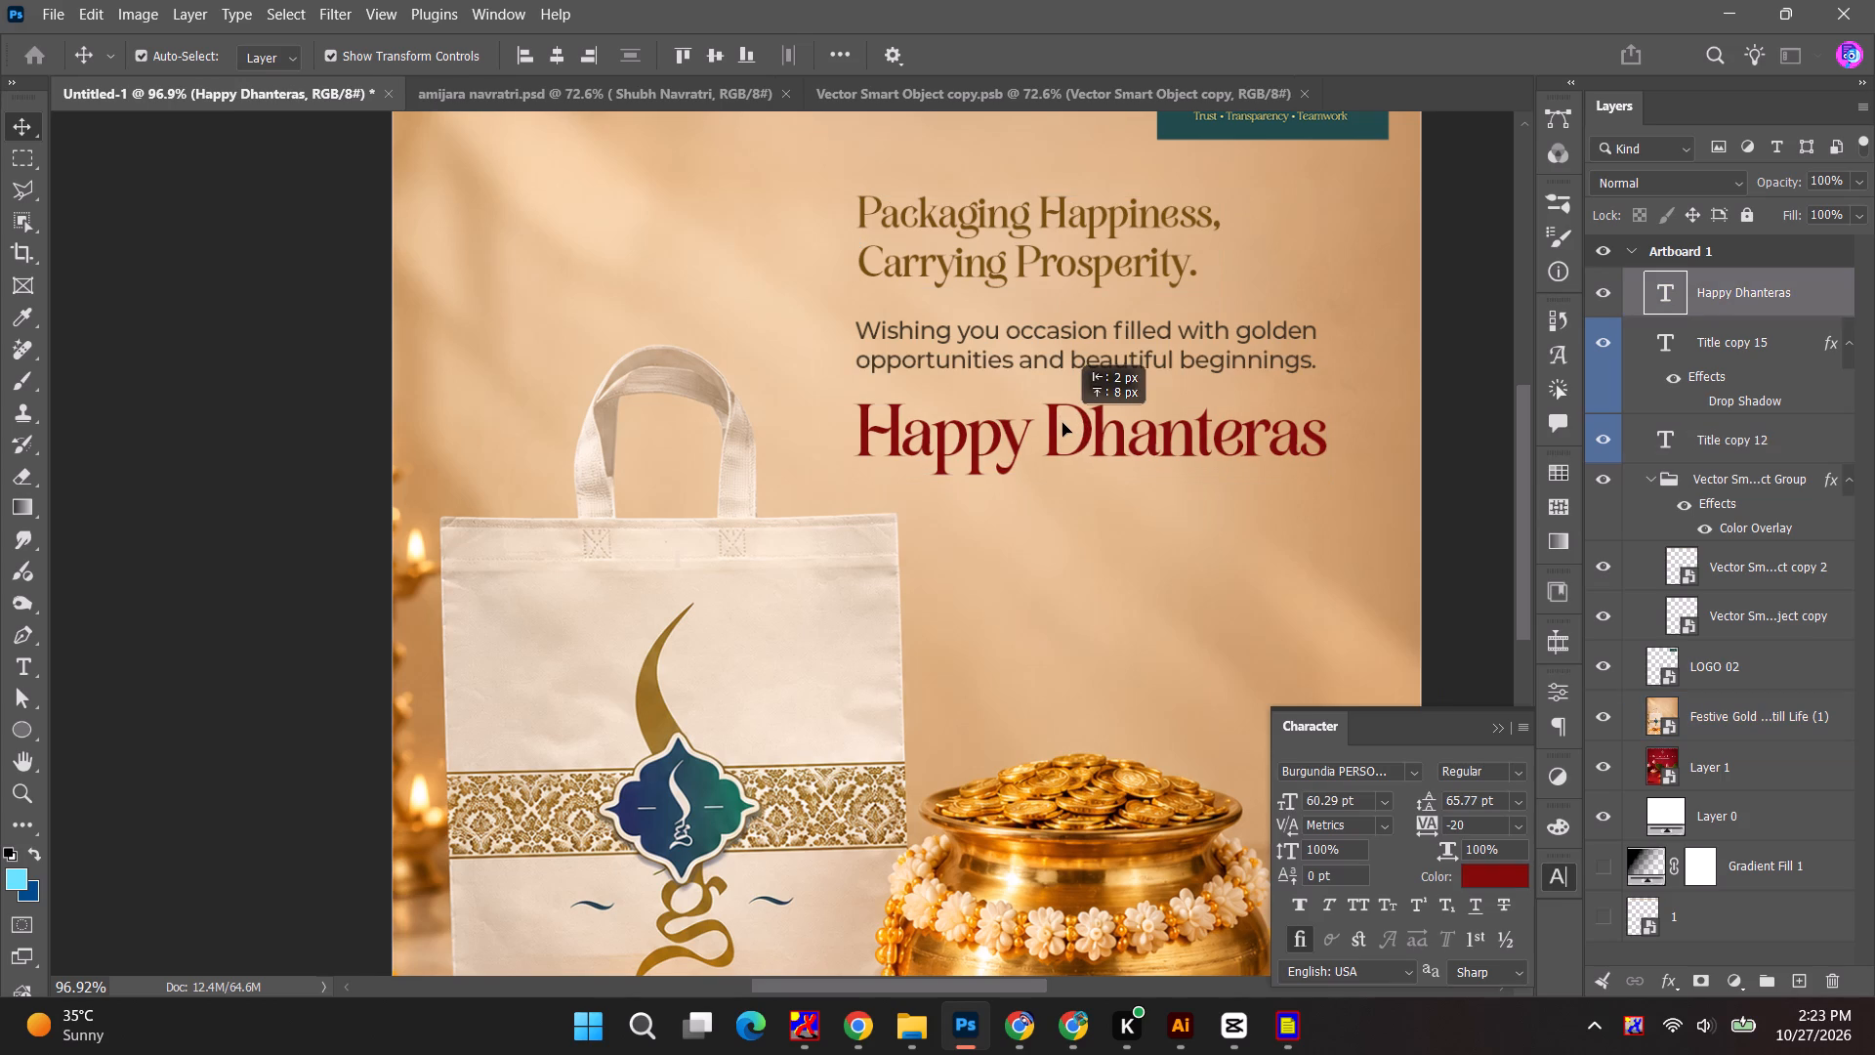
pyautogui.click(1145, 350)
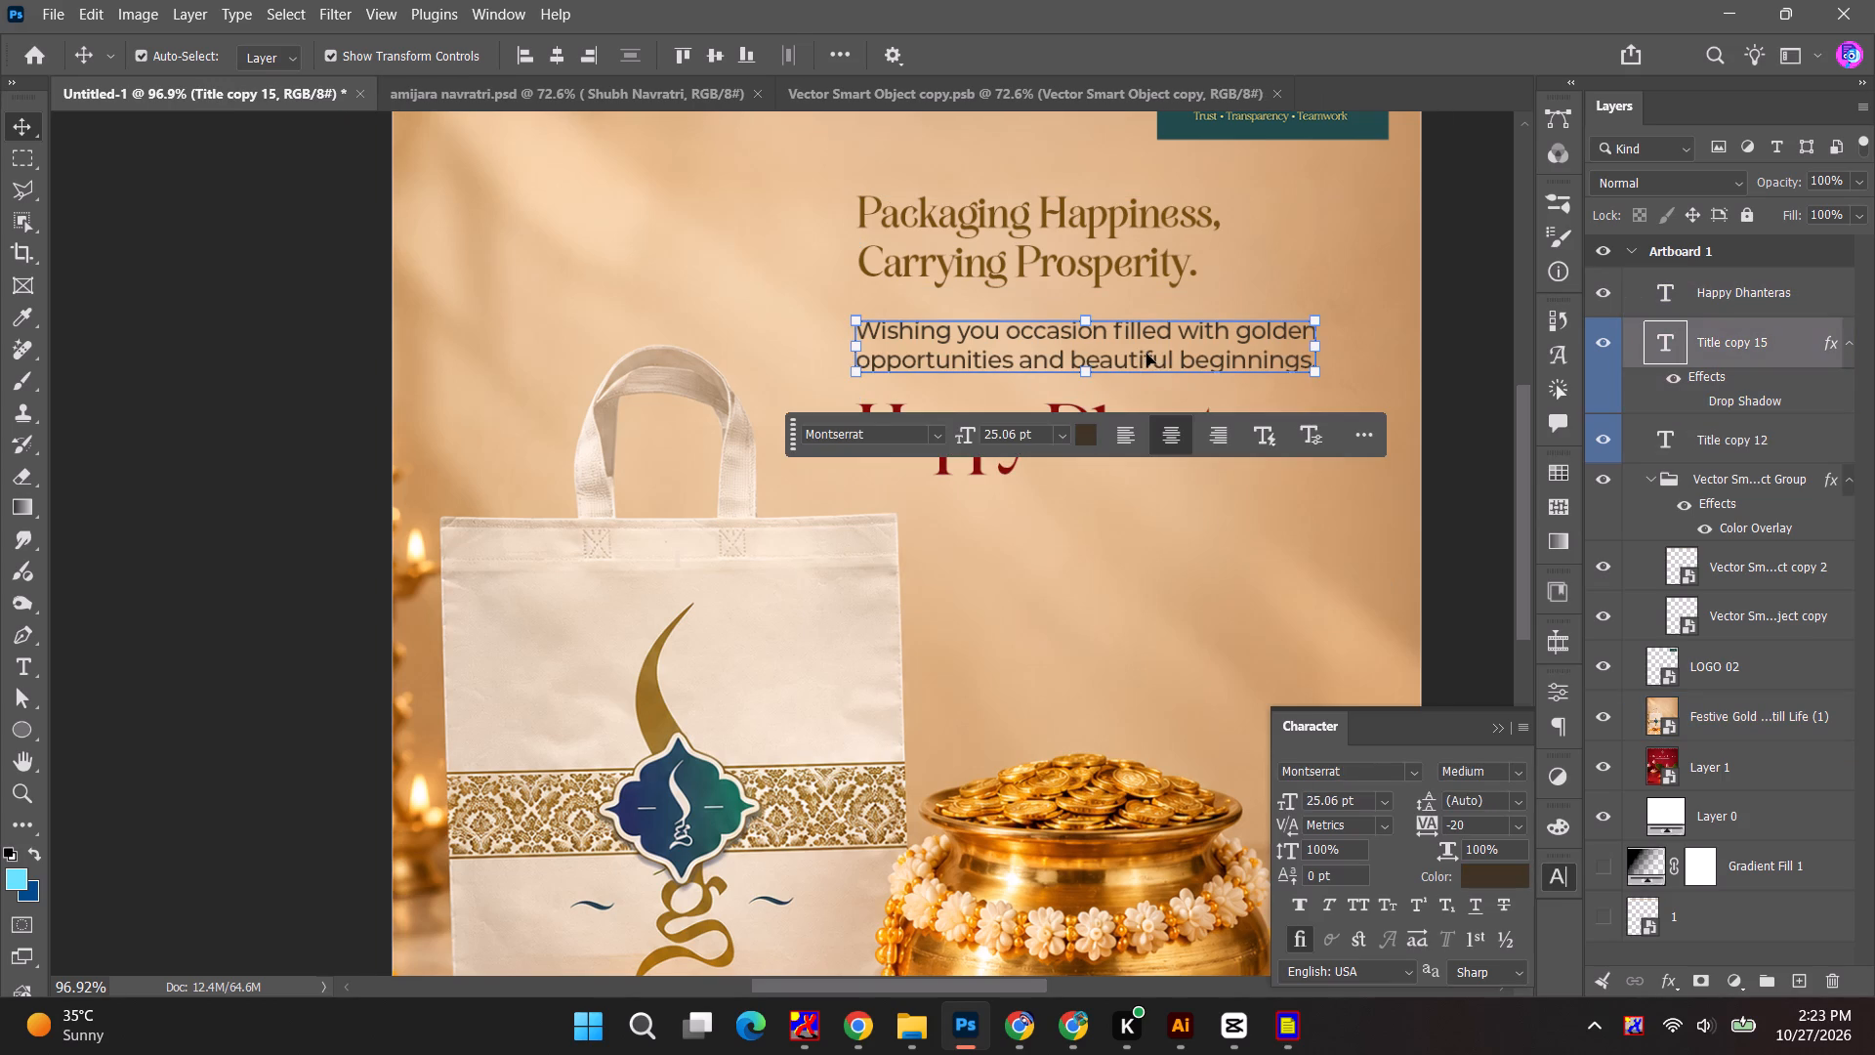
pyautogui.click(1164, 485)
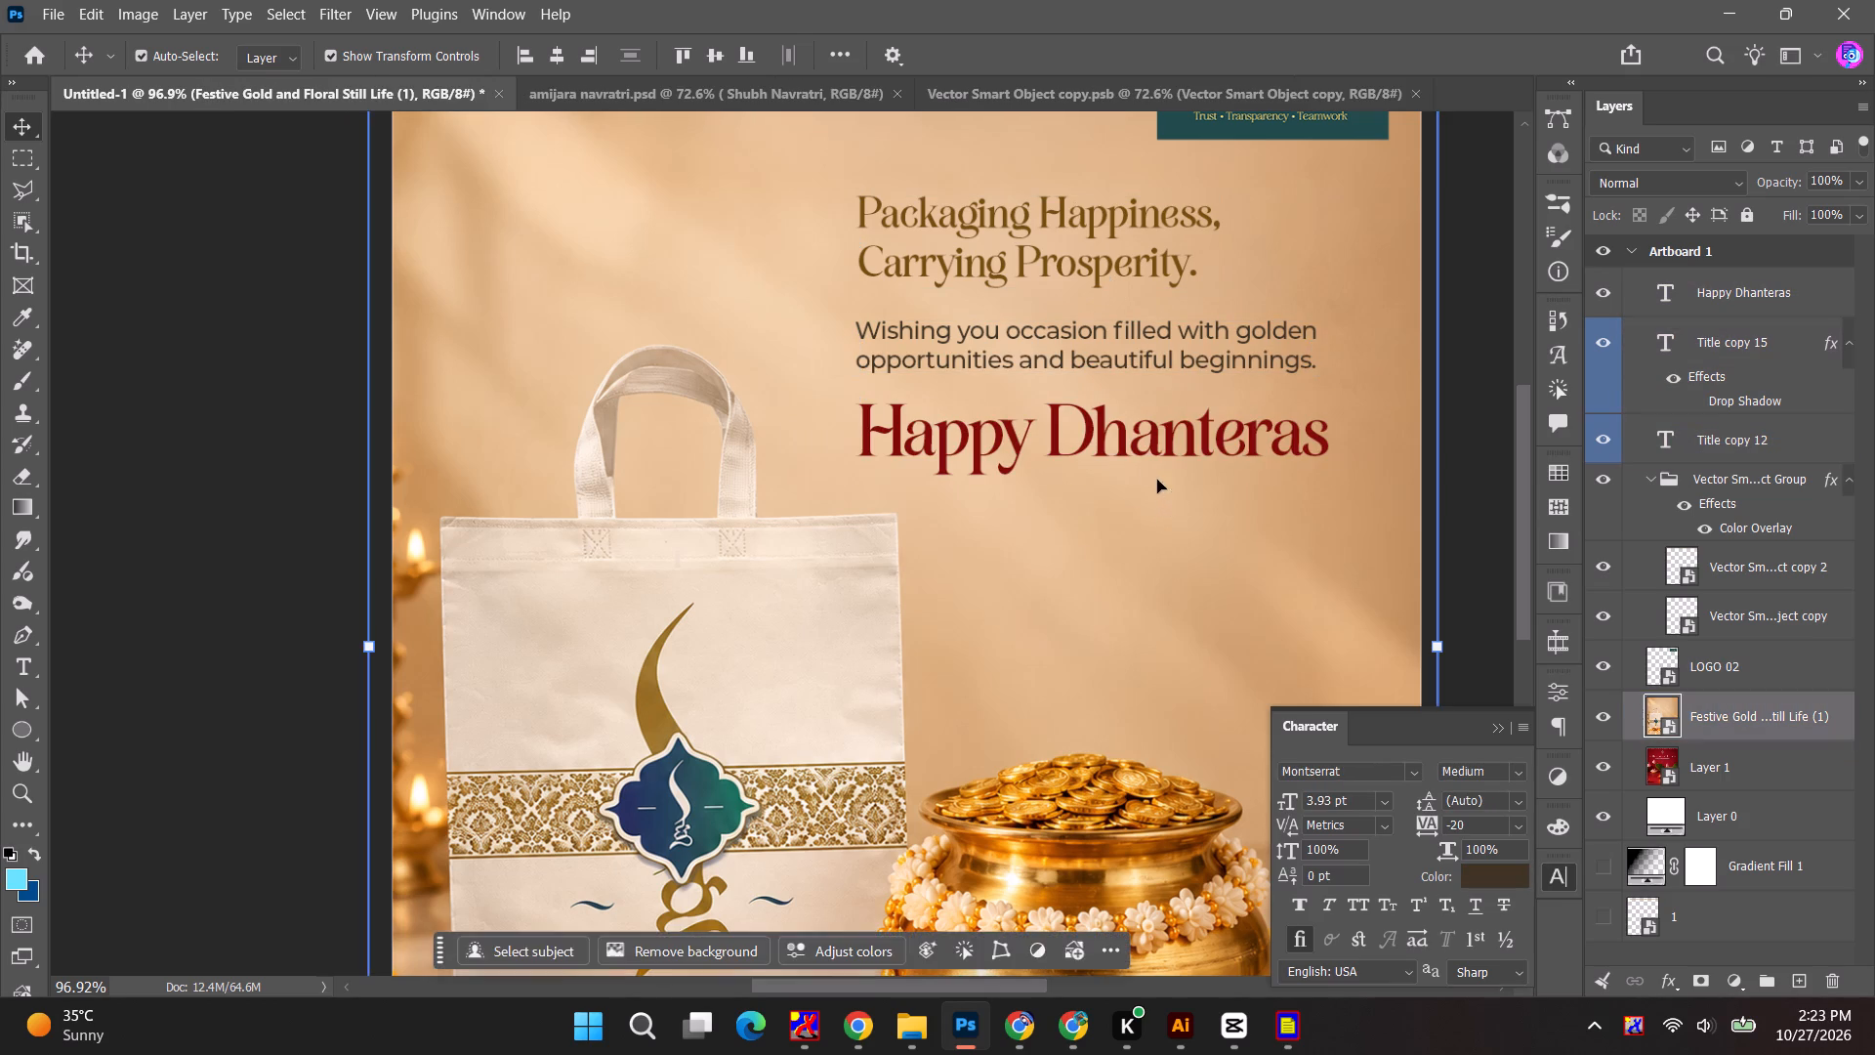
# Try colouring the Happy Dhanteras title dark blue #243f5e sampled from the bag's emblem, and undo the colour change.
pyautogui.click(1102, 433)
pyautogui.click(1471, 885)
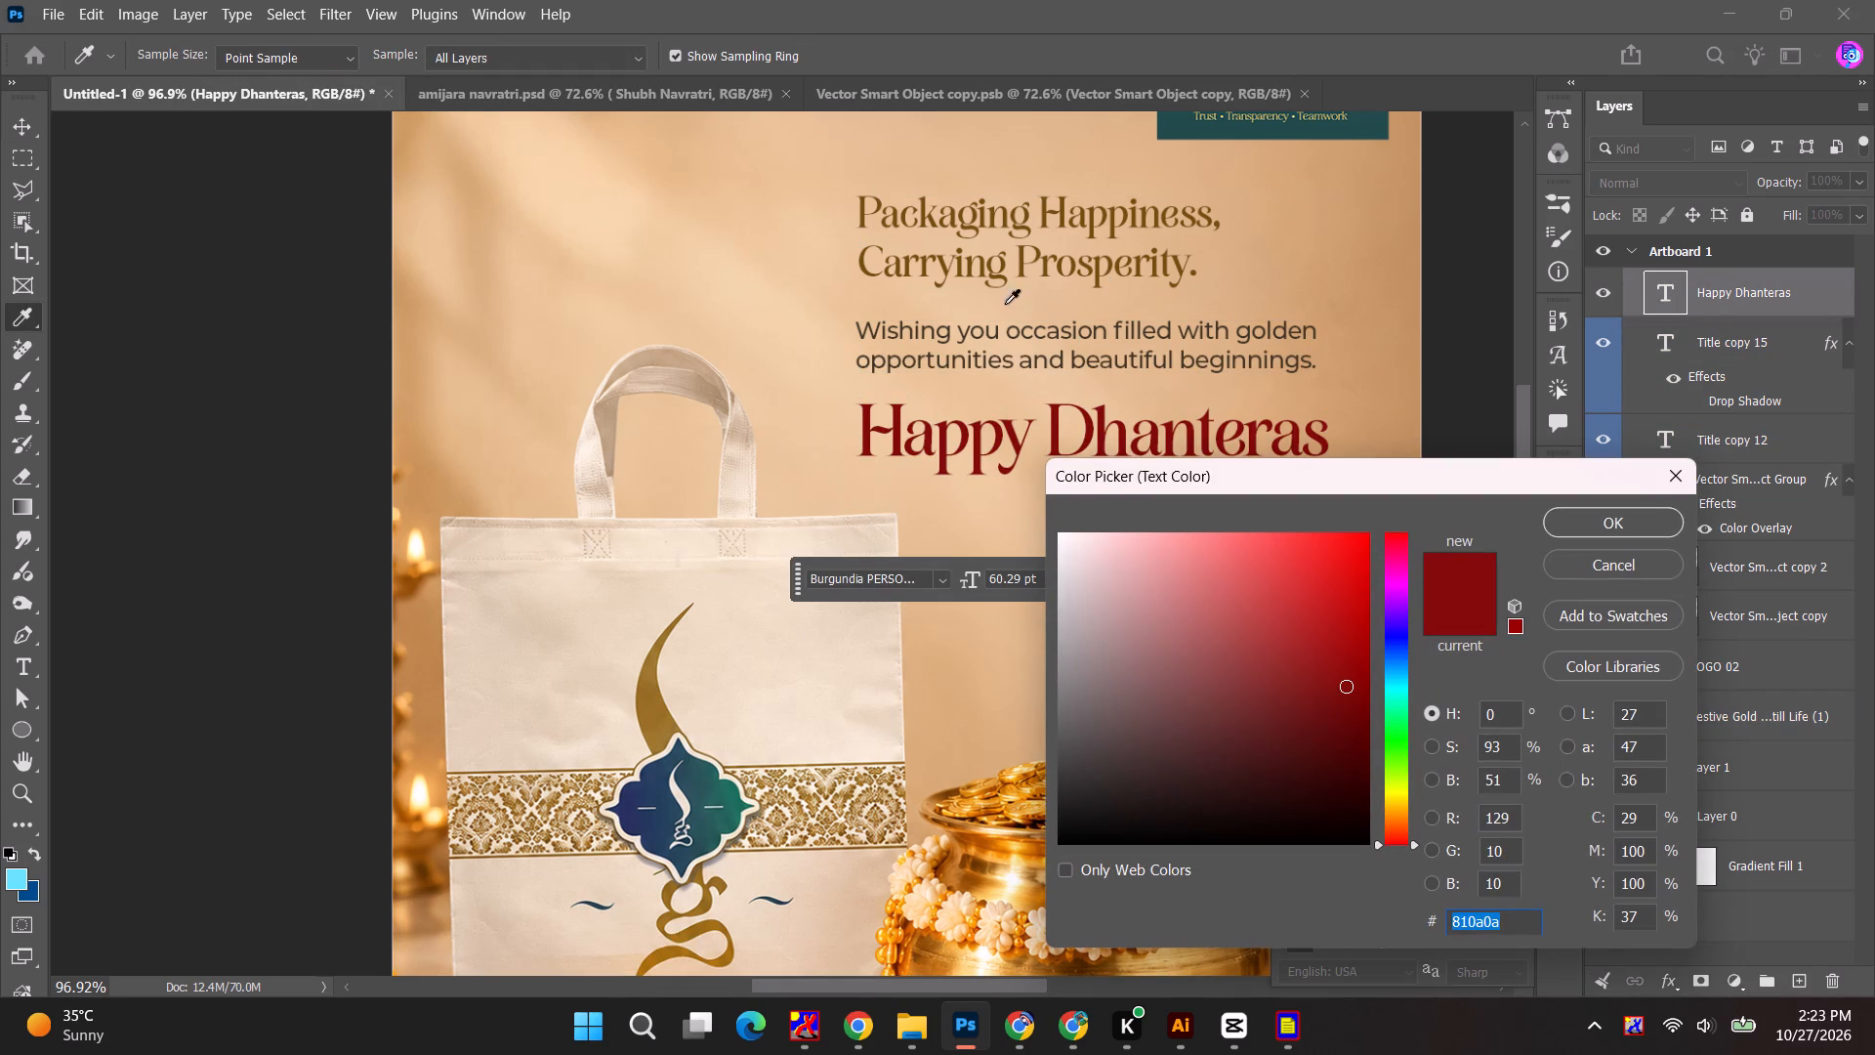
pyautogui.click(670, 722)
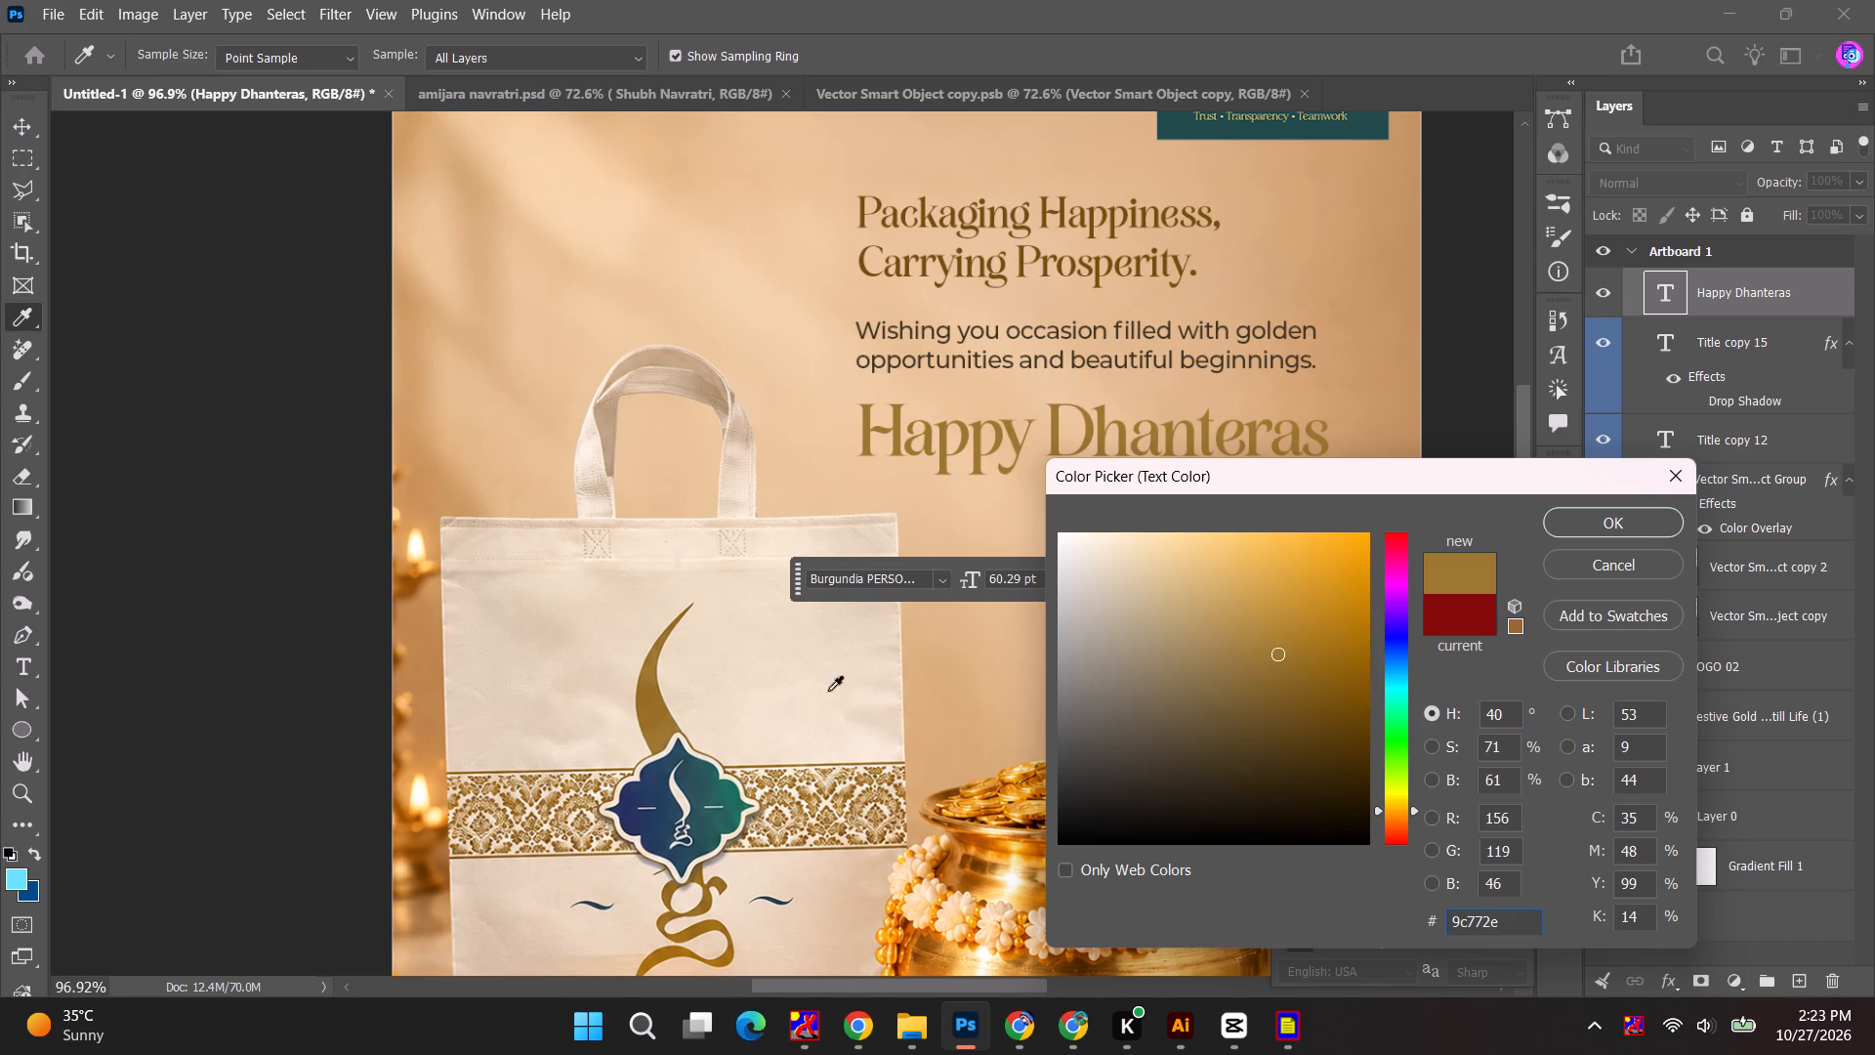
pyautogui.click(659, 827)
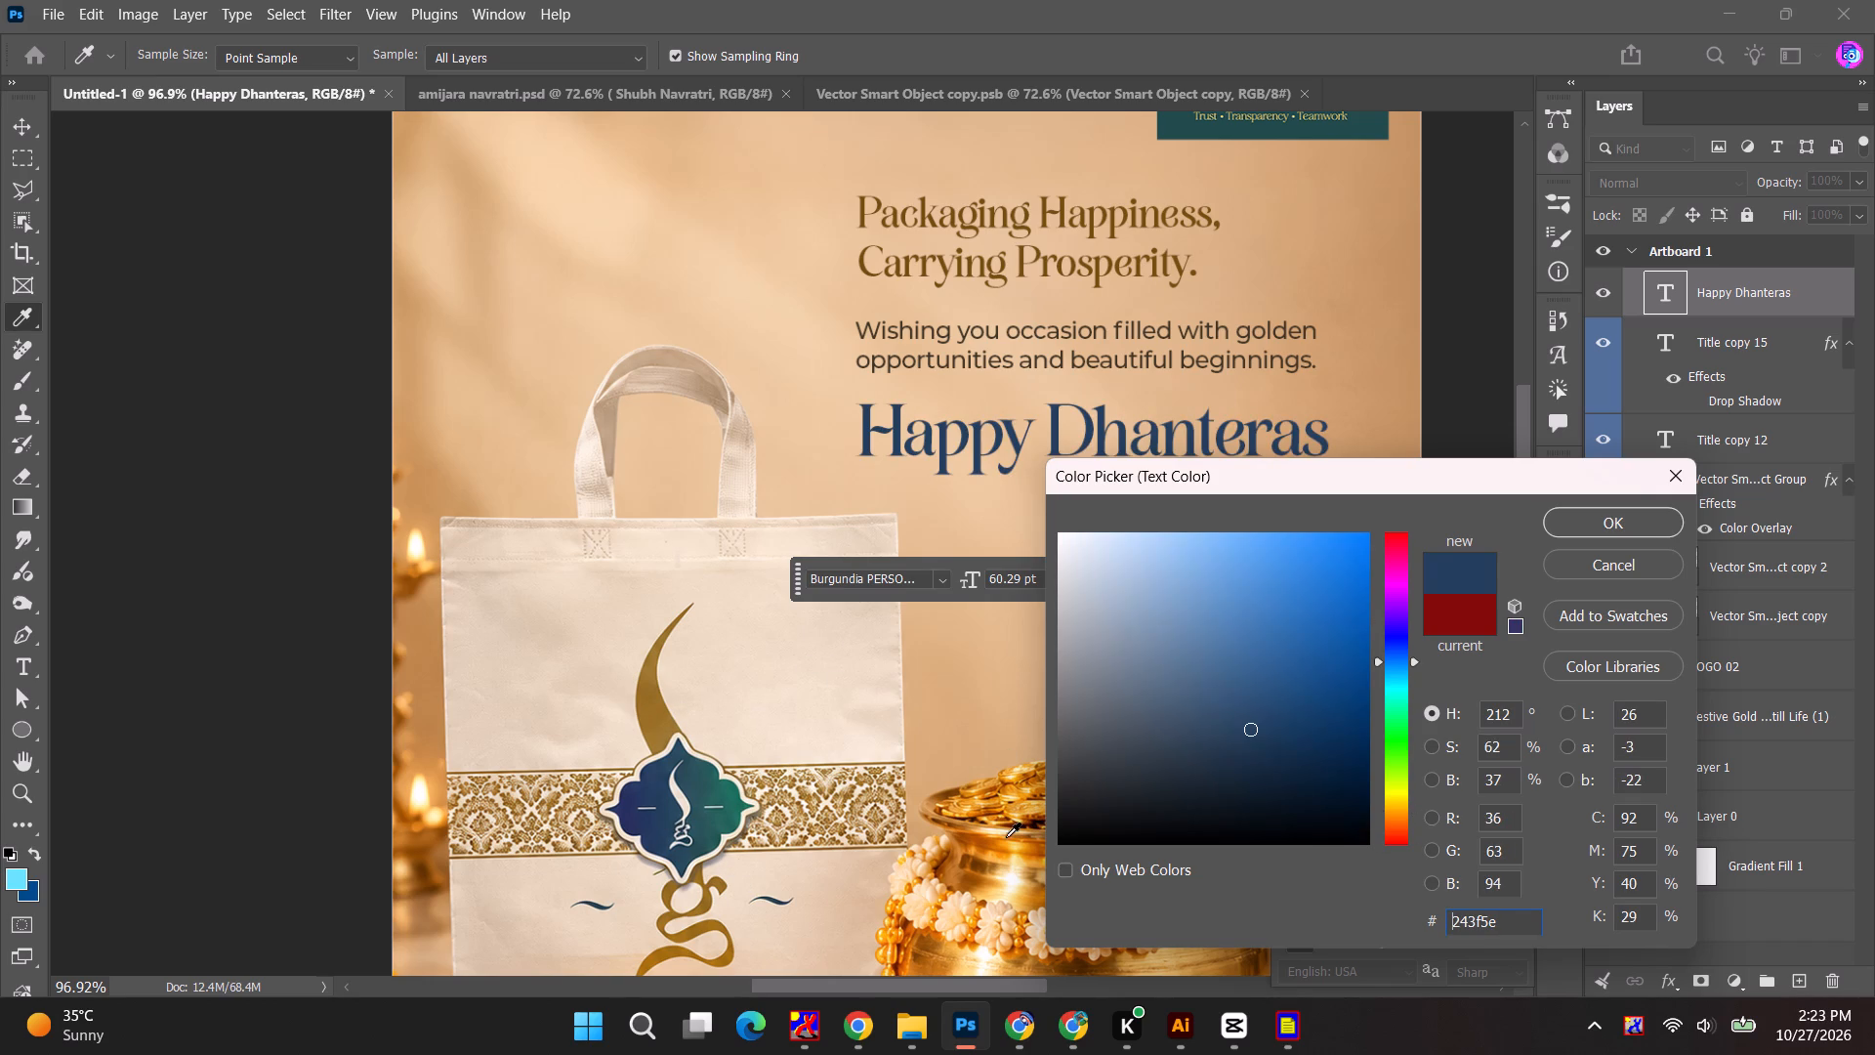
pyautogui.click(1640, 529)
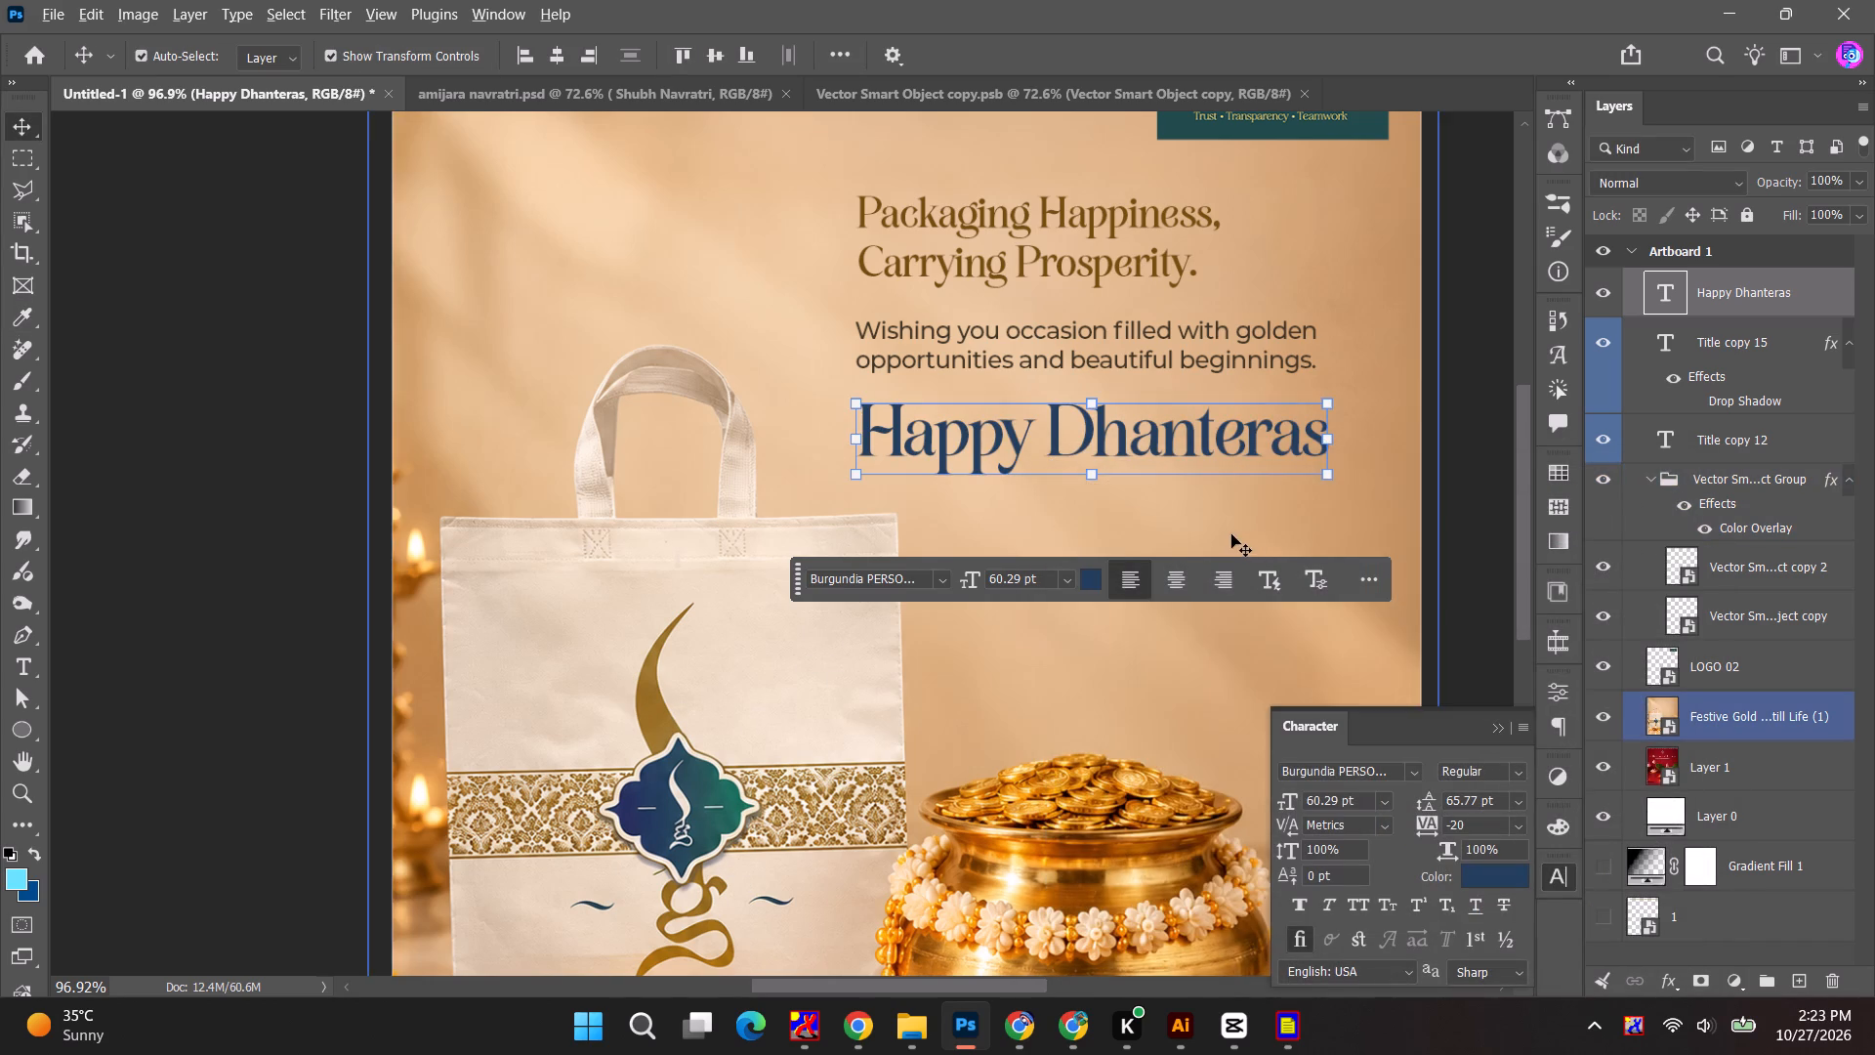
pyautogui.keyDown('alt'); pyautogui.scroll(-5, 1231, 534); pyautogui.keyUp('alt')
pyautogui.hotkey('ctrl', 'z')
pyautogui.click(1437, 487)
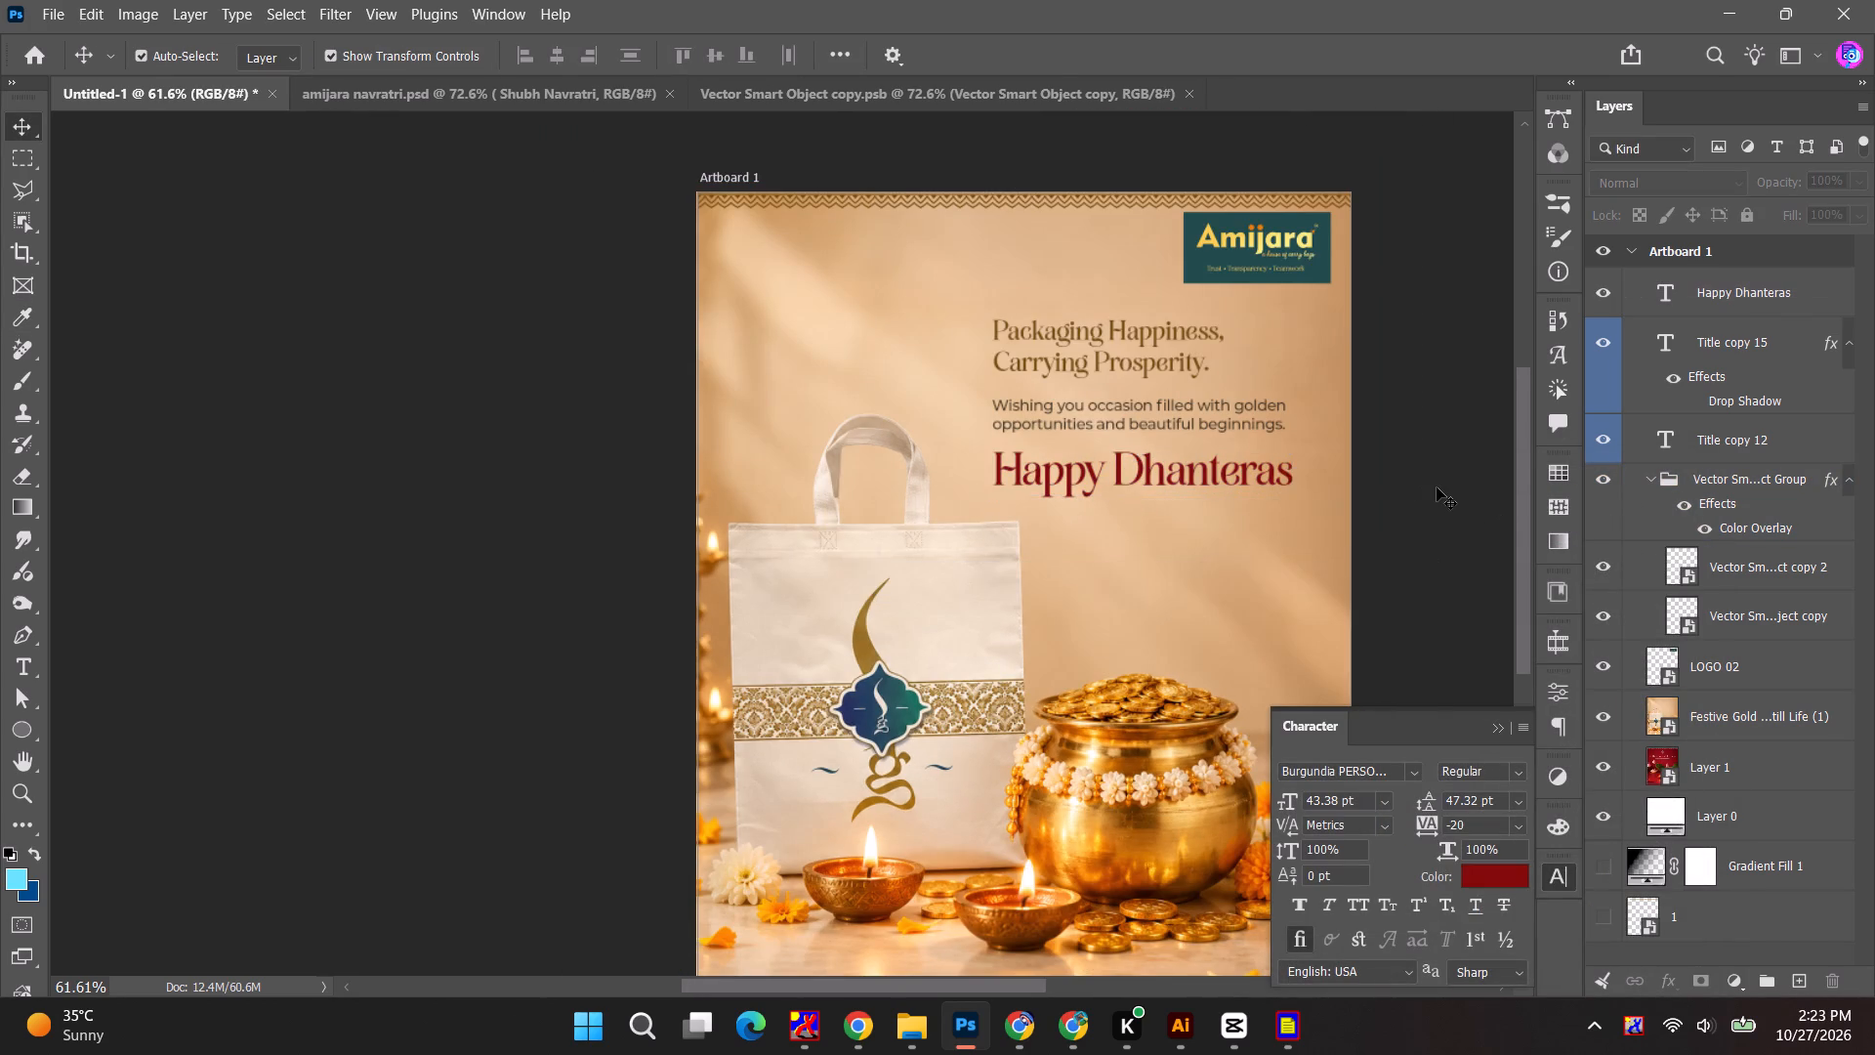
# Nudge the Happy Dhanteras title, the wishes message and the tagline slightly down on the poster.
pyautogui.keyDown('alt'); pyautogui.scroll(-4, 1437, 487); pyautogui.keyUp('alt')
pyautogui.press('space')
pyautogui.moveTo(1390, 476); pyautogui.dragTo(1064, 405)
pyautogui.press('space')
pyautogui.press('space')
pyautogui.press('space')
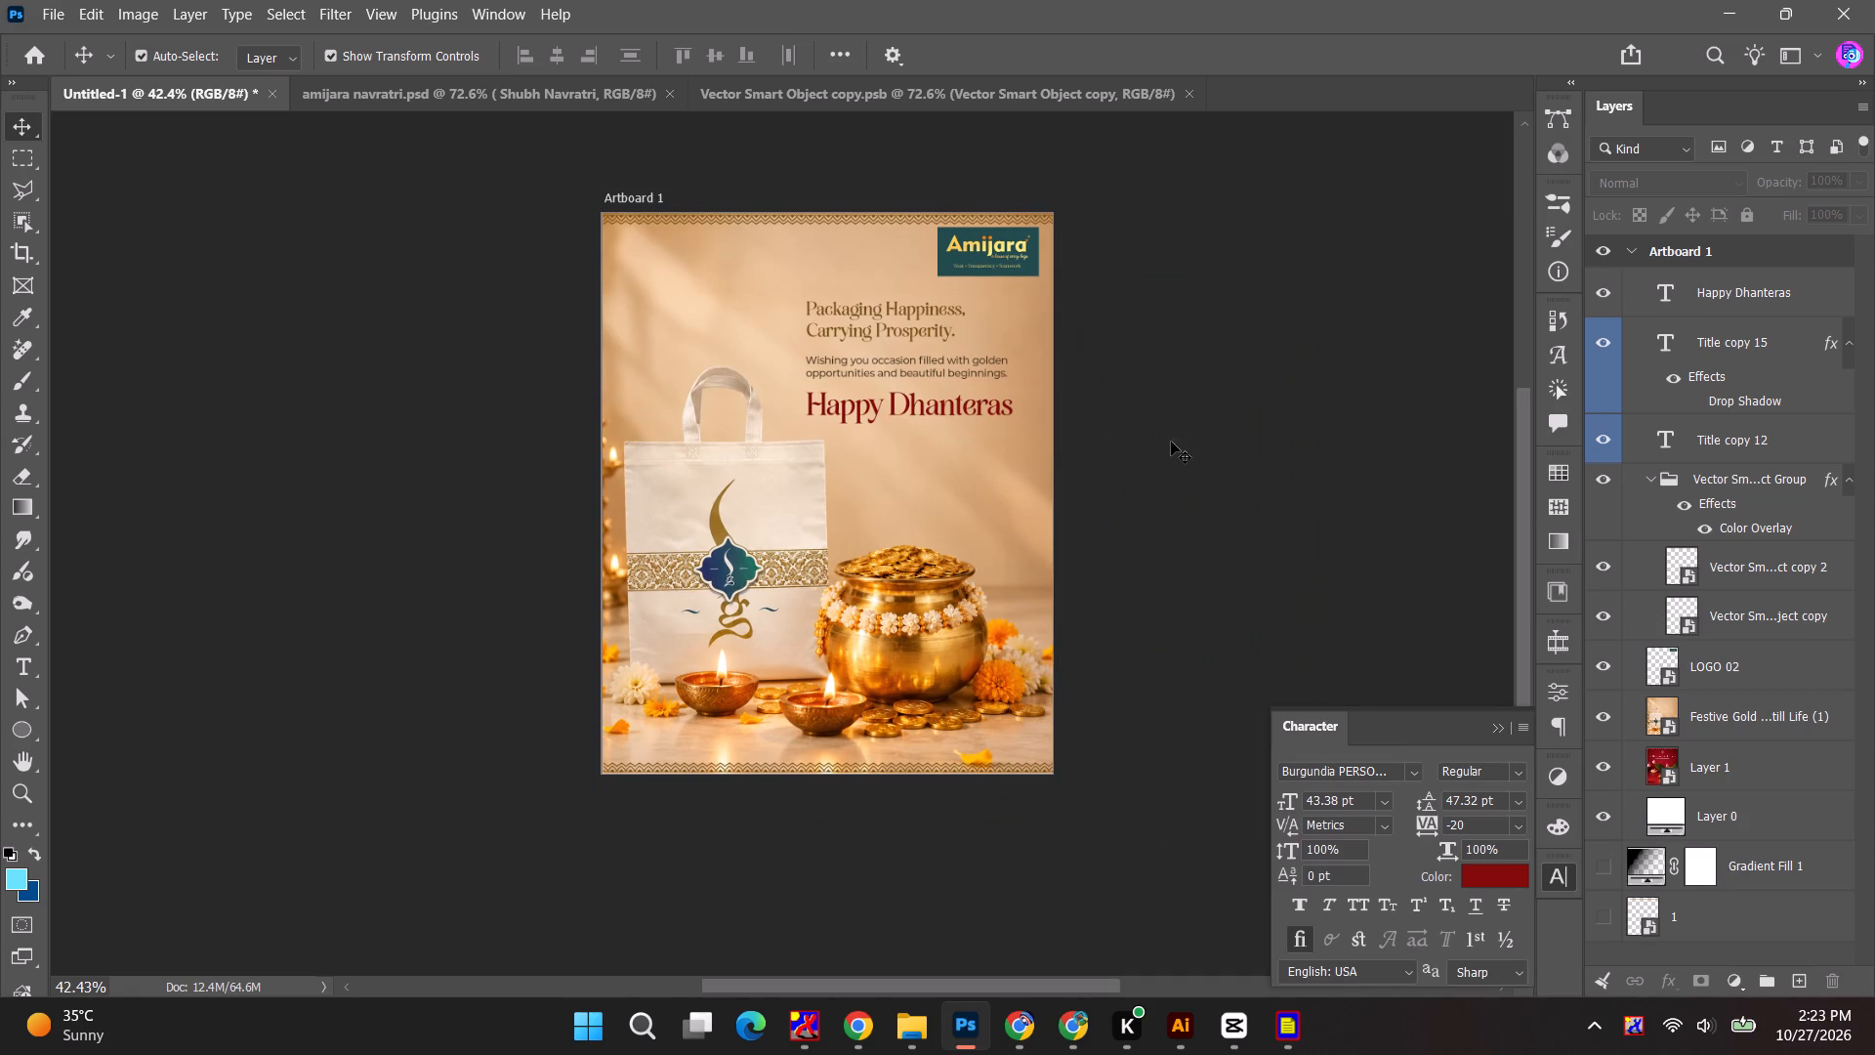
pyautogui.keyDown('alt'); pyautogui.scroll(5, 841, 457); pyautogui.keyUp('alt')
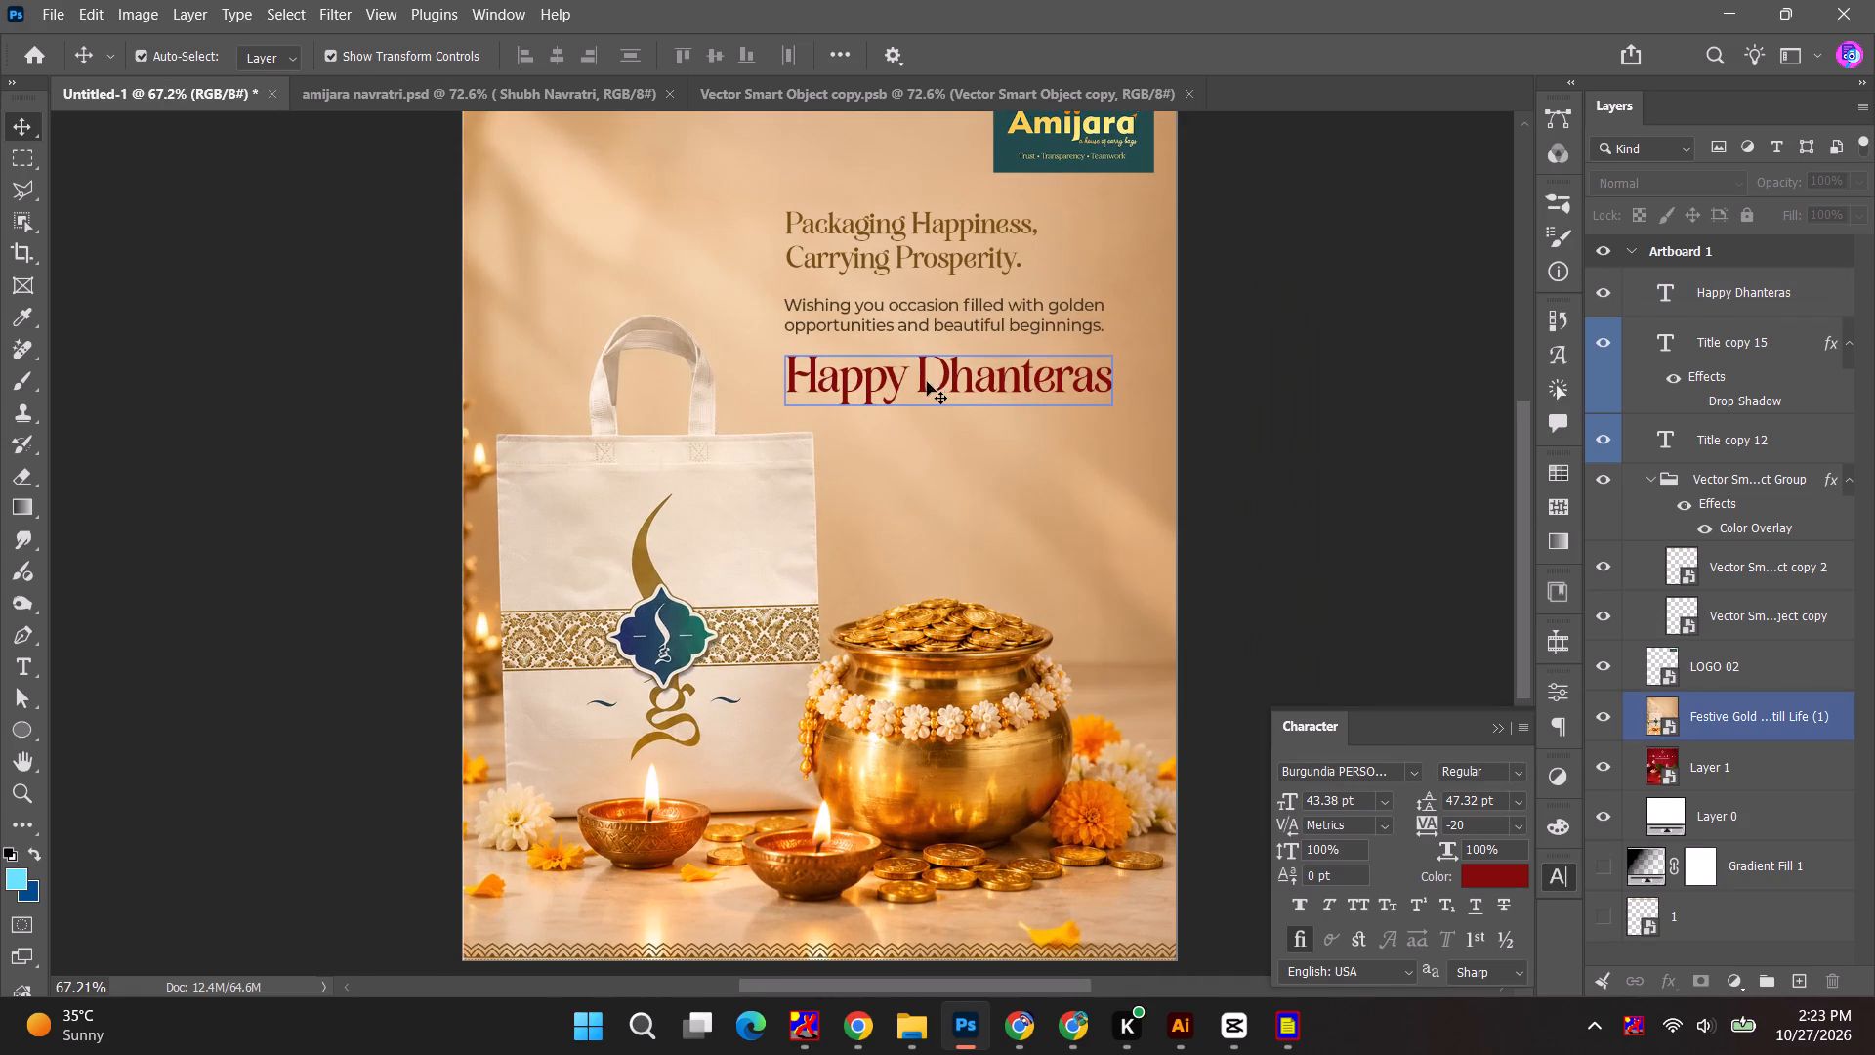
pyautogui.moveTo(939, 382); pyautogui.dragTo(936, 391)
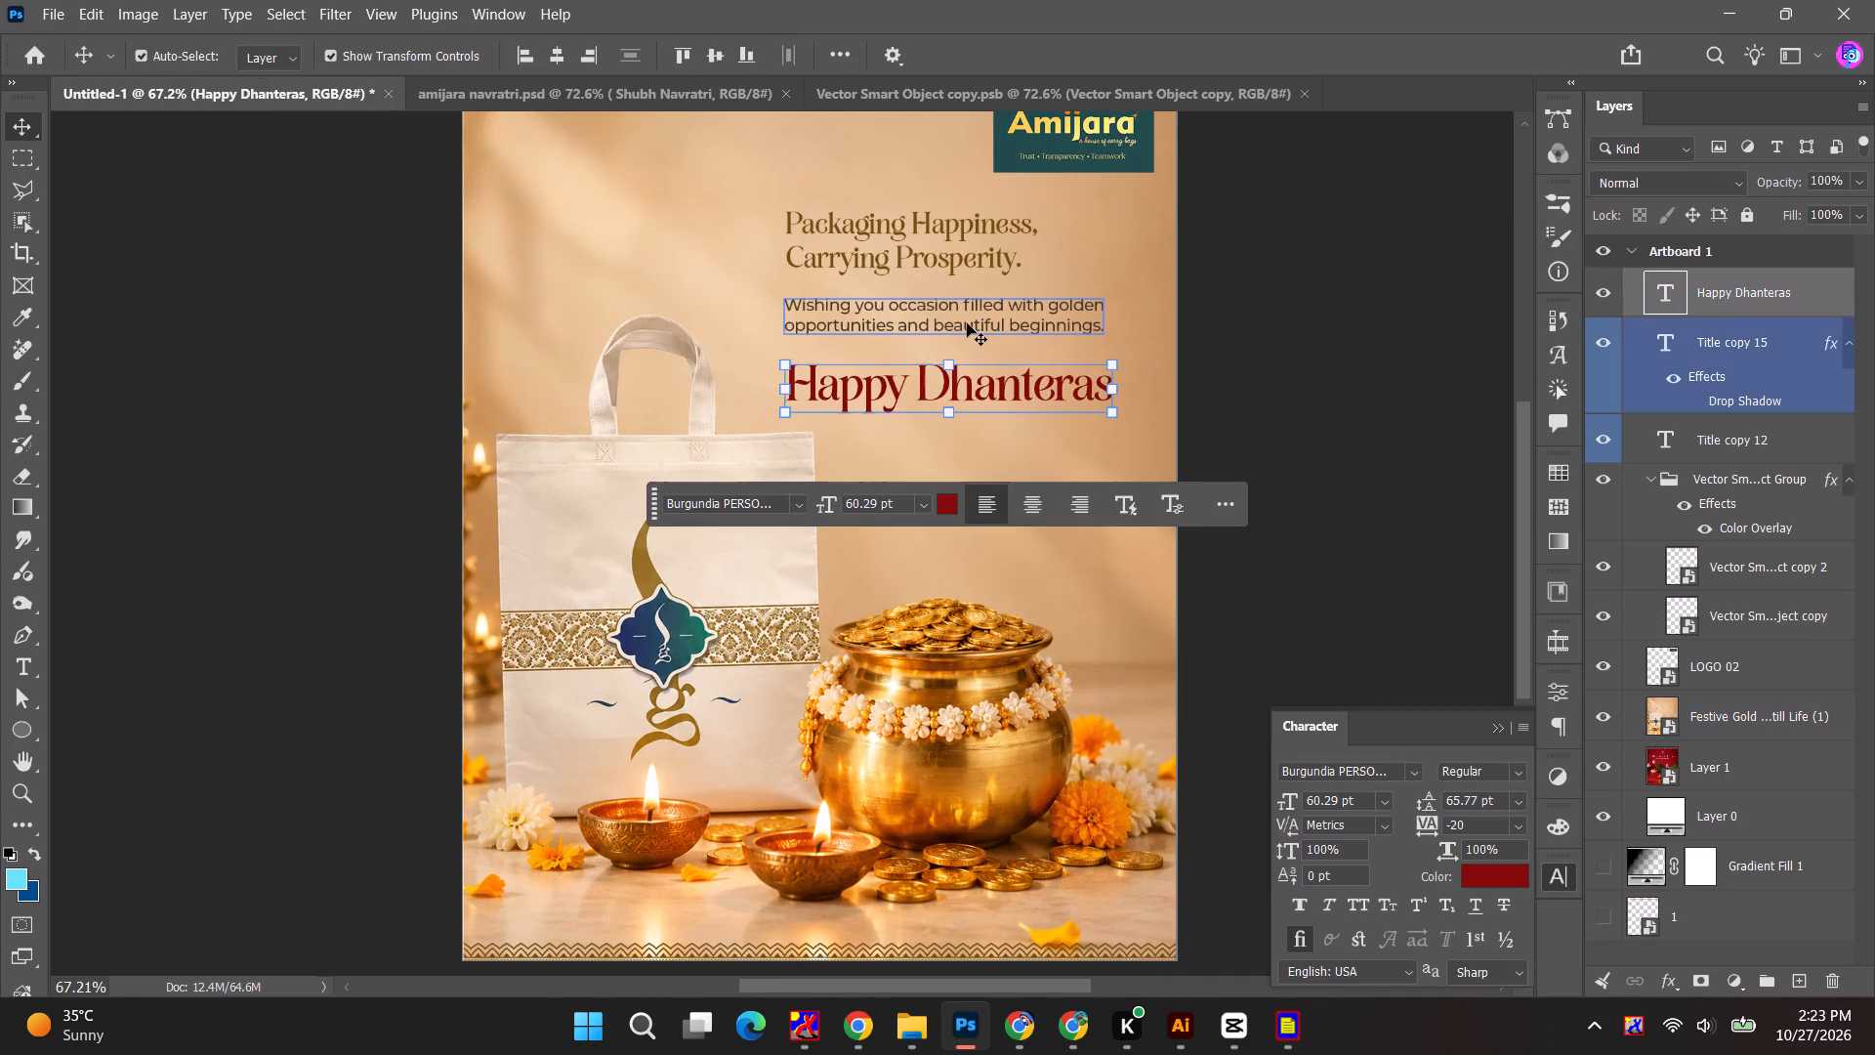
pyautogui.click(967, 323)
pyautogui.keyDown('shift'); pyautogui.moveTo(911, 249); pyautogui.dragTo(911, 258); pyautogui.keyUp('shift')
# Set the paragraph alignment of the tagline, wishes message and Happy Dhanteras title to centred.
pyautogui.keyDown('shift'); pyautogui.click(1055, 392); pyautogui.keyUp('shift')
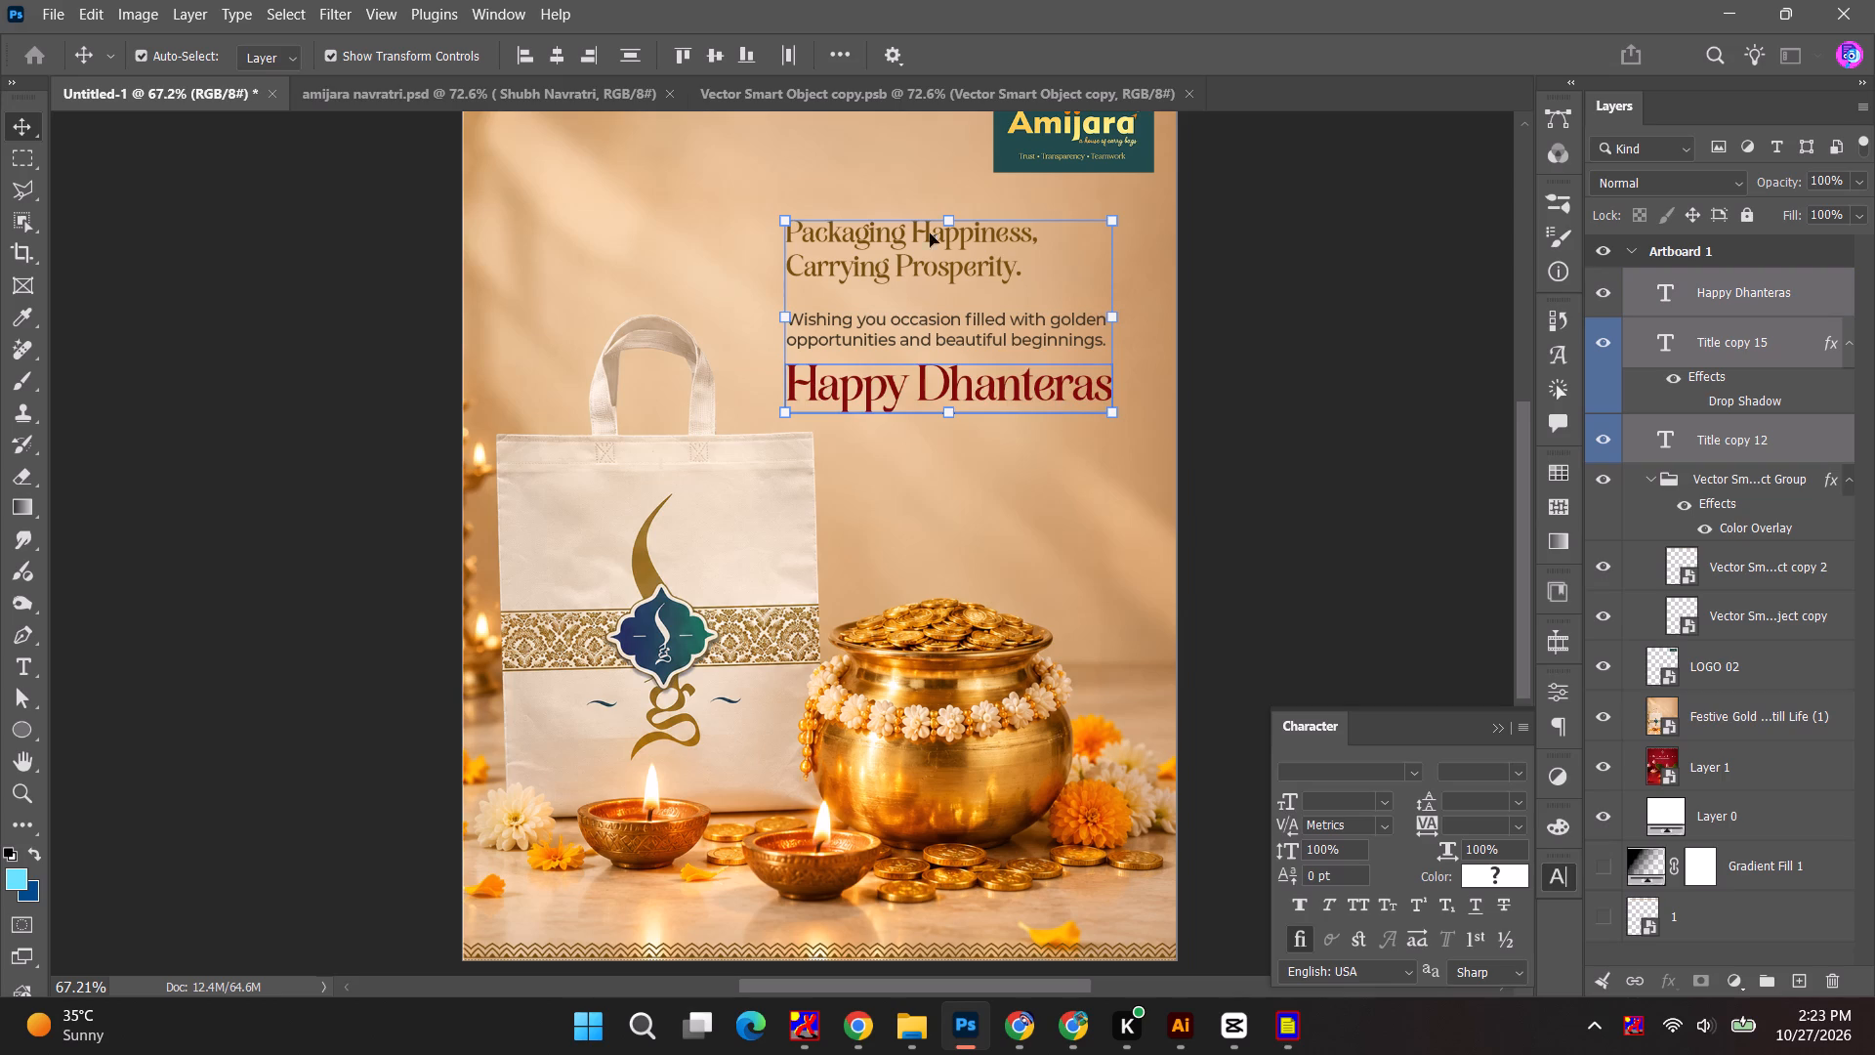
pyautogui.click(1558, 732)
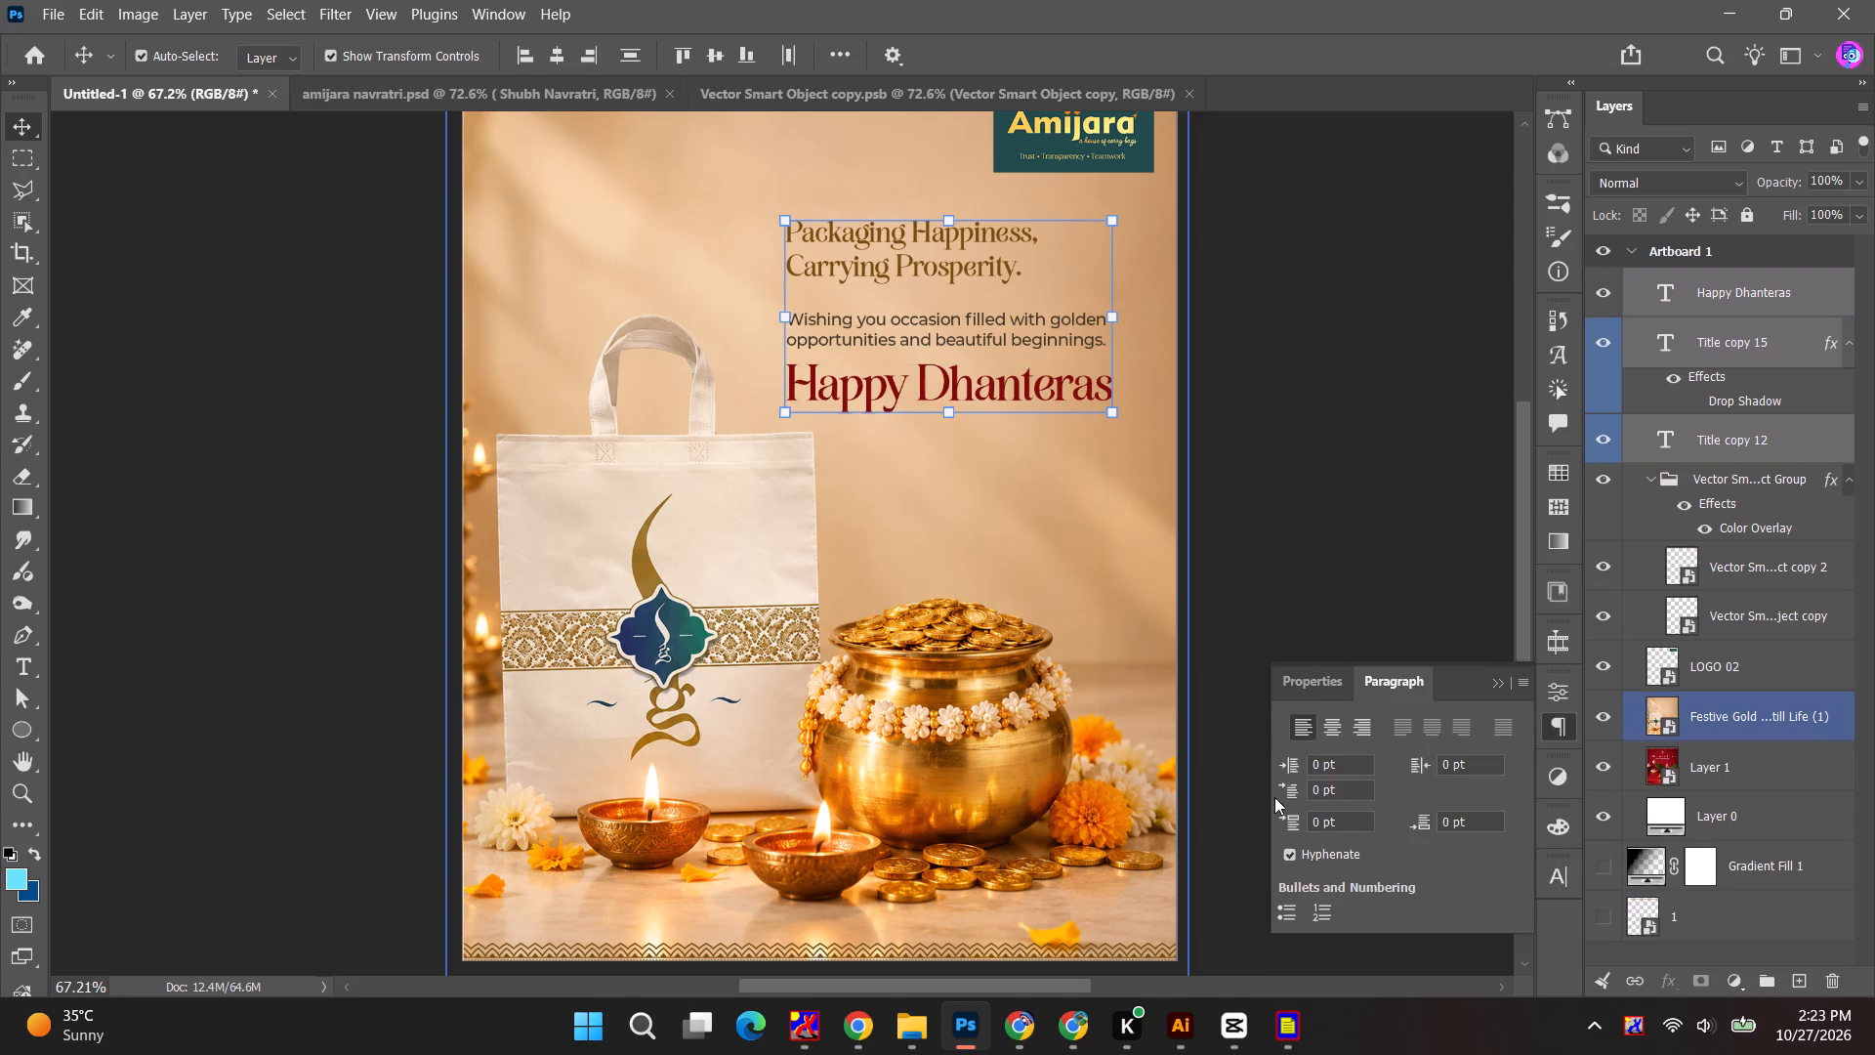
pyautogui.click(1328, 730)
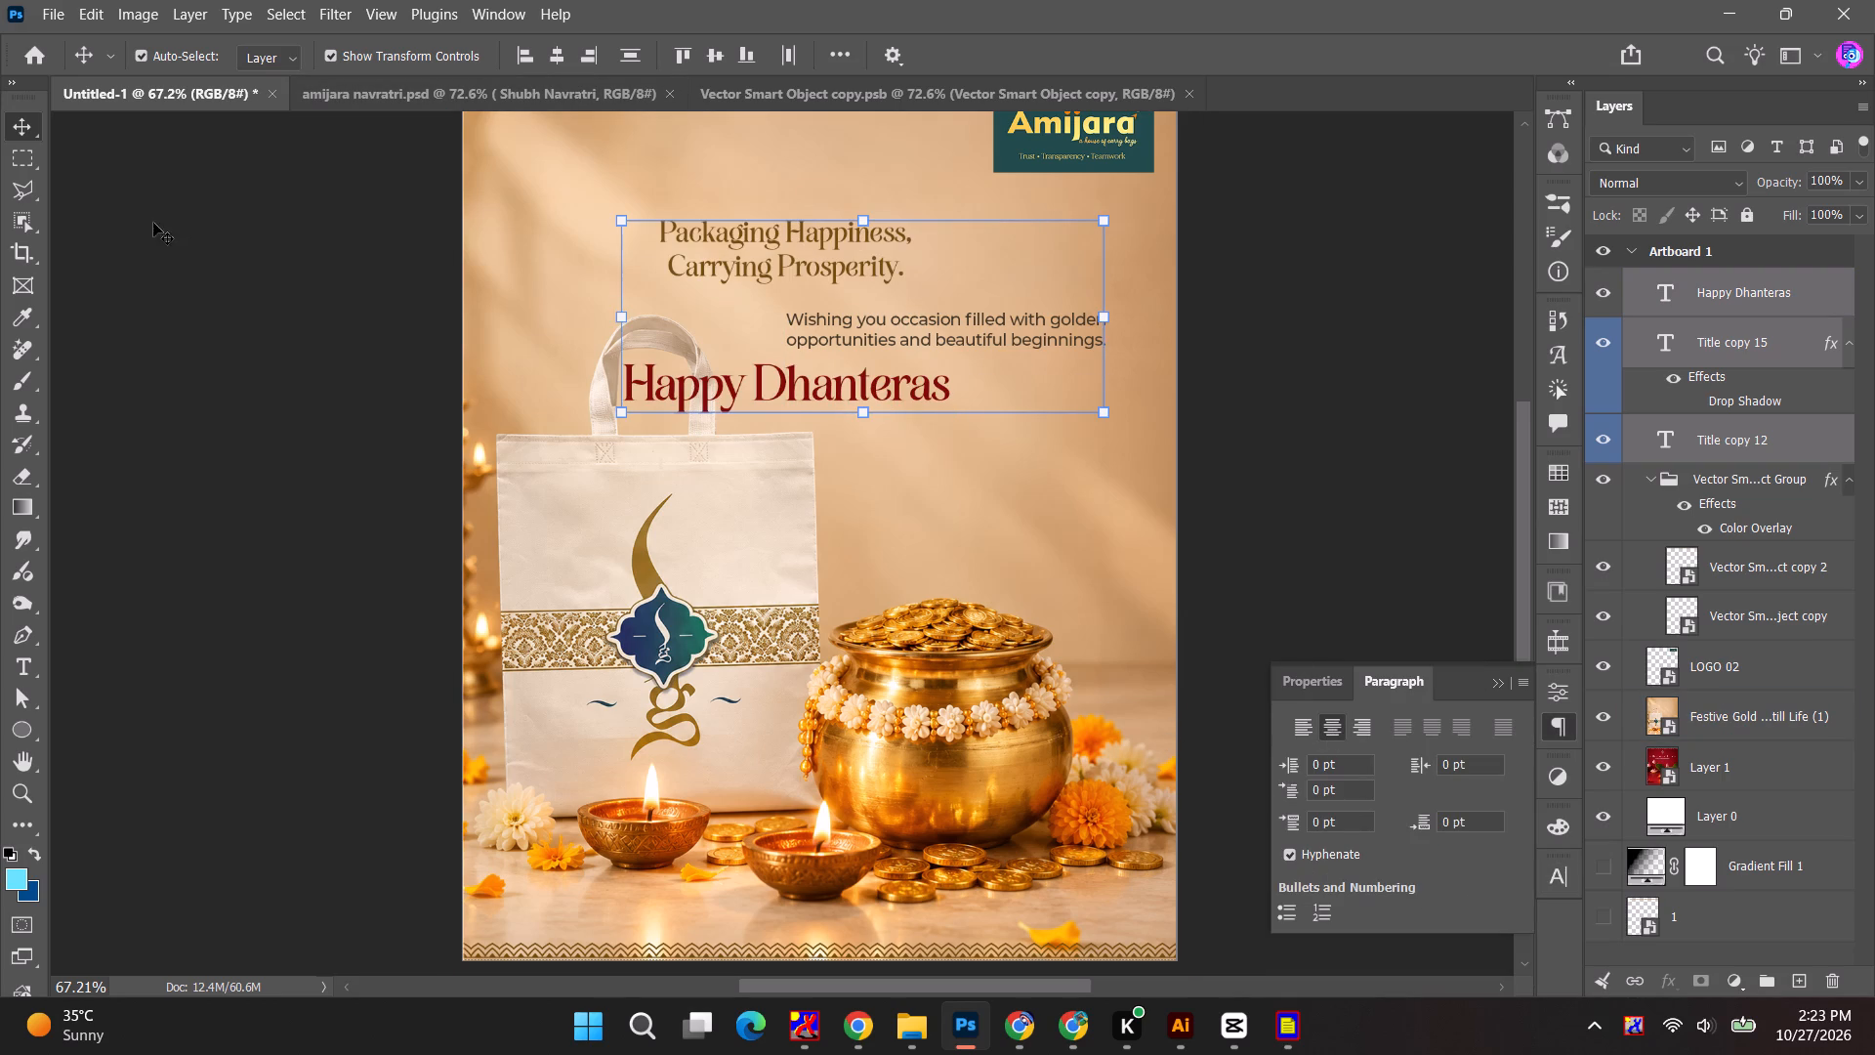
pyautogui.click(21, 126)
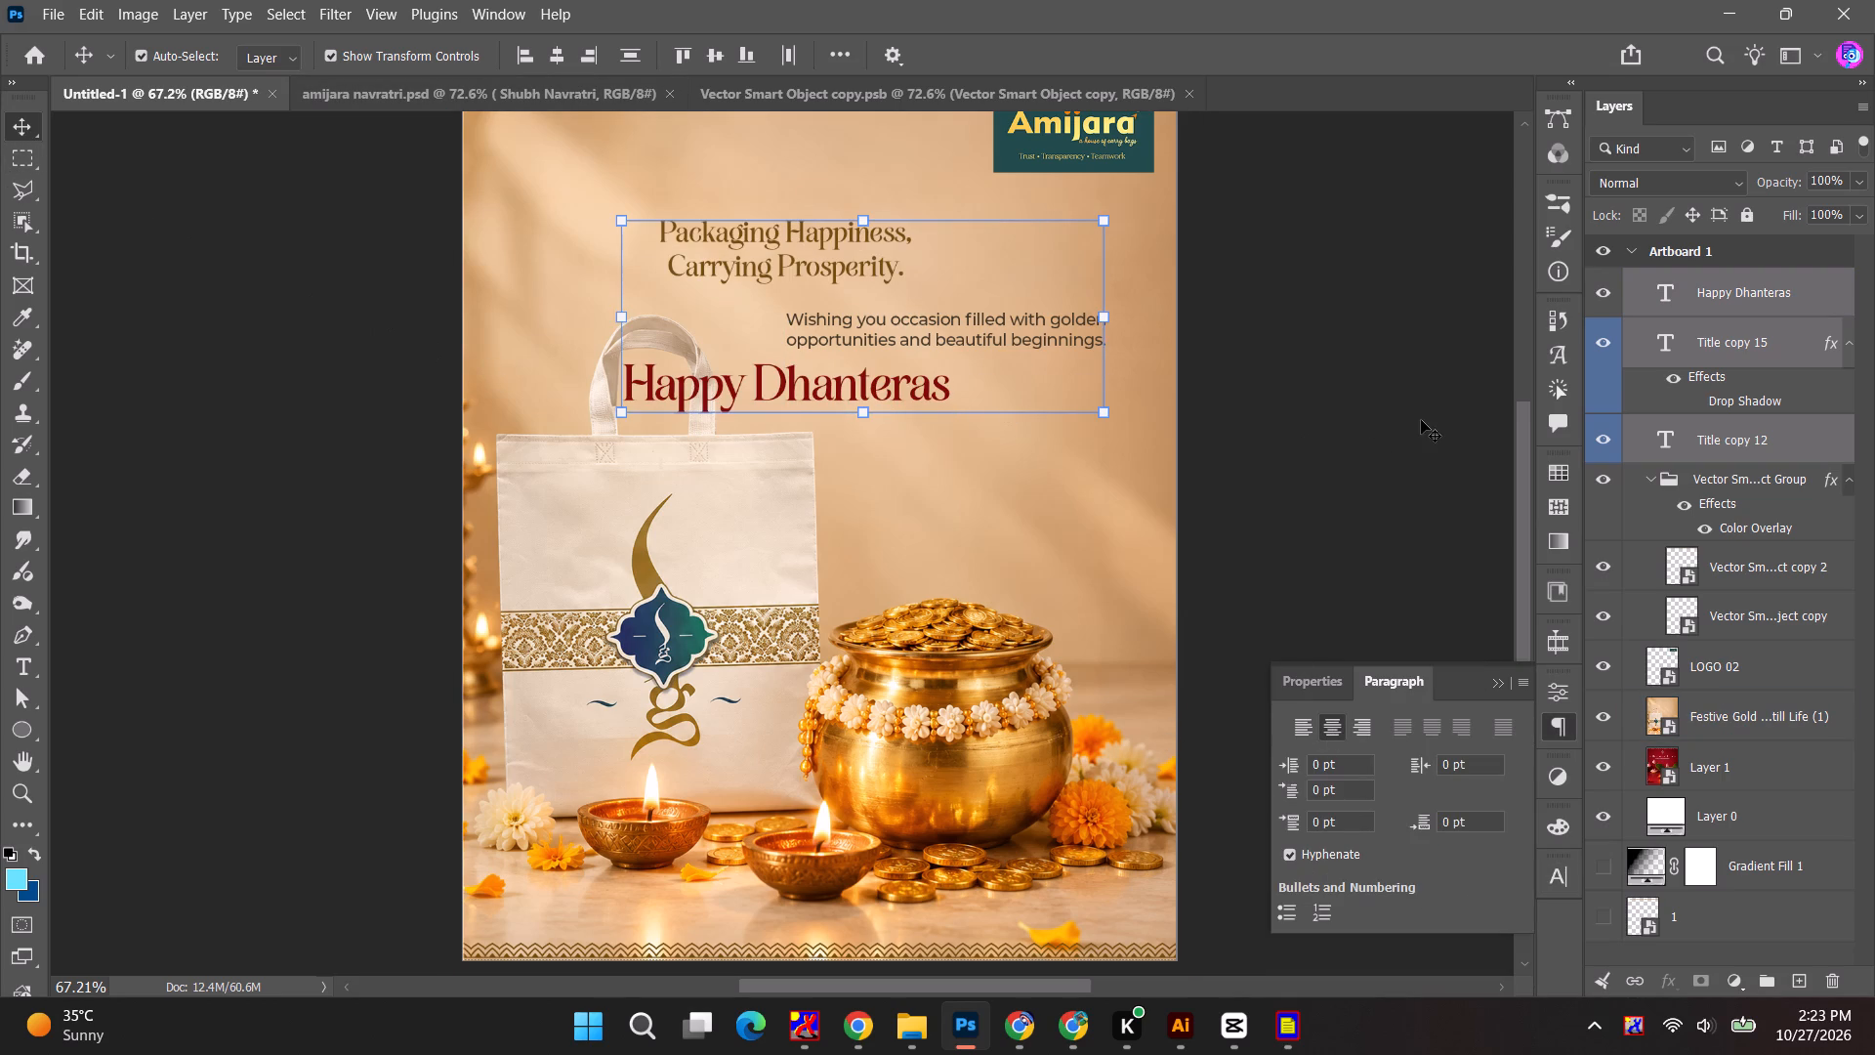
pyautogui.click(1397, 420)
# Stack the tagline, wishes message and Happy Dhanteras title near the poster's horizontal centre, above the bag and gold pot.
pyautogui.click(687, 267)
pyautogui.moveTo(769, 262); pyautogui.dragTo(819, 228)
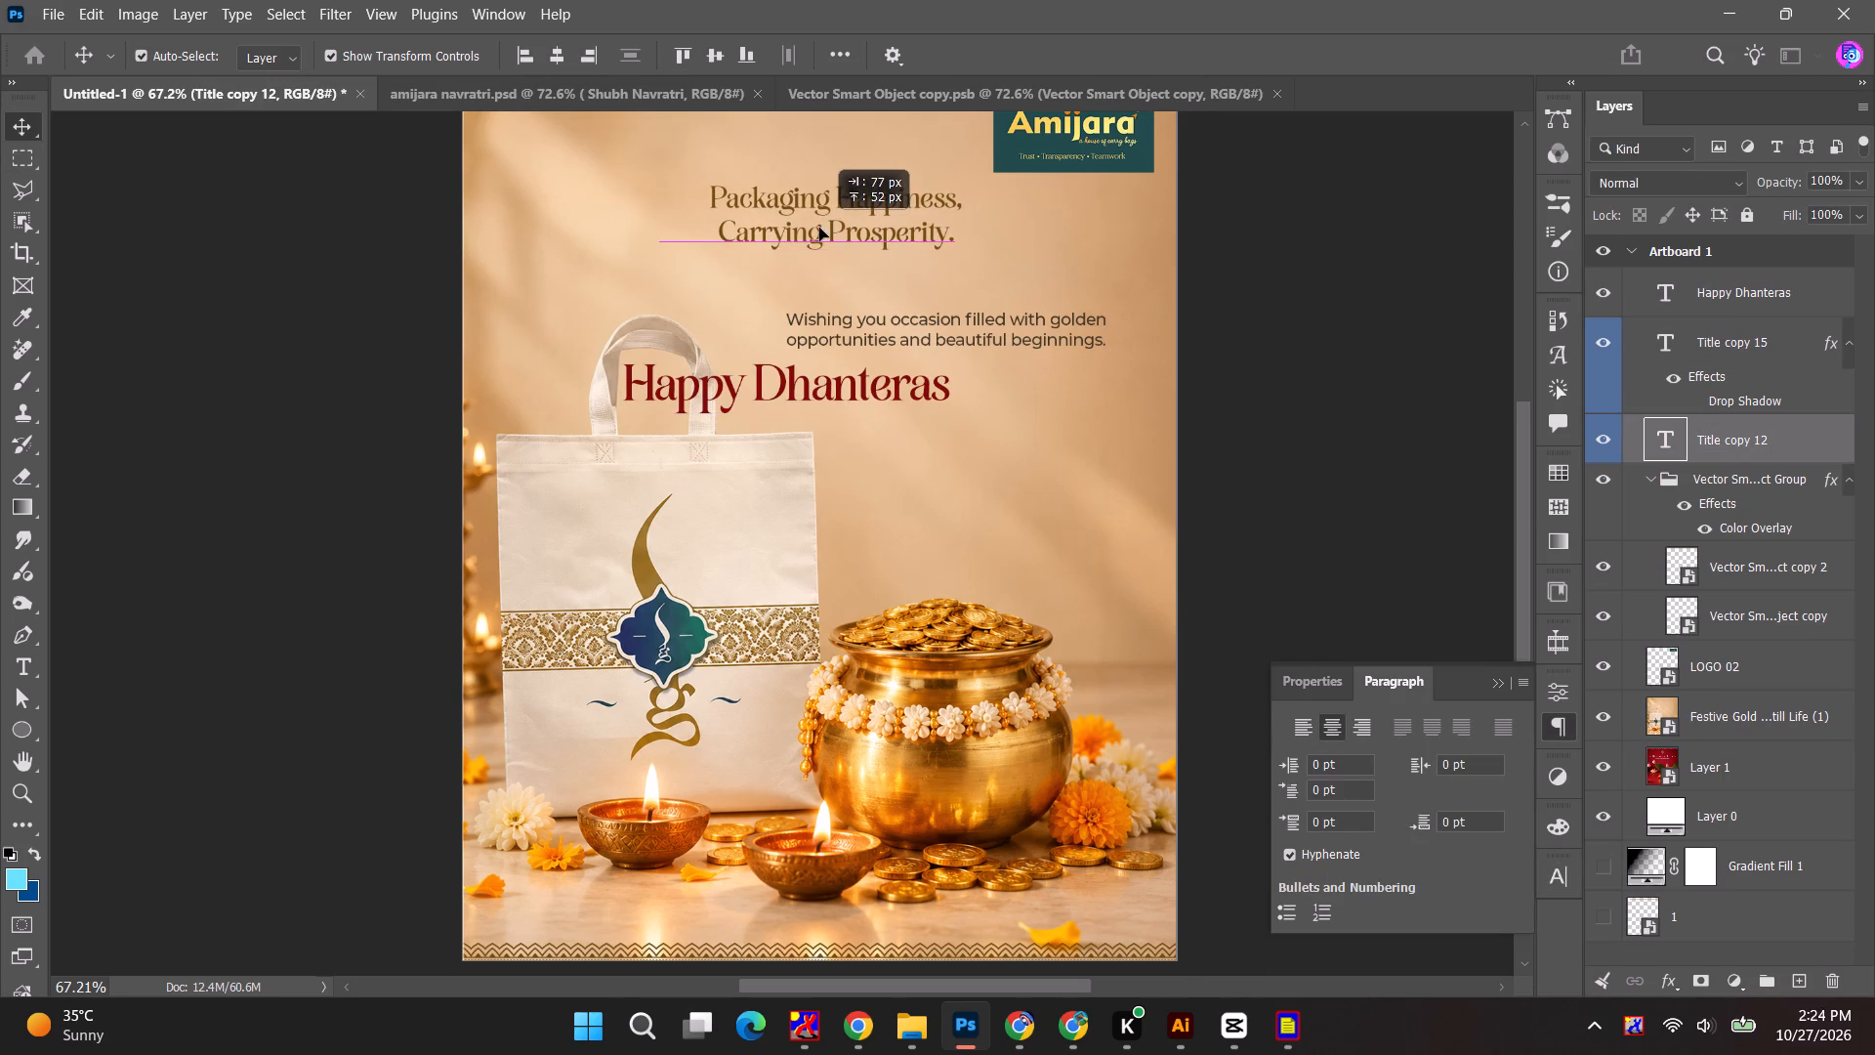
pyautogui.moveTo(819, 228); pyautogui.dragTo(812, 227)
pyautogui.click(1276, 373)
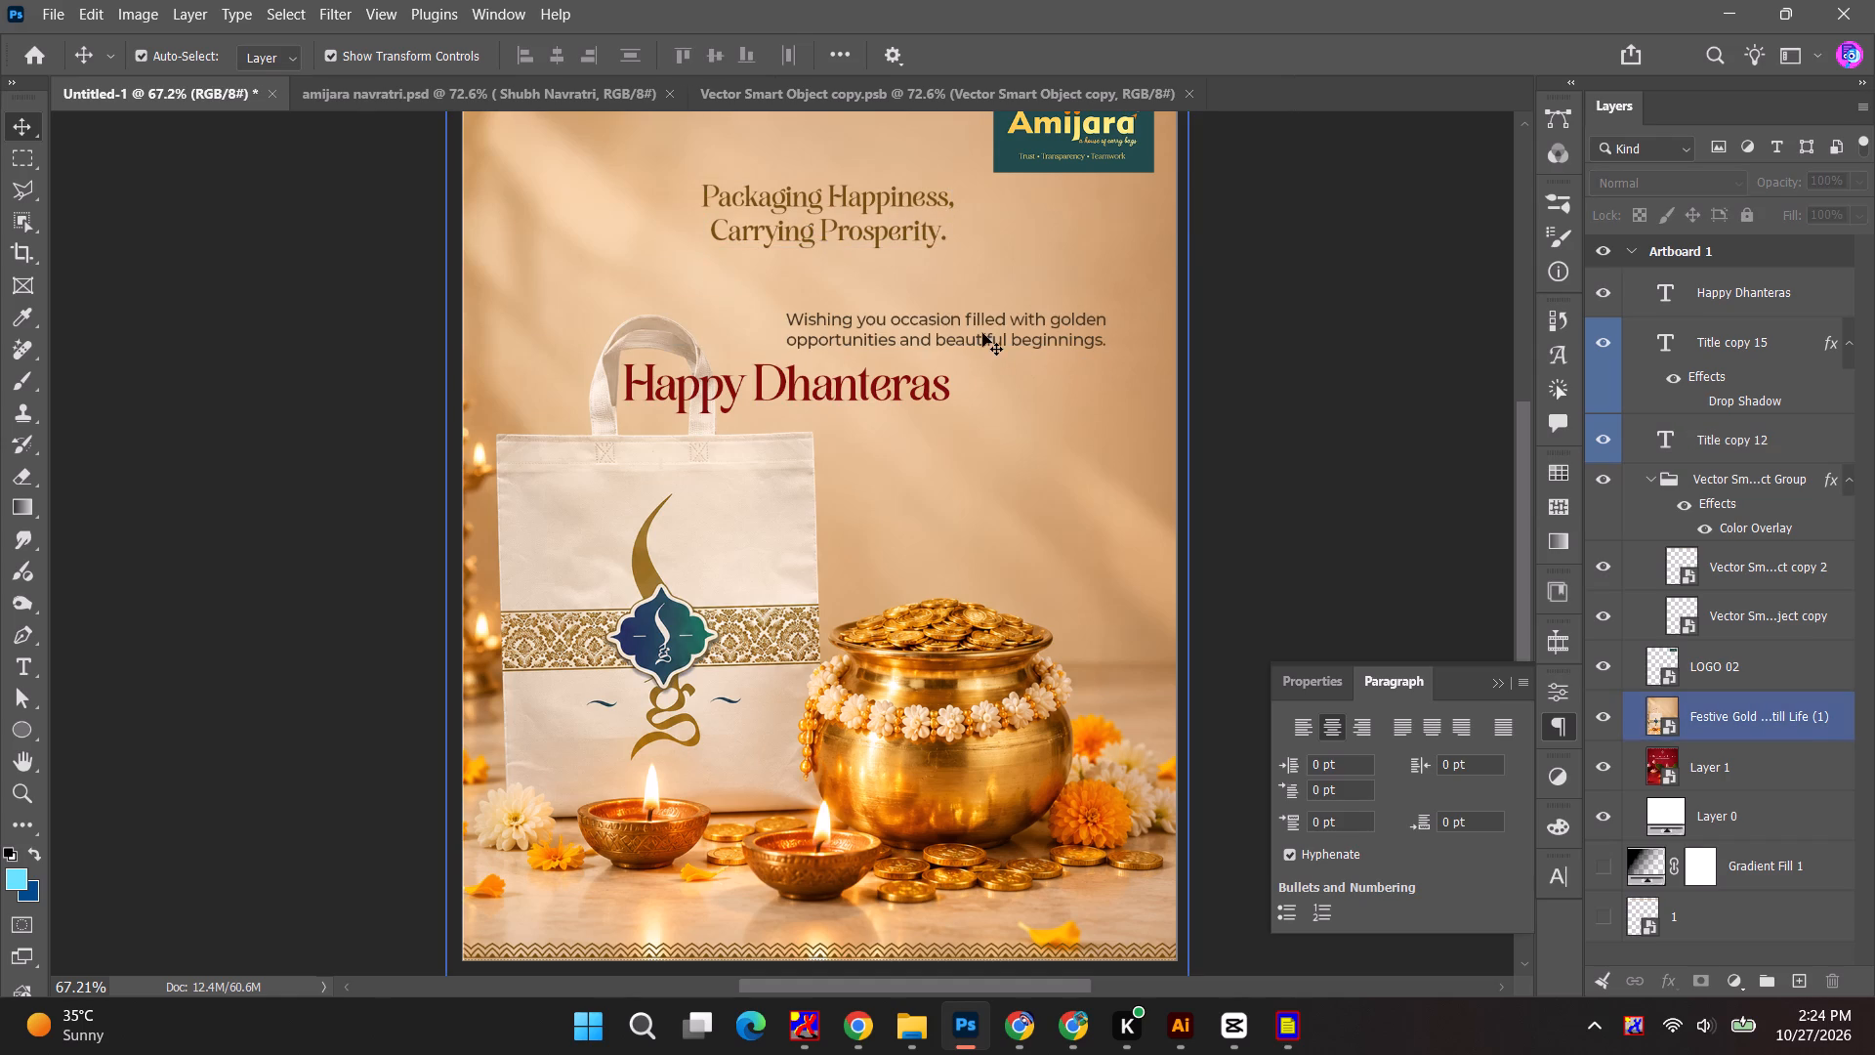
pyautogui.moveTo(982, 333); pyautogui.dragTo(855, 284)
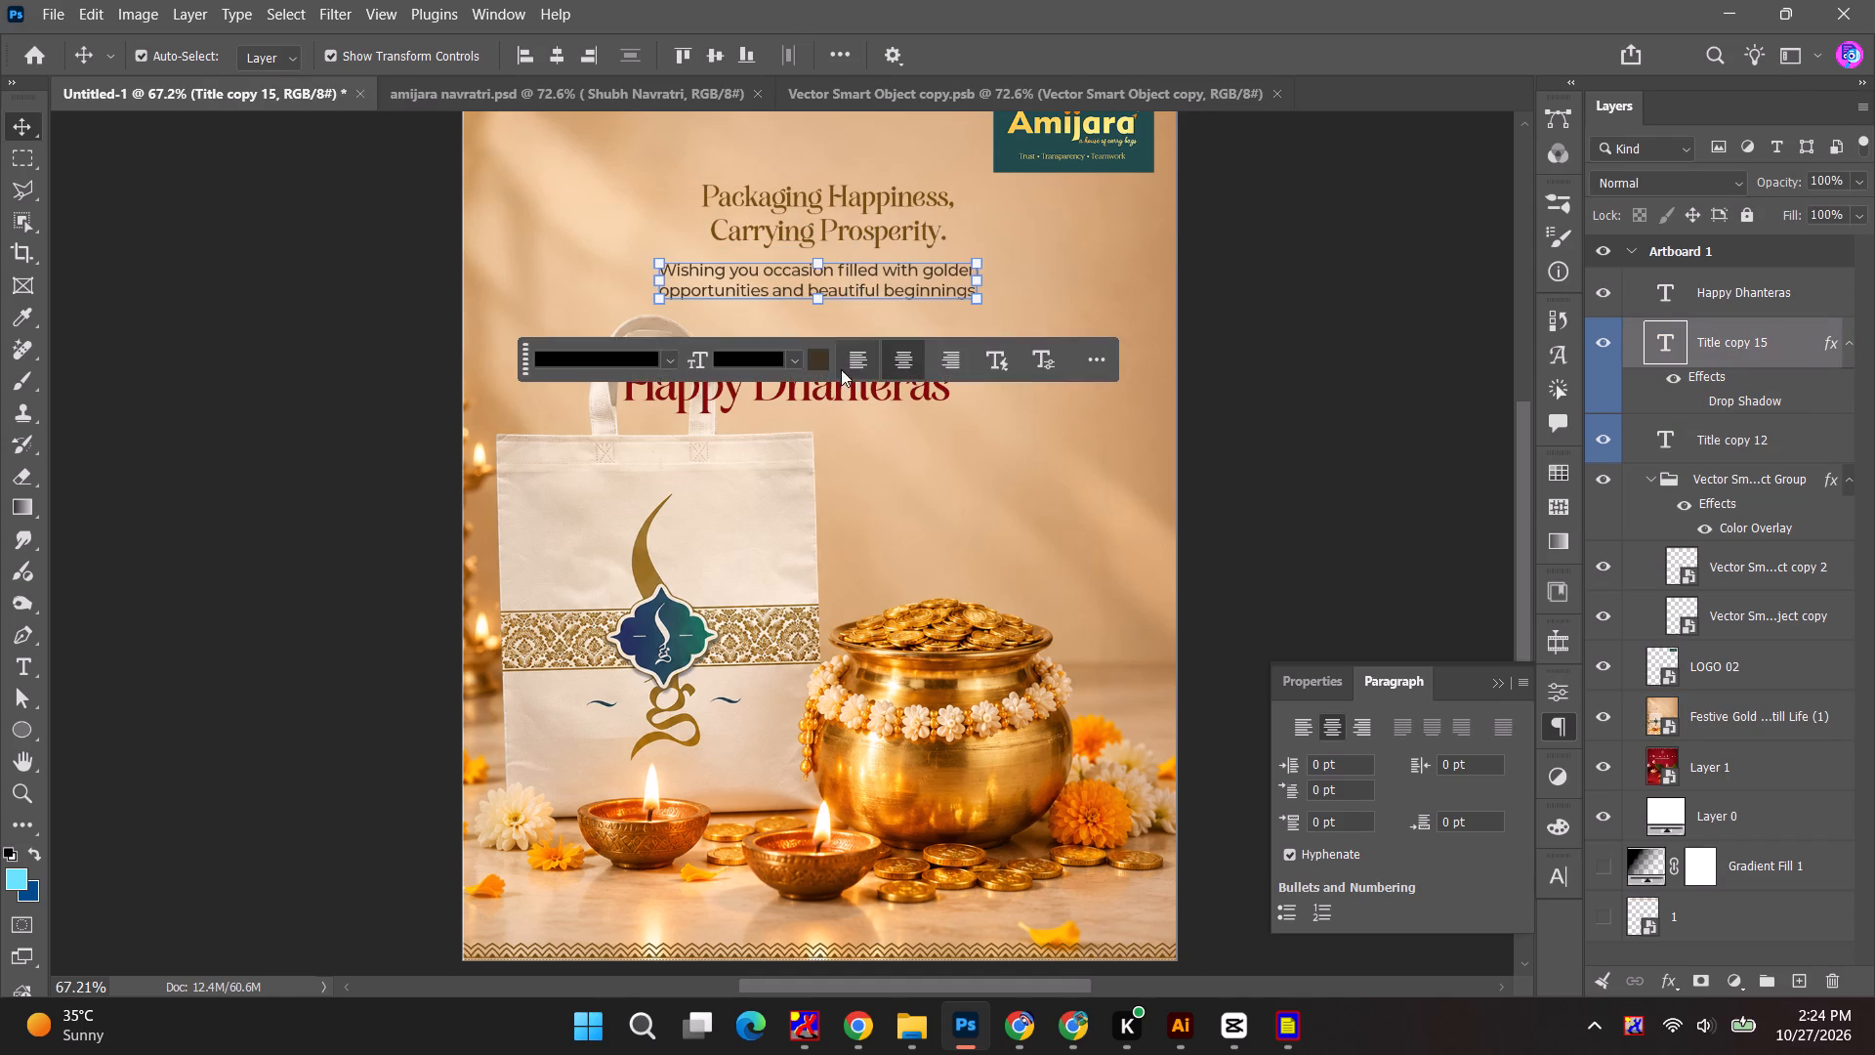
pyautogui.moveTo(839, 393); pyautogui.dragTo(887, 345)
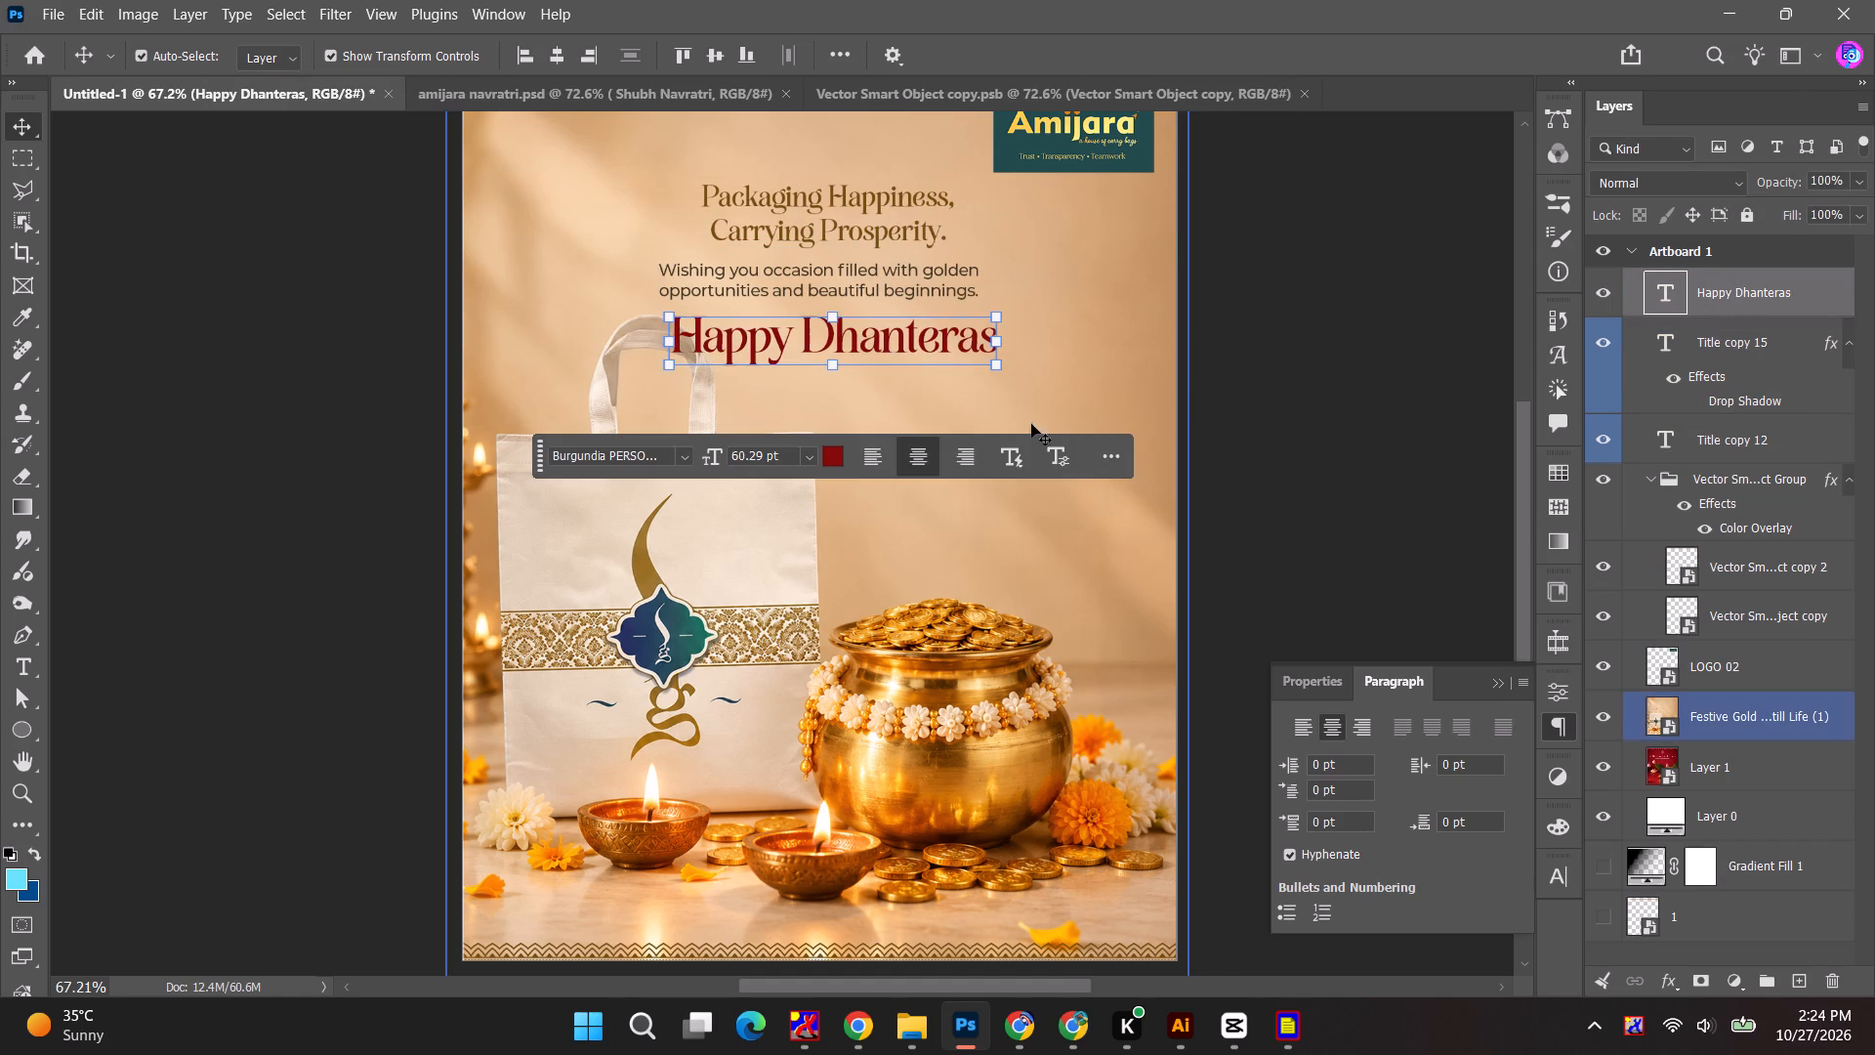
pyautogui.click(1302, 347)
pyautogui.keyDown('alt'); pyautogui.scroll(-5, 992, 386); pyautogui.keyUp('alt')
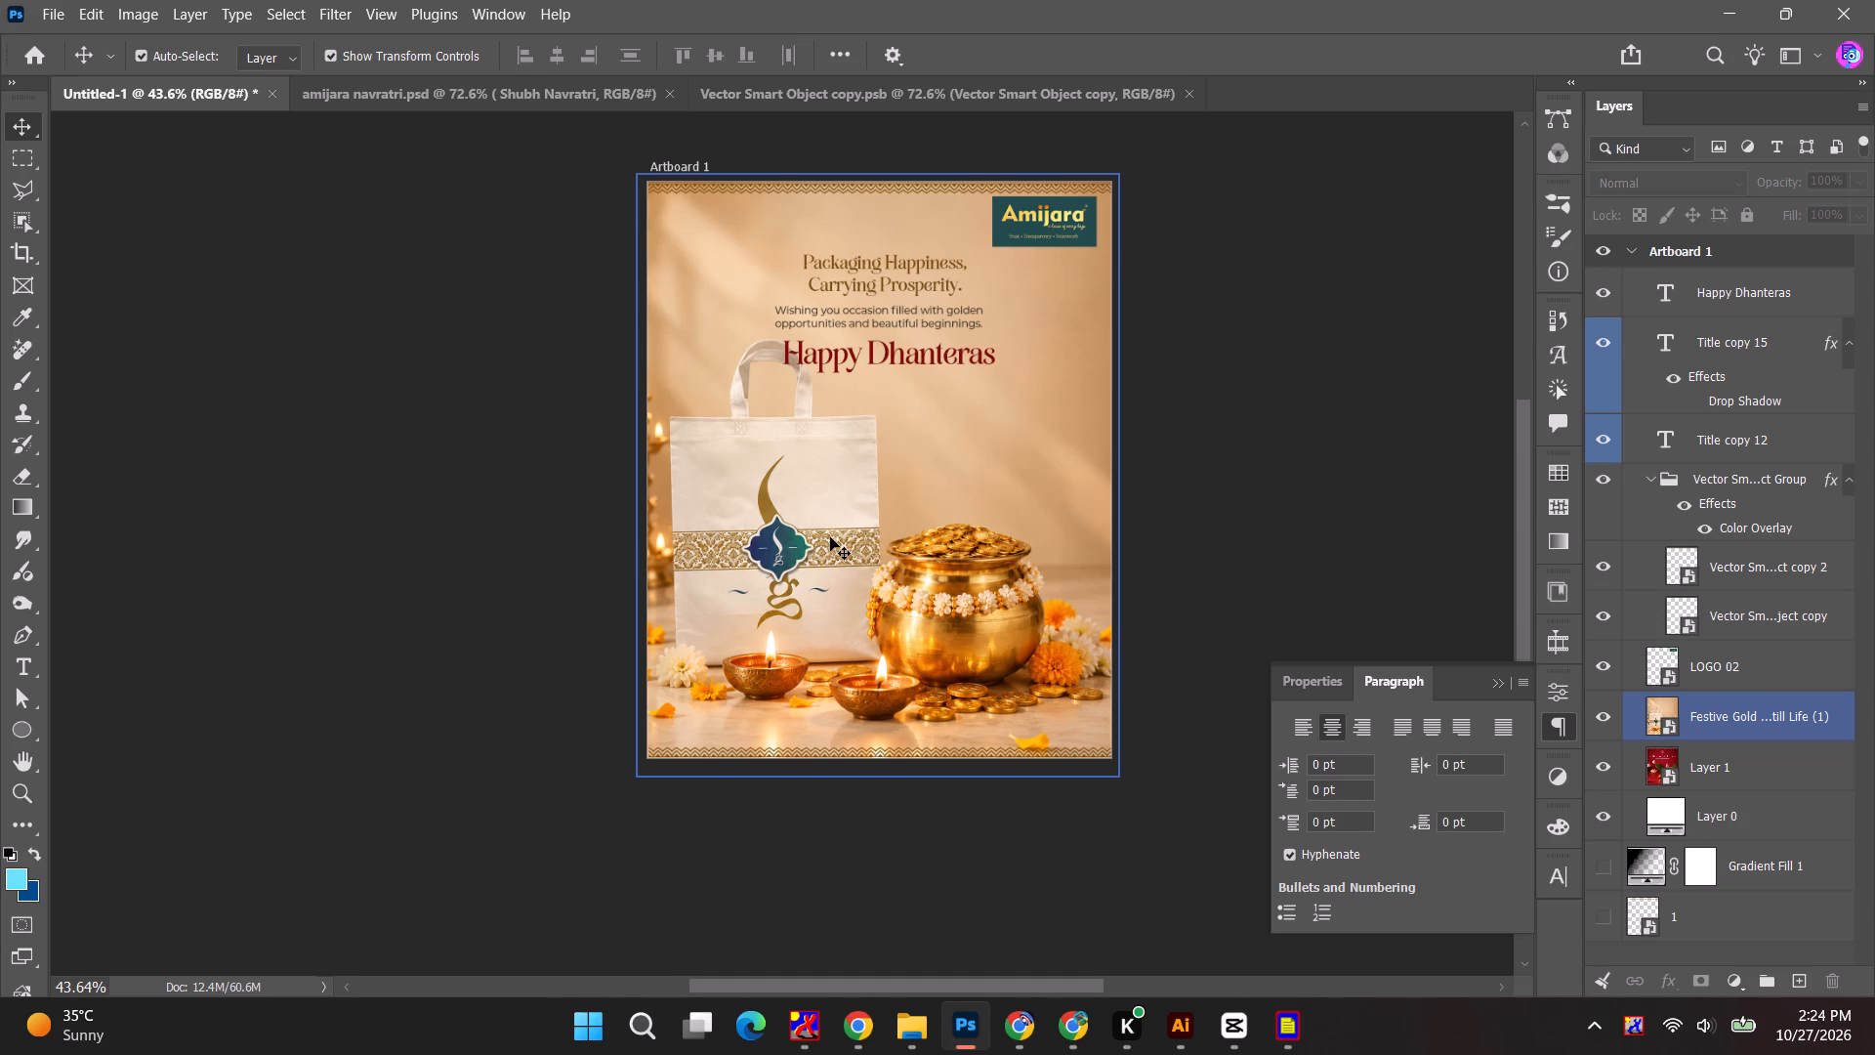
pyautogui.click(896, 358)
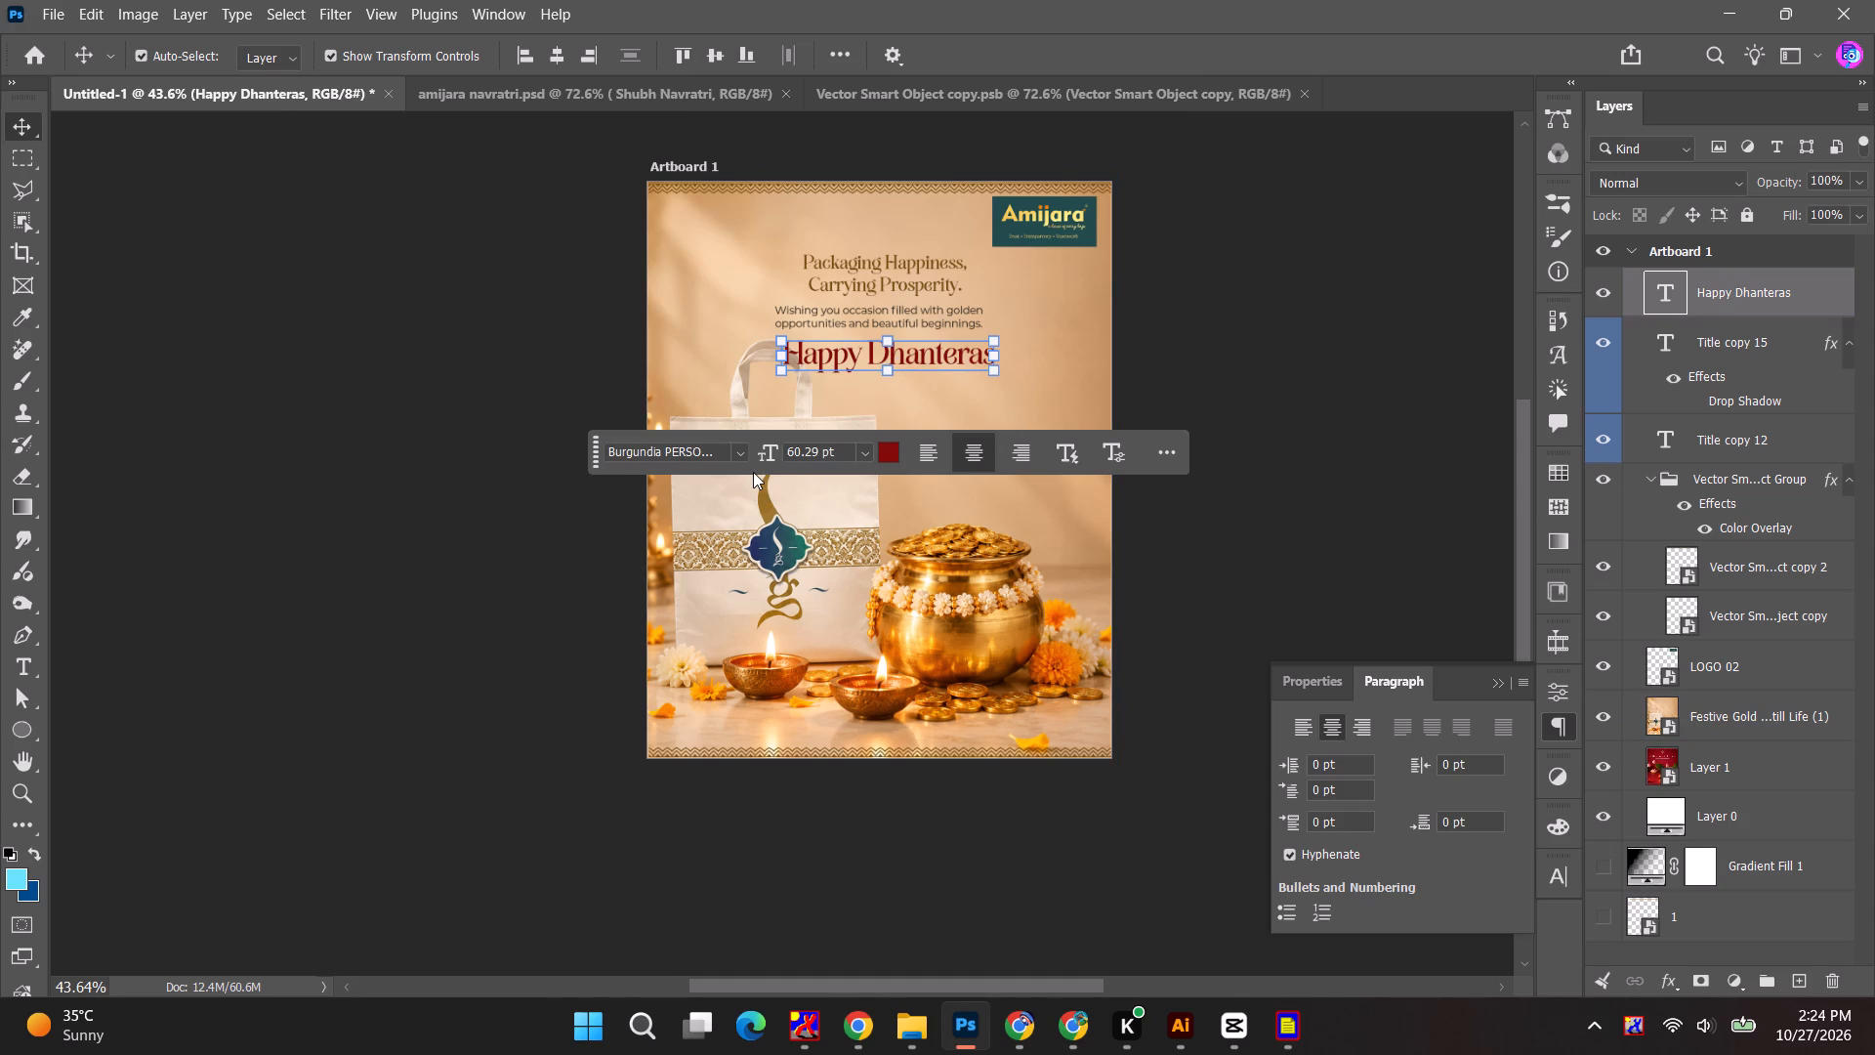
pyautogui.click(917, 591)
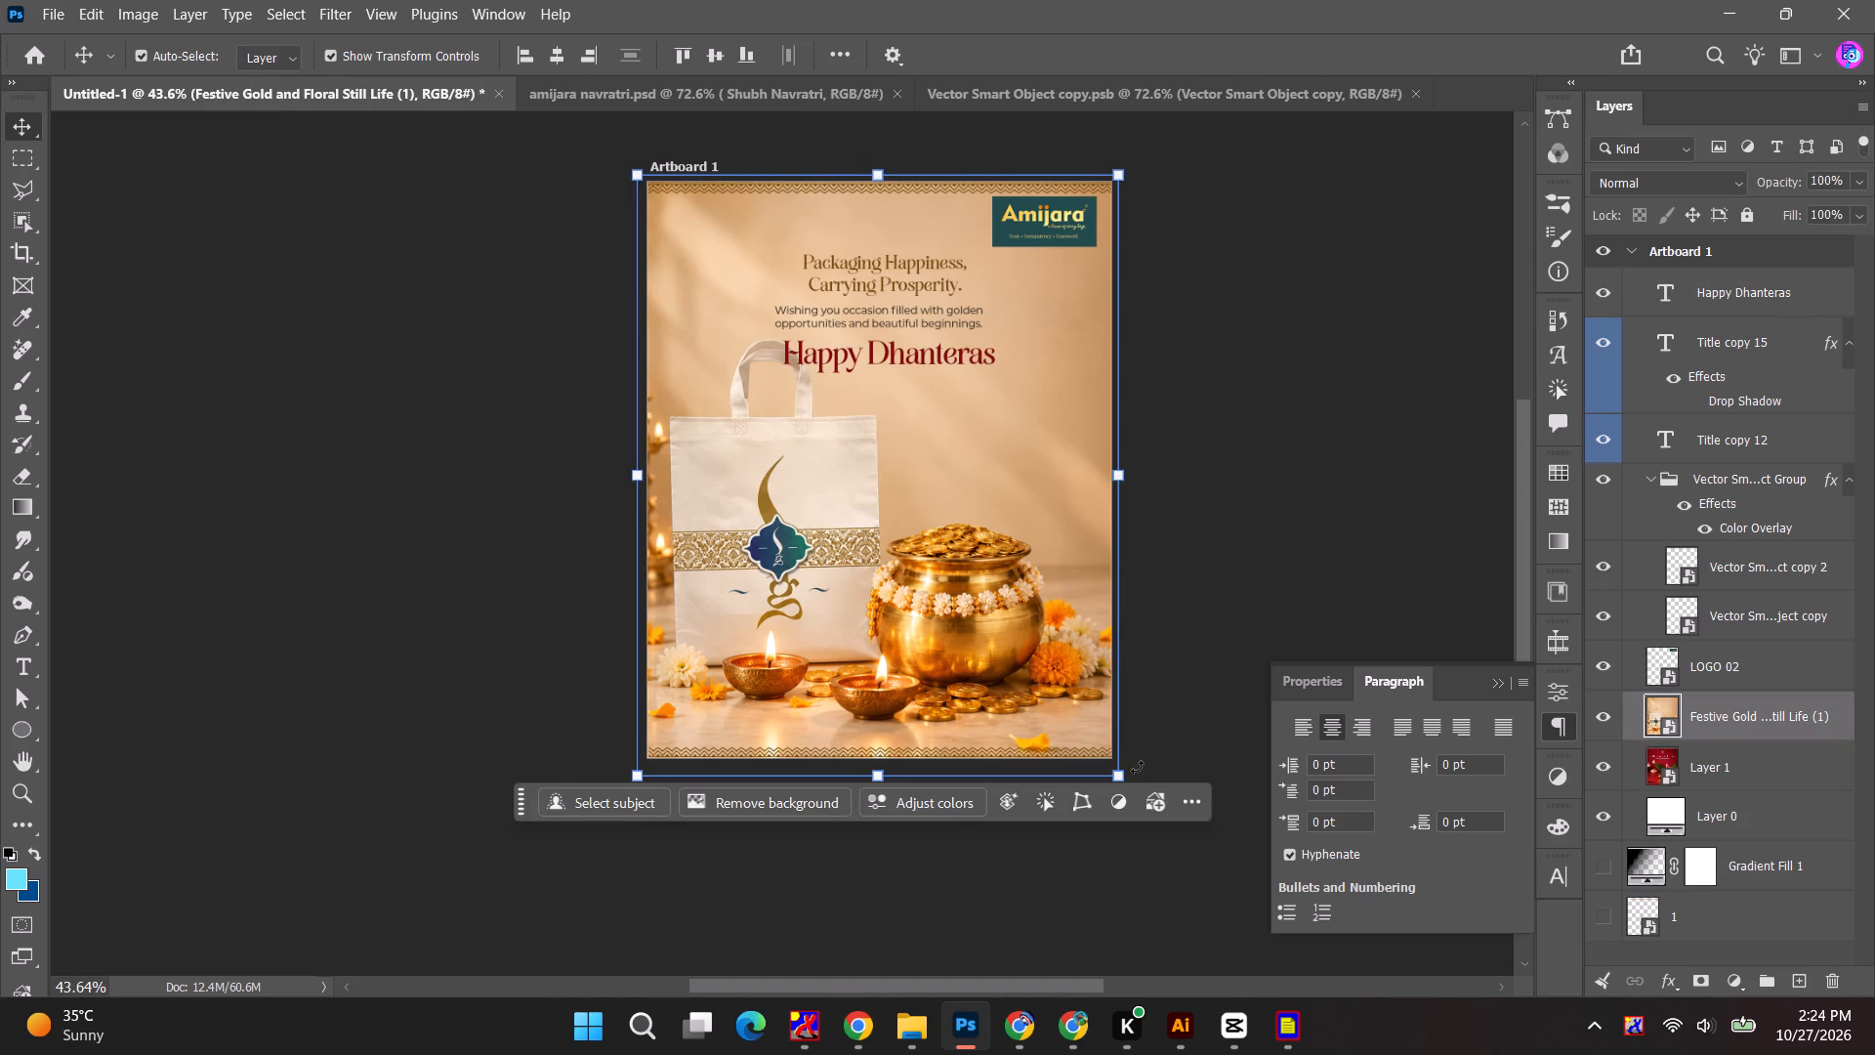
# Scale the Festive Gold and Floral Still Life photo to 87.88% and move it down to the poster's bottom edge.
pyautogui.keyDown('alt'); pyautogui.keyDown('shift'); pyautogui.moveTo(1129, 777); pyautogui.dragTo(1132, 732); pyautogui.keyUp('shift'); pyautogui.keyUp('alt')
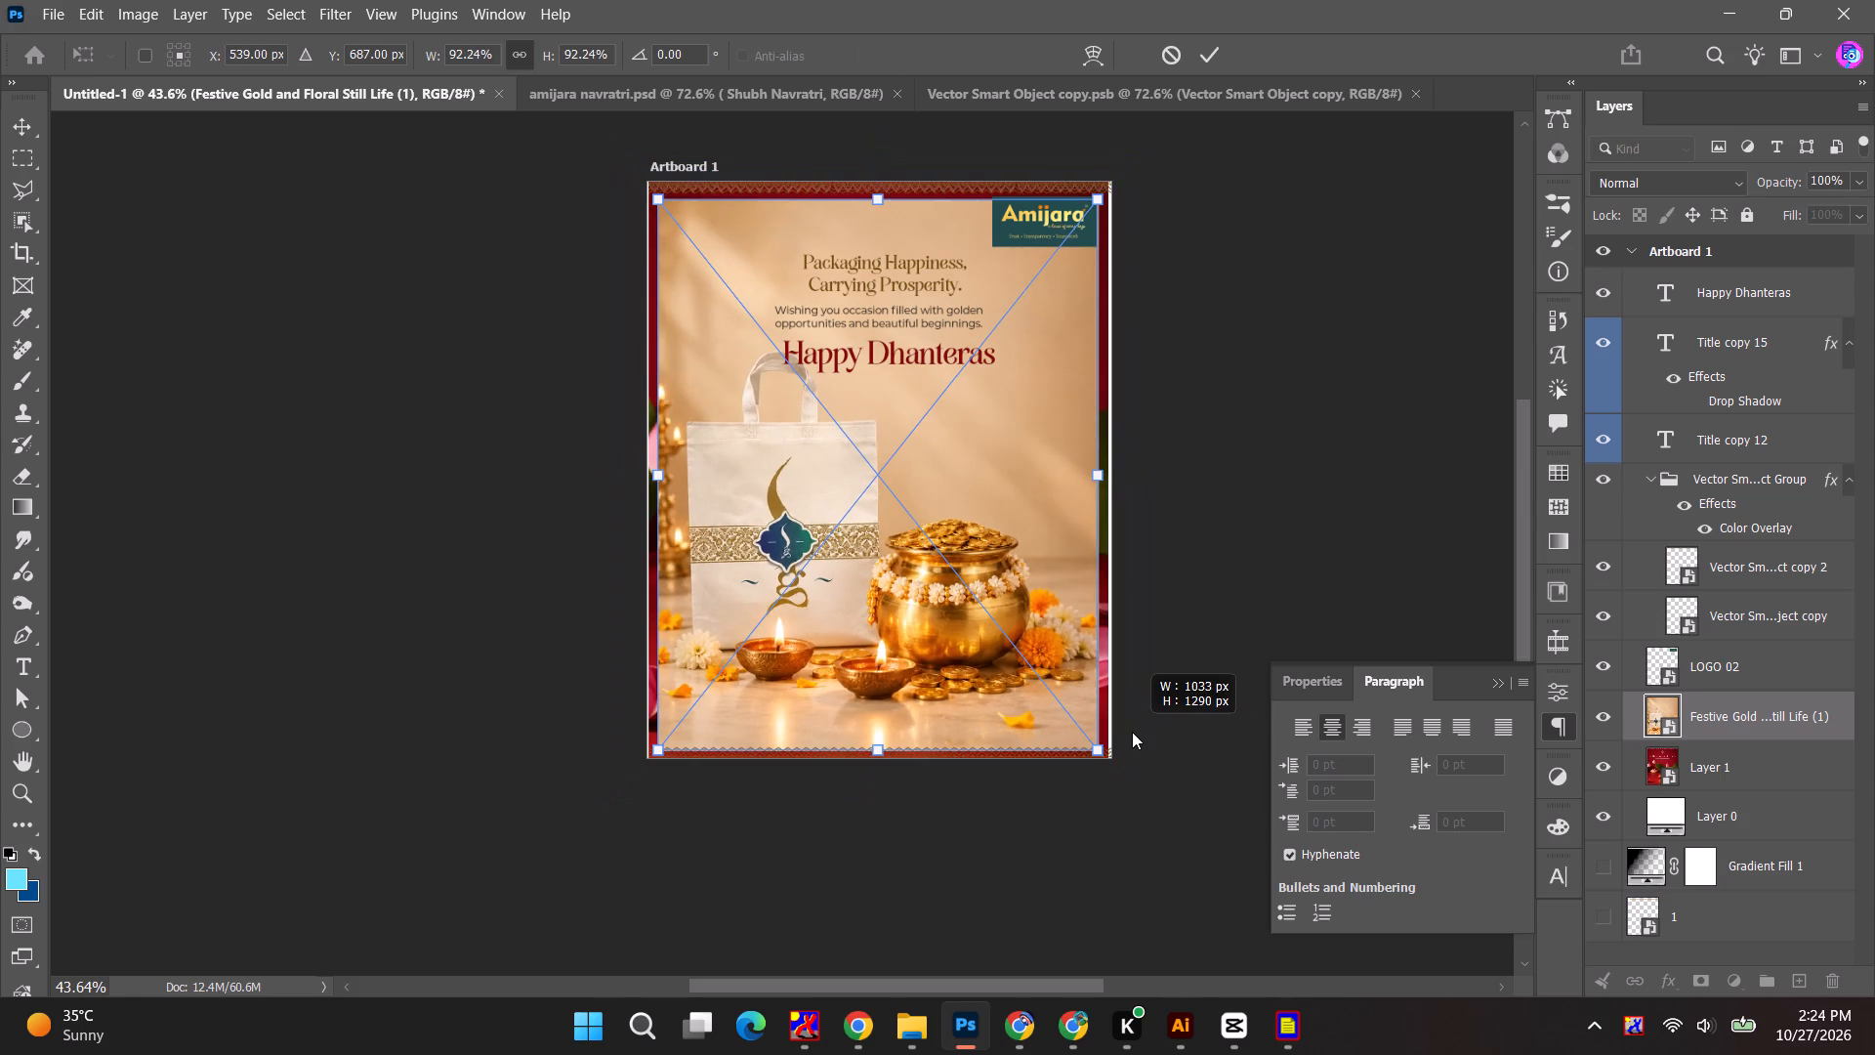
pyautogui.keyDown('alt'); pyautogui.keyDown('shift'); pyautogui.moveTo(1132, 732); pyautogui.dragTo(1122, 719); pyautogui.keyUp('shift'); pyautogui.keyUp('alt')
pyautogui.moveTo(992, 533); pyautogui.dragTo(995, 527)
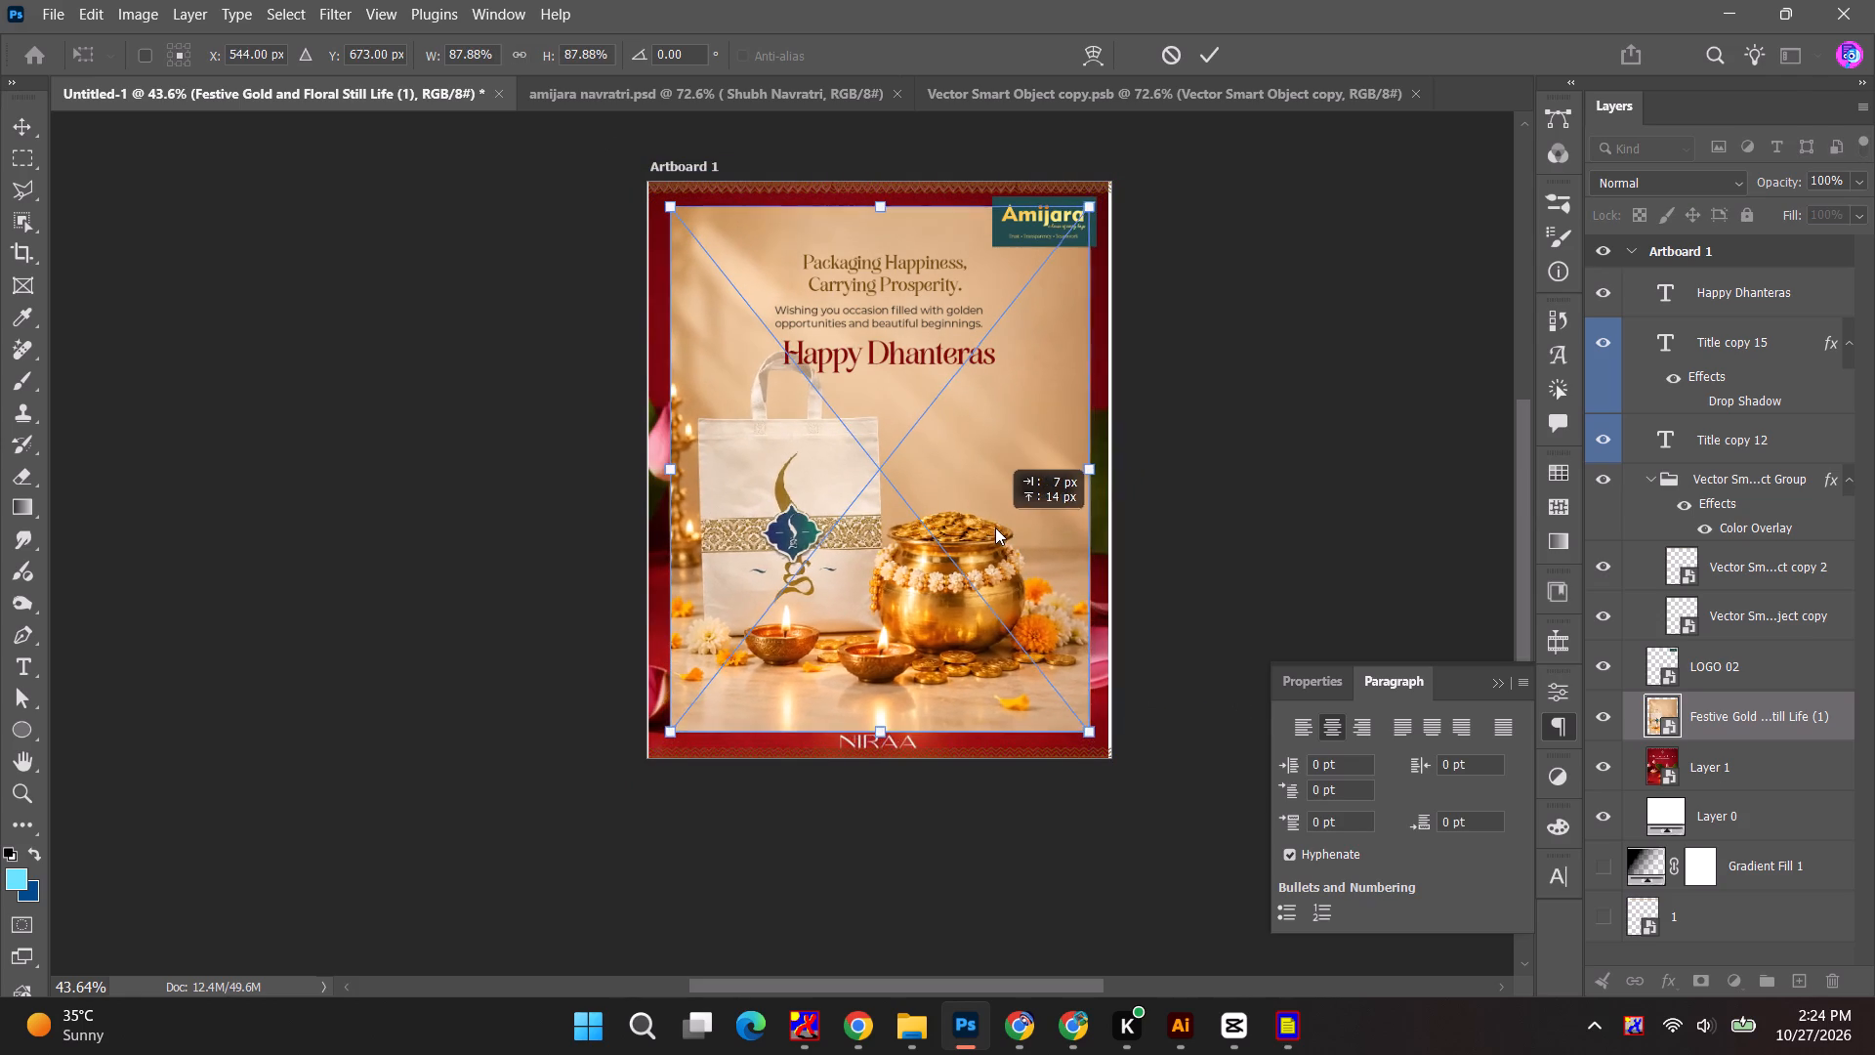
pyautogui.moveTo(995, 527); pyautogui.dragTo(998, 564)
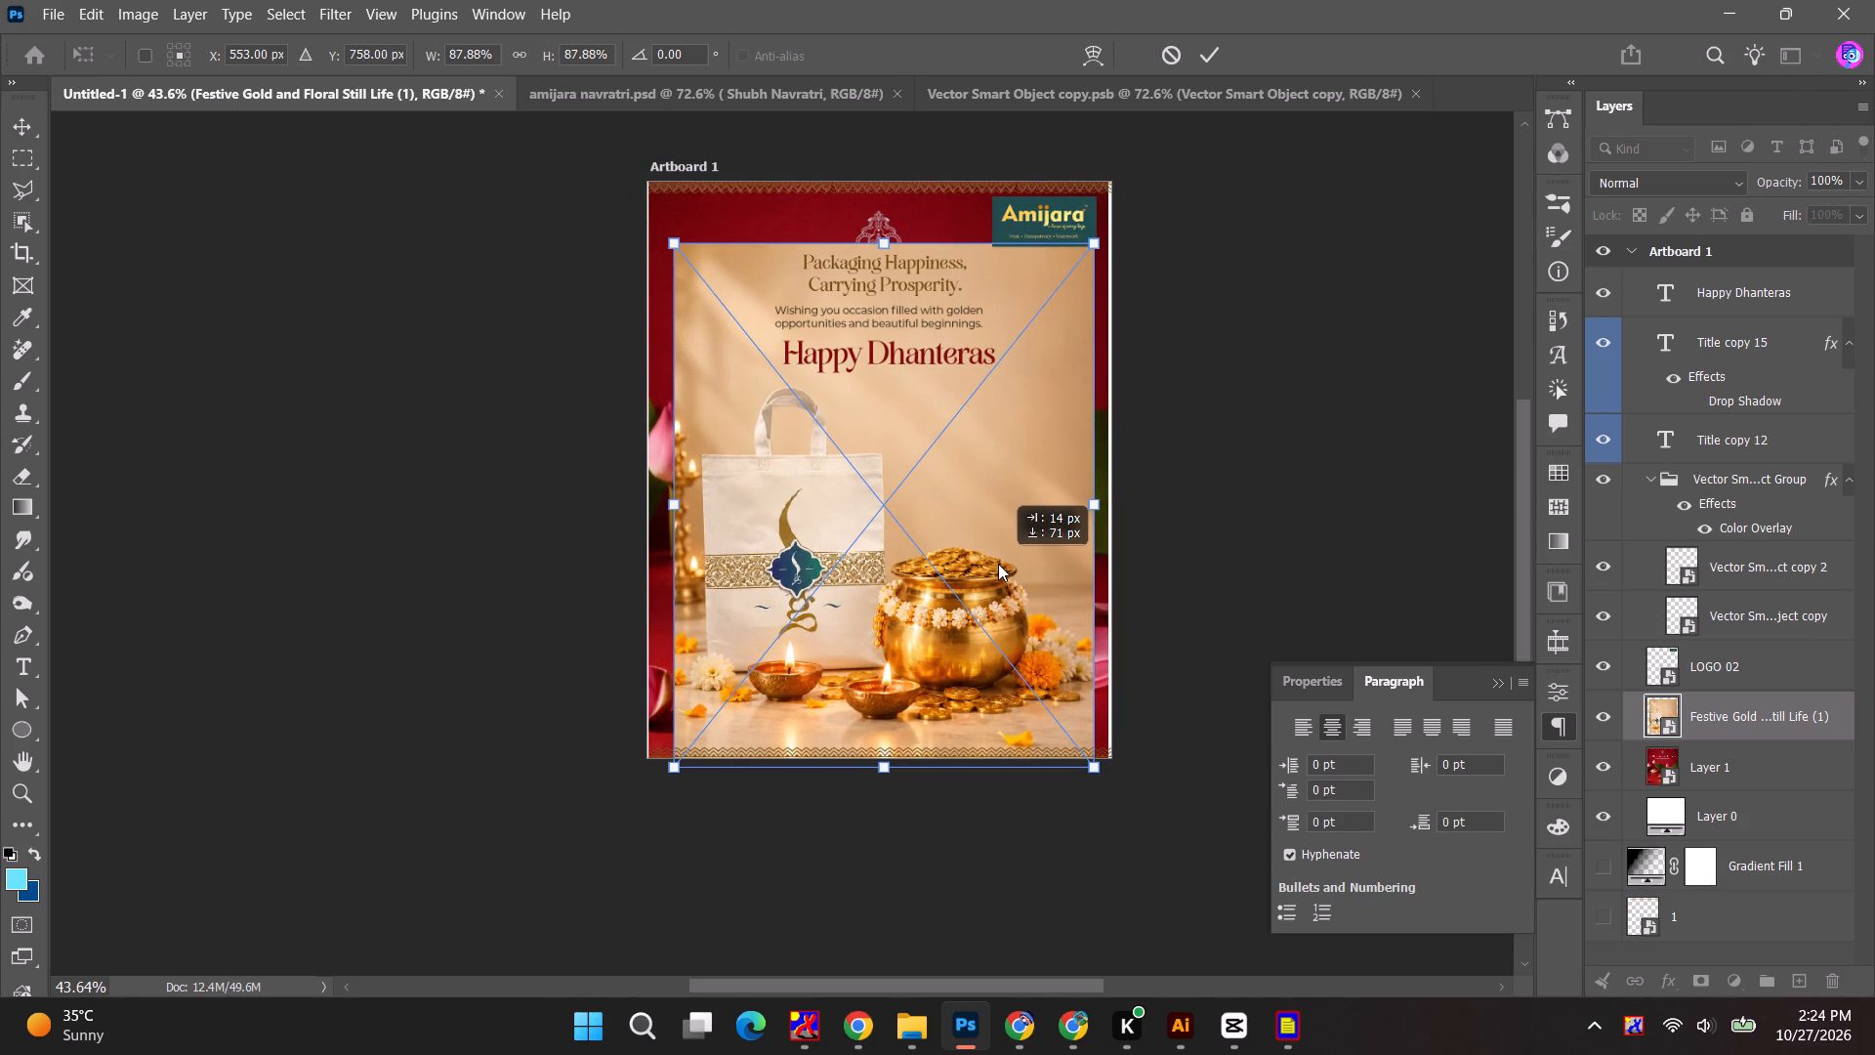
pyautogui.moveTo(998, 564); pyautogui.dragTo(1000, 562)
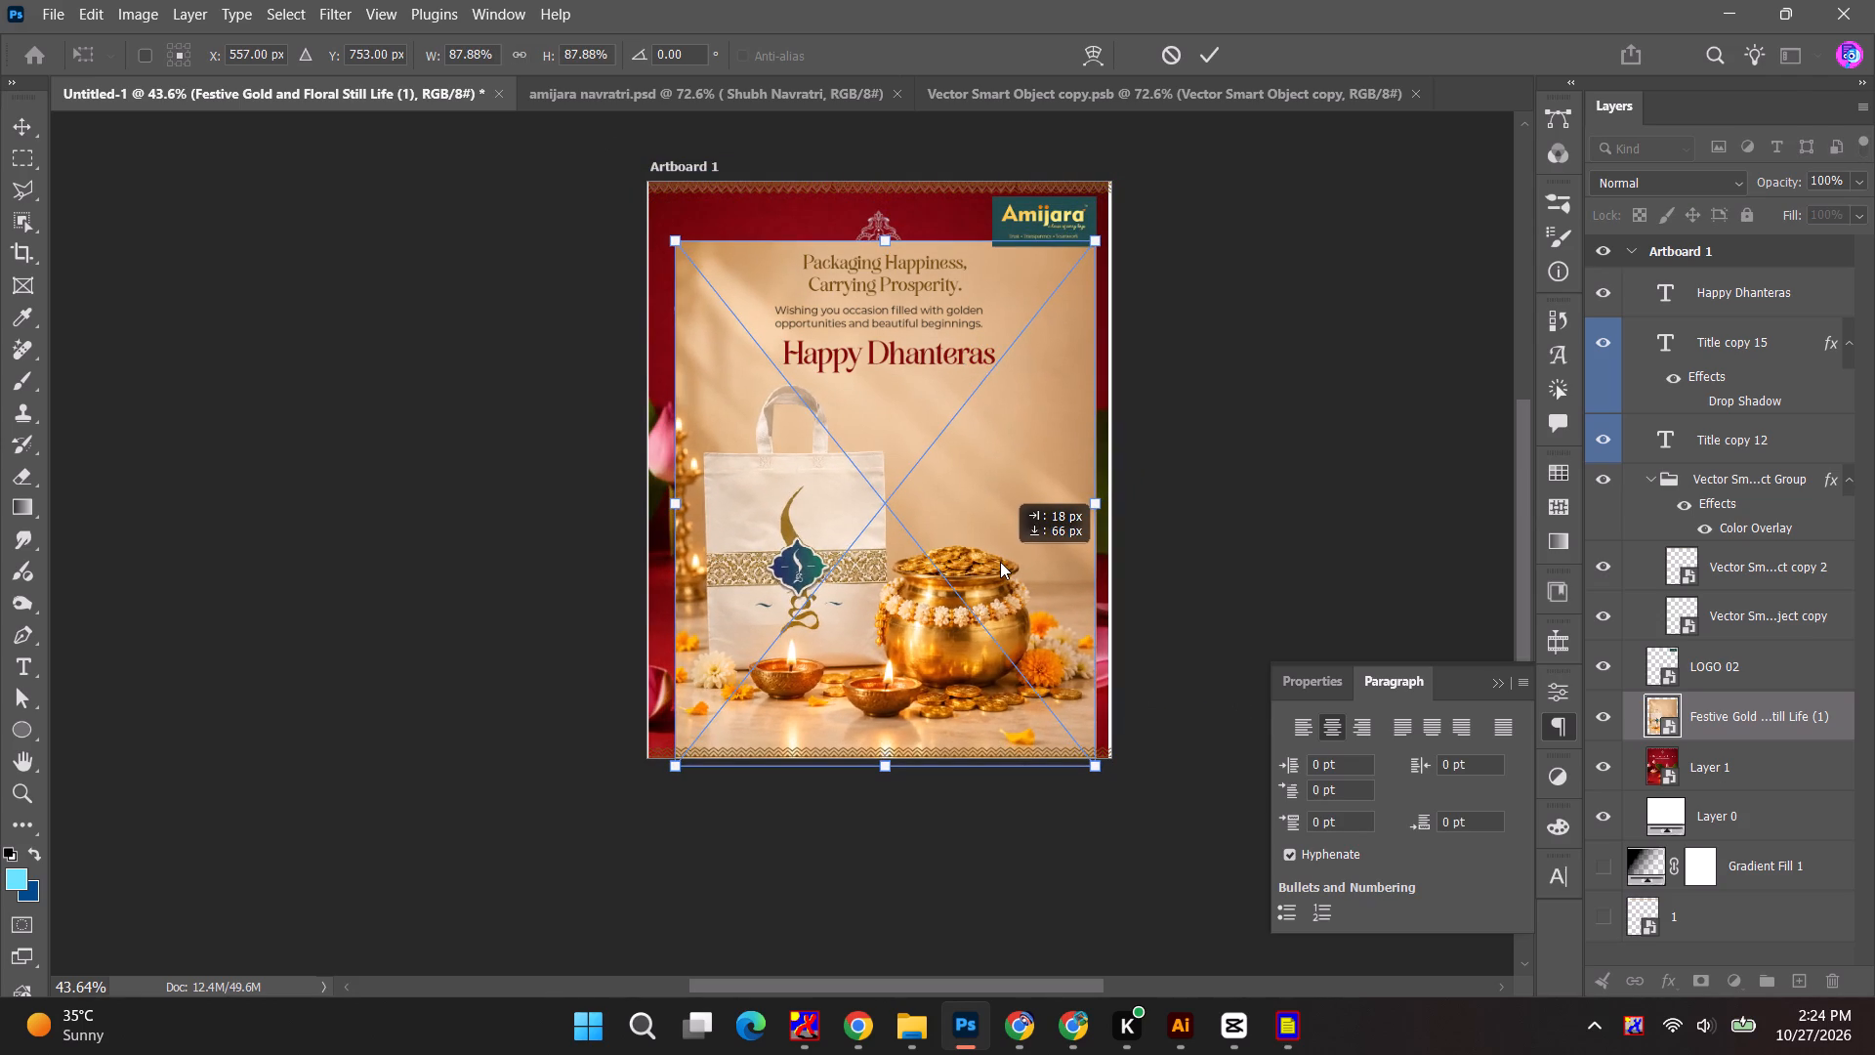
pyautogui.moveTo(1000, 562); pyautogui.dragTo(999, 560)
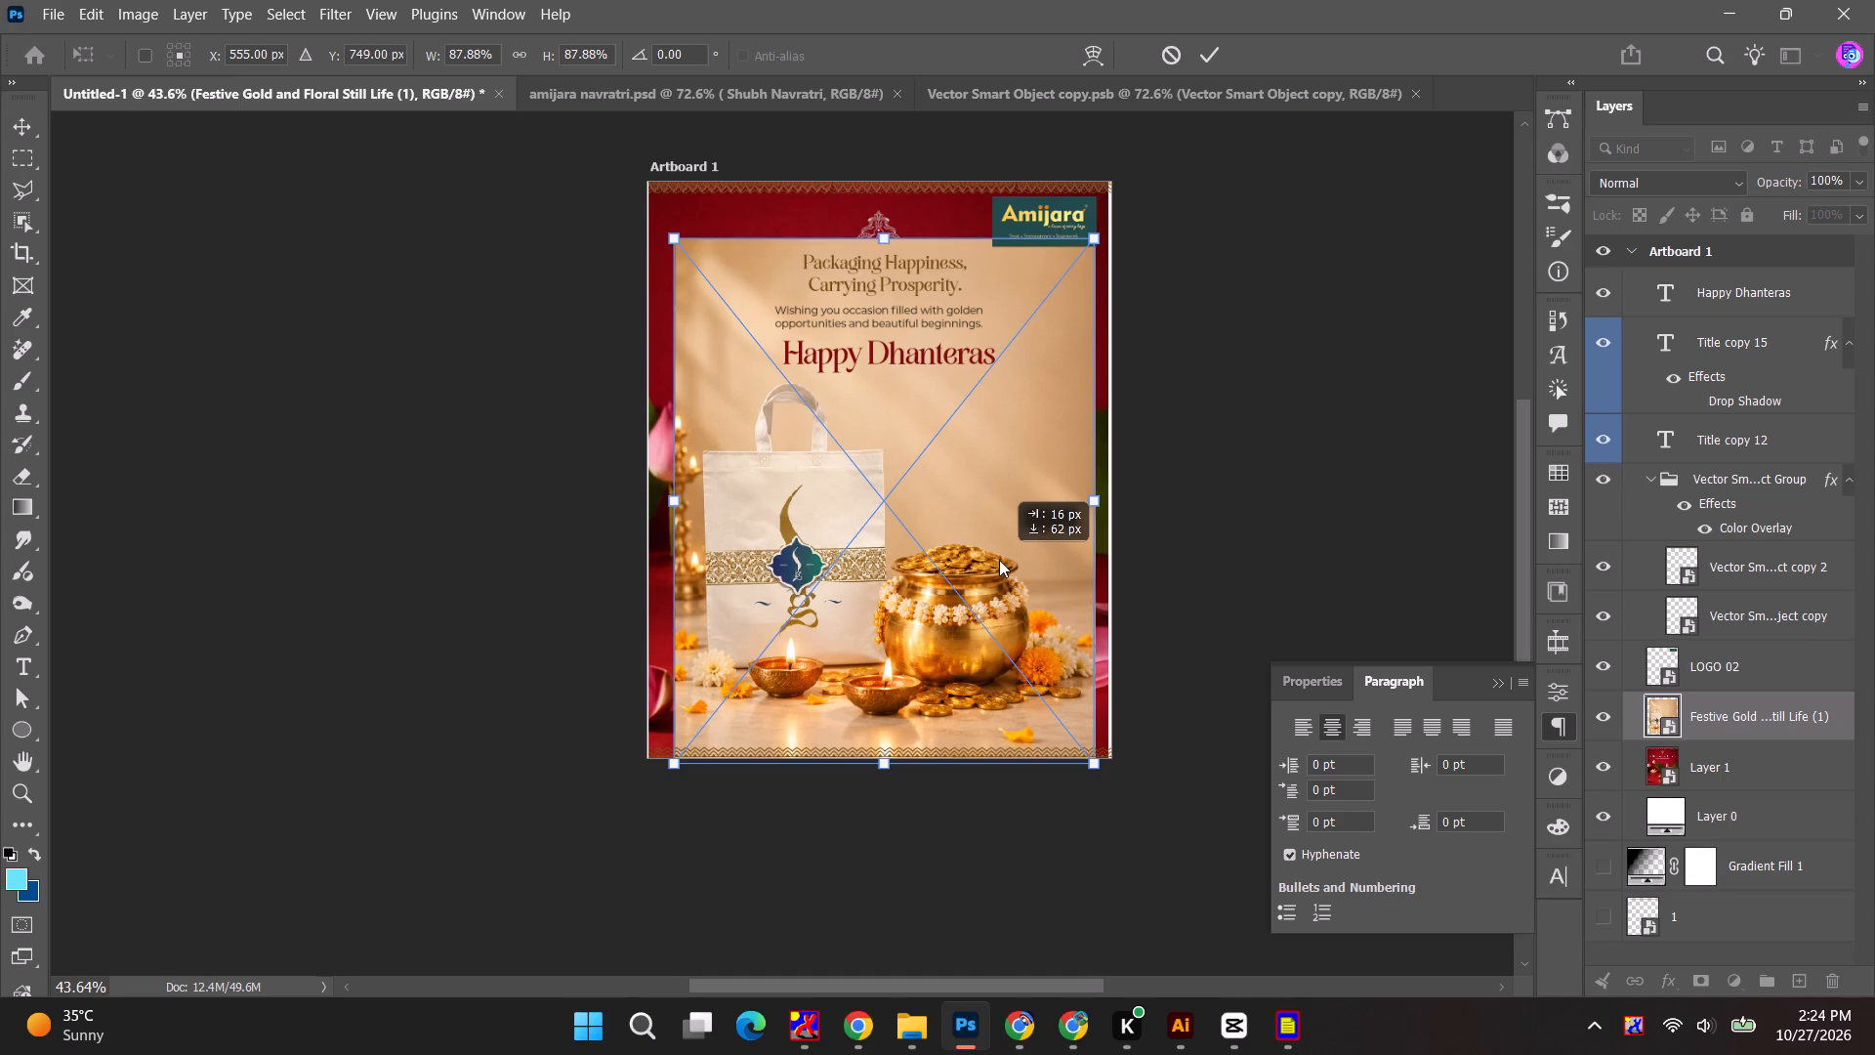
pyautogui.moveTo(999, 560); pyautogui.dragTo(998, 559)
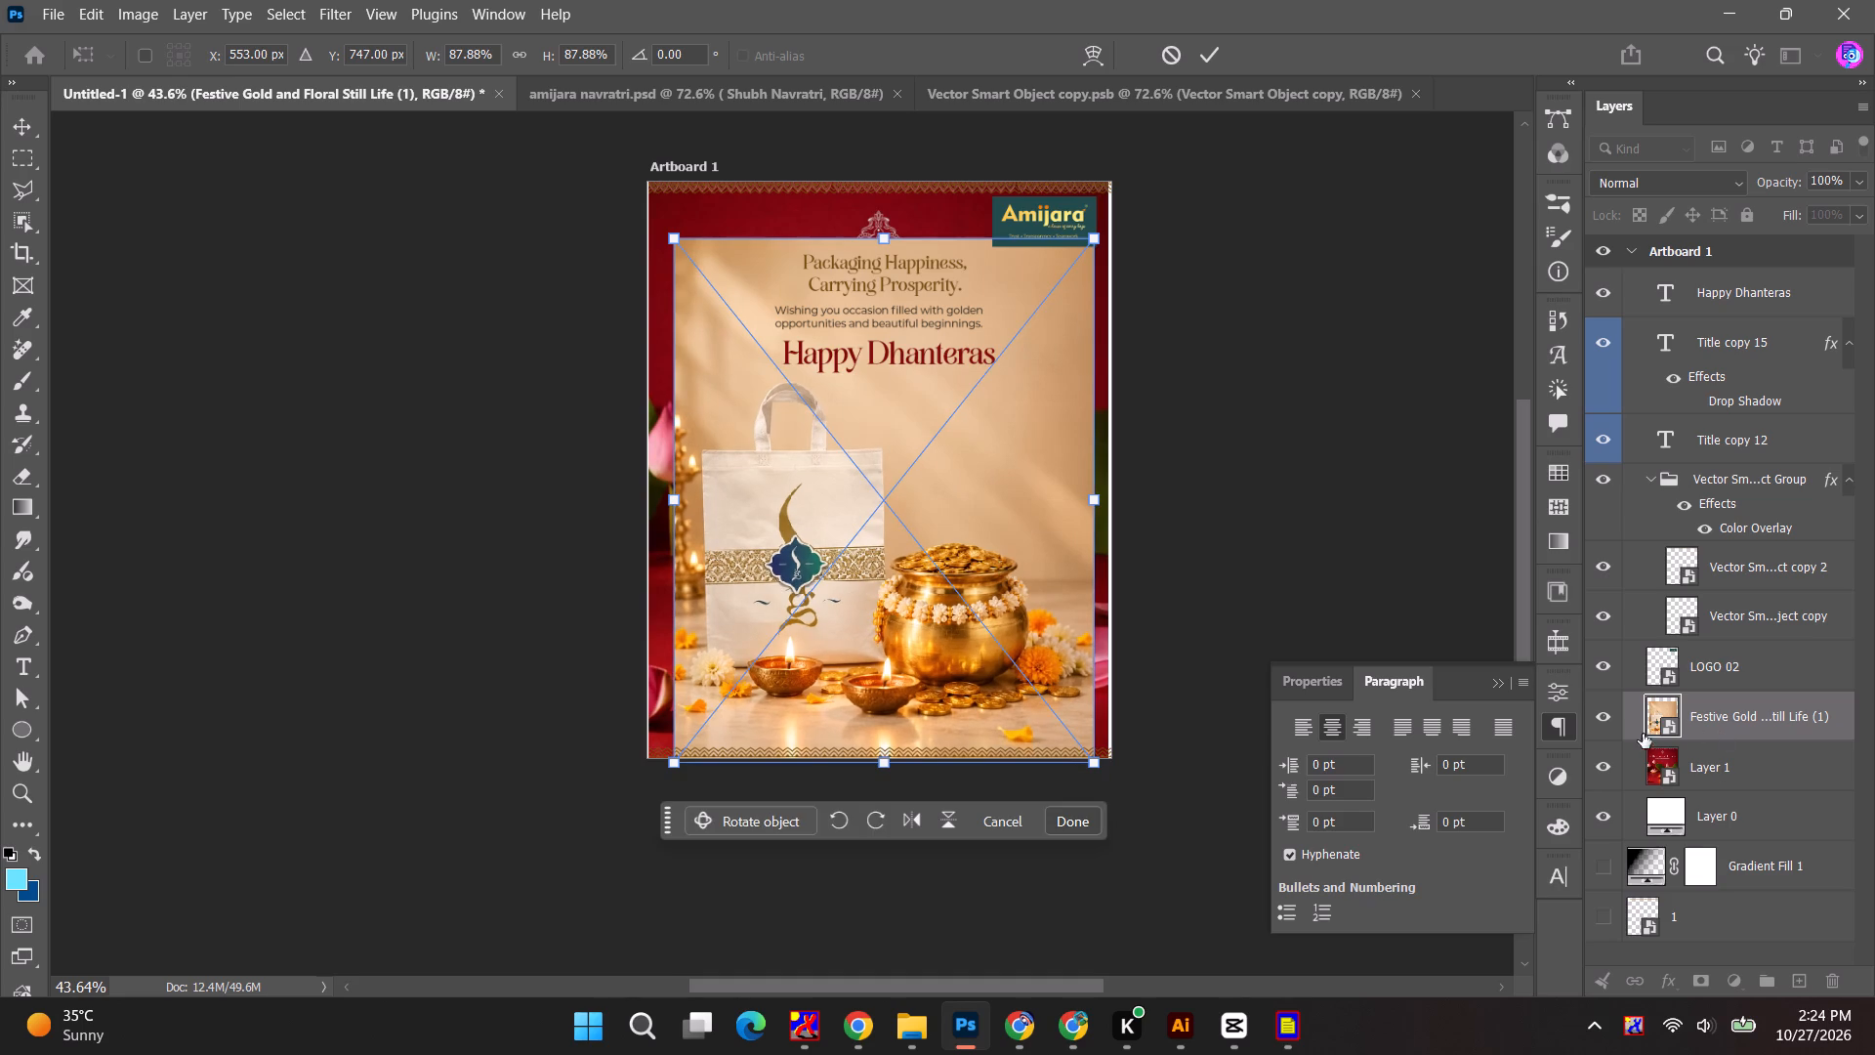
# Group the Happy Dhanteras title, wishes message, tagline and zigzag border group into one layer group.
pyautogui.click(1778, 304)
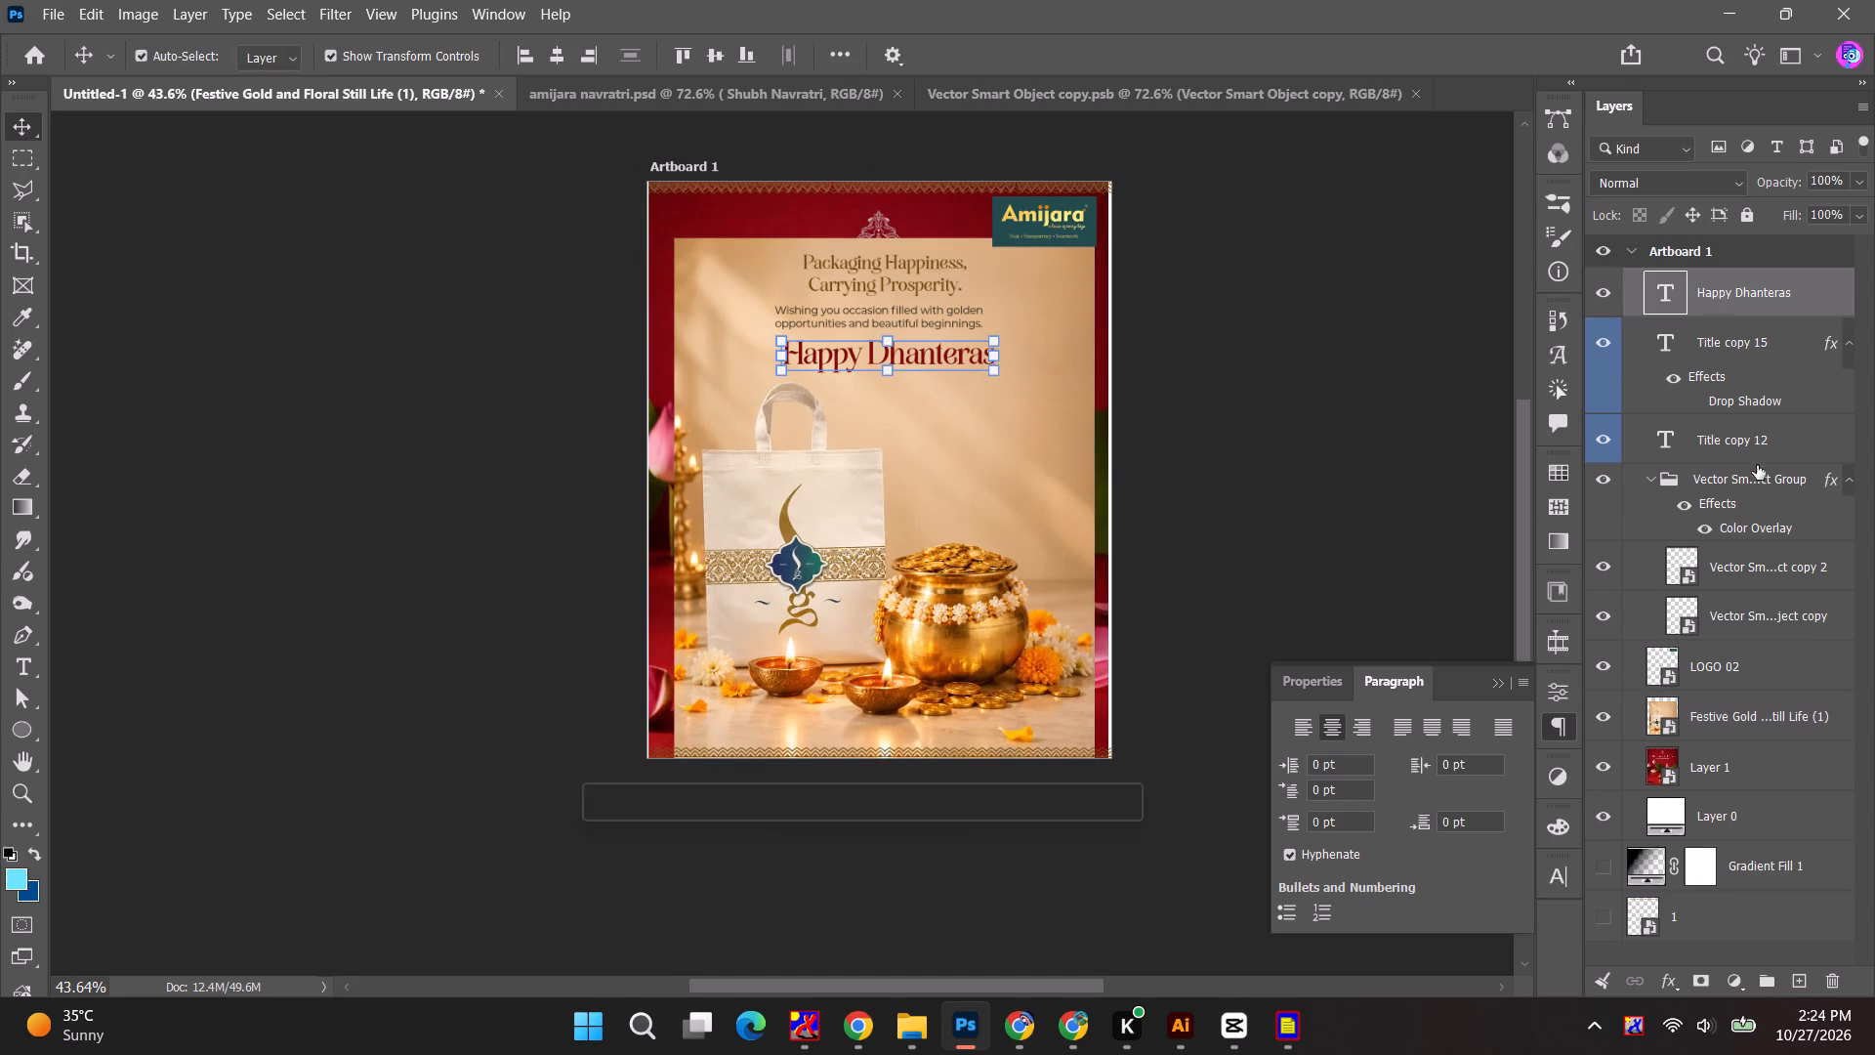
pyautogui.click(1750, 489)
pyautogui.click(1658, 476)
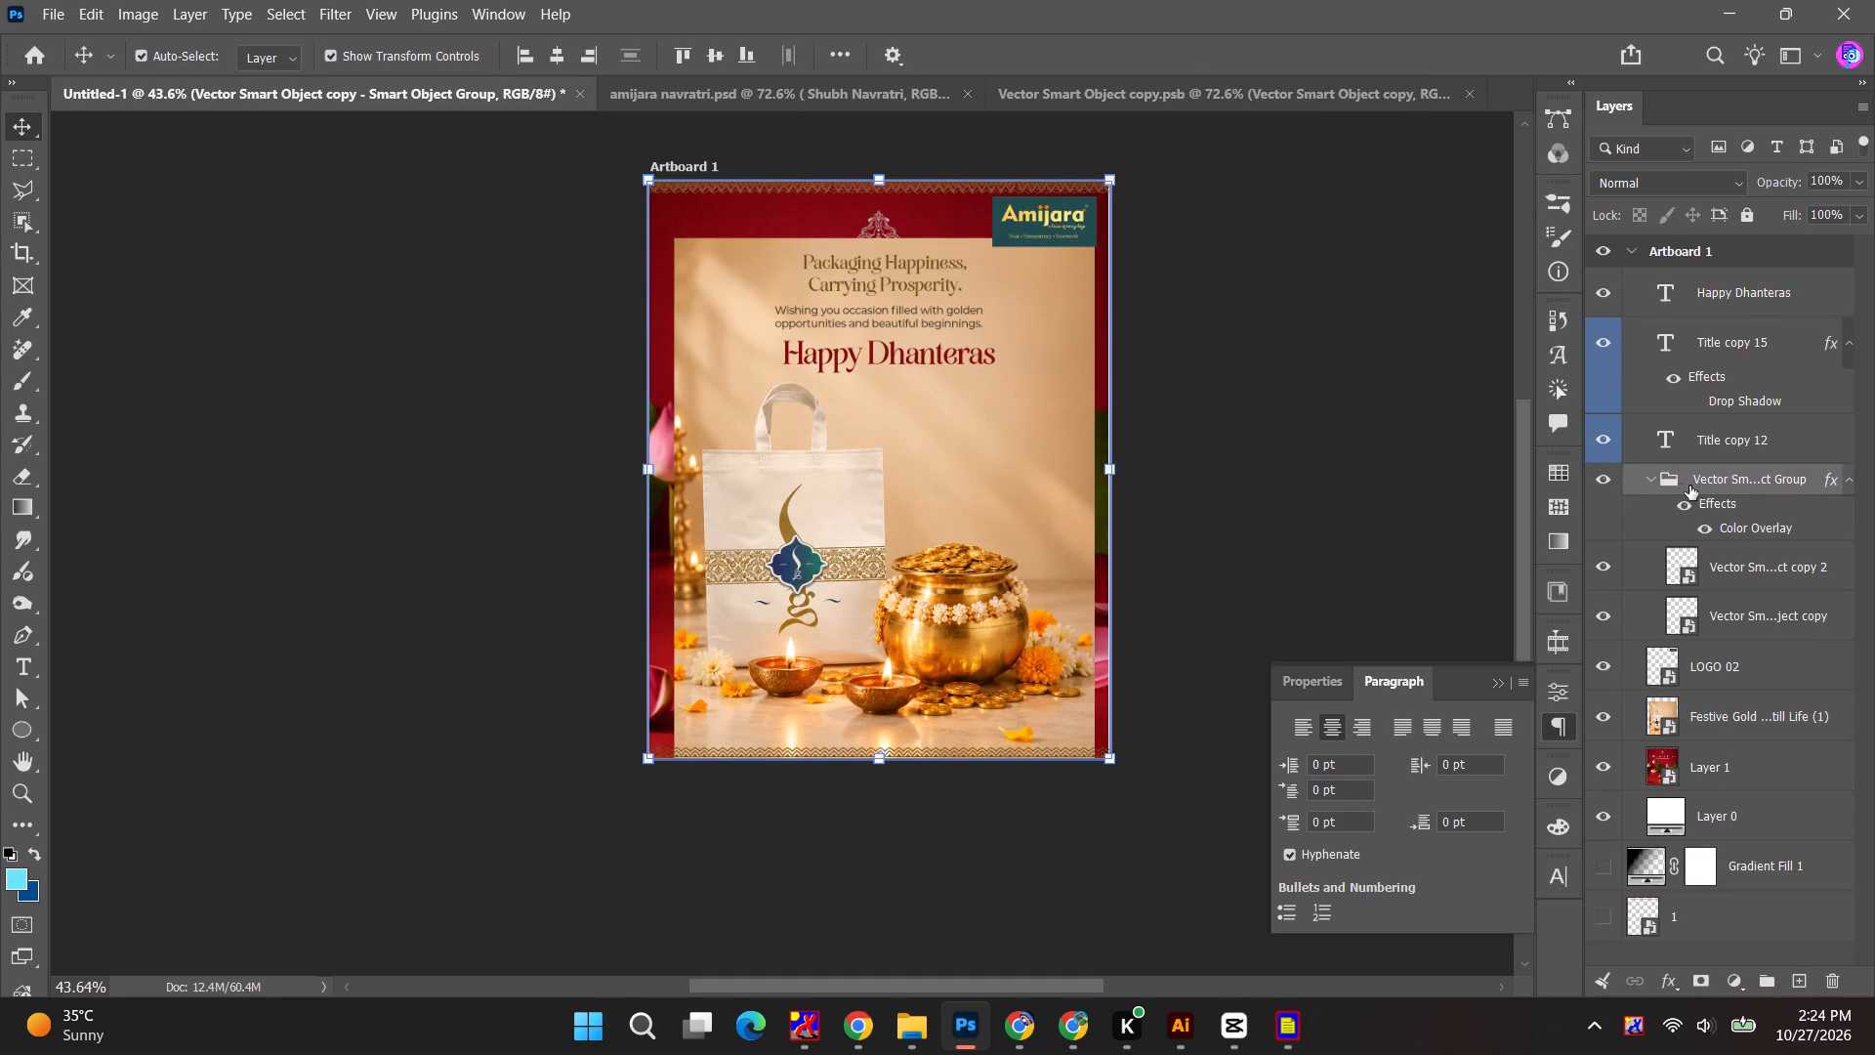
pyautogui.click(1658, 481)
pyautogui.click(1649, 476)
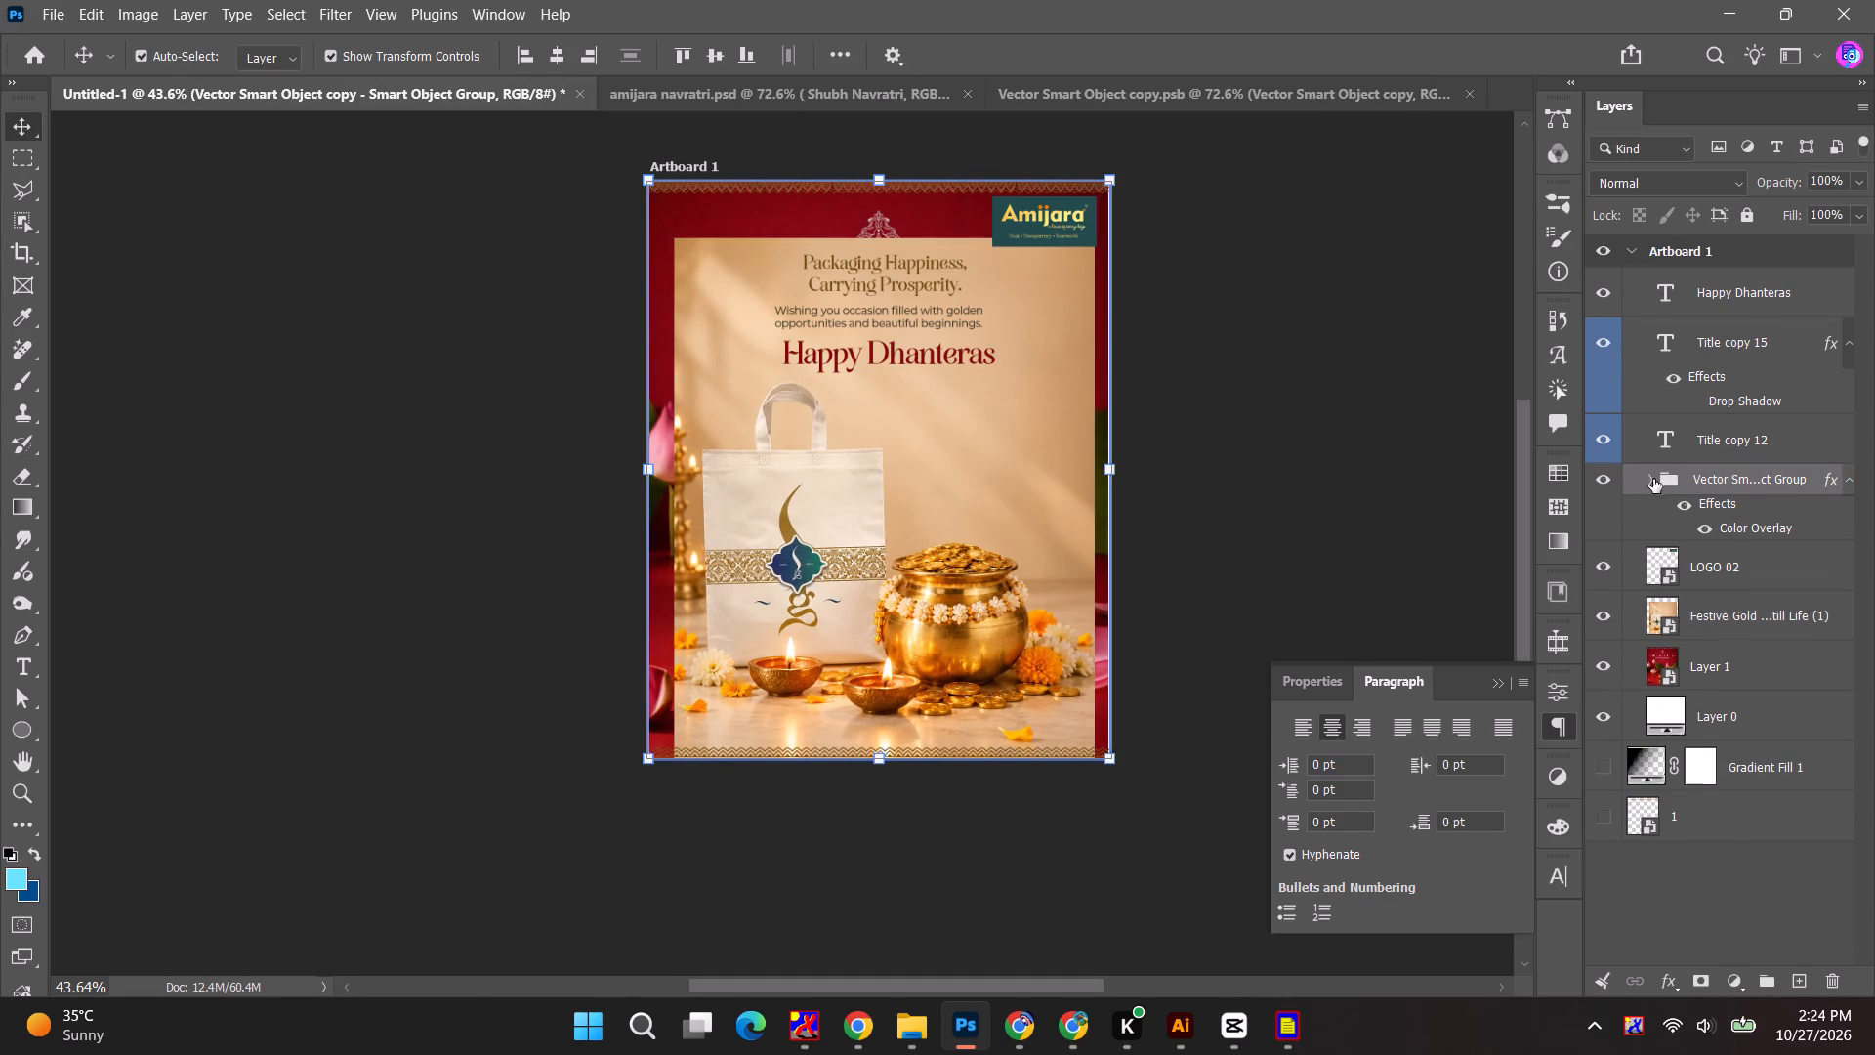
pyautogui.click(1711, 568)
pyautogui.click(1717, 561)
pyautogui.click(1734, 486)
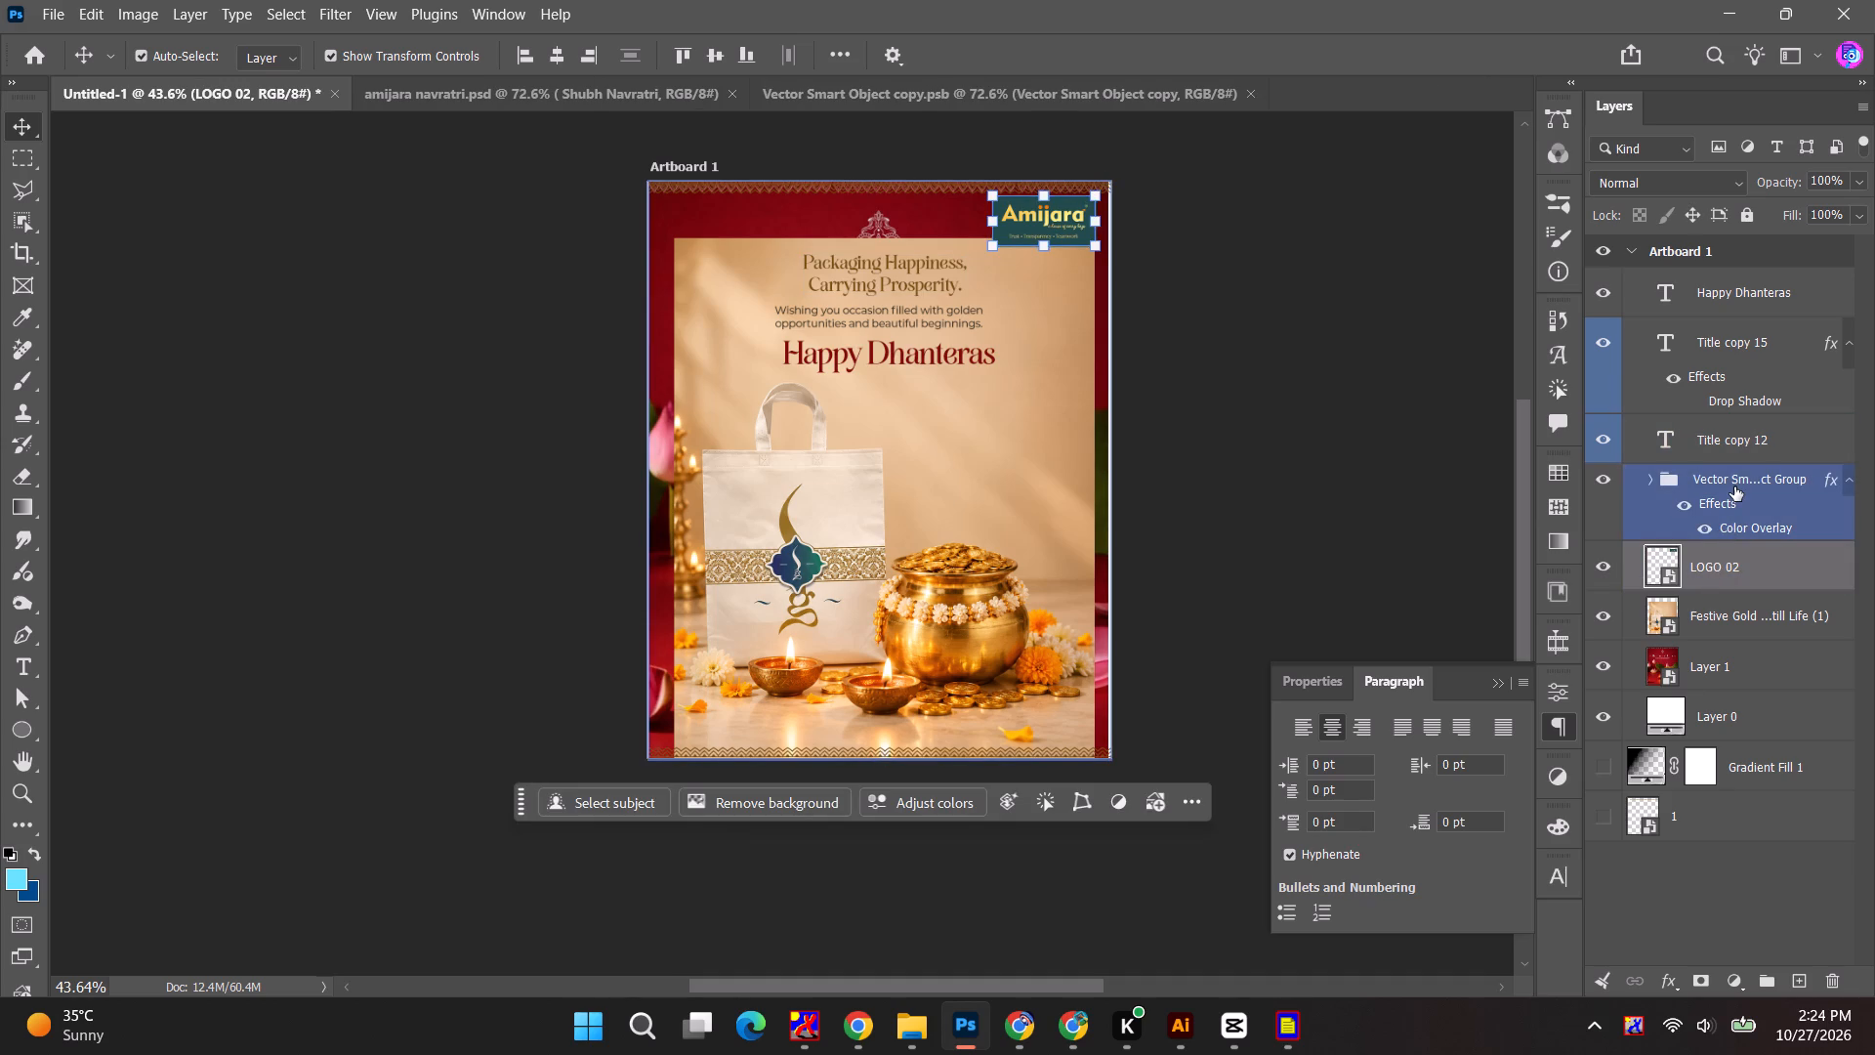
pyautogui.keyDown('shift'); pyautogui.click(1731, 279); pyautogui.keyUp('shift')
pyautogui.hotkey('ctrl', 'g')
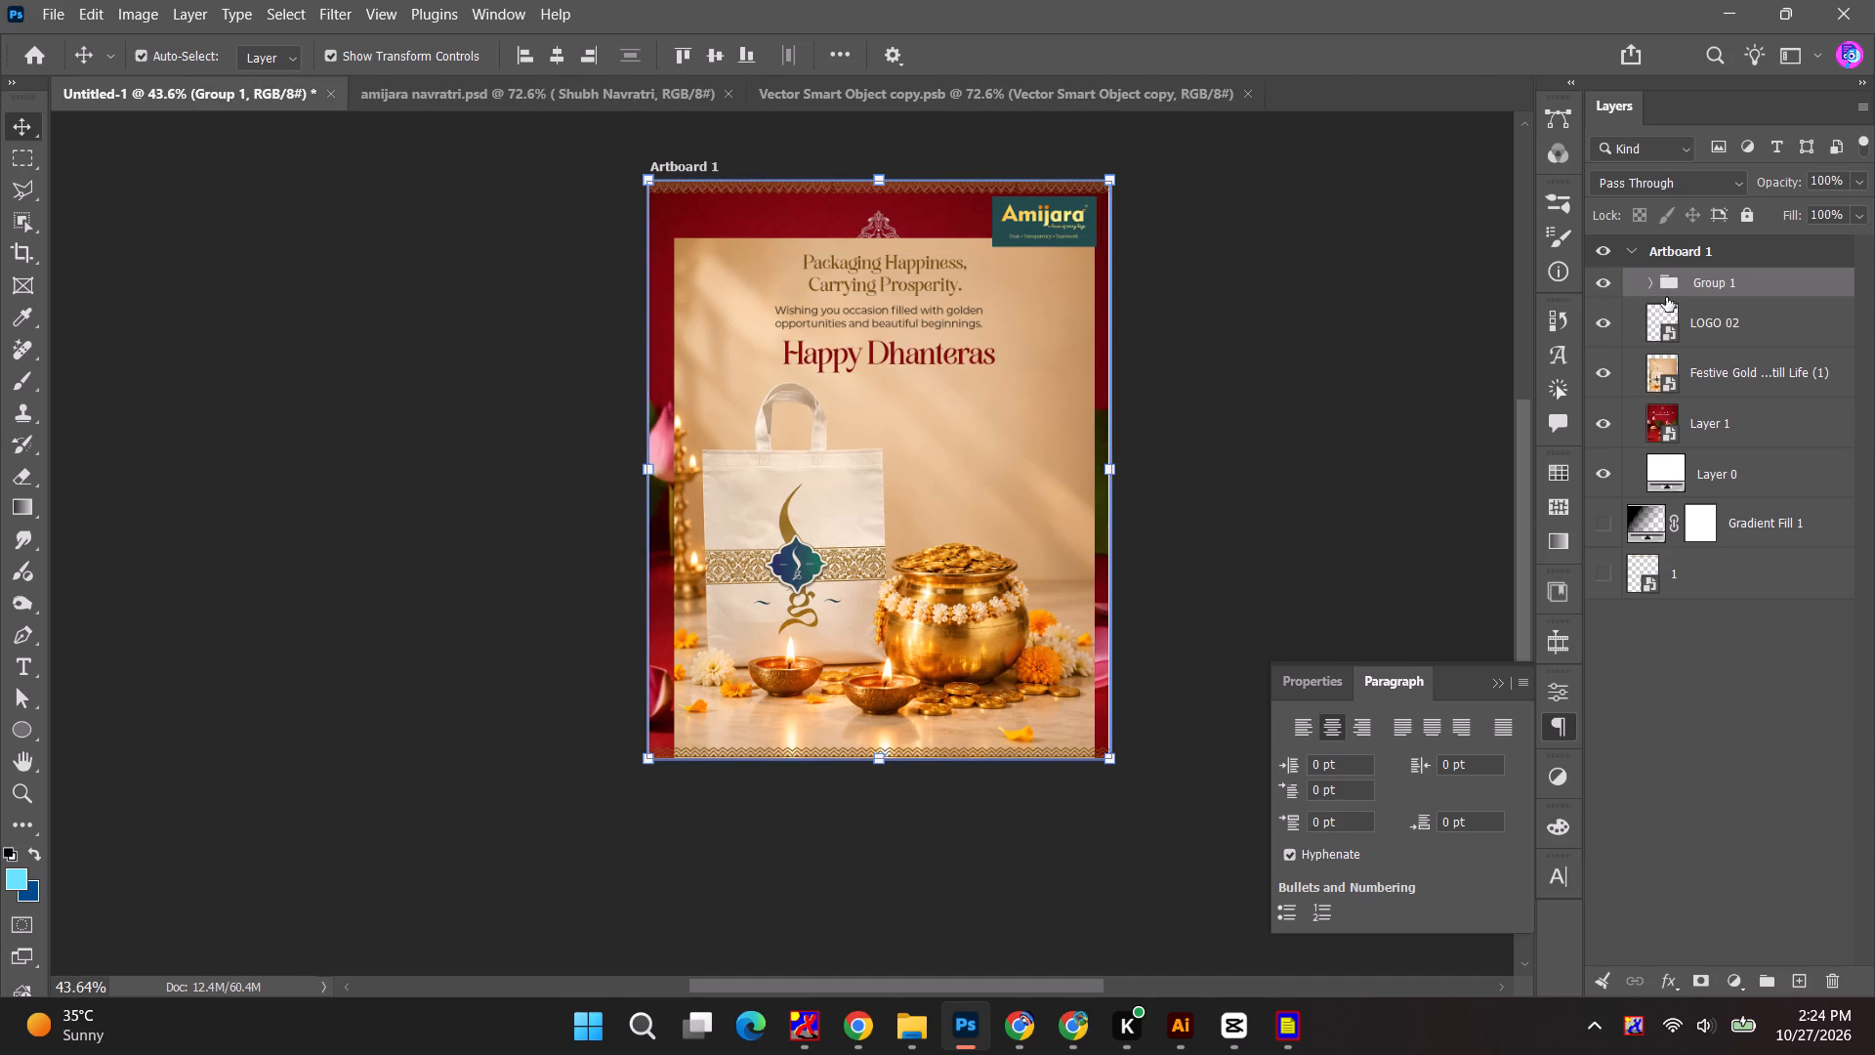
# Hide the new text-and-border group, the logo, Layer 1 and Layer 0, leaving only the bag and gold pot photo visible.
pyautogui.moveTo(1611, 325); pyautogui.dragTo(1610, 287)
pyautogui.moveTo(1601, 423); pyautogui.dragTo(1601, 605)
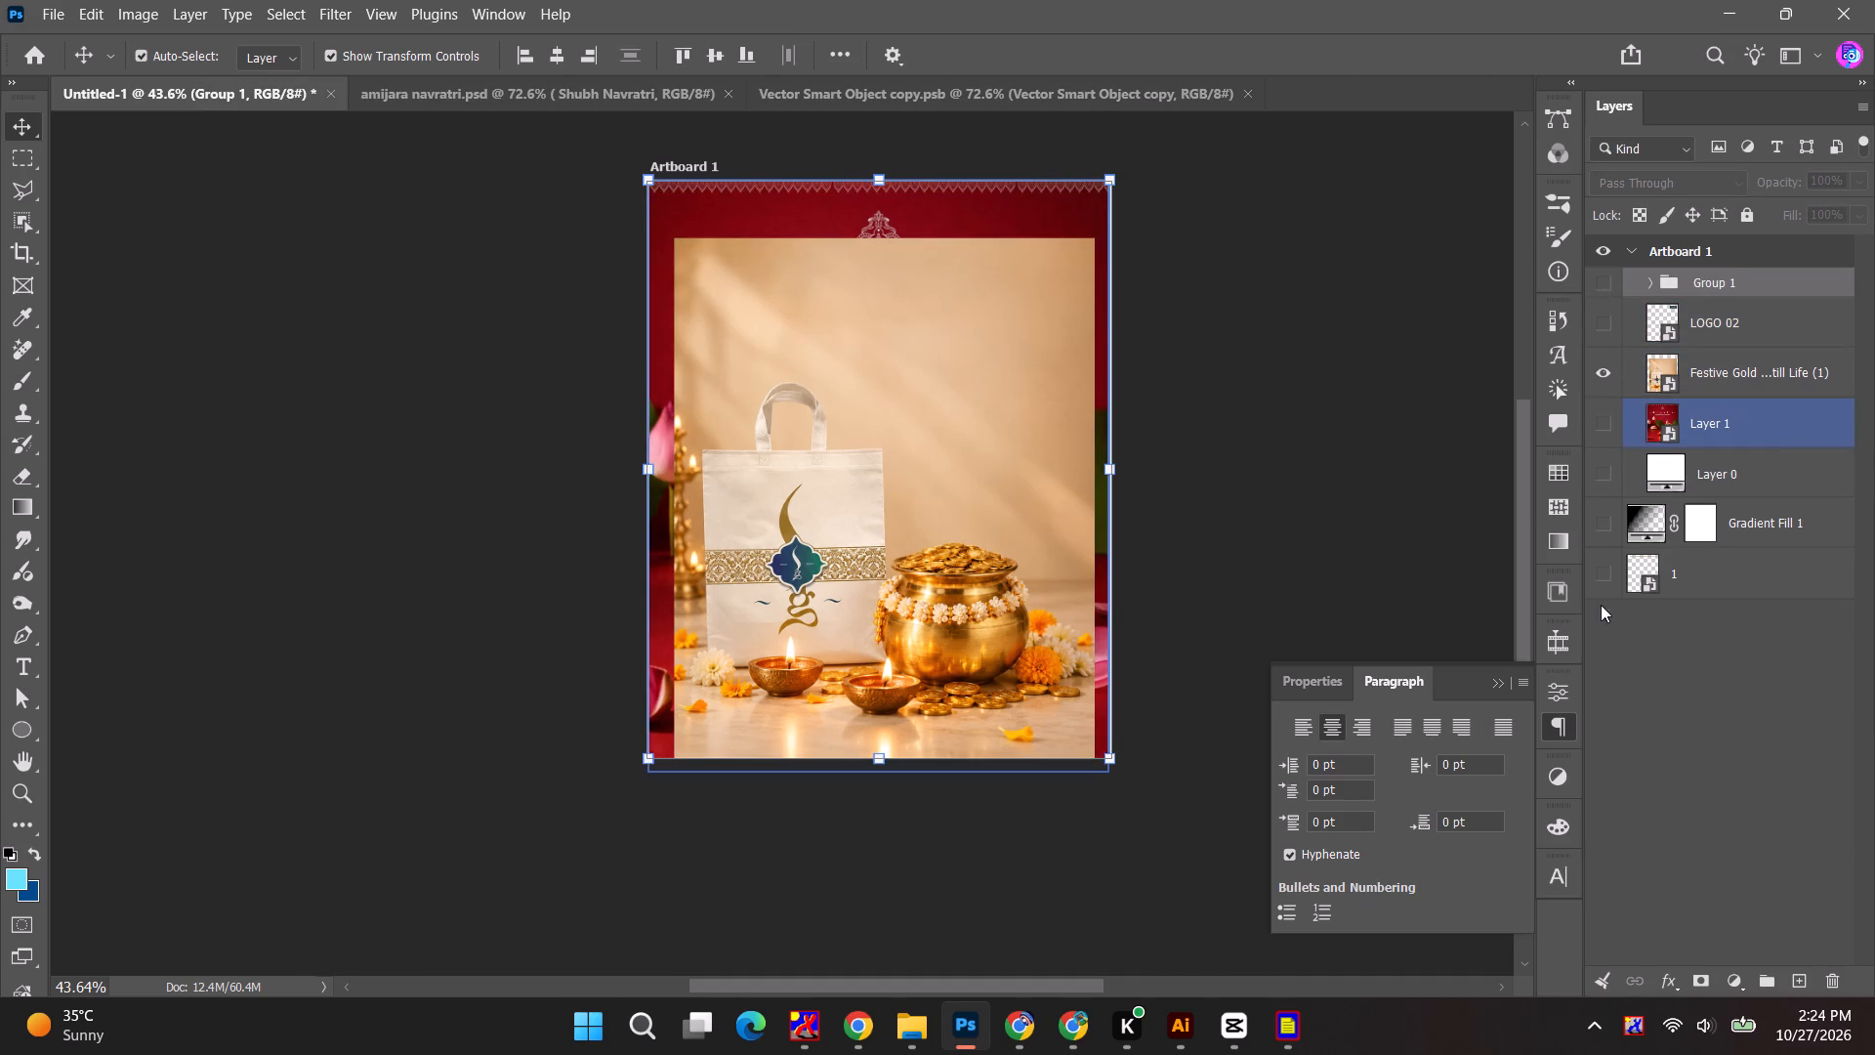
# Select the blank area around the photo, extend the scene into it with a promptless Generative Fill, and choose the second variation.
pyautogui.click(25, 160)
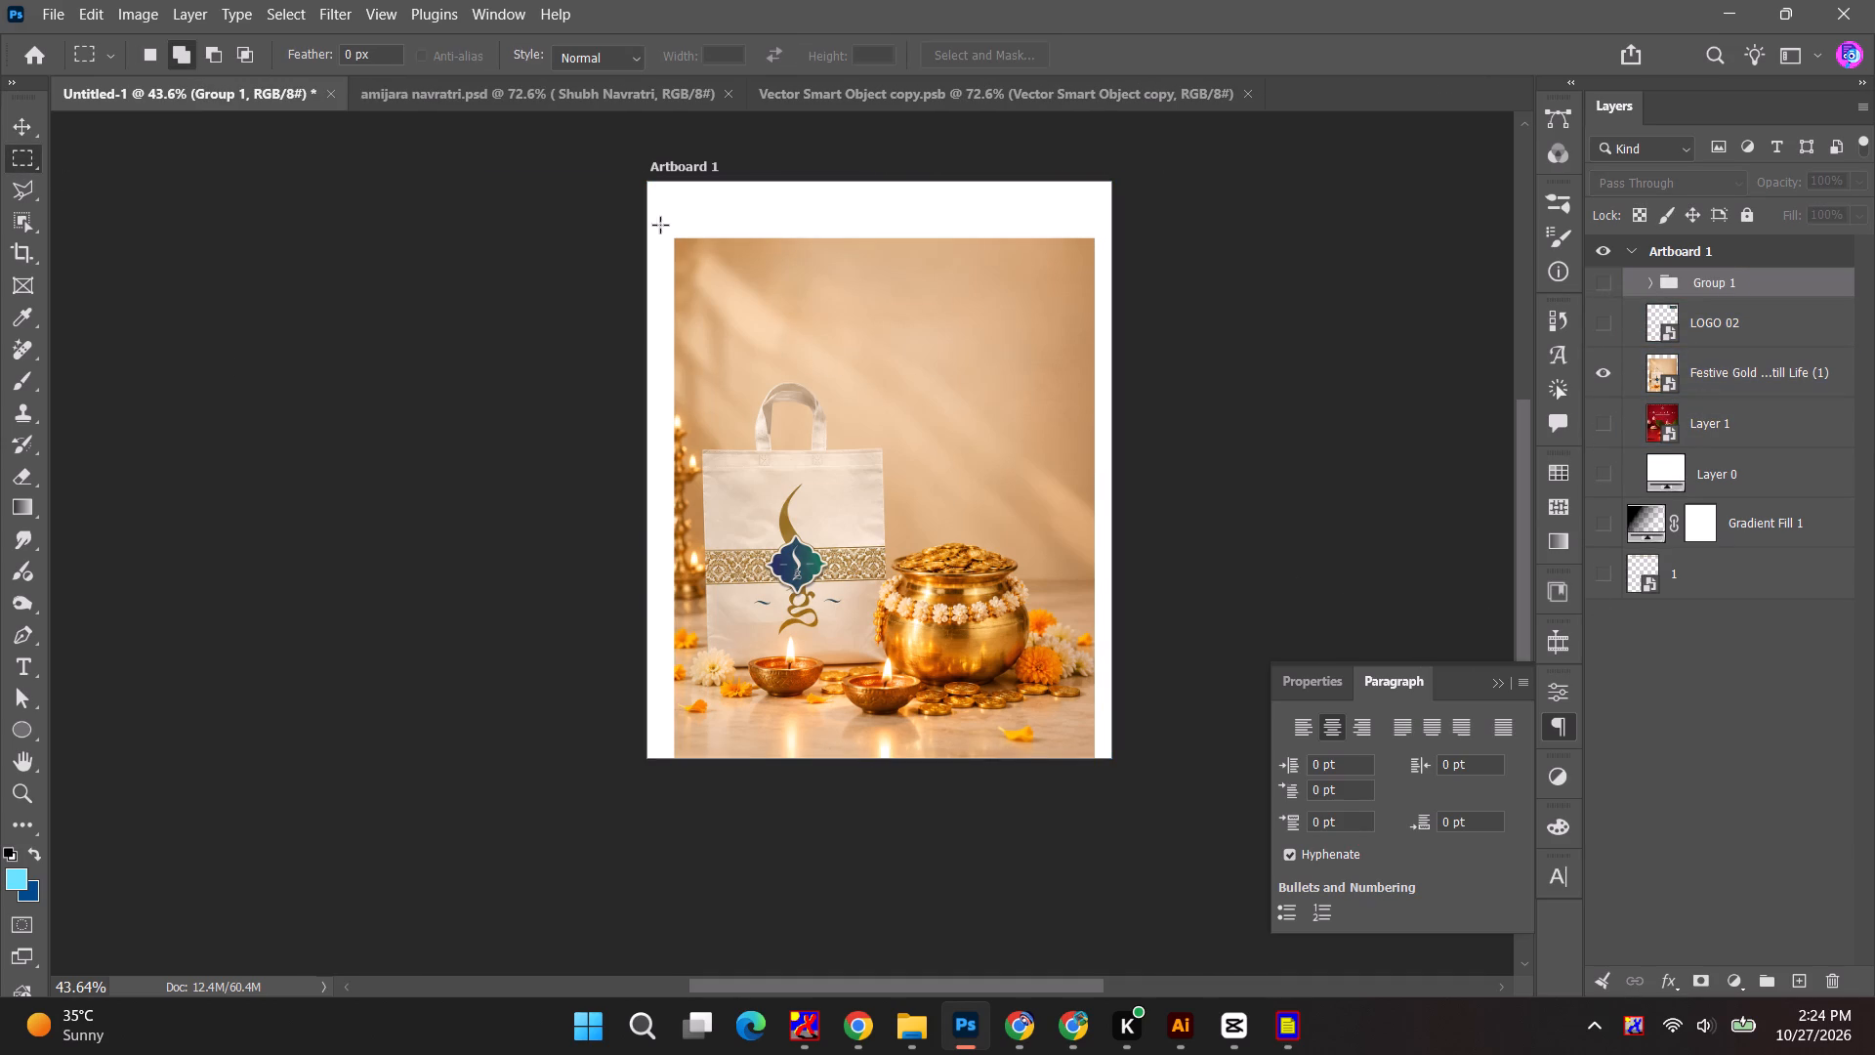
pyautogui.moveTo(646, 175); pyautogui.dragTo(1038, 691)
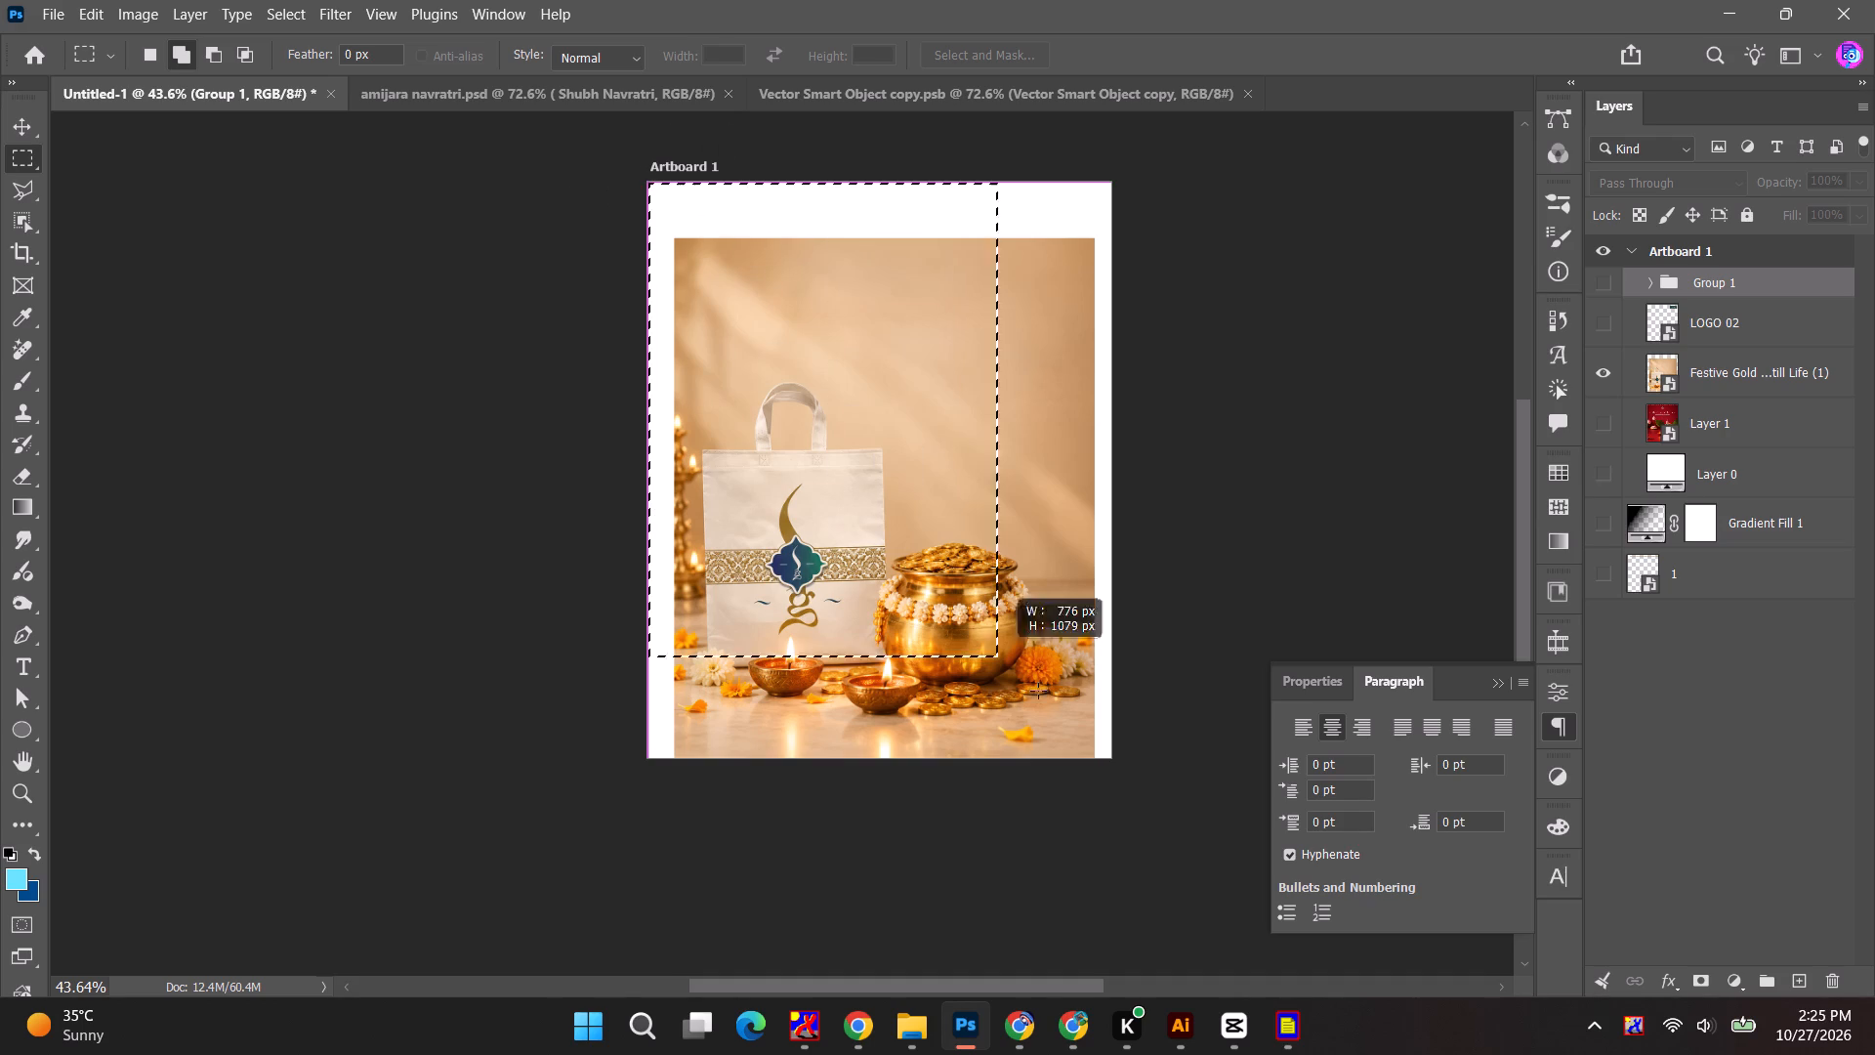
pyautogui.moveTo(1038, 691); pyautogui.dragTo(1127, 828)
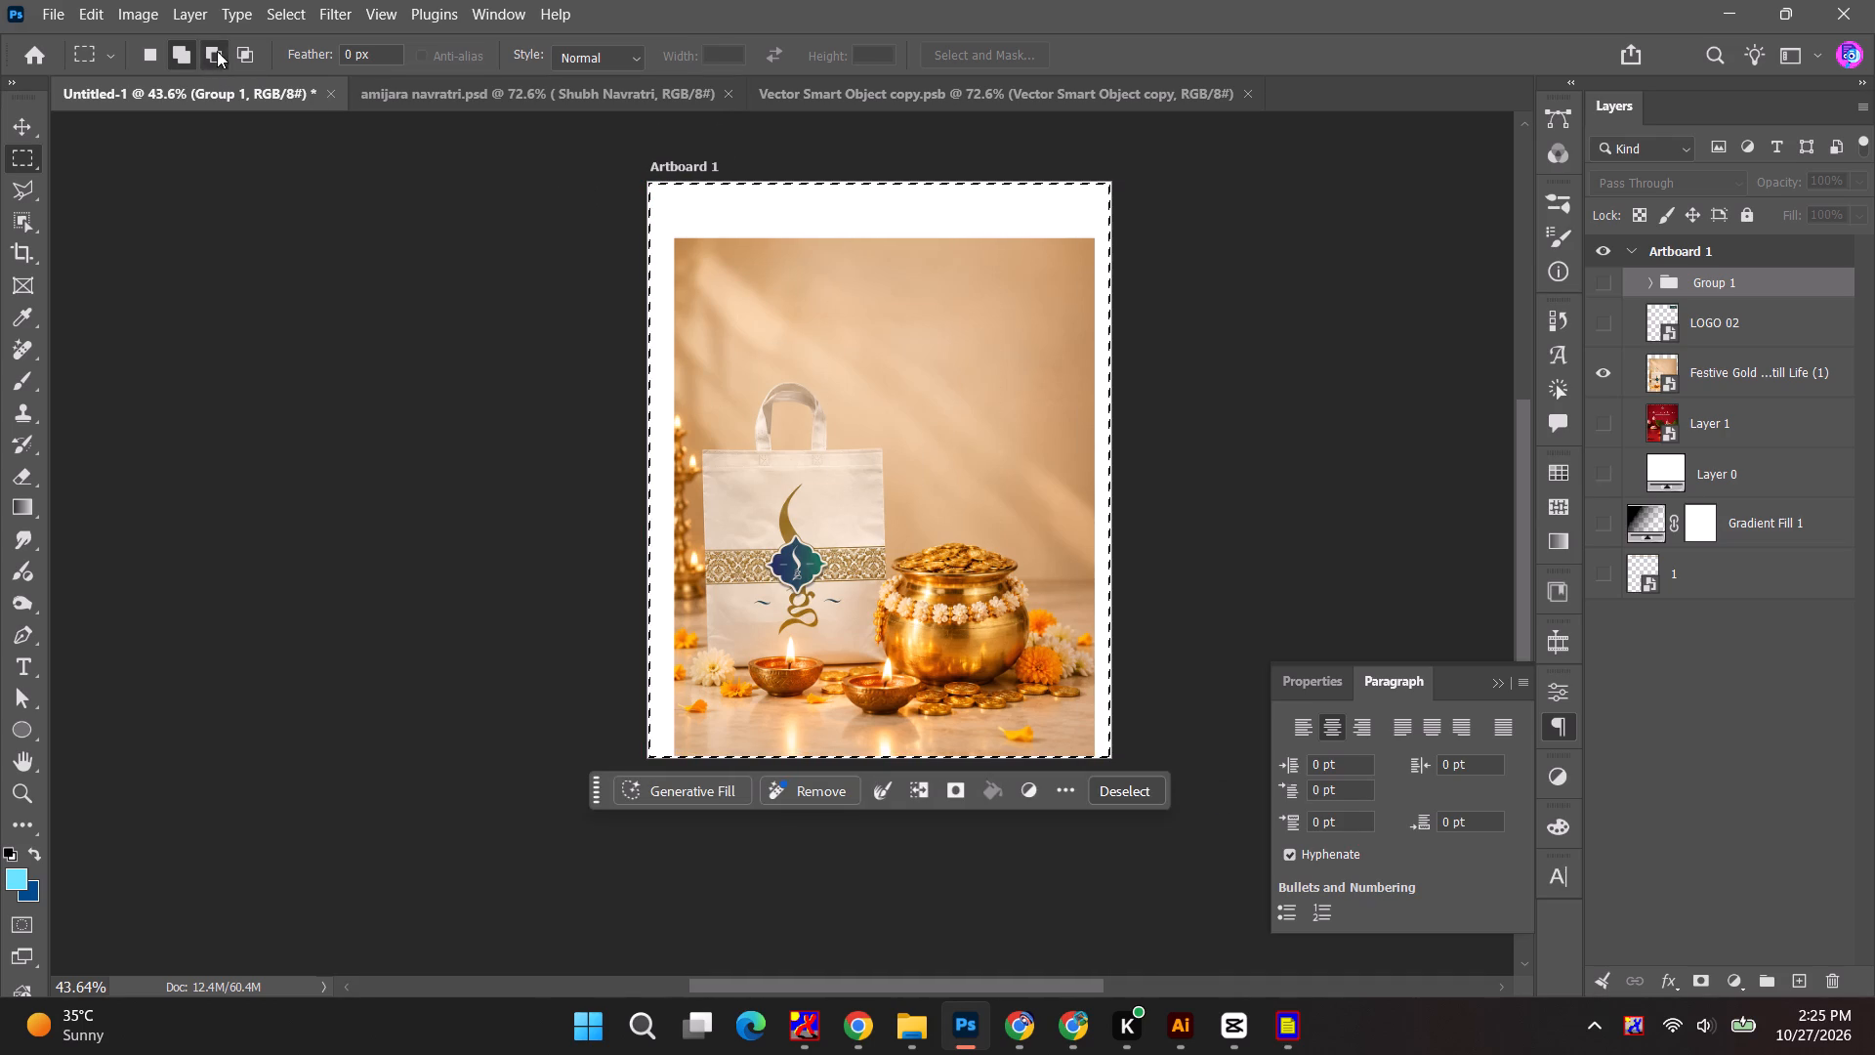
pyautogui.click(217, 51)
pyautogui.moveTo(1091, 243); pyautogui.dragTo(977, 776)
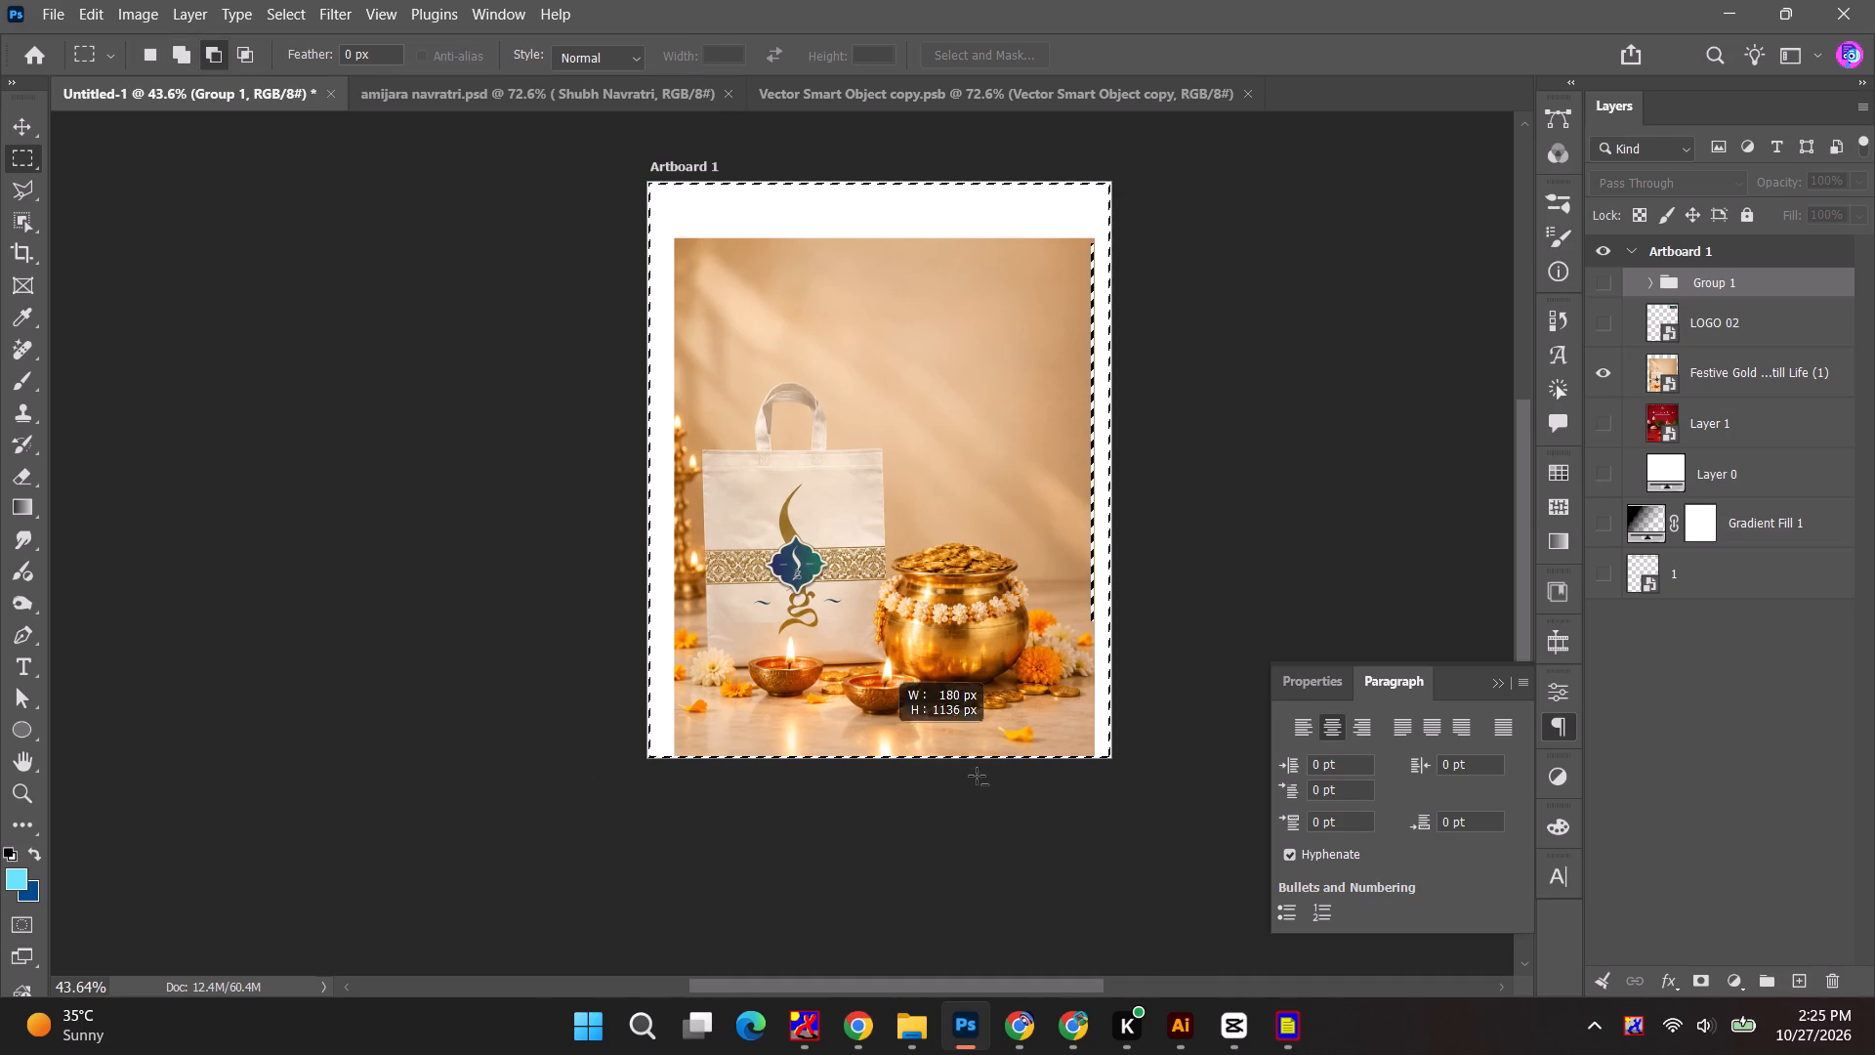
pyautogui.moveTo(977, 776); pyautogui.dragTo(693, 873)
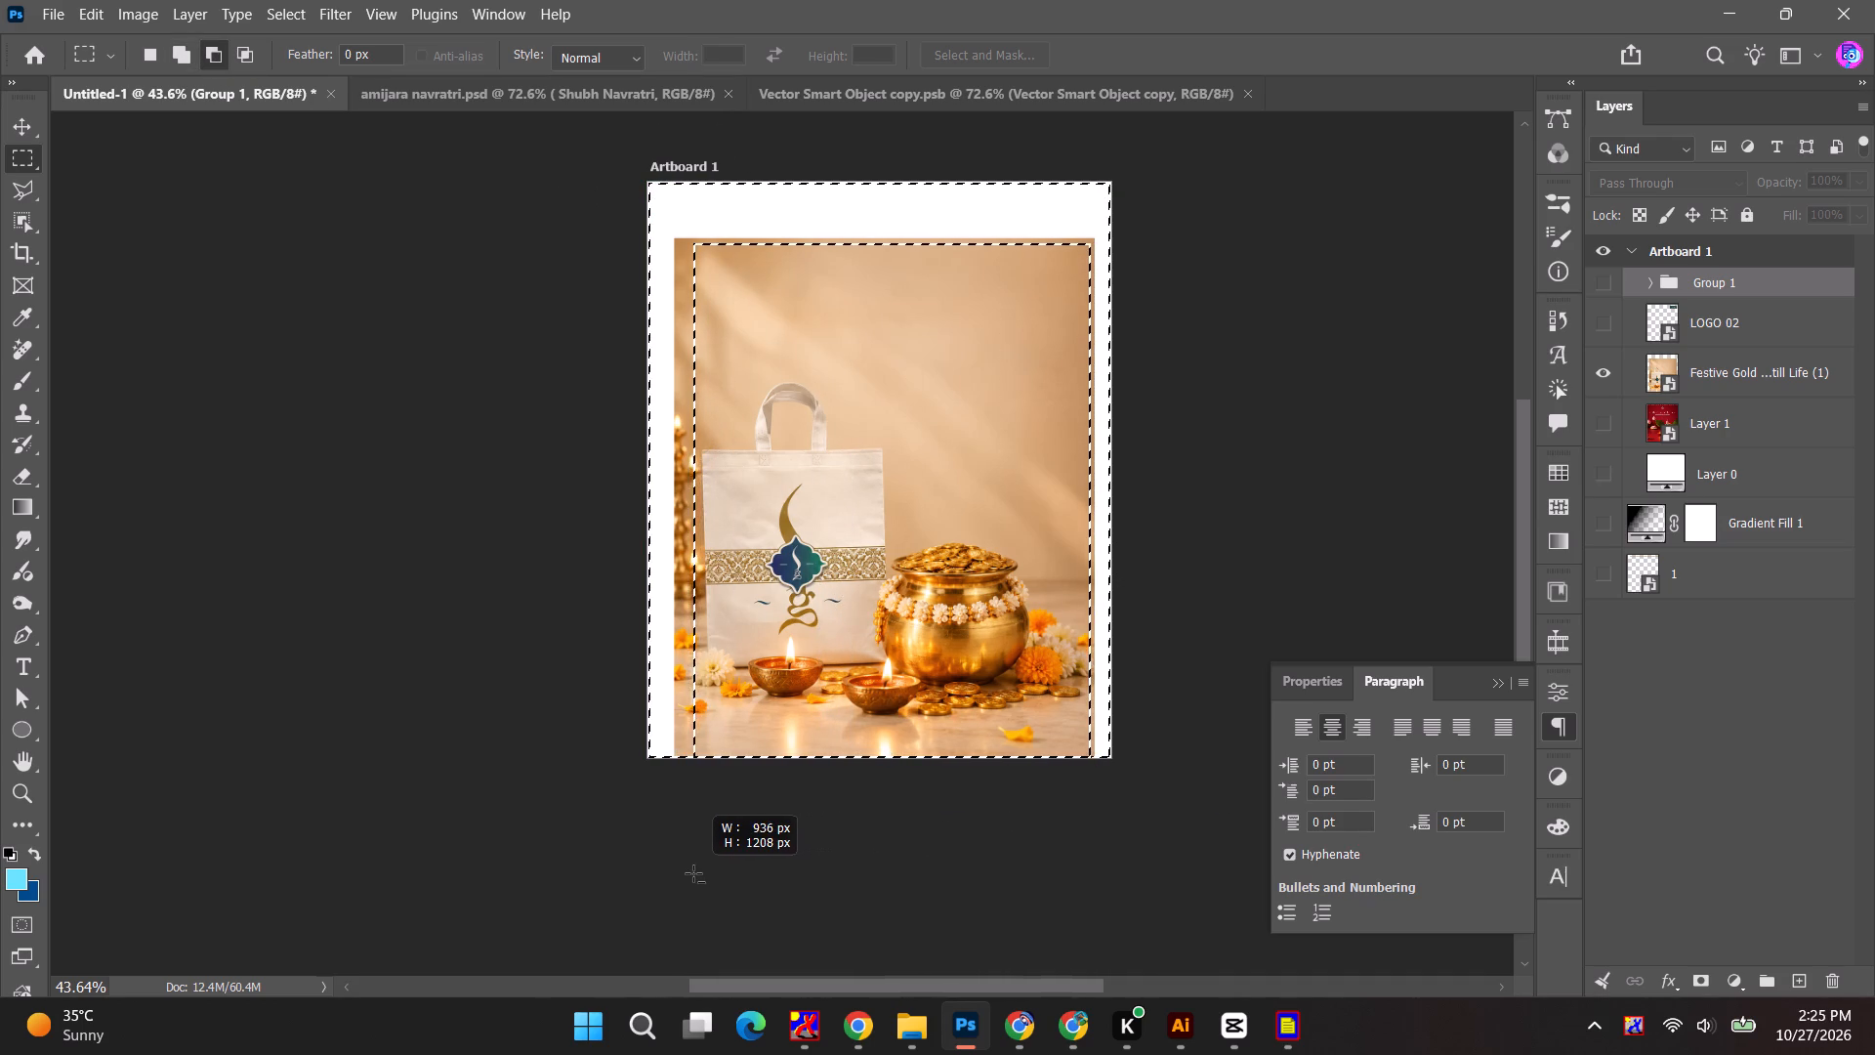
pyautogui.moveTo(693, 873); pyautogui.dragTo(683, 874)
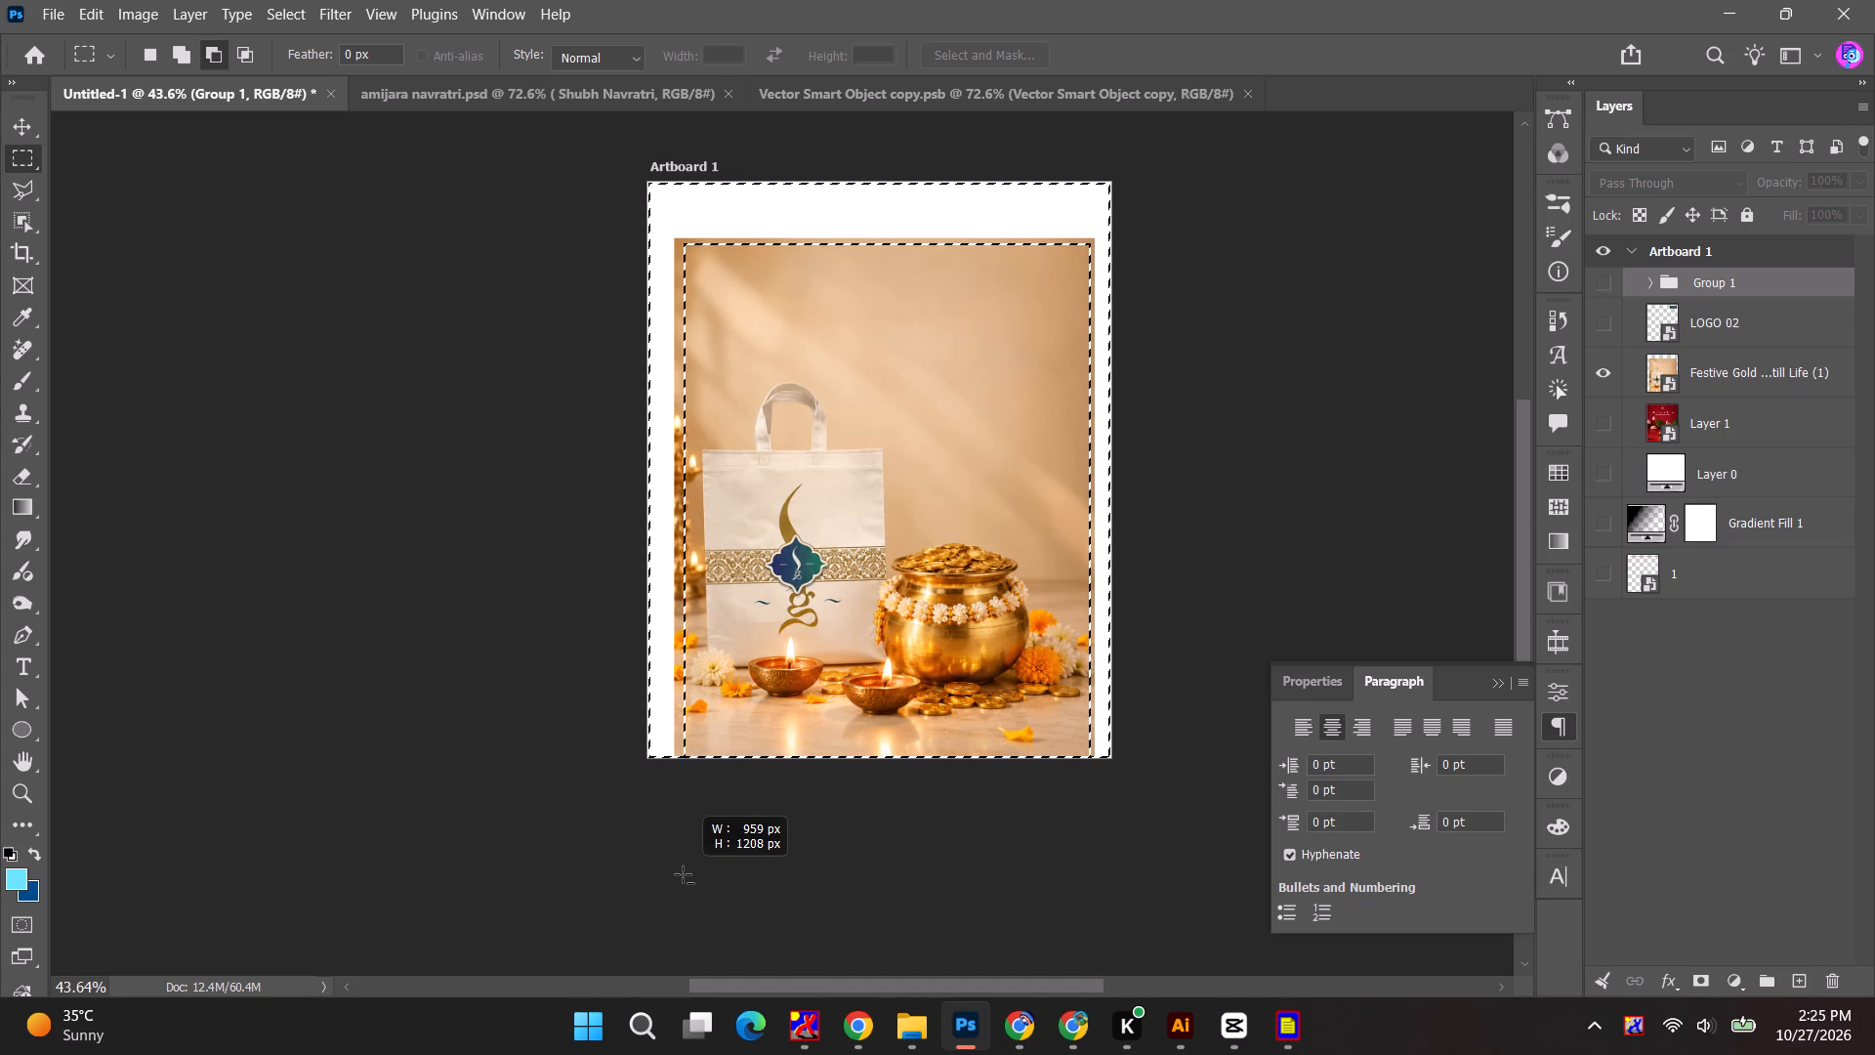
pyautogui.moveTo(683, 874); pyautogui.dragTo(676, 874)
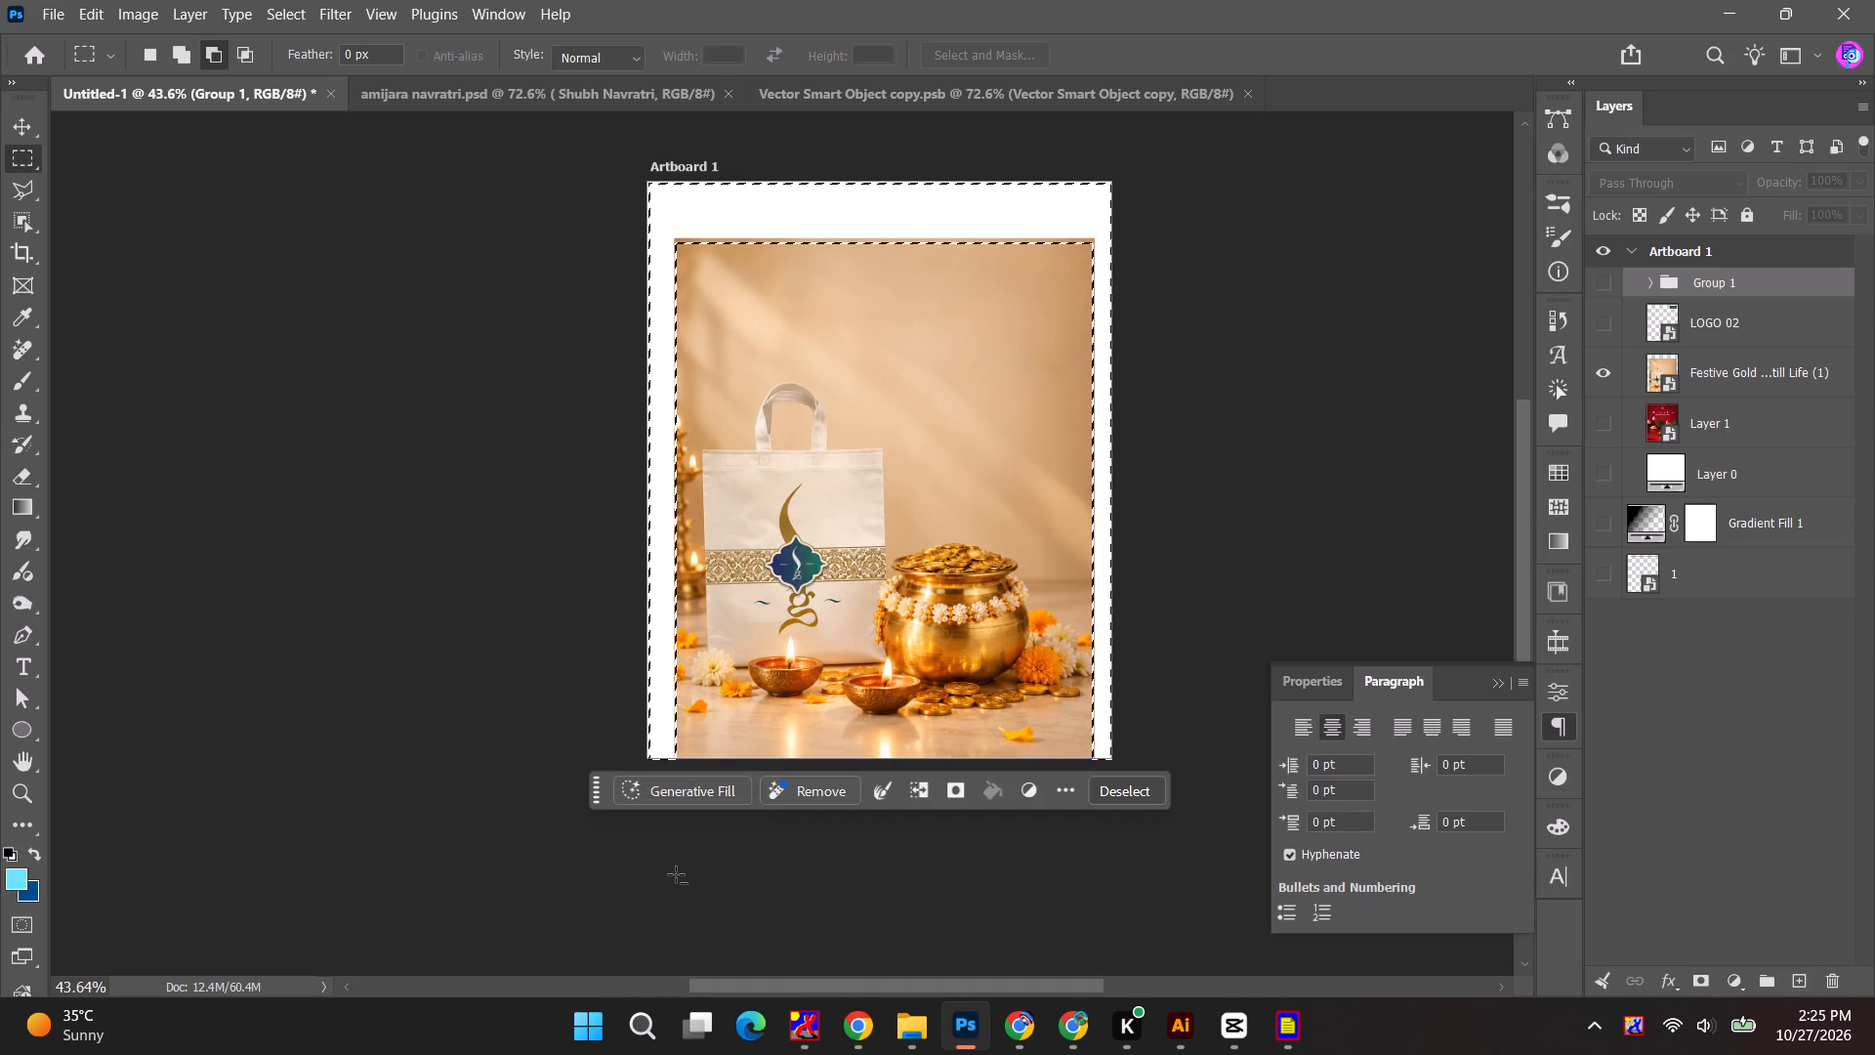
pyautogui.click(681, 792)
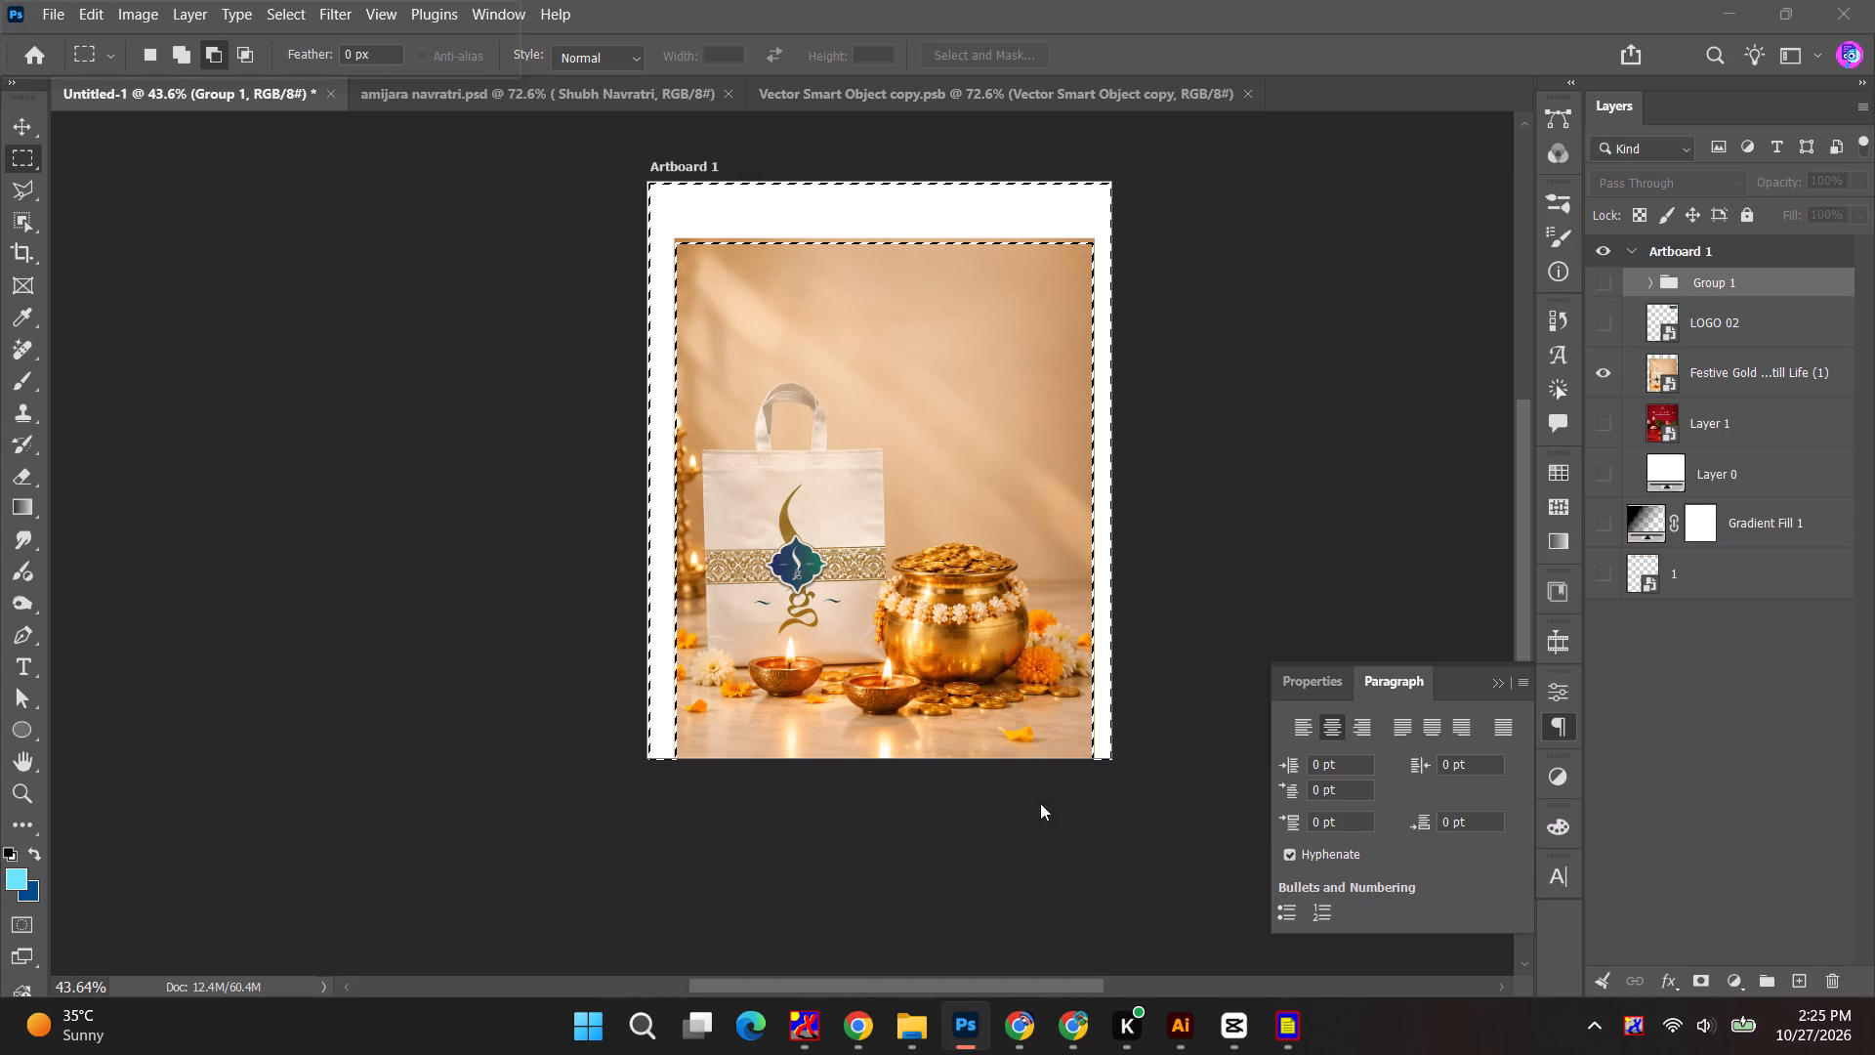
pyautogui.click(1084, 837)
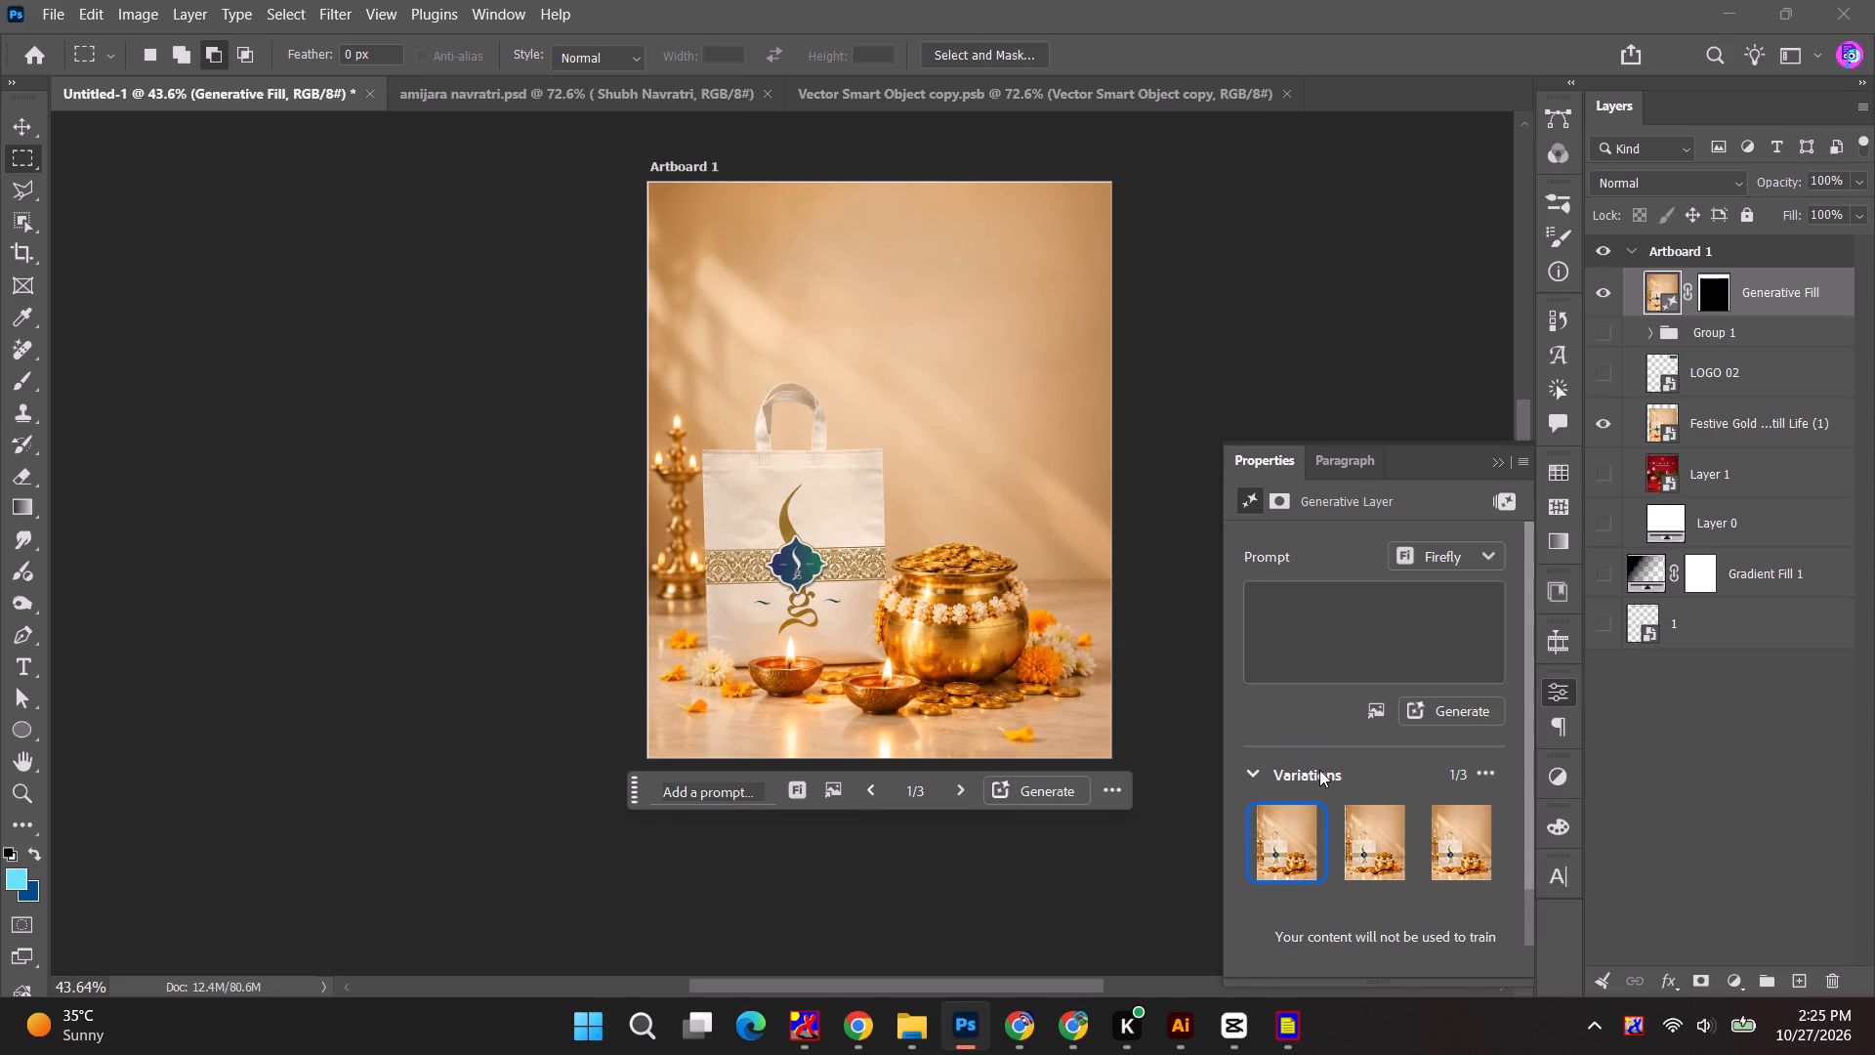
pyautogui.click(1354, 859)
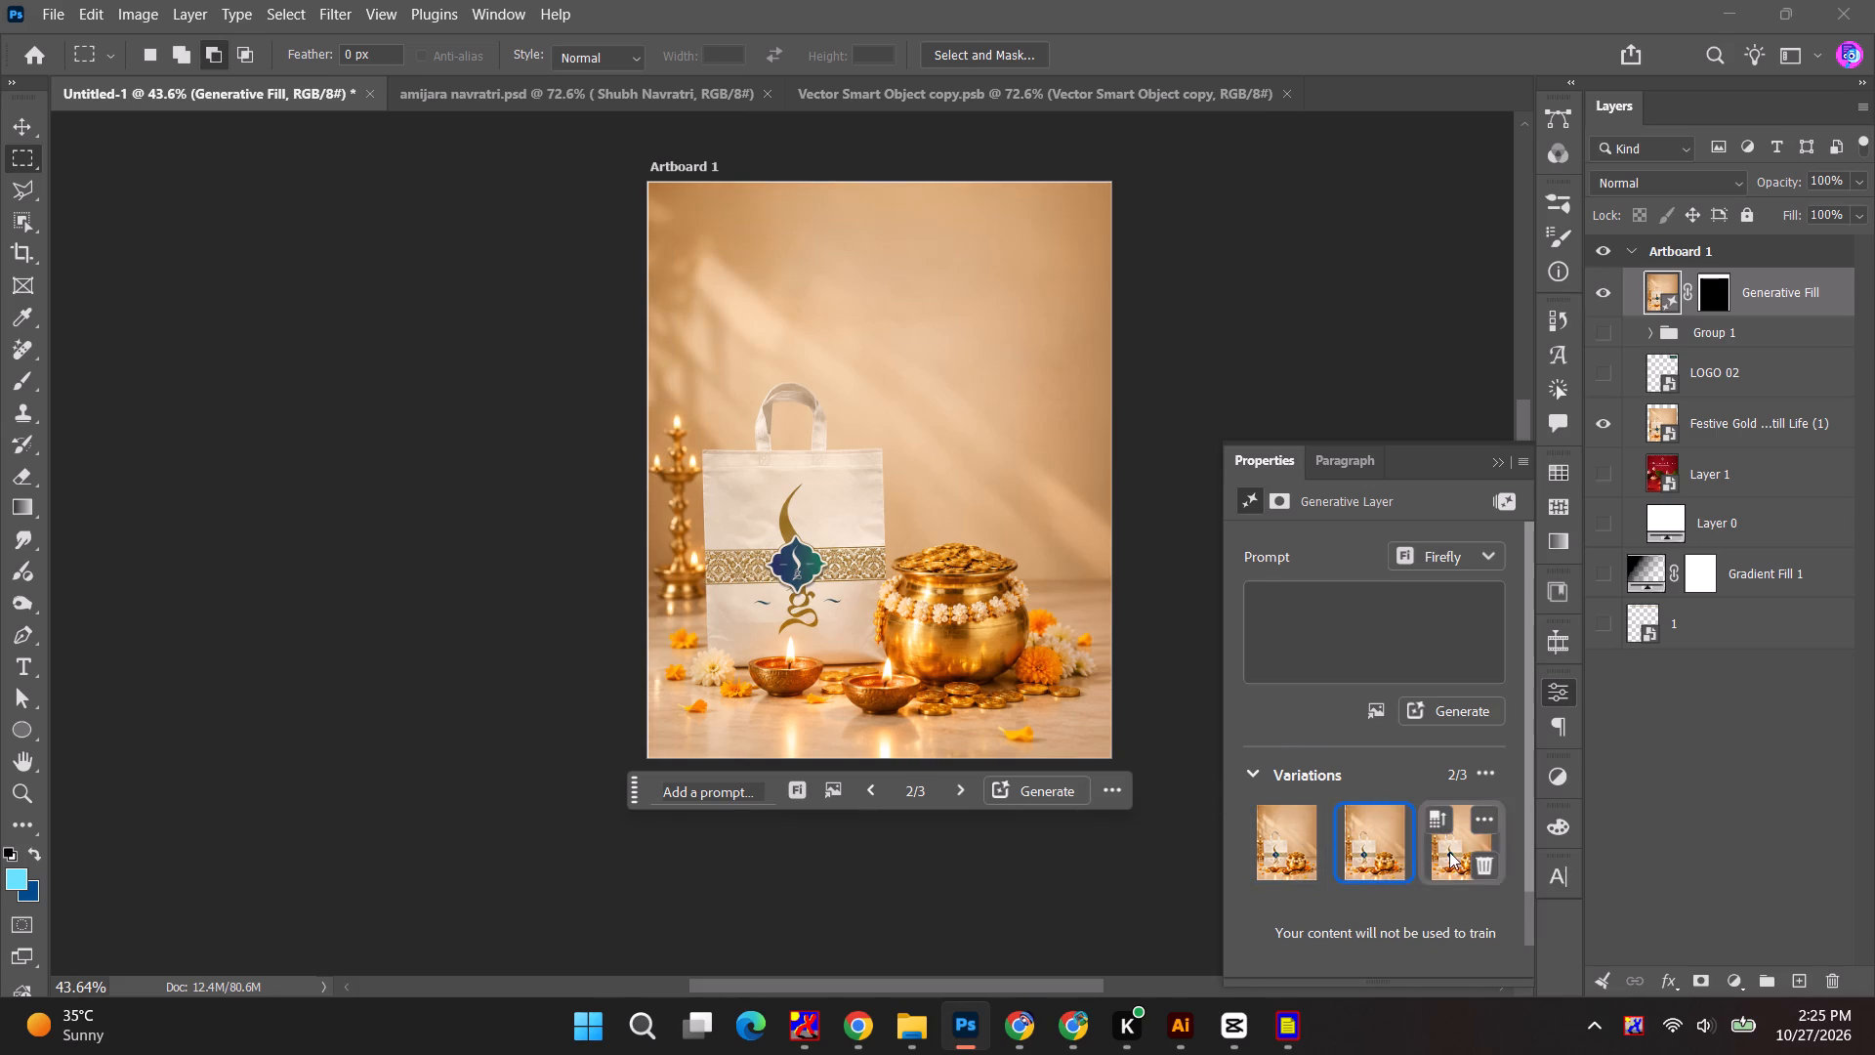
# Combine the Generative Fill layer and the Festive Gold photo into one smart object.
pyautogui.keyDown('ctrl'); pyautogui.click(1737, 438); pyautogui.keyUp('ctrl')
pyautogui.rightClick(1738, 438)
pyautogui.click(1648, 869)
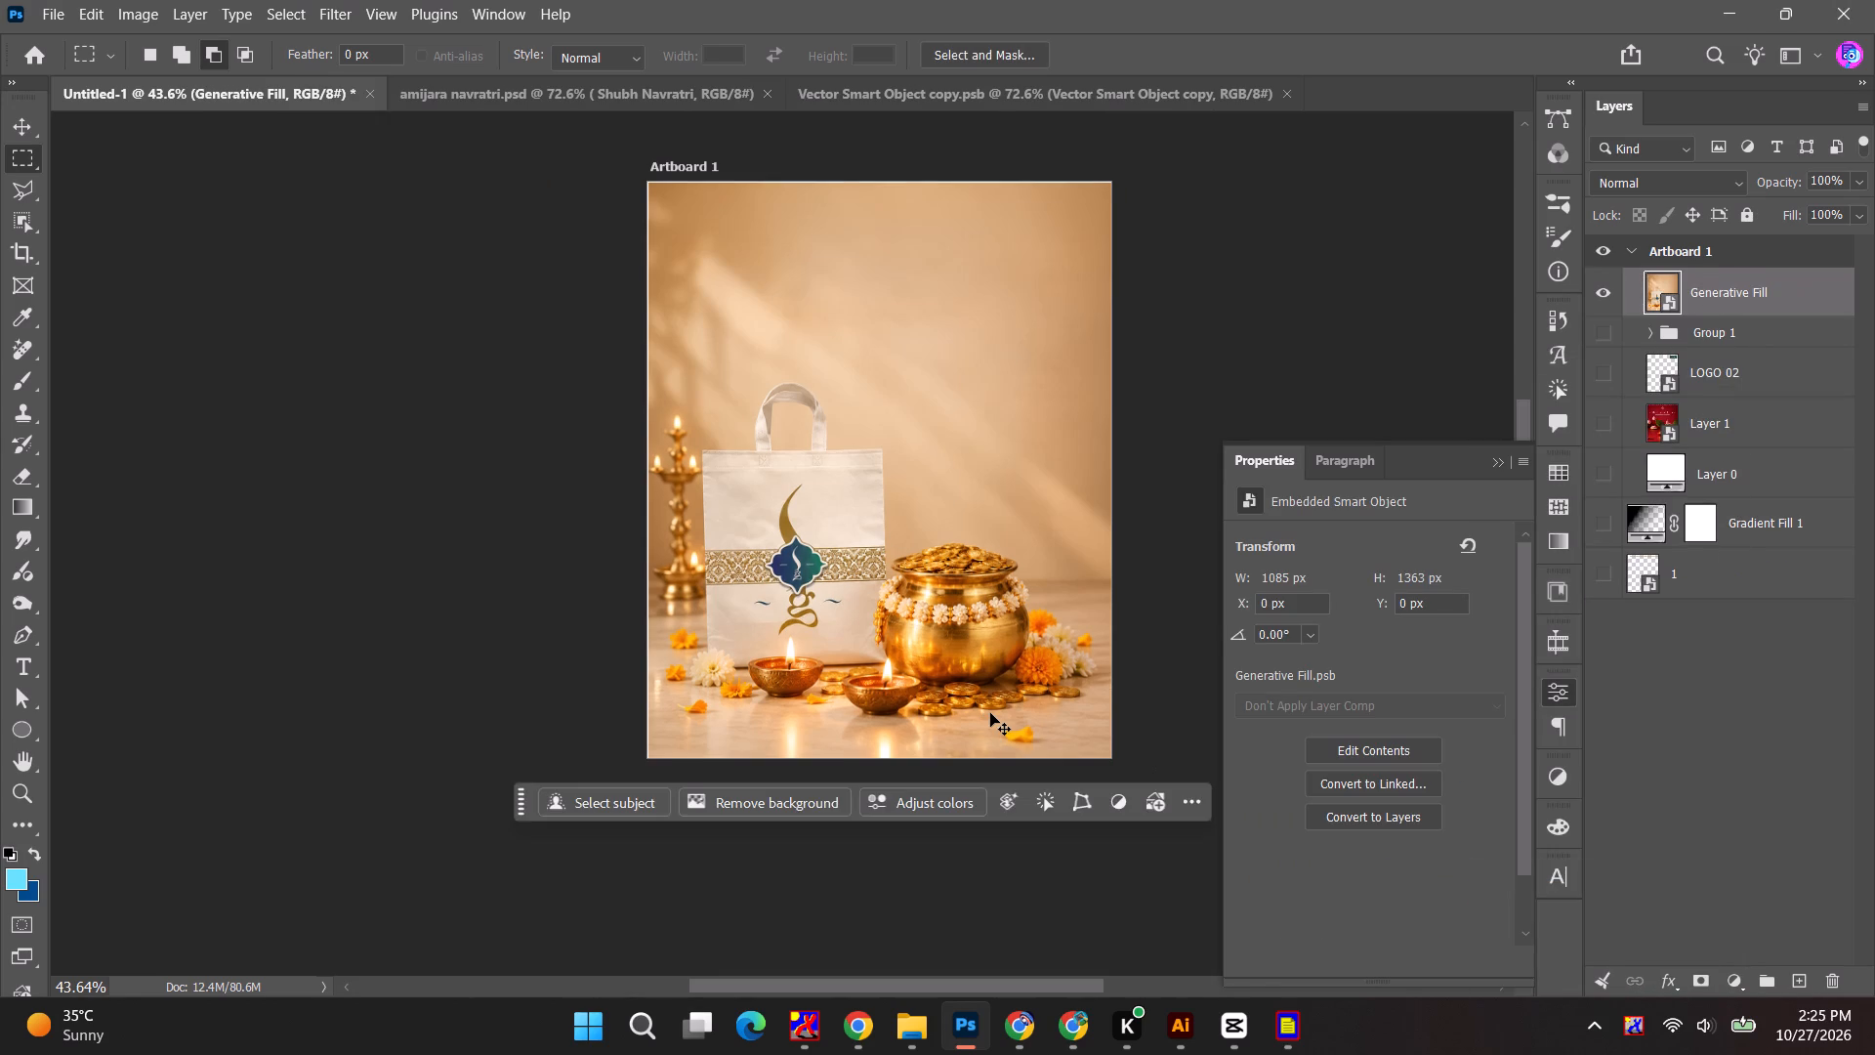
# Scale the combined background image to 105.53% so it extends slightly past the artboard edges.
pyautogui.hotkey('ctrl', 't')
pyautogui.keyDown('alt'); pyautogui.keyDown('shift'); pyautogui.moveTo(1118, 761); pyautogui.dragTo(1132, 772); pyautogui.keyUp('shift'); pyautogui.keyUp('alt')
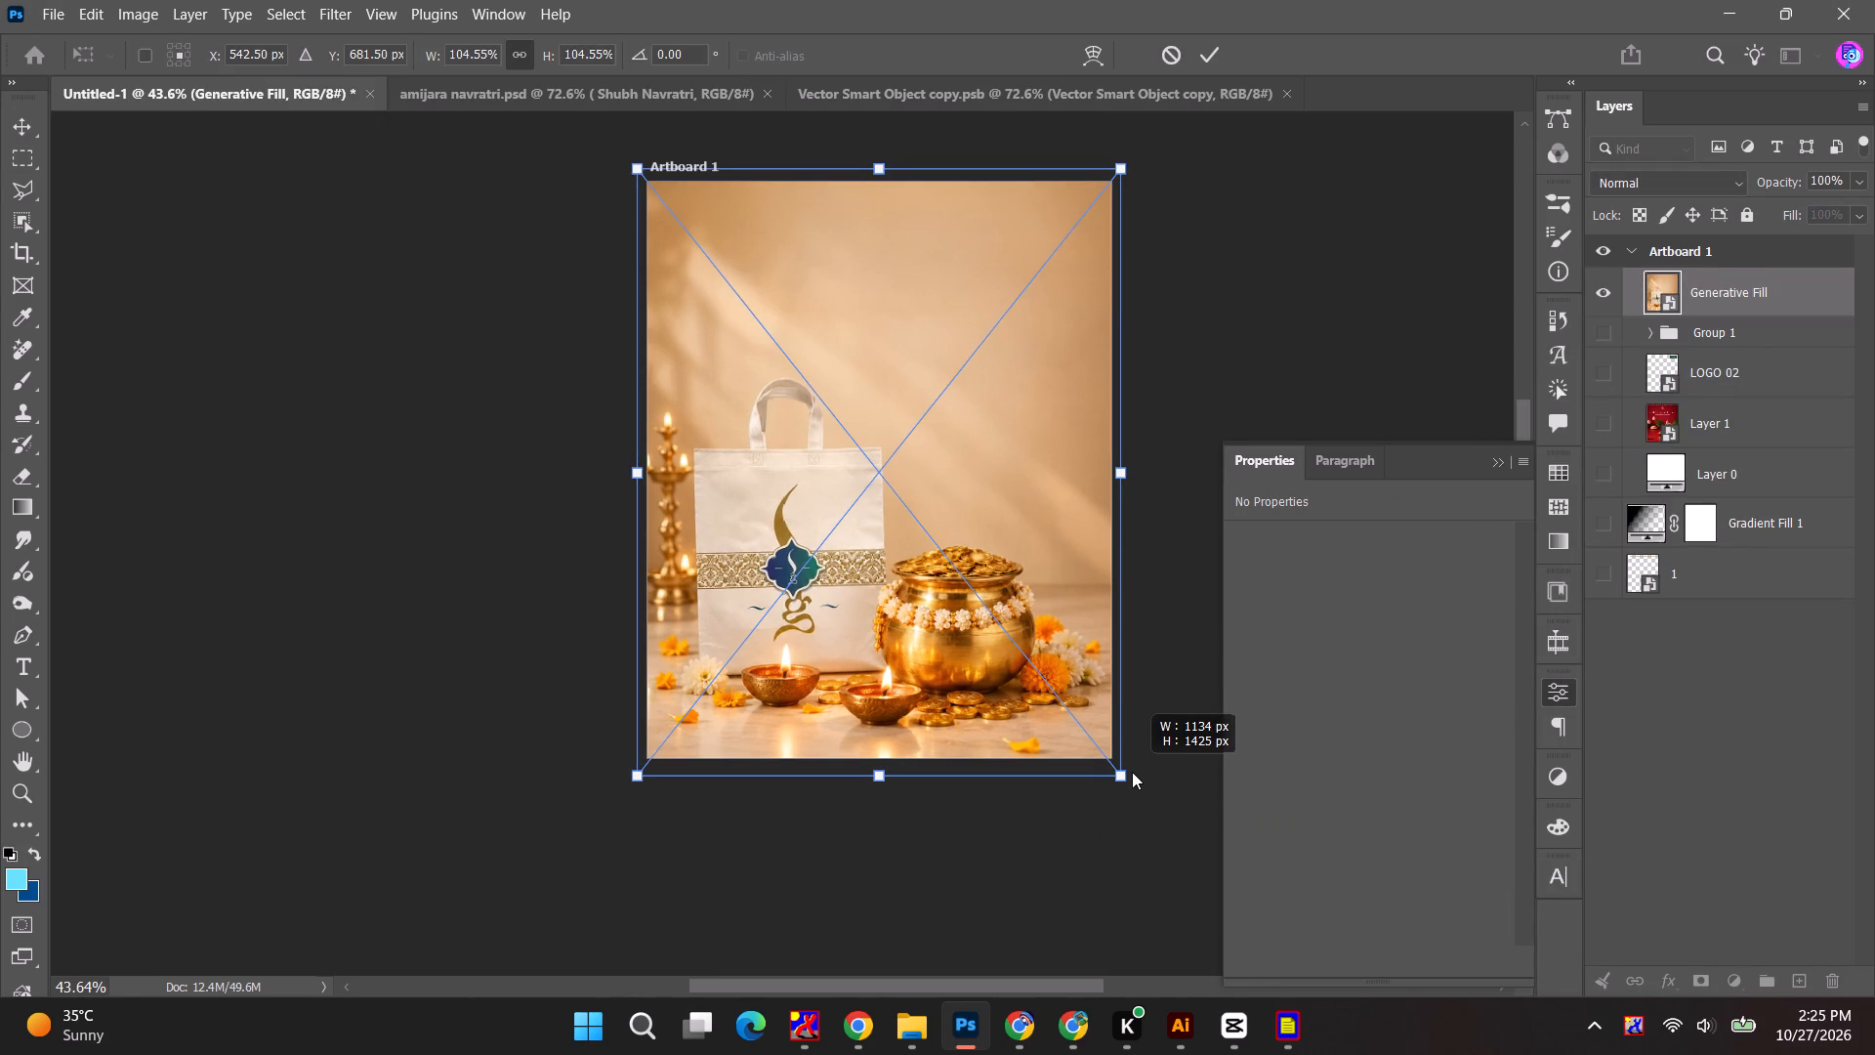
pyautogui.keyDown('alt'); pyautogui.keyDown('shift'); pyautogui.moveTo(1132, 772); pyautogui.dragTo(1133, 776); pyautogui.keyUp('shift'); pyautogui.keyUp('alt')
pyautogui.click(1009, 649)
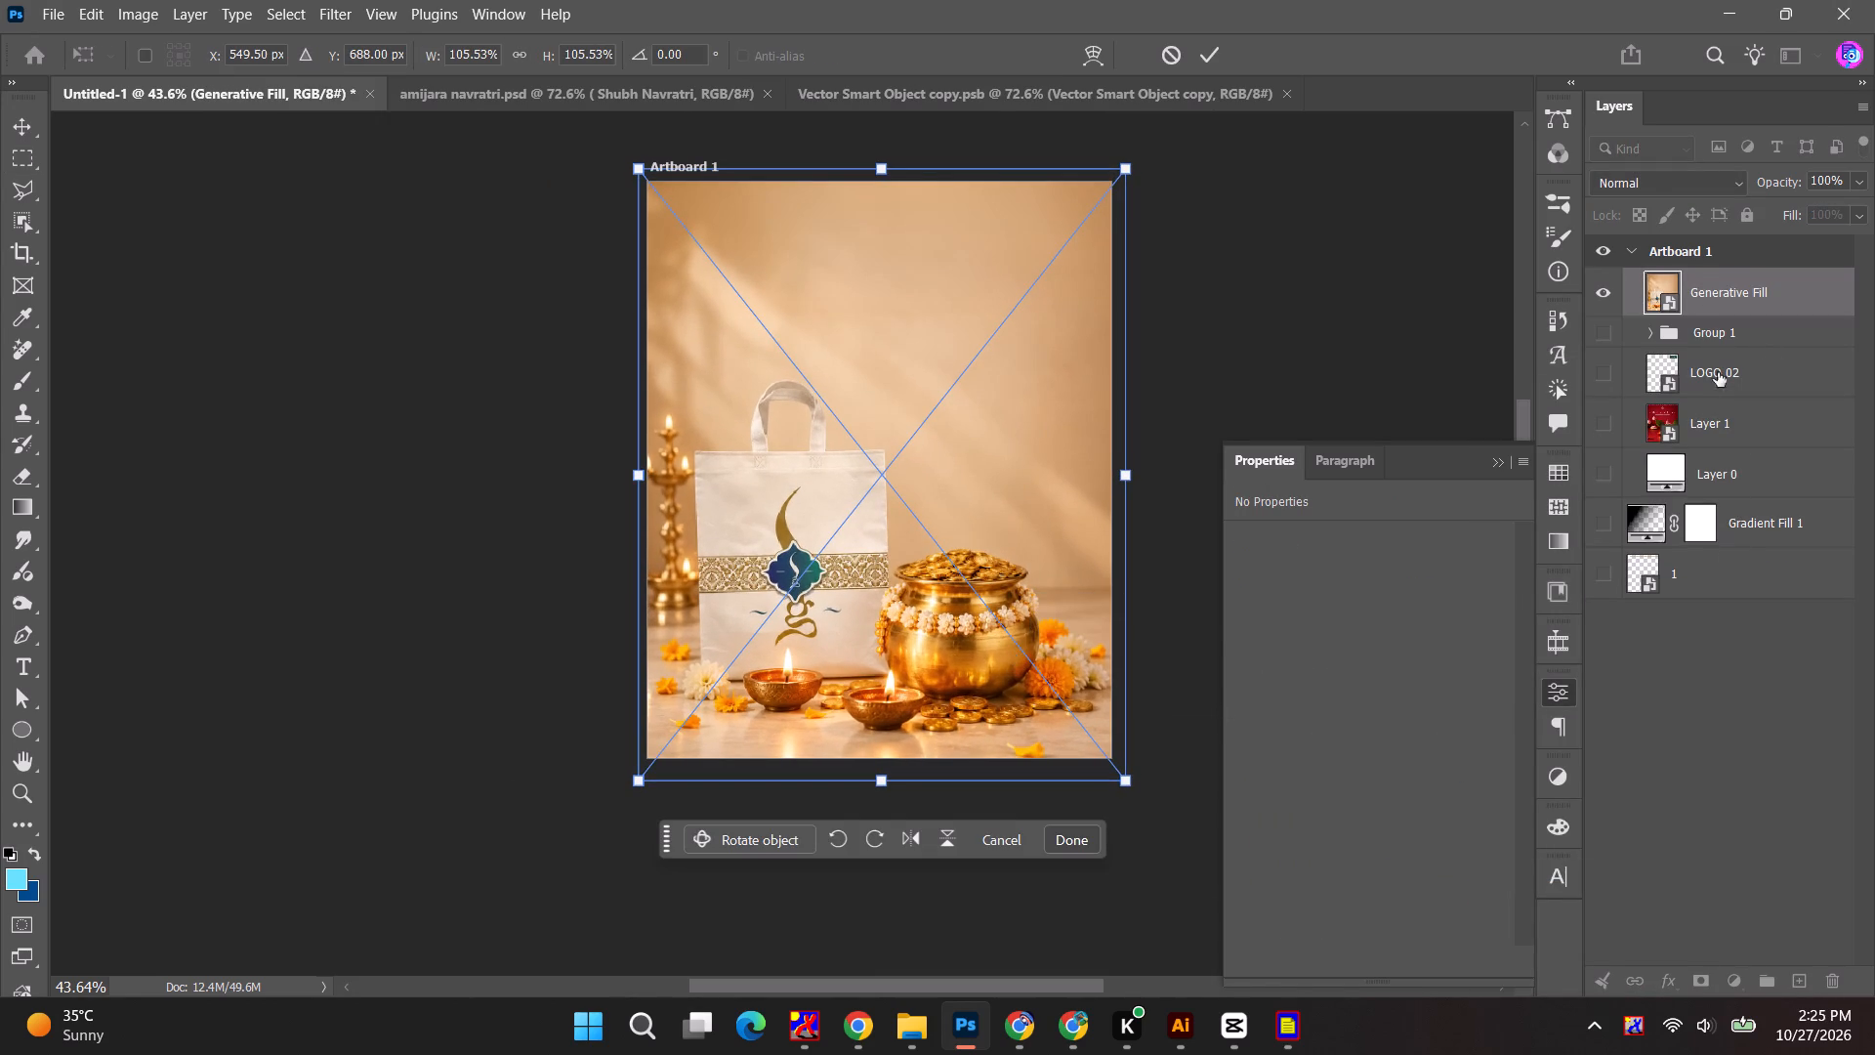
# Show the text-and-border group and move it above the Generative Fill background.
pyautogui.click(1592, 333)
pyautogui.moveTo(1754, 343); pyautogui.dragTo(1752, 340)
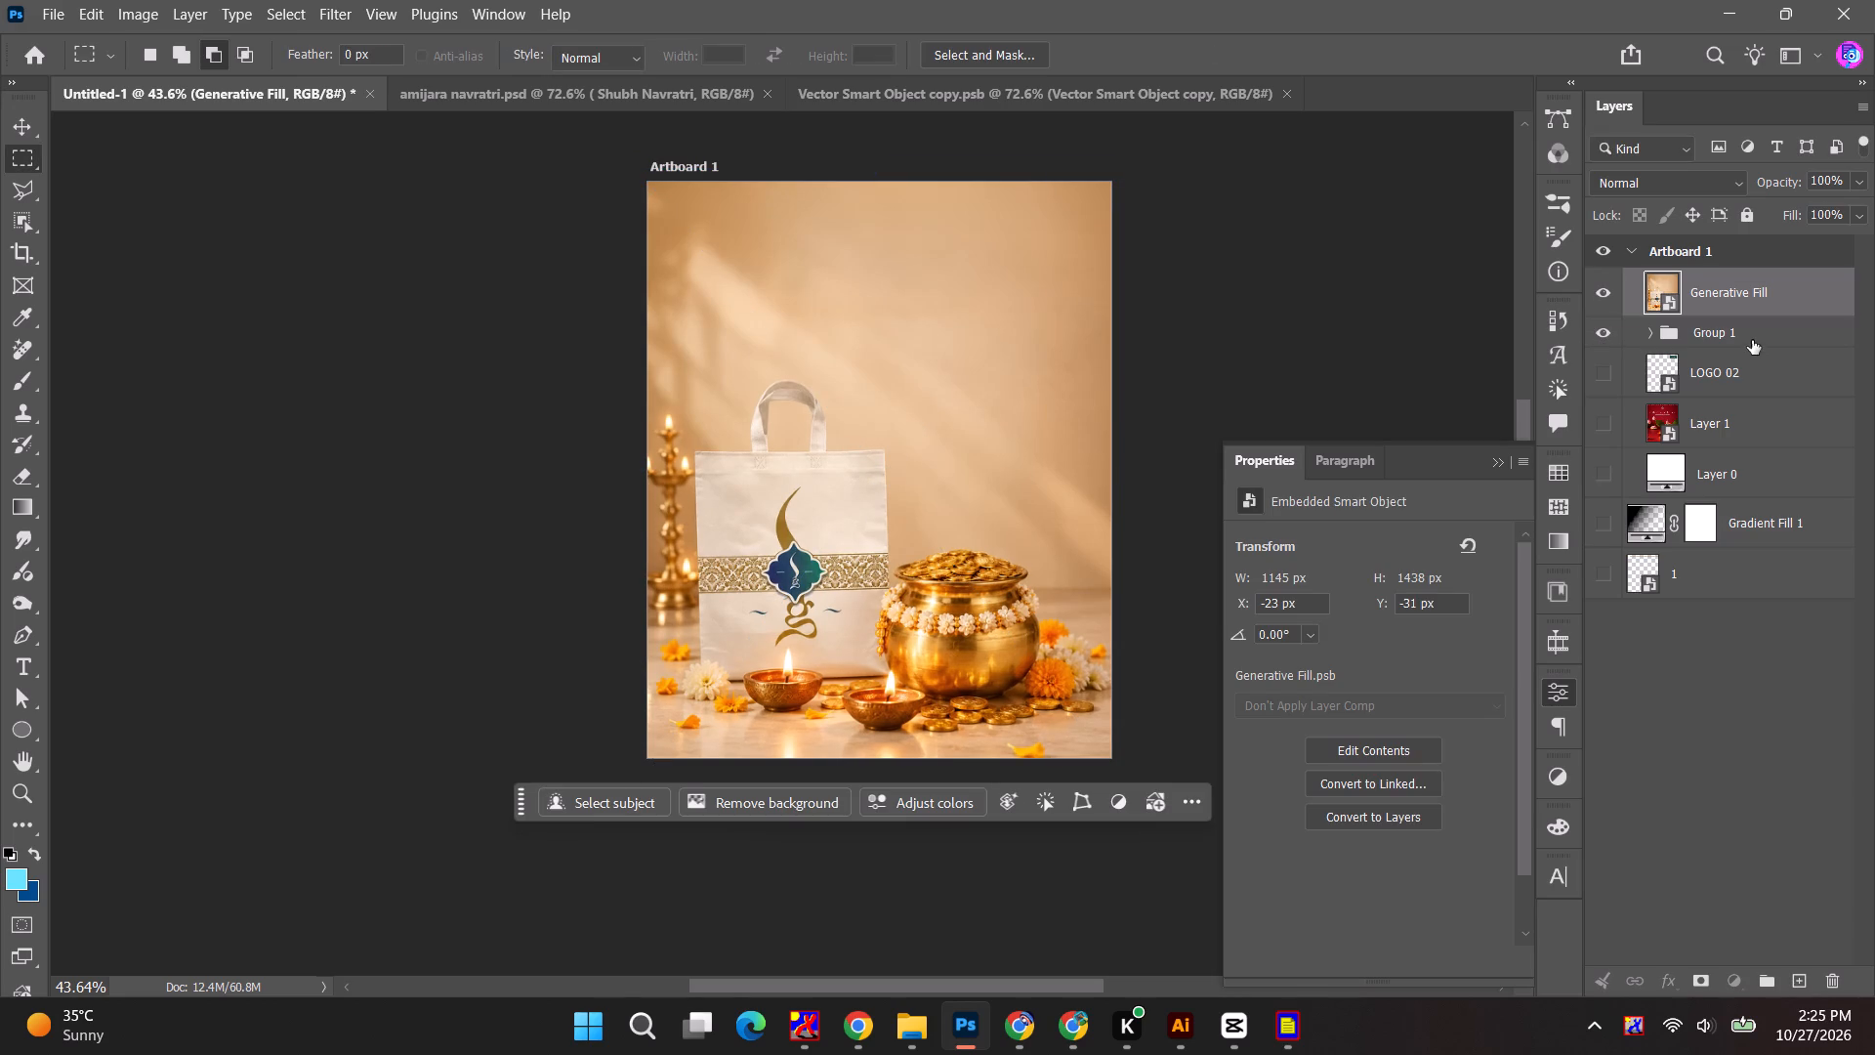
pyautogui.moveTo(1752, 340); pyautogui.dragTo(1754, 282)
# Move the background image straight down by 18 px.
pyautogui.click(5, 124)
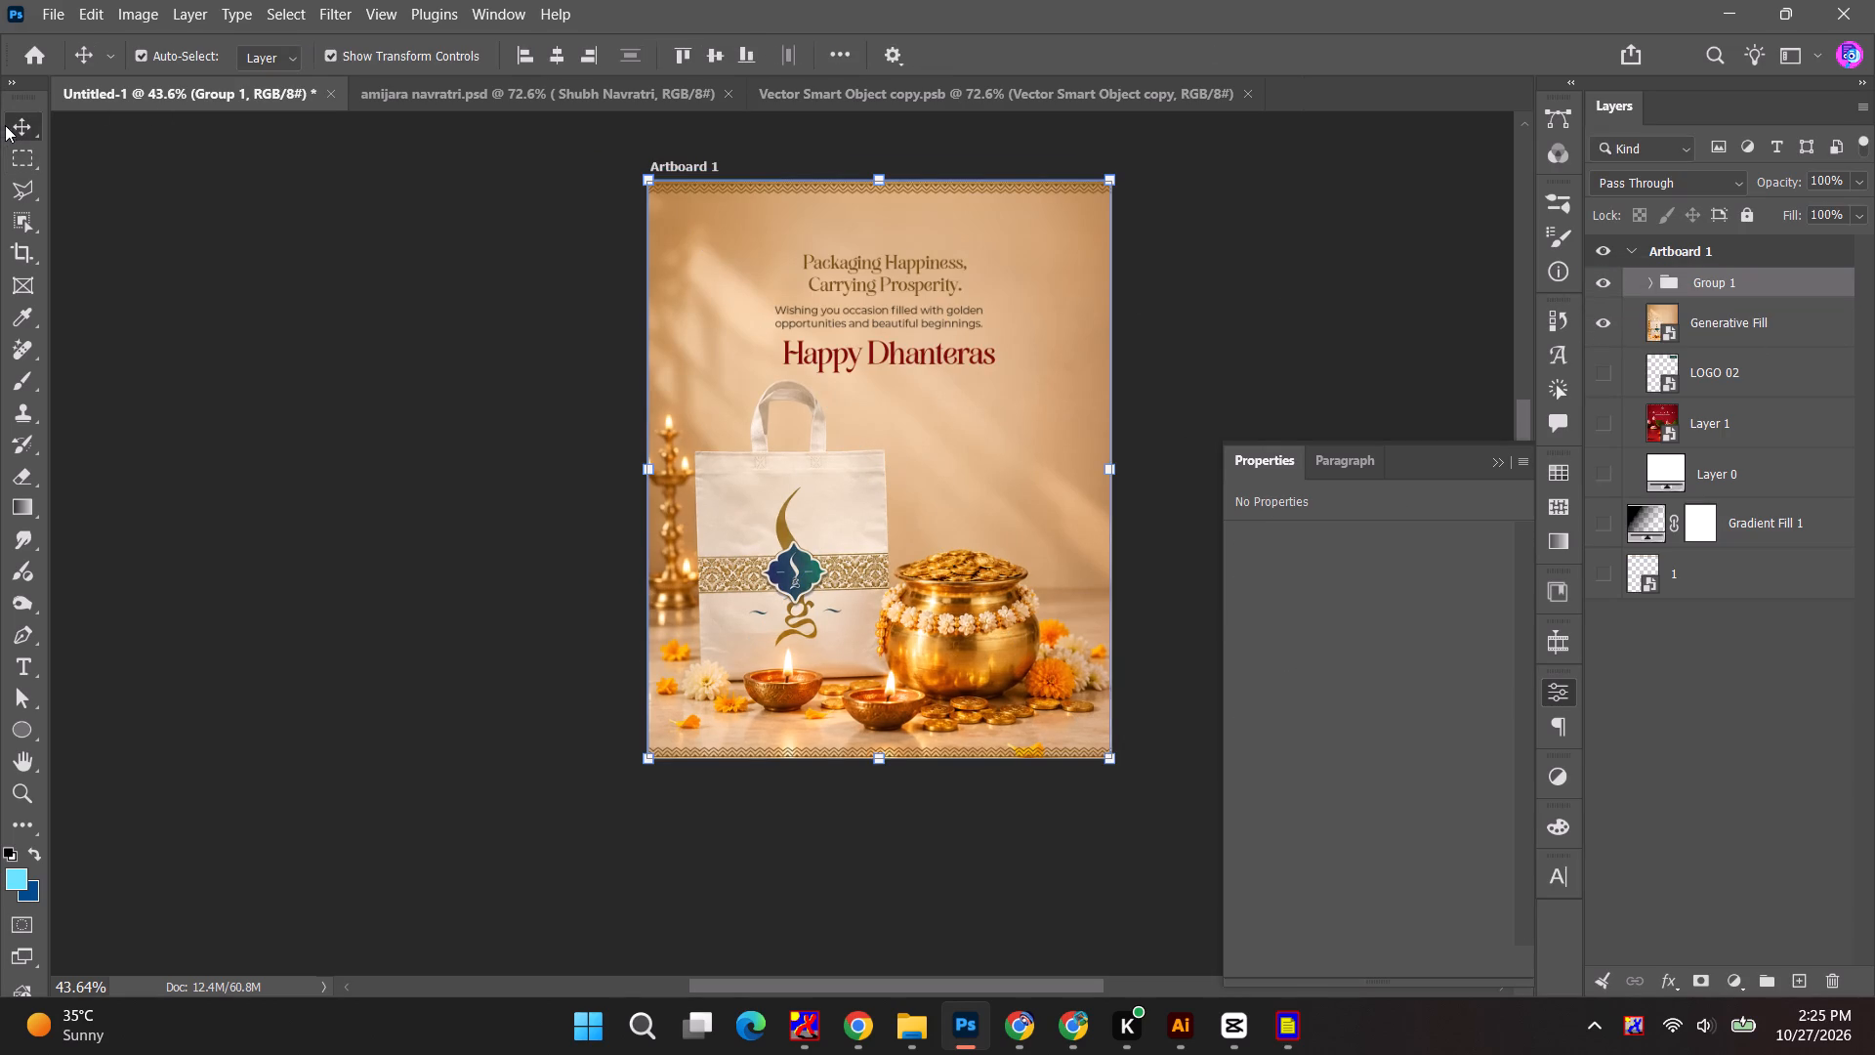
pyautogui.click(869, 521)
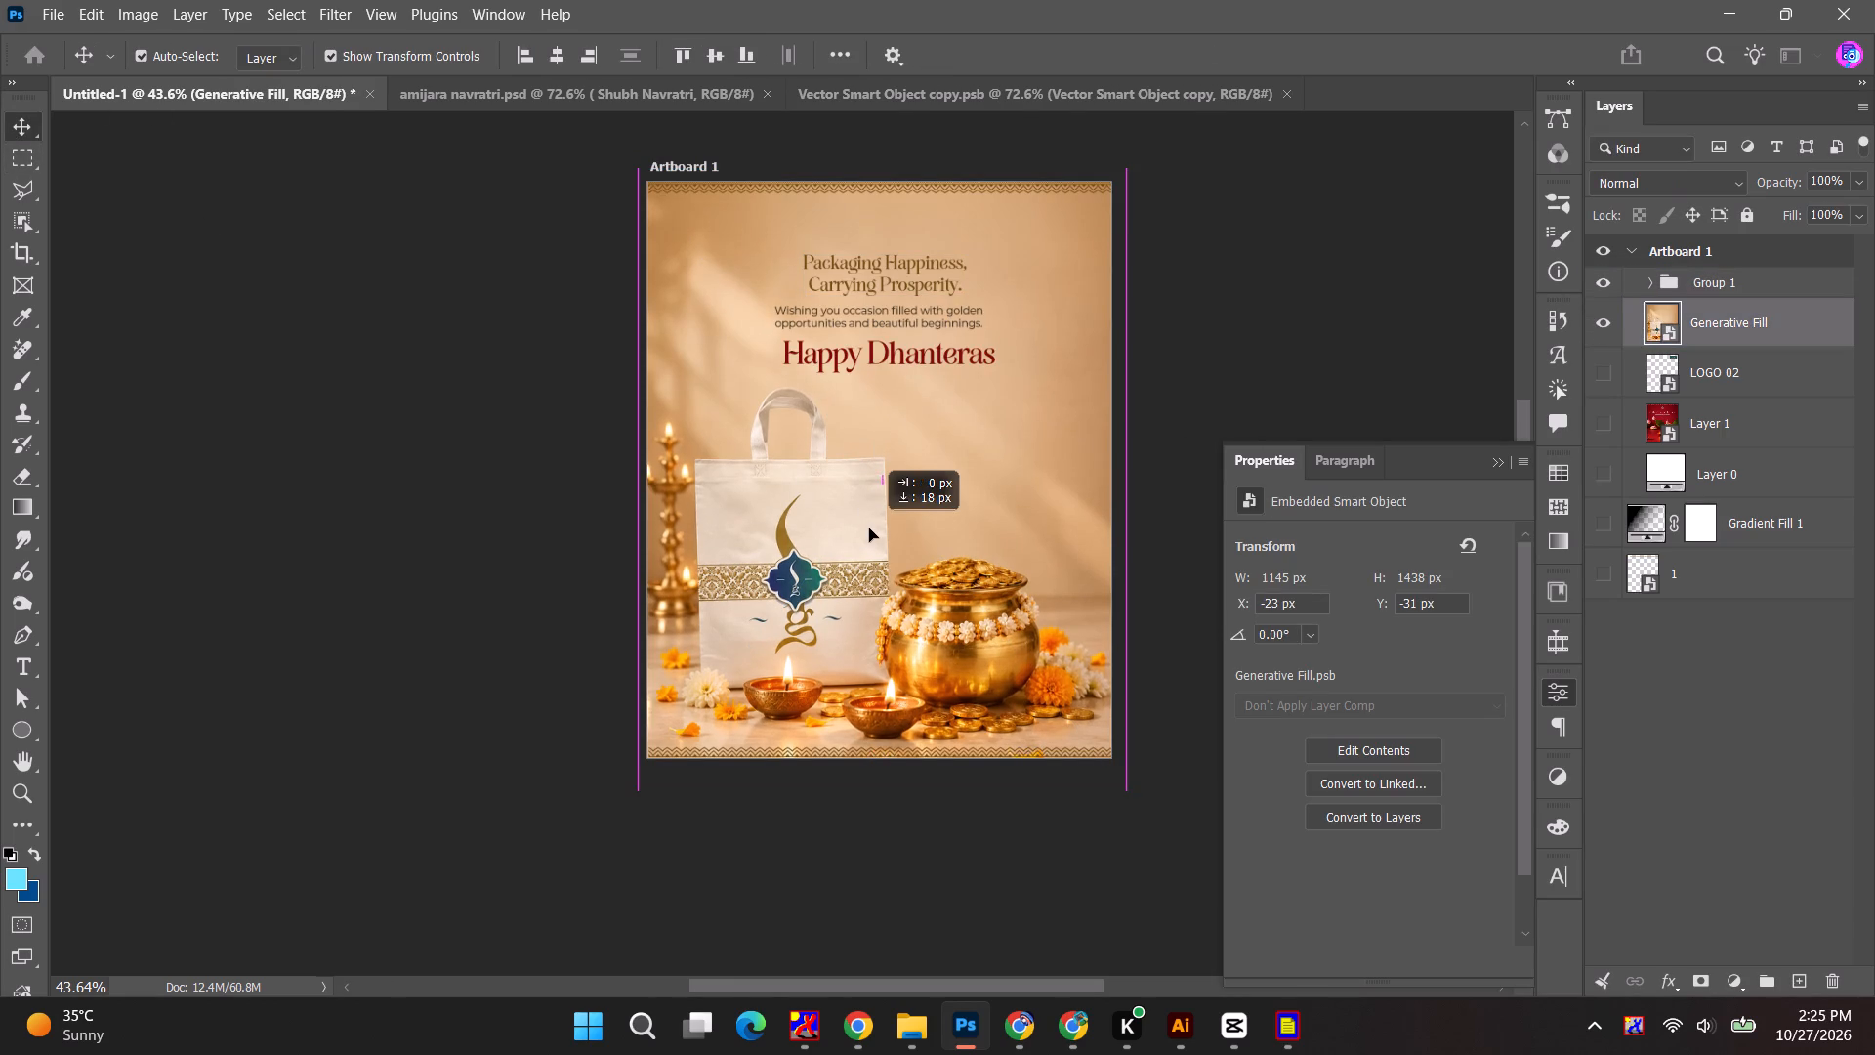
# Centre the Happy Dhanteras title horizontally on the poster.
pyautogui.keyDown('alt'); pyautogui.scroll(3, 865, 361); pyautogui.keyUp('alt')
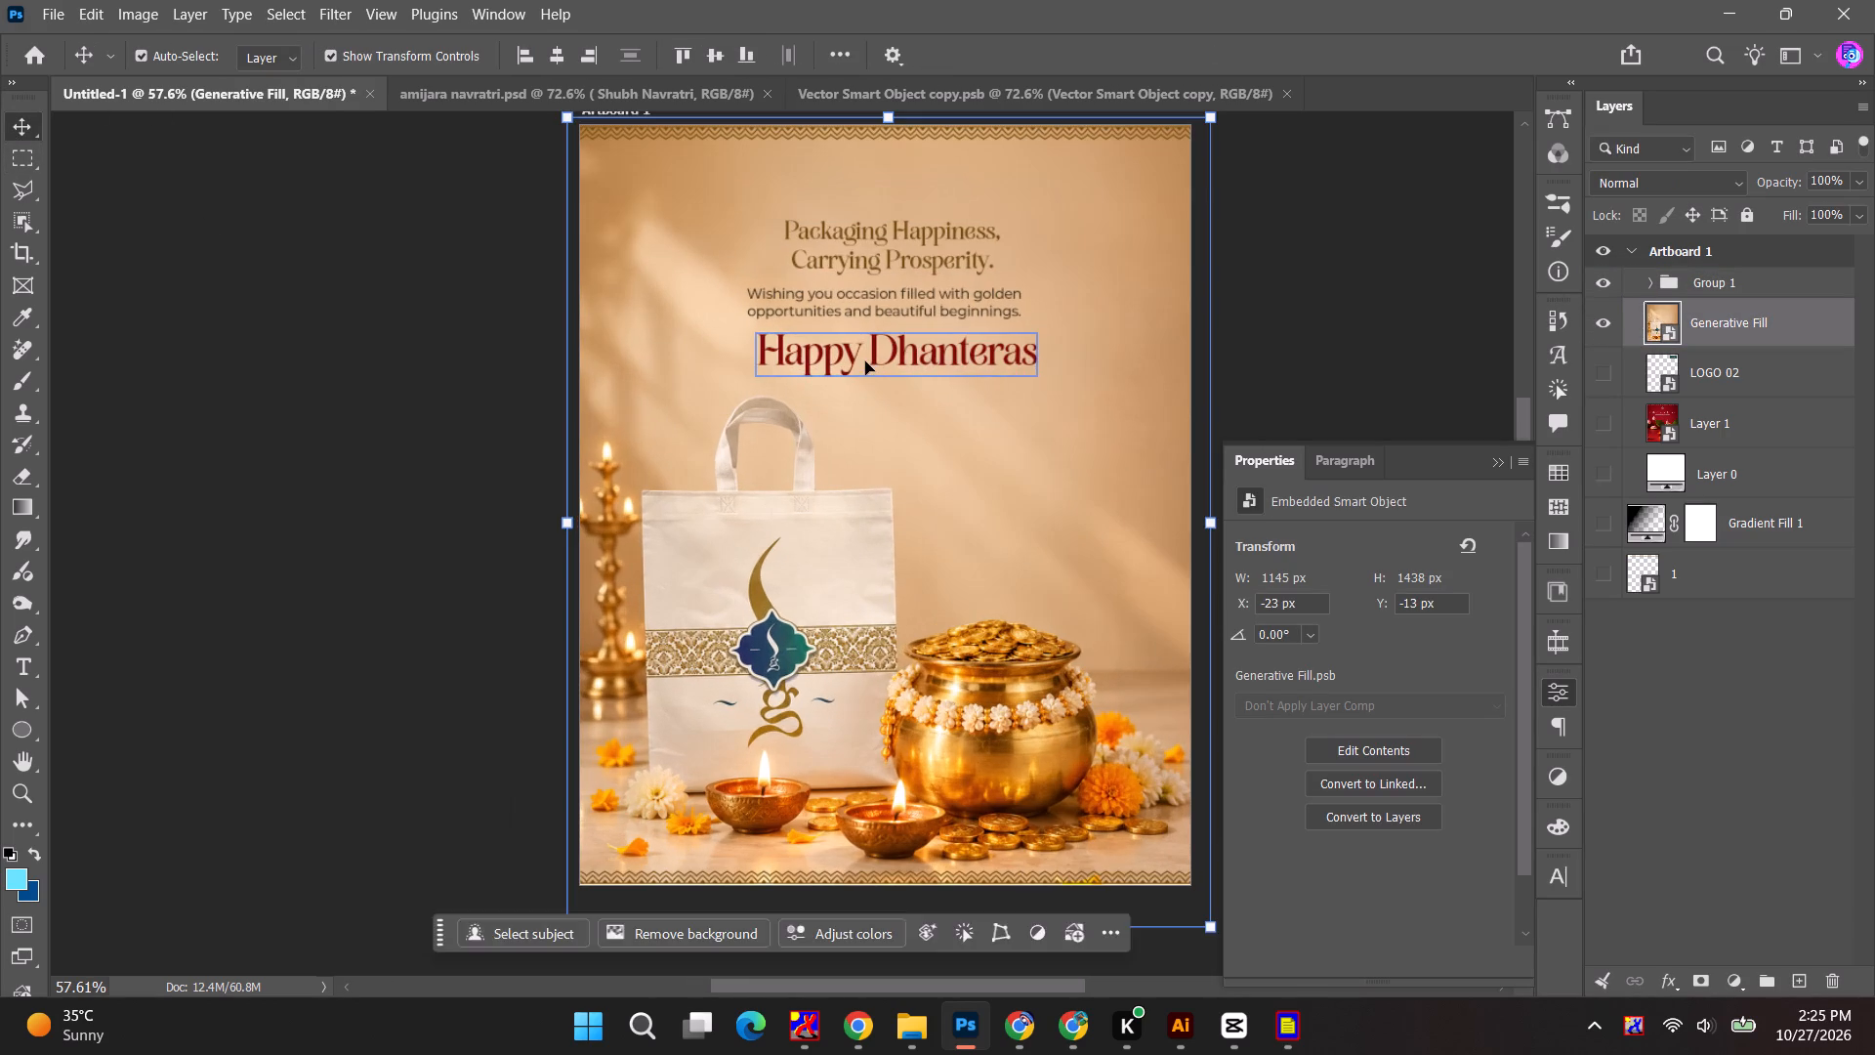
pyautogui.click(865, 361)
pyautogui.click(552, 54)
pyautogui.click(1362, 361)
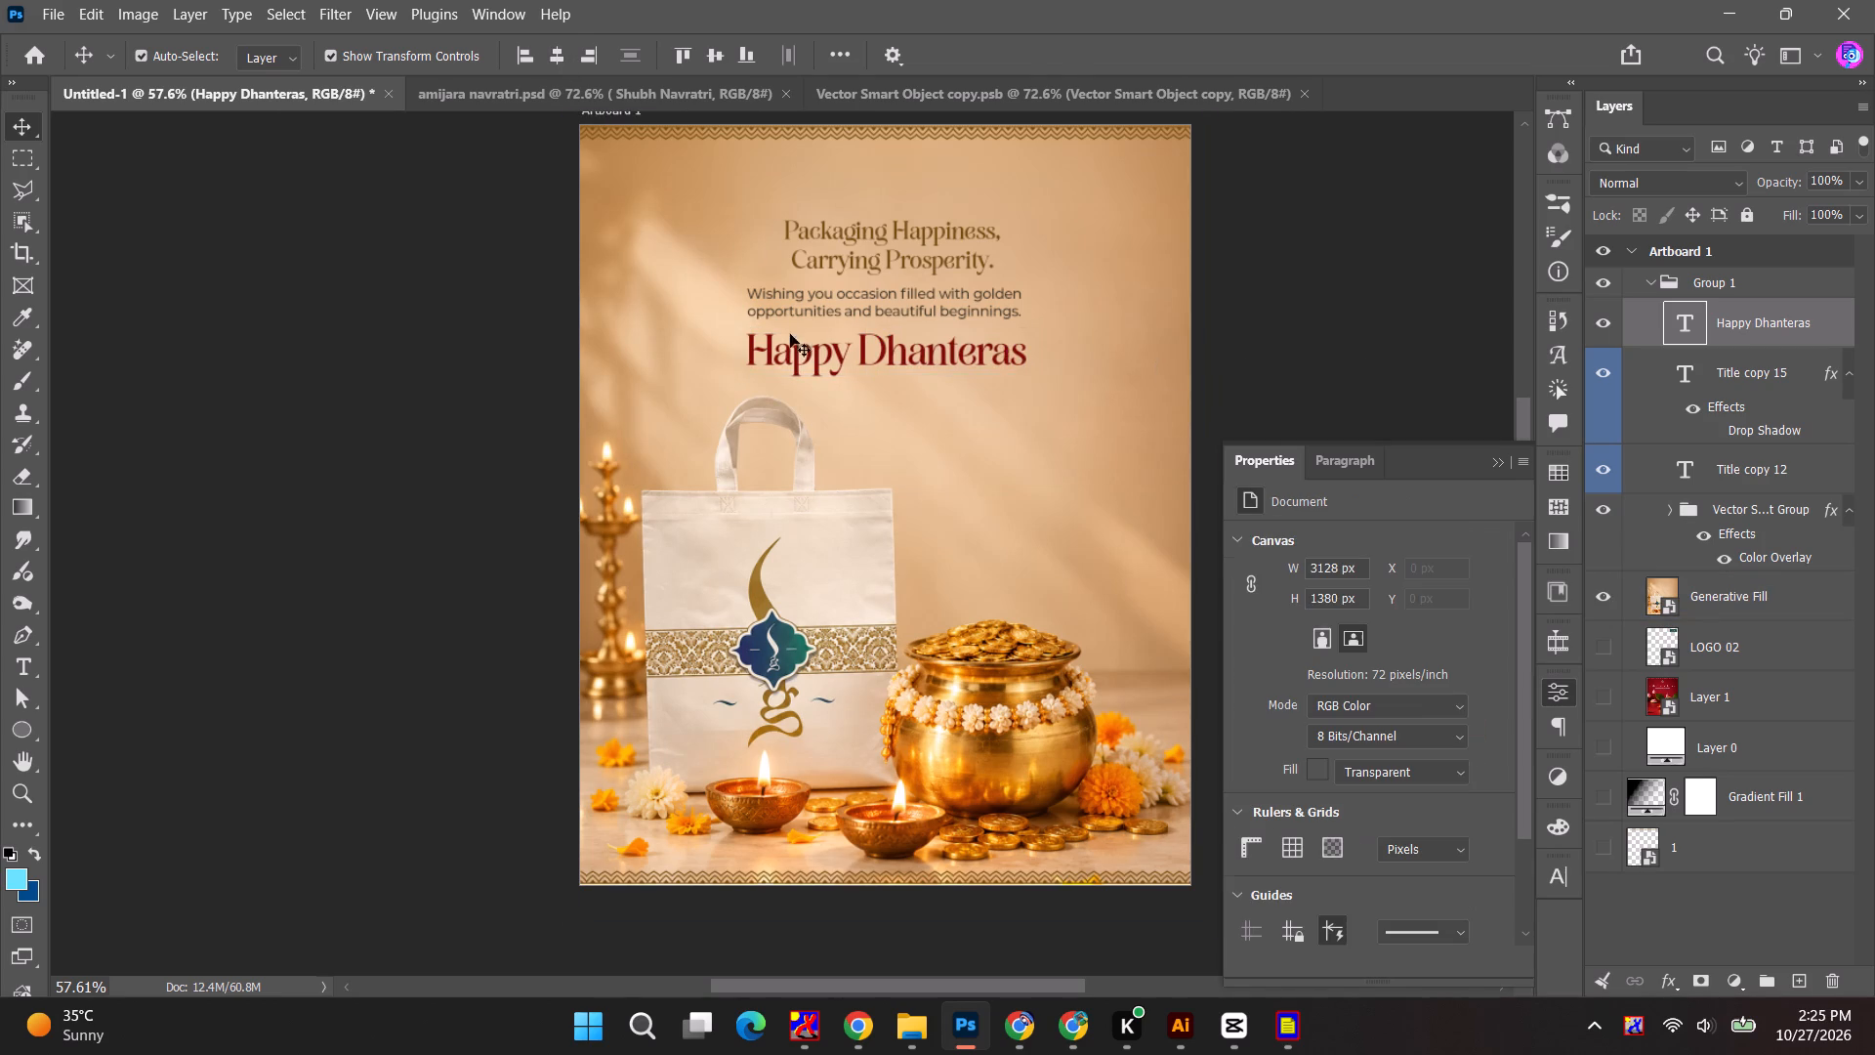
# Enlarge the Happy Dhanteras title to 113.72% and shift it slightly down below the wishes message.
pyautogui.click(924, 353)
pyautogui.hotkey('ctrl', 't')
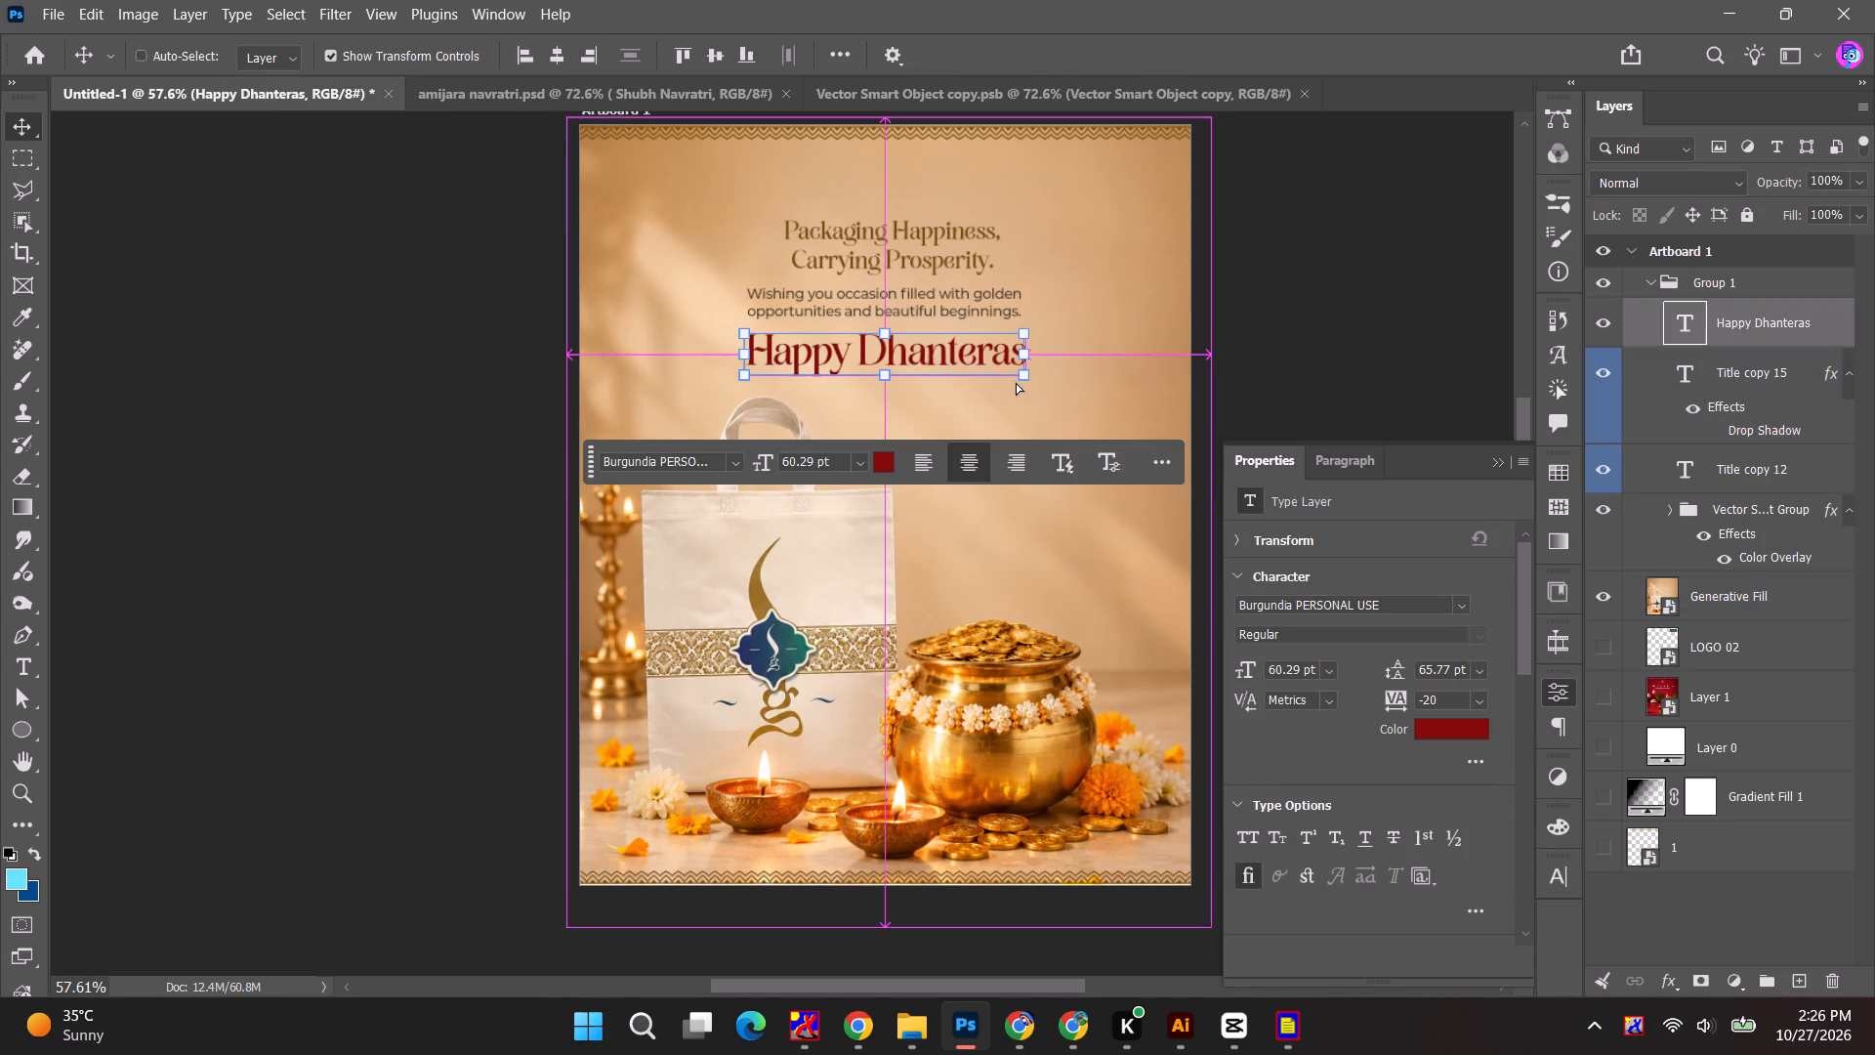
pyautogui.keyDown('alt'); pyautogui.keyDown('shift'); pyautogui.moveTo(1020, 399); pyautogui.dragTo(1037, 410); pyautogui.keyUp('shift'); pyautogui.keyUp('alt')
pyautogui.moveTo(950, 330); pyautogui.dragTo(952, 340)
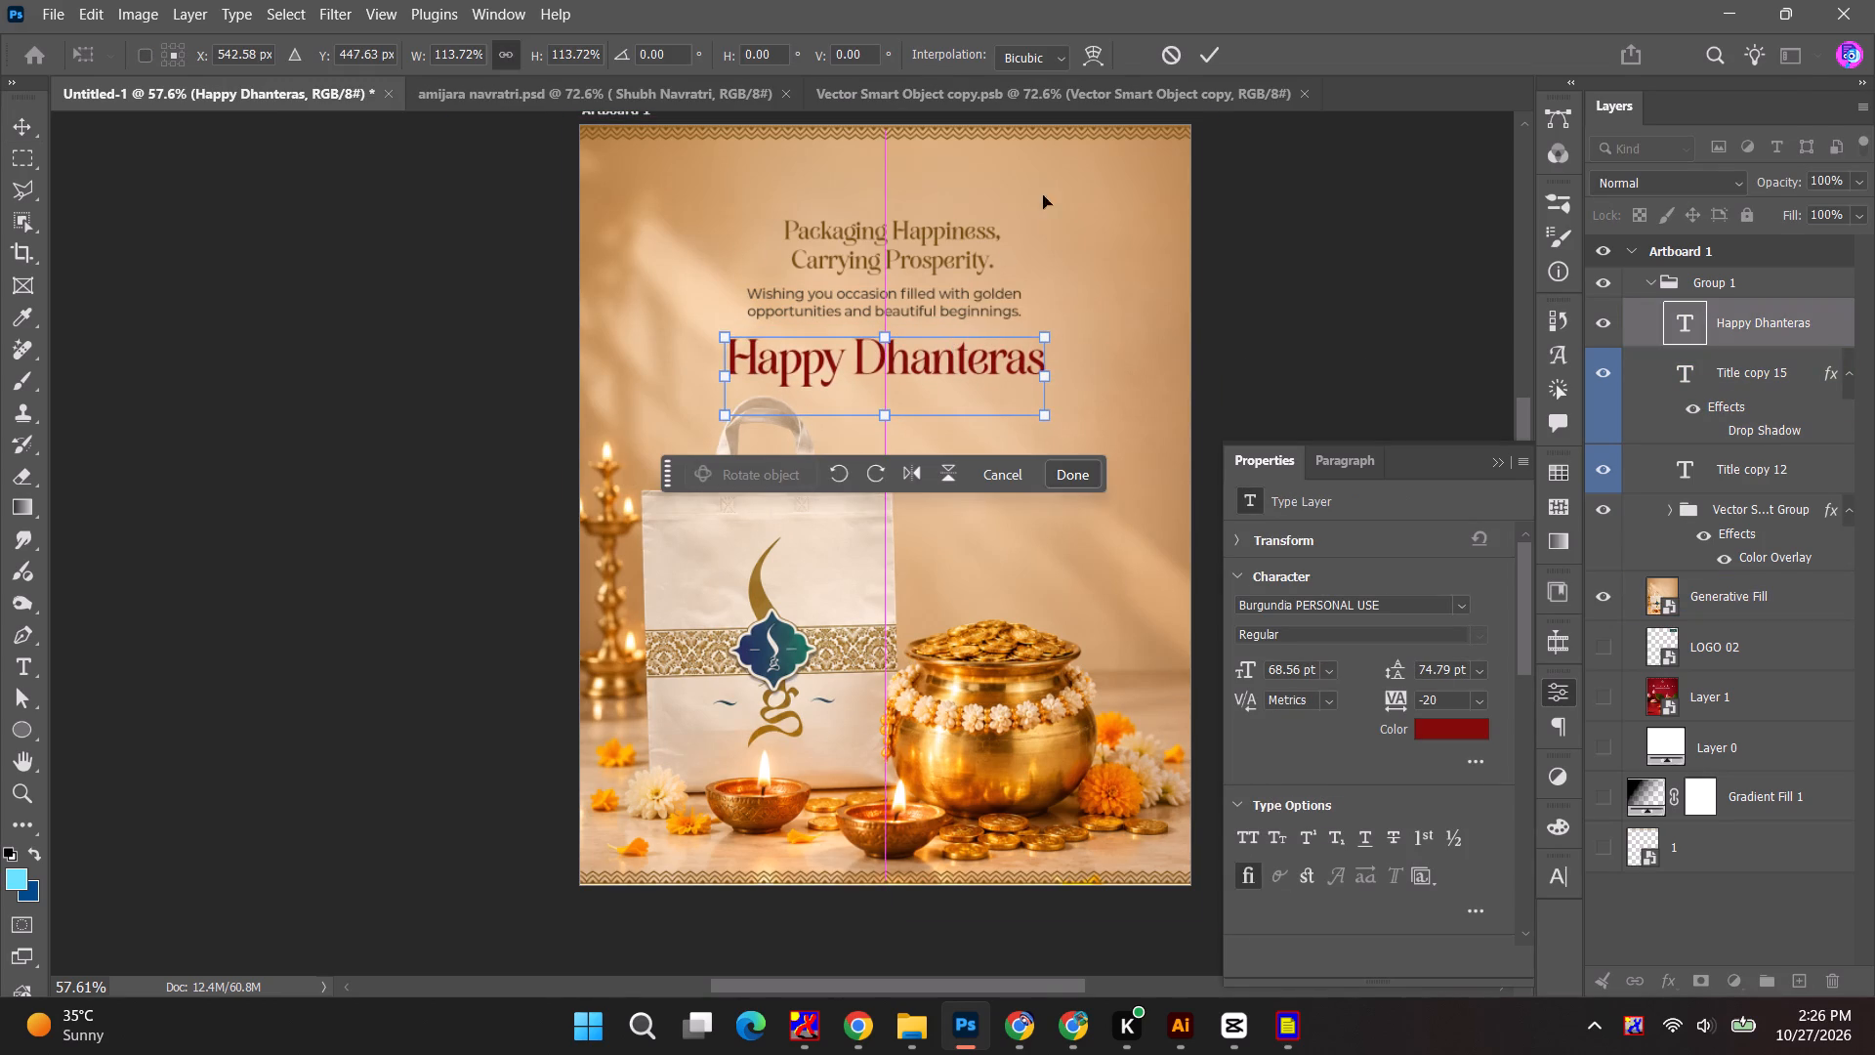
pyautogui.click(1209, 58)
pyautogui.click(1290, 242)
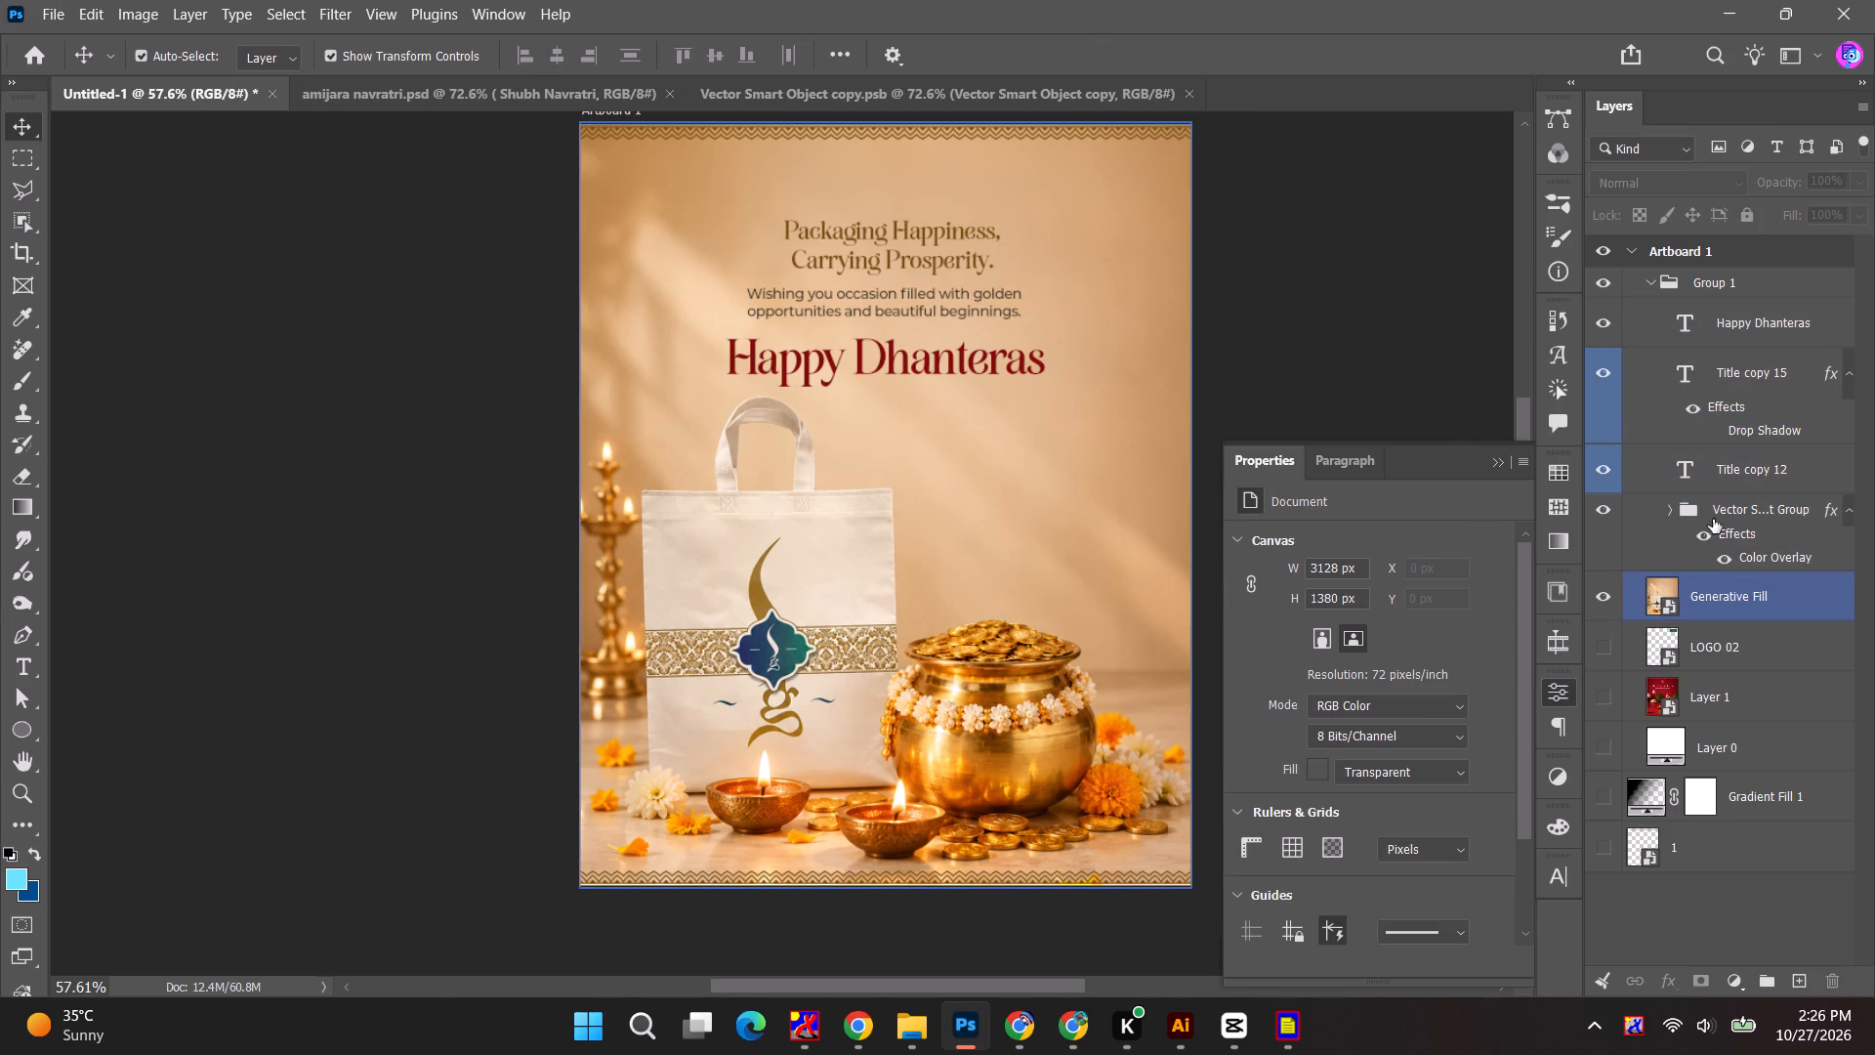
# Move the LOGO 02 layer to the top of the artboard's layer stack and make it visible.
pyautogui.moveTo(1724, 655); pyautogui.dragTo(1729, 263)
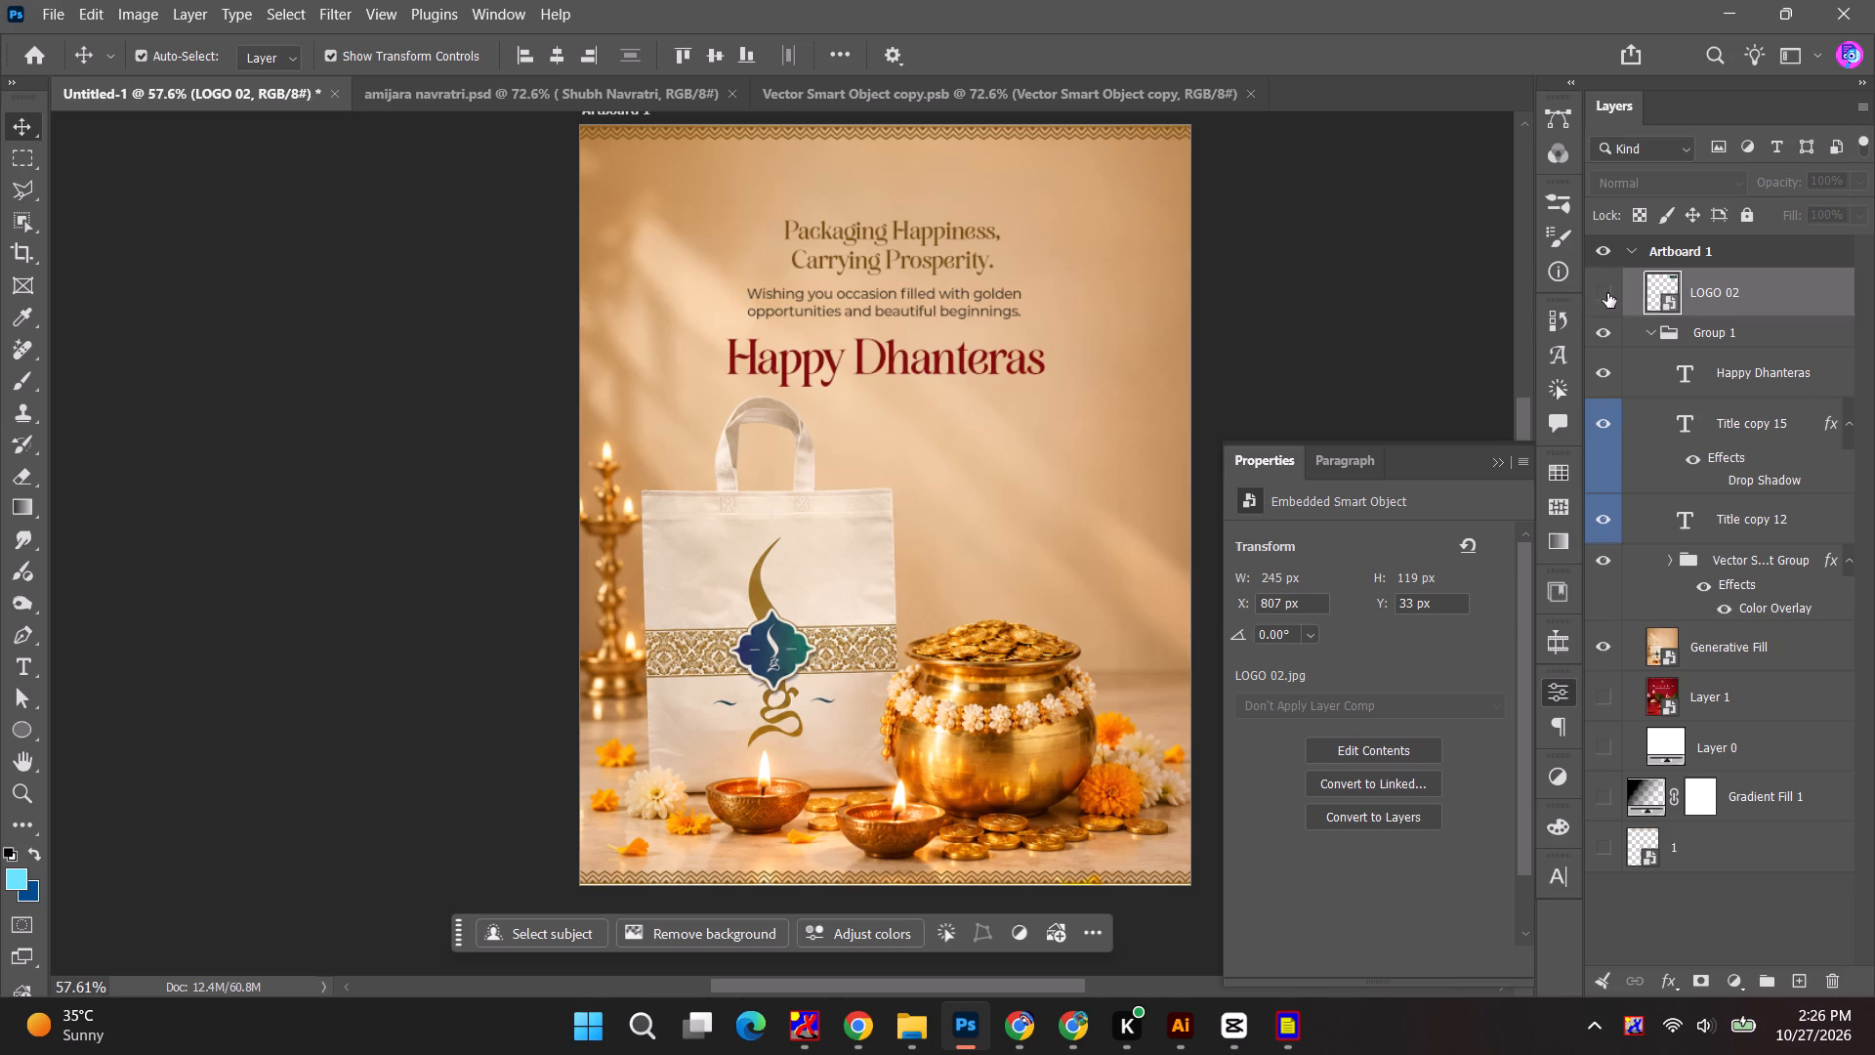
pyautogui.click(1607, 293)
pyautogui.click(1437, 308)
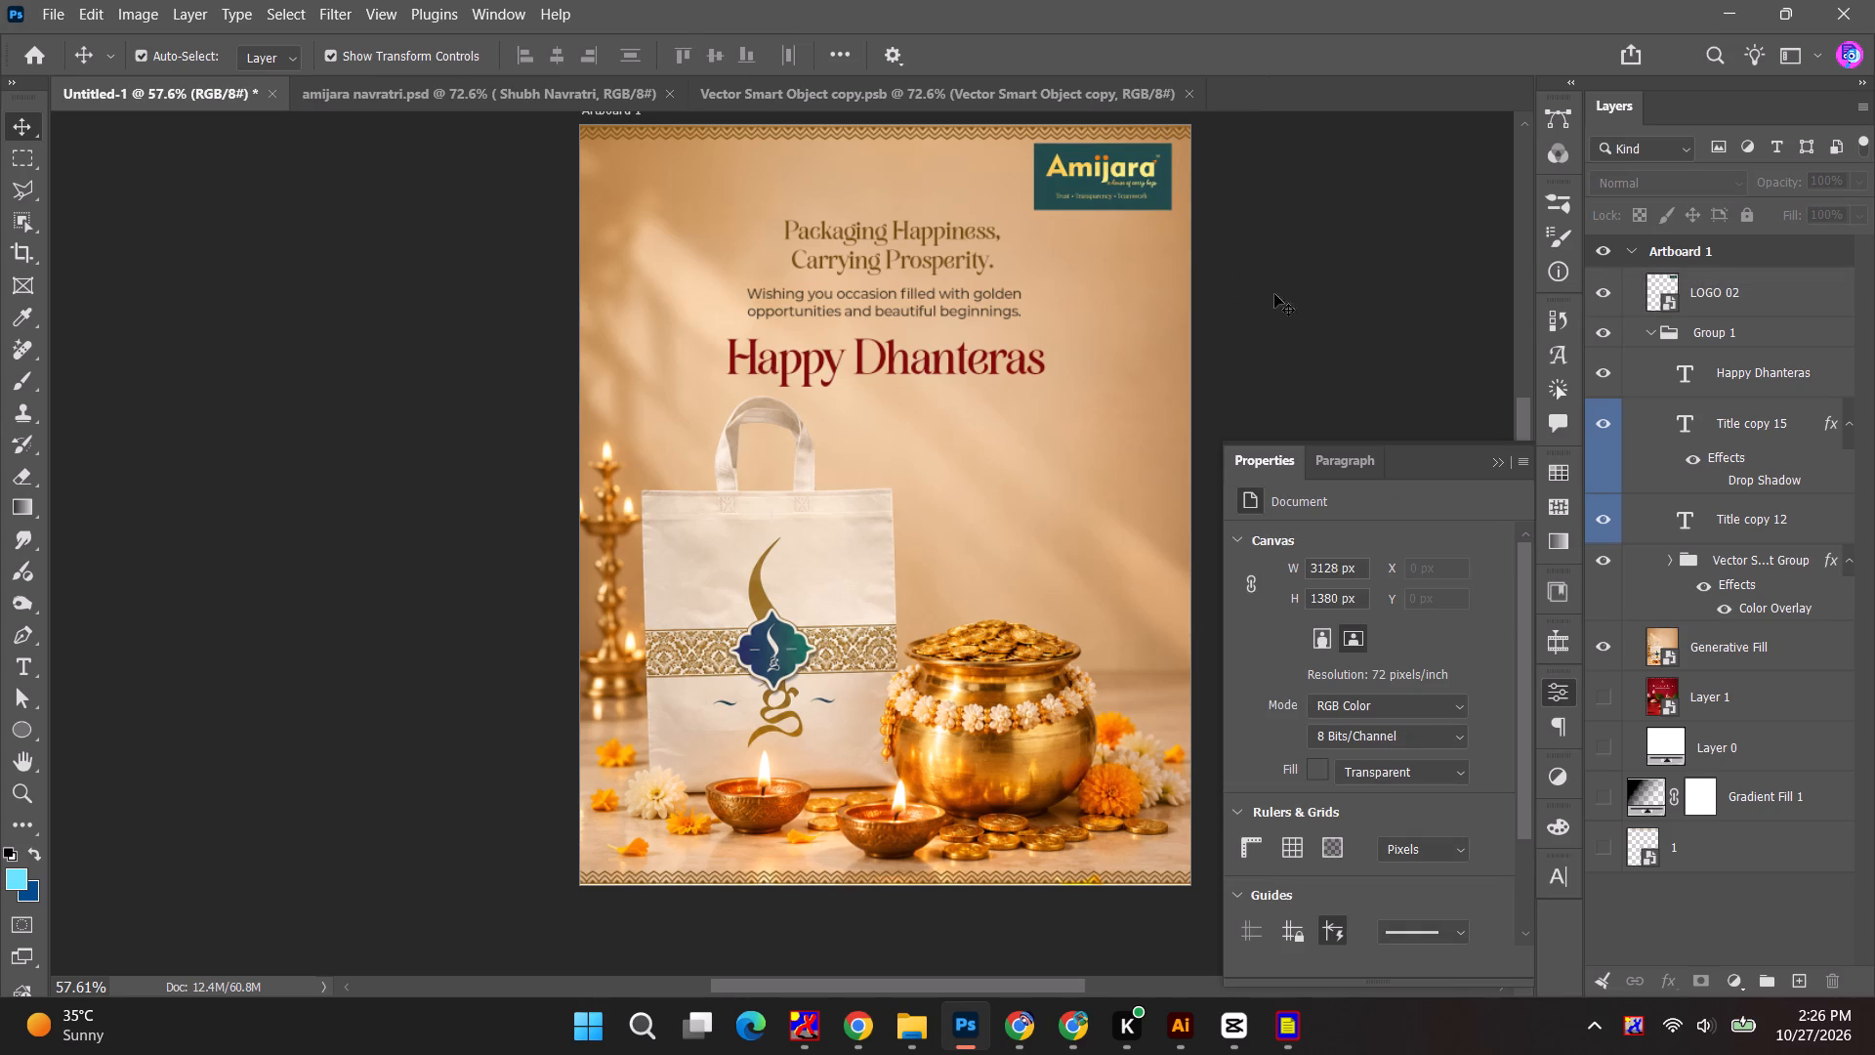
# Examine the Amijara logo and the font of the Packaging Happiness tagline on the poster.
pyautogui.keyDown('alt'); pyautogui.scroll(3, 1107, 197); pyautogui.keyUp('alt')
pyautogui.click(1107, 178)
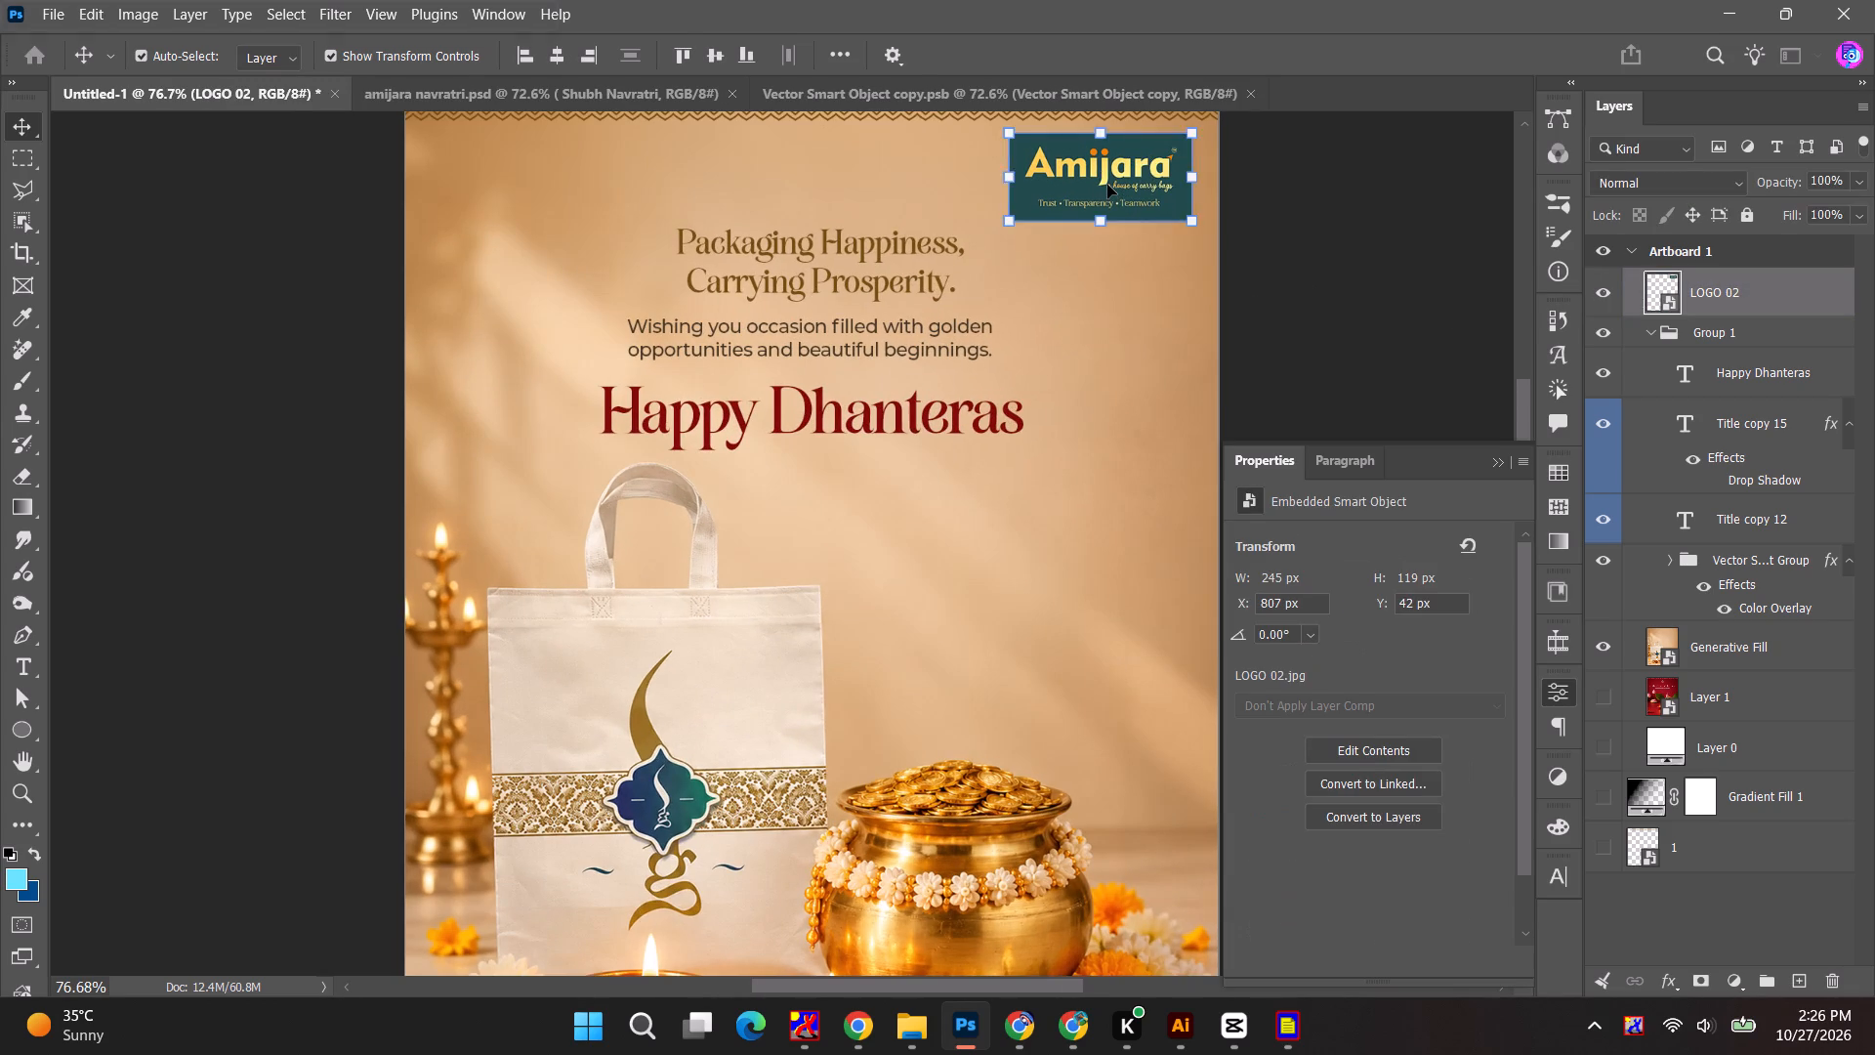
pyautogui.click(1334, 206)
pyautogui.keyDown('alt'); pyautogui.scroll(-2, 1319, 244); pyautogui.keyUp('alt')
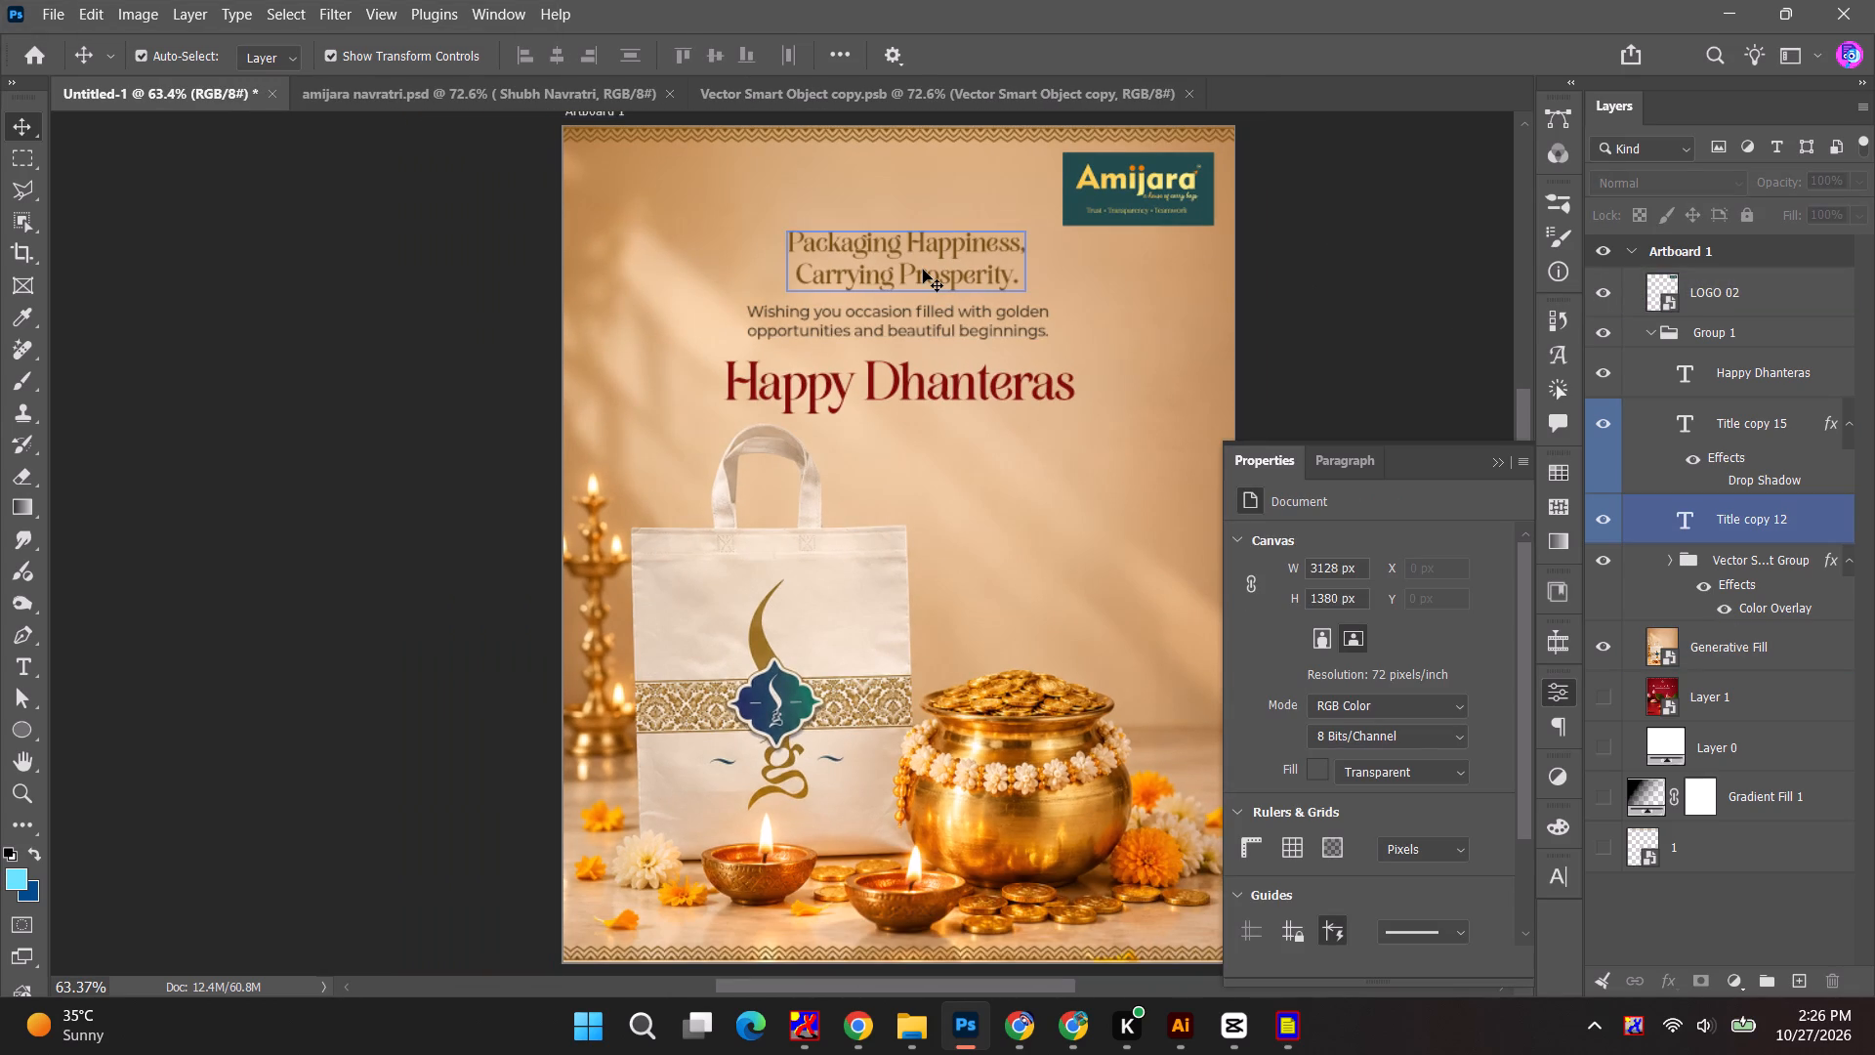
pyautogui.click(923, 270)
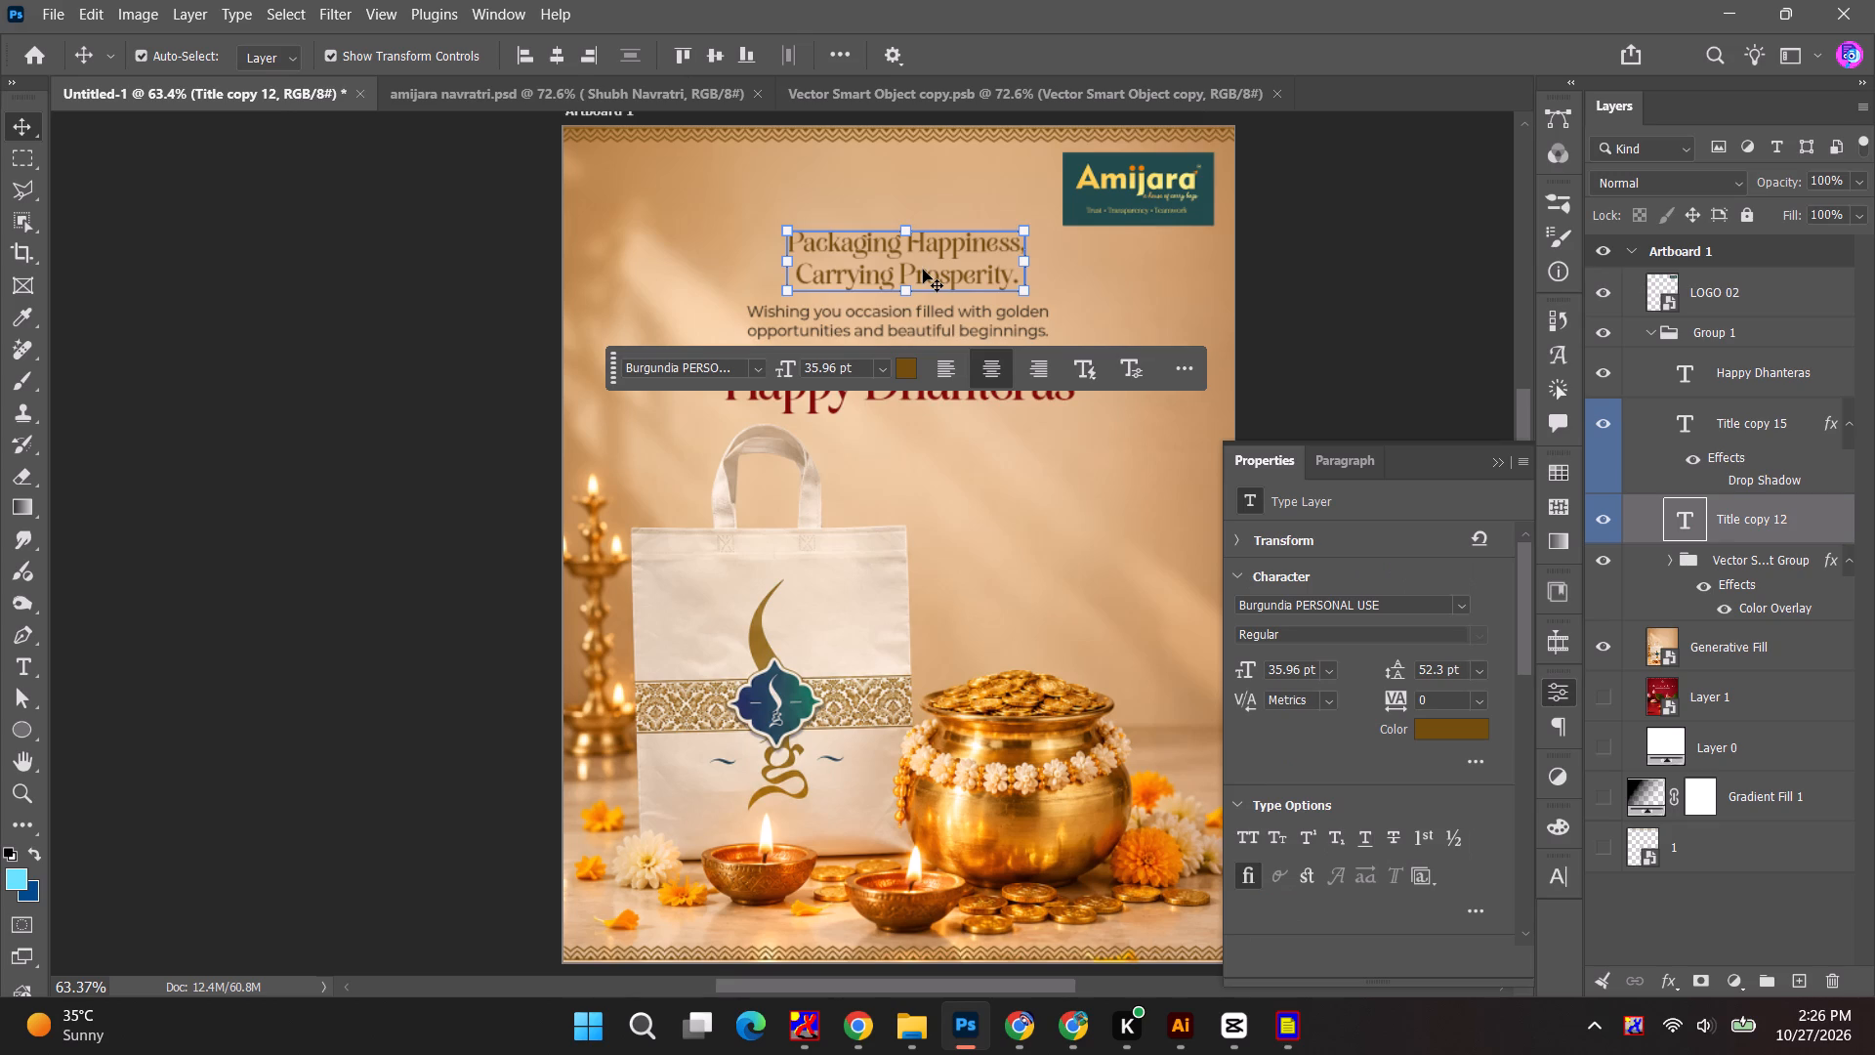
pyautogui.click(1272, 608)
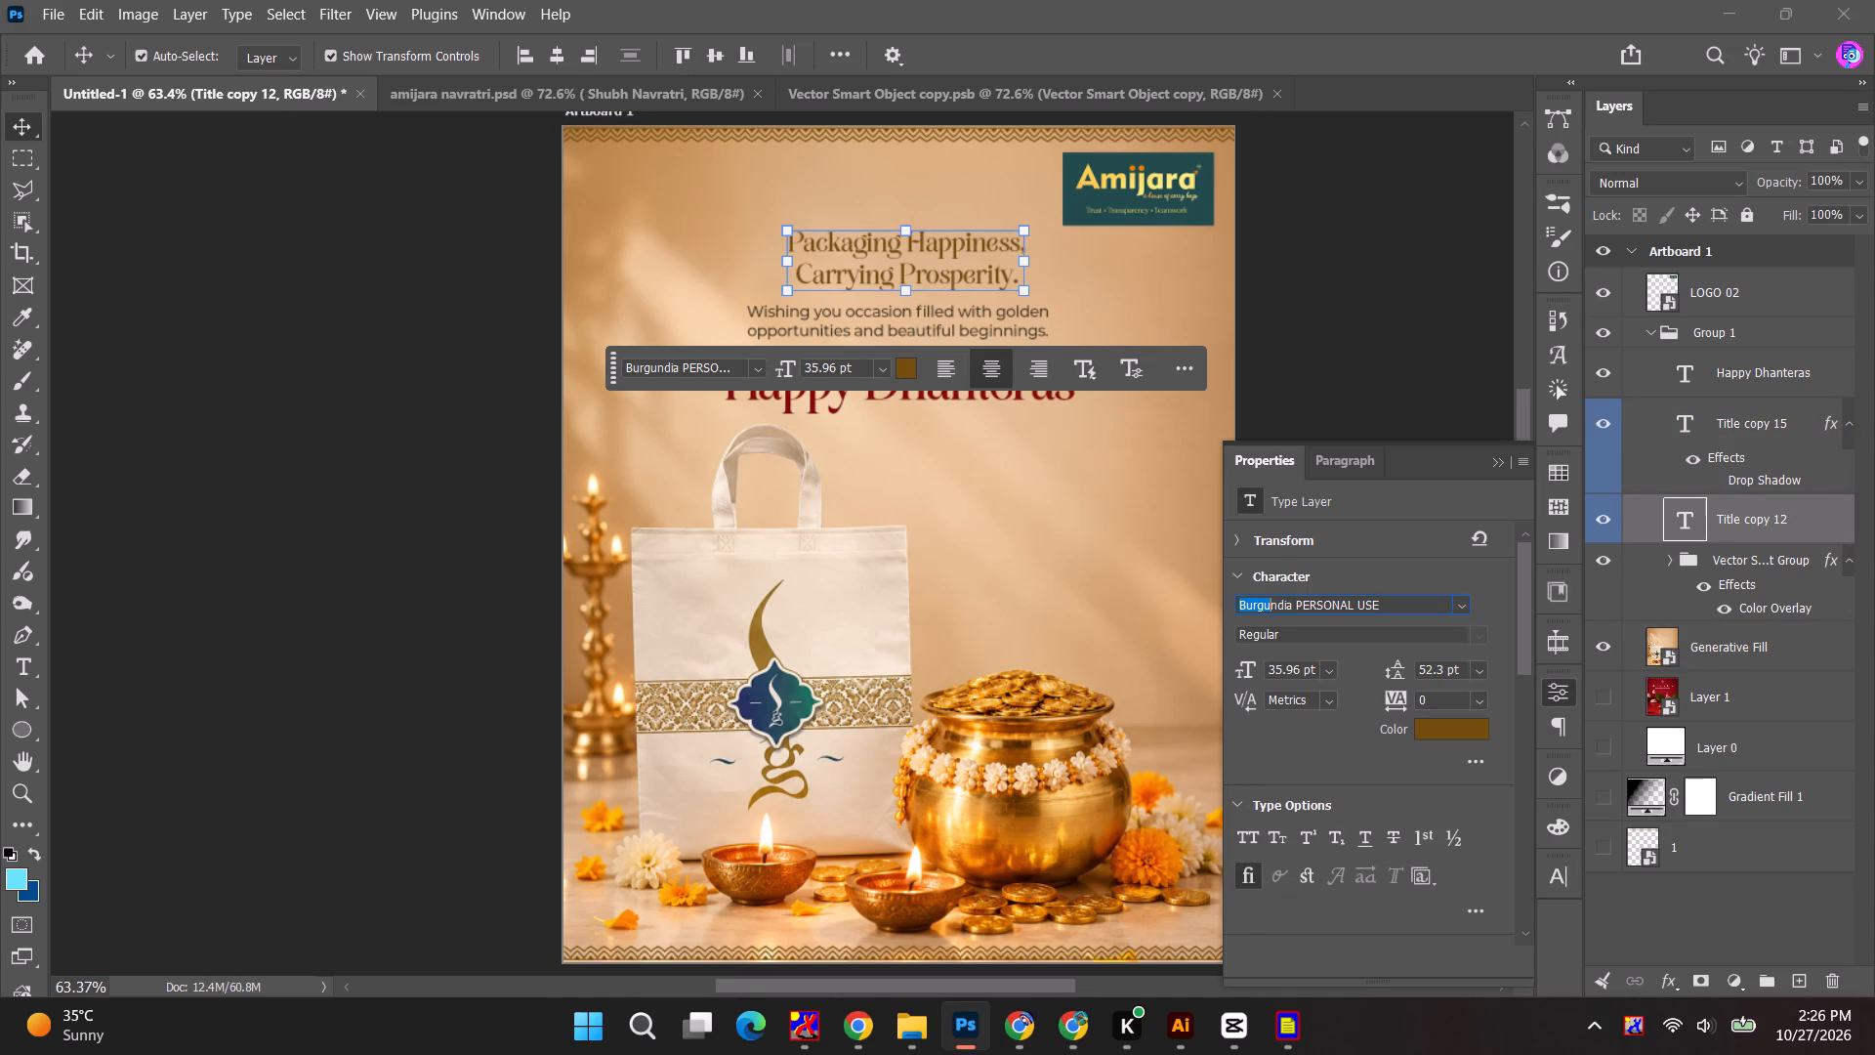
pyautogui.hotkey('ctrl', 'a')
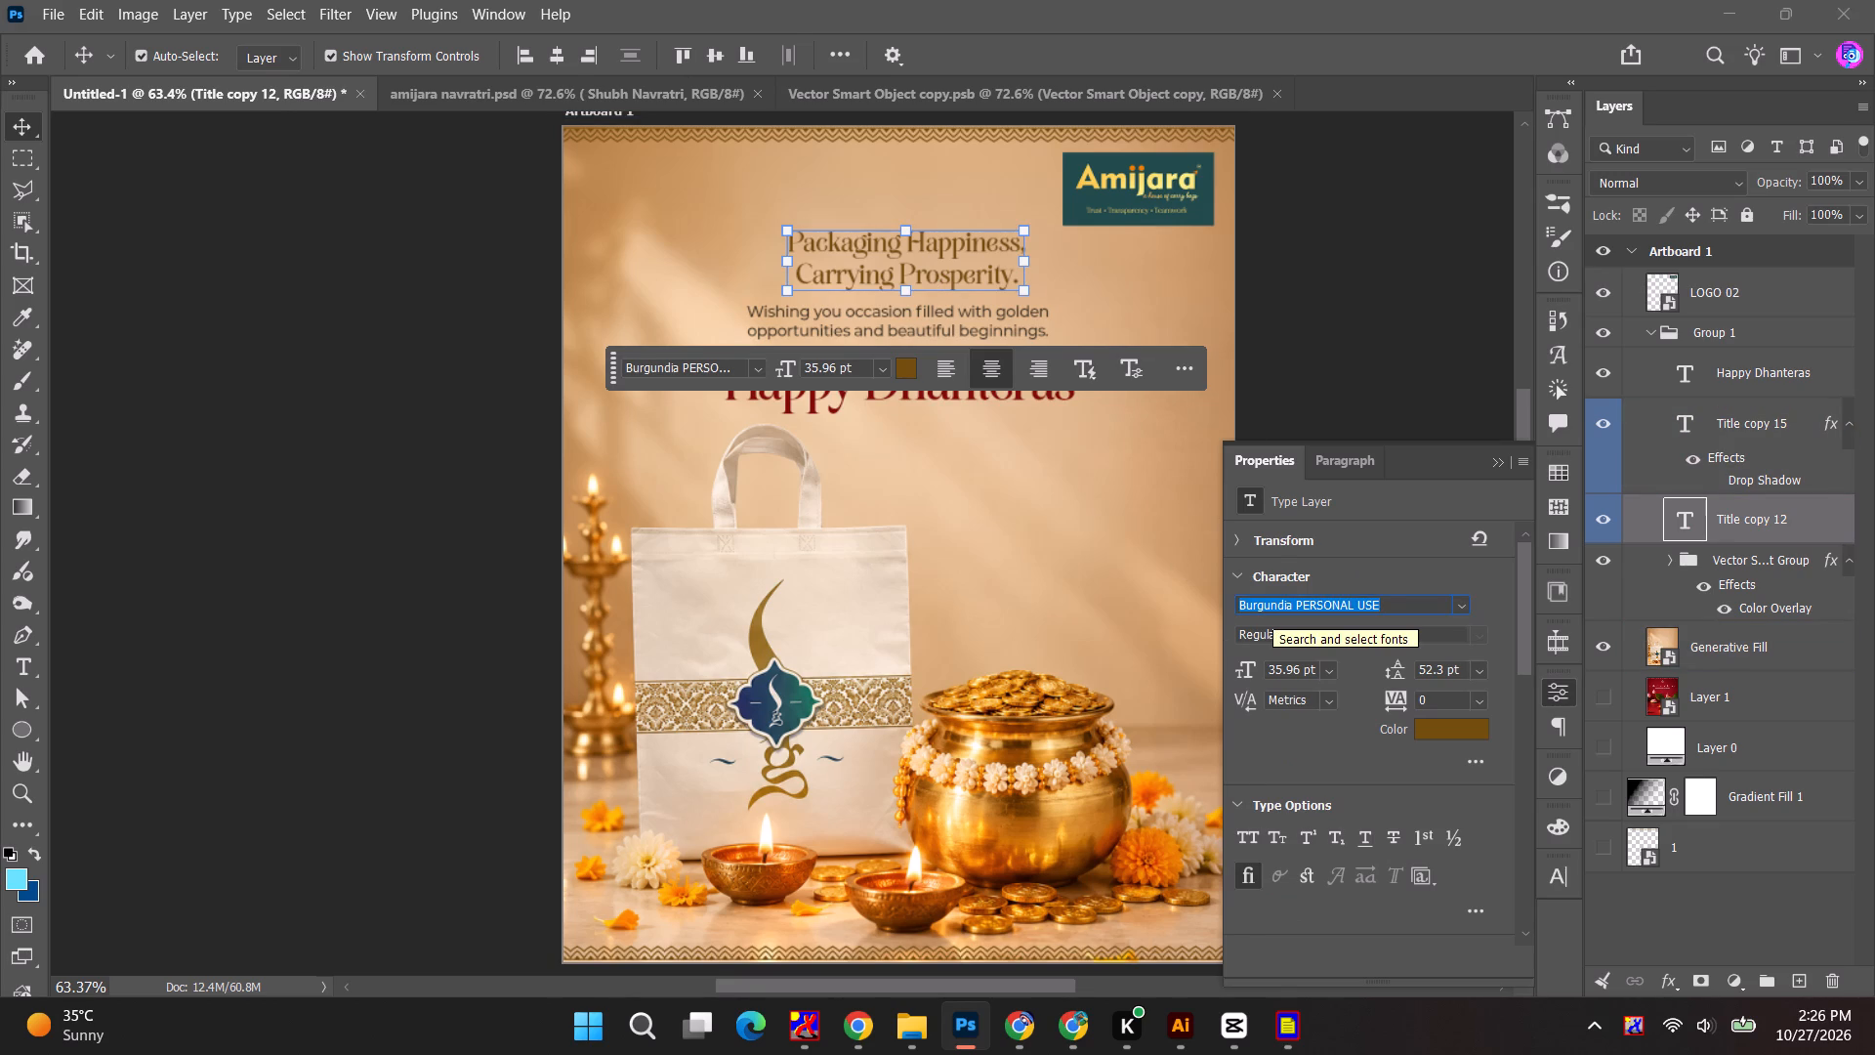
pyautogui.click(1364, 315)
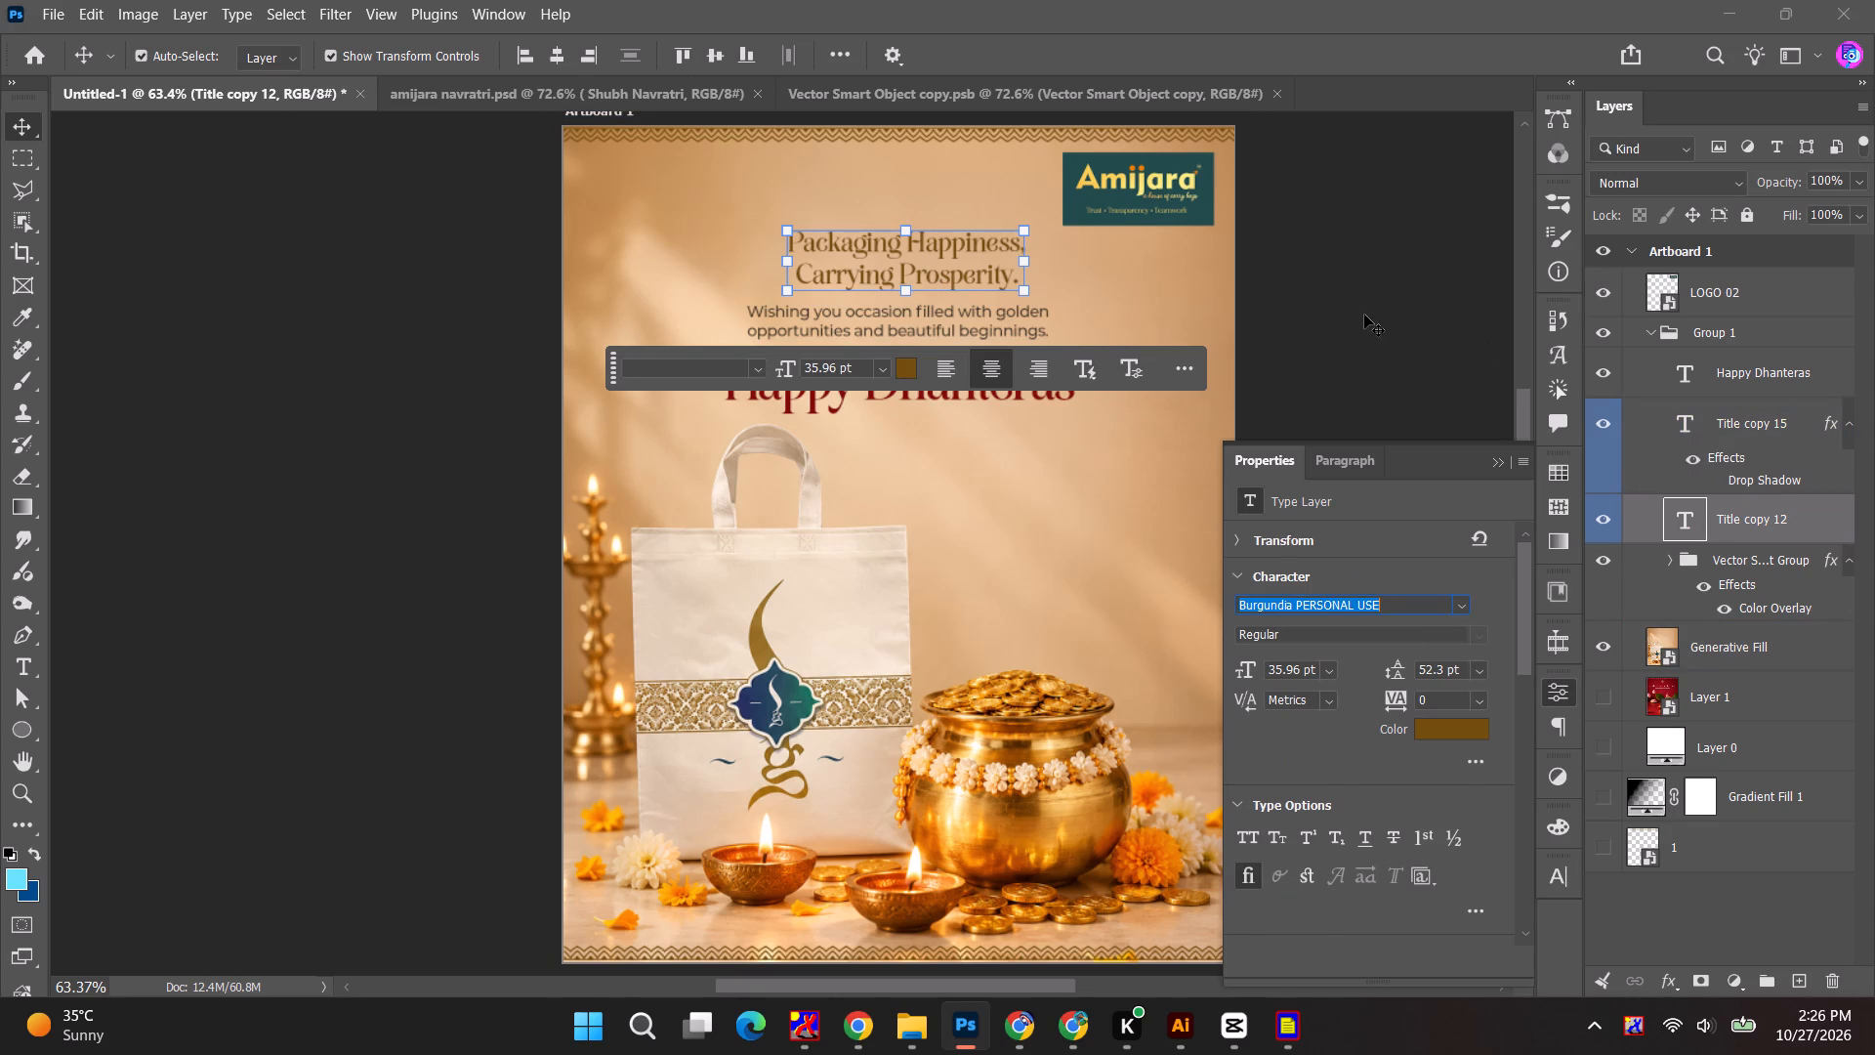
# Replace the word "and" with "&" in the wishes message so its second line reads "opportunities & beautiful beginnings.".
pyautogui.keyDown('alt'); pyautogui.scroll(4, 852, 273); pyautogui.keyUp('alt')
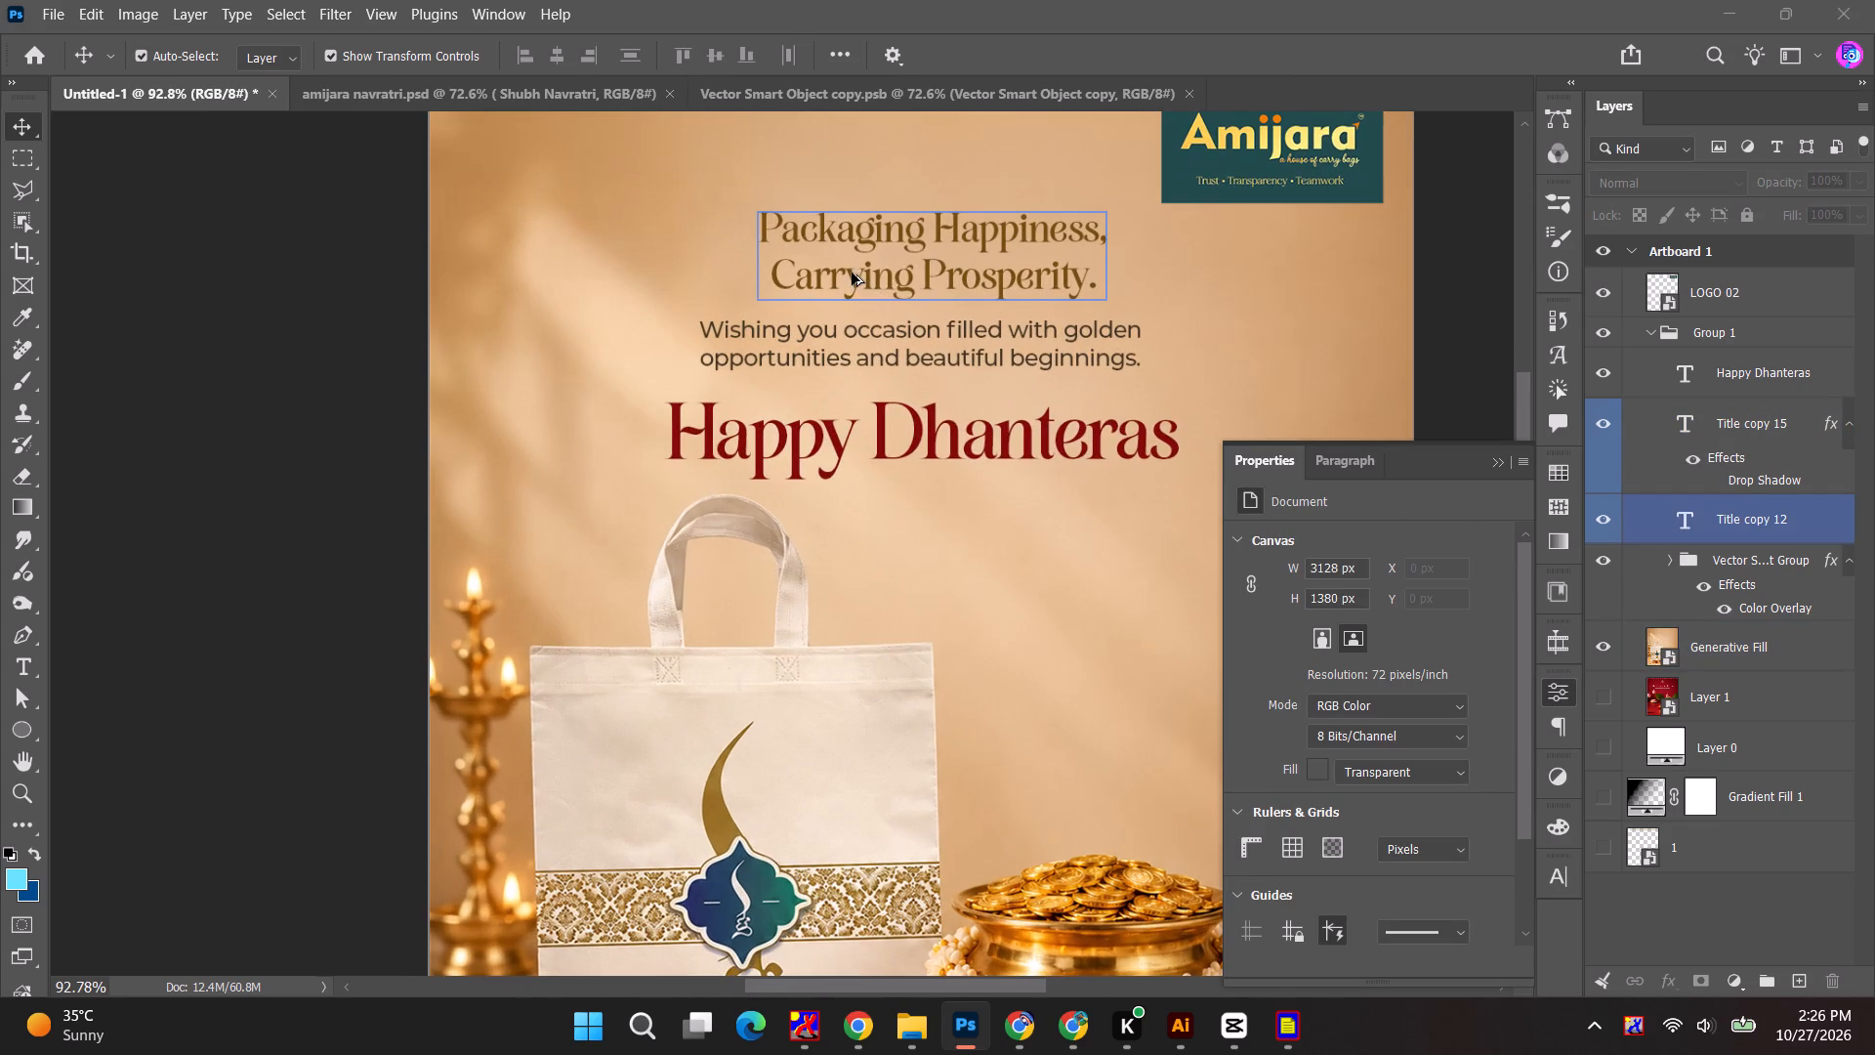
pyautogui.click(971, 357)
pyautogui.doubleClick(863, 362)
pyautogui.doubleClick(861, 359)
pyautogui.doubleClick(870, 361)
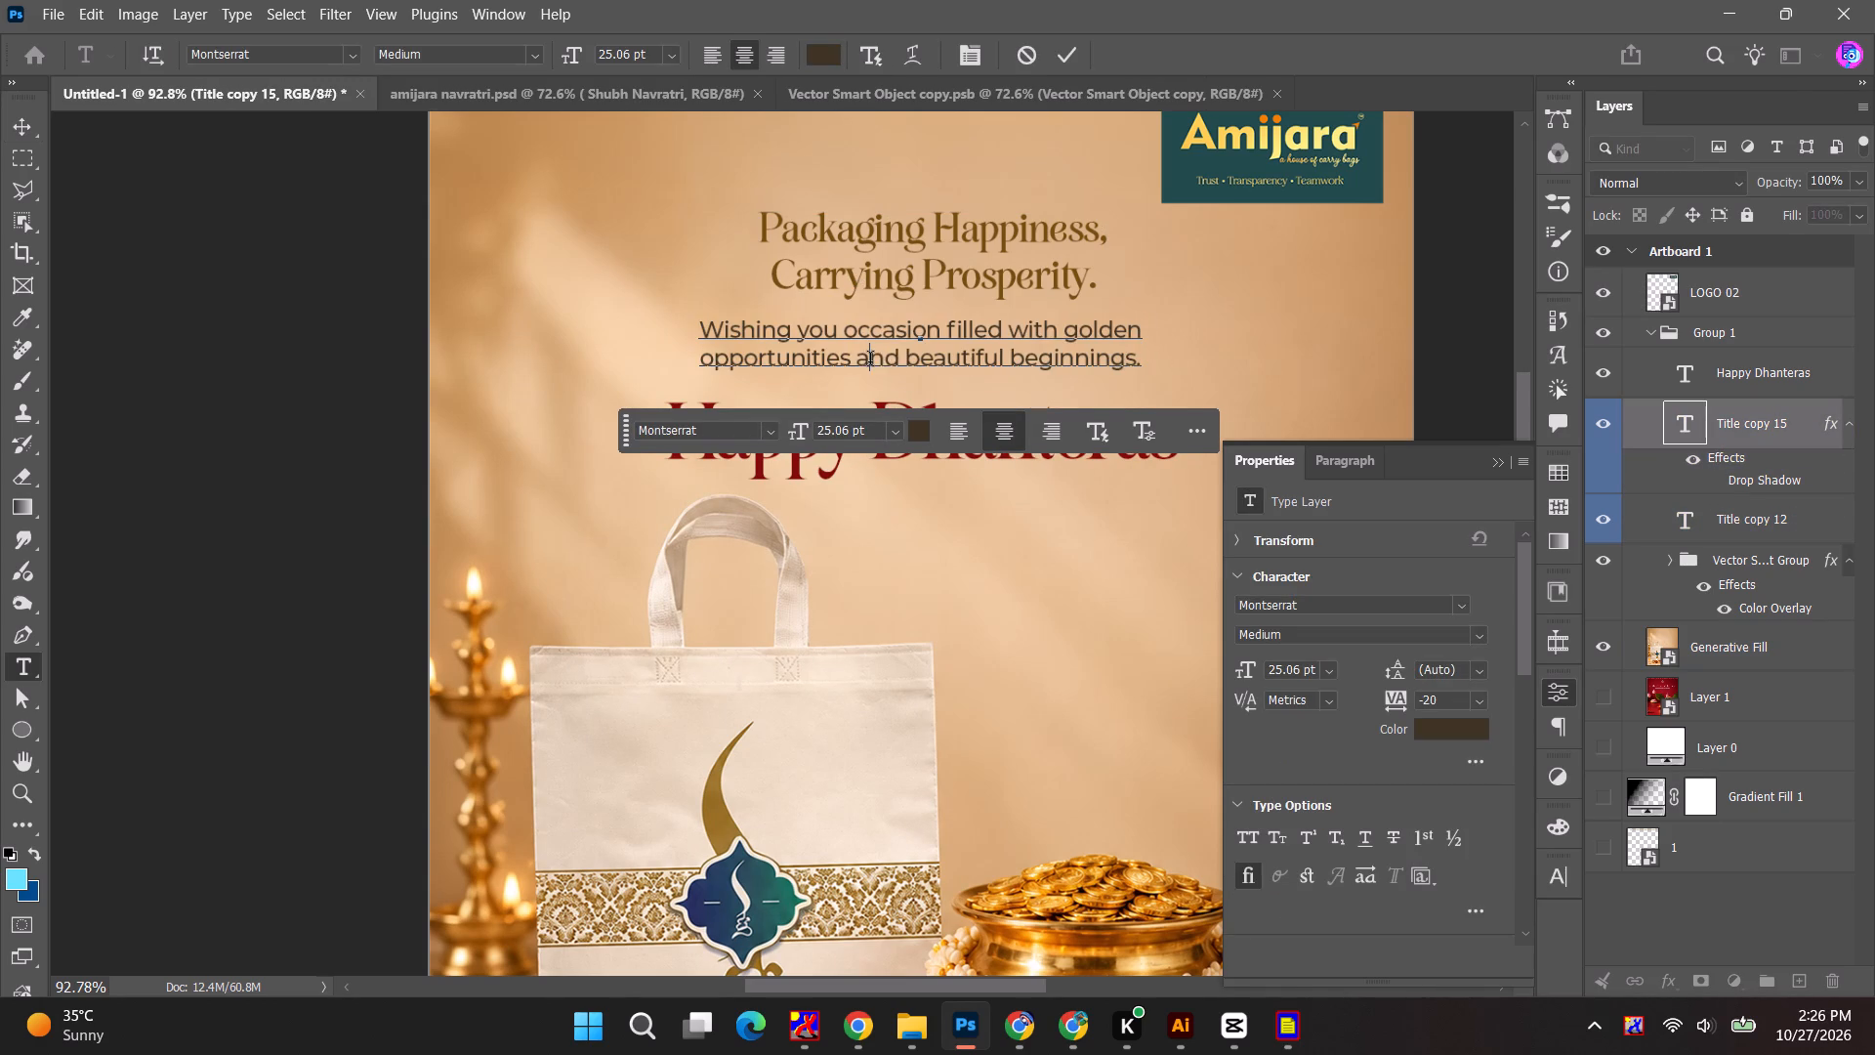
pyautogui.write('&')
pyautogui.press('space')
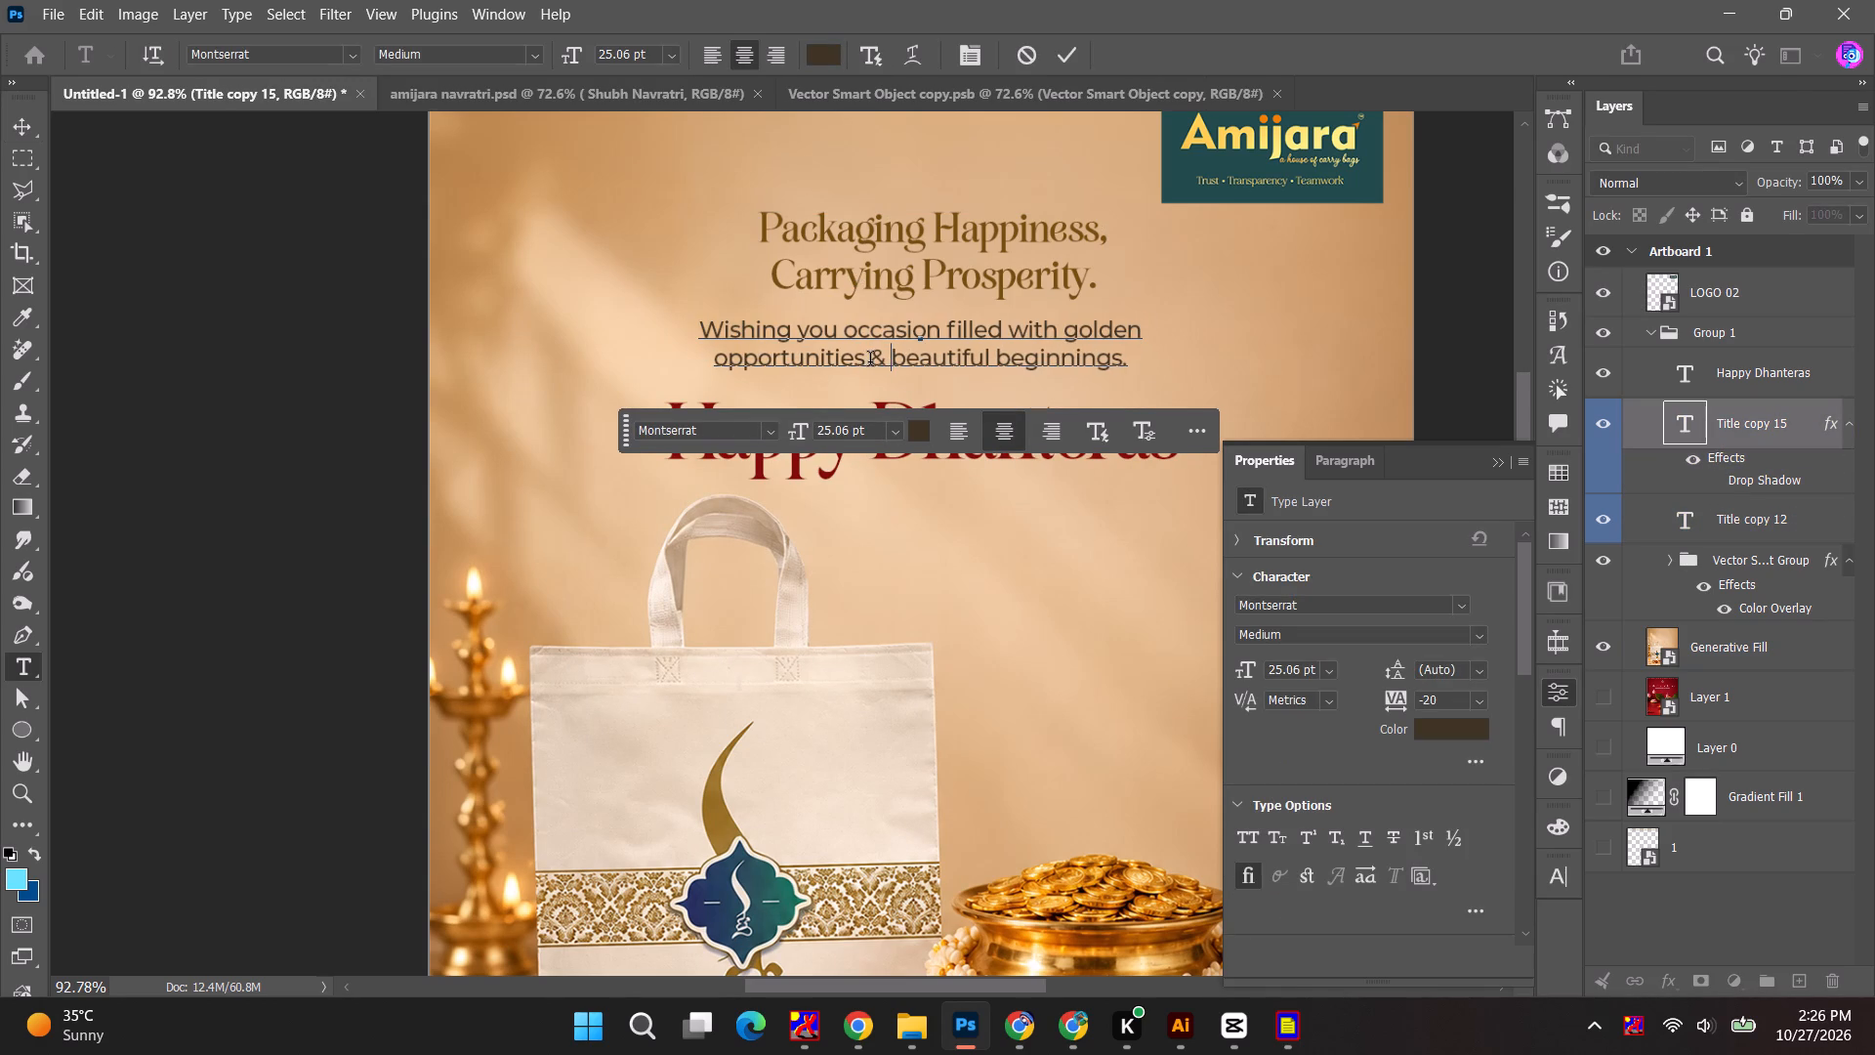
pyautogui.press('Escape')
pyautogui.click(1429, 298)
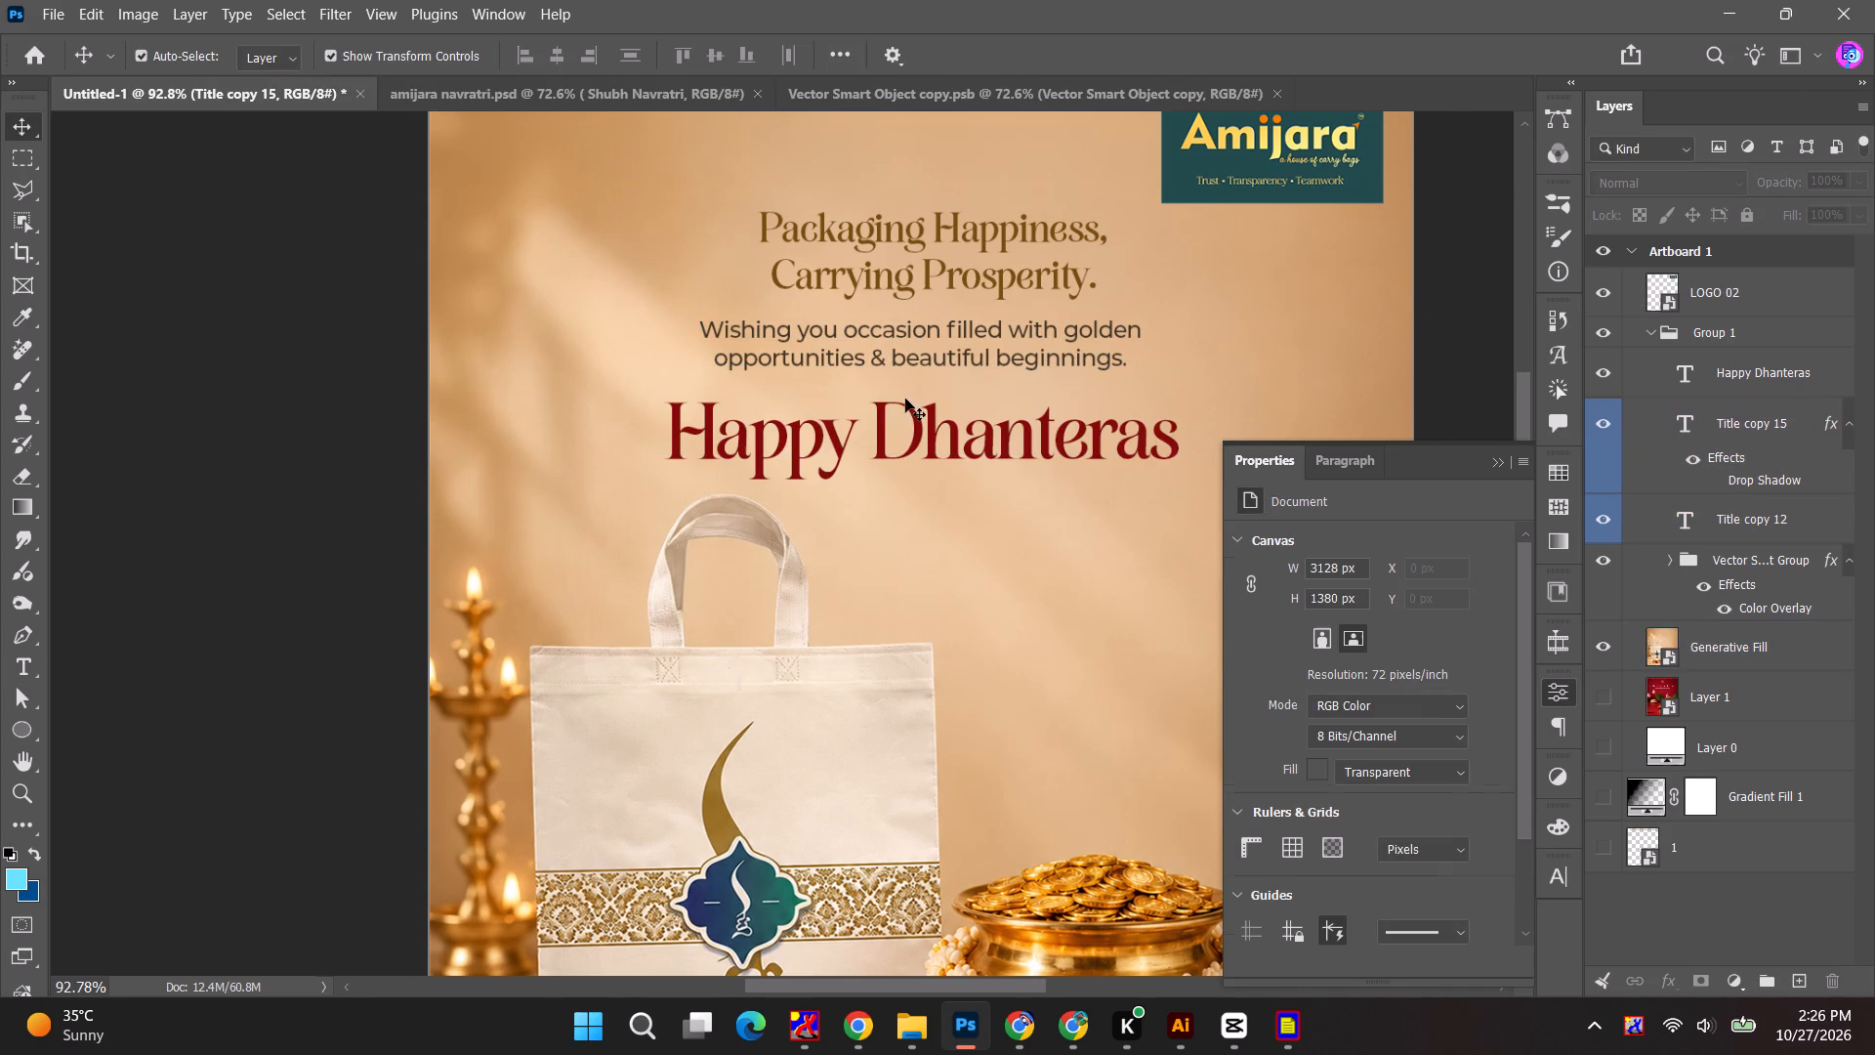
# Review the whole poster, comparing it with the 2026 Social Media sheet's copy and the Akshaya Collection reference in Chrome.
pyautogui.press('space')
pyautogui.press('space')
pyautogui.press('space')
pyautogui.press('space')
pyautogui.press('space')
pyautogui.press('space')
pyautogui.press('space')
pyautogui.press('space')
pyautogui.press('space')
pyautogui.press('space')
pyautogui.press('space')
pyautogui.press('space')
pyautogui.moveTo(816, 460); pyautogui.dragTo(740, 277)
pyautogui.keyDown('alt'); pyautogui.scroll(-3, 770, 404); pyautogui.keyUp('alt')
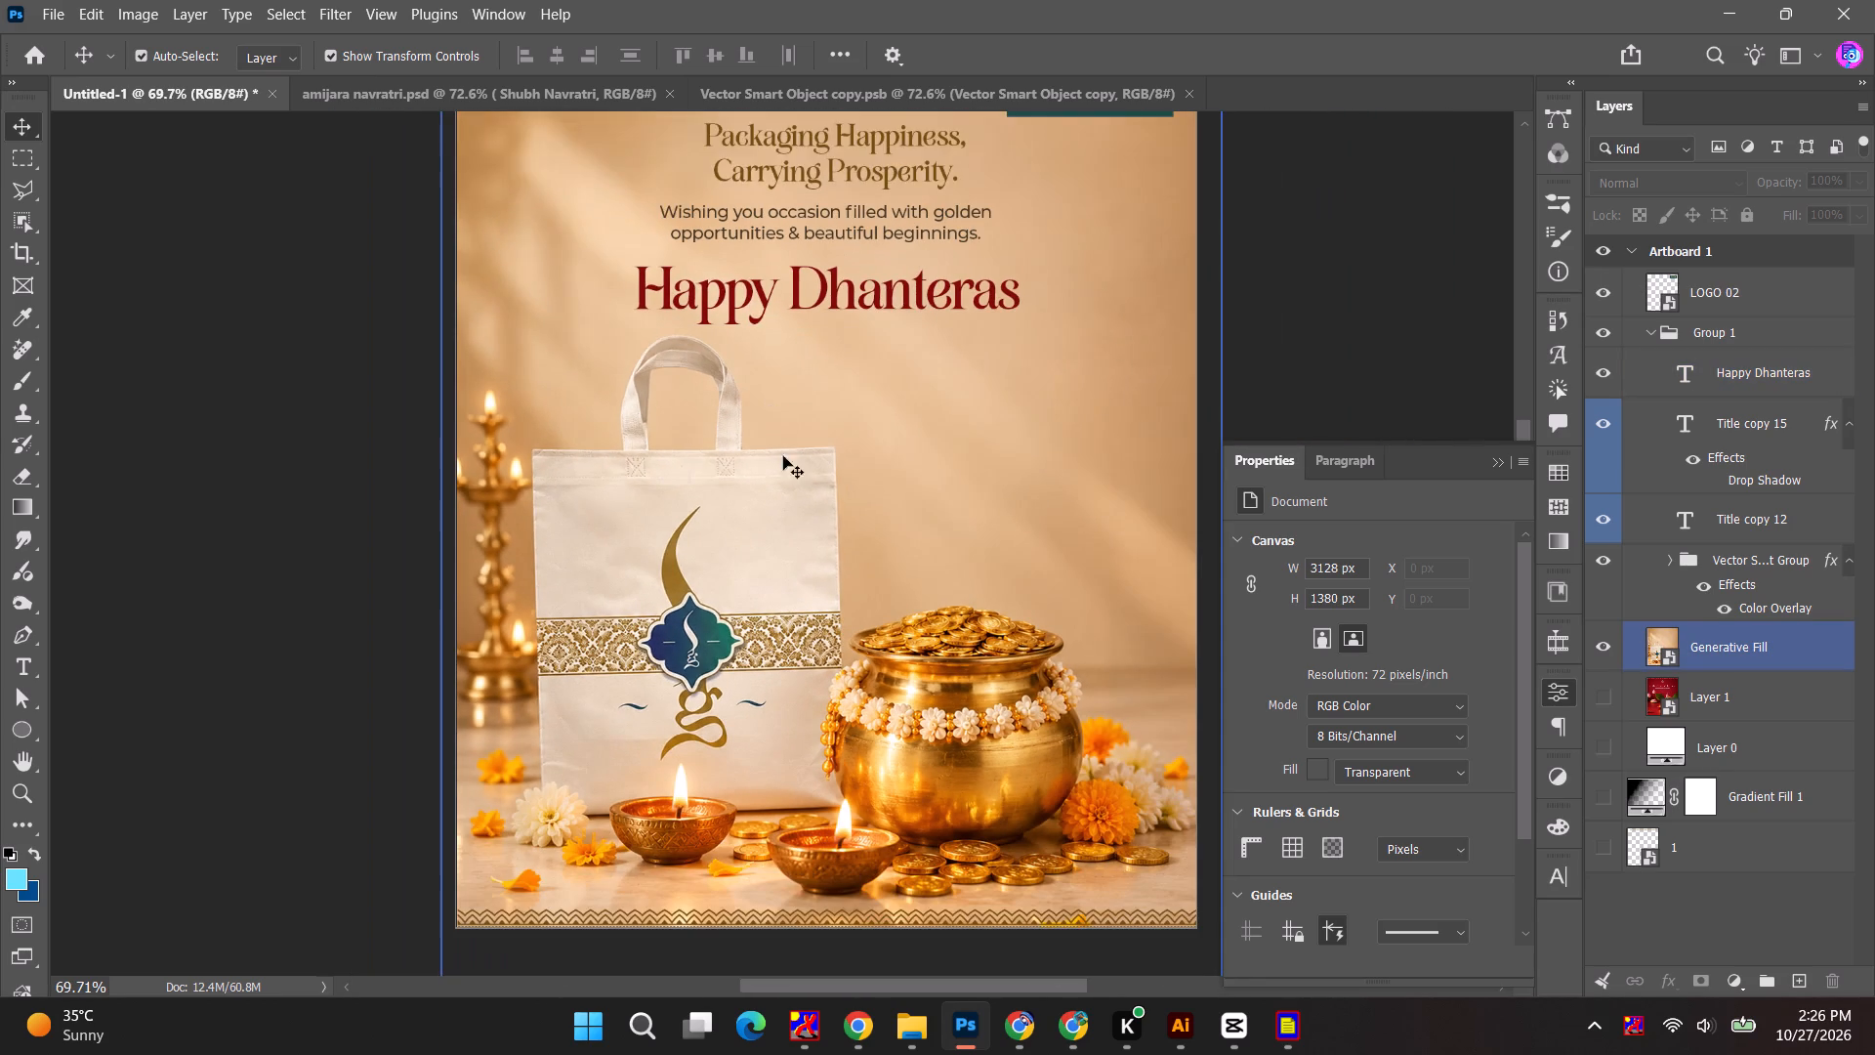
pyautogui.press('space')
pyautogui.press('space')
pyautogui.press('space')
pyautogui.press('space')
pyautogui.press('space')
pyautogui.press('space')
pyautogui.press('space')
pyautogui.moveTo(818, 500); pyautogui.dragTo(787, 417)
pyautogui.press('space')
pyautogui.press('space')
pyautogui.press('space')
pyautogui.moveTo(812, 522); pyautogui.dragTo(818, 631)
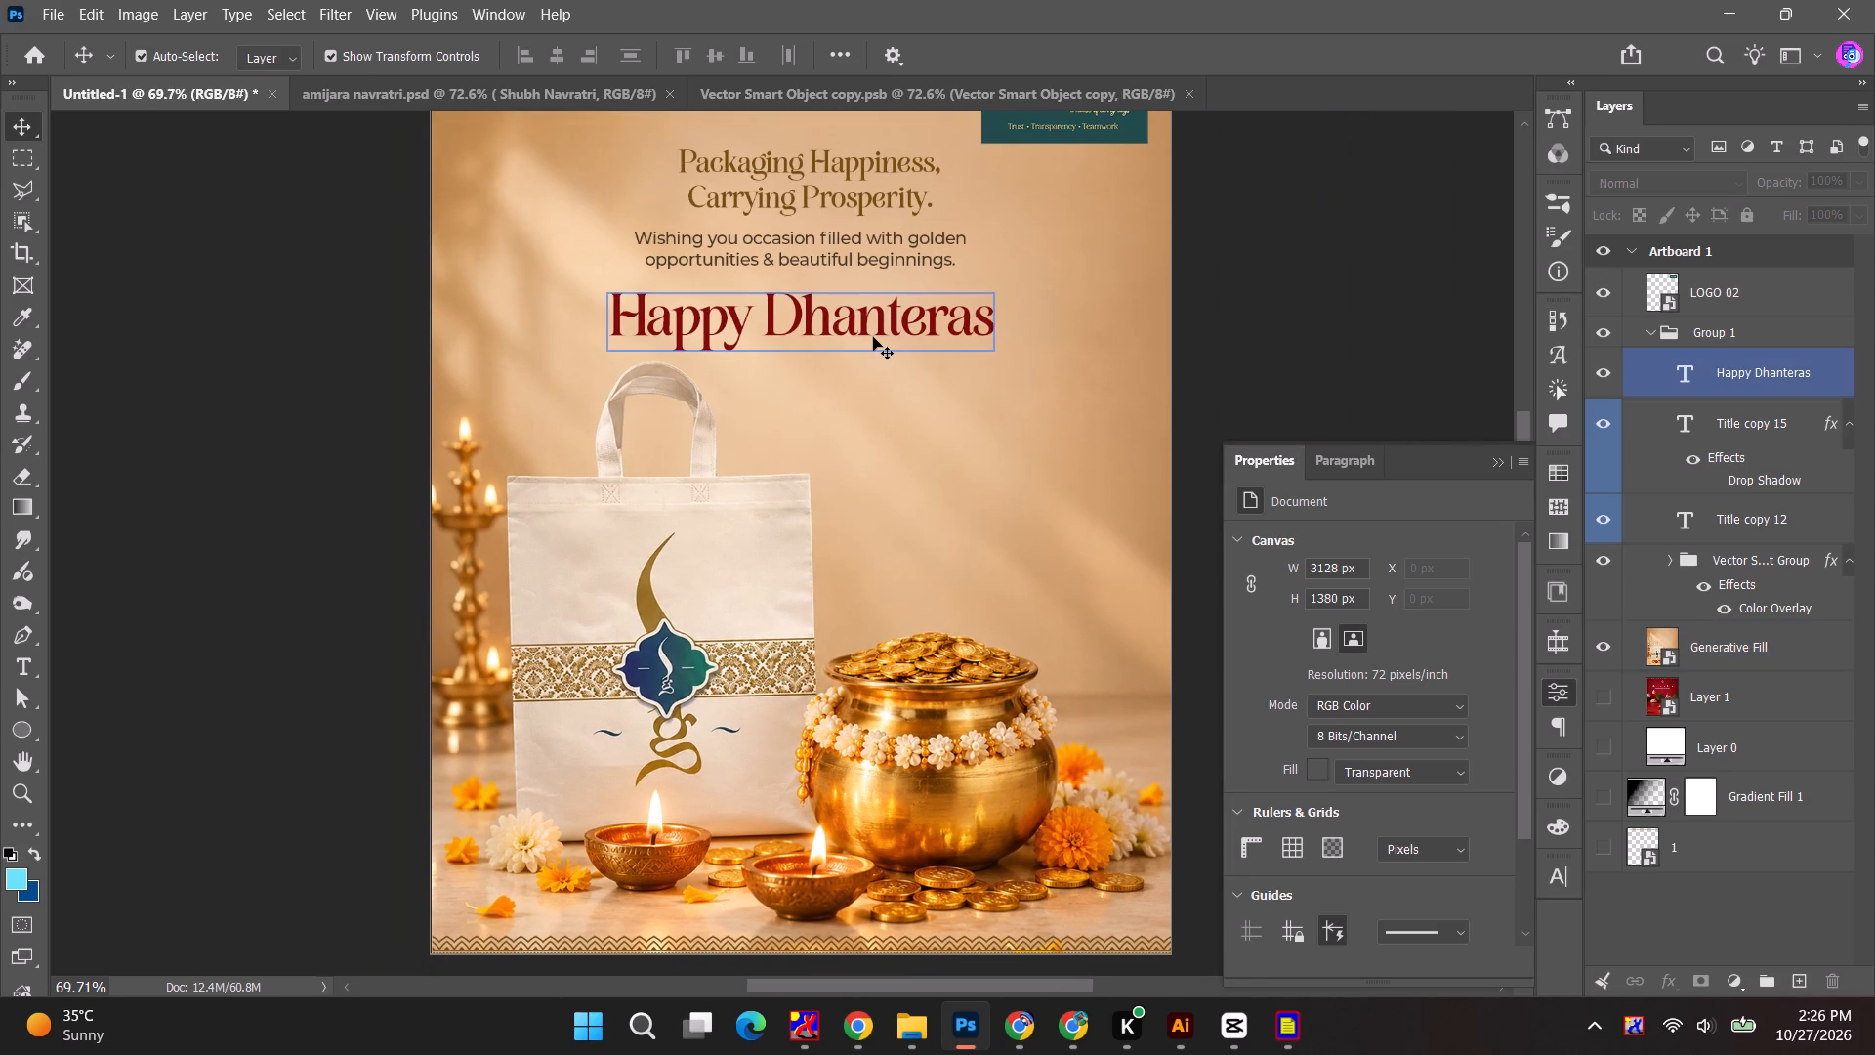
pyautogui.click(883, 323)
pyautogui.hotkey('alt', 'Tab')
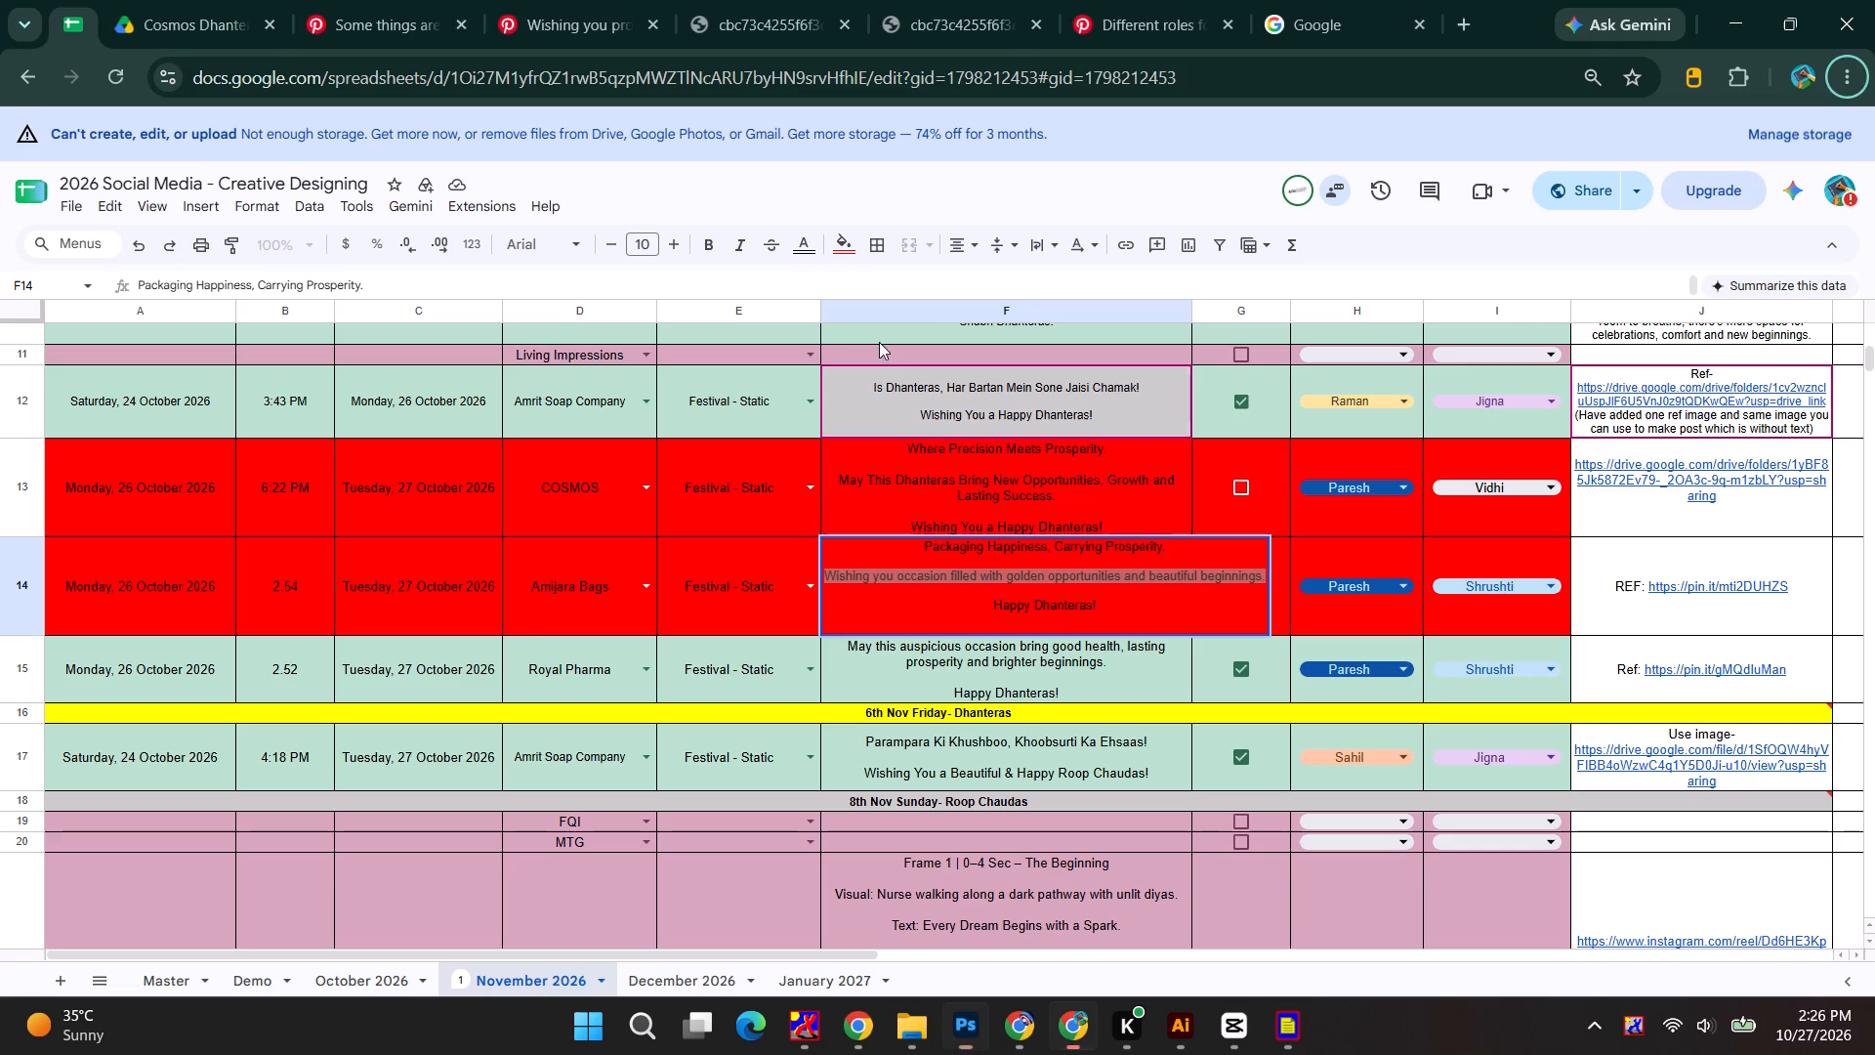
pyautogui.hotkey('alt', 'Tab')
pyautogui.hotkey('alt', 'Tab')
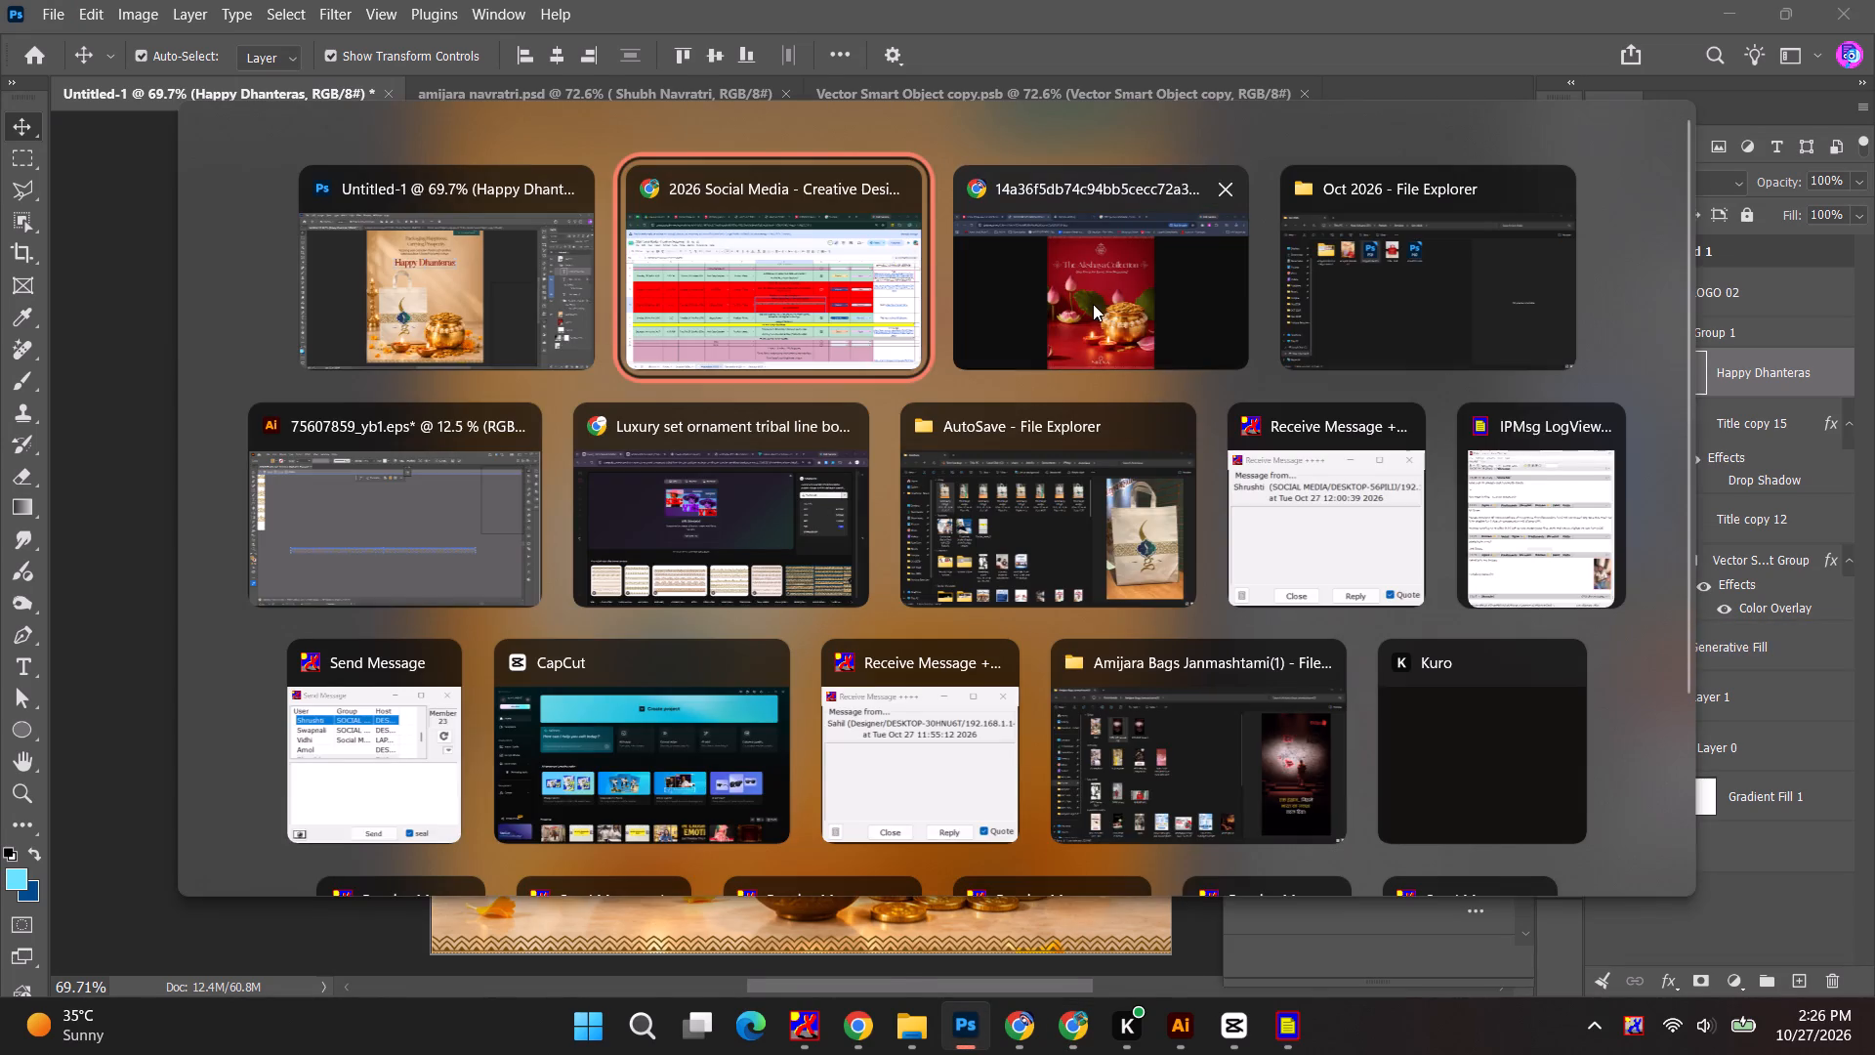
pyautogui.keyDown('alt'); pyautogui.click(1093, 304); pyautogui.keyUp('alt')
pyautogui.hotkey('alt', 'Tab')
pyautogui.hotkey('alt', 'Tab')
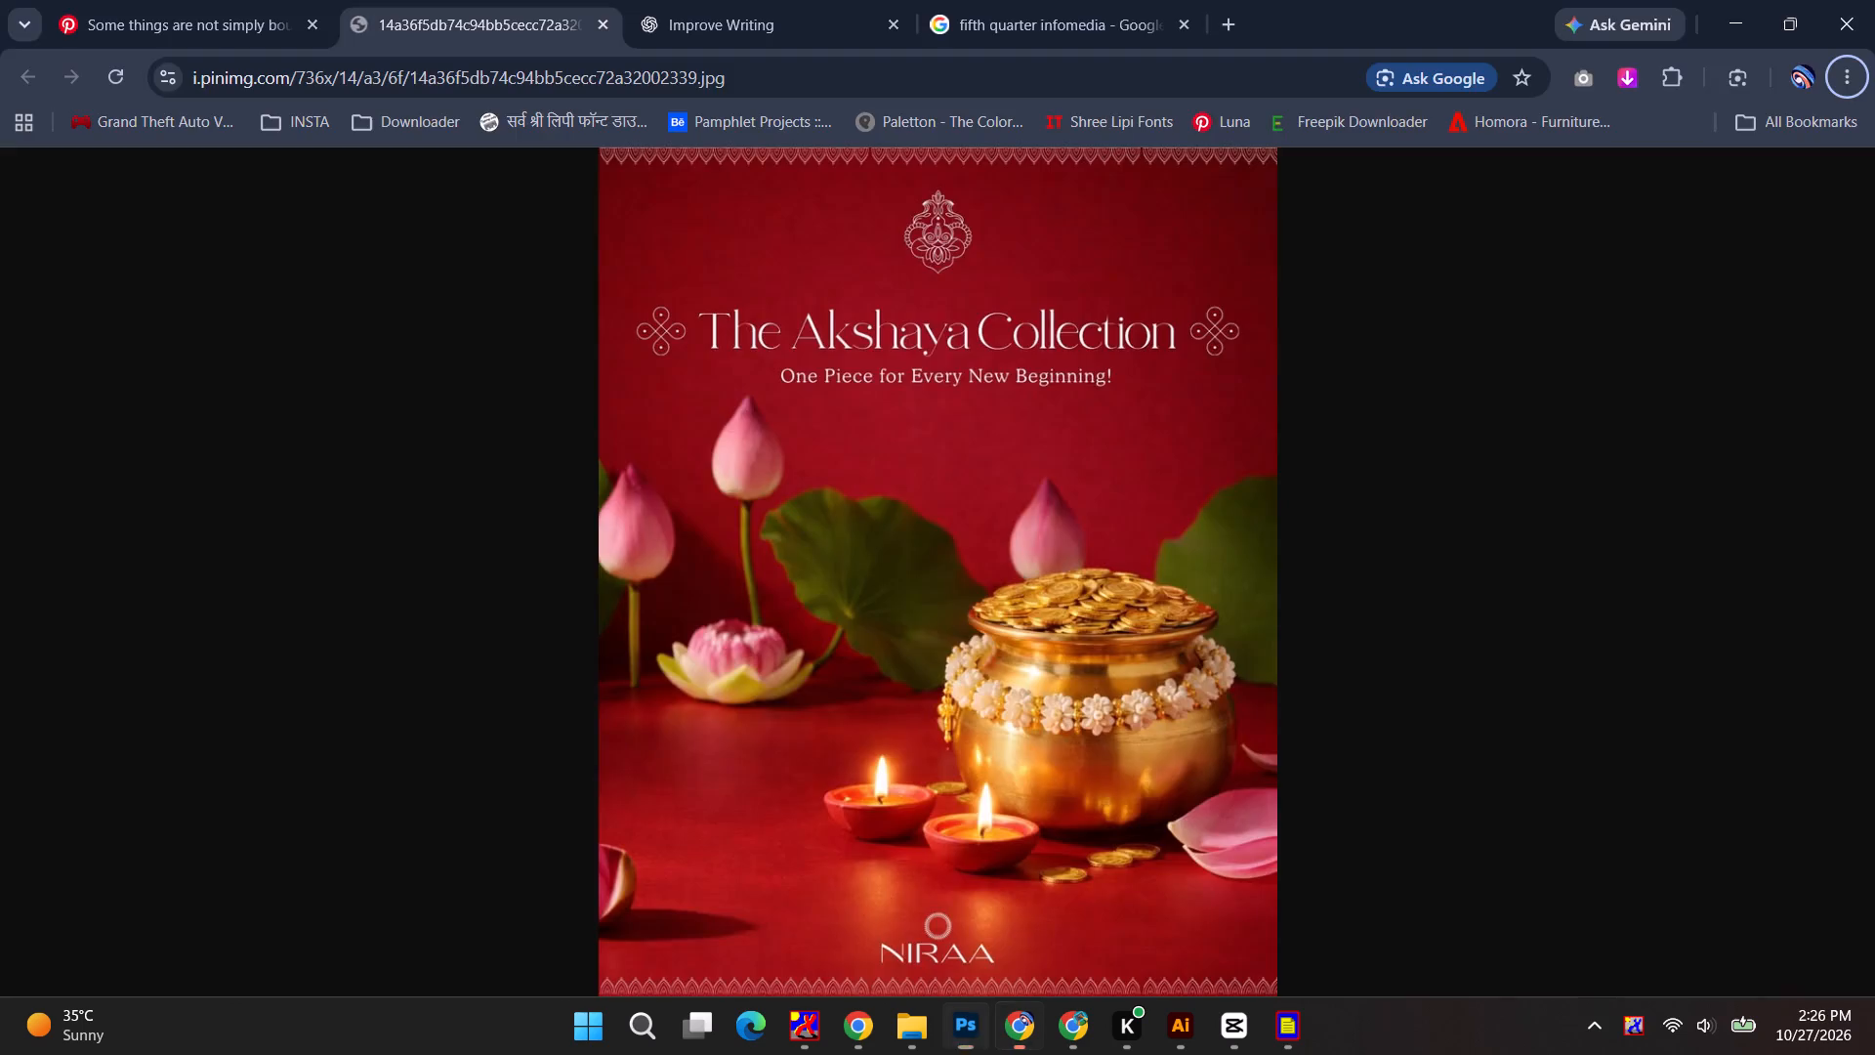
pyautogui.hotkey('alt', 'Tab')
# Move the Happy Dhanteras title slightly straight up, closer to the wishes message.
pyautogui.click(828, 322)
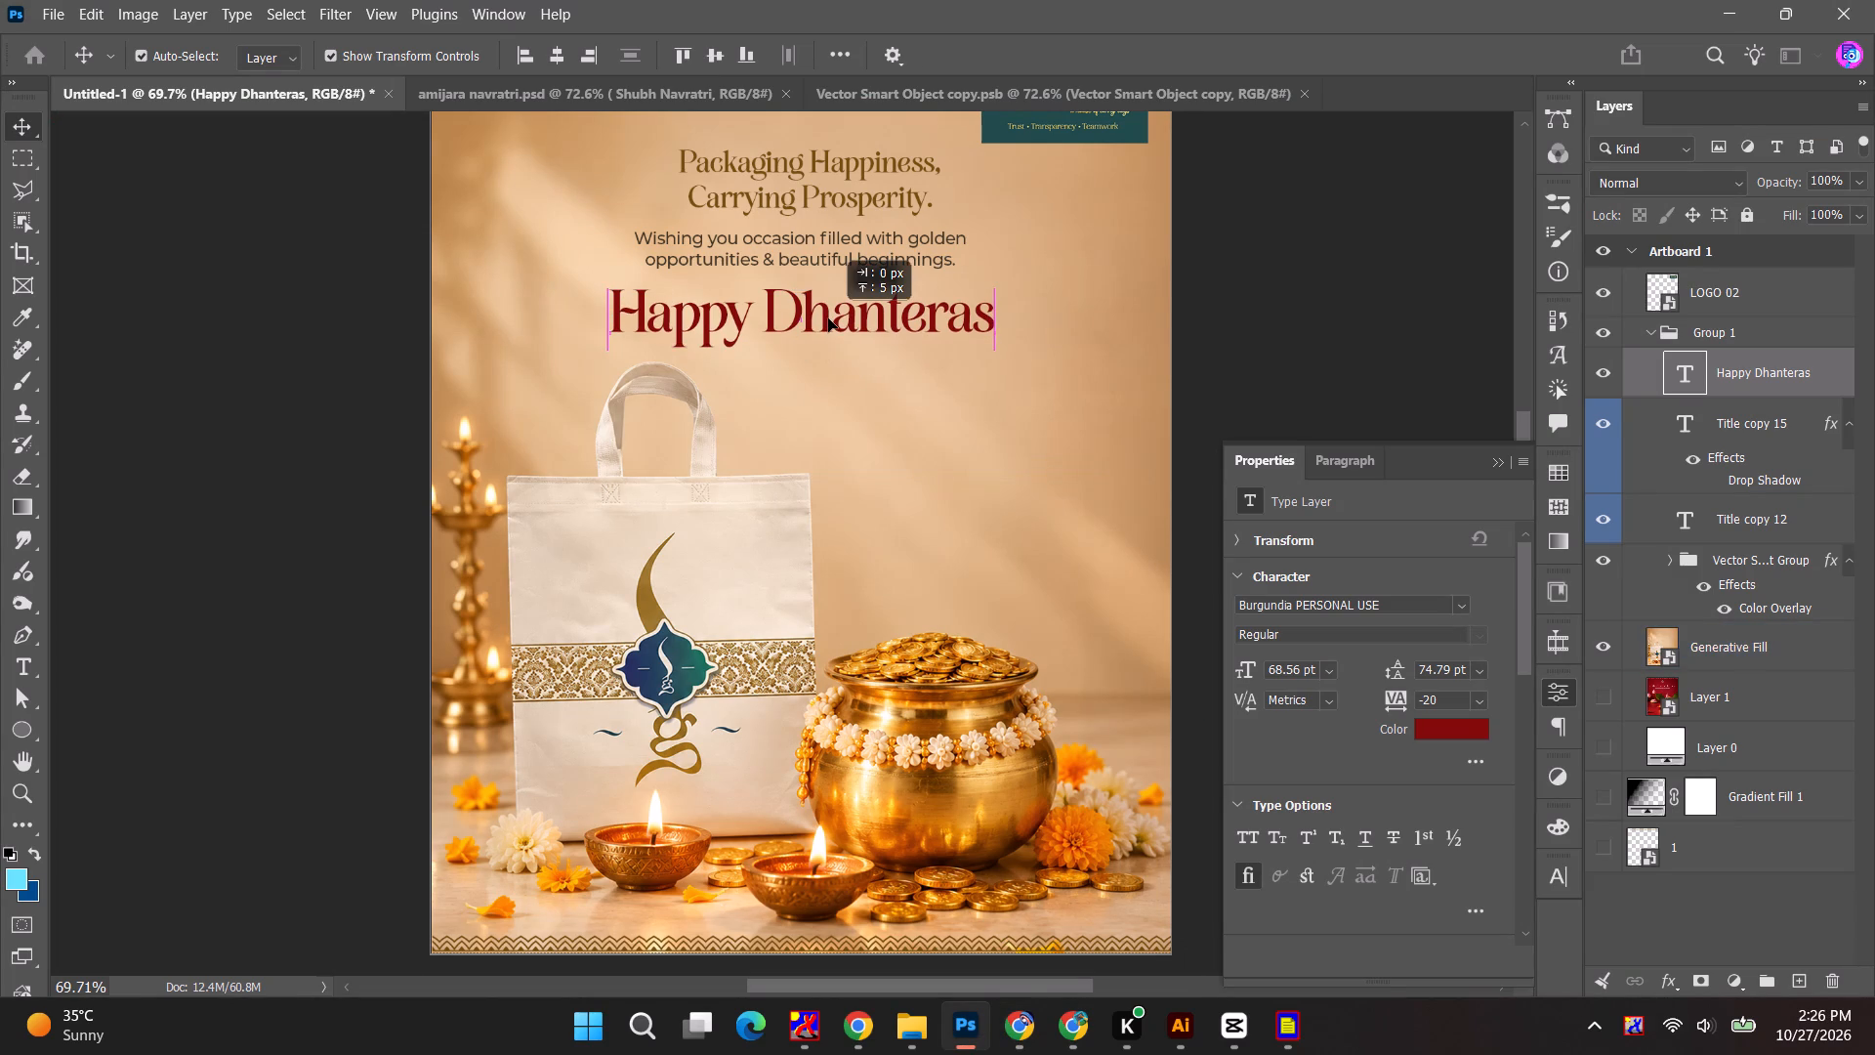
pyautogui.hotkey('alt', 'Tab')
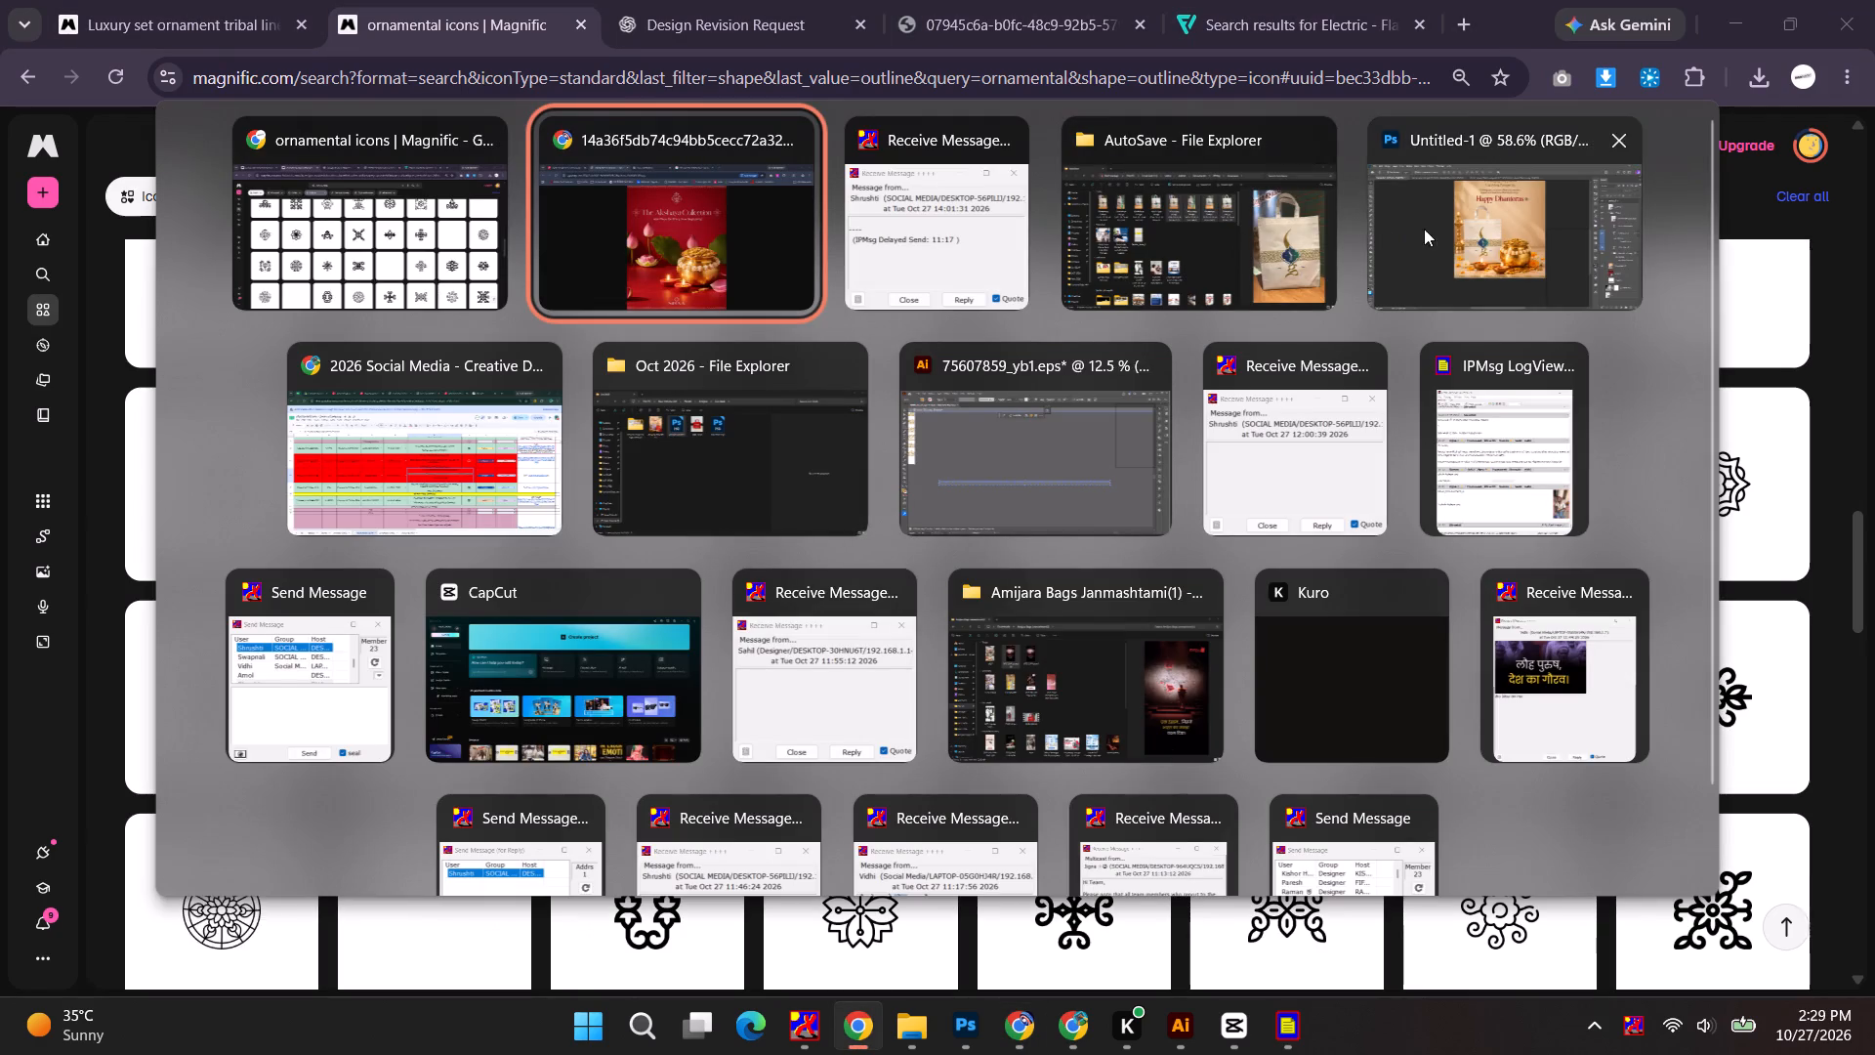
pyautogui.keyDown('alt'); pyautogui.click(1442, 227); pyautogui.keyUp('alt')
pyautogui.keyDown('alt'); pyautogui.scroll(9, 1120, 250); pyautogui.keyUp('alt')
pyautogui.press('space')
pyautogui.press('space')
pyautogui.press('space')
pyautogui.press('space')
pyautogui.press('space')
pyautogui.press('space')
pyautogui.press('space')
pyautogui.press('space')
pyautogui.press('space')
pyautogui.press('space')
pyautogui.moveTo(900, 276); pyautogui.dragTo(877, 647)
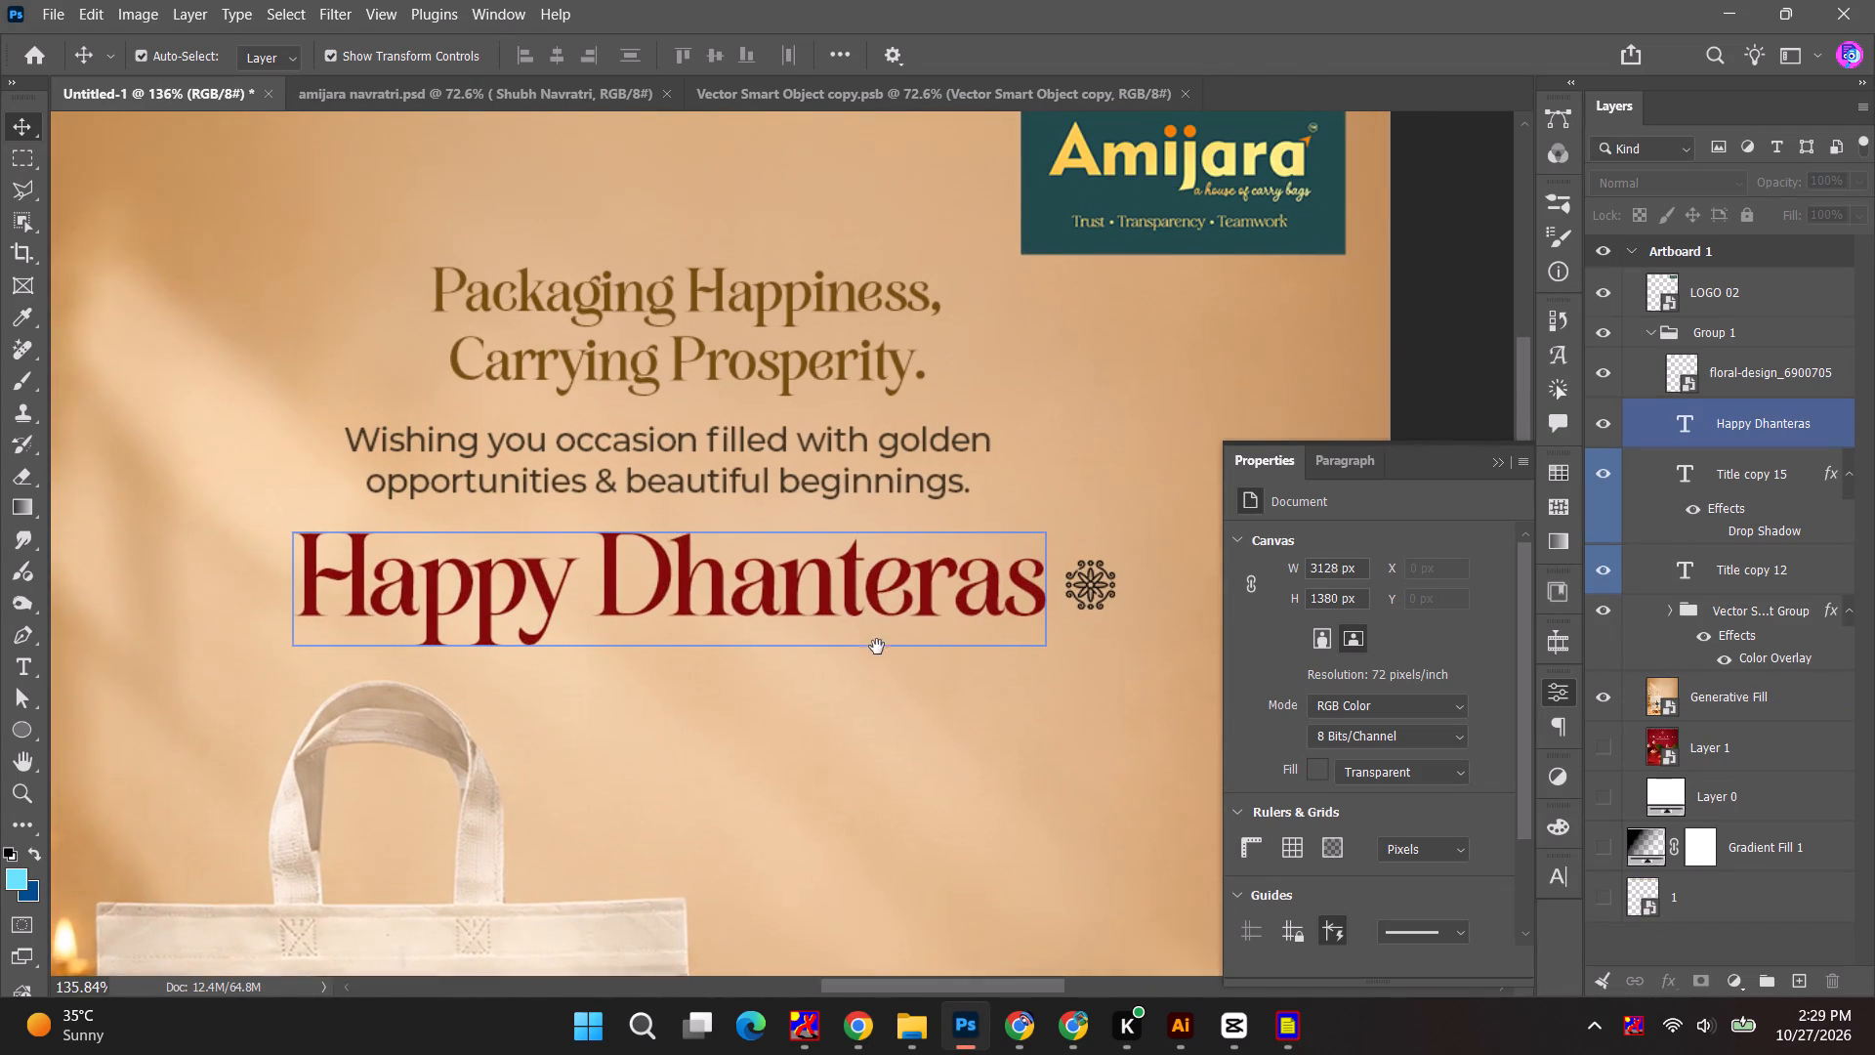
pyautogui.moveTo(877, 647); pyautogui.dragTo(879, 675)
pyautogui.moveTo(766, 405); pyautogui.dragTo(768, 396)
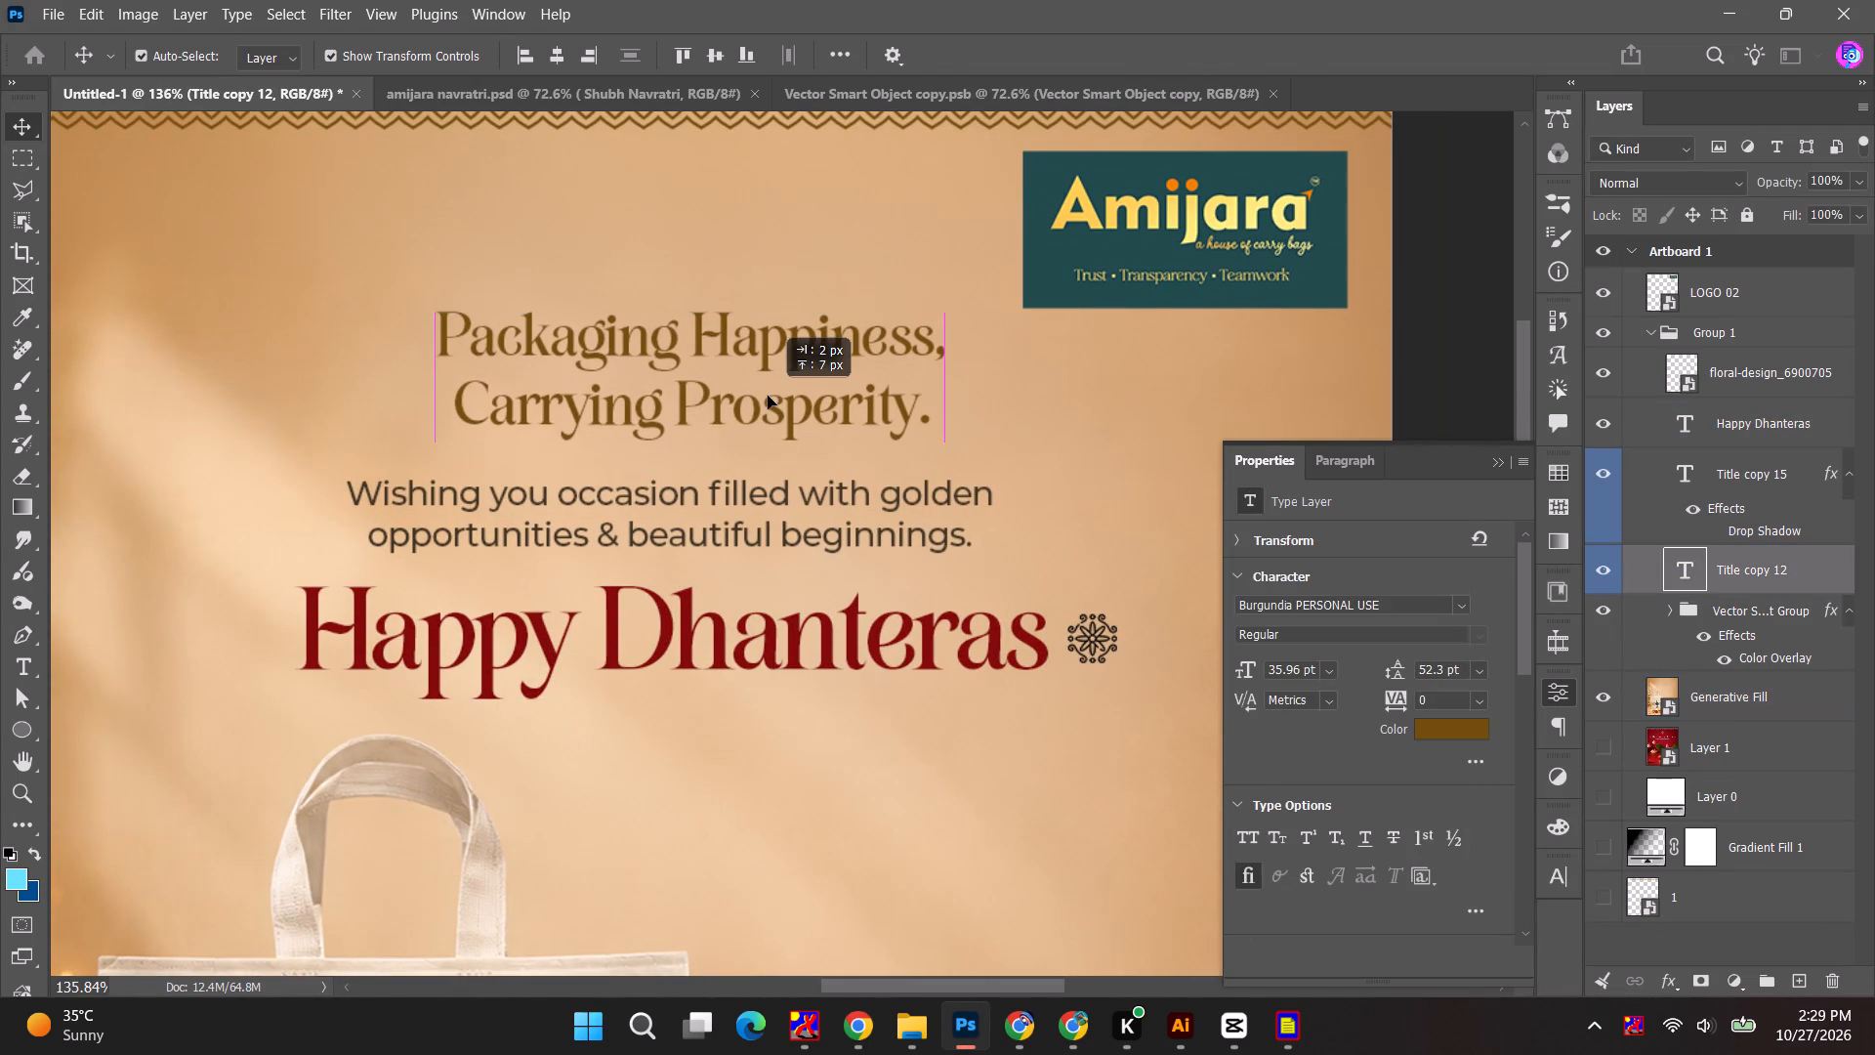
pyautogui.moveTo(768, 396); pyautogui.dragTo(766, 393)
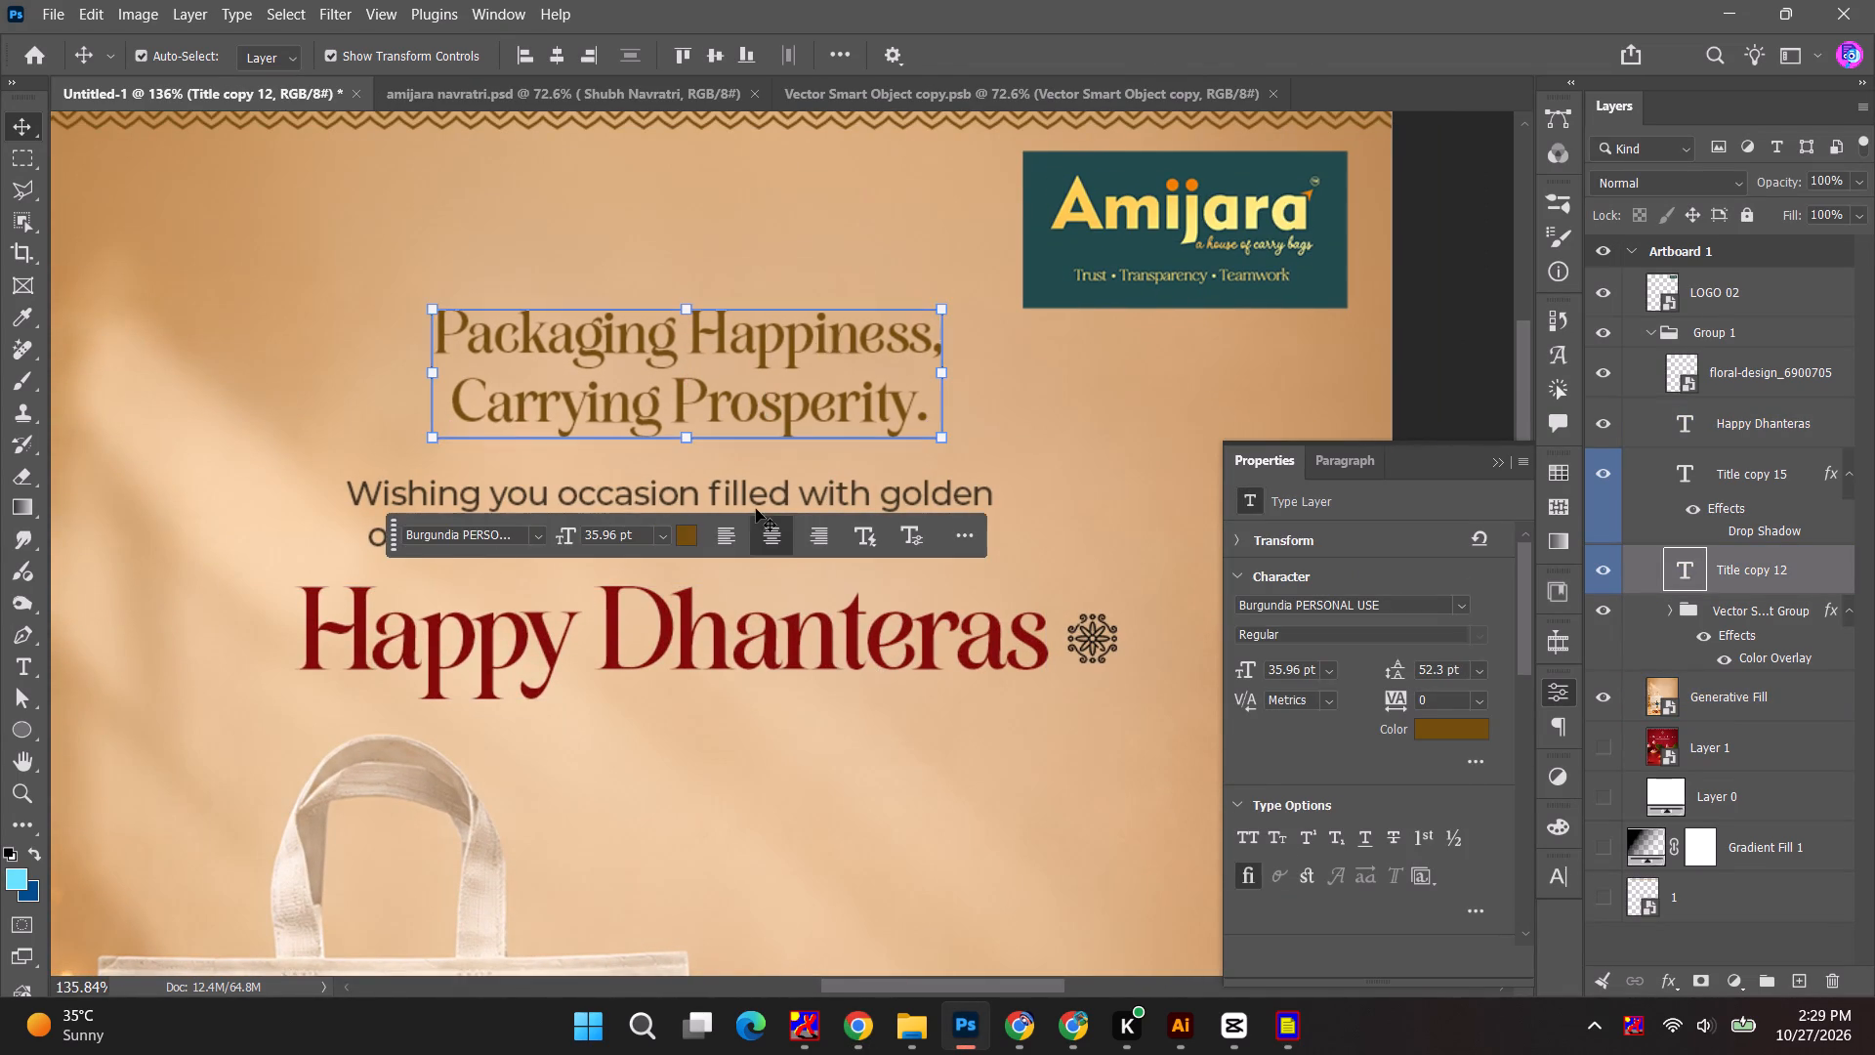
# Set the "Wishing you occasion filled with golden opportunities" text to 20 pt with 0 tracking and nudge it slightly up.
pyautogui.click(858, 504)
pyautogui.click(1288, 674)
pyautogui.hotkey('ctrl', 'a')
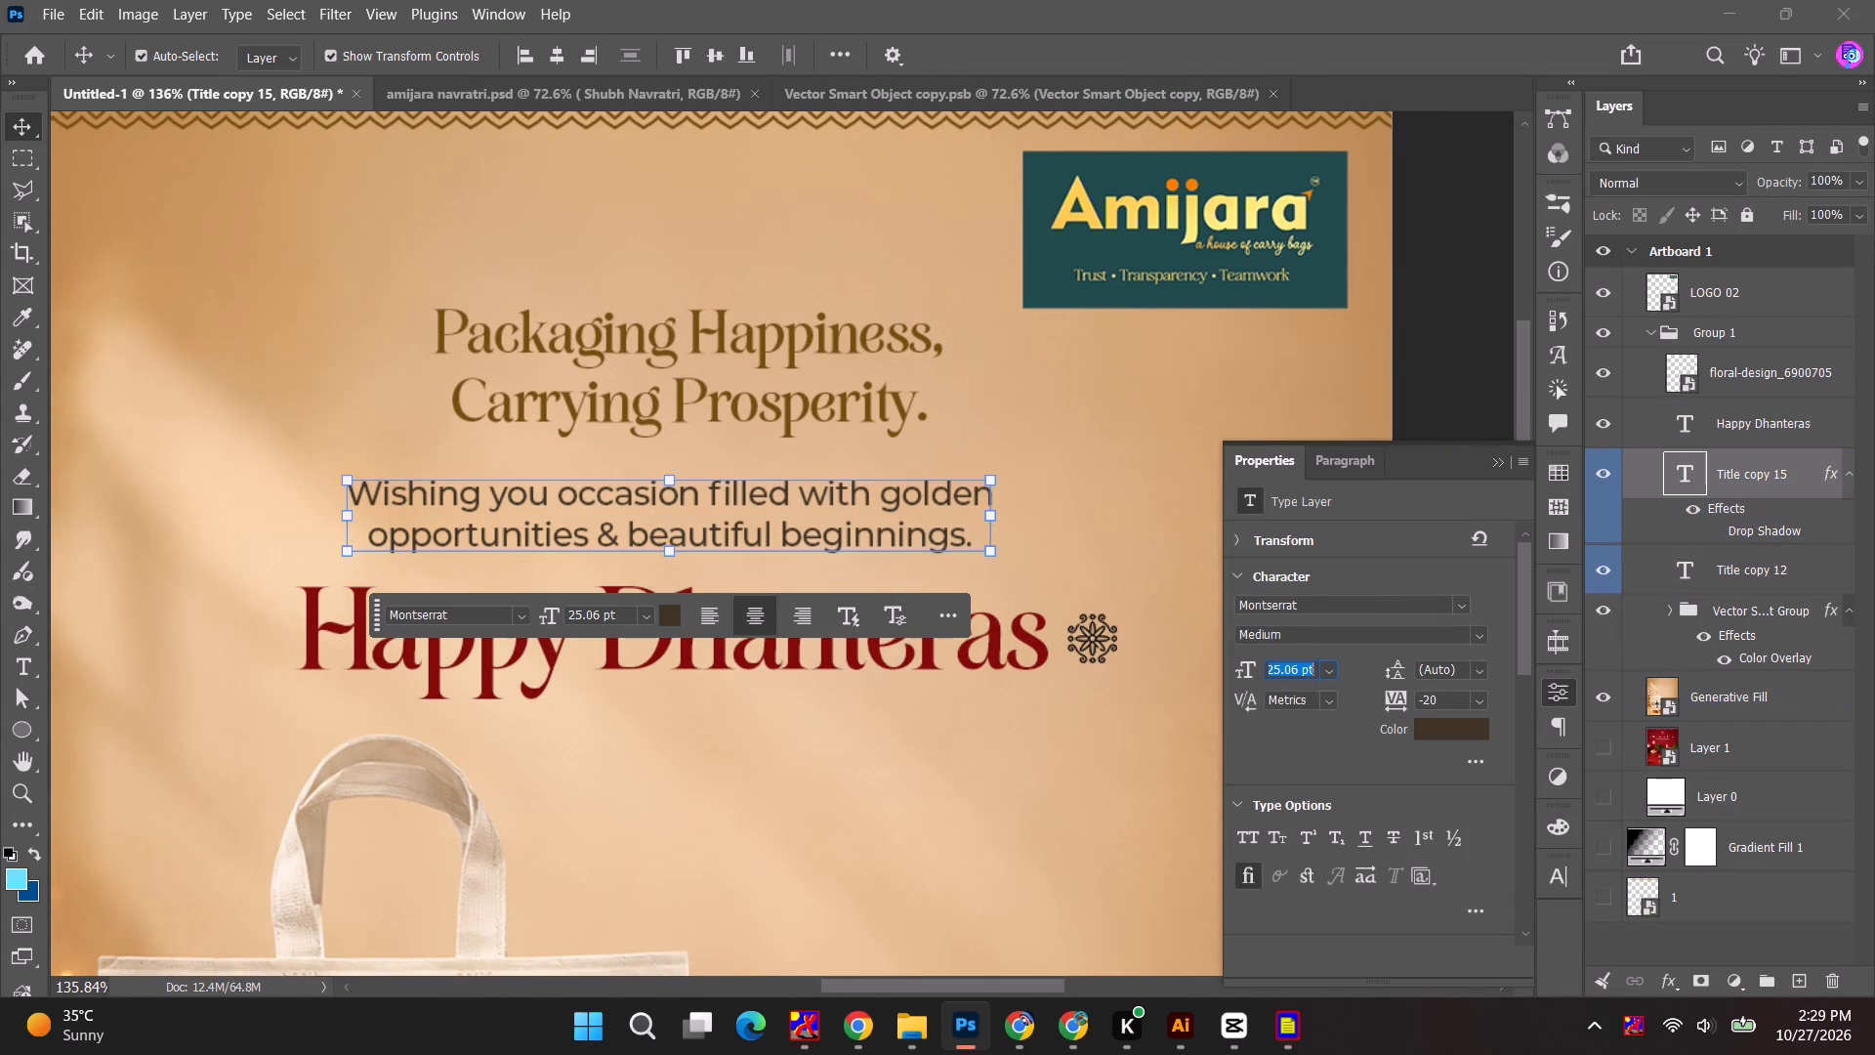
pyautogui.press('6')
pyautogui.press('Return')
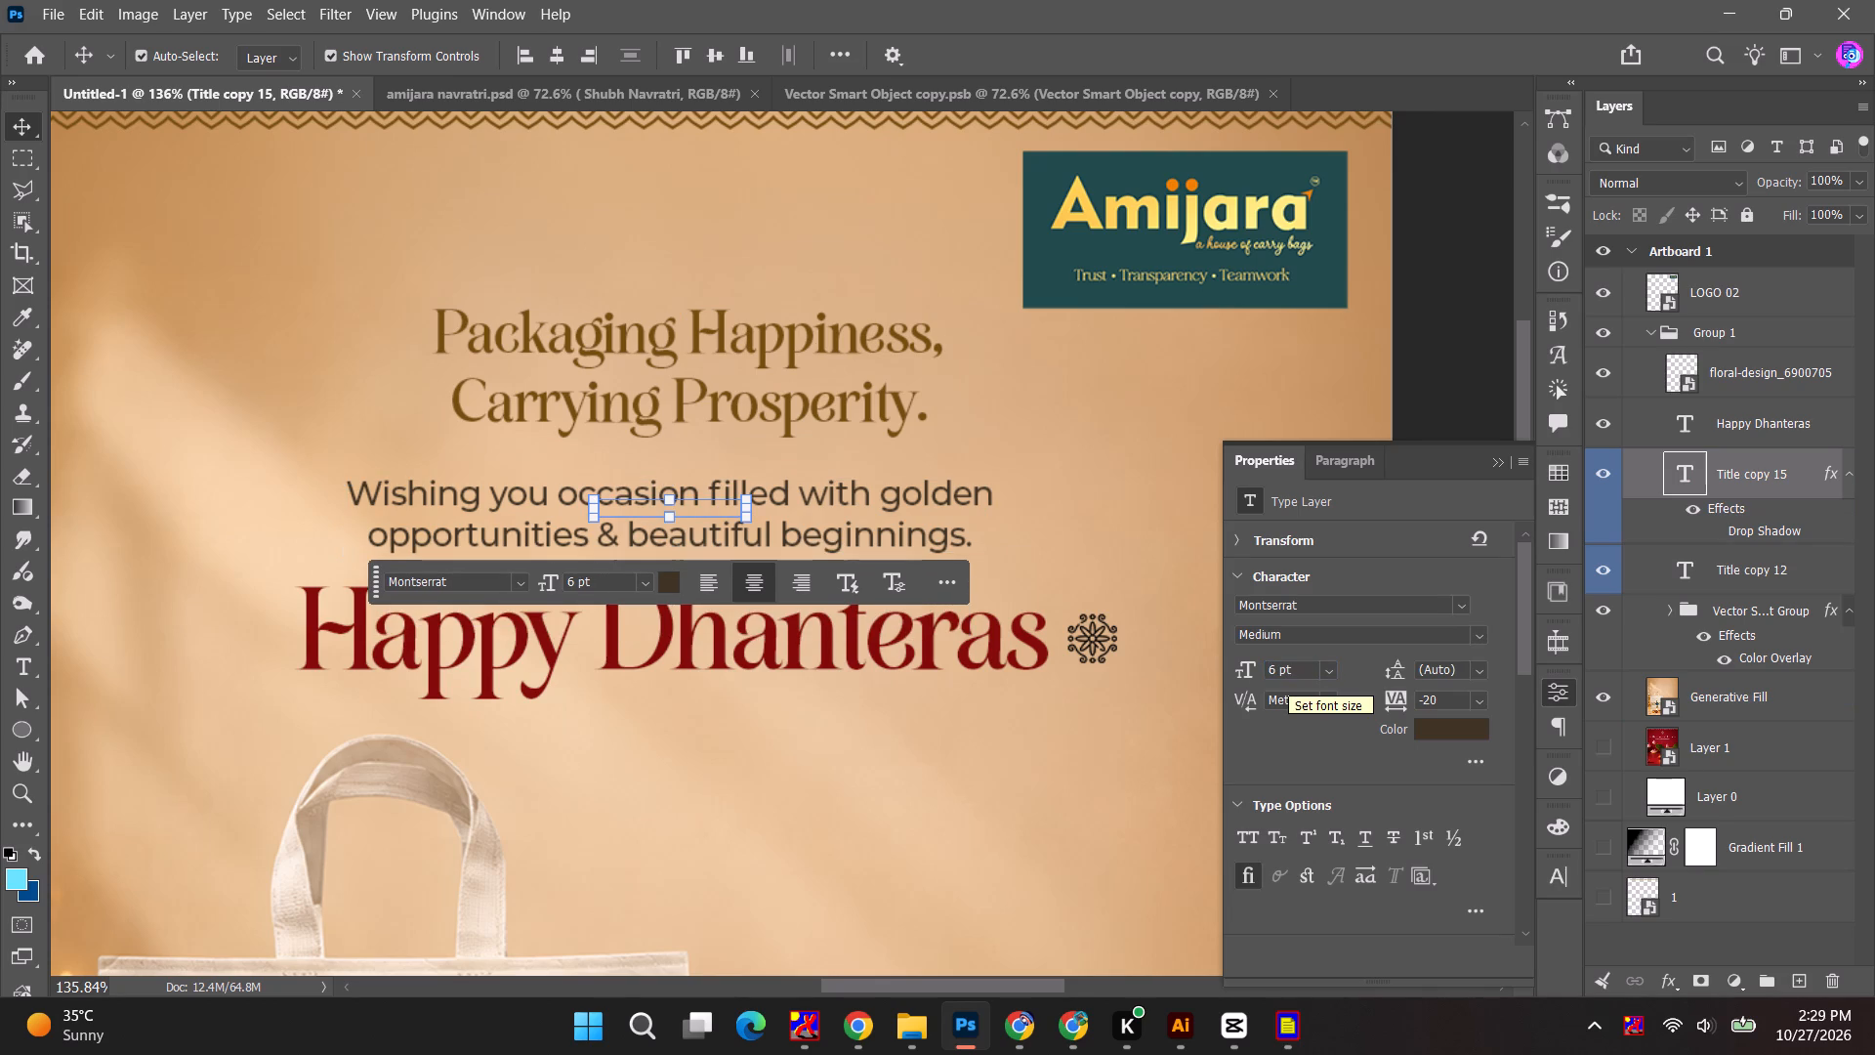
pyautogui.moveTo(1254, 674); pyautogui.dragTo(1270, 674)
pyautogui.click(1306, 669)
pyautogui.scroll(1, 1306, 669)
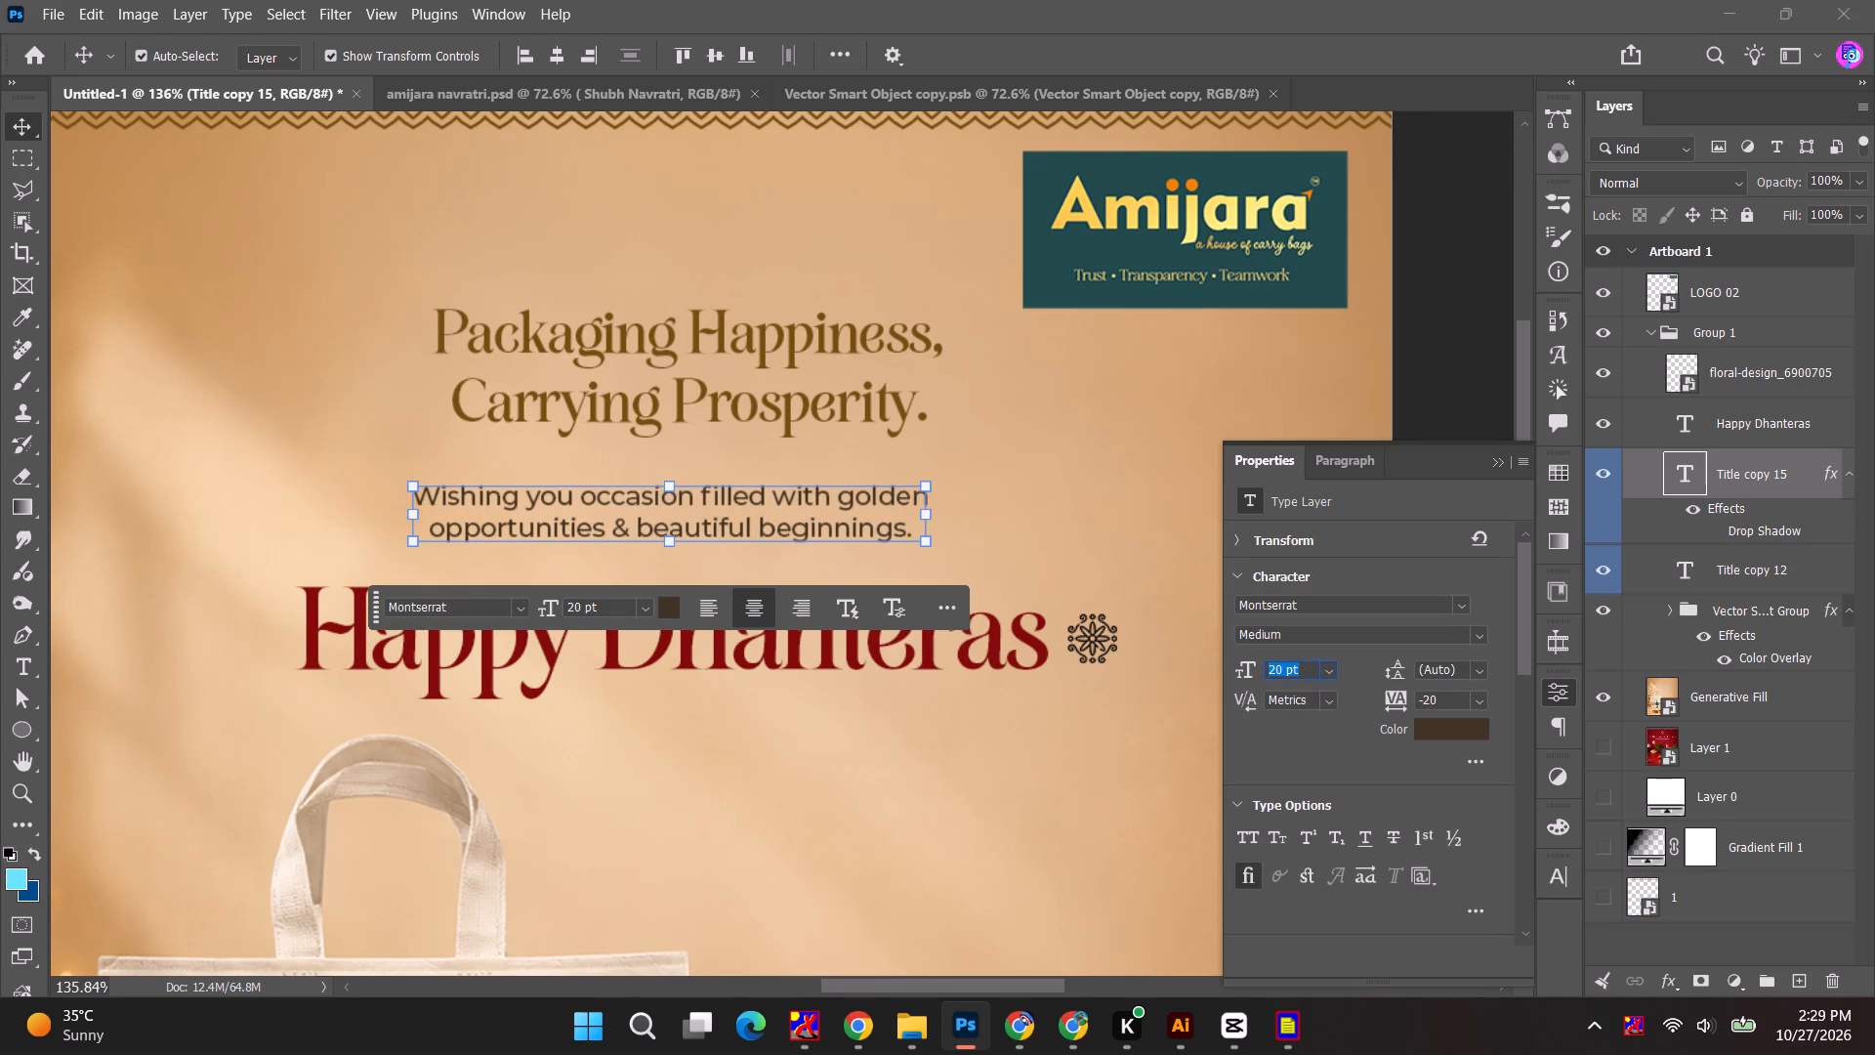
pyautogui.click(1438, 698)
pyautogui.scroll(2, 1438, 698)
pyautogui.scroll(-1, 1438, 698)
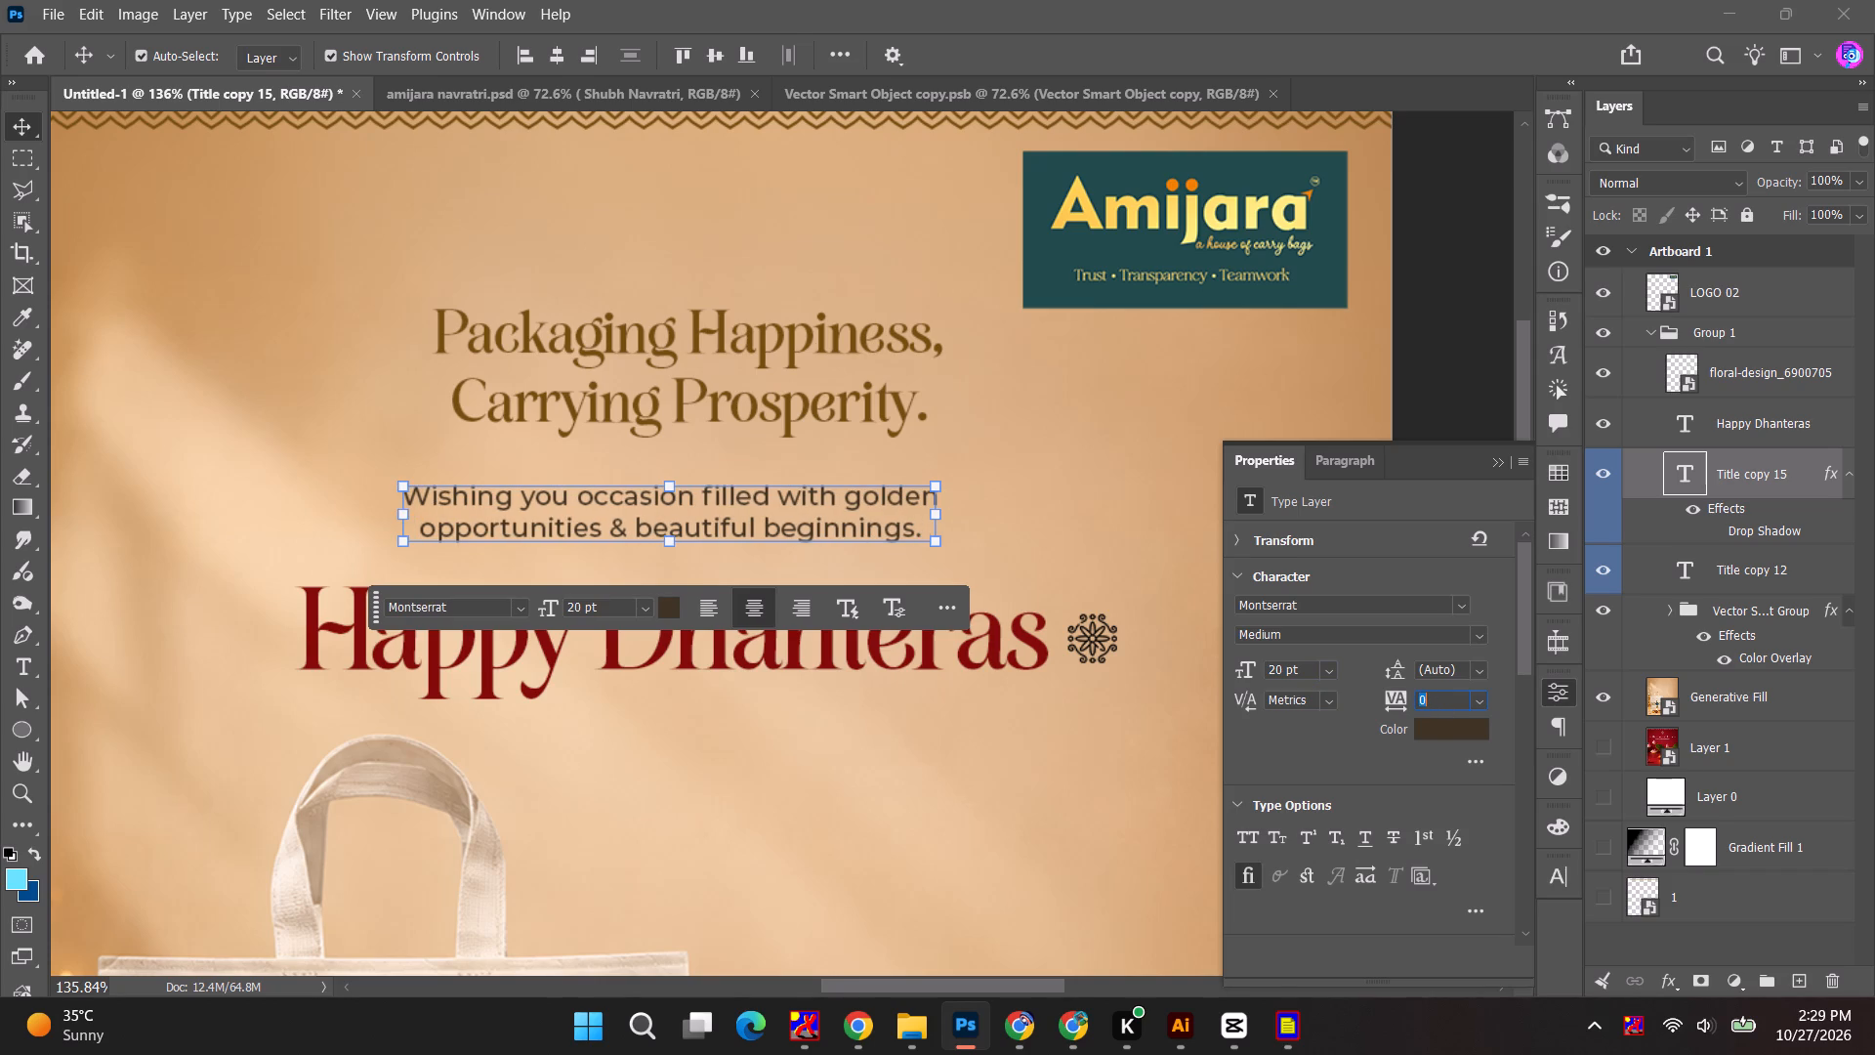
pyautogui.click(1036, 496)
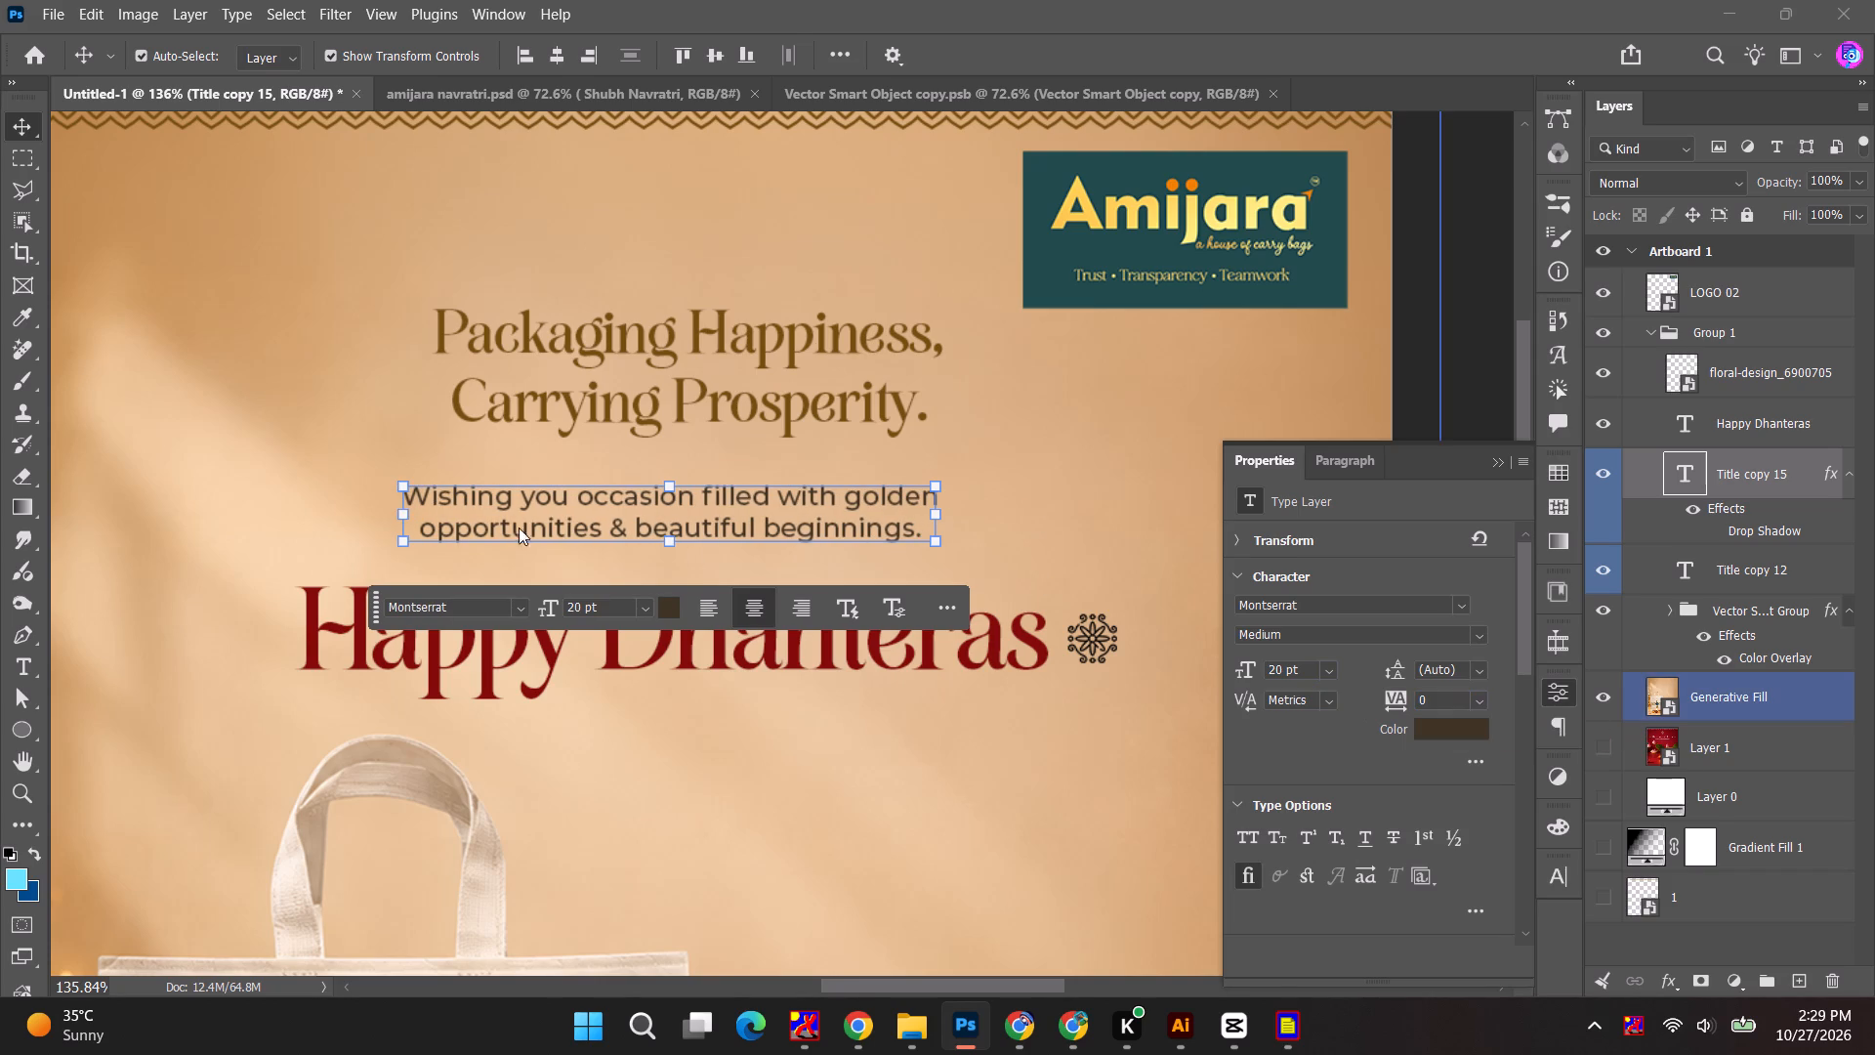
pyautogui.click(735, 513)
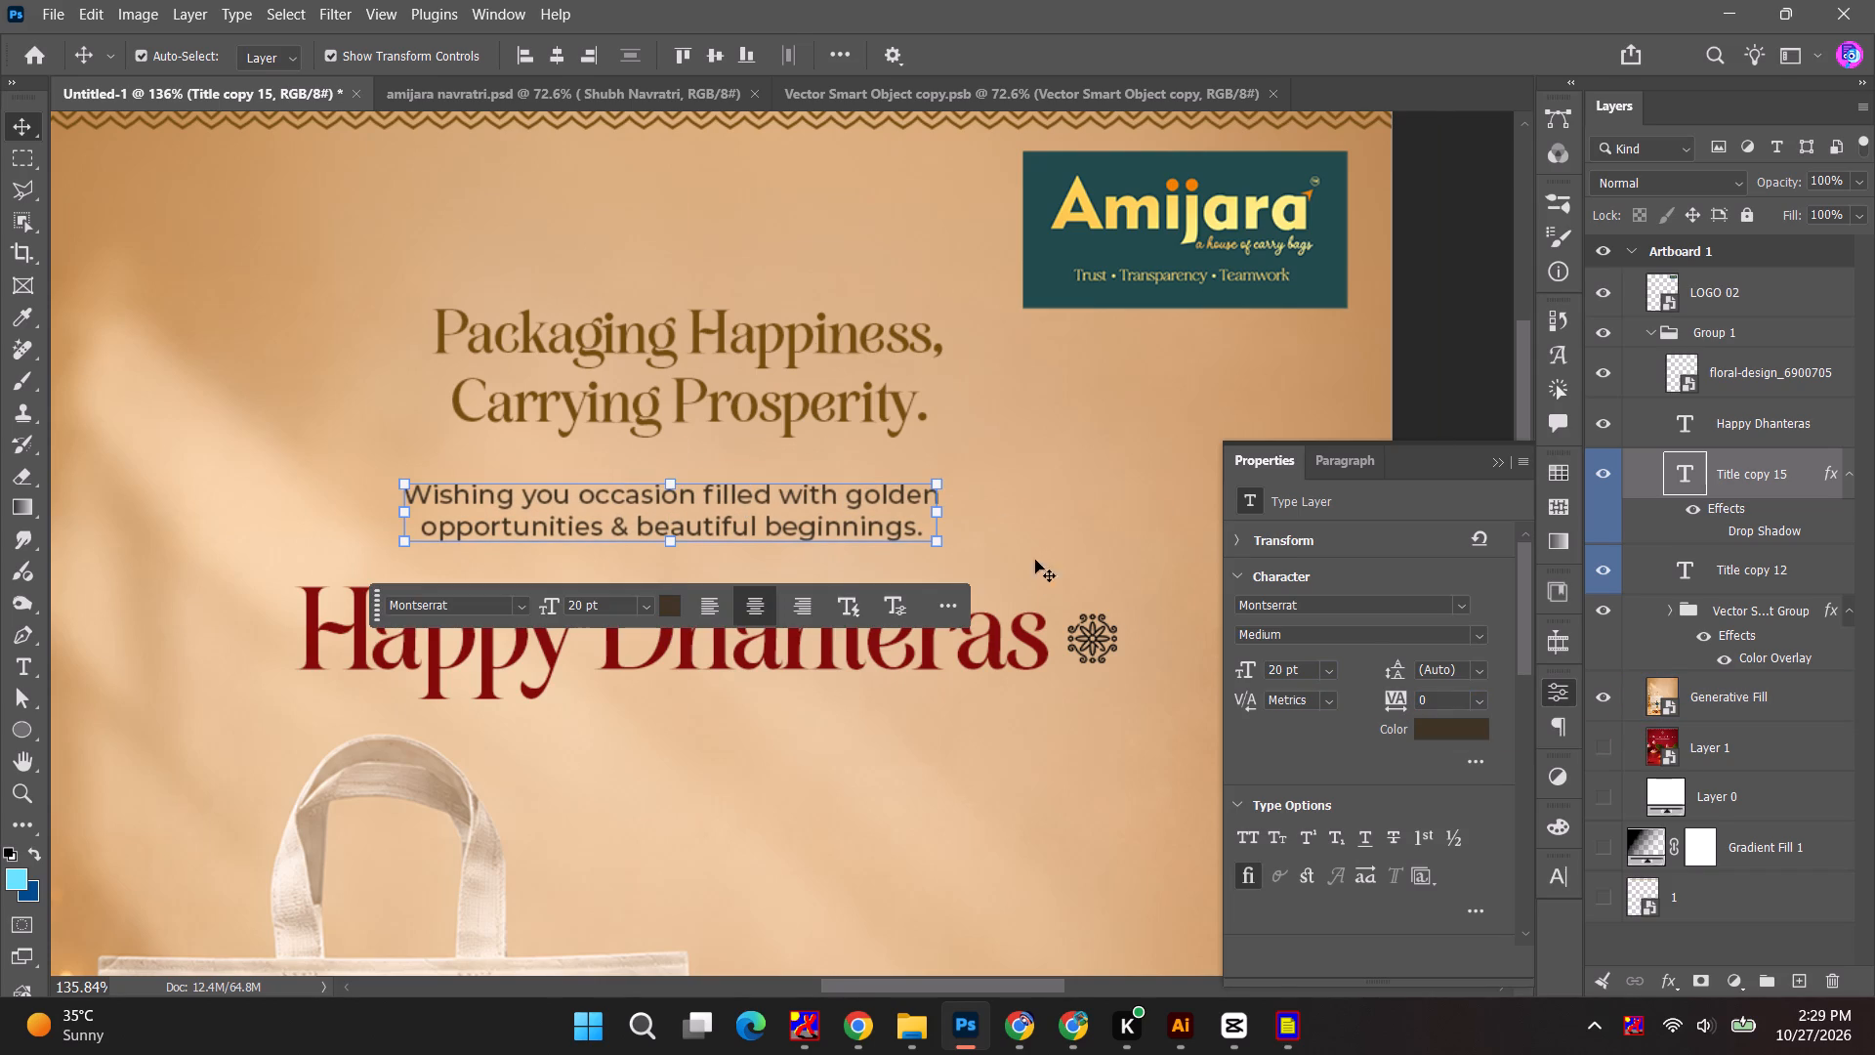
# Recolour the "Packaging Happiness, Carrying Prosperity." headline with the dark red sampled from the Happy Dhanteras title.
pyautogui.click(832, 376)
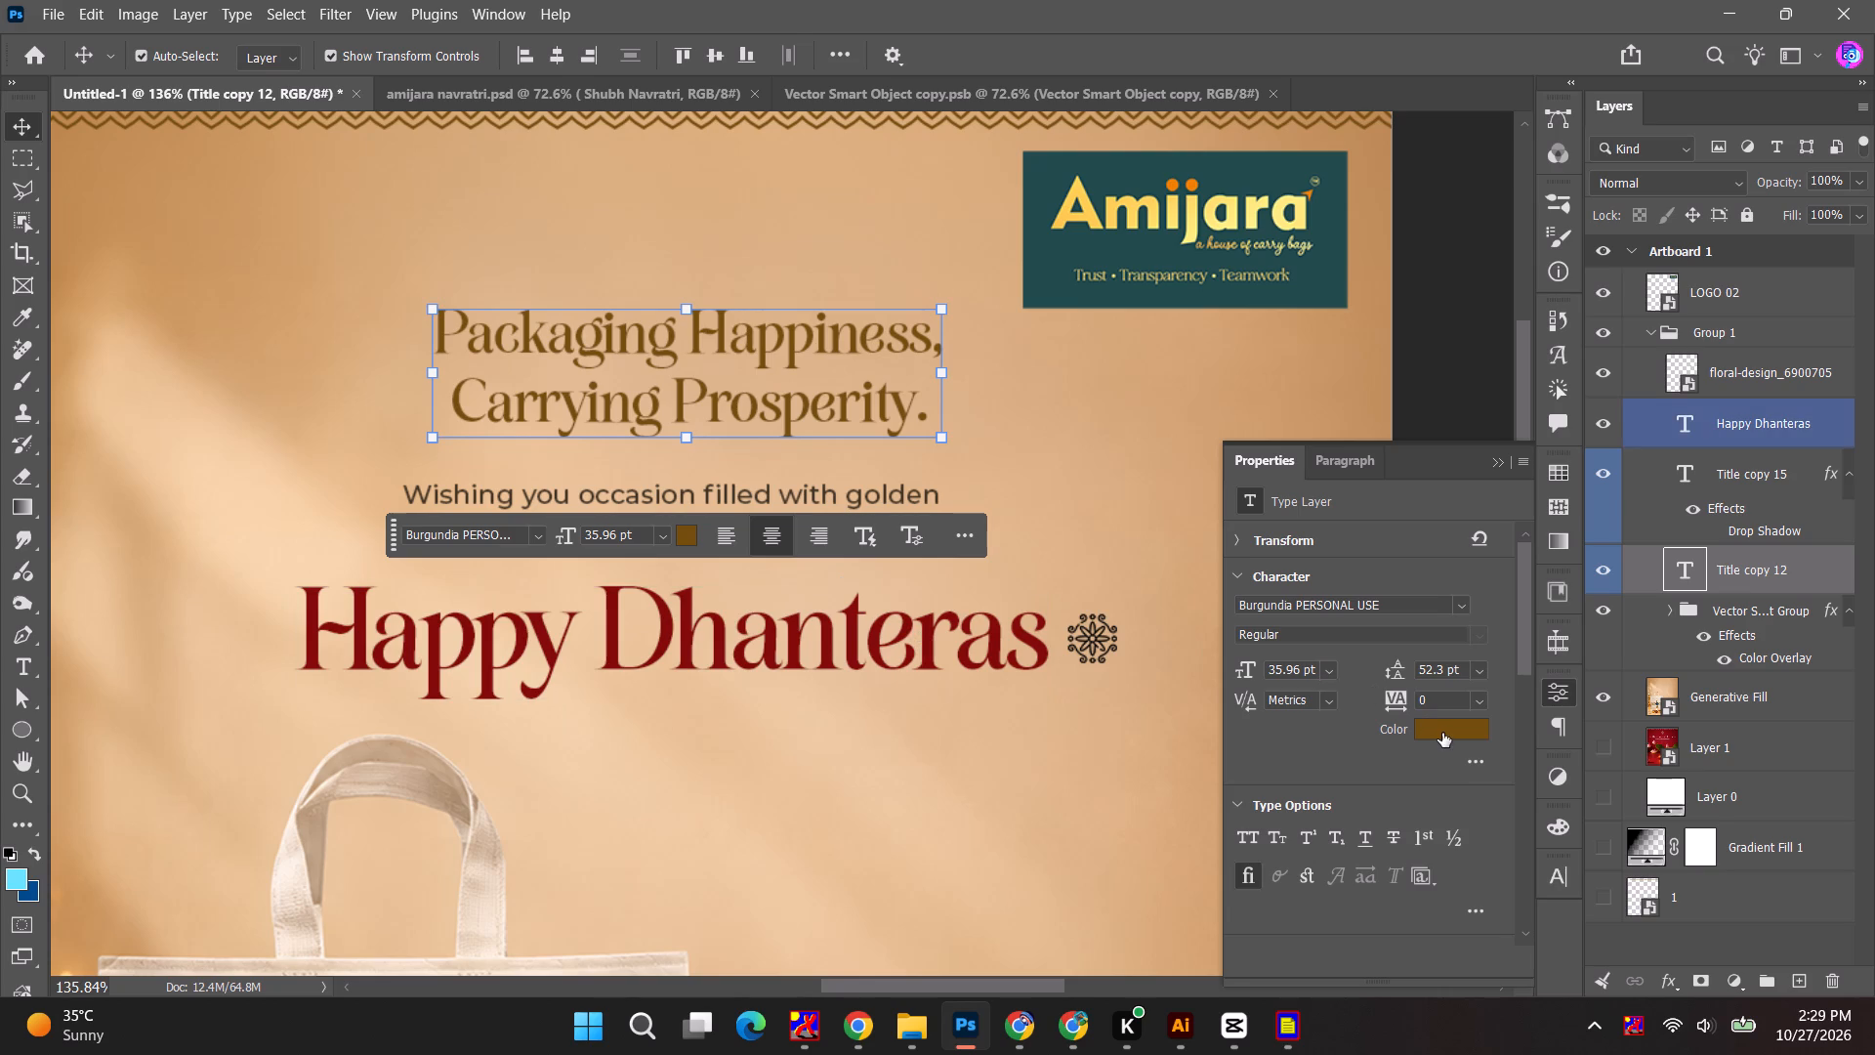
pyautogui.click(1434, 735)
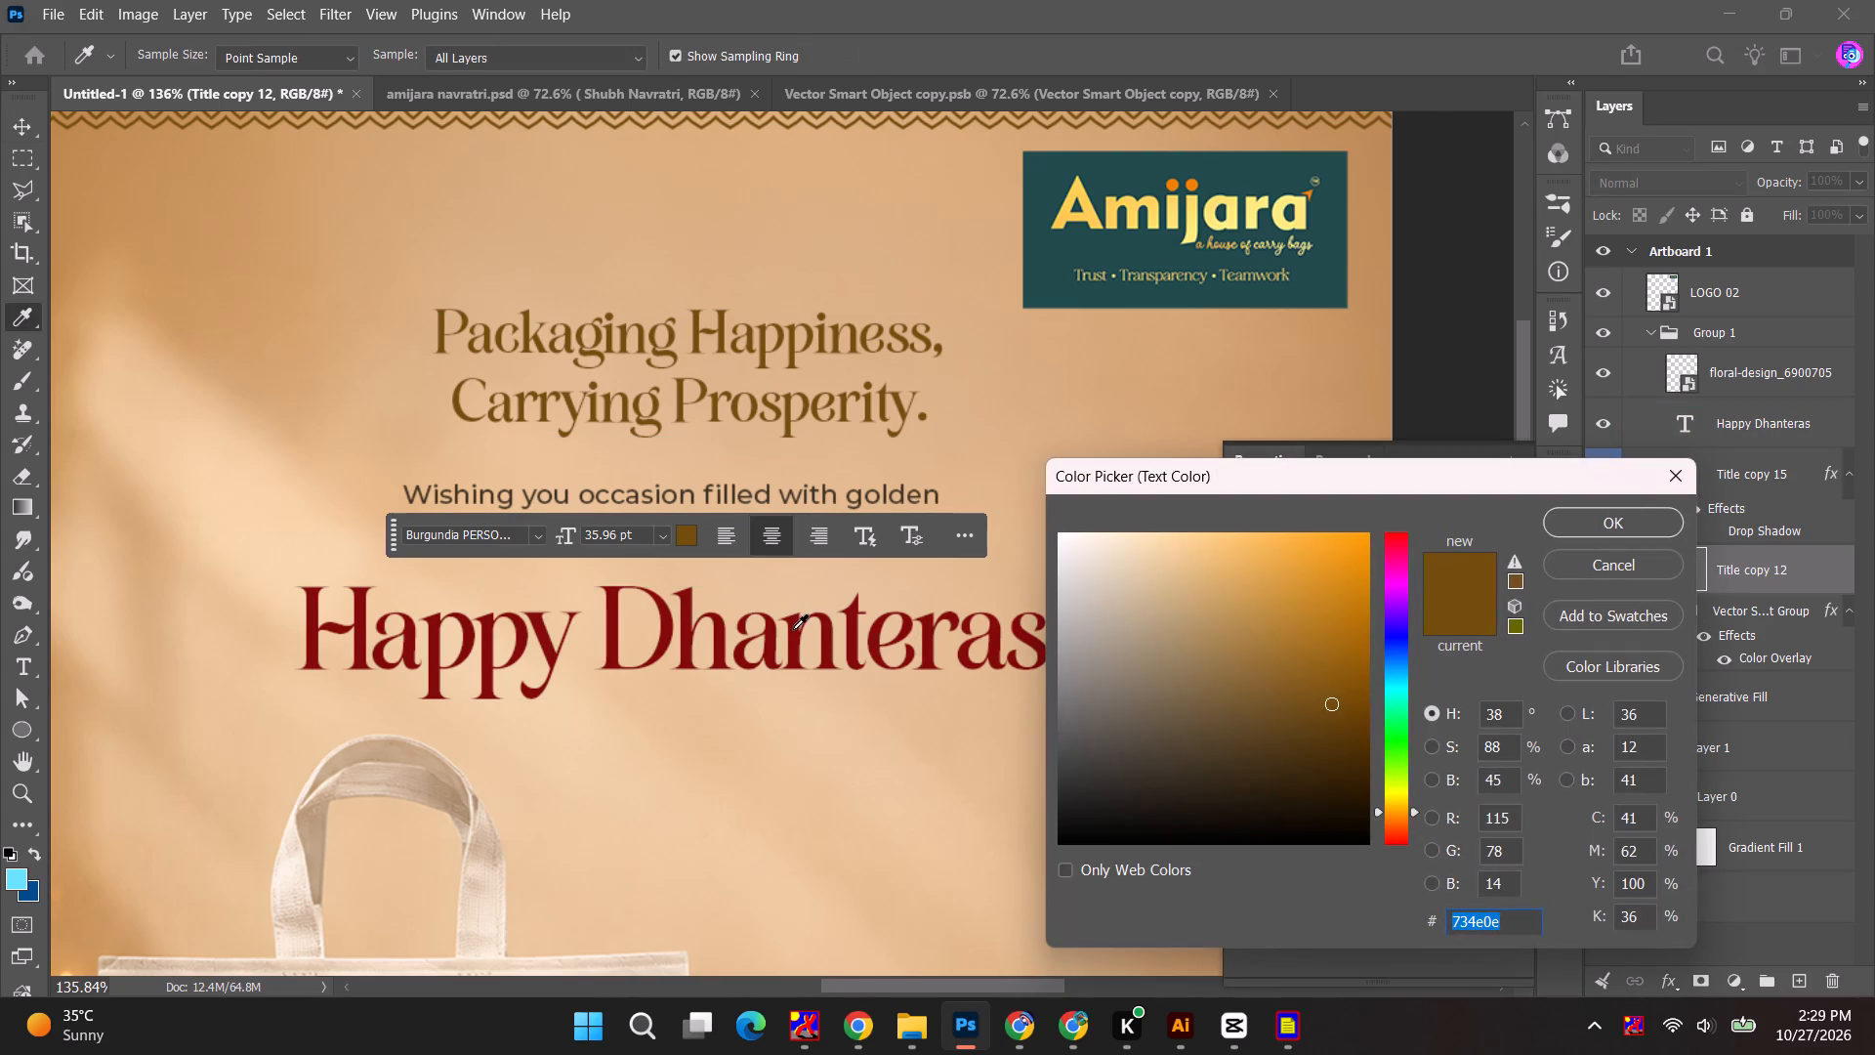
pyautogui.click(790, 632)
pyautogui.click(1580, 515)
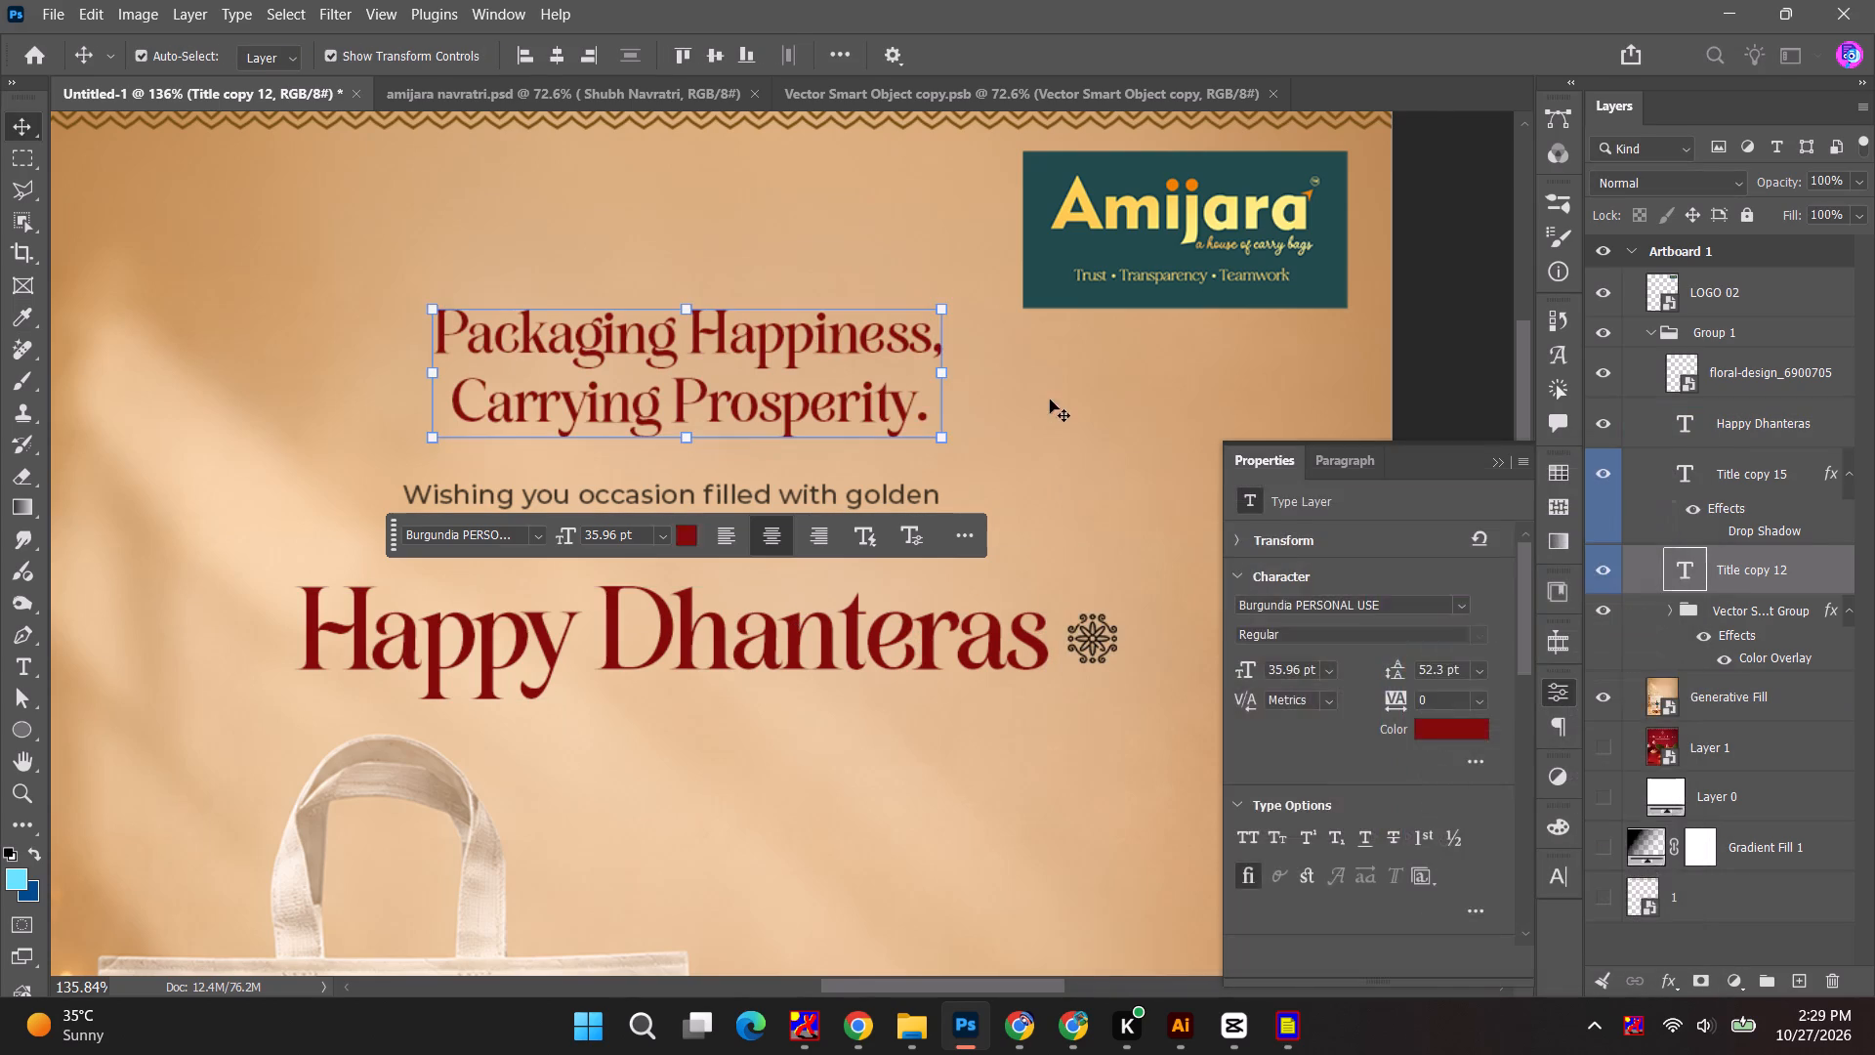
pyautogui.click(1050, 399)
# Recolour the two-line wishing text golden brown #9a5e17, starting from a tone sampled from the background.
pyautogui.click(879, 494)
pyautogui.click(1441, 726)
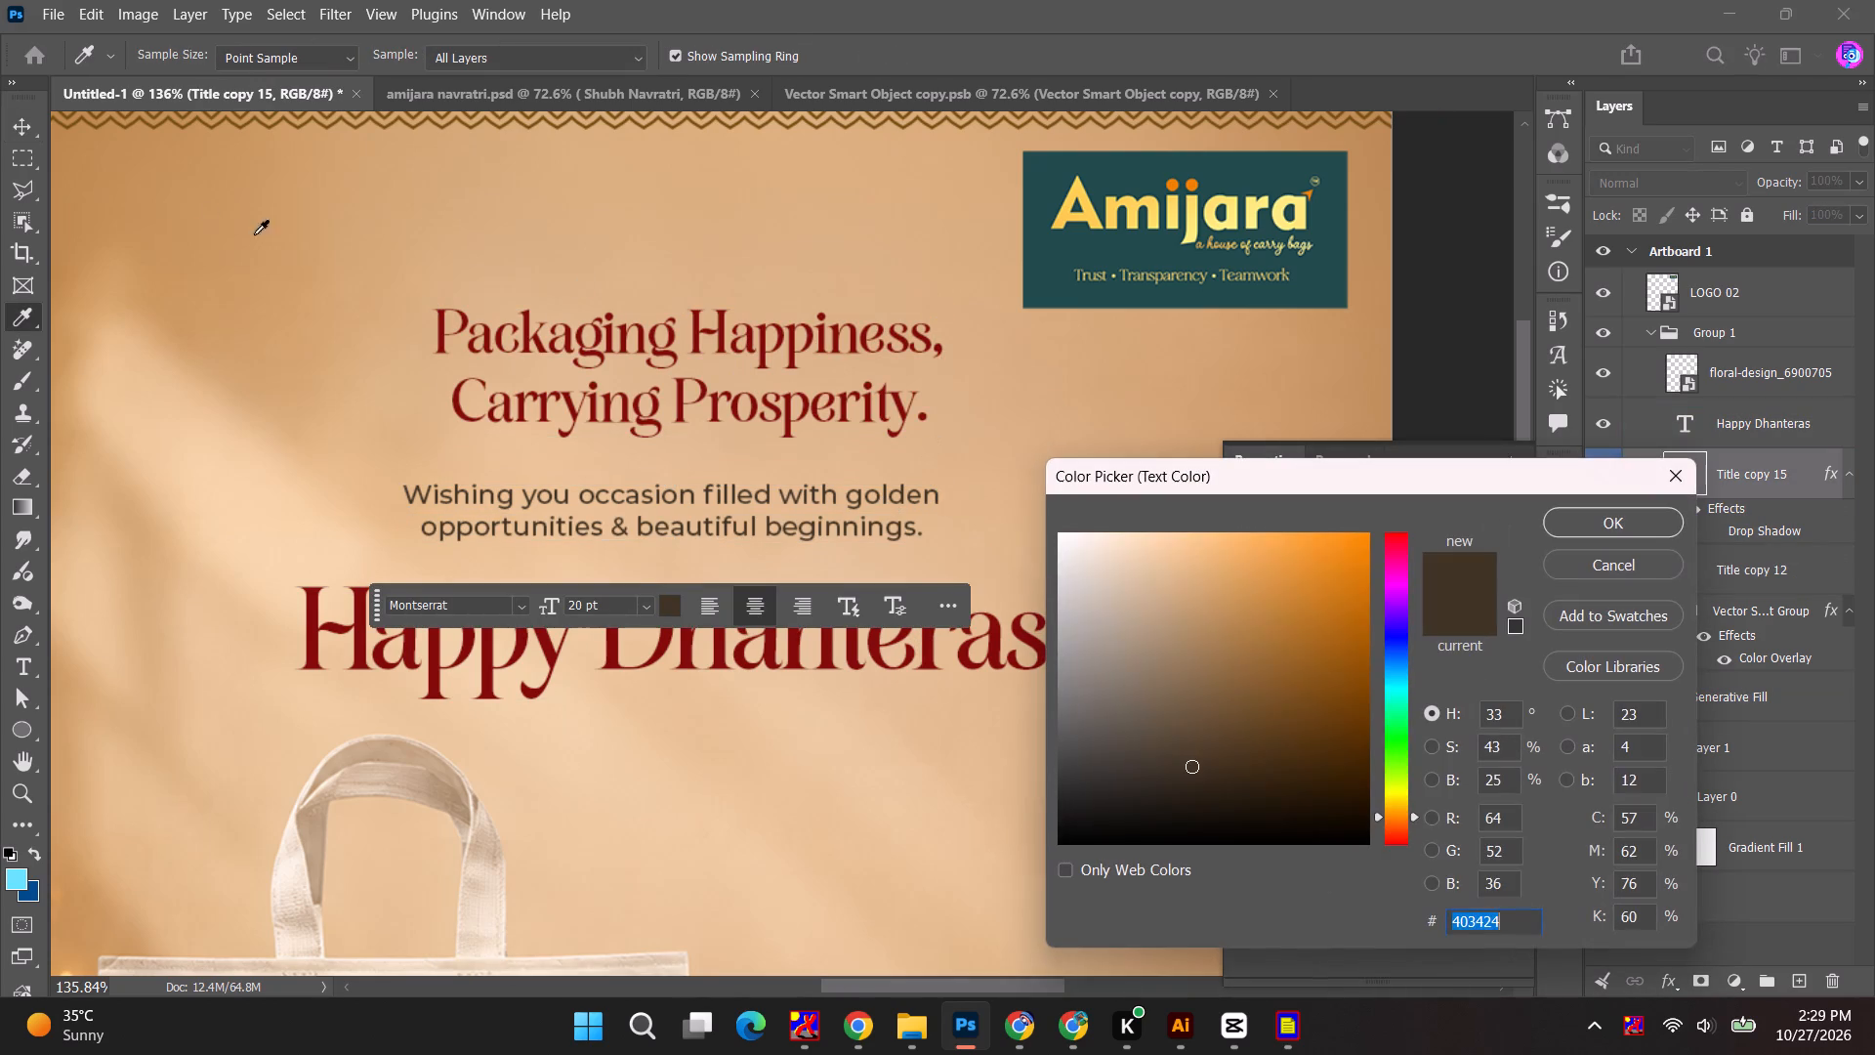
pyautogui.click(184, 190)
pyautogui.click(1300, 685)
pyautogui.click(1312, 667)
pyautogui.click(1323, 655)
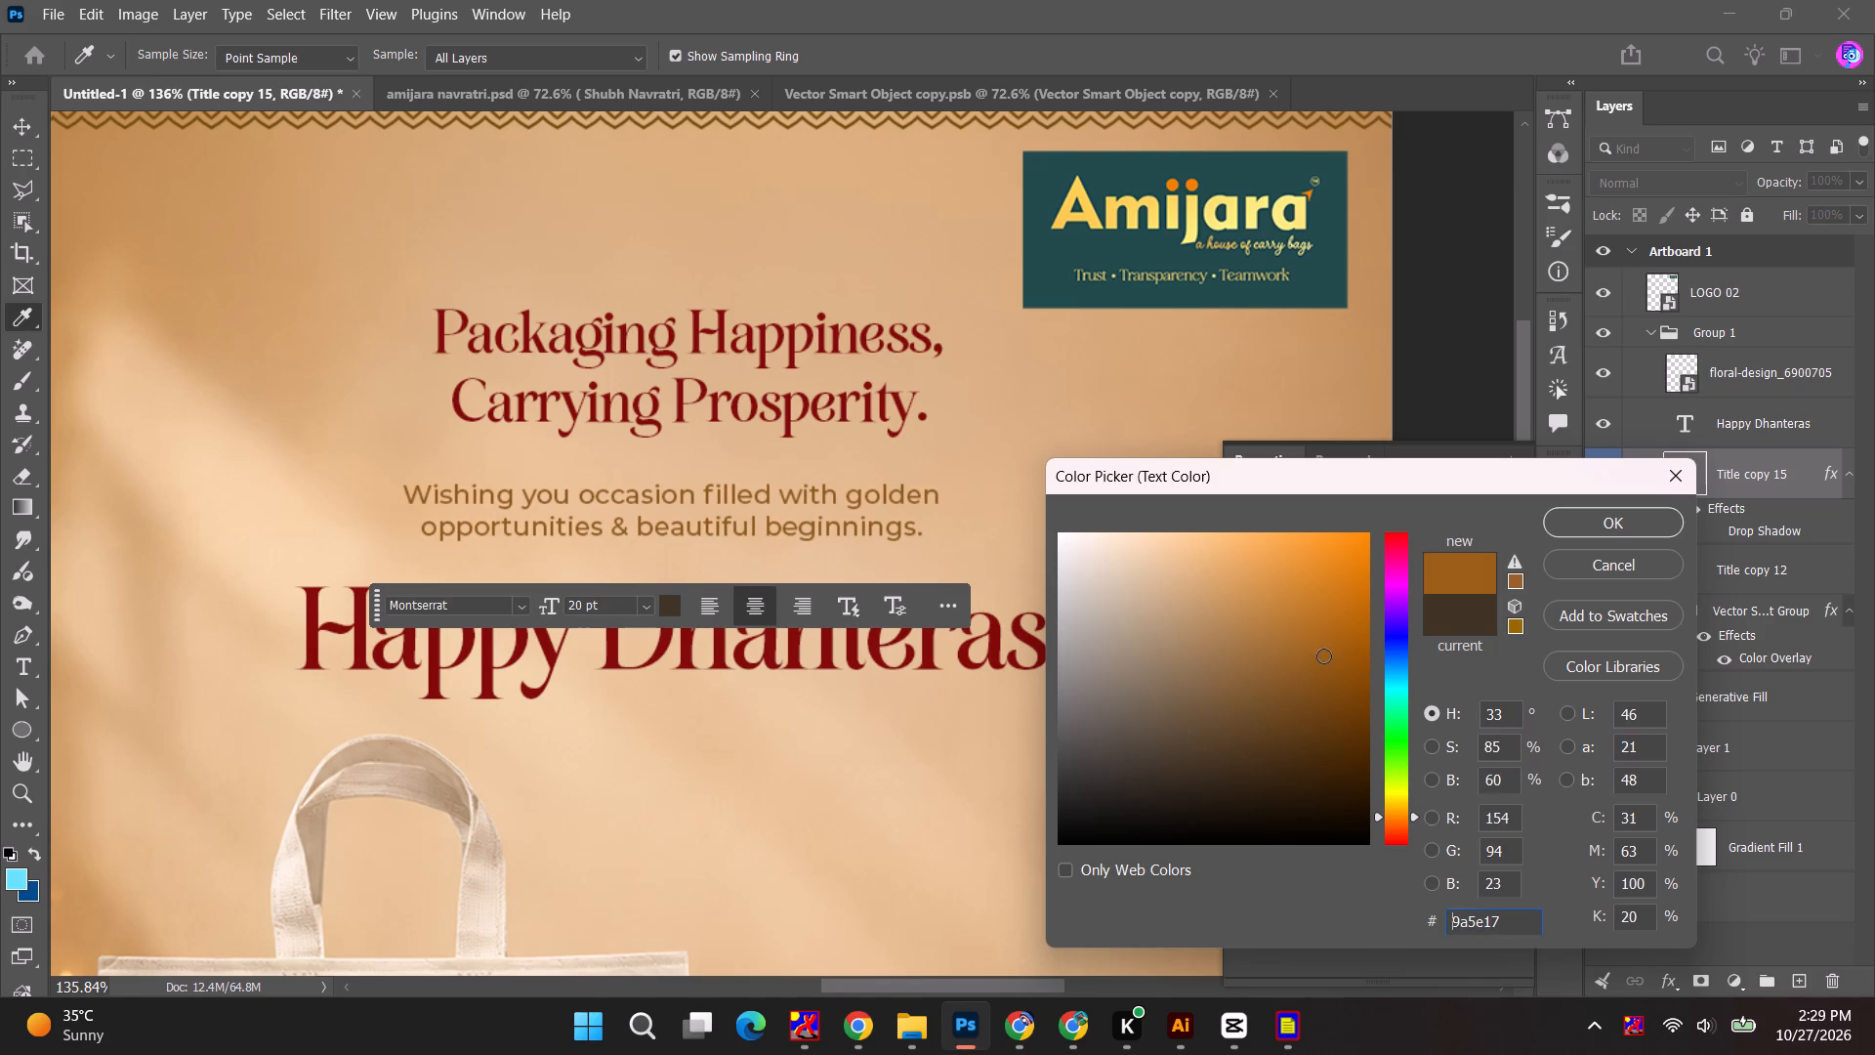
pyautogui.click(1636, 533)
pyautogui.moveTo(1019, 391); pyautogui.dragTo(1008, 394)
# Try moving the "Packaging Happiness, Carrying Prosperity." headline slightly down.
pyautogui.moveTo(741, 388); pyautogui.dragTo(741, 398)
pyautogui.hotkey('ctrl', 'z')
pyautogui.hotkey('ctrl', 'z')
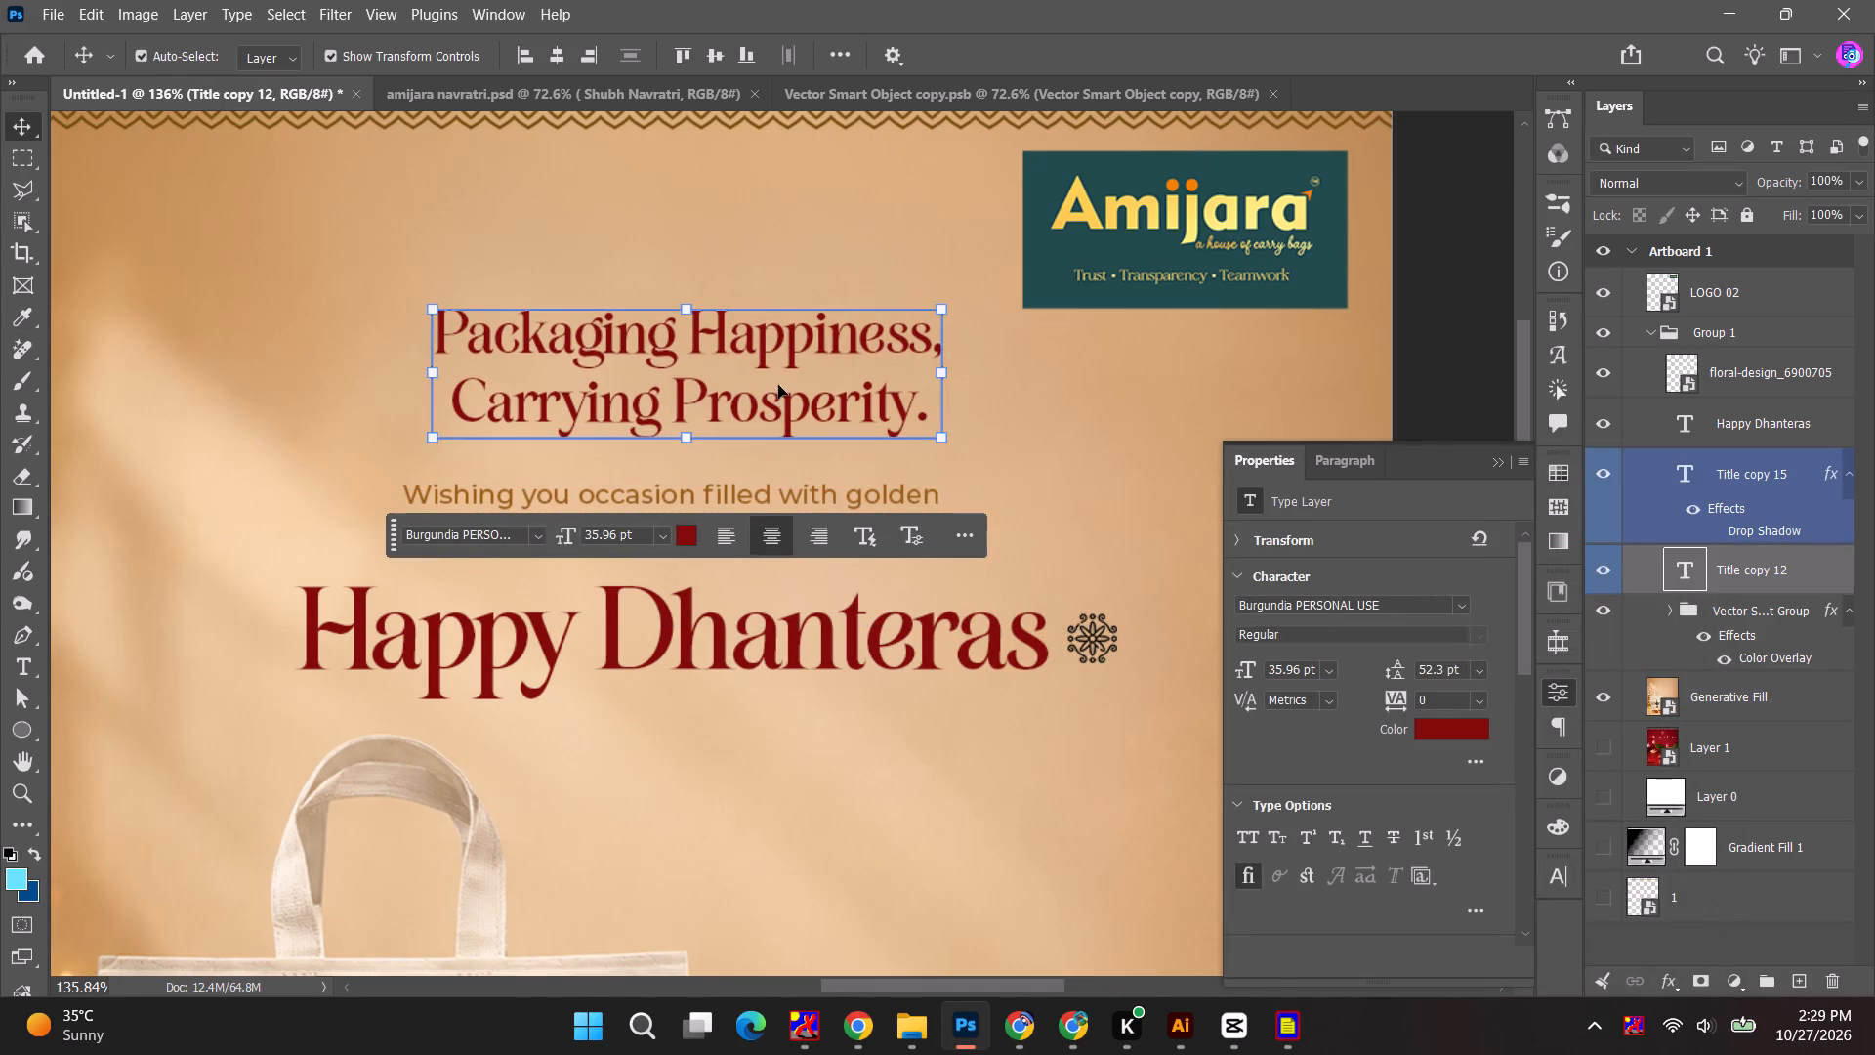
# Tighten the gap between the headline and the wishing text, and move both up together, away from the Happy Dhanteras title.
pyautogui.moveTo(778, 385); pyautogui.dragTo(779, 405)
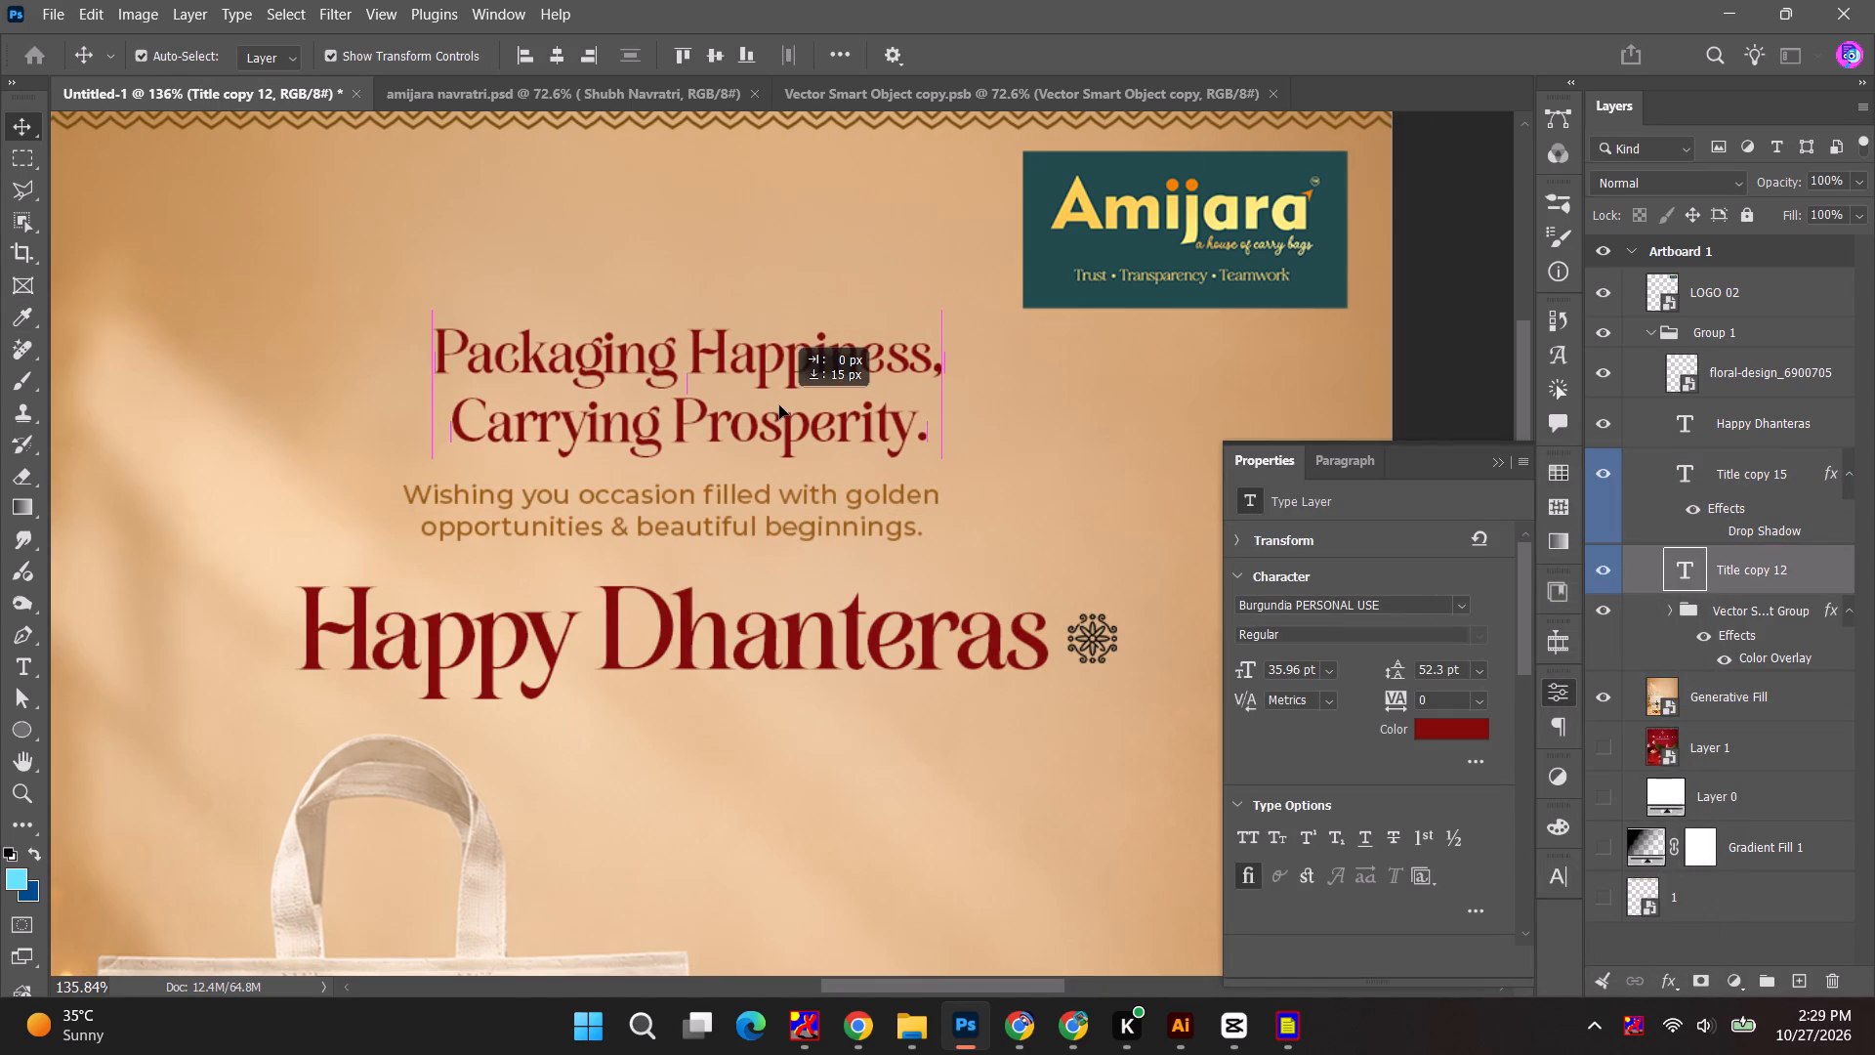
pyautogui.moveTo(779, 405); pyautogui.dragTo(779, 408)
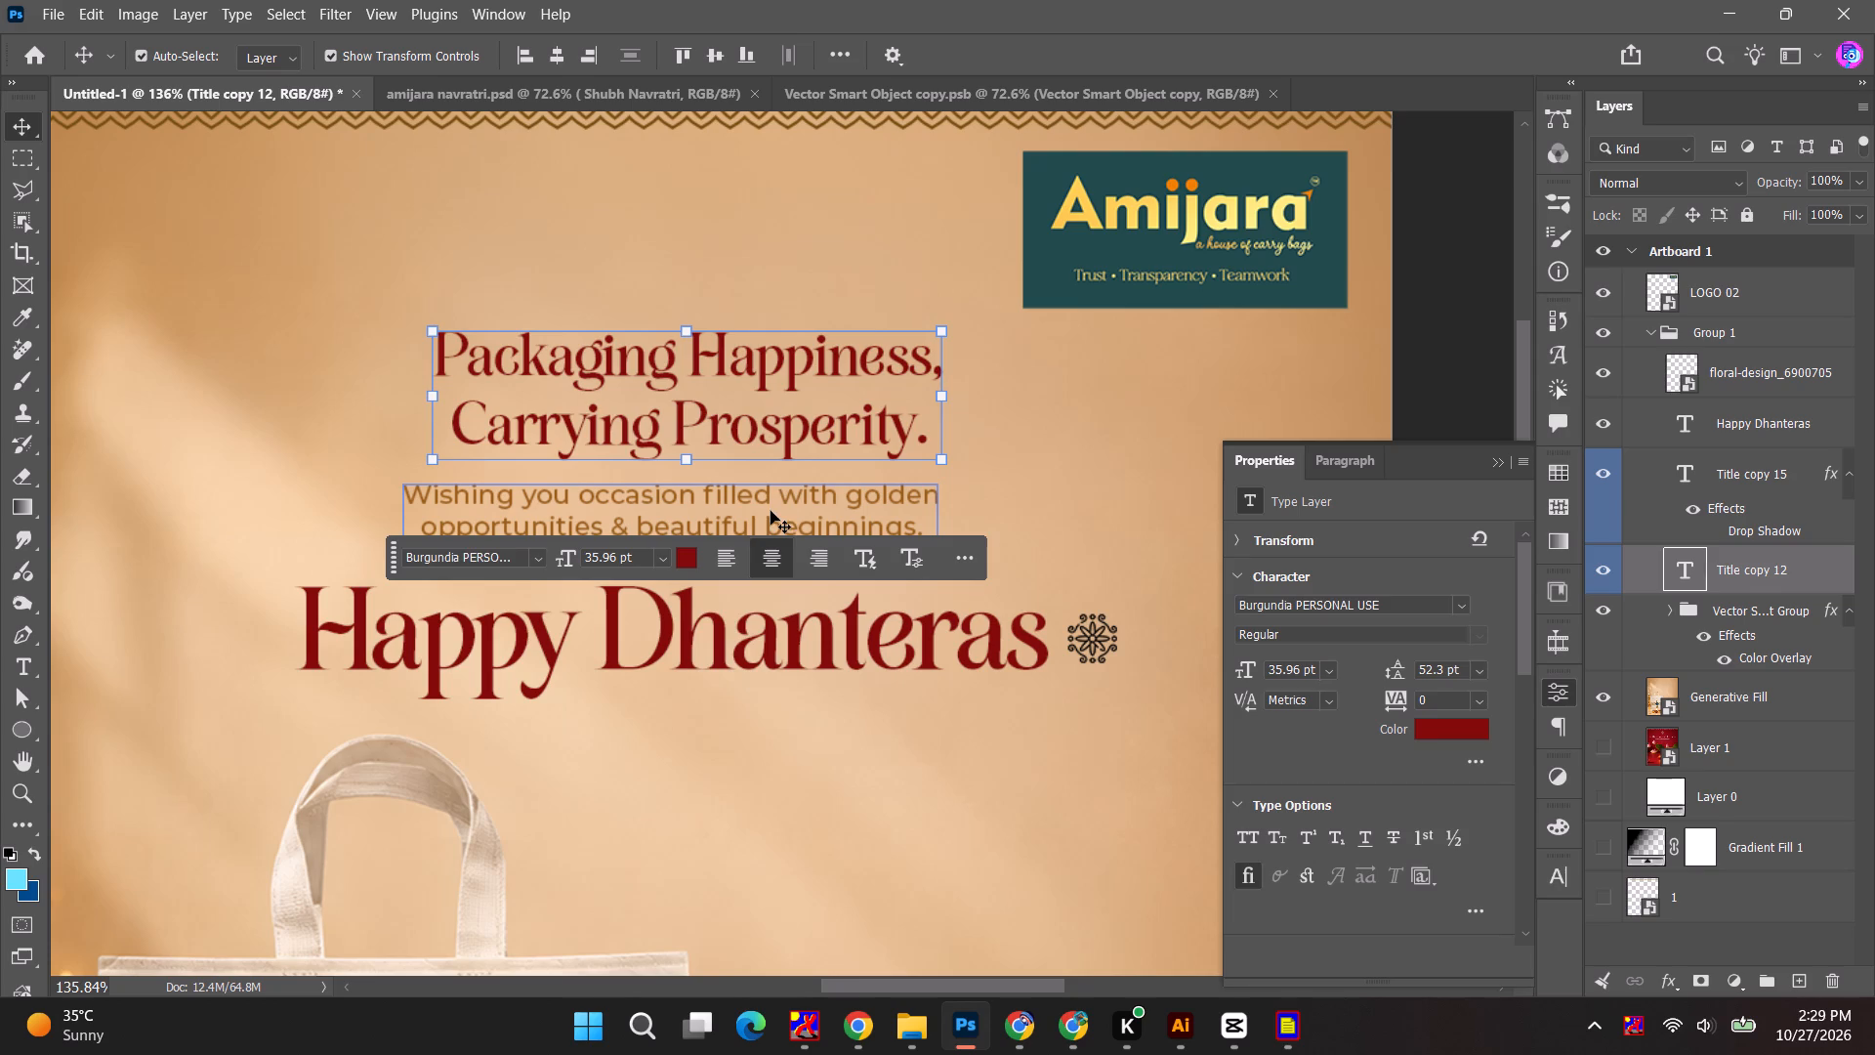
pyautogui.click(772, 510)
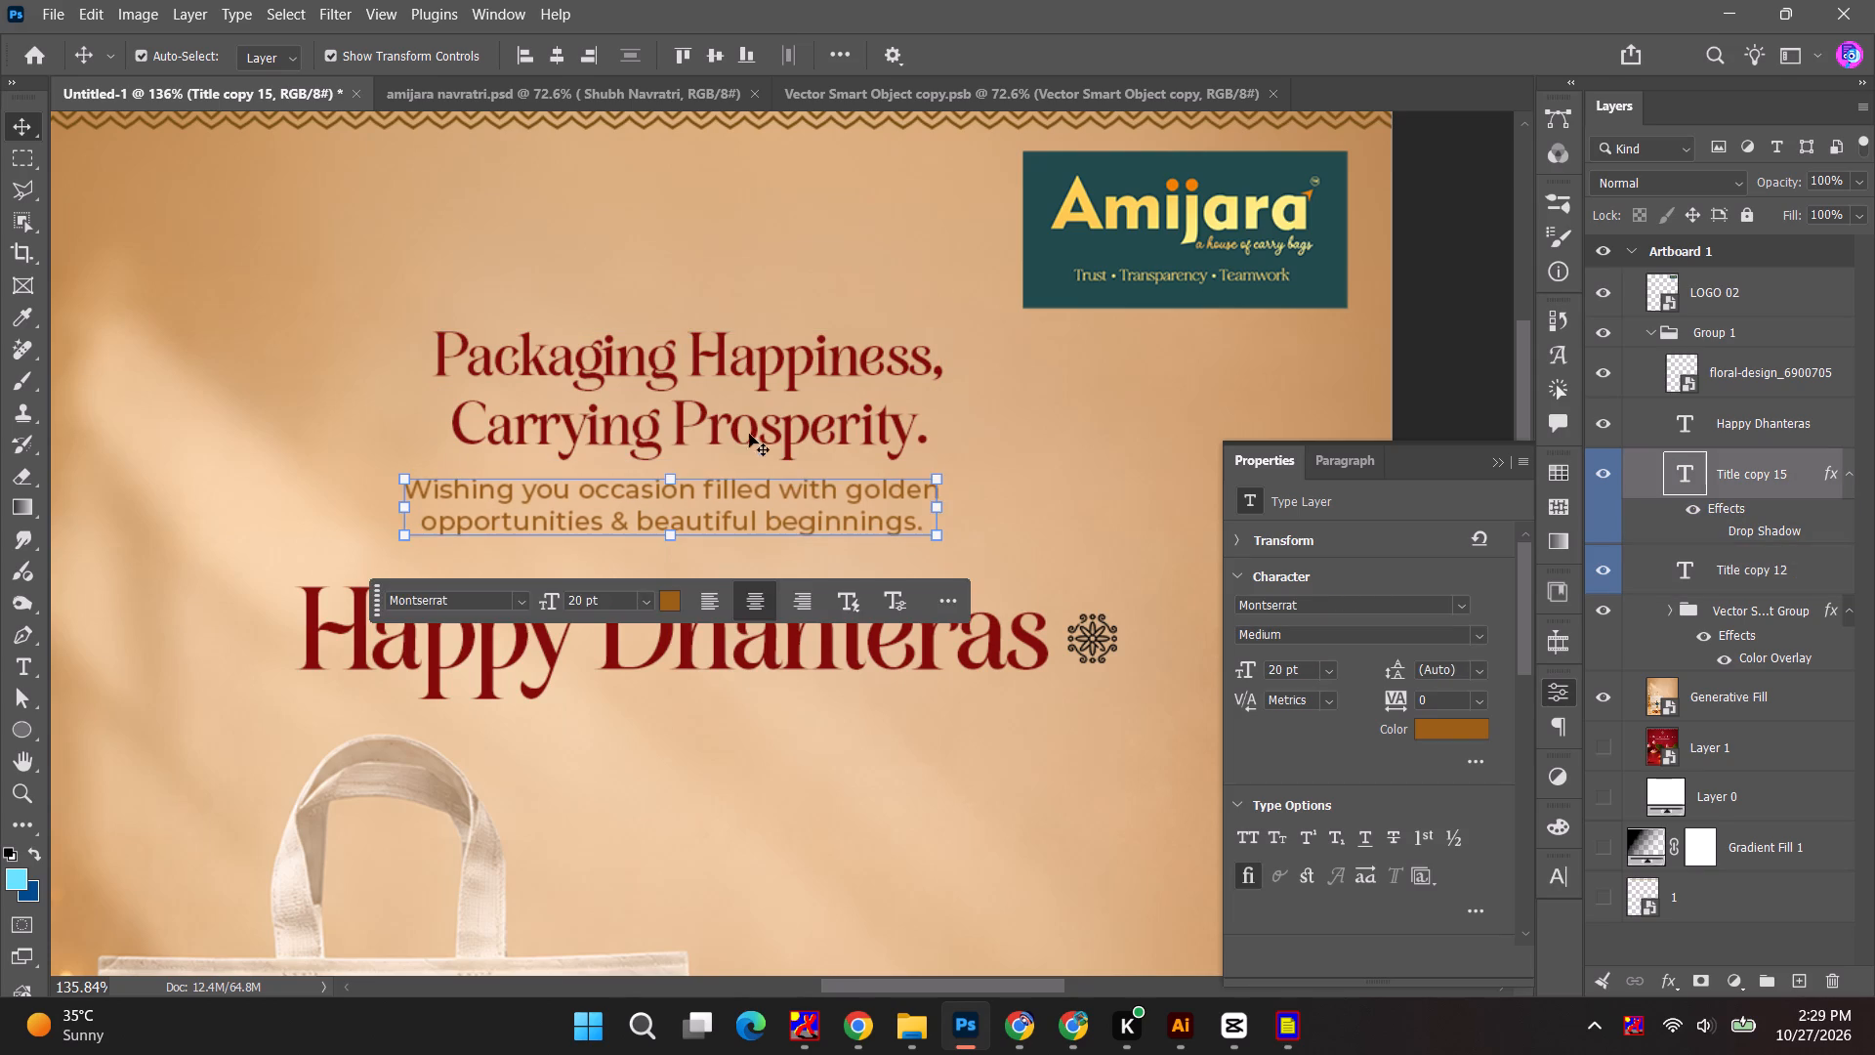
pyautogui.keyDown('shift'); pyautogui.click(736, 425); pyautogui.keyUp('shift')
pyautogui.moveTo(741, 422); pyautogui.dragTo(740, 401)
# Centre the headline and the wishing text horizontally on the poster and clear the selection.
pyautogui.hotkey('ctrl', 'a')
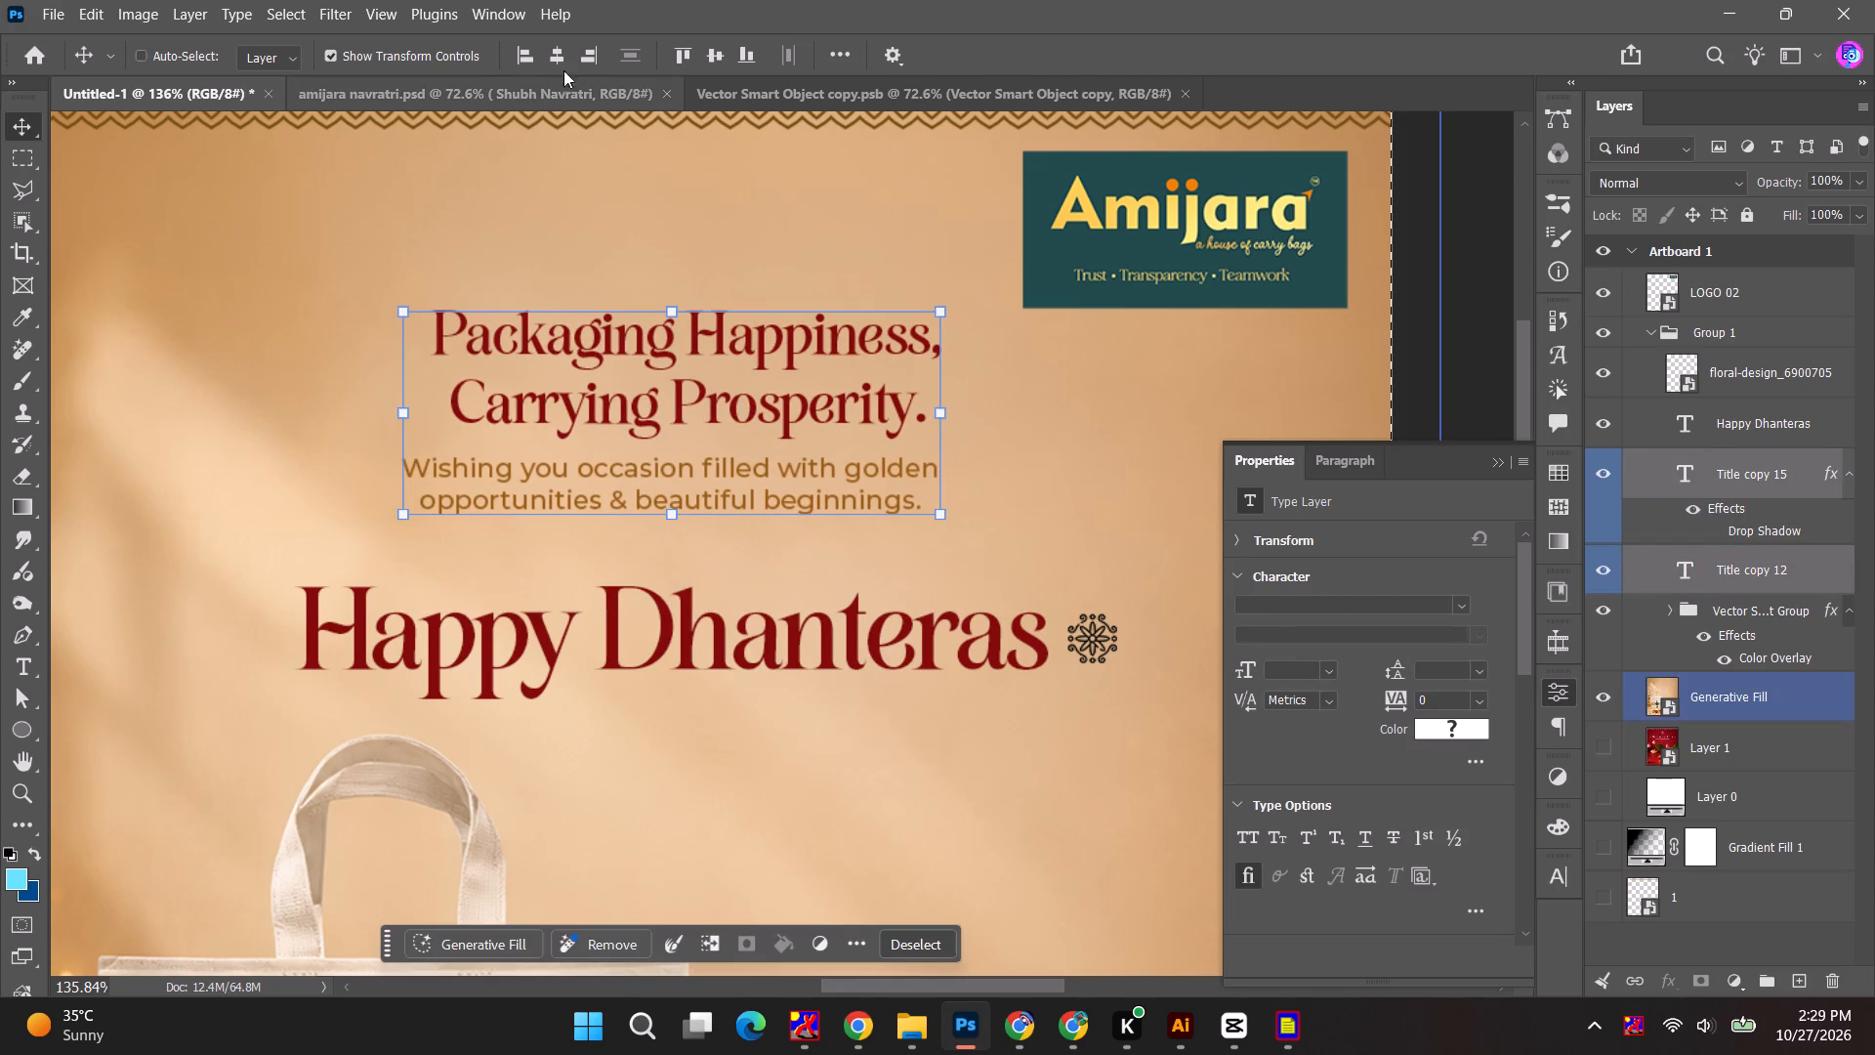
pyautogui.click(556, 55)
pyautogui.click(1456, 364)
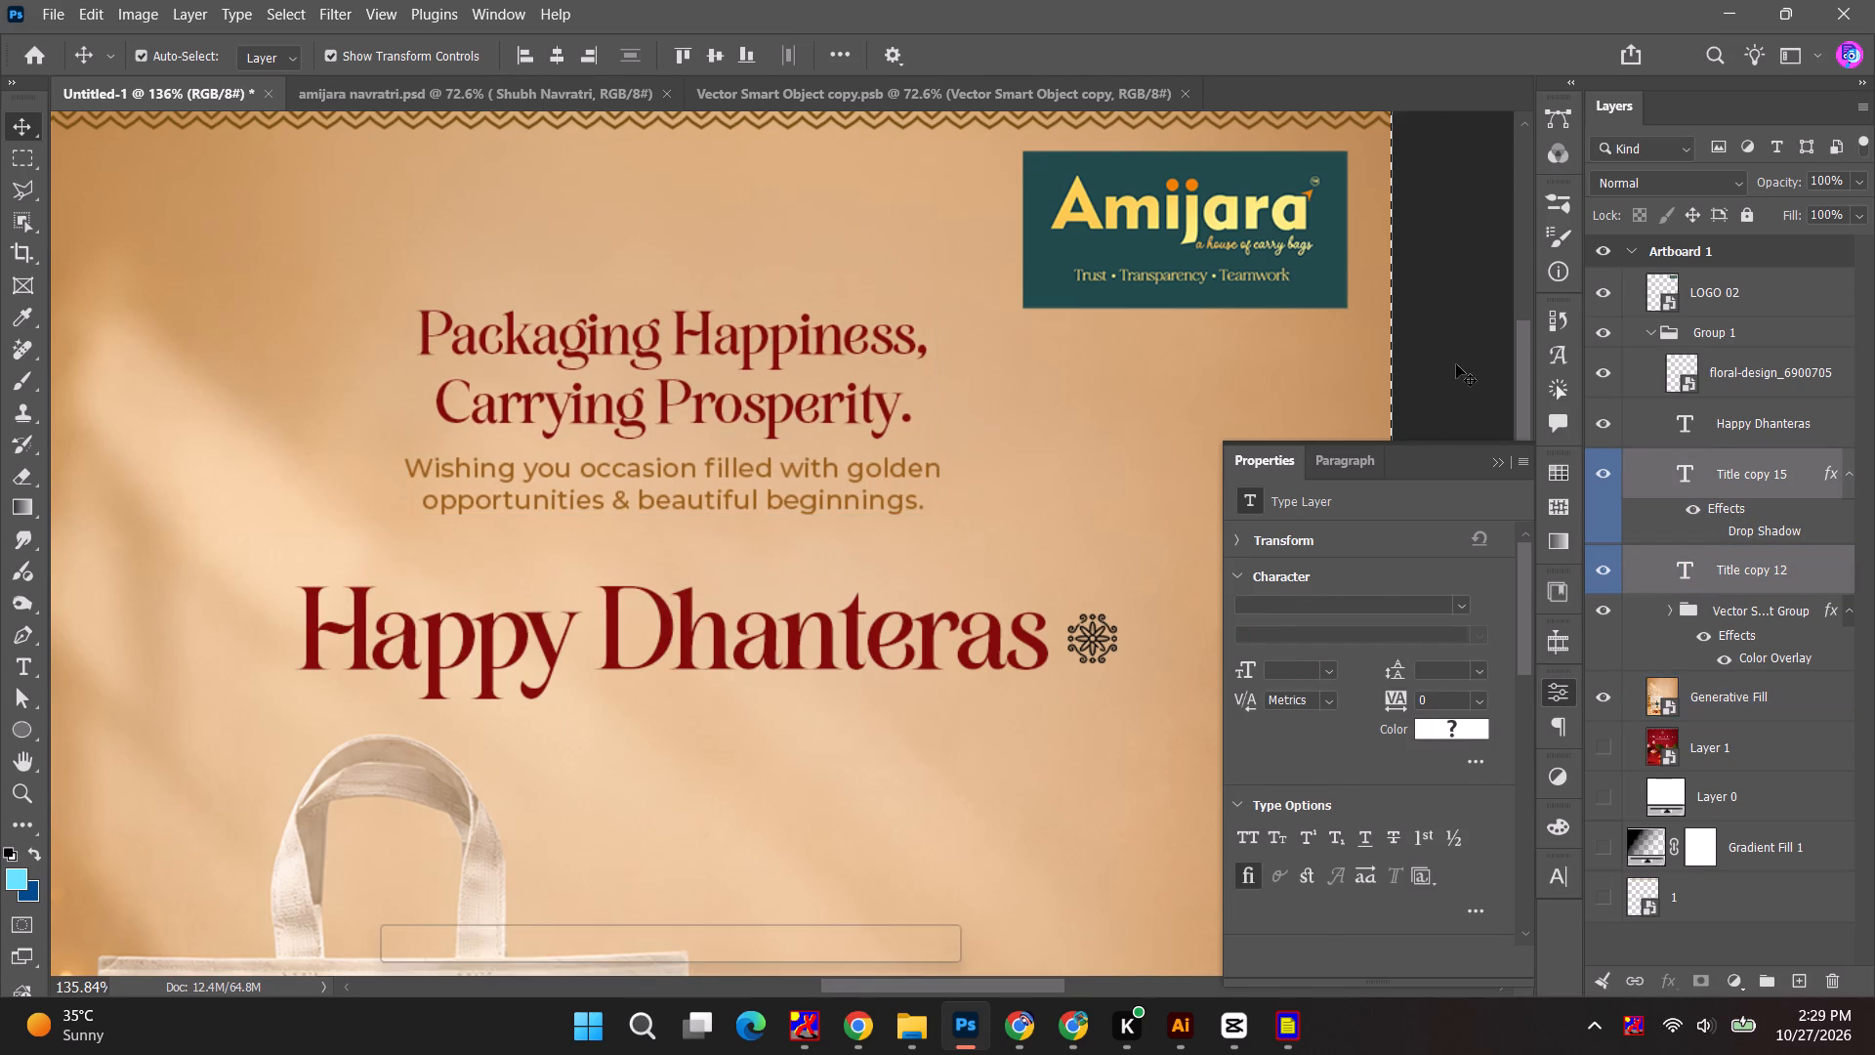
pyautogui.hotkey('ctrl', 'd')
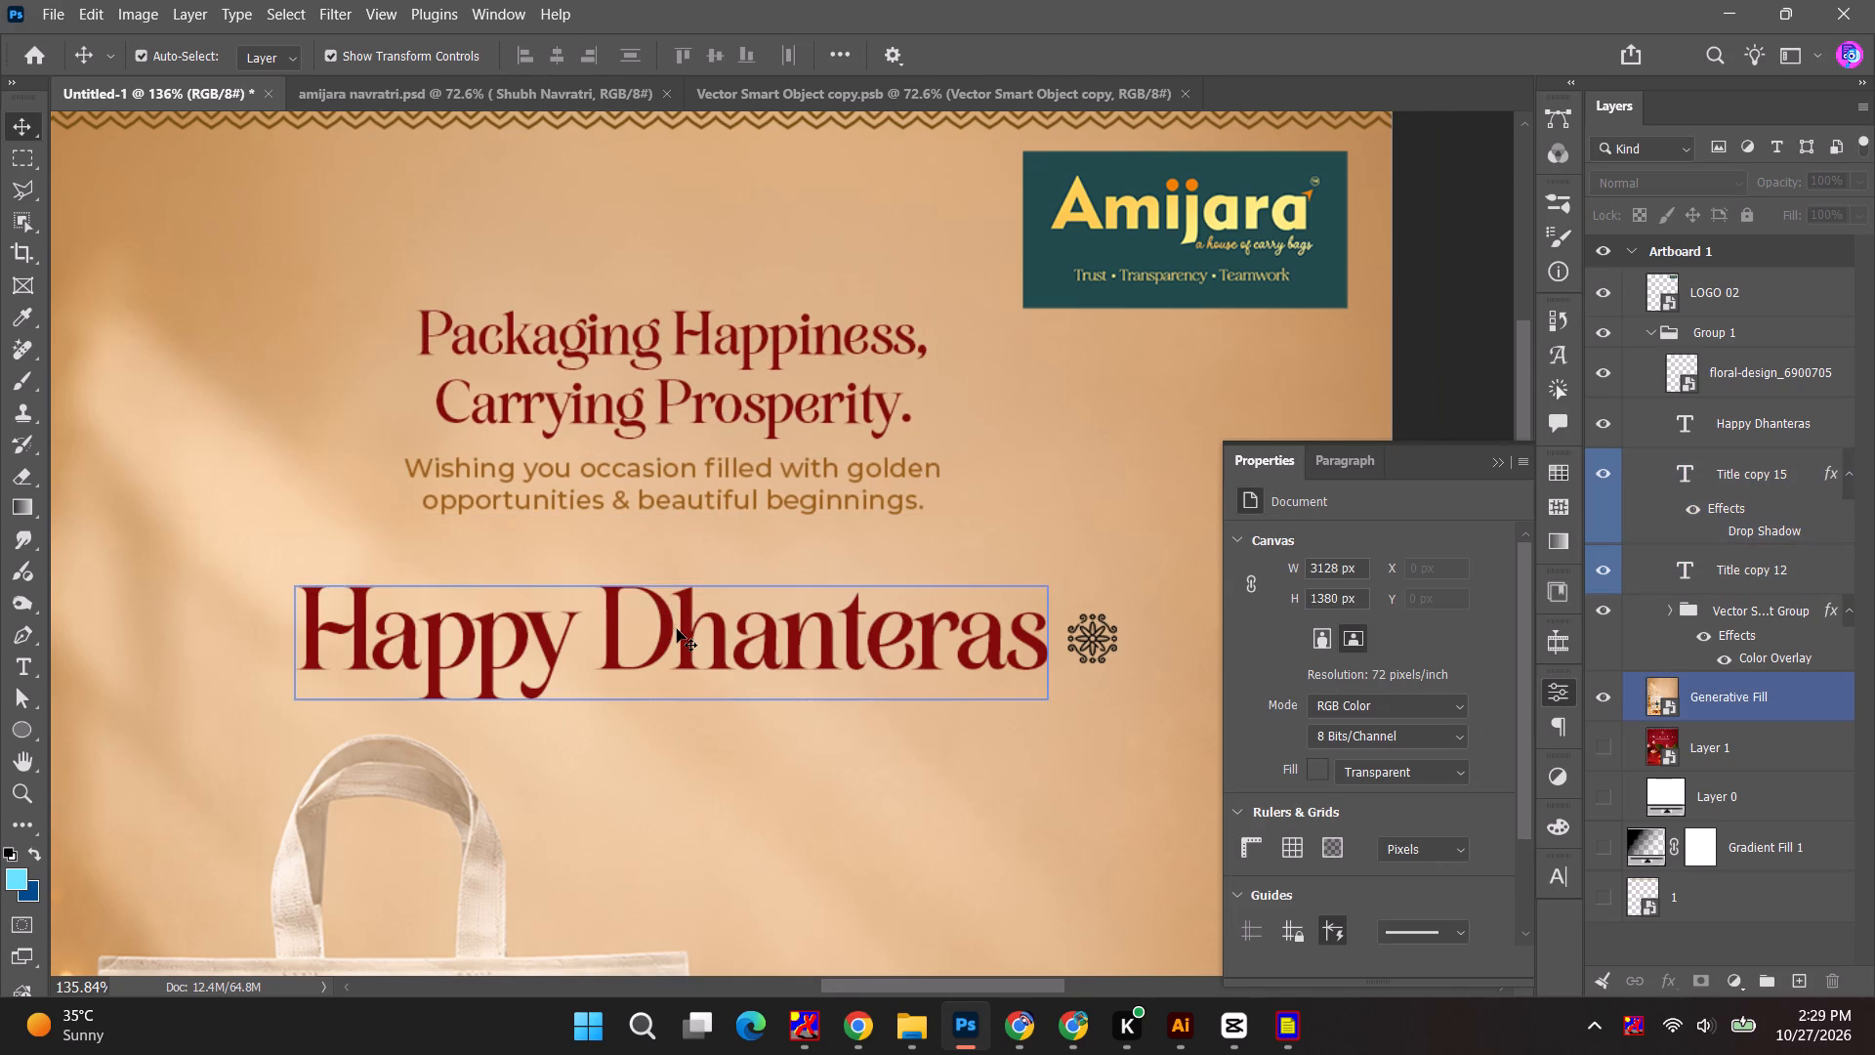
# Move the small flower ornament from the end of the Happy Dhanteras title into the gap below the wishing text.
pyautogui.moveTo(1091, 638); pyautogui.dragTo(708, 561)
pyautogui.hotkey('ctrl', 'z')
pyautogui.keyDown('alt'); pyautogui.scroll(4, 1062, 648); pyautogui.keyUp('alt')
pyautogui.click(1104, 640)
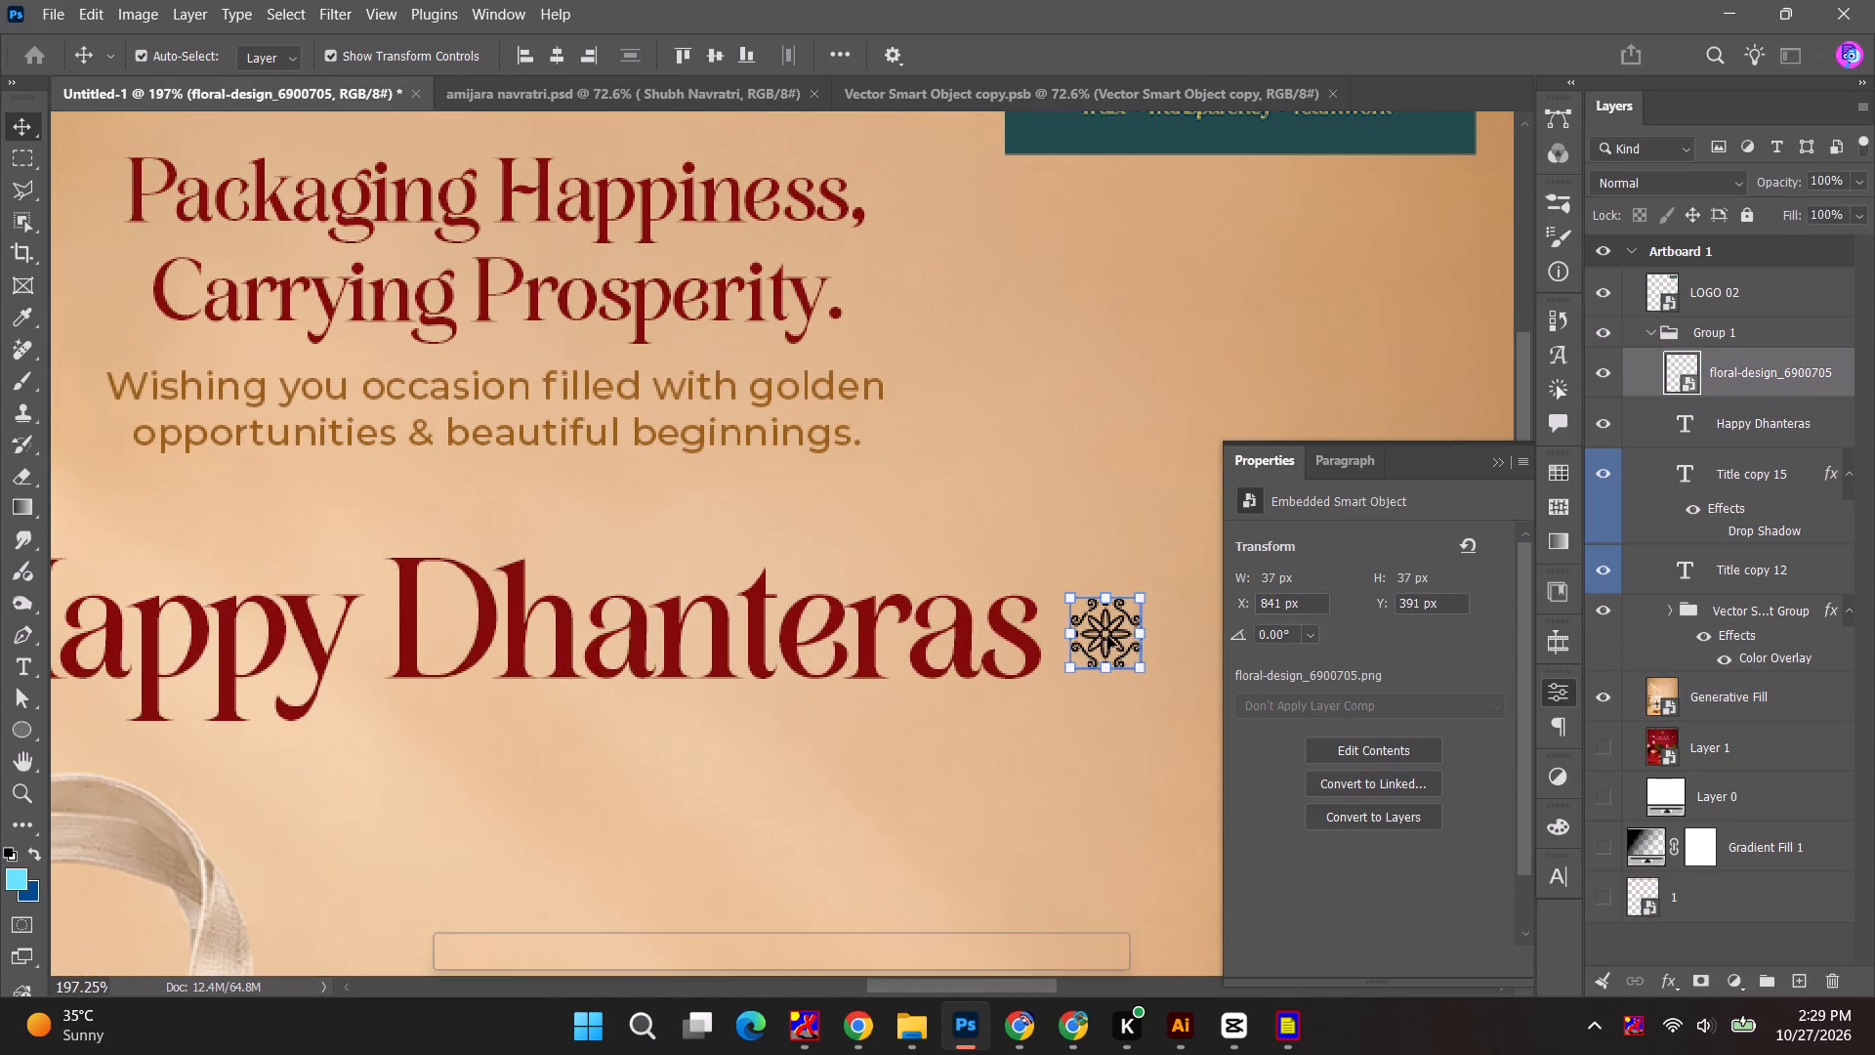
pyautogui.moveTo(1107, 636); pyautogui.dragTo(475, 512)
pyautogui.hotkey('ctrl', 'z')
pyautogui.click(1111, 644)
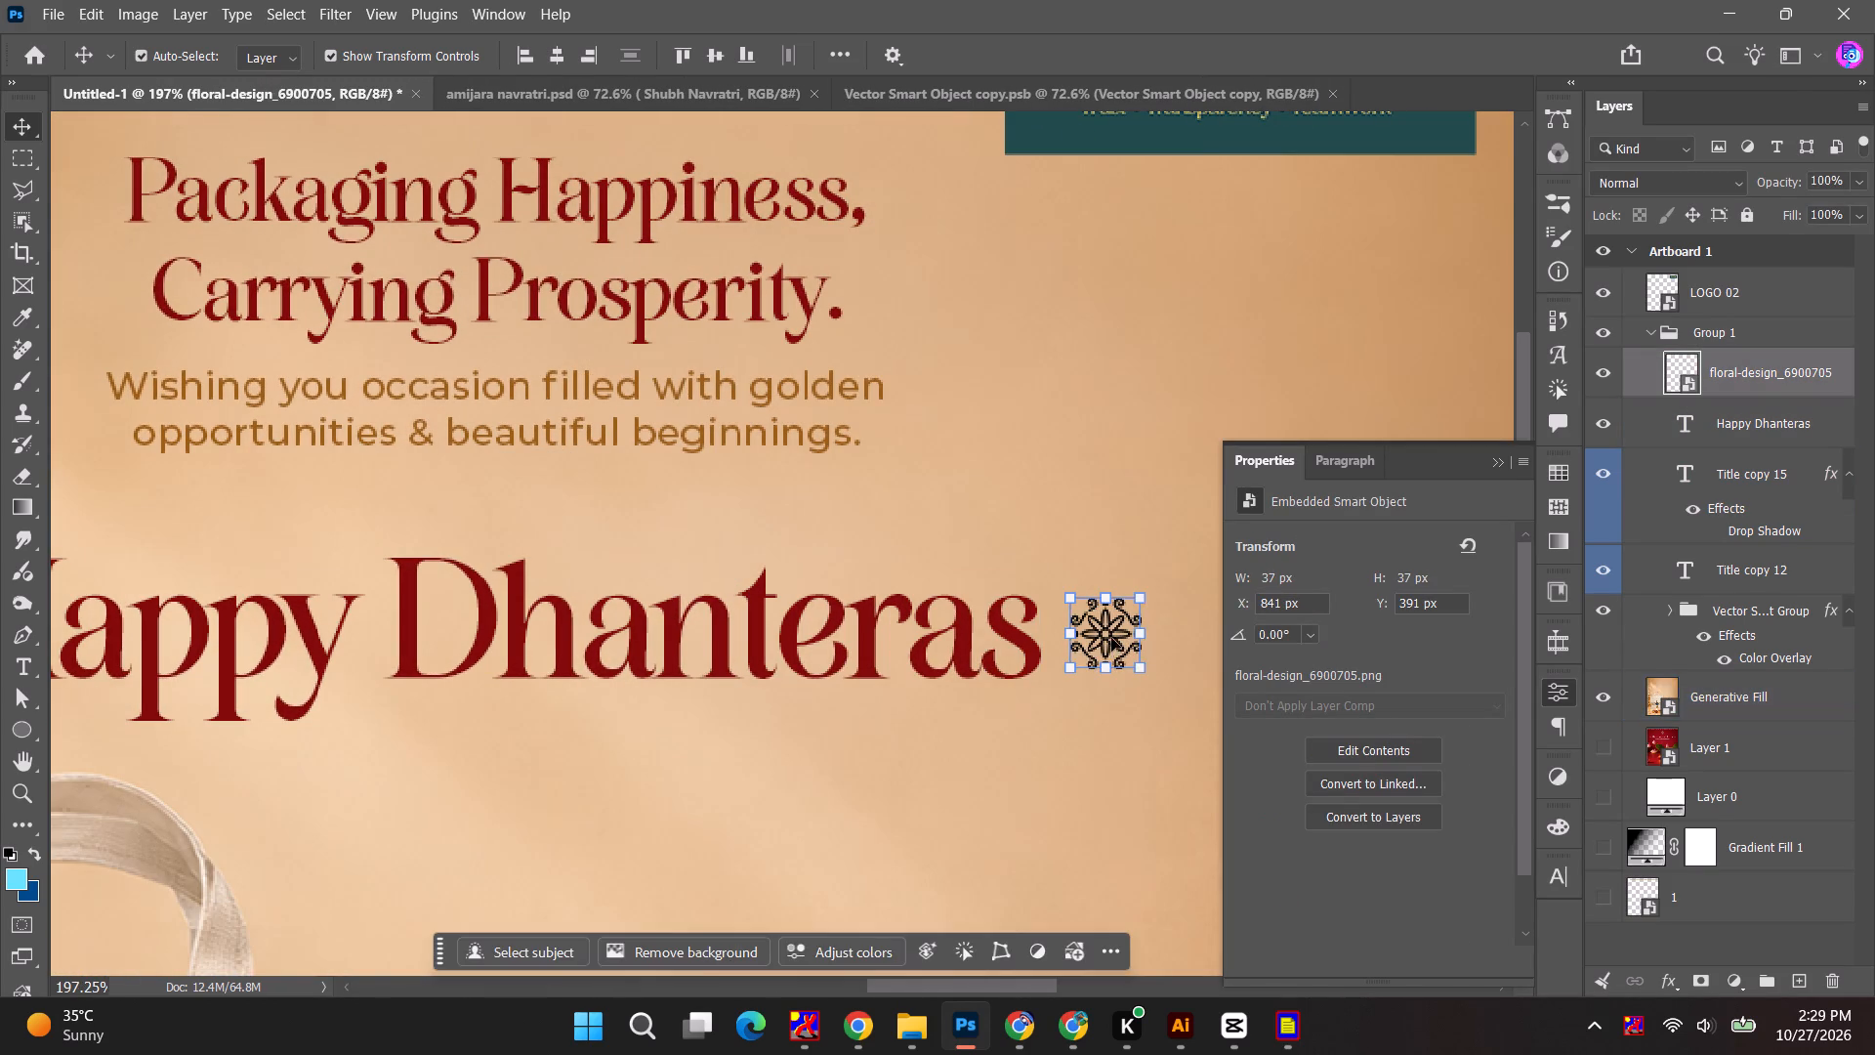
pyautogui.moveTo(1112, 638); pyautogui.dragTo(409, 493)
pyautogui.press('space')
pyautogui.moveTo(404, 491); pyautogui.dragTo(622, 533)
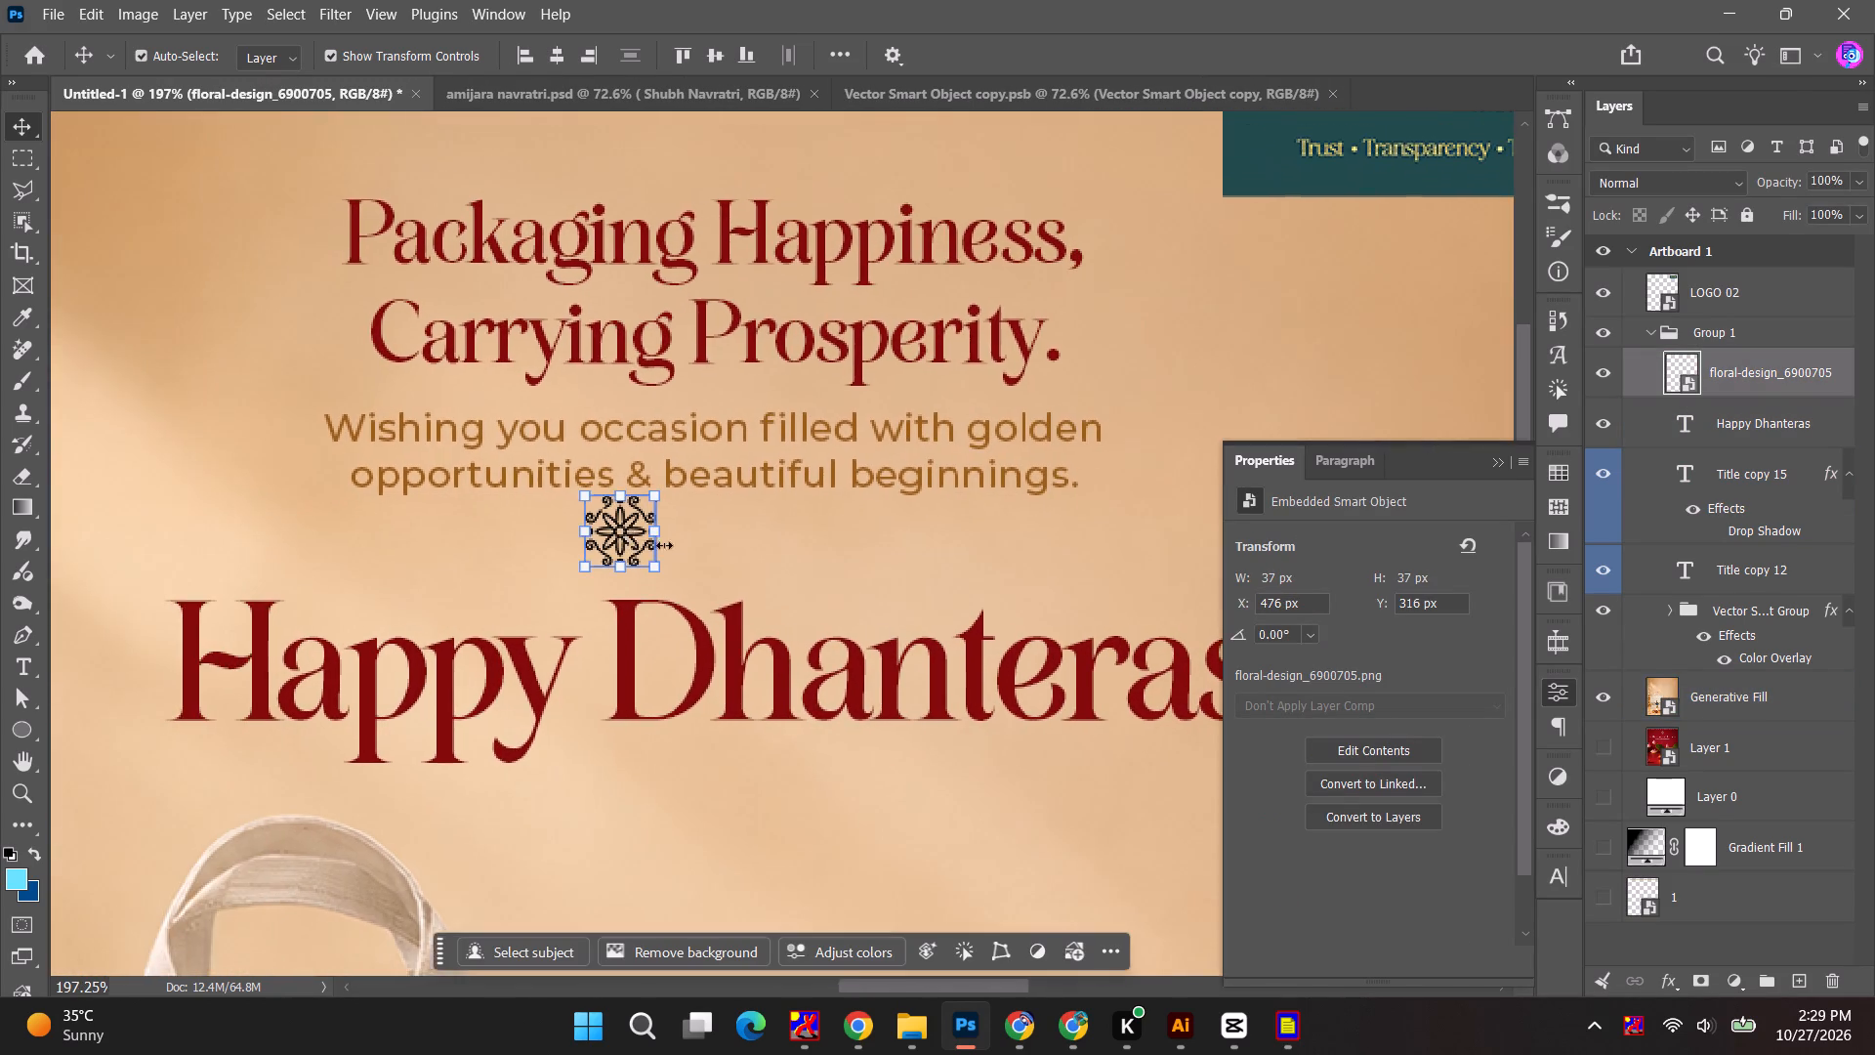
# Shrink the flower ornament to about 21 px and centre it horizontally on the poster above the title.
pyautogui.keyDown('alt'); pyautogui.scroll(7, 697, 553); pyautogui.keyUp('alt')
pyautogui.keyDown('alt'); pyautogui.keyDown('shift'); pyautogui.moveTo(629, 577); pyautogui.dragTo(604, 547); pyautogui.keyUp('shift'); pyautogui.keyUp('alt')
pyautogui.moveTo(573, 508); pyautogui.dragTo(611, 517)
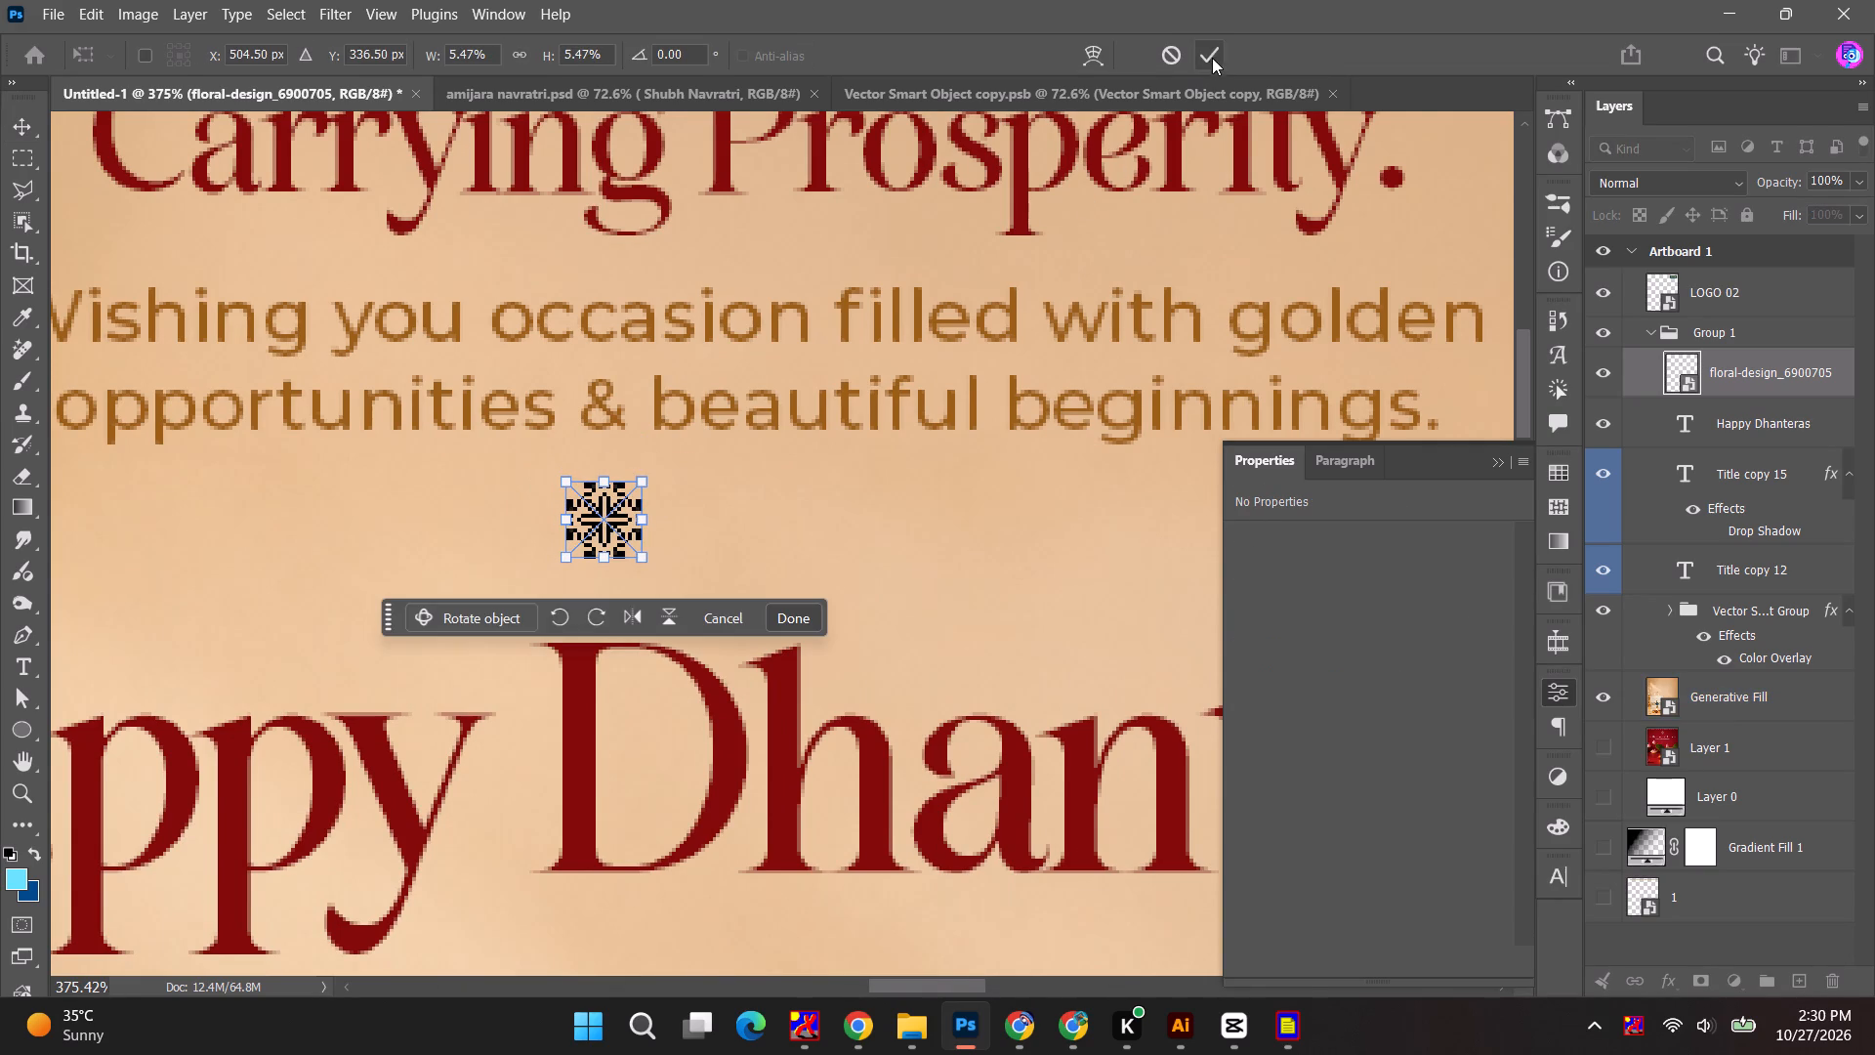
pyautogui.click(1213, 55)
pyautogui.click(560, 59)
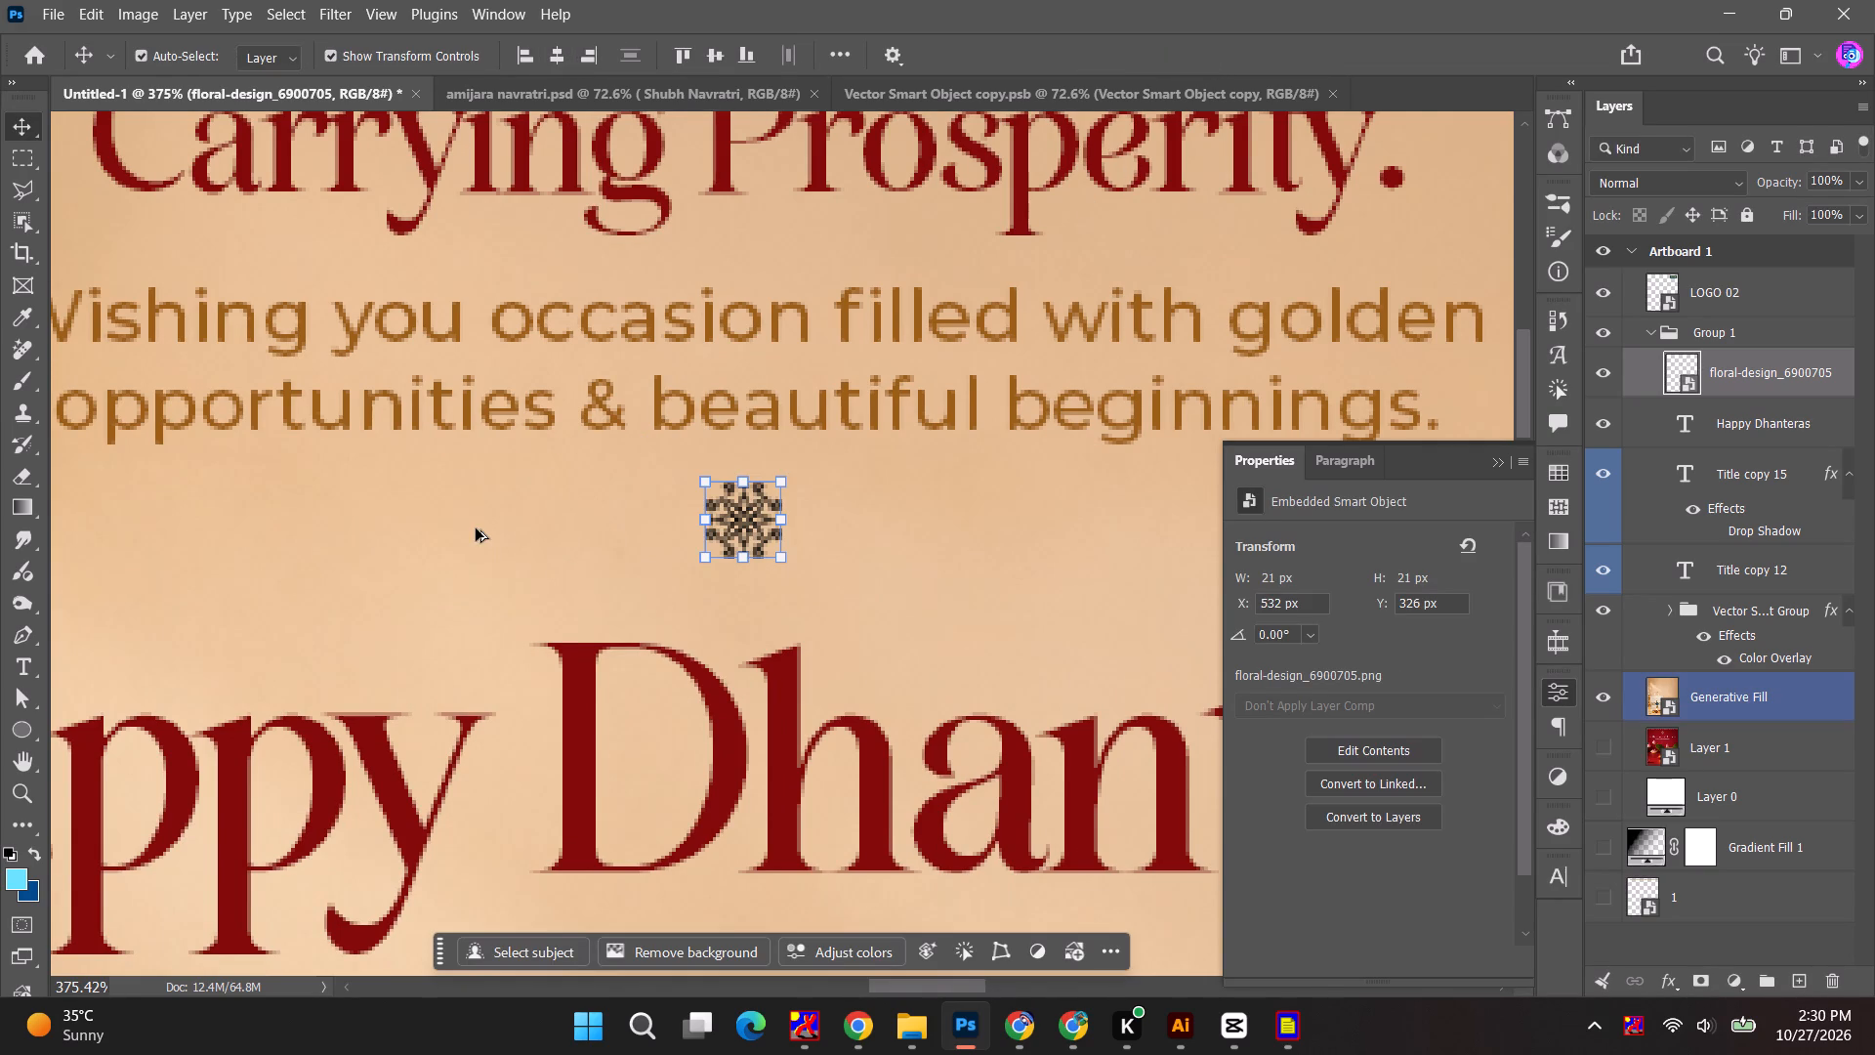
pyautogui.keyDown('alt'); pyautogui.scroll(-11, 476, 528); pyautogui.keyUp('alt')
pyautogui.click(1057, 453)
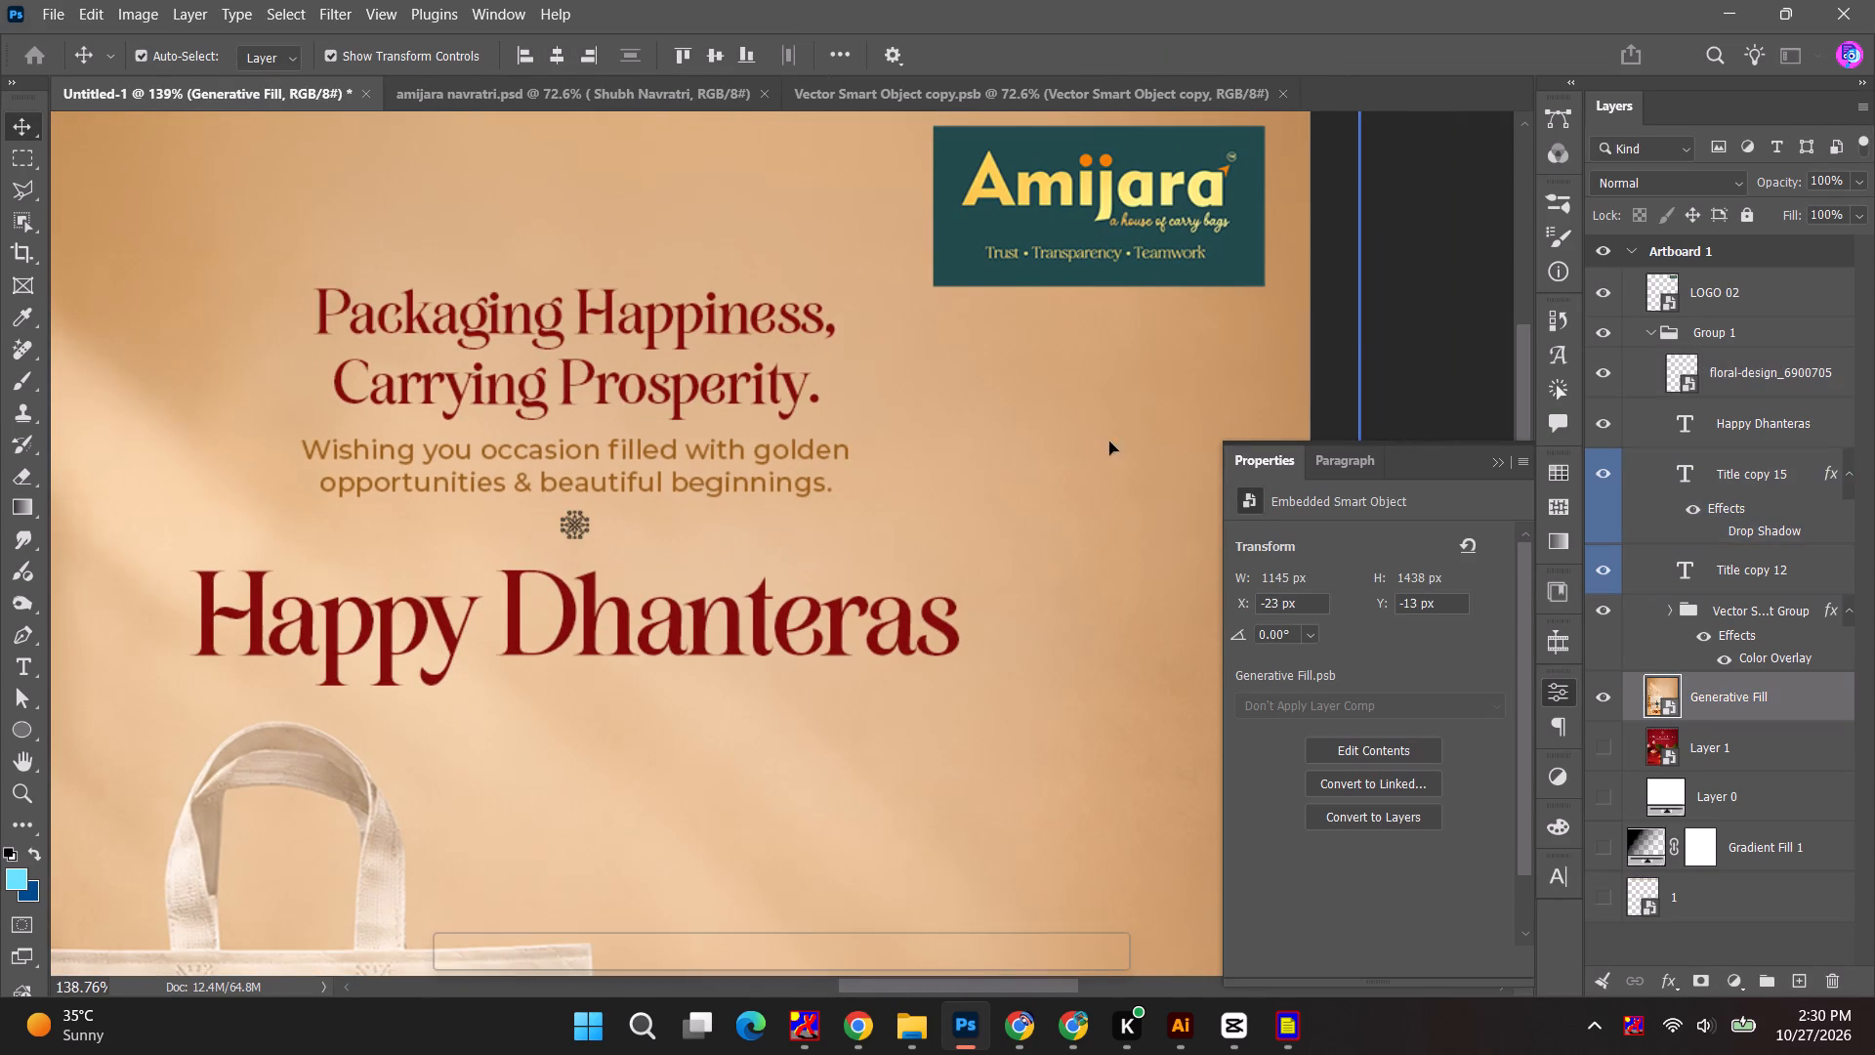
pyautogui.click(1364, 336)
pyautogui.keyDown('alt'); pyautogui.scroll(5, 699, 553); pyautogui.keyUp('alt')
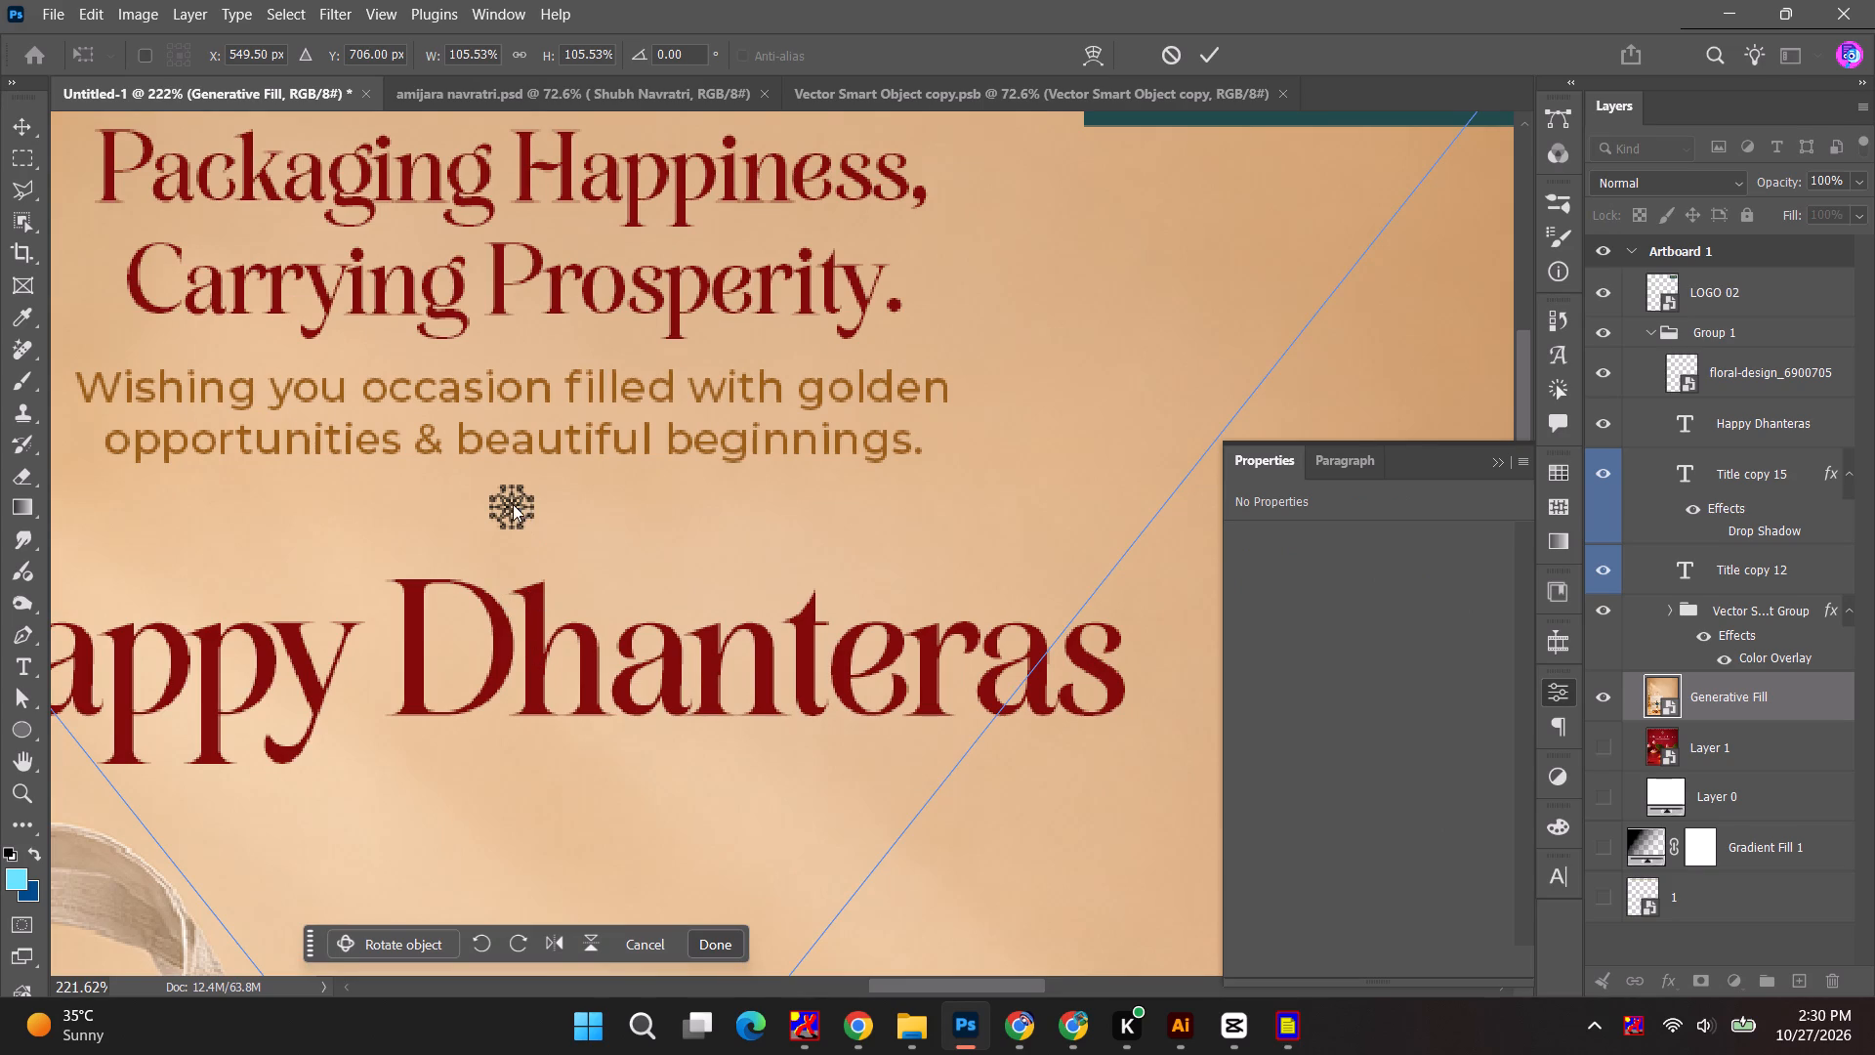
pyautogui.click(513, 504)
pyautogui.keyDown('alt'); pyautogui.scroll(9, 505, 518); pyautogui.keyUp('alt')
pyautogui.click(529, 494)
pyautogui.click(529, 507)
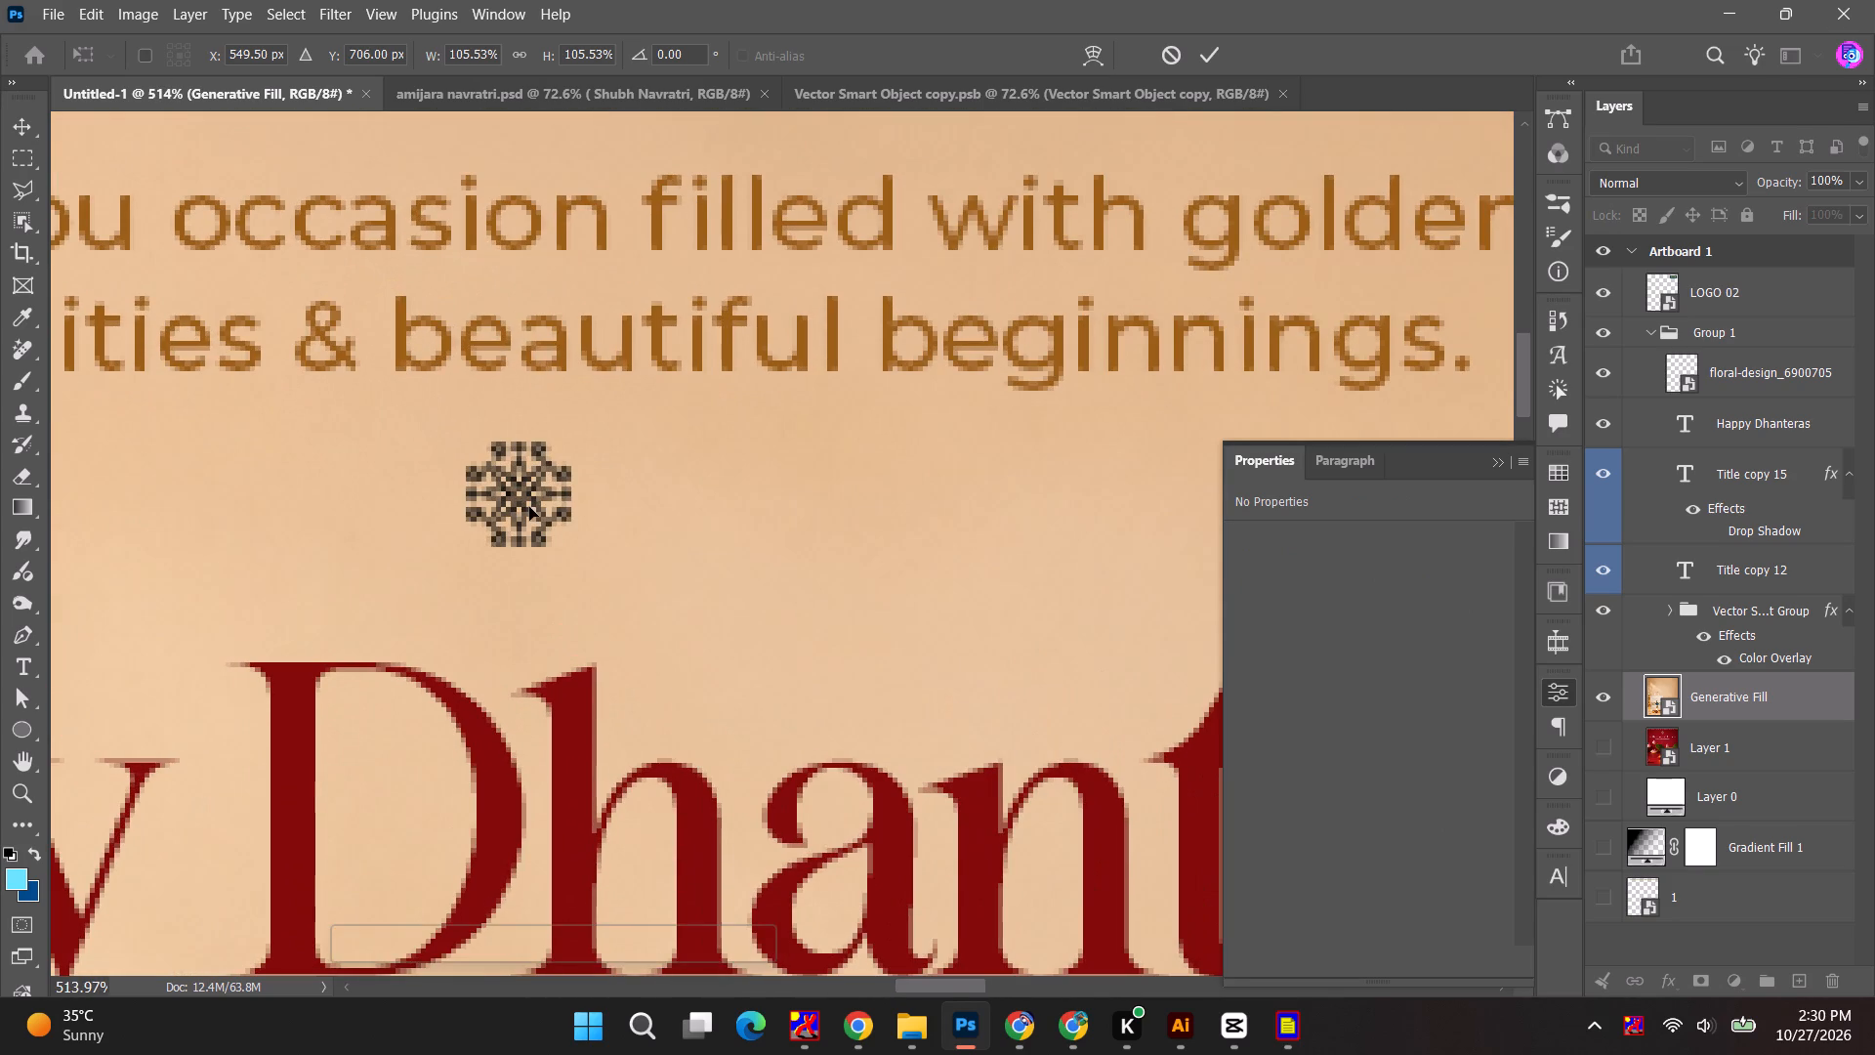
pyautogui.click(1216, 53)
pyautogui.click(519, 501)
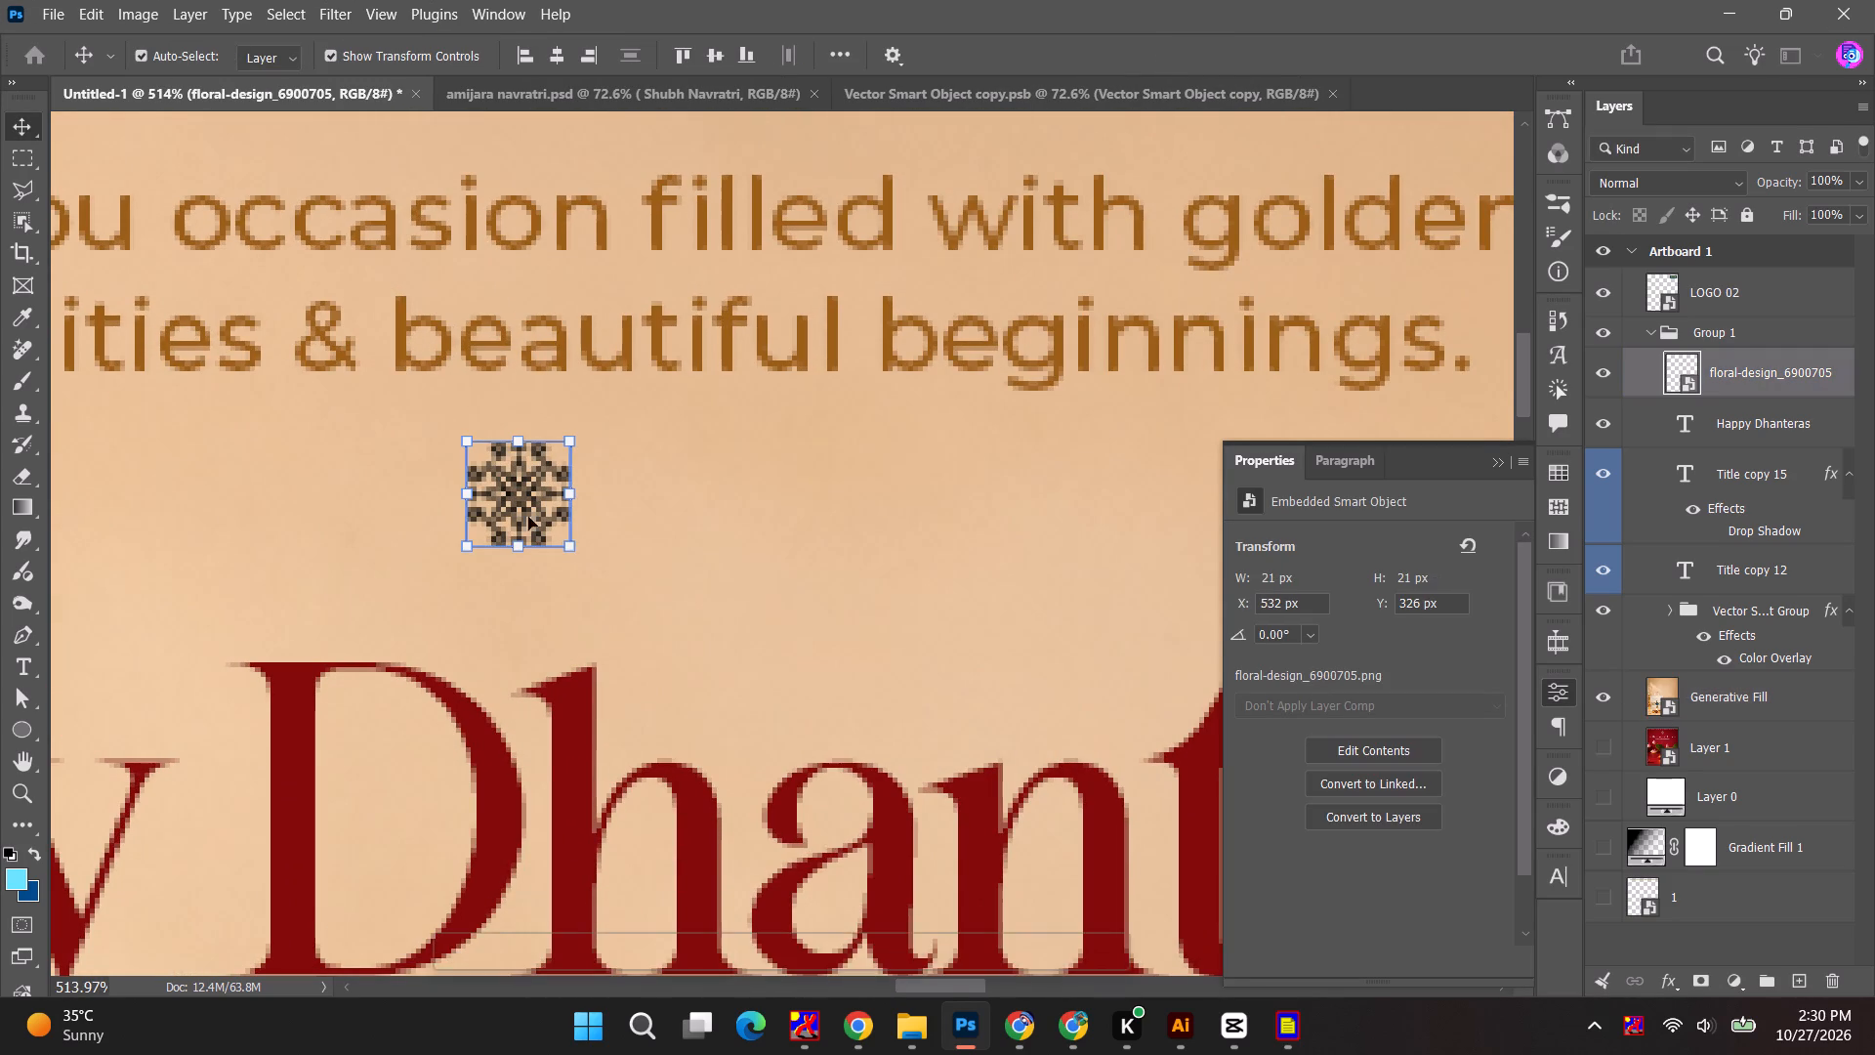
pyautogui.keyDown('alt'); pyautogui.keyDown('shift'); pyautogui.moveTo(577, 552); pyautogui.dragTo(599, 573); pyautogui.keyUp('shift'); pyautogui.keyUp('alt')
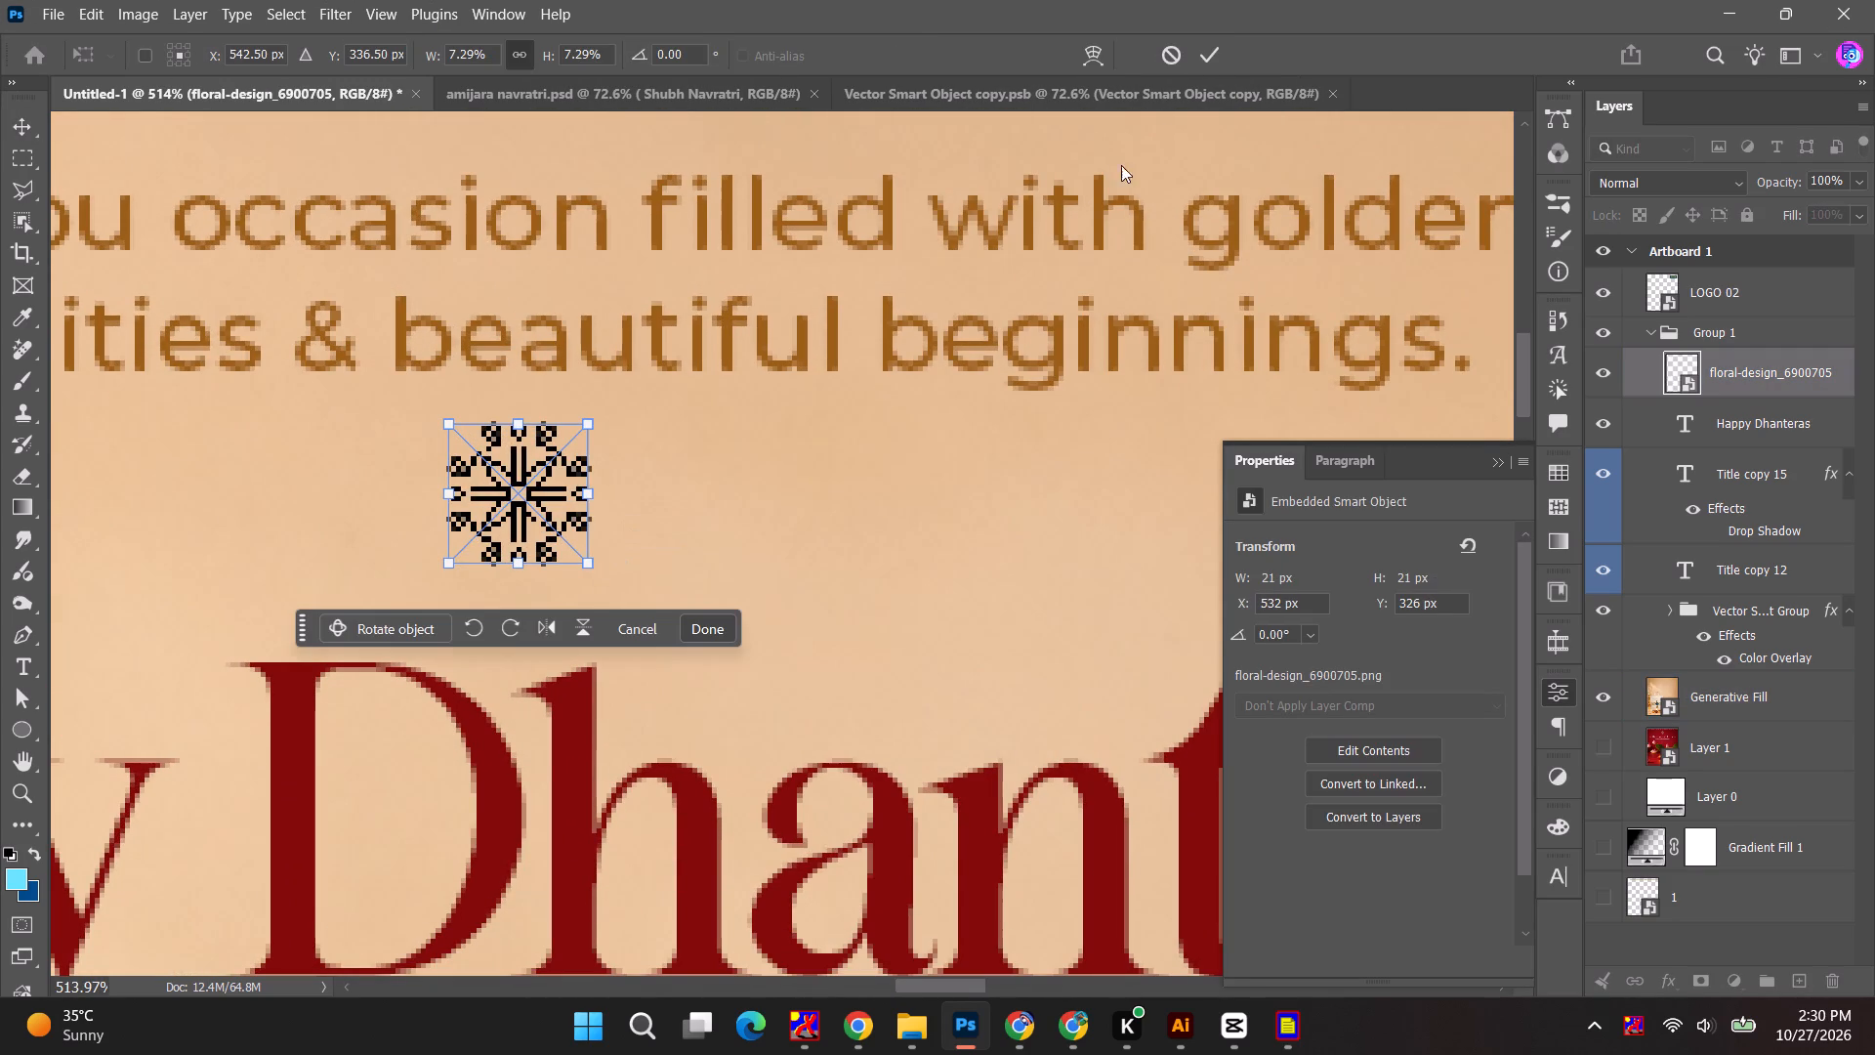
pyautogui.click(1216, 58)
pyautogui.keyDown('alt'); pyautogui.click(746, 570); pyautogui.keyUp('alt')
pyautogui.keyDown('alt'); pyautogui.scroll(-10, 746, 570); pyautogui.keyUp('alt')
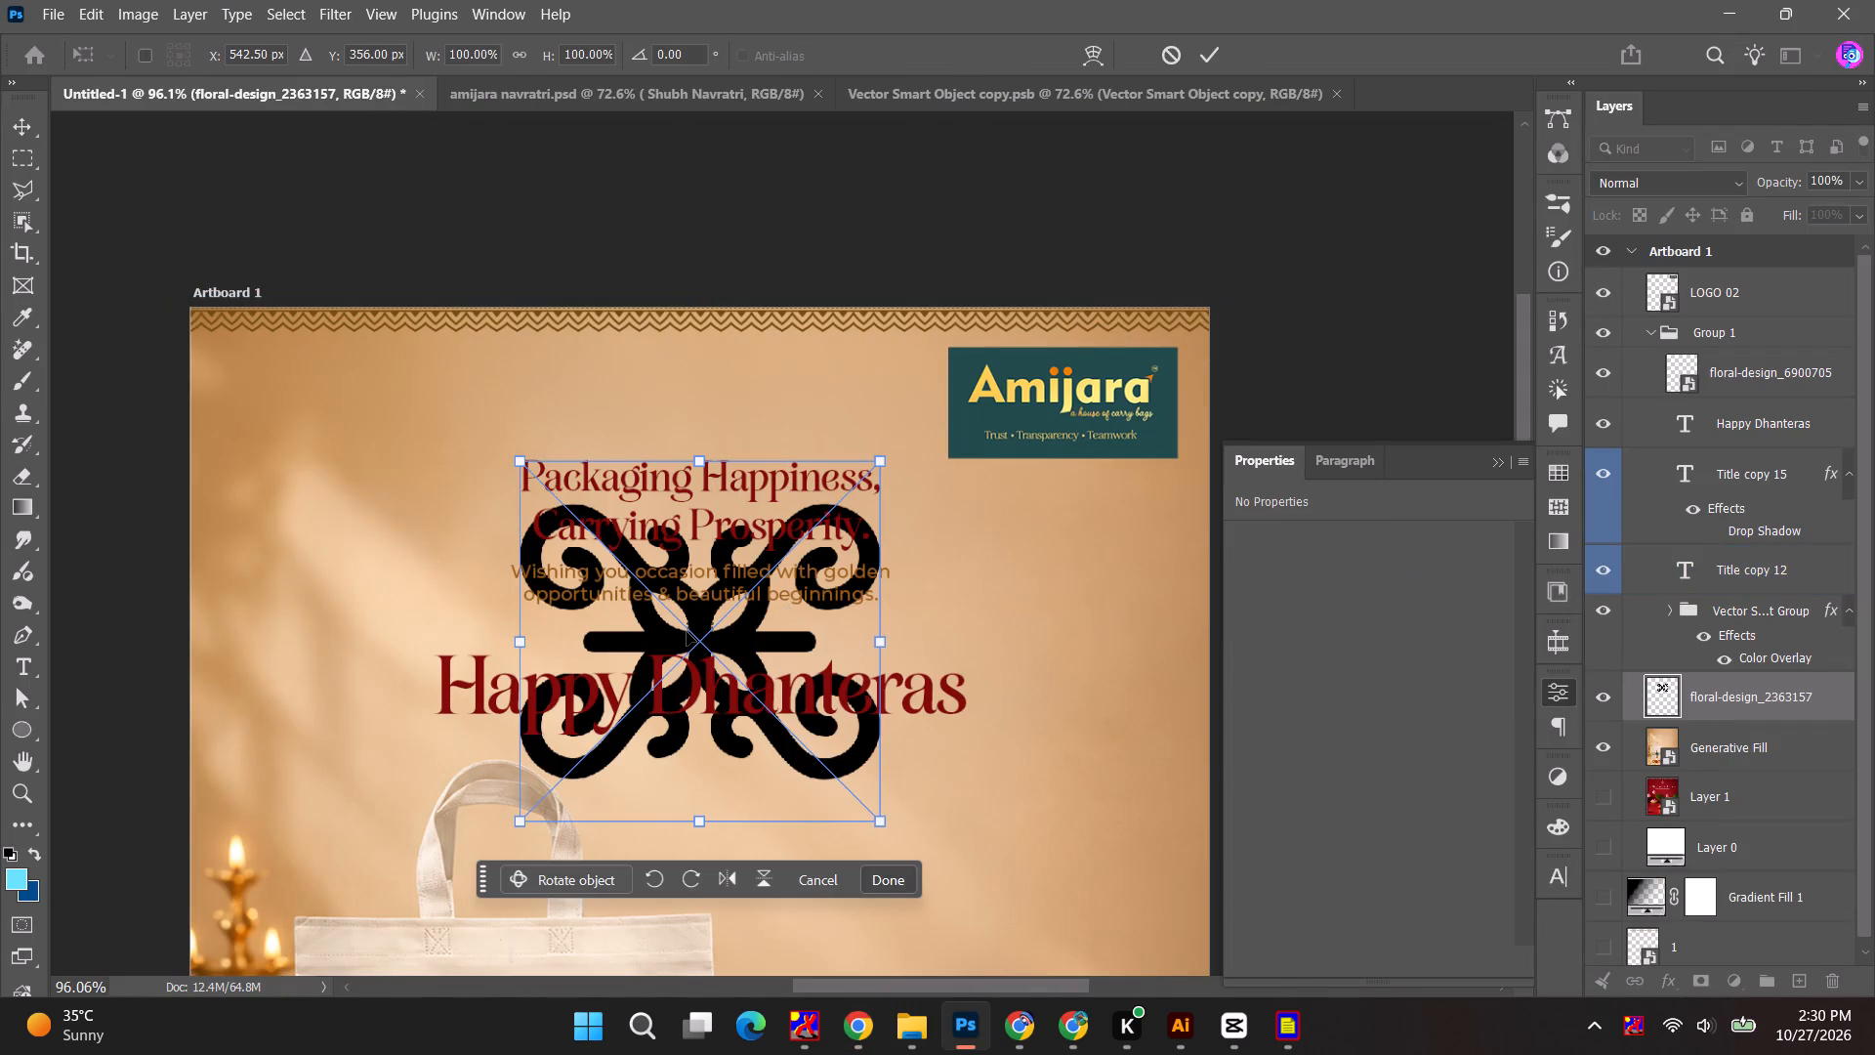
pyautogui.keyDown('alt'); pyautogui.keyDown('shift'); pyautogui.moveTo(696, 466); pyautogui.dragTo(692, 625); pyautogui.keyUp('shift'); pyautogui.keyUp('alt')
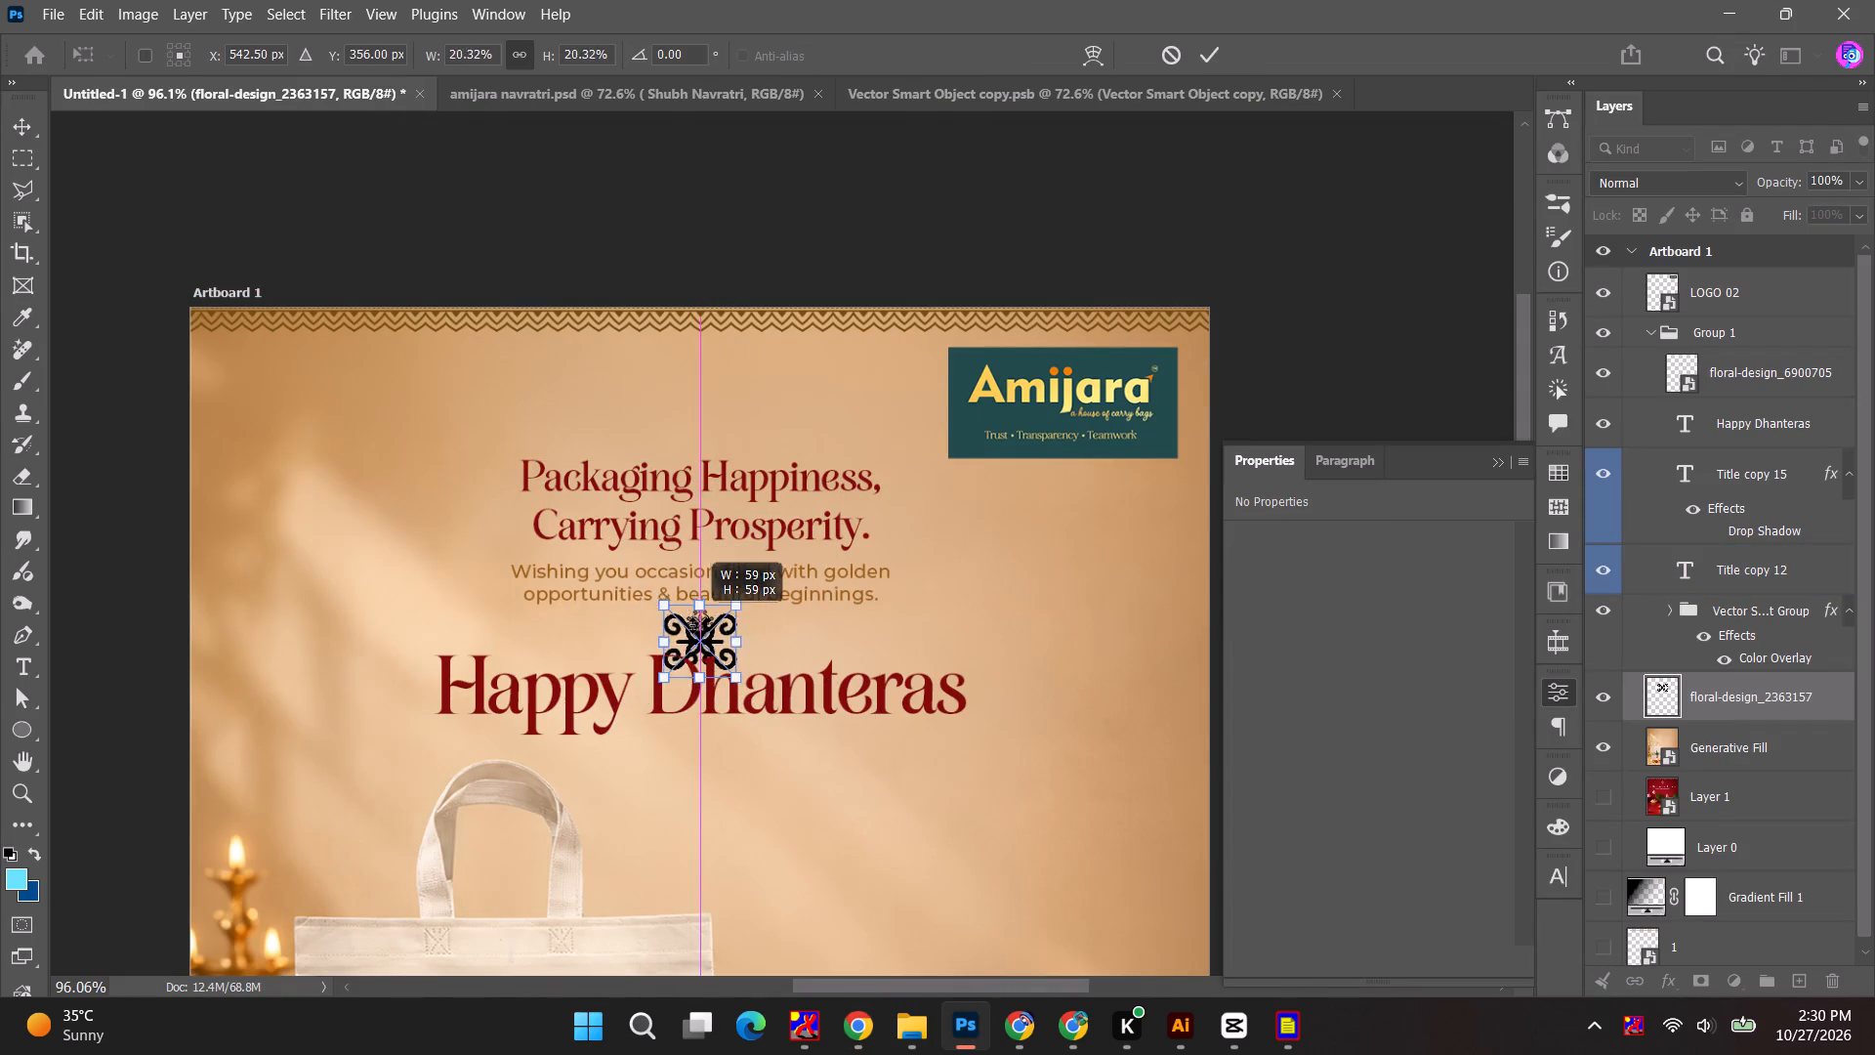
pyautogui.keyDown('alt'); pyautogui.keyDown('shift'); pyautogui.moveTo(692, 625); pyautogui.dragTo(694, 617); pyautogui.keyUp('shift'); pyautogui.keyUp('alt')
pyautogui.keyDown('alt'); pyautogui.scroll(14, 713, 649); pyautogui.keyUp('alt')
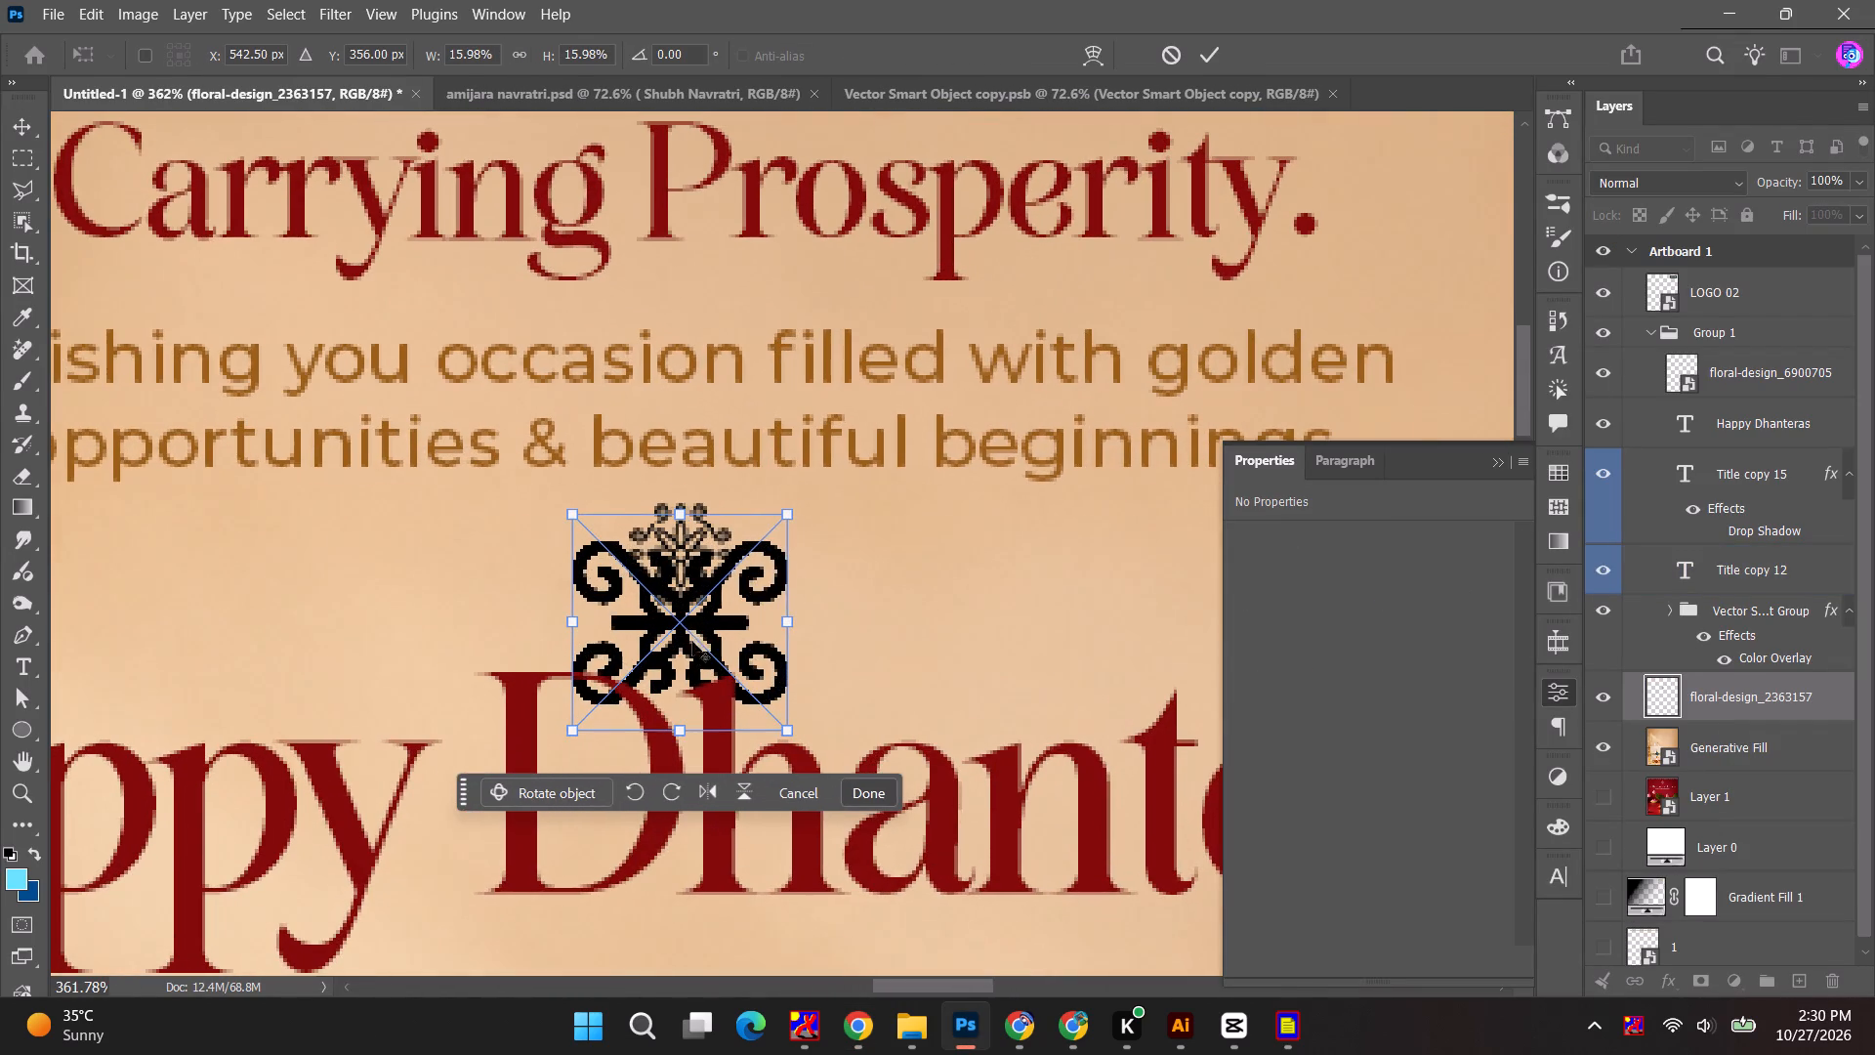
pyautogui.moveTo(681, 617); pyautogui.dragTo(681, 582)
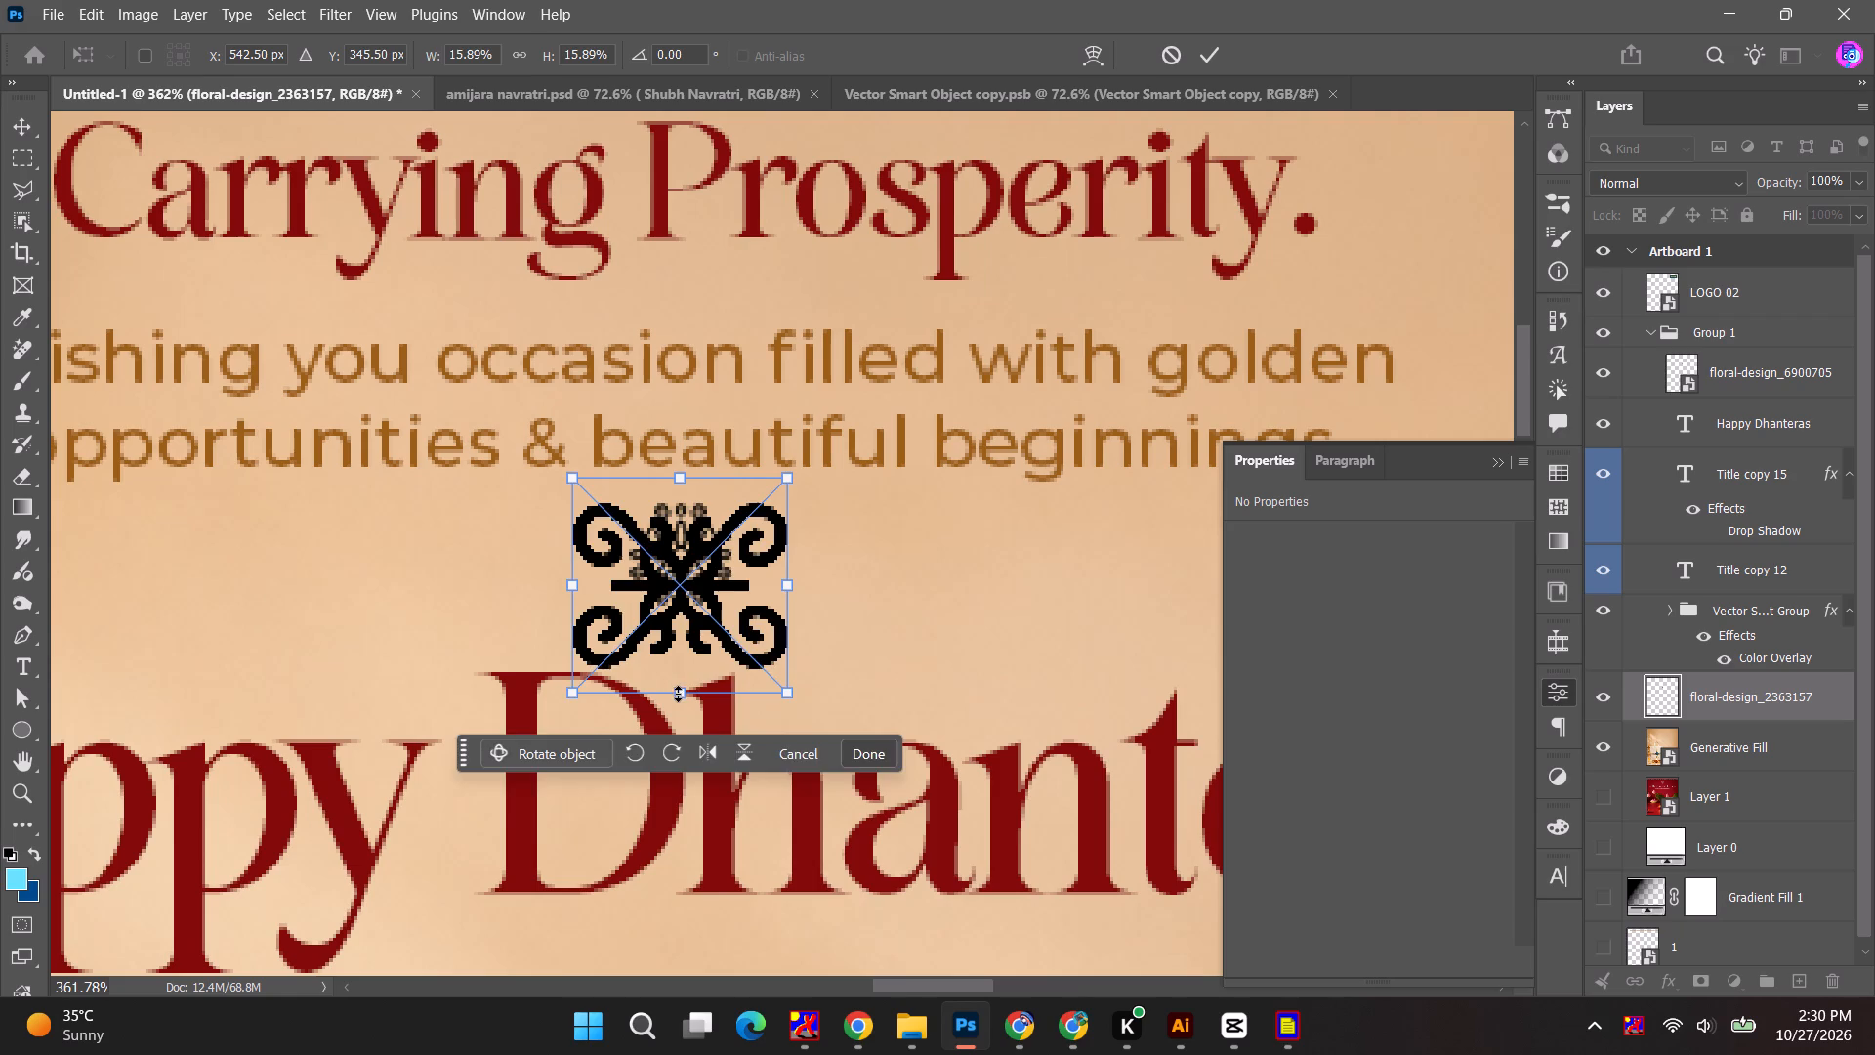
pyautogui.keyDown('shift'); pyautogui.moveTo(678, 694); pyautogui.dragTo(679, 627); pyautogui.keyUp('shift')
pyautogui.moveTo(694, 570); pyautogui.dragTo(694, 588)
pyautogui.click(1206, 61)
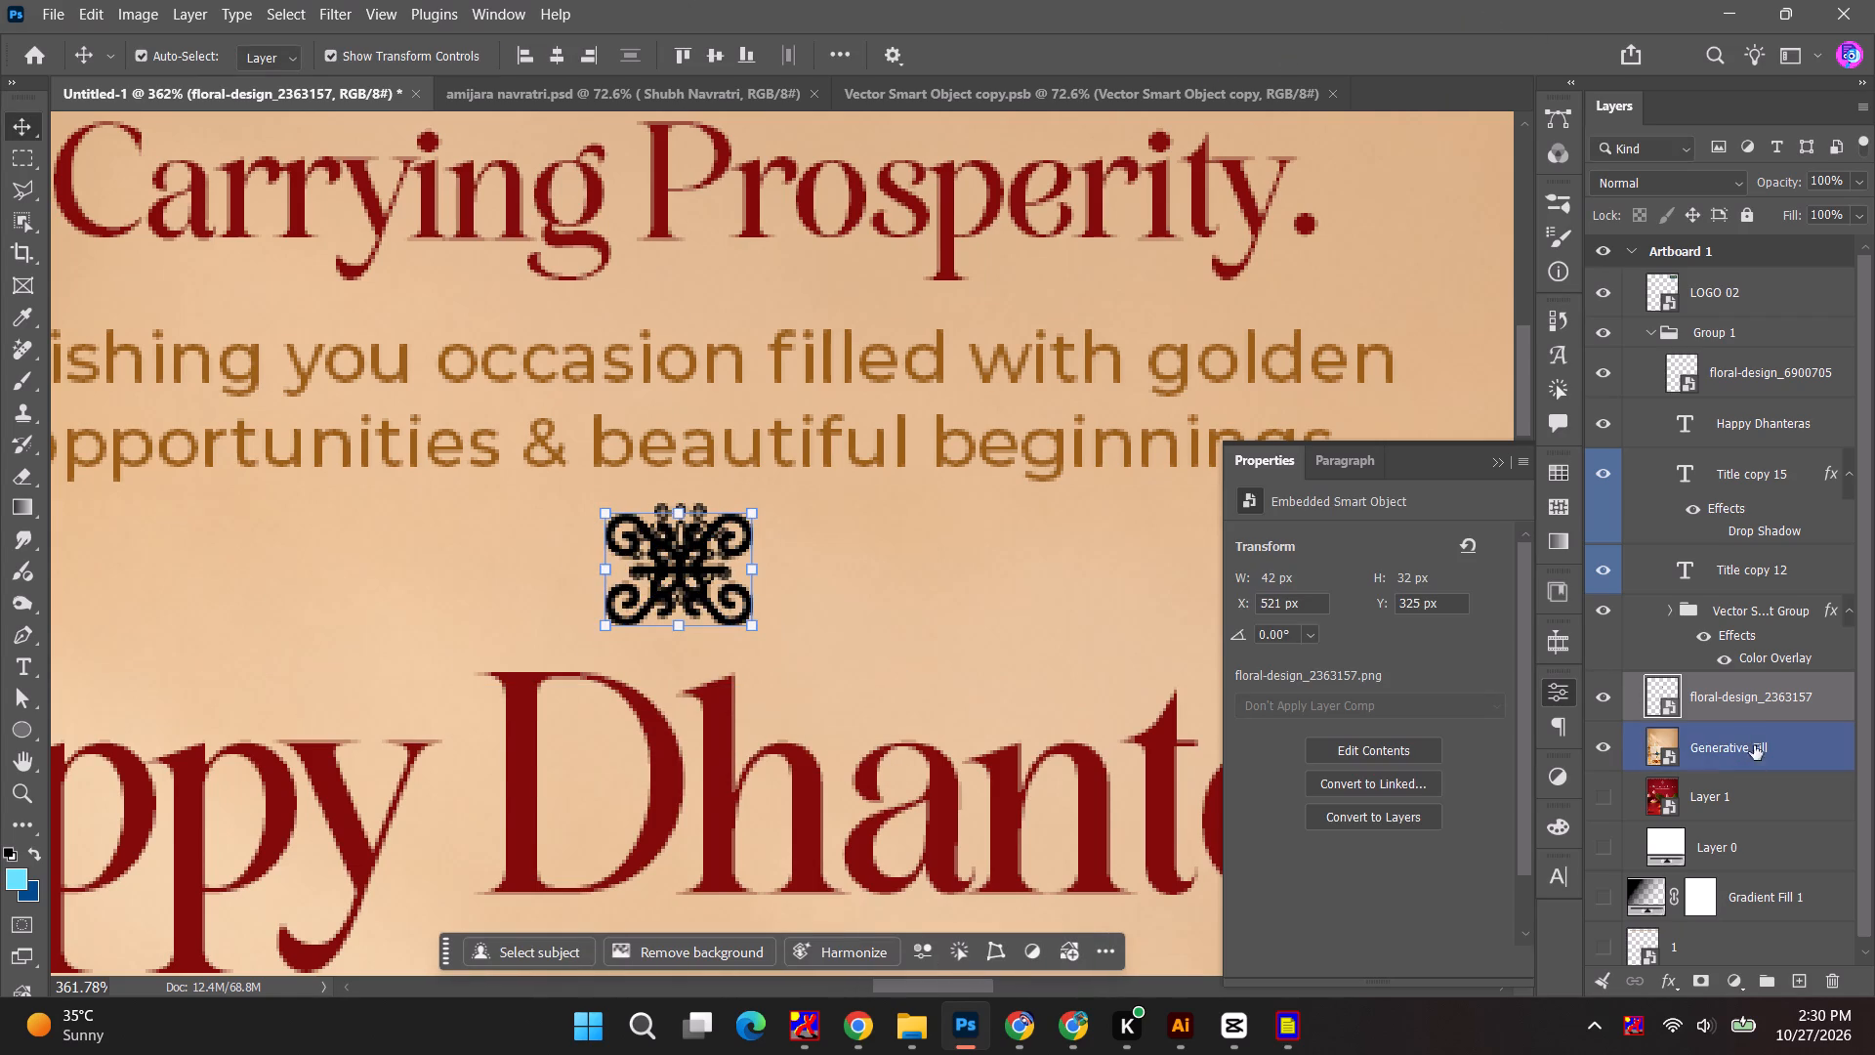
# Hide the earlier flower ornament layer, floral-design_6900705, that overlaps the scroll ornament.
pyautogui.click(1738, 365)
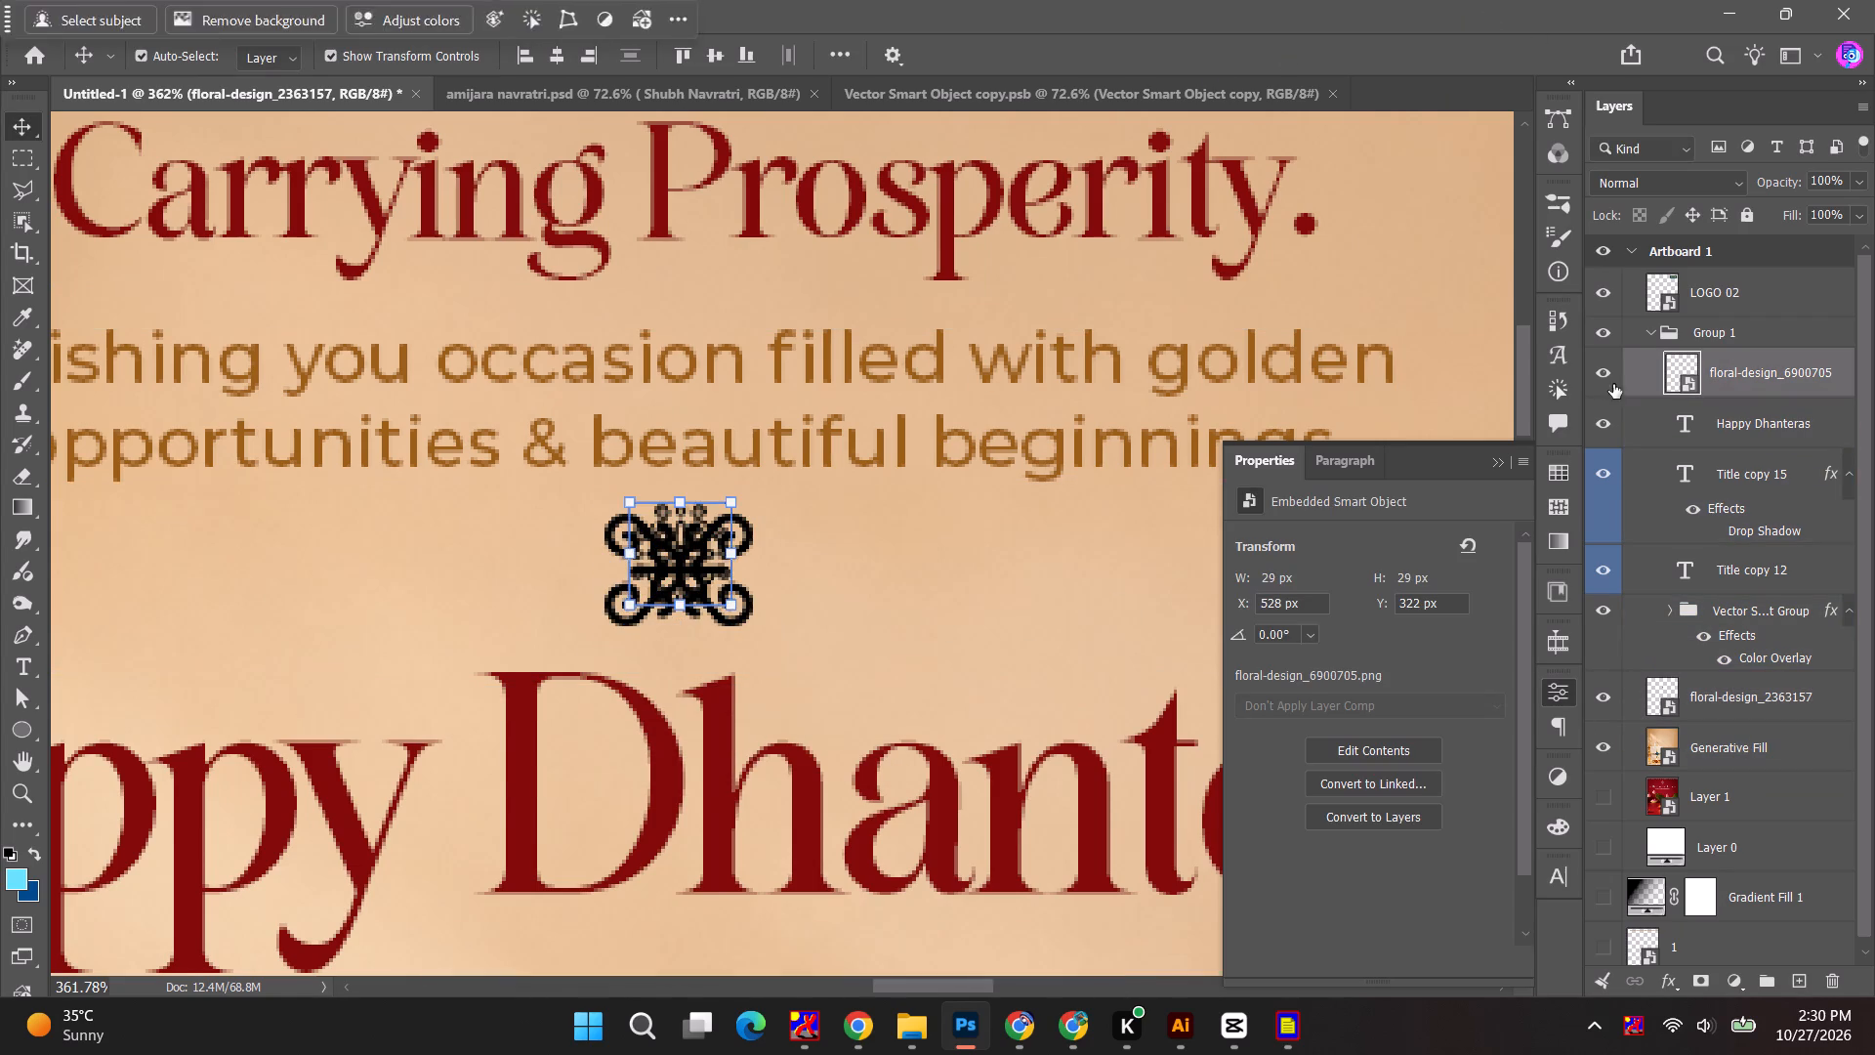
pyautogui.click(1604, 380)
pyautogui.keyDown('alt'); pyautogui.scroll(-13, 668, 515); pyautogui.keyUp('alt')
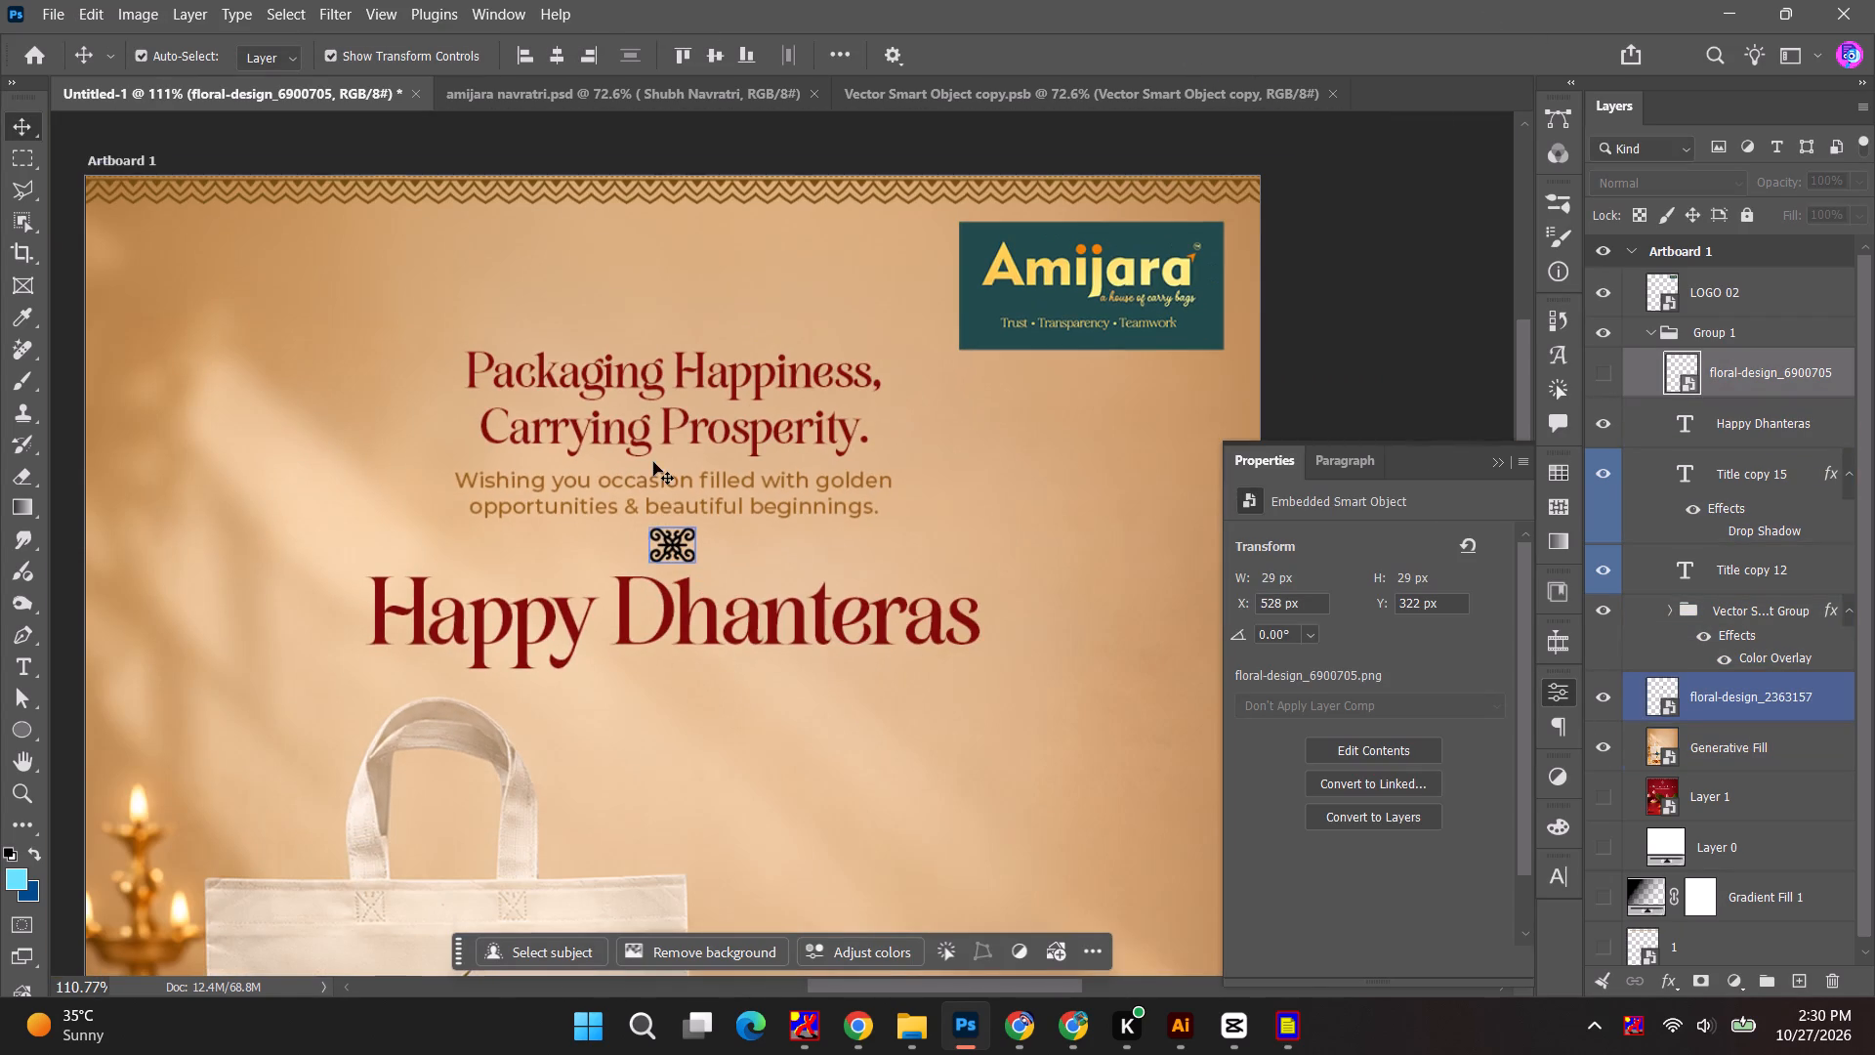
# Give the scroll ornament a Color Overlay in the dark red sampled from the Happy Dhanteras title.
pyautogui.click(669, 545)
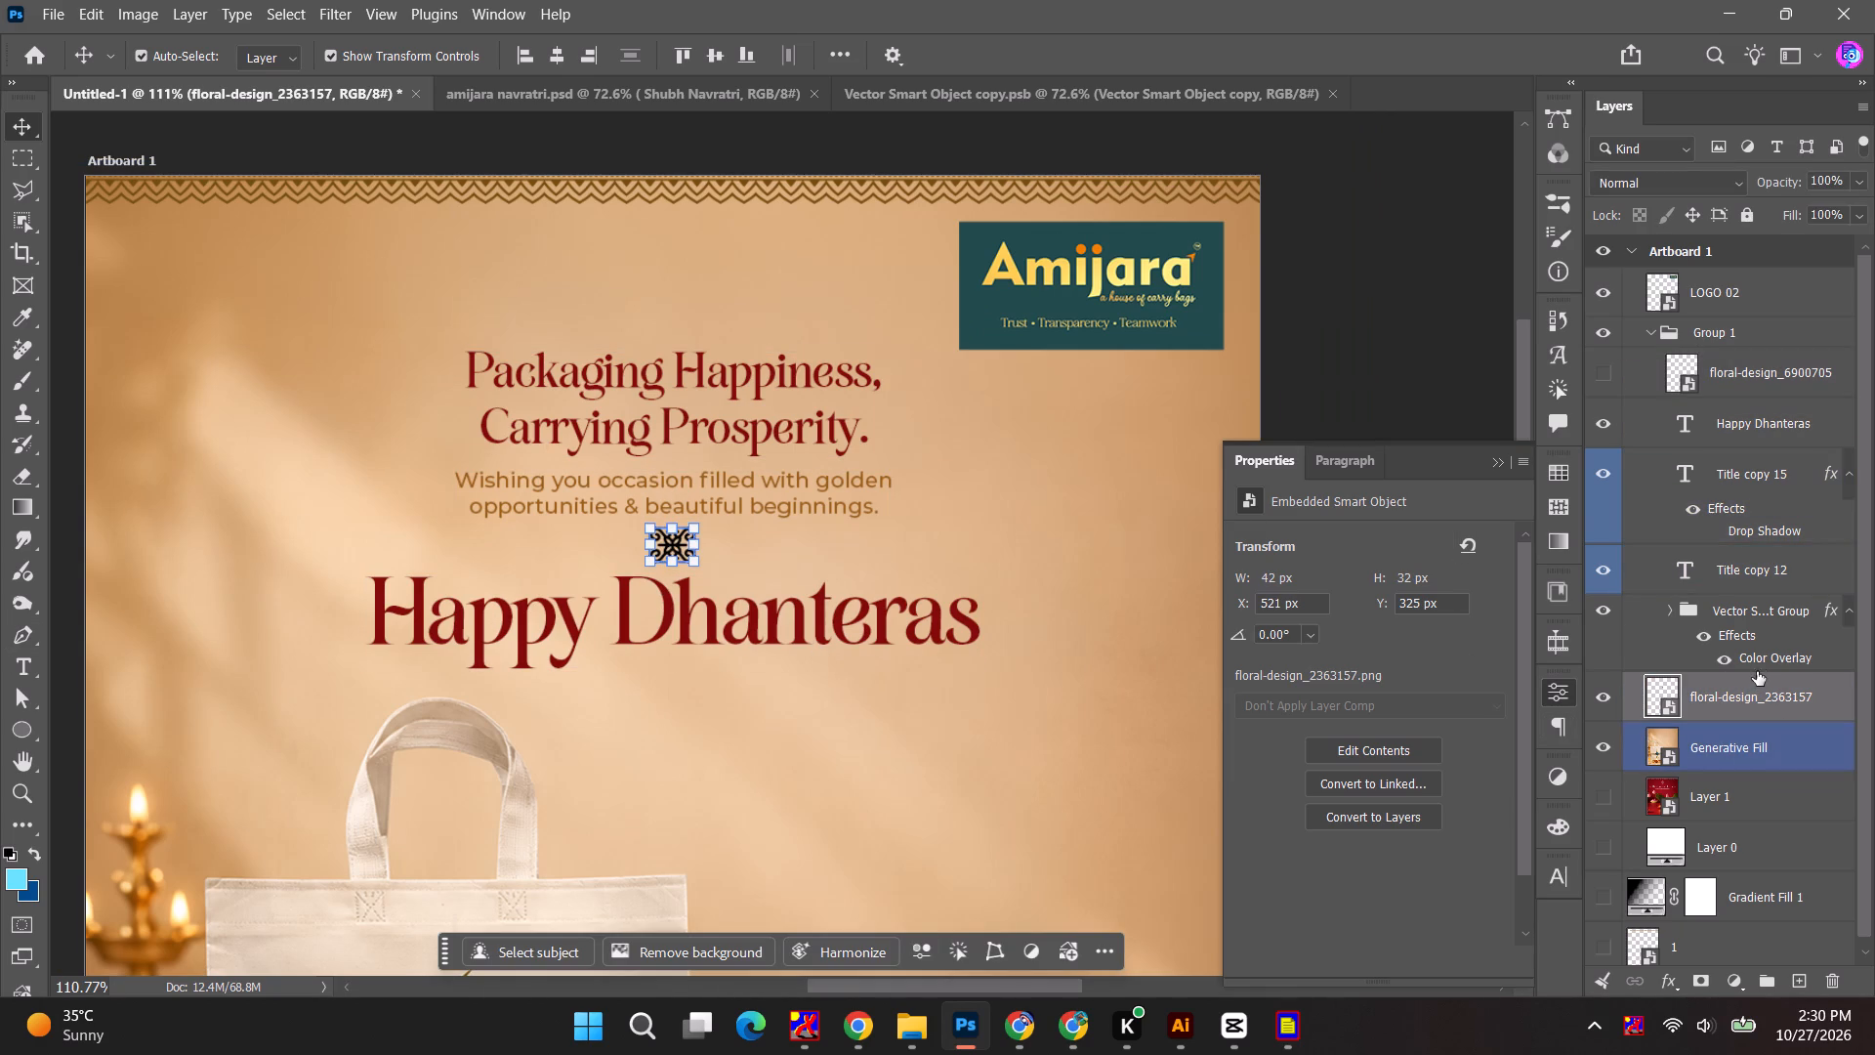
pyautogui.keyDown('alt'); pyautogui.scroll(4, 674, 524); pyautogui.keyUp('alt')
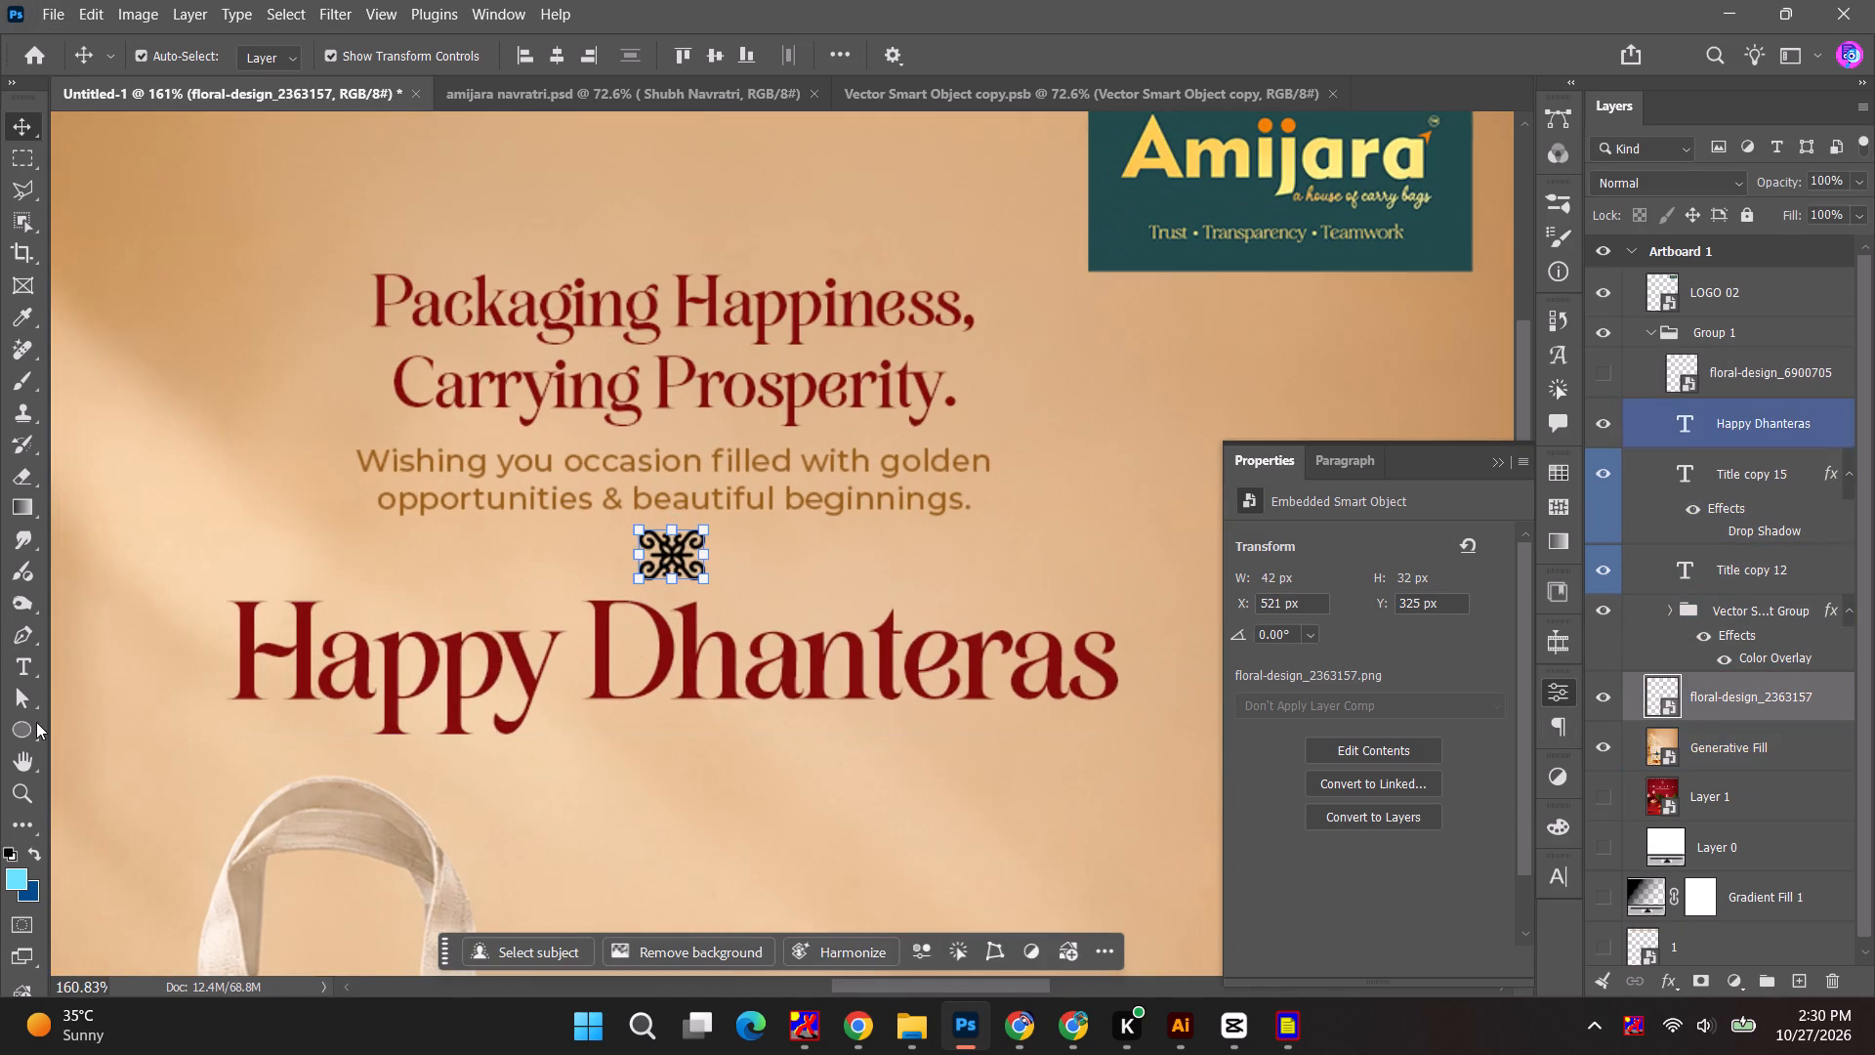
pyautogui.click(1670, 979)
pyautogui.click(1737, 885)
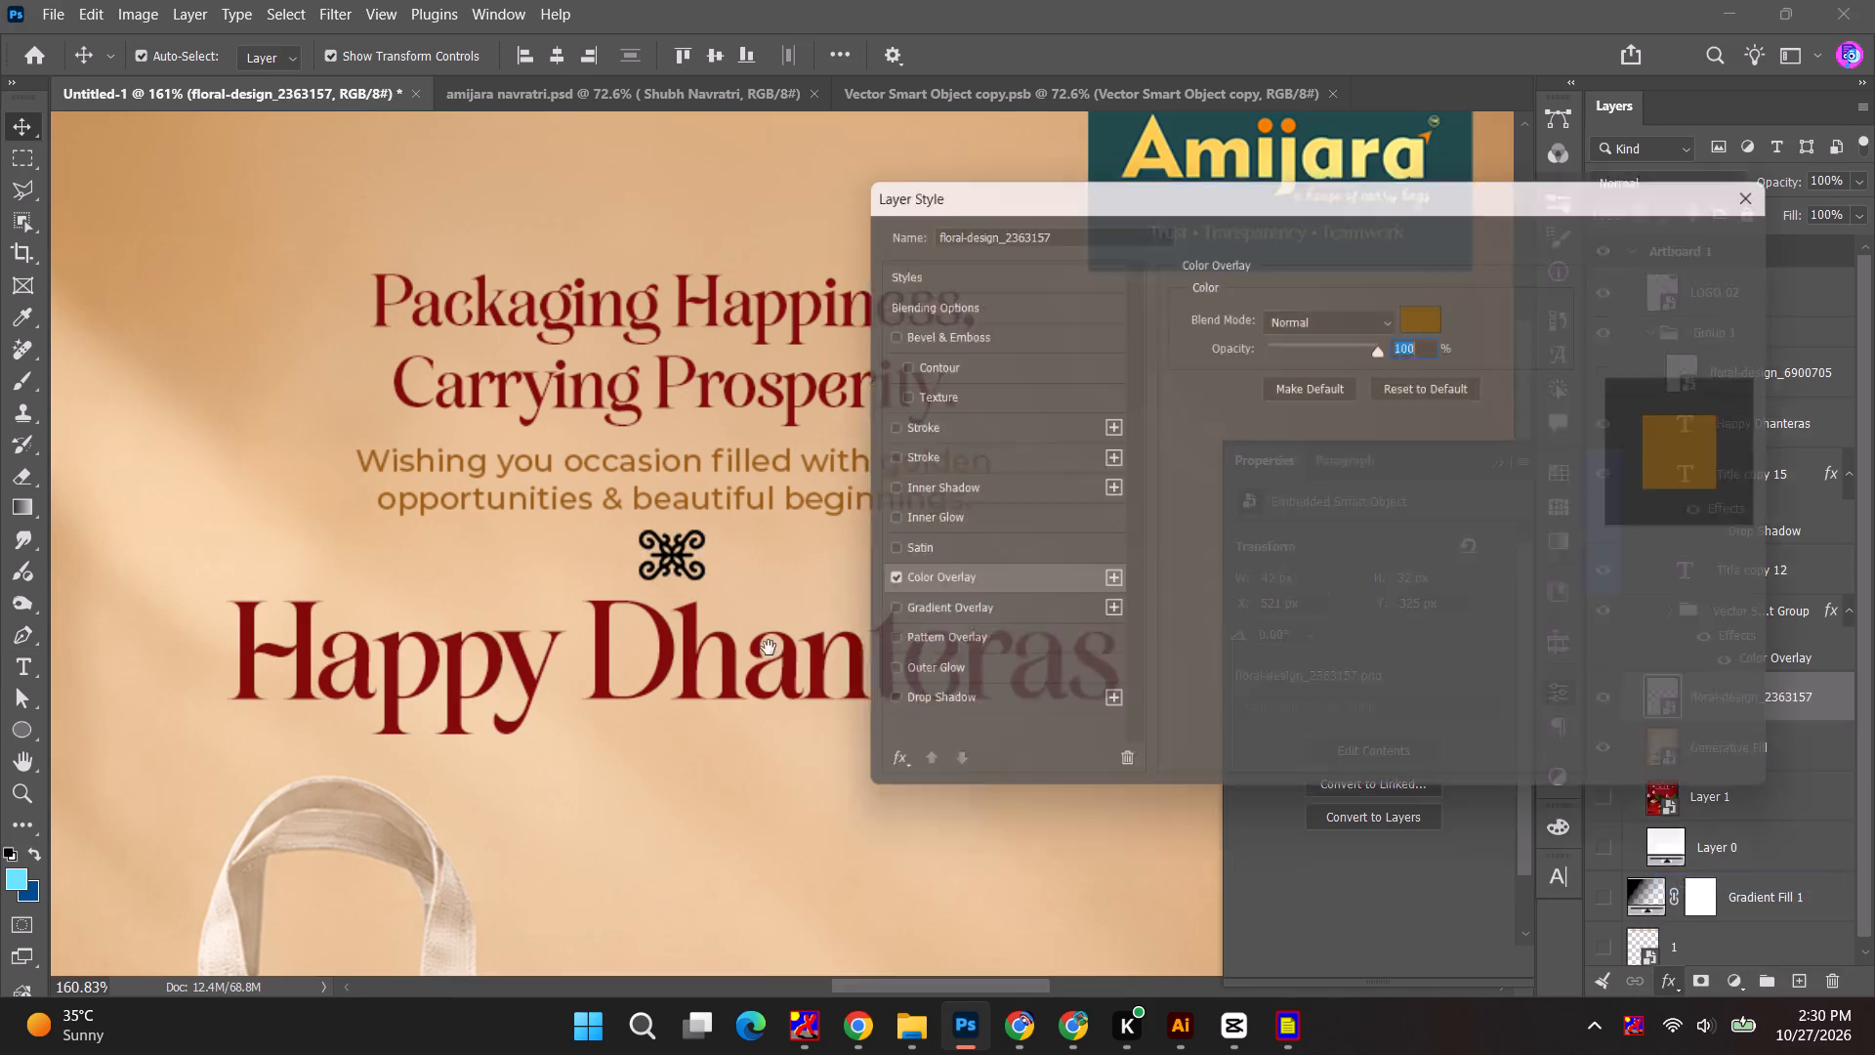
pyautogui.click(1429, 318)
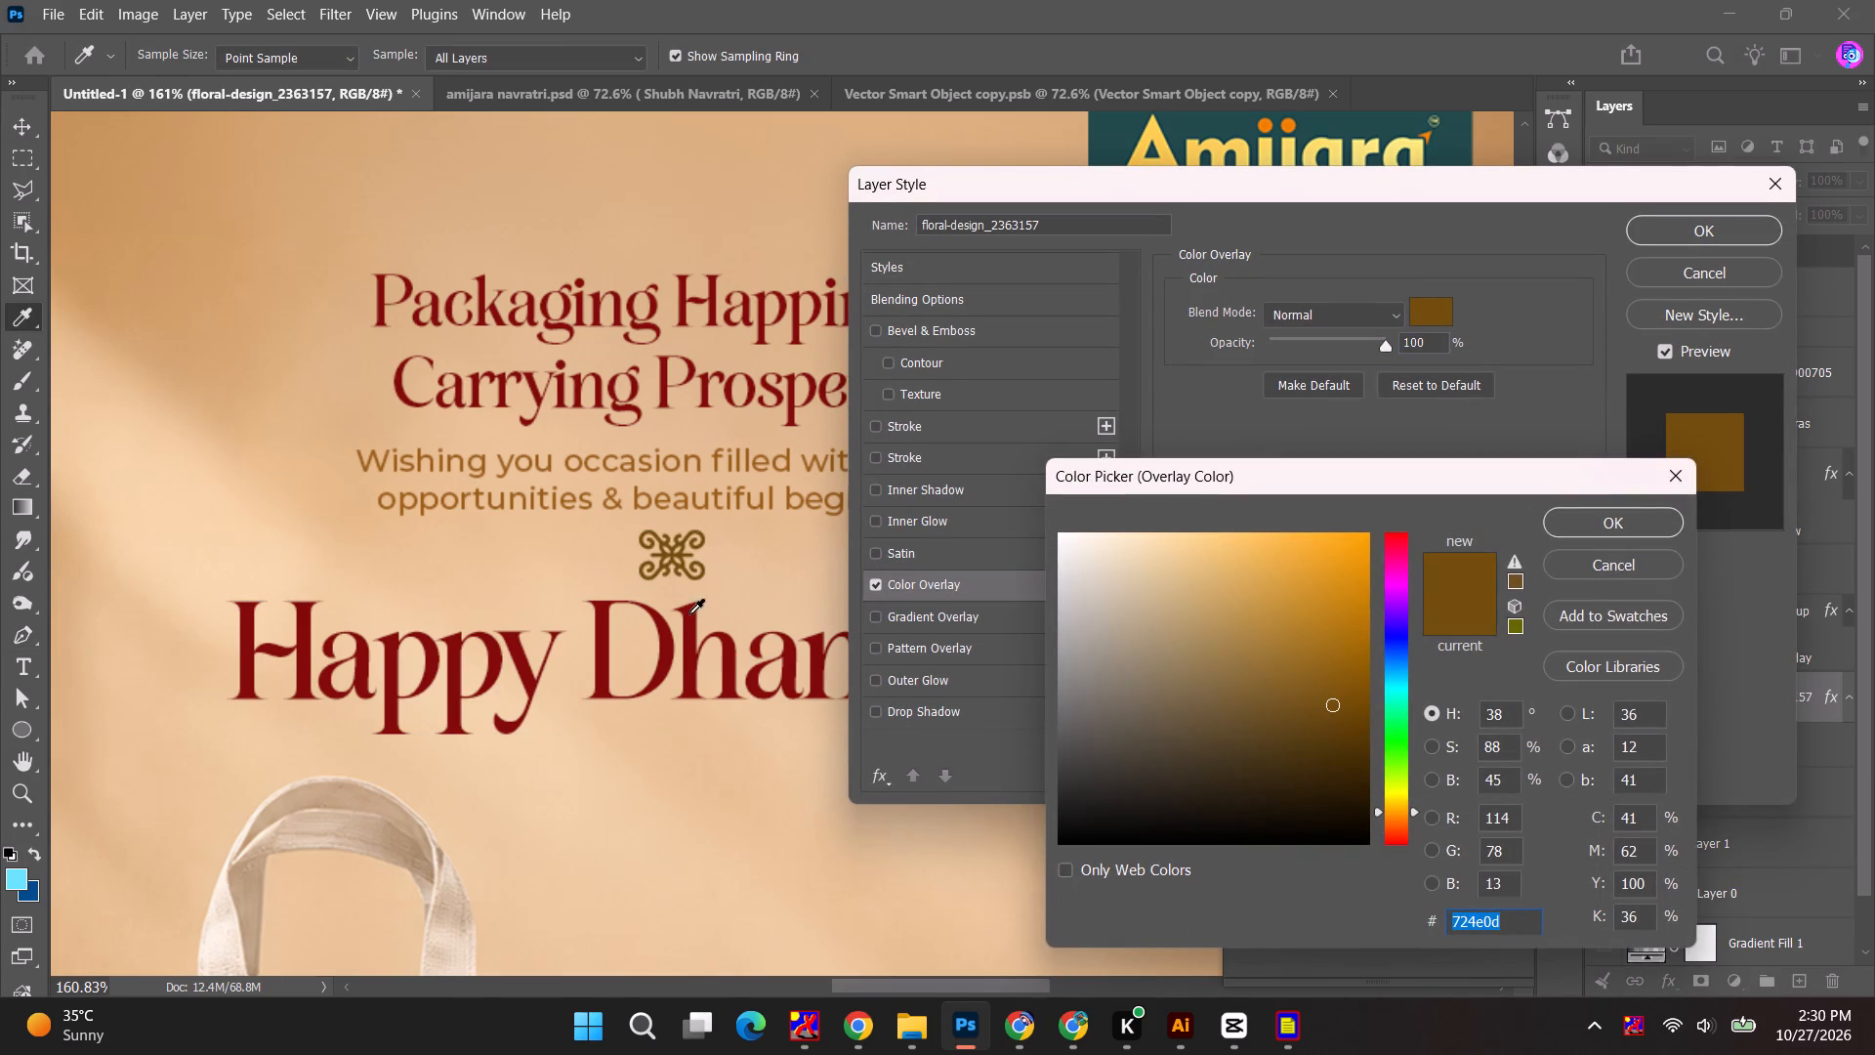
pyautogui.click(689, 613)
pyautogui.click(1650, 518)
pyautogui.click(1710, 227)
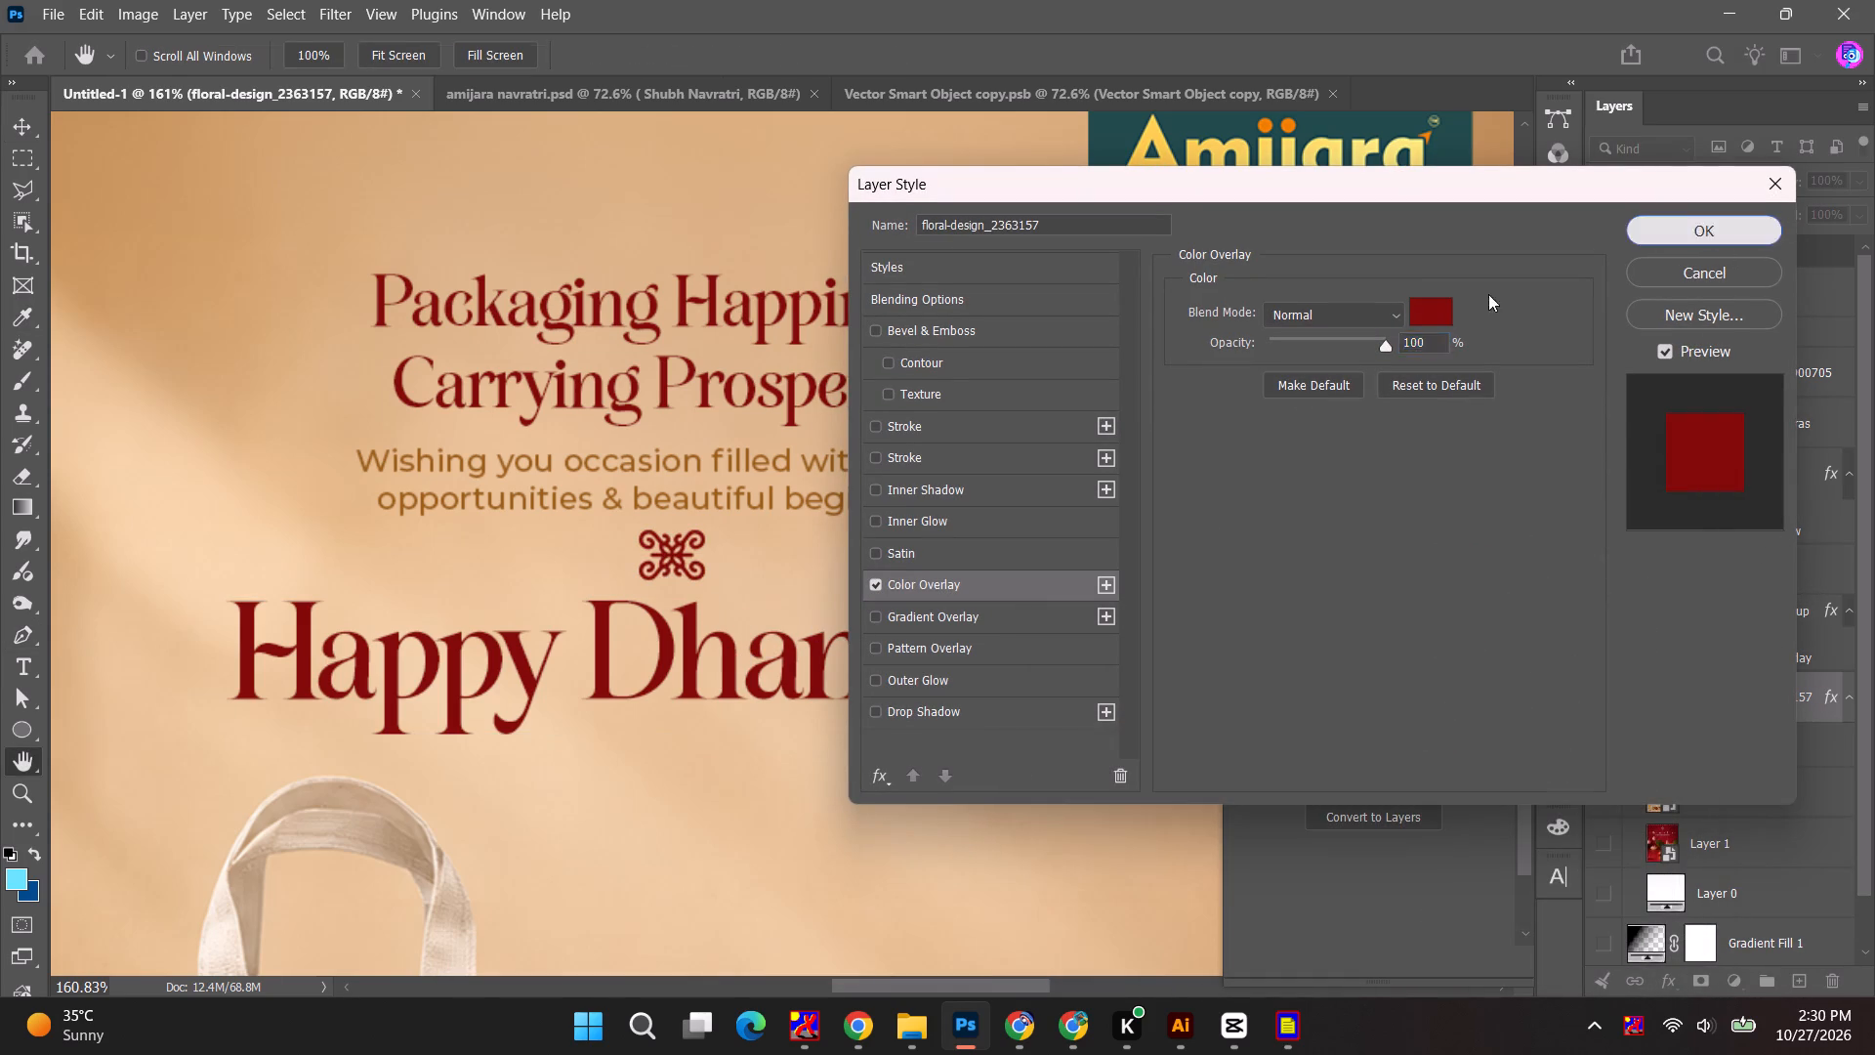
# Scale the red scroll ornament down to about 32 × 24 px in place.
pyautogui.keyDown('alt'); pyautogui.scroll(7, 675, 550); pyautogui.keyUp('alt')
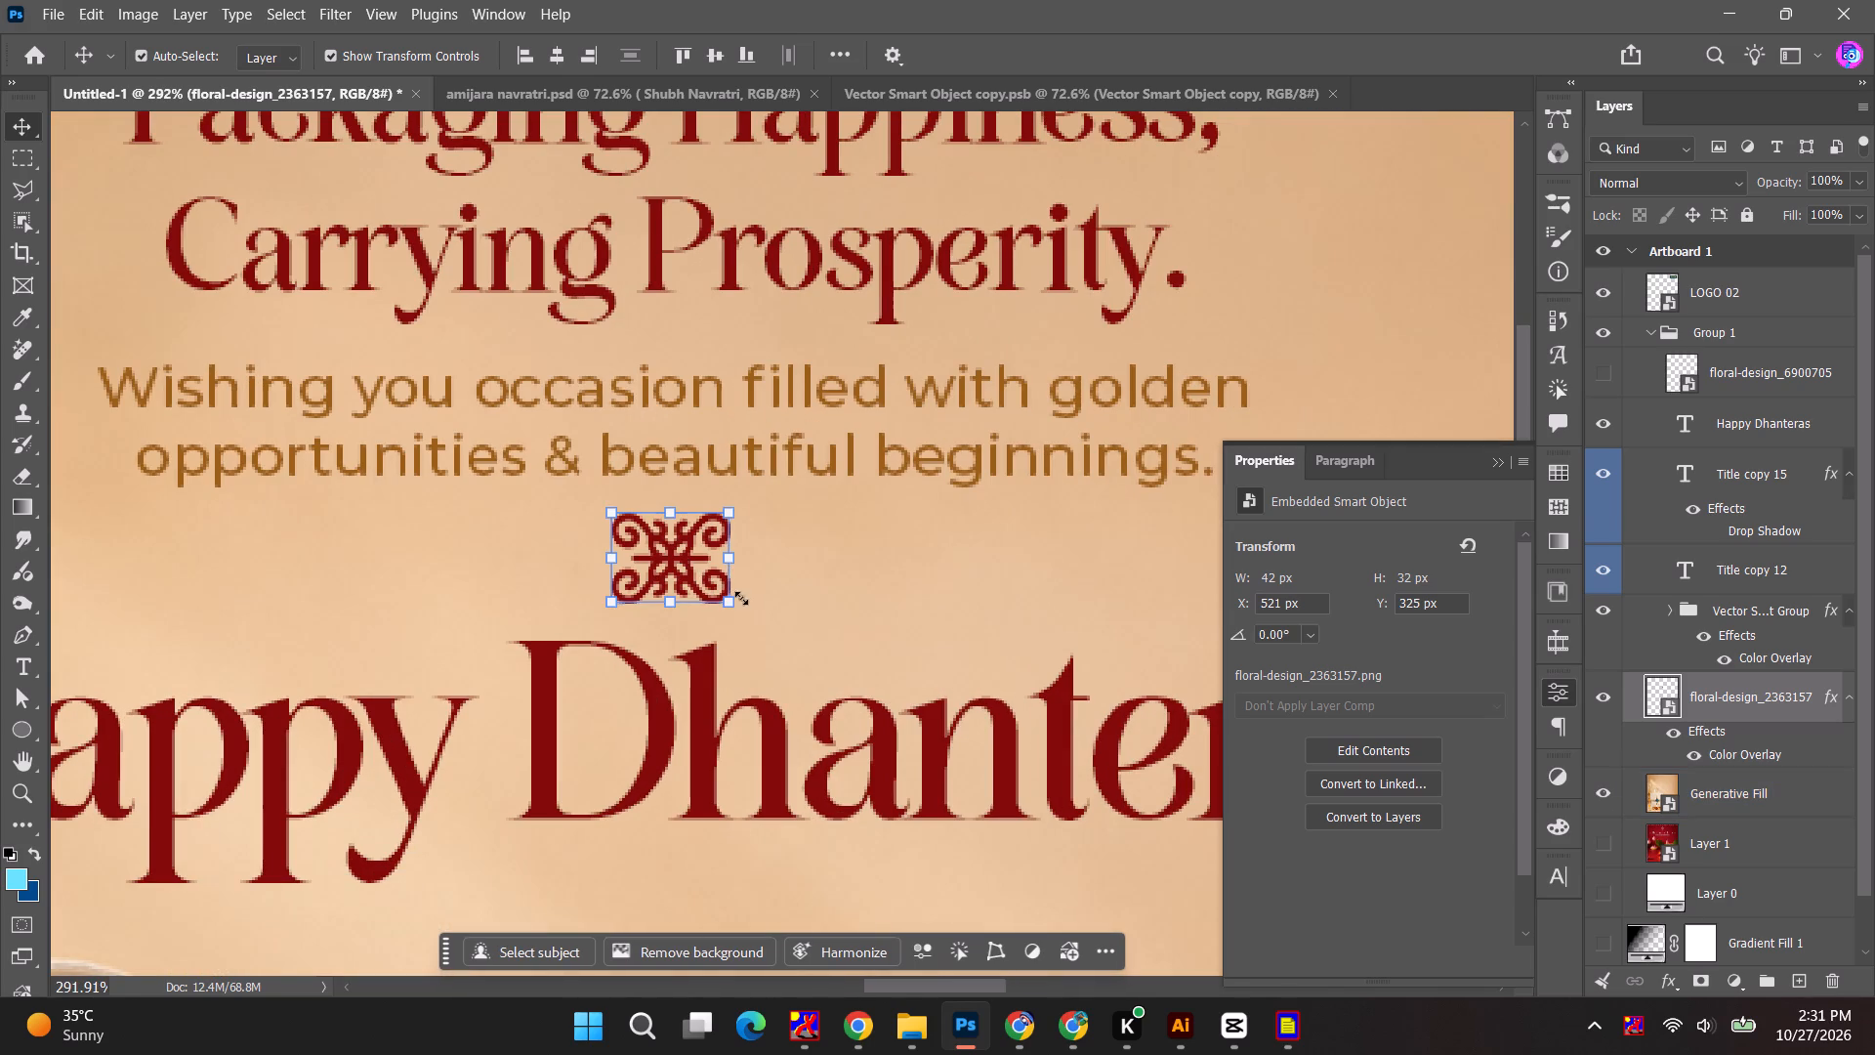
pyautogui.keyDown('alt'); pyautogui.keyDown('shift'); pyautogui.moveTo(735, 609); pyautogui.dragTo(721, 592); pyautogui.keyUp('shift'); pyautogui.keyUp('alt')
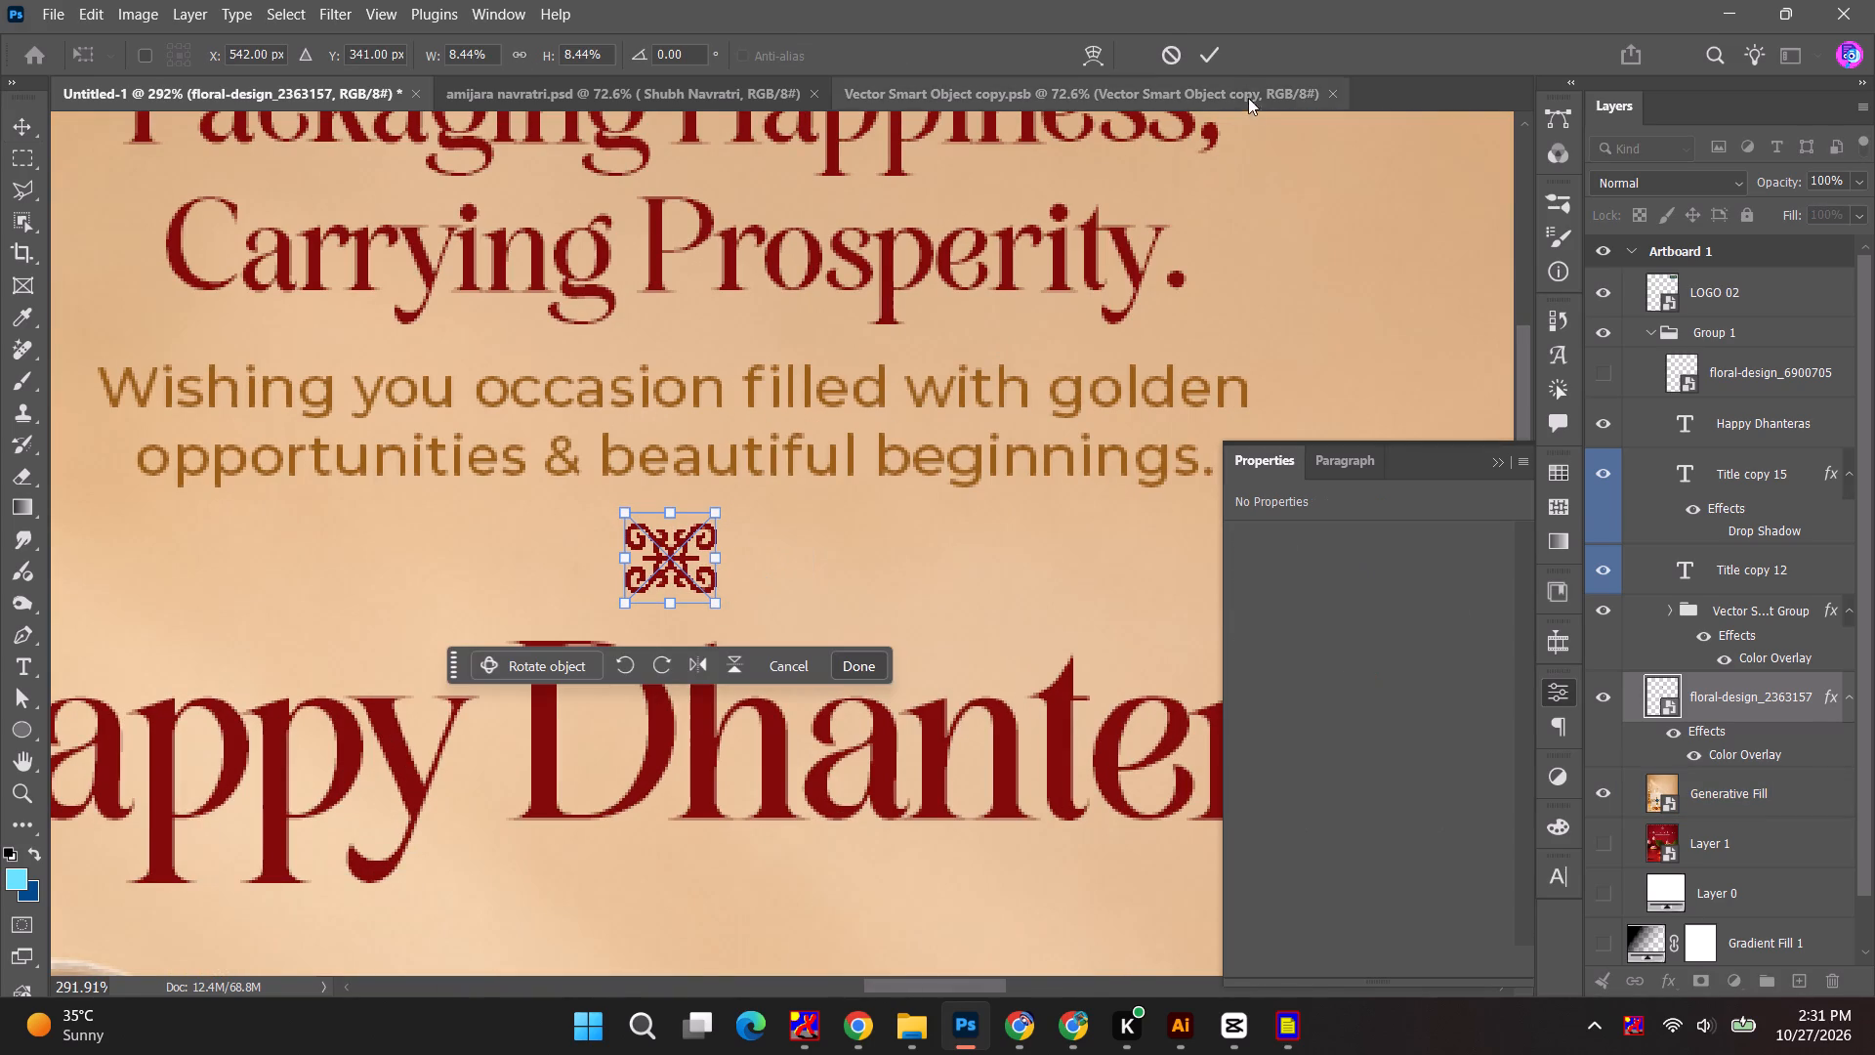
pyautogui.click(1220, 53)
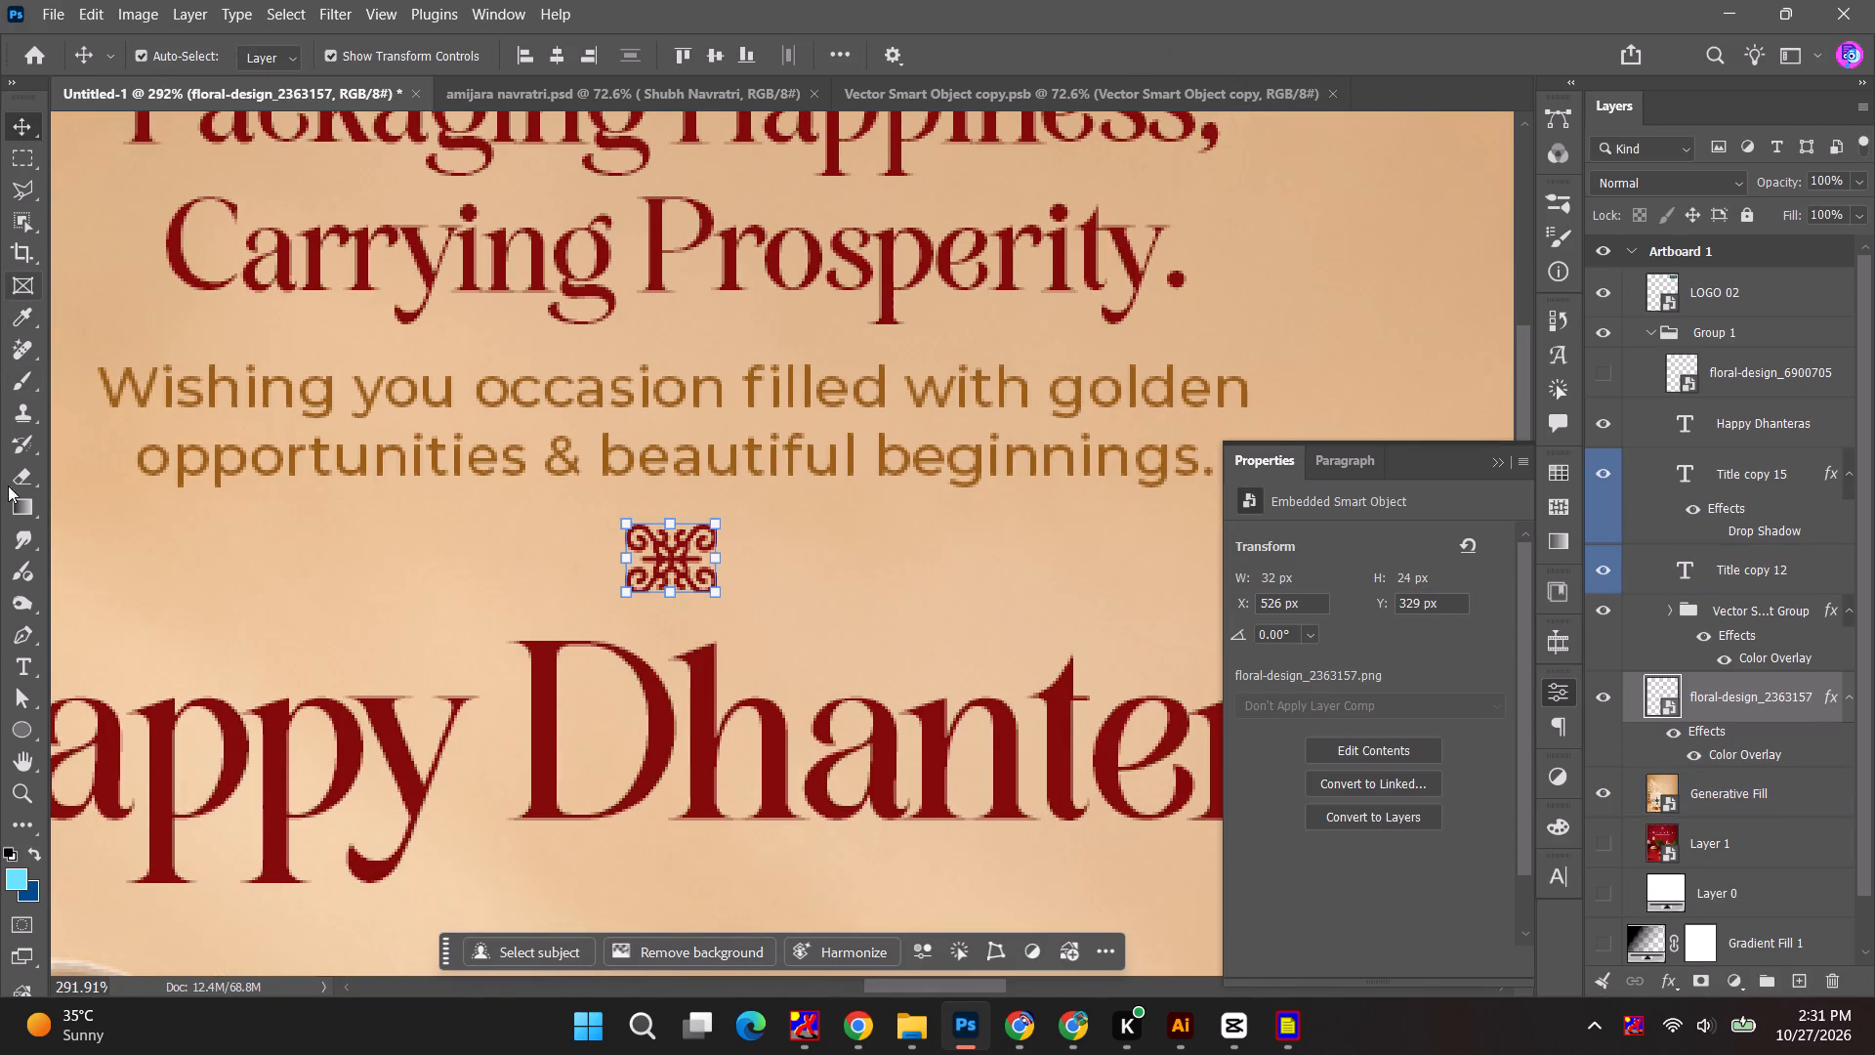
# Draw a horizontal line about 180 px long with the Line tool, starting at the scroll ornament's centre and running right.
pyautogui.rightClick(17, 729)
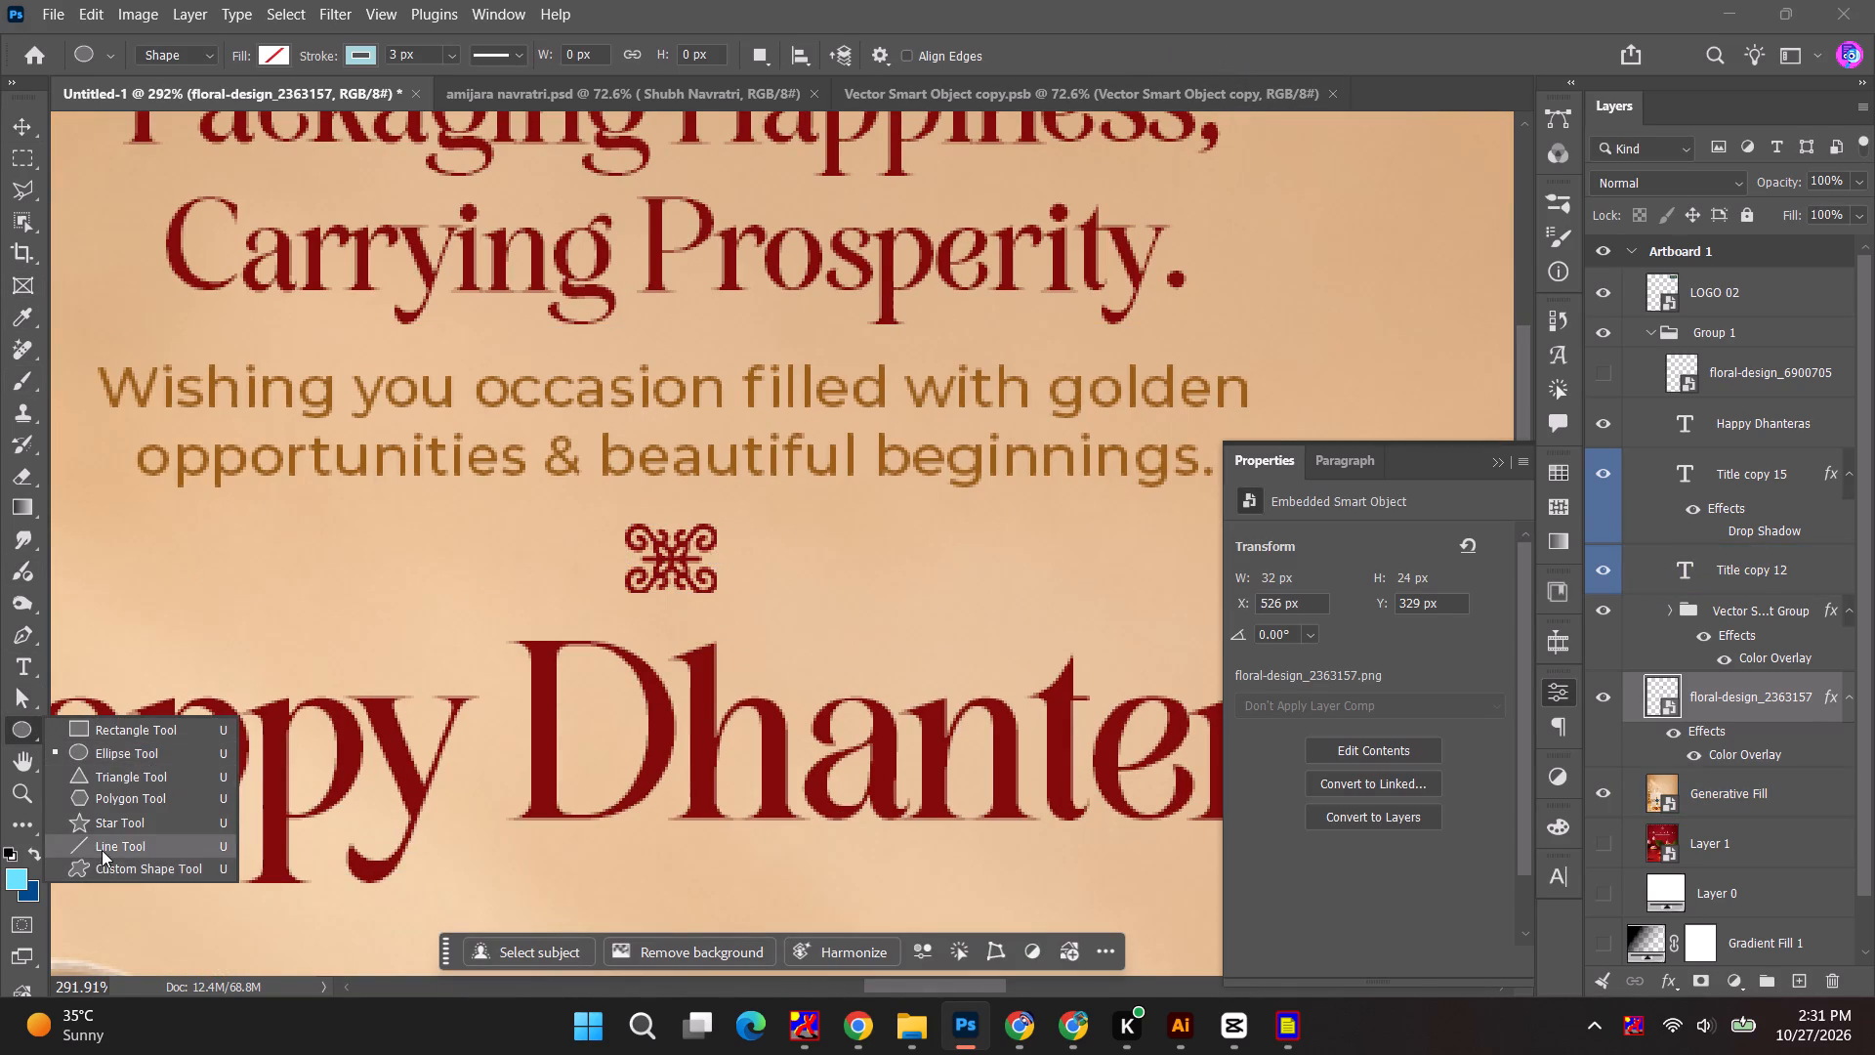
pyautogui.click(102, 850)
pyautogui.keyDown('alt'); pyautogui.keyDown('shift'); pyautogui.moveTo(671, 558); pyautogui.dragTo(856, 558); pyautogui.keyUp('shift'); pyautogui.keyUp('alt')
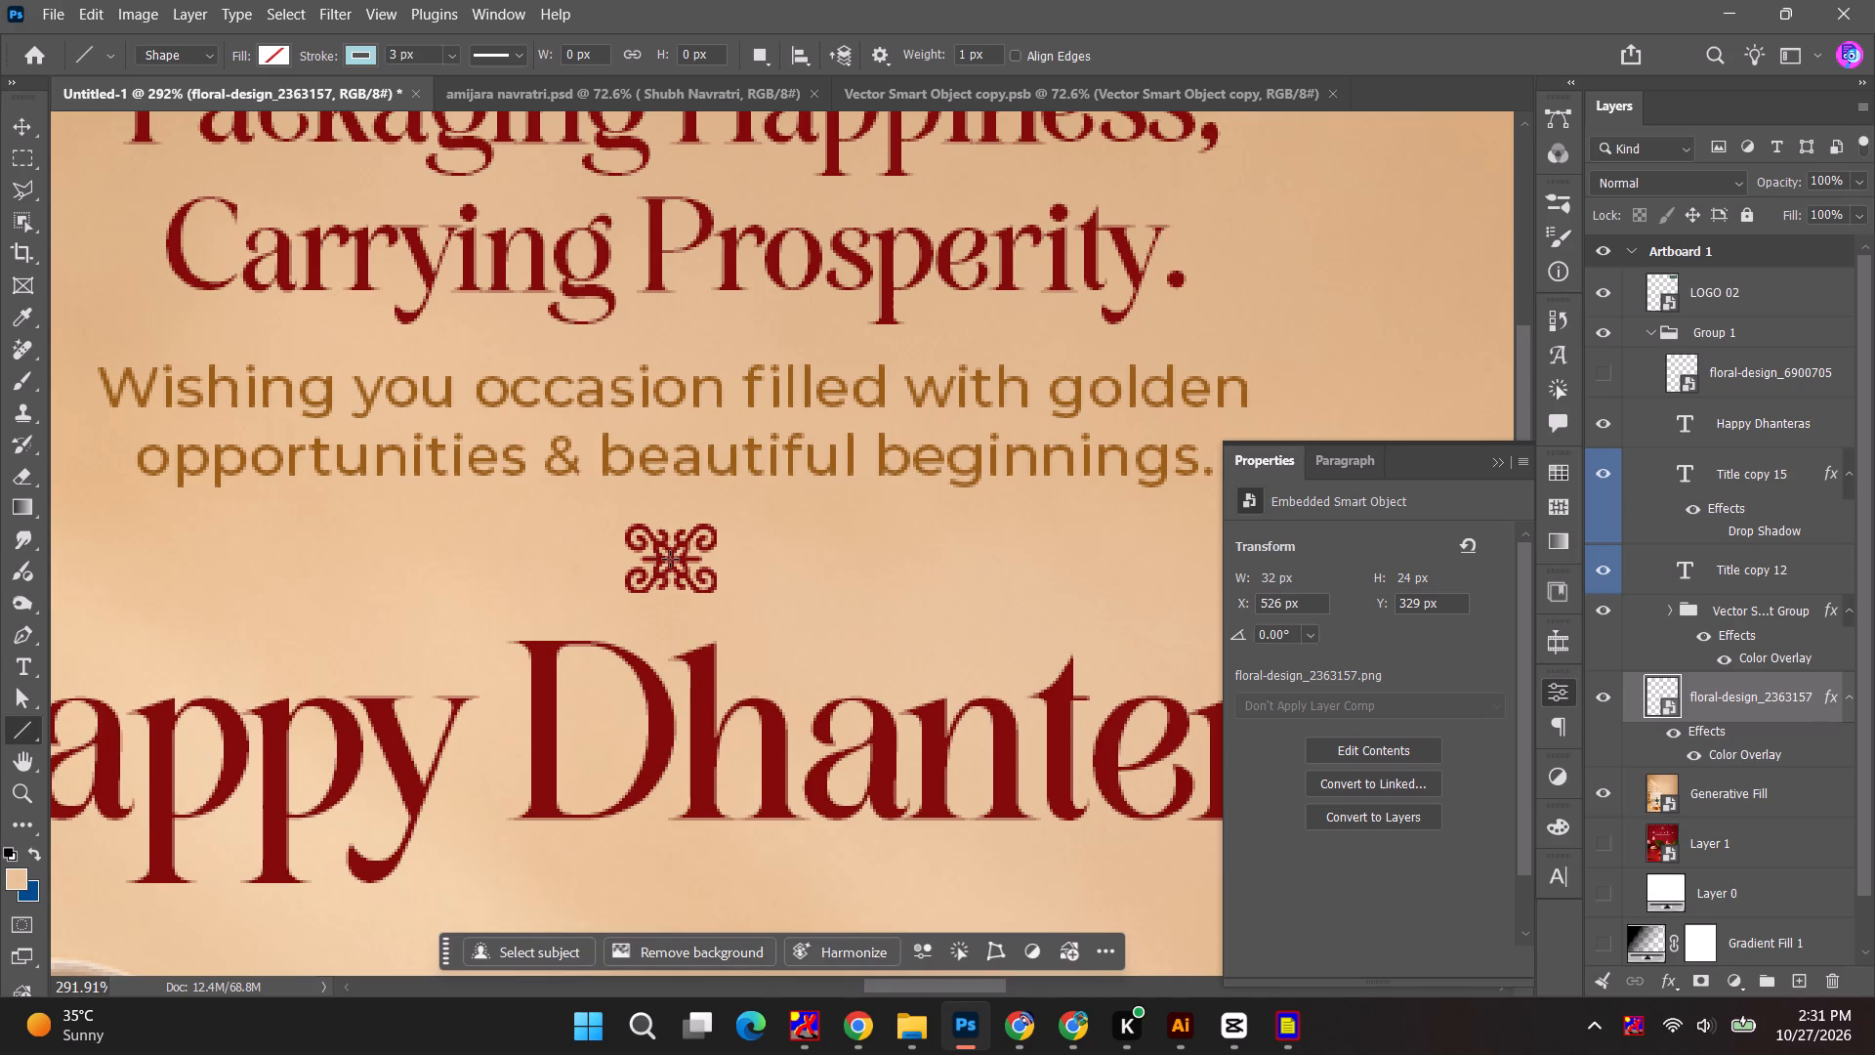
pyautogui.moveTo(672, 557); pyautogui.dragTo(1036, 557)
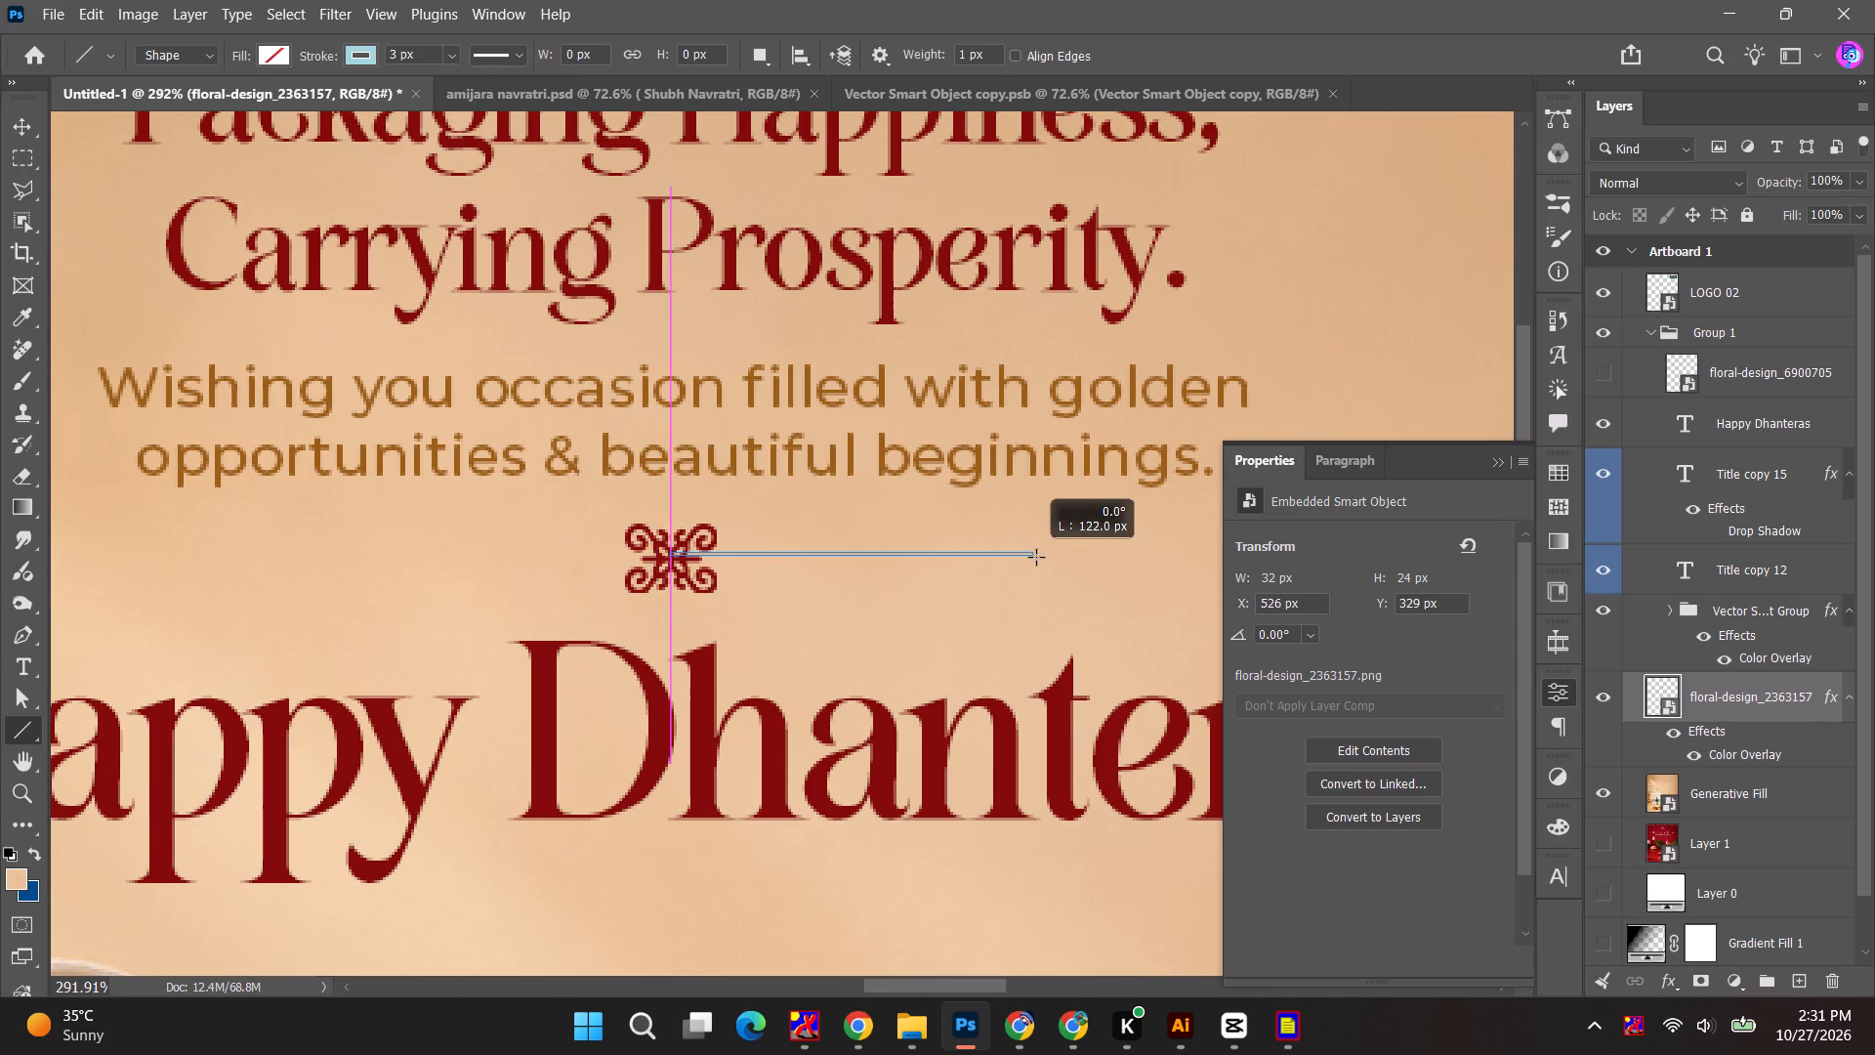
pyautogui.moveTo(1036, 557); pyautogui.dragTo(1042, 557)
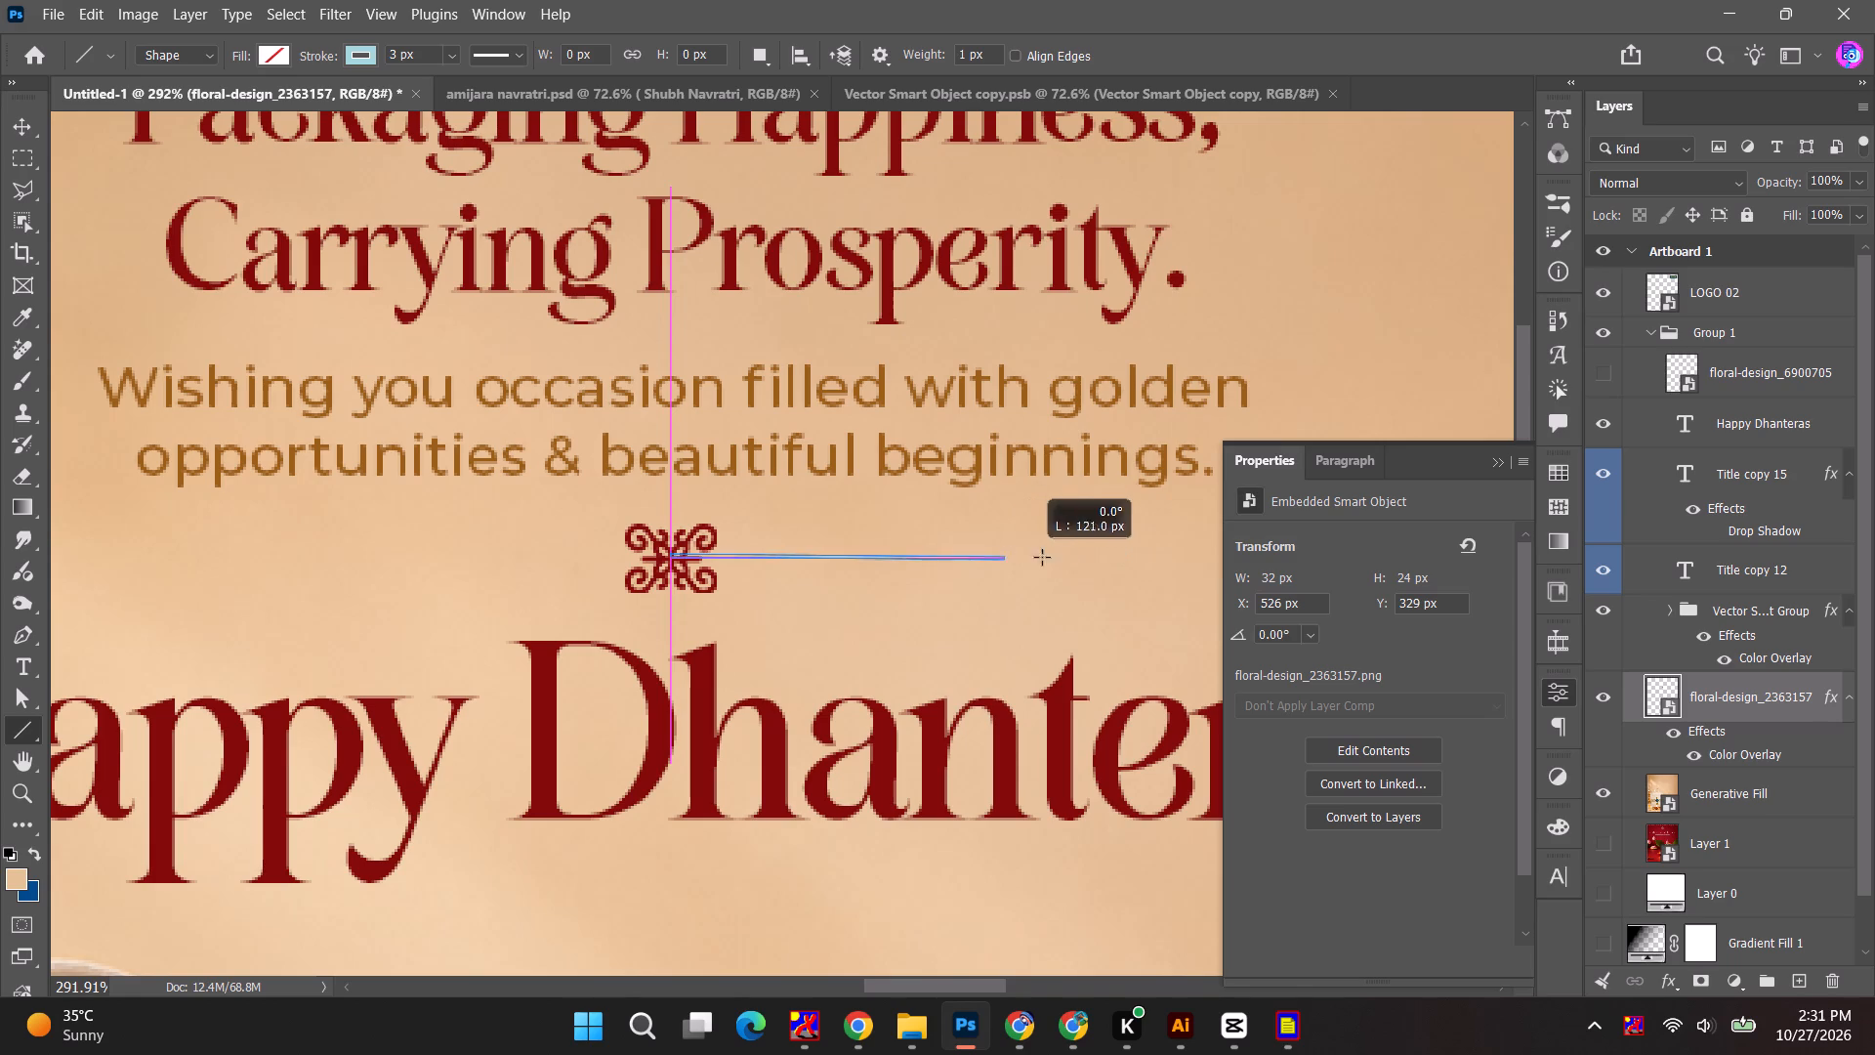
pyautogui.moveTo(1042, 557); pyautogui.dragTo(1185, 555)
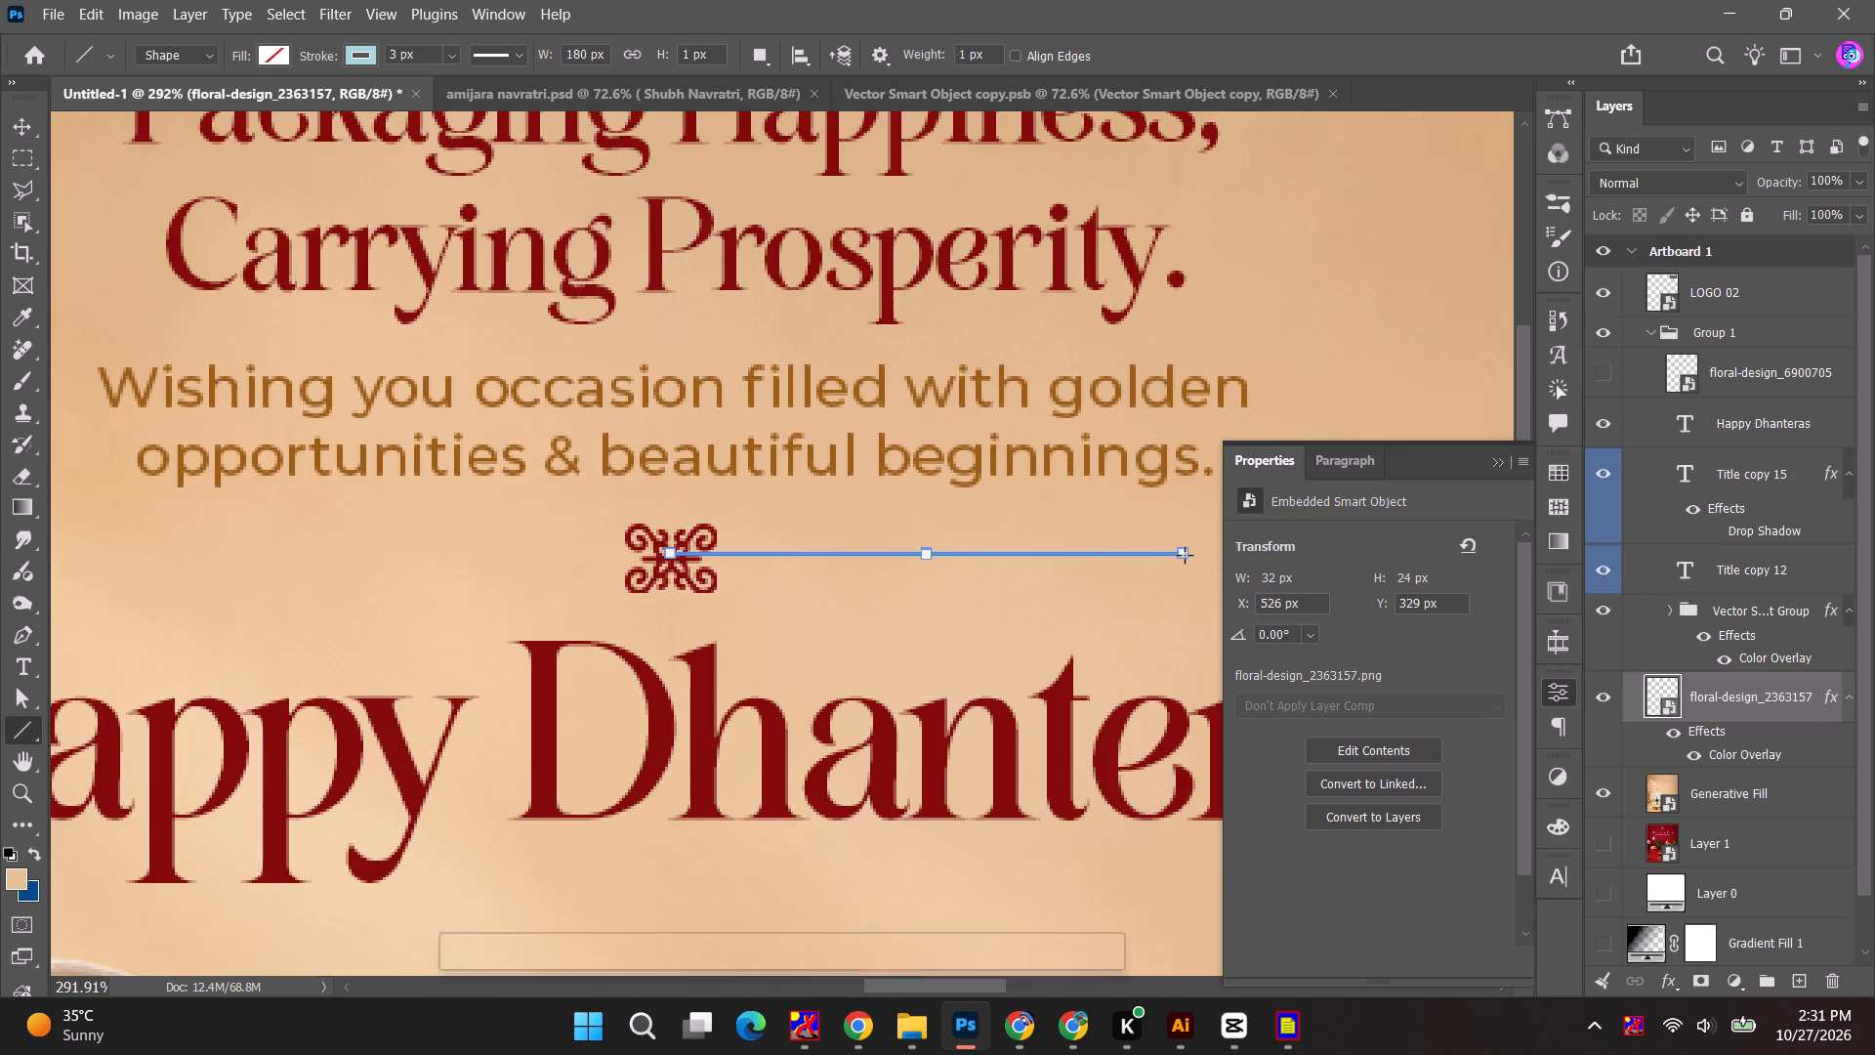
# Set the new line's stroke to the recently used dark red with a width of 1 px.
pyautogui.click(1319, 772)
pyautogui.click(1274, 655)
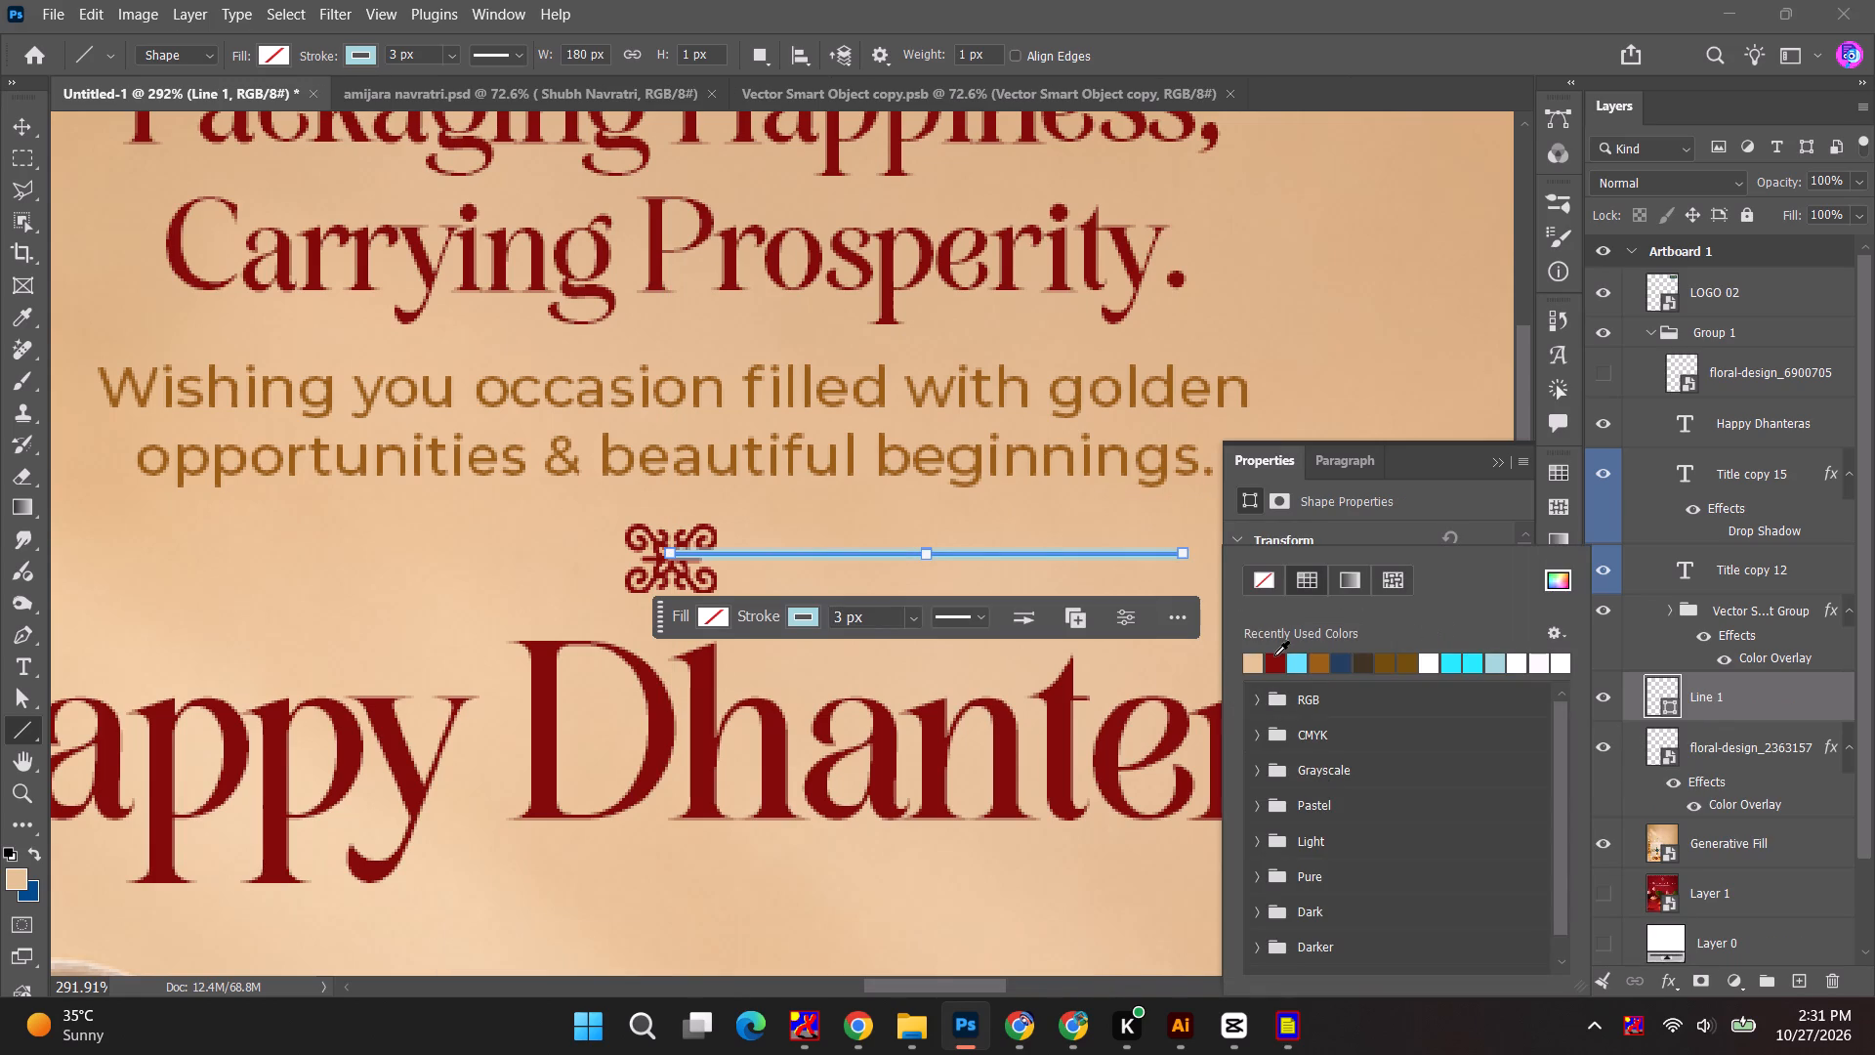
pyautogui.click(1341, 532)
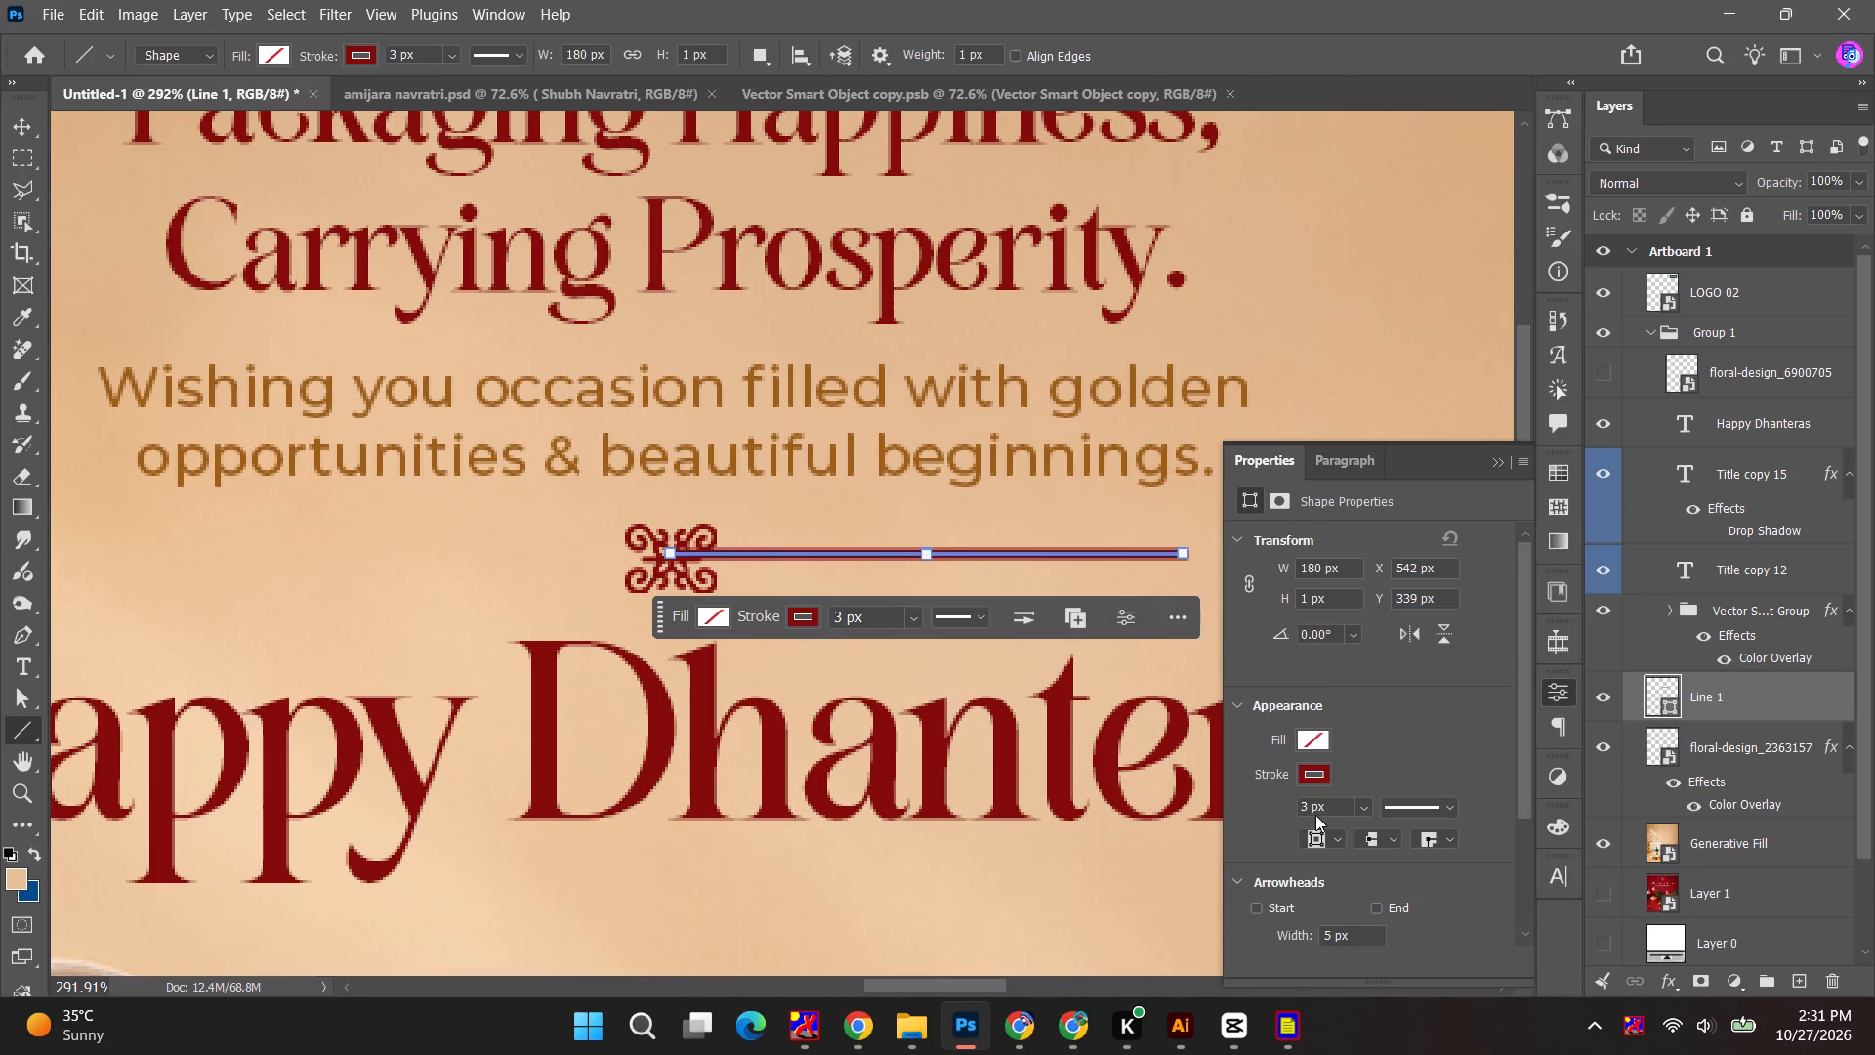
pyautogui.moveTo(1335, 808); pyautogui.dragTo(1254, 806)
pyautogui.press('1')
pyautogui.press('Tab')
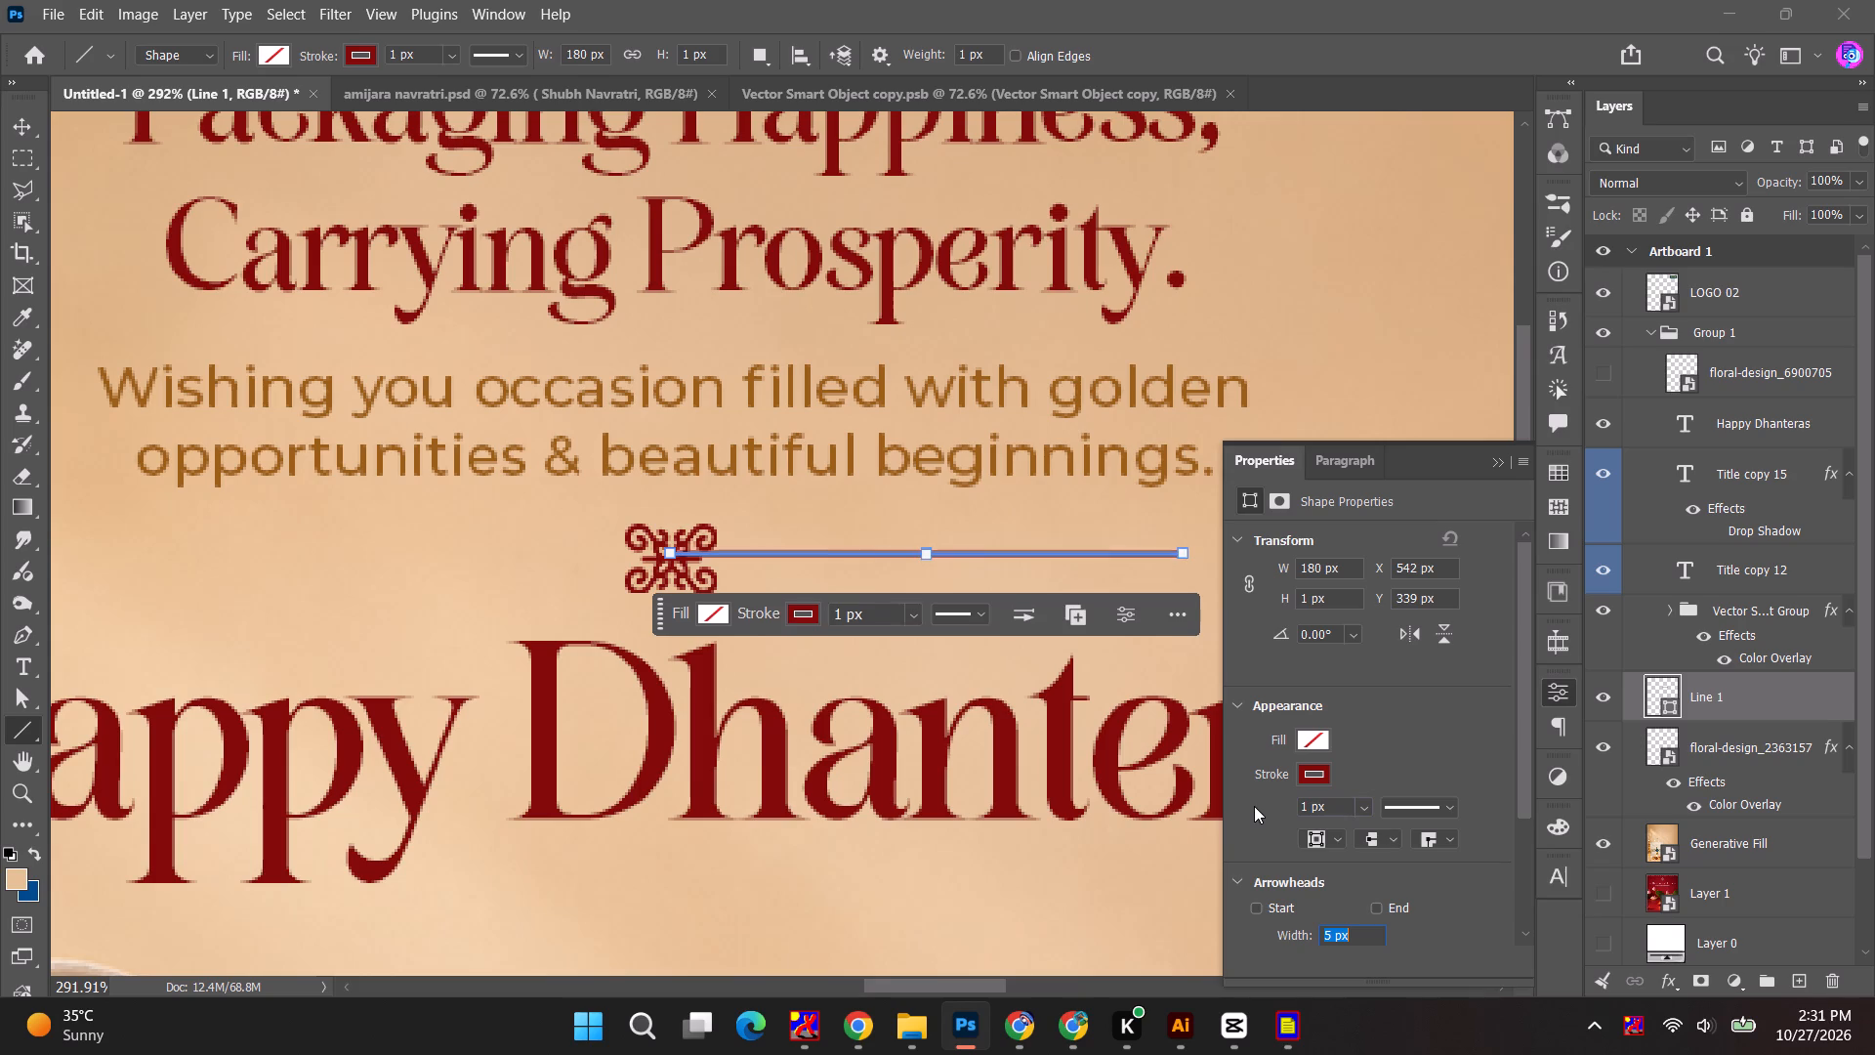
# Nudge the line down about 2 px so it runs level with the scroll ornament's centre.
pyautogui.click(20, 119)
pyautogui.keyDown('alt'); pyautogui.scroll(6, 868, 571); pyautogui.keyUp('alt')
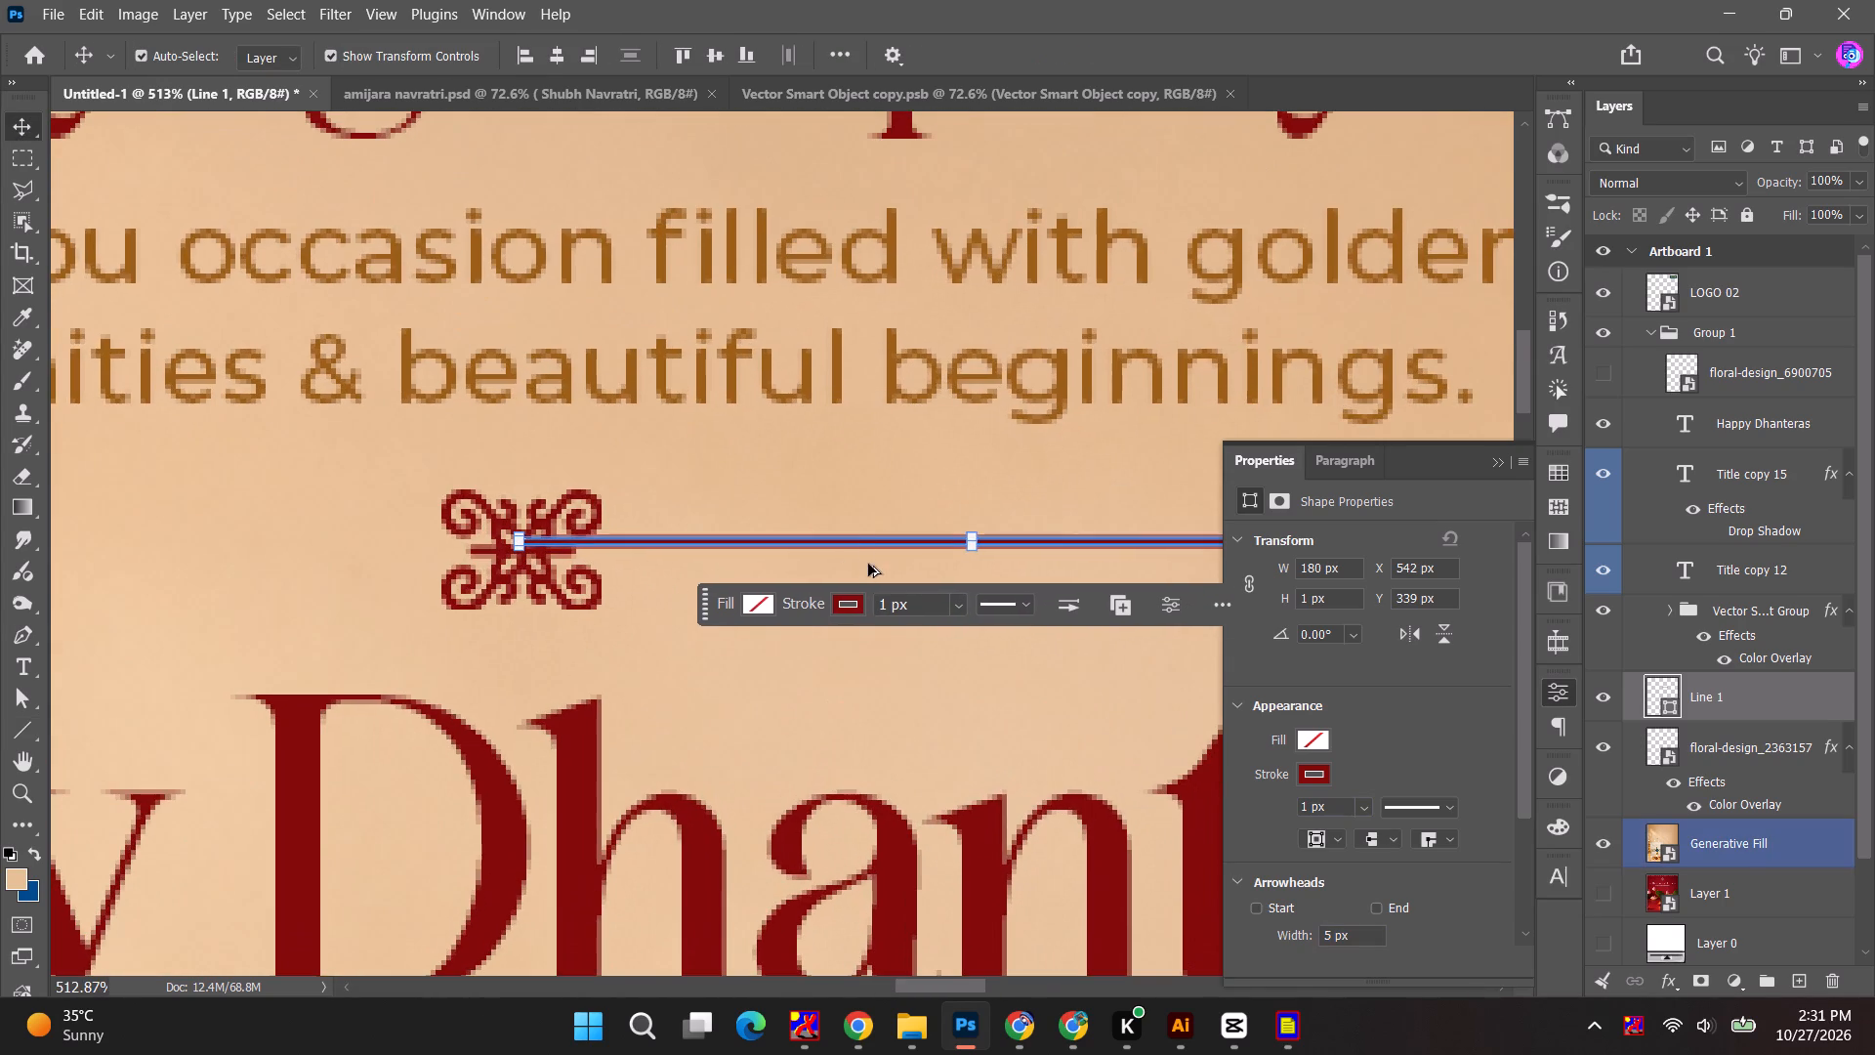
pyautogui.moveTo(870, 545); pyautogui.dragTo(874, 553)
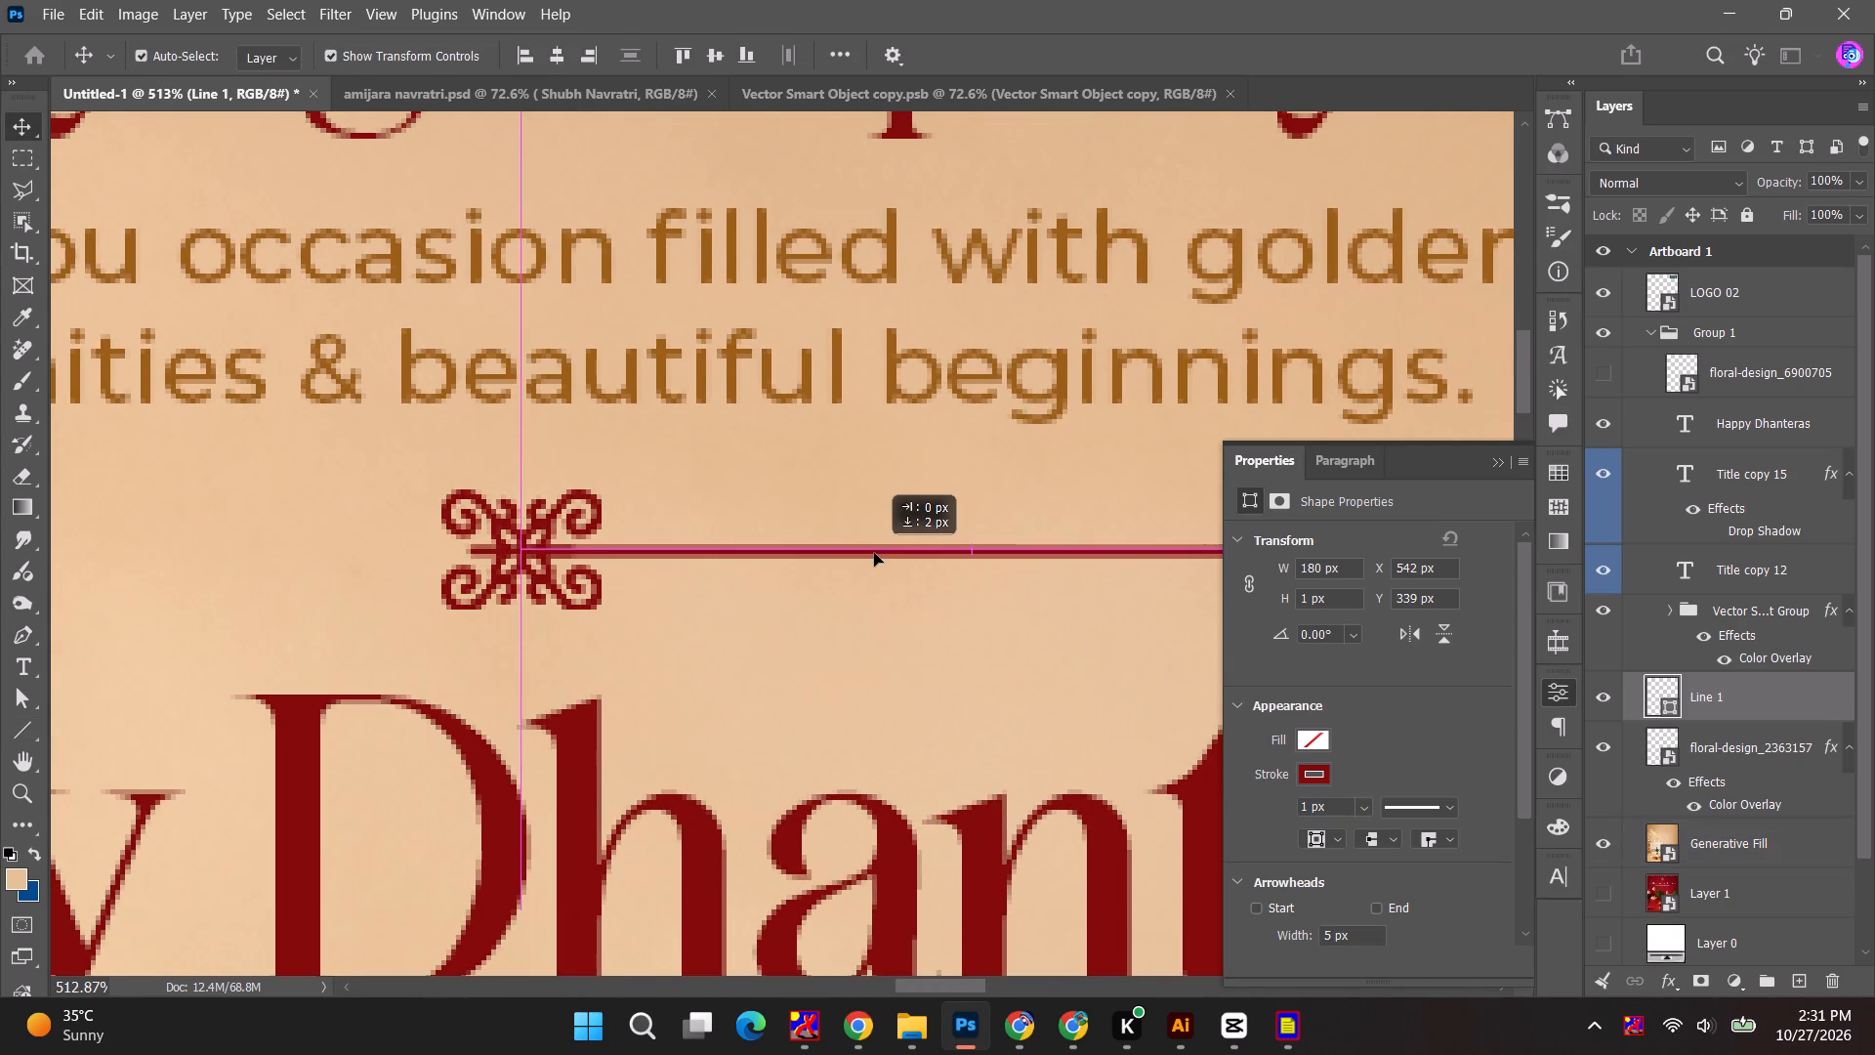
pyautogui.moveTo(874, 553); pyautogui.dragTo(881, 552)
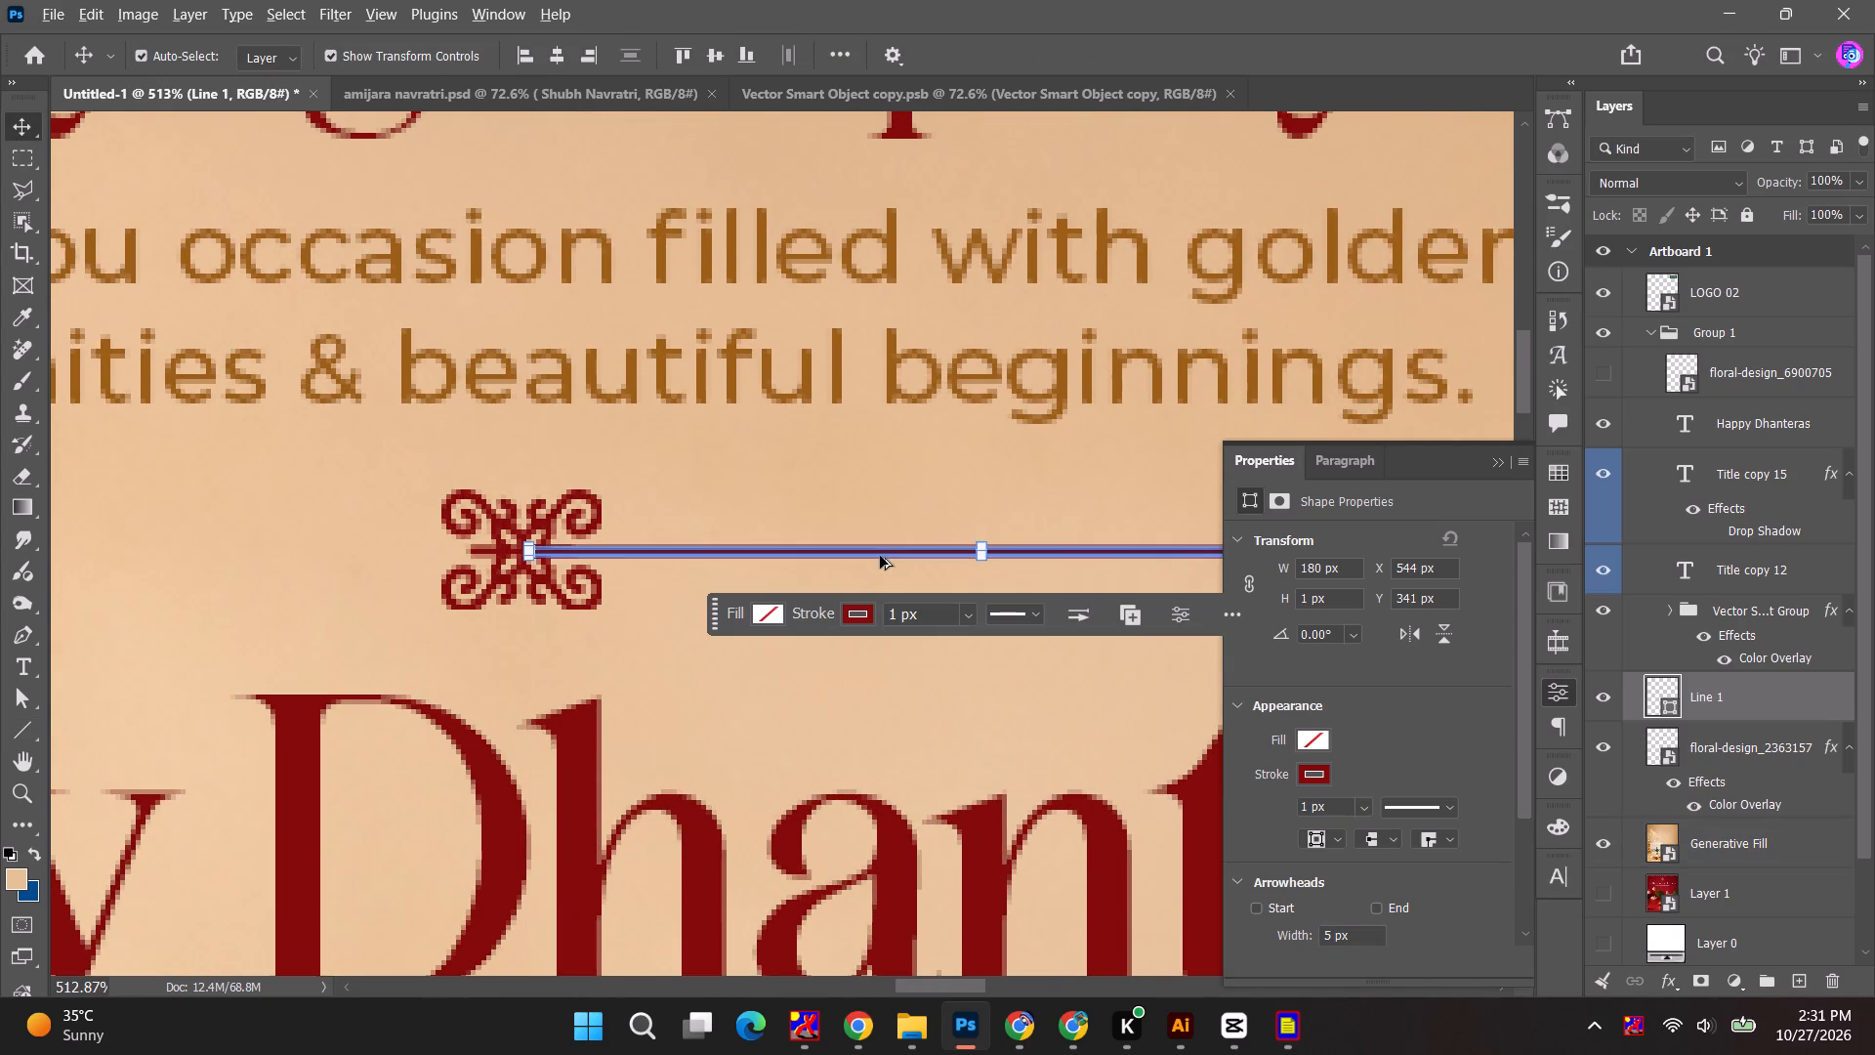
# Duplicate the red line to the ornament's left, about 189 px from the original and level with it.
pyautogui.keyDown('alt'); pyautogui.moveTo(880, 556); pyautogui.dragTo(0, 545); pyautogui.keyUp('alt')
pyautogui.keyDown('alt'); pyautogui.scroll(-9, 479, 633); pyautogui.keyUp('alt')
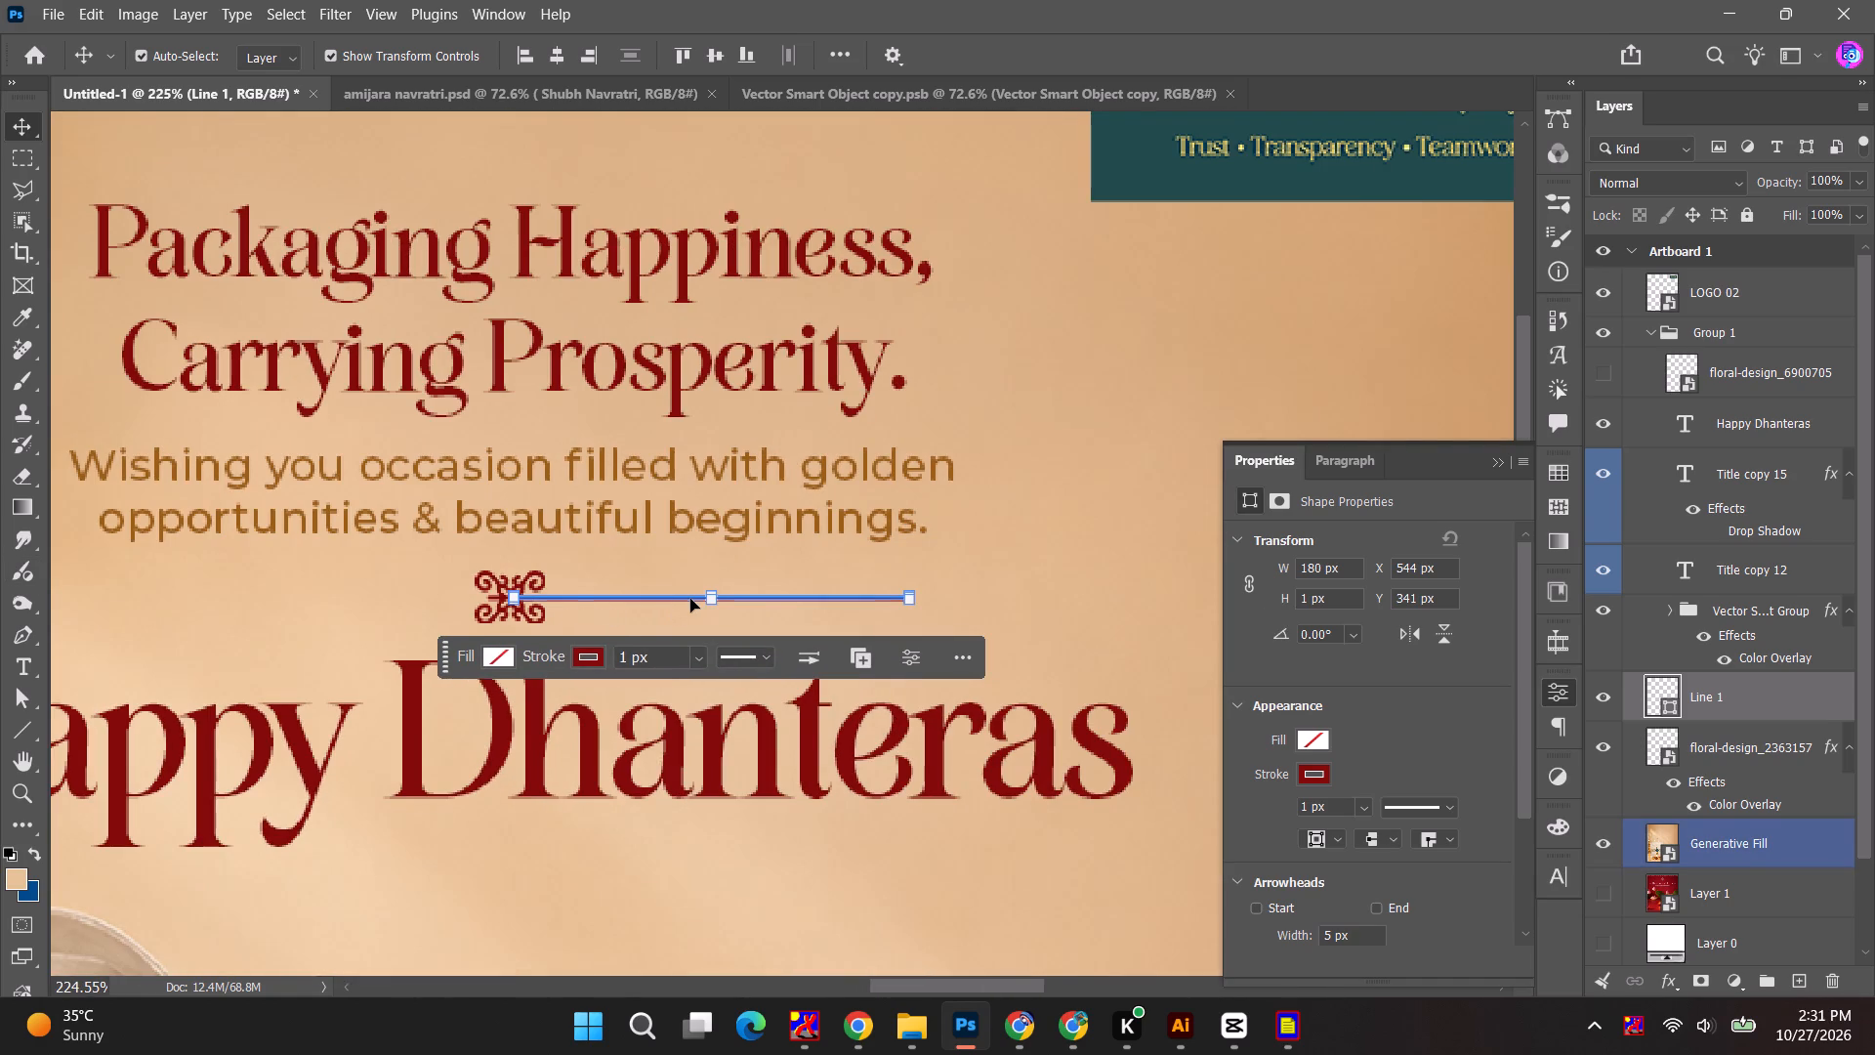
pyautogui.keyDown('alt'); pyautogui.moveTo(690, 599); pyautogui.dragTo(251, 596); pyautogui.keyUp('alt')
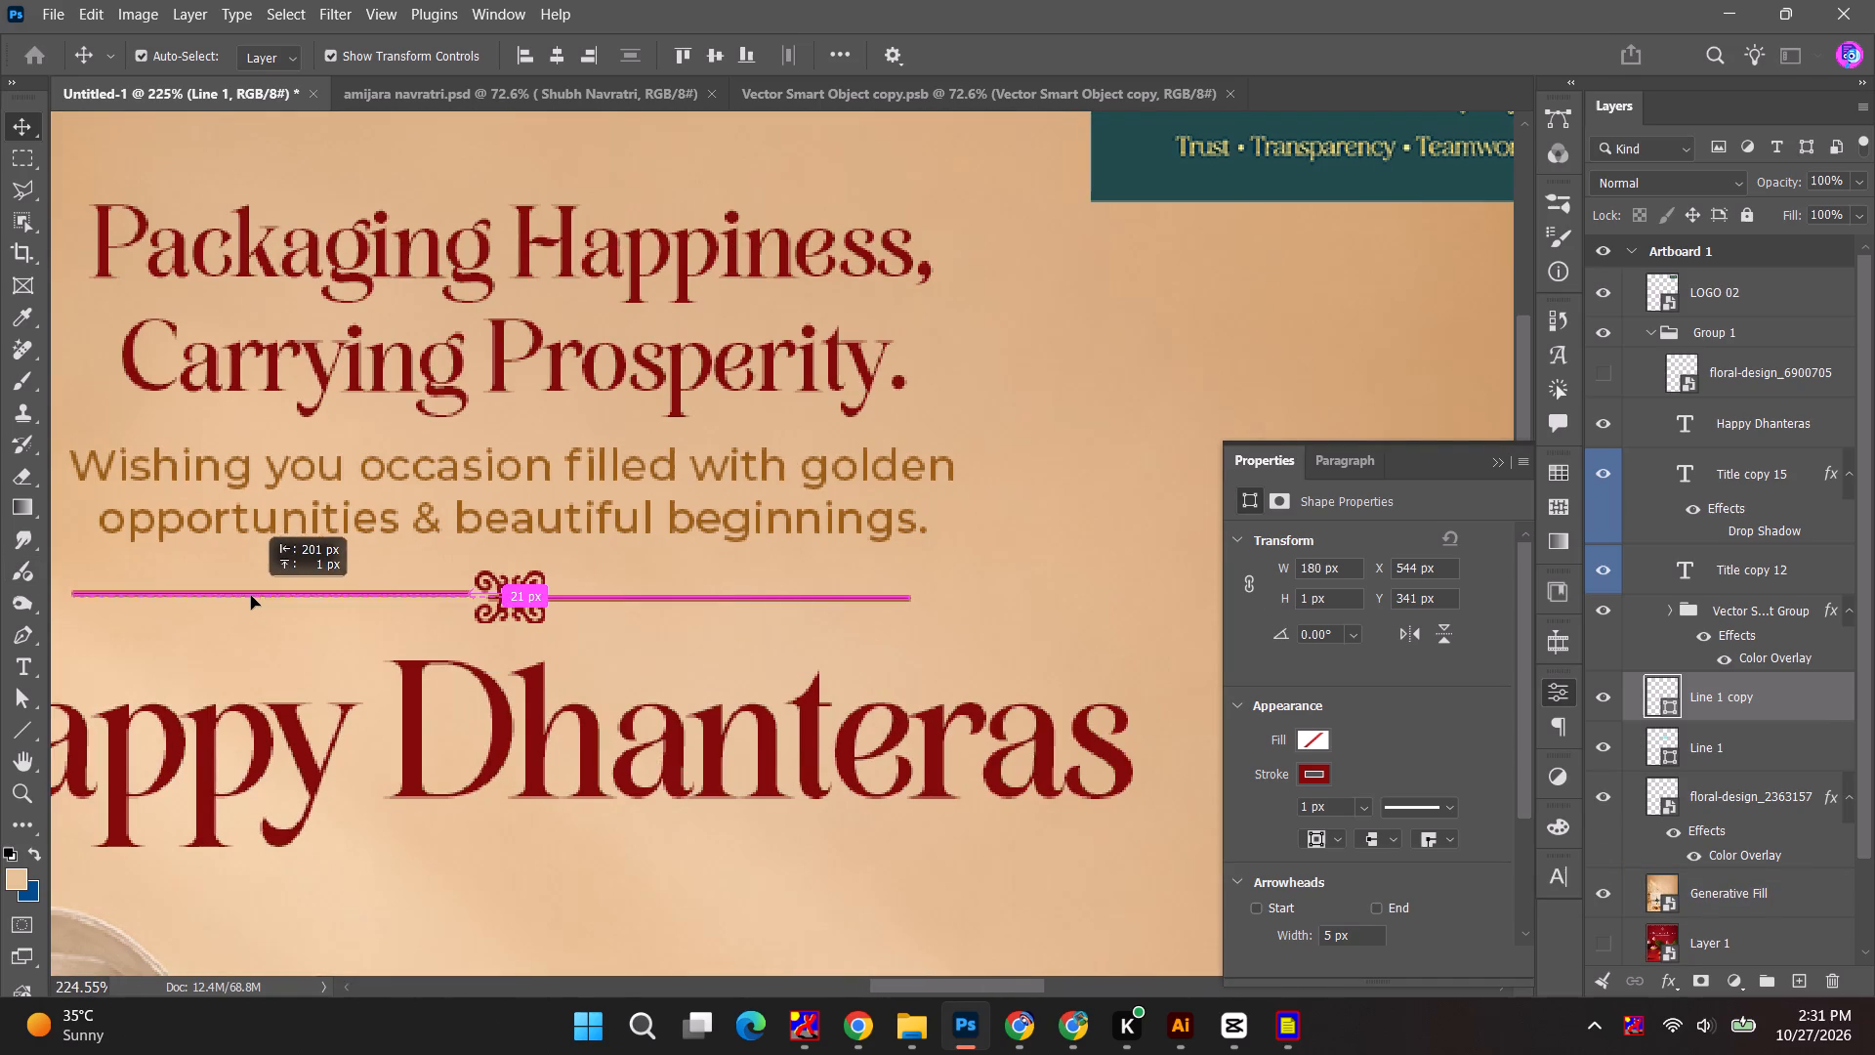
pyautogui.keyDown('alt'); pyautogui.moveTo(251, 596); pyautogui.dragTo(271, 598); pyautogui.keyUp('alt')
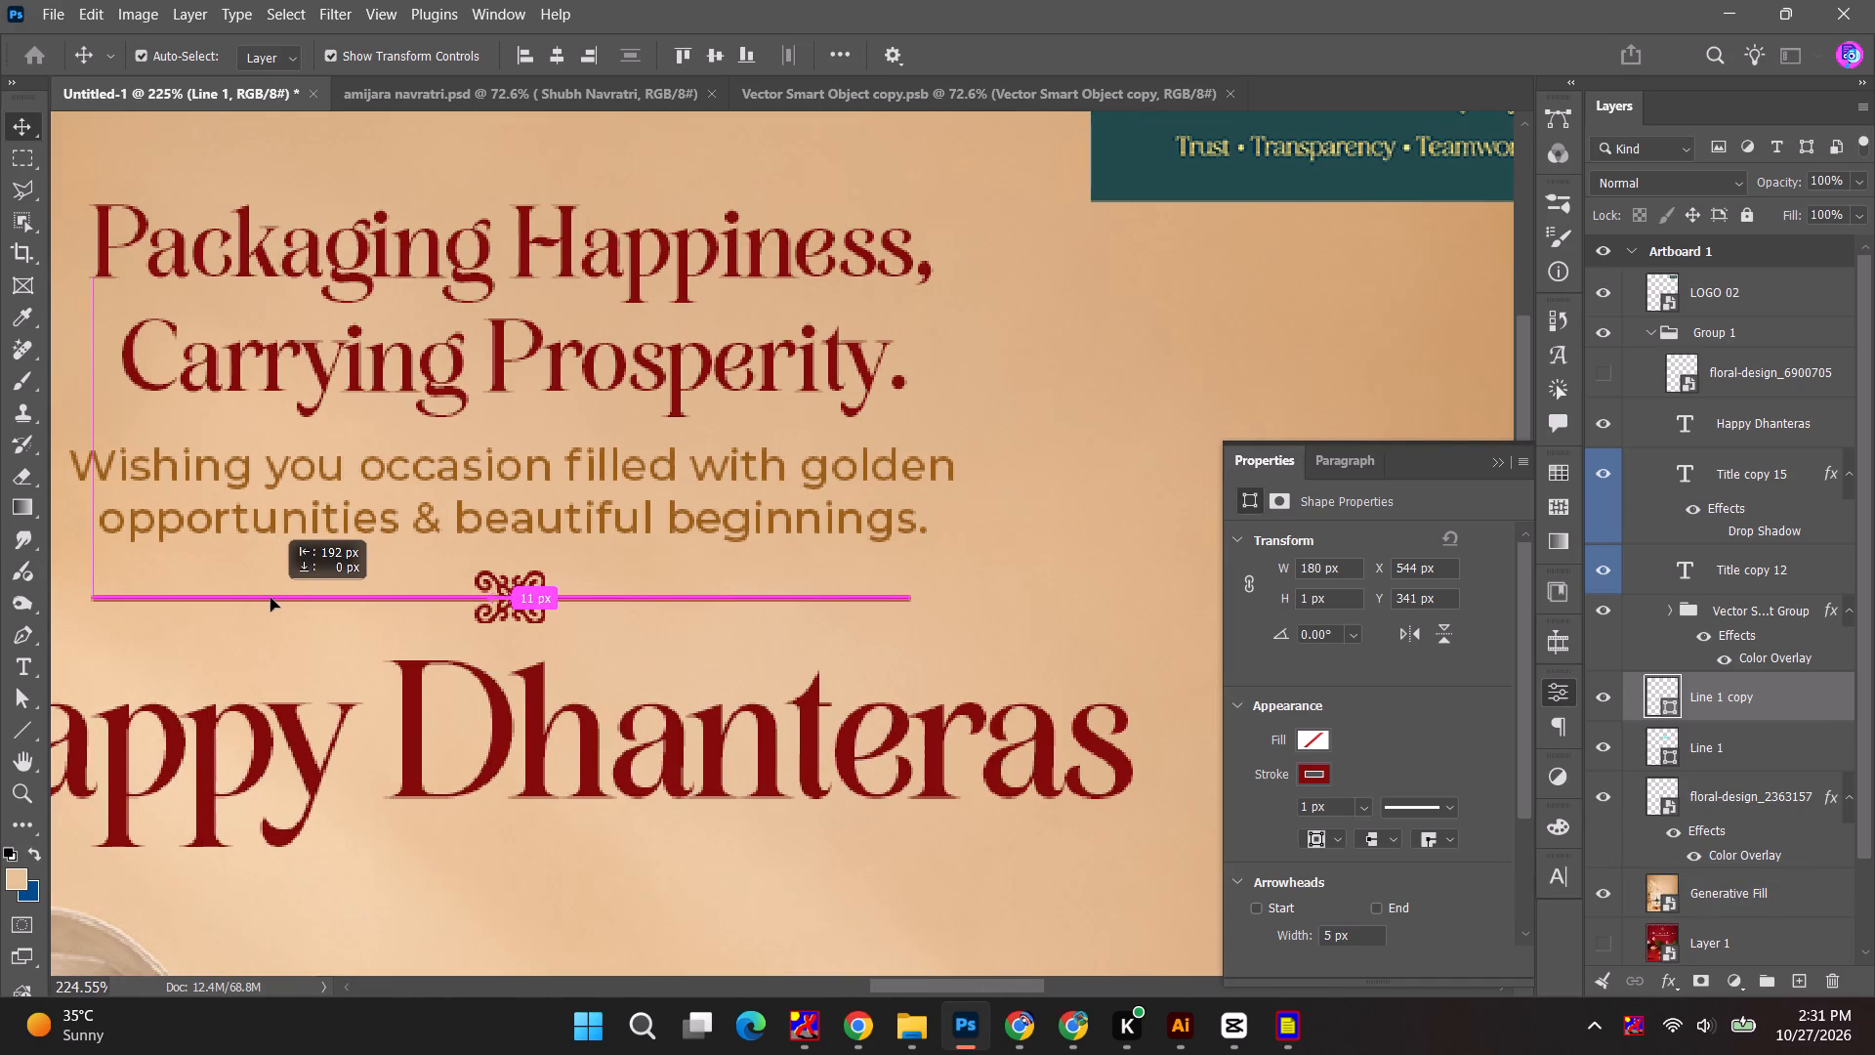
pyautogui.keyDown('alt'); pyautogui.moveTo(271, 598); pyautogui.dragTo(276, 598); pyautogui.keyUp('alt')
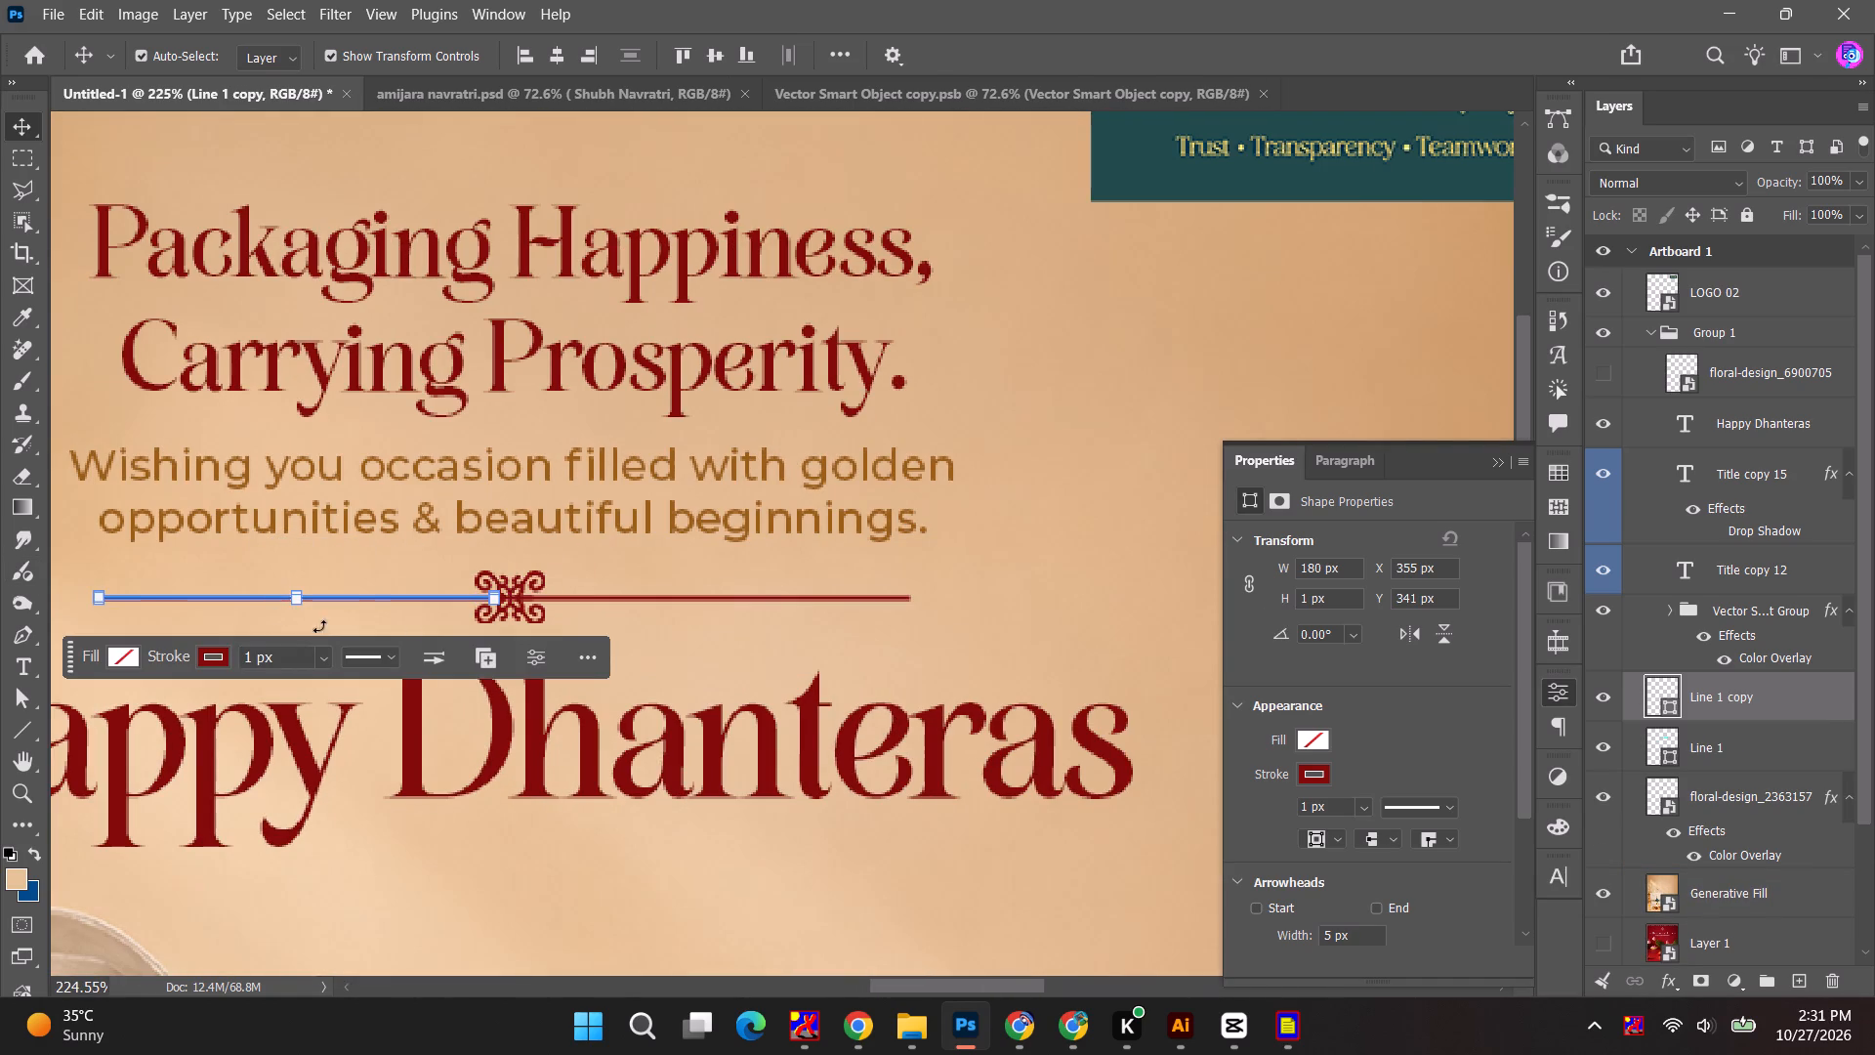
pyautogui.click(1031, 458)
# Enlarge the two-line 'Wishing you occasion' text to about 22.58 pt, keeping it centred under the headline.
pyautogui.keyDown('alt'); pyautogui.scroll(-7, 1031, 465); pyautogui.keyUp('alt')
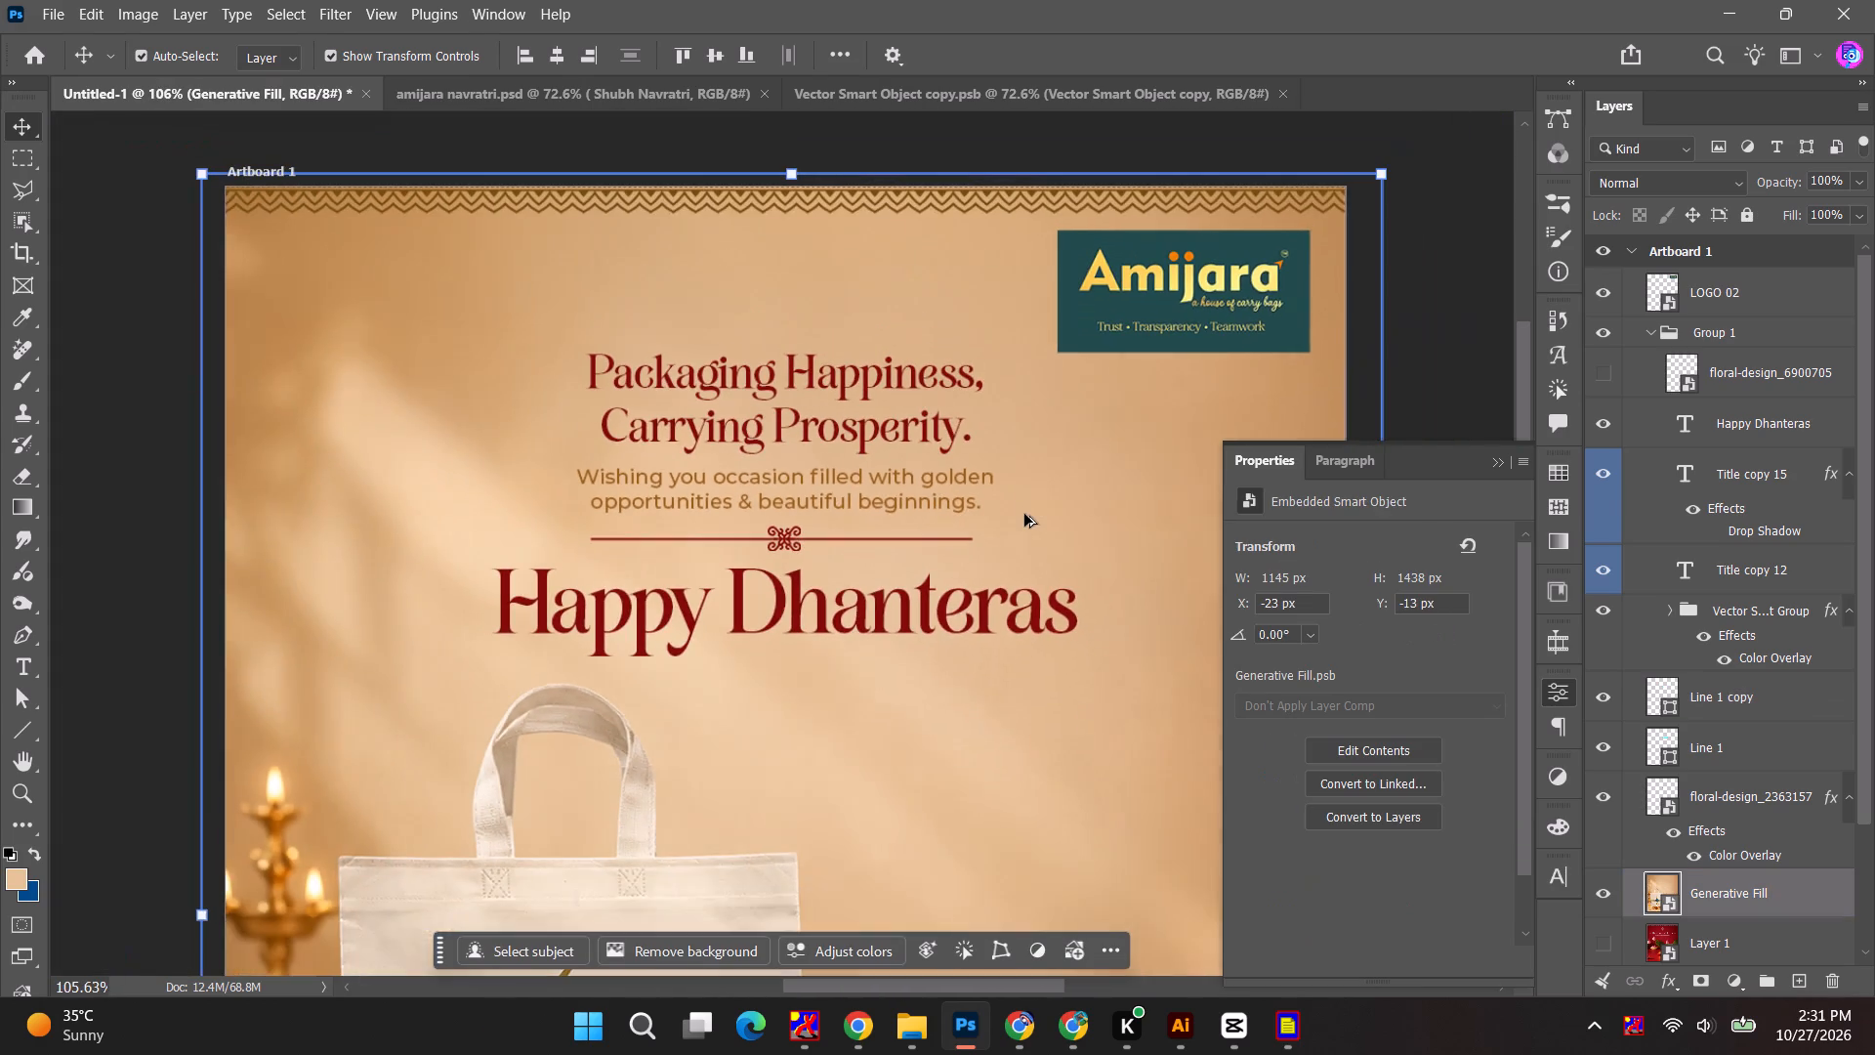
pyautogui.keyDown('alt'); pyautogui.scroll(-4, 1015, 573); pyautogui.keyUp('alt')
pyautogui.click(1392, 356)
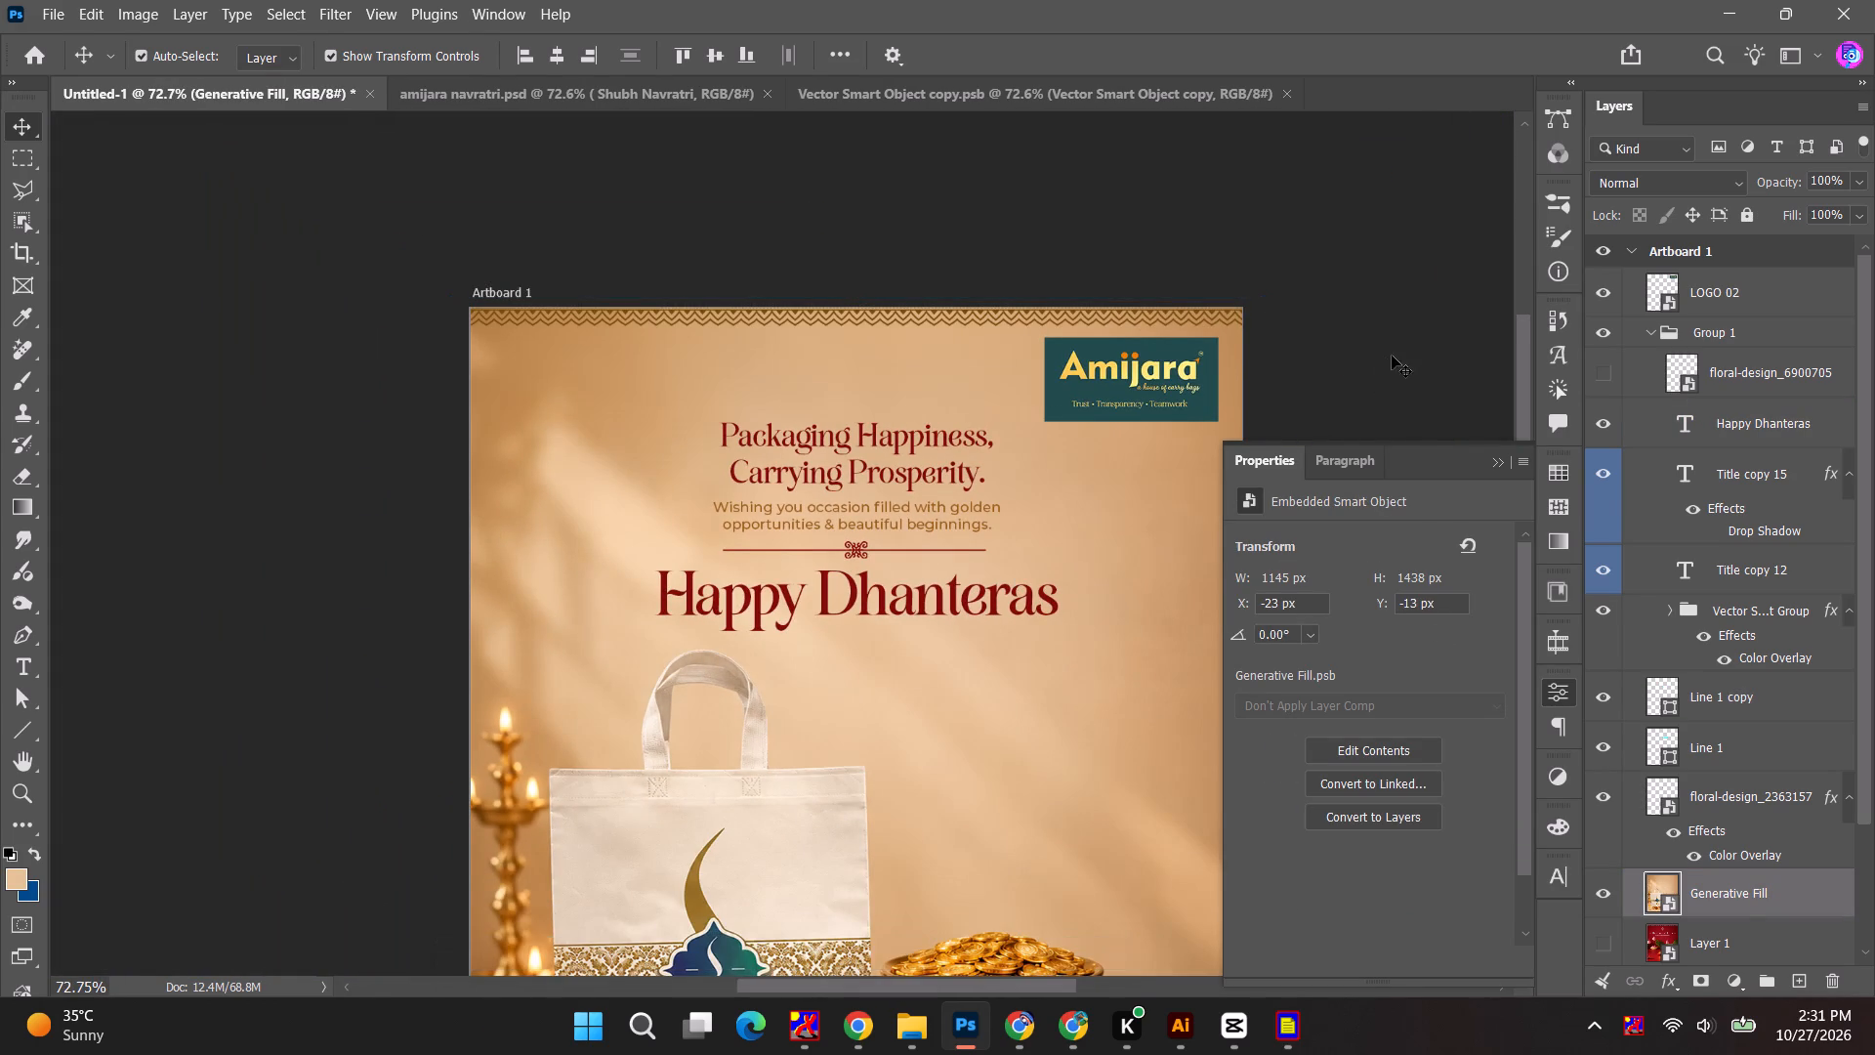
pyautogui.press('space')
pyautogui.press('space')
pyautogui.press('space')
pyautogui.press('space')
pyautogui.press('space')
pyautogui.press('space')
pyautogui.moveTo(1353, 389); pyautogui.dragTo(1271, 314)
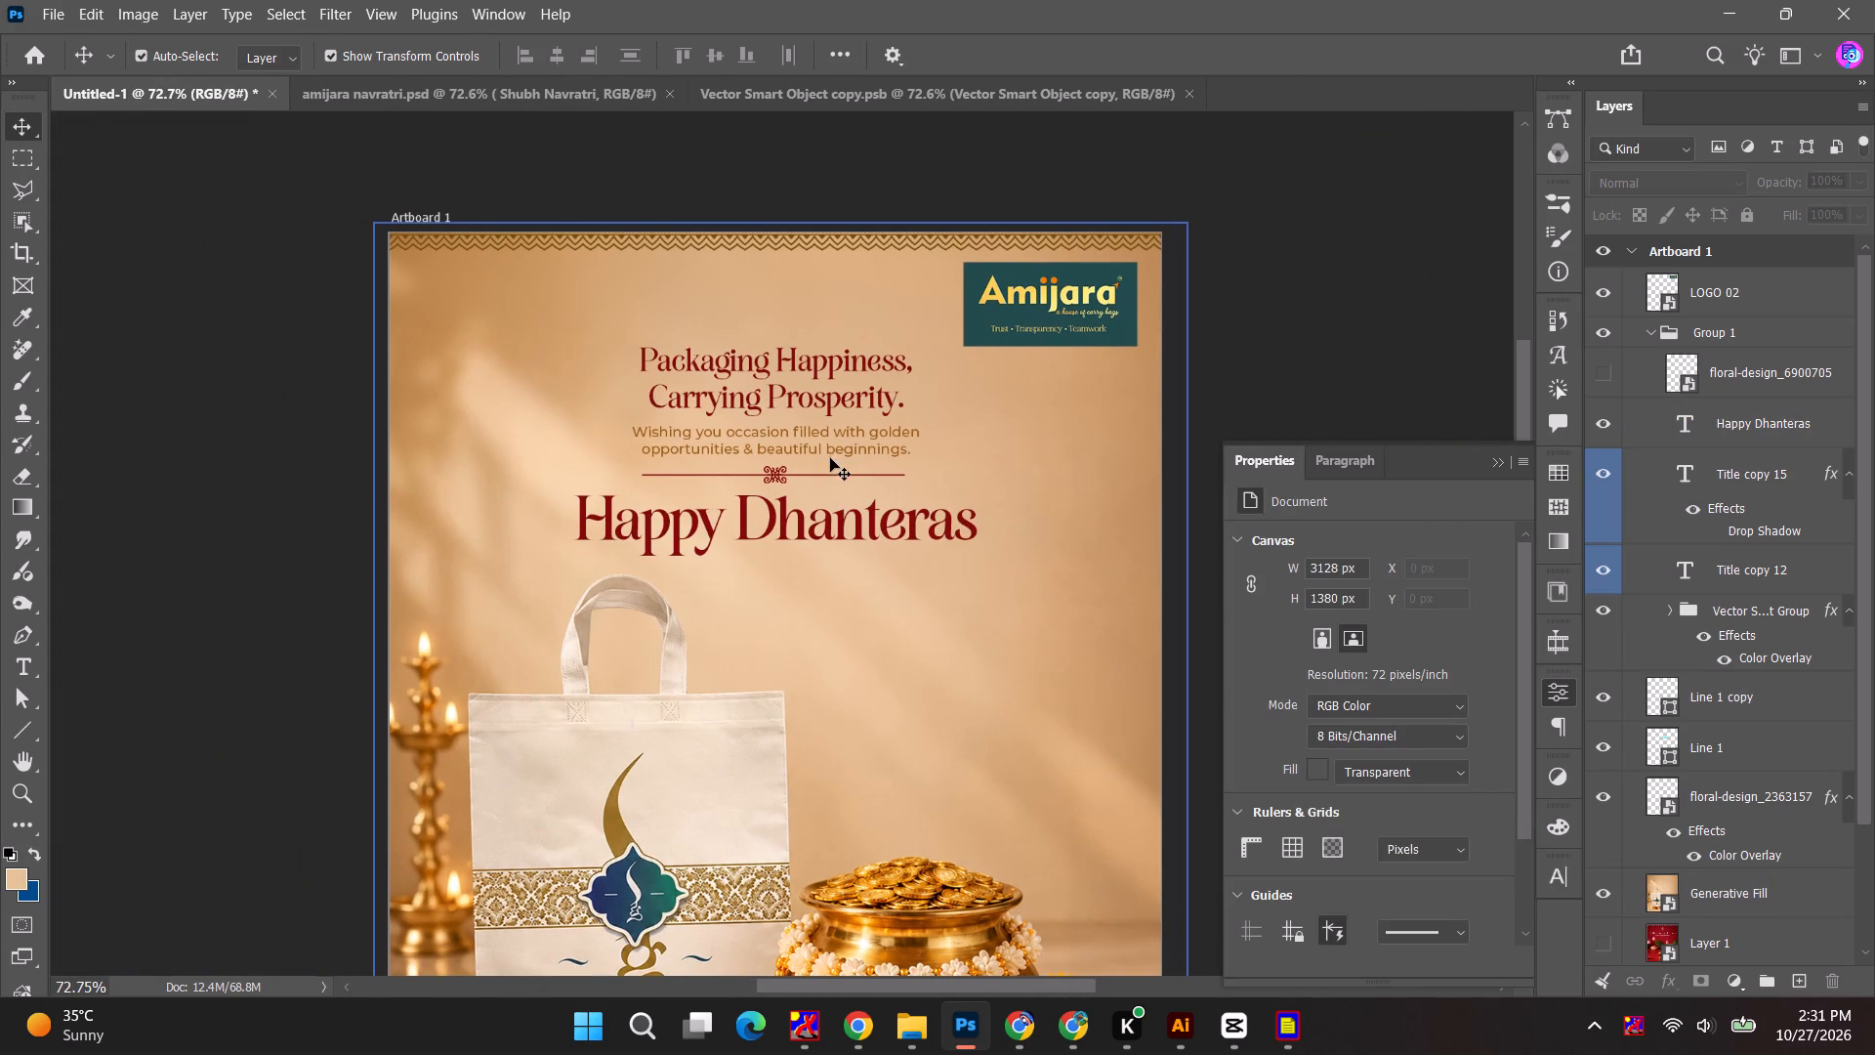
pyautogui.click(828, 455)
pyautogui.keyDown('alt'); pyautogui.keyDown('shift'); pyautogui.moveTo(926, 458); pyautogui.dragTo(927, 458); pyautogui.keyUp('shift'); pyautogui.keyUp('alt')
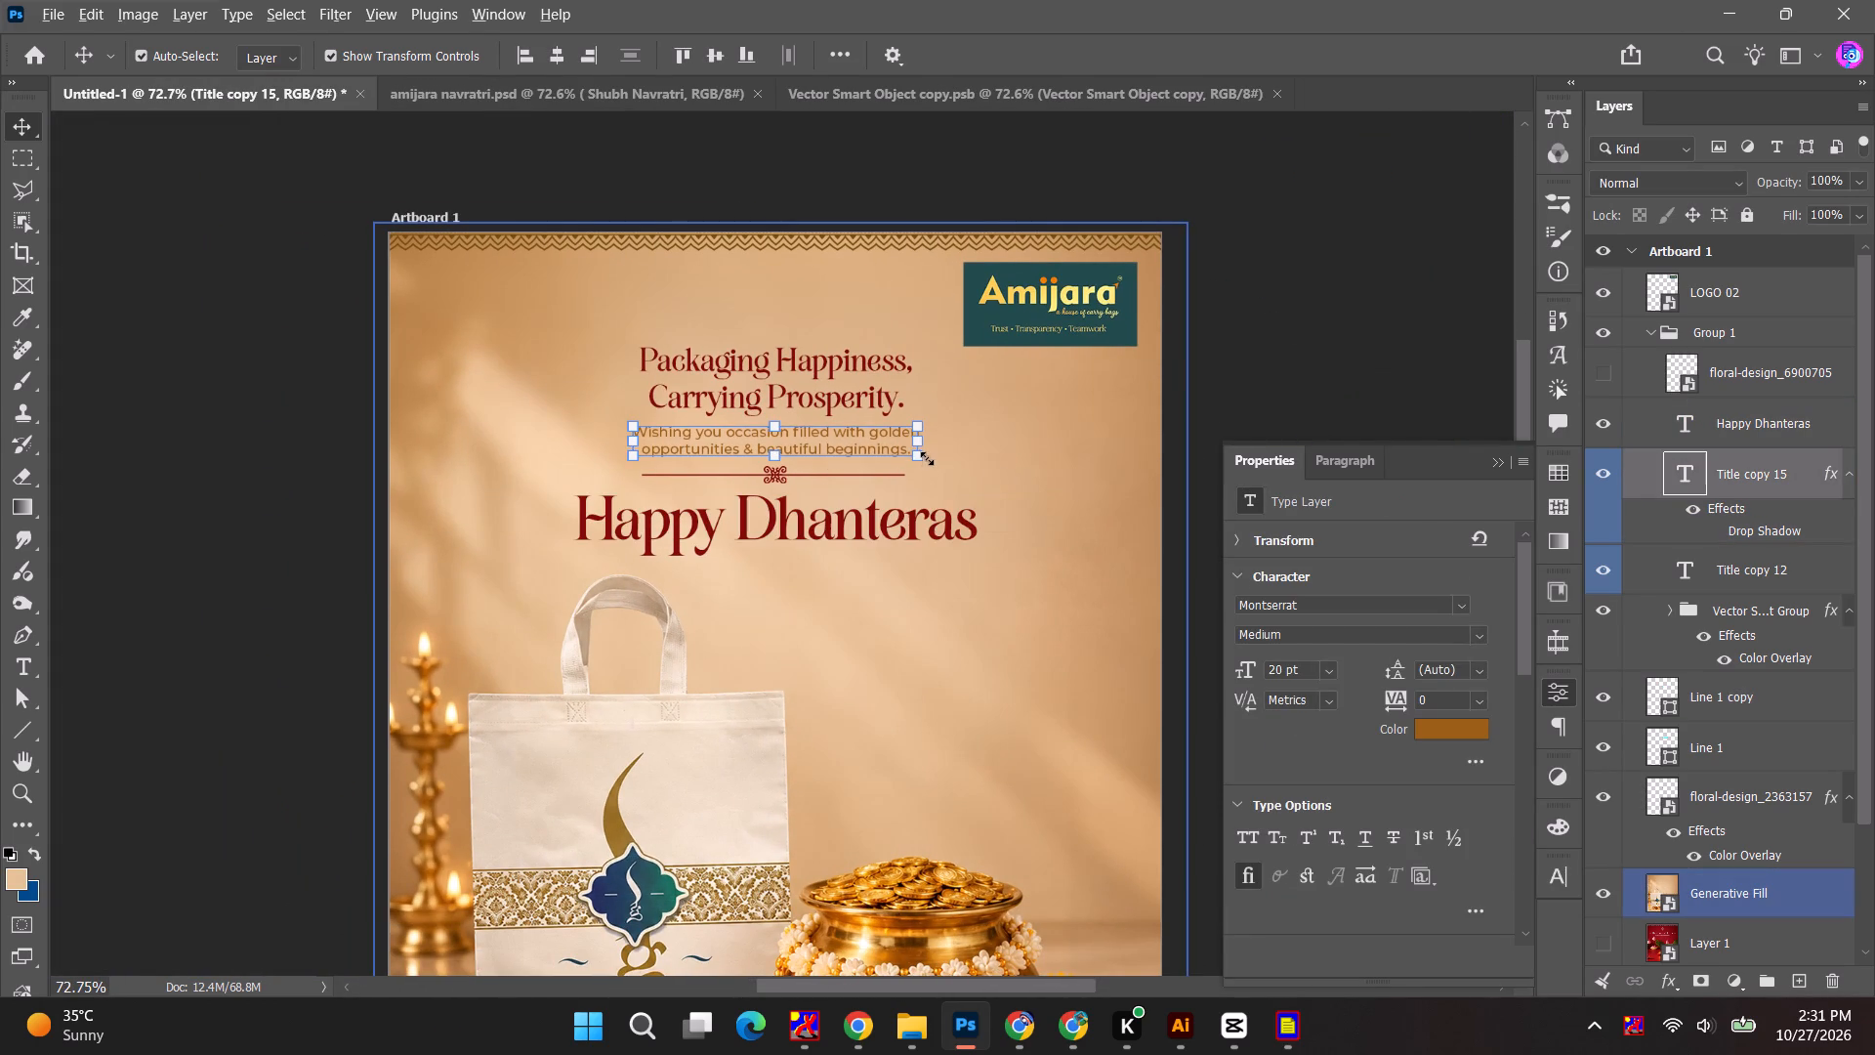
pyautogui.keyDown('alt'); pyautogui.keyDown('shift'); pyautogui.moveTo(927, 458); pyautogui.dragTo(944, 460); pyautogui.keyUp('shift'); pyautogui.keyUp('alt')
pyautogui.click(1218, 64)
pyautogui.click(1326, 359)
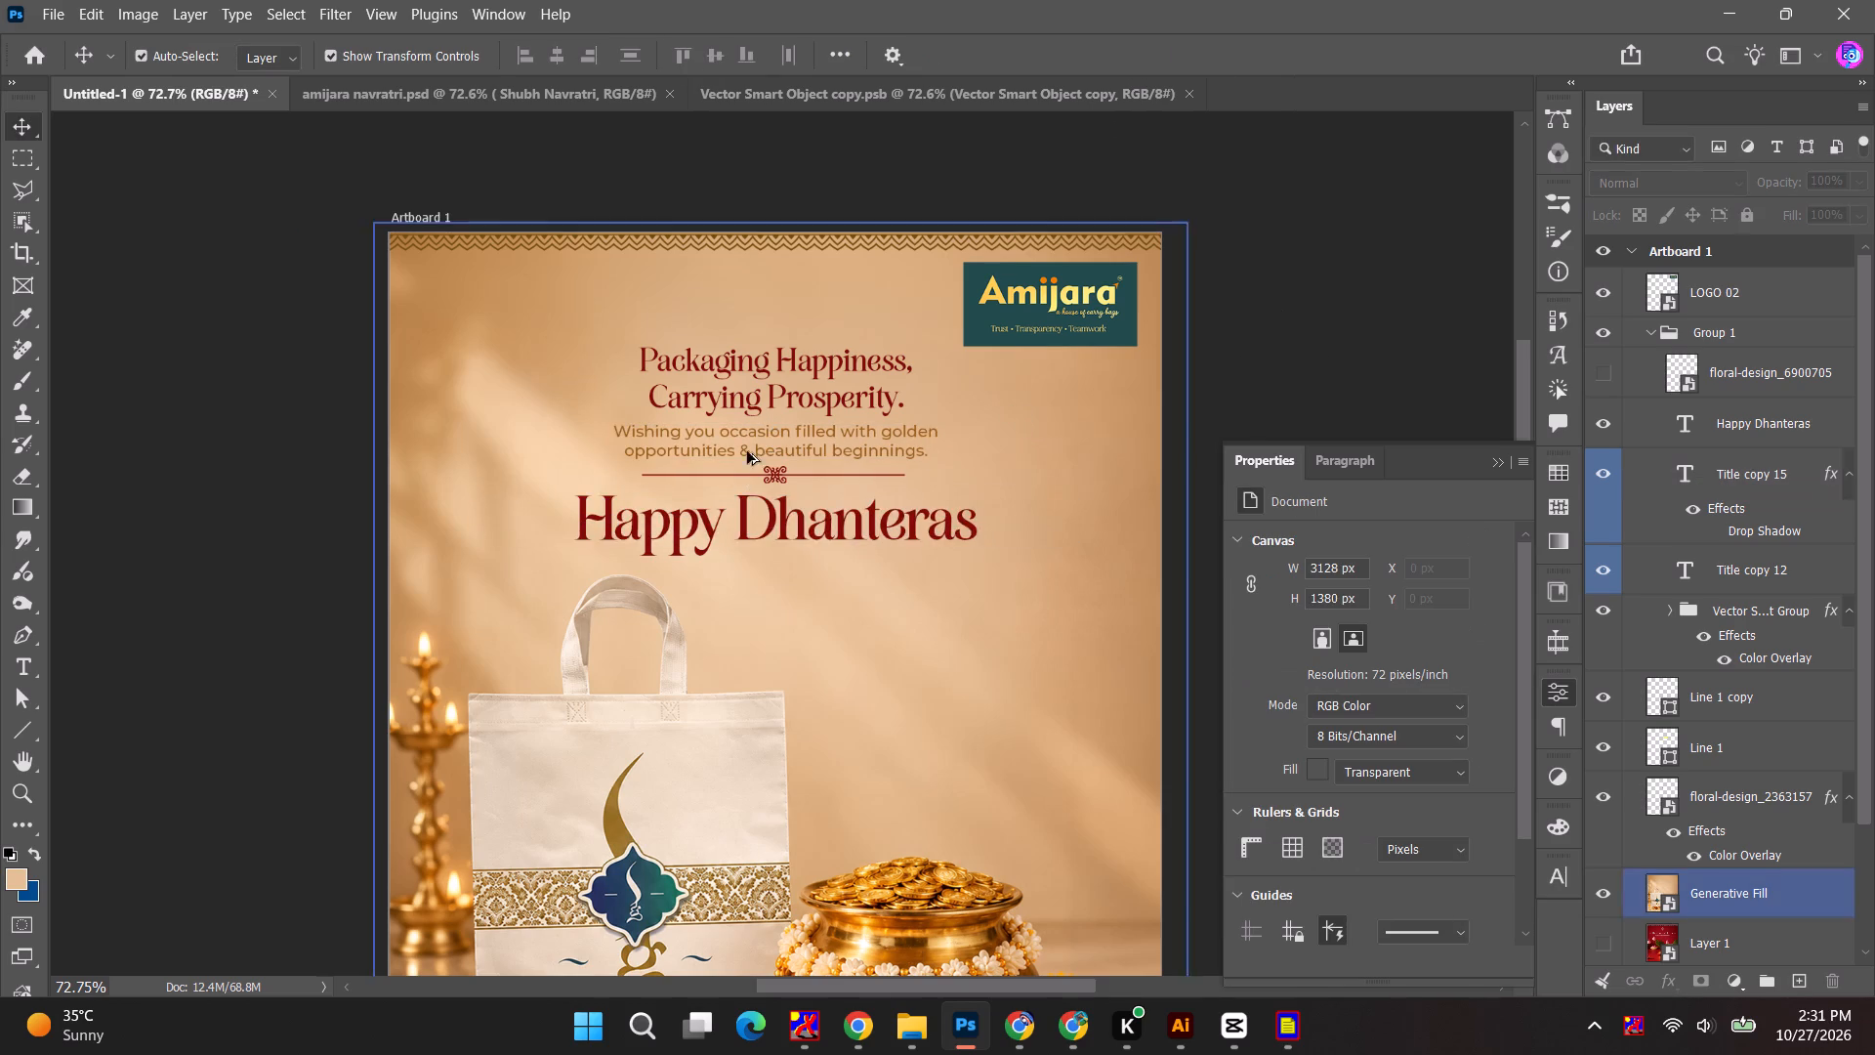
# Scale the 'Packaging Happiness, Carrying Prosperity.' headline down to about 33.79 pt.
pyautogui.keyDown('alt'); pyautogui.scroll(3, 758, 444); pyautogui.keyUp('alt')
pyautogui.click(804, 376)
pyautogui.keyDown('alt'); pyautogui.keyDown('shift'); pyautogui.moveTo(593, 314); pyautogui.dragTo(515, 284); pyautogui.keyUp('shift'); pyautogui.keyUp('alt')
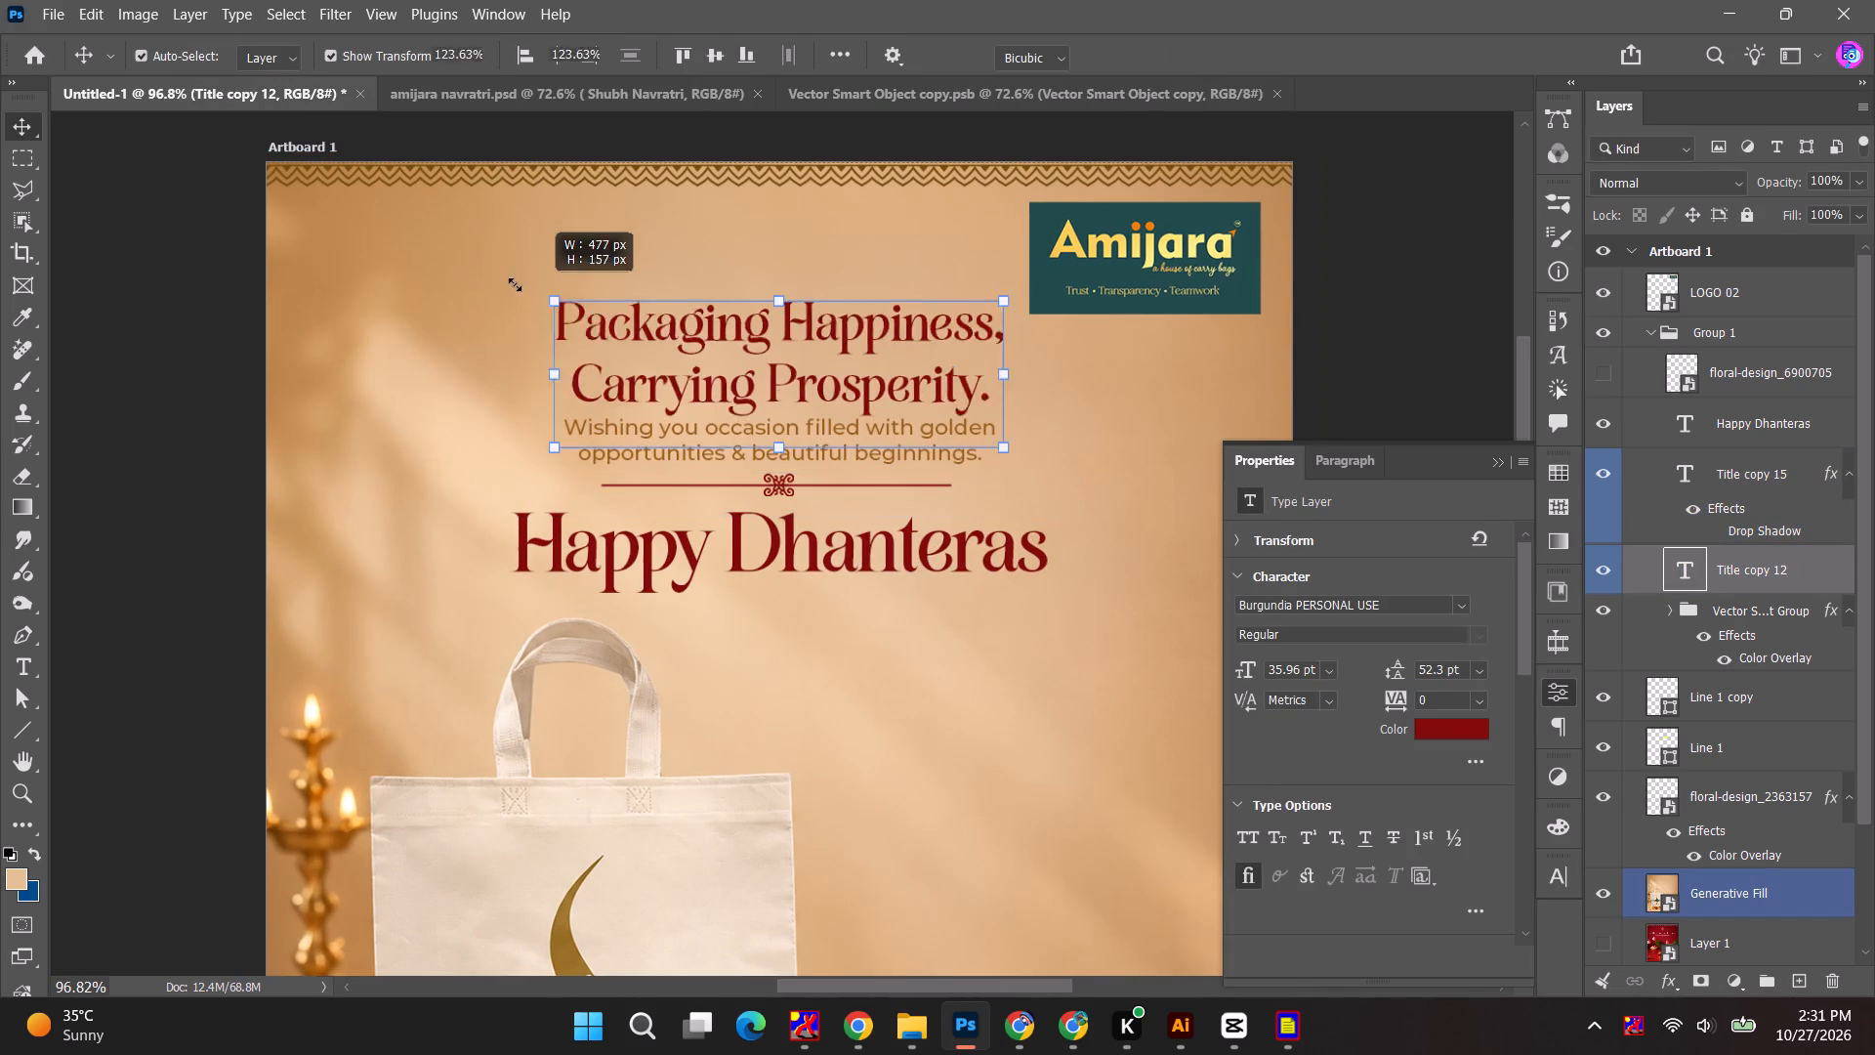
pyautogui.keyDown('alt'); pyautogui.keyDown('shift'); pyautogui.moveTo(515, 284); pyautogui.dragTo(592, 354); pyautogui.keyUp('shift'); pyautogui.keyUp('alt')
pyautogui.click(1204, 52)
pyautogui.click(1405, 272)
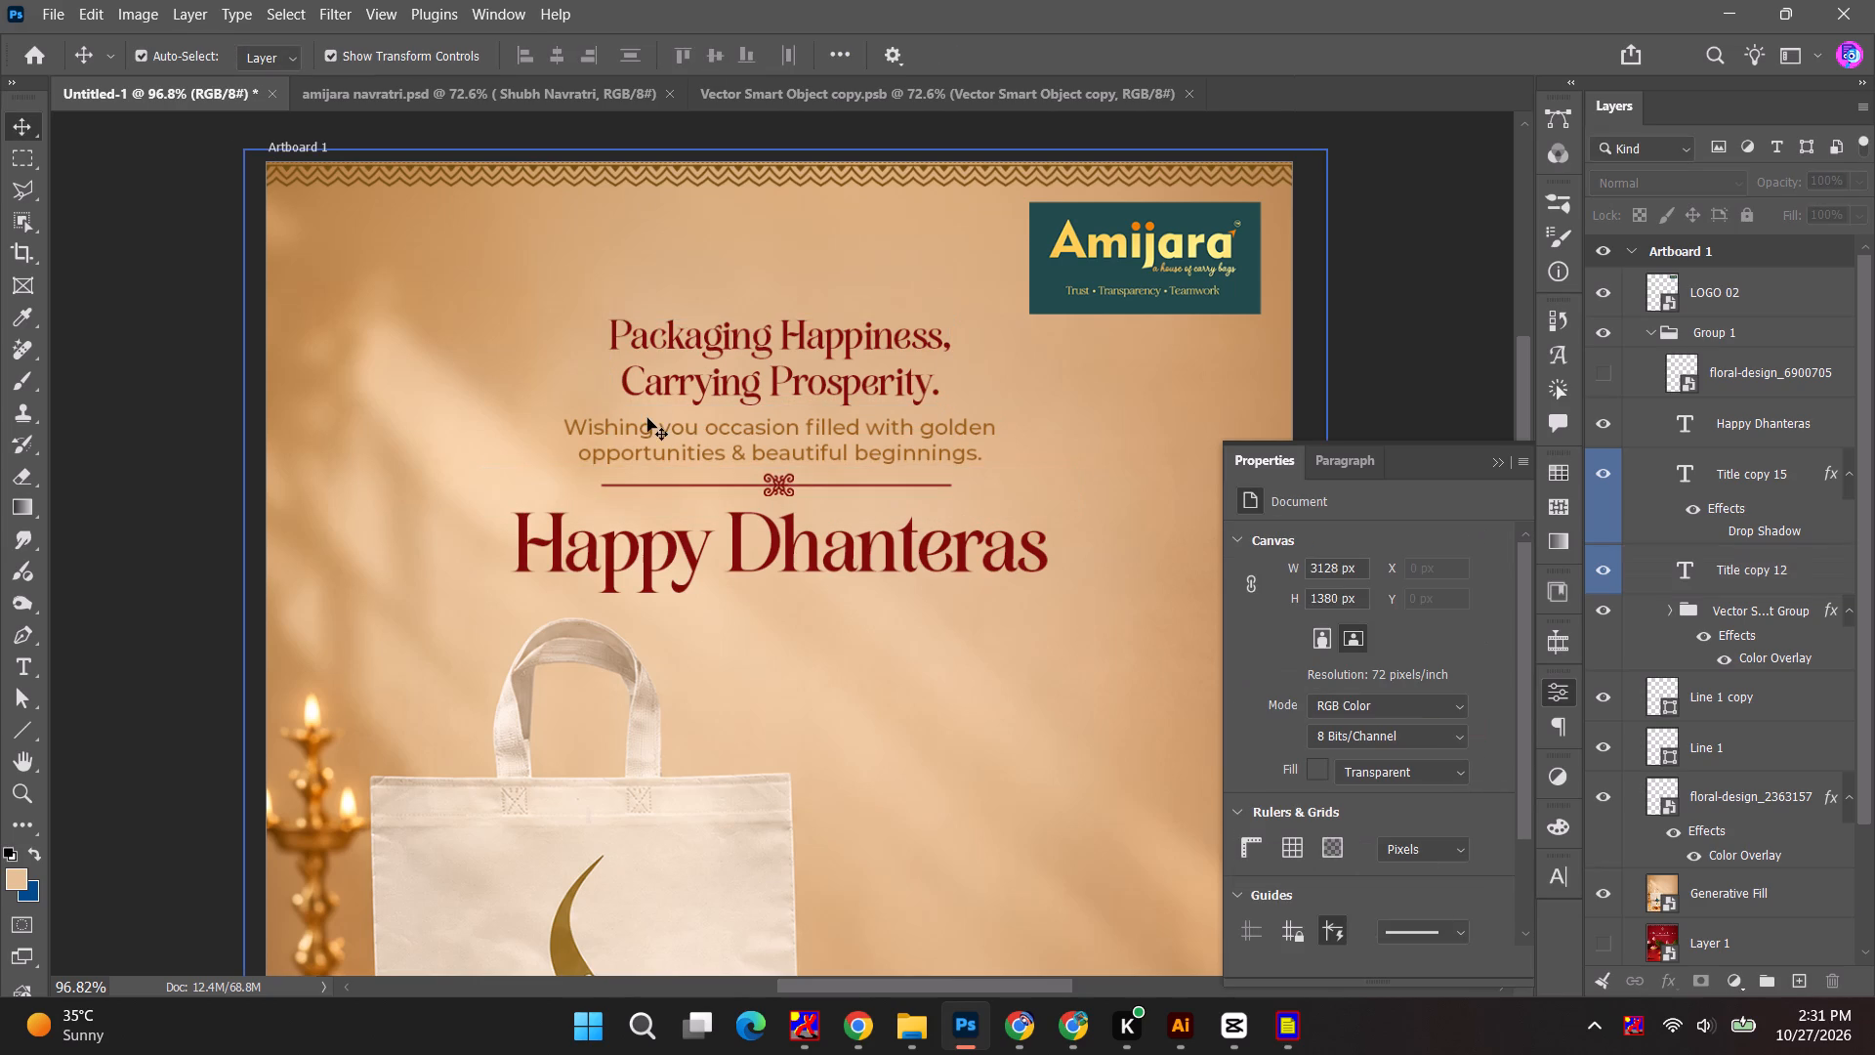
# Centre the original line, Line 1, horizontally on the artboard and hide the Line 1 copy layer.
pyautogui.click(782, 560)
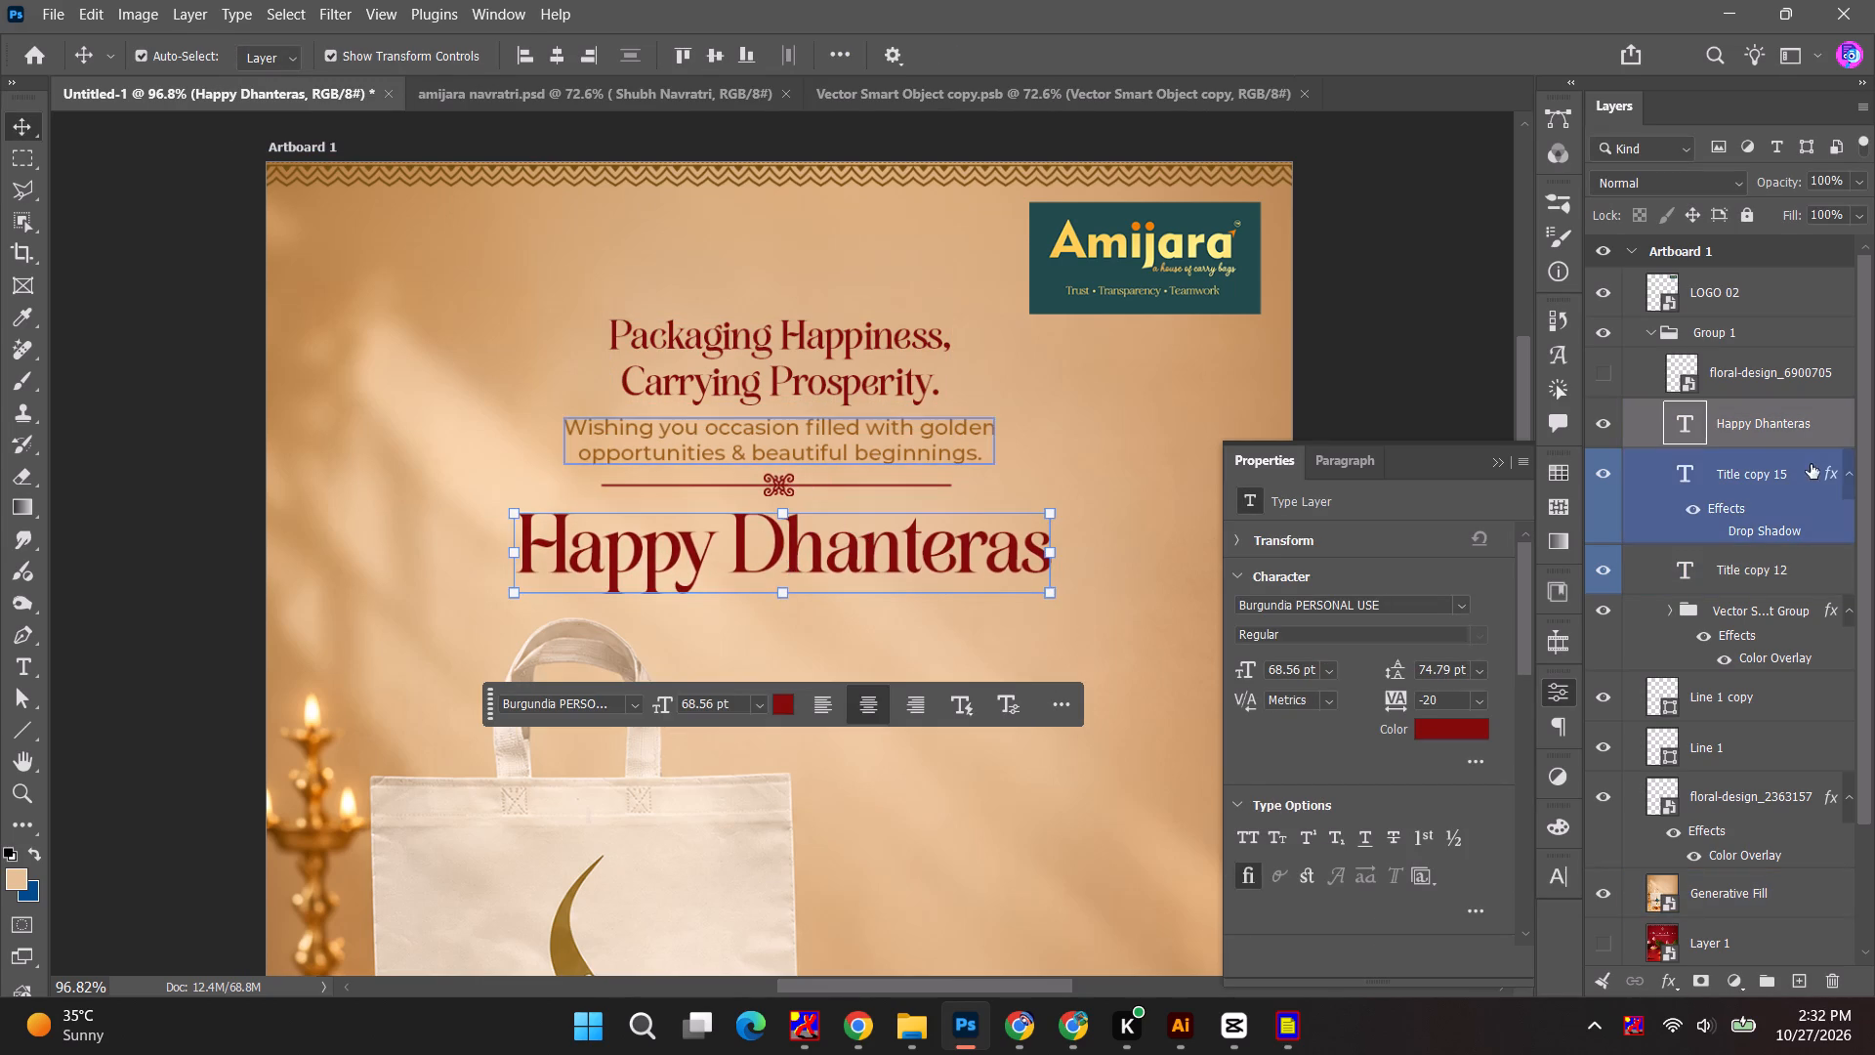
pyautogui.click(1692, 293)
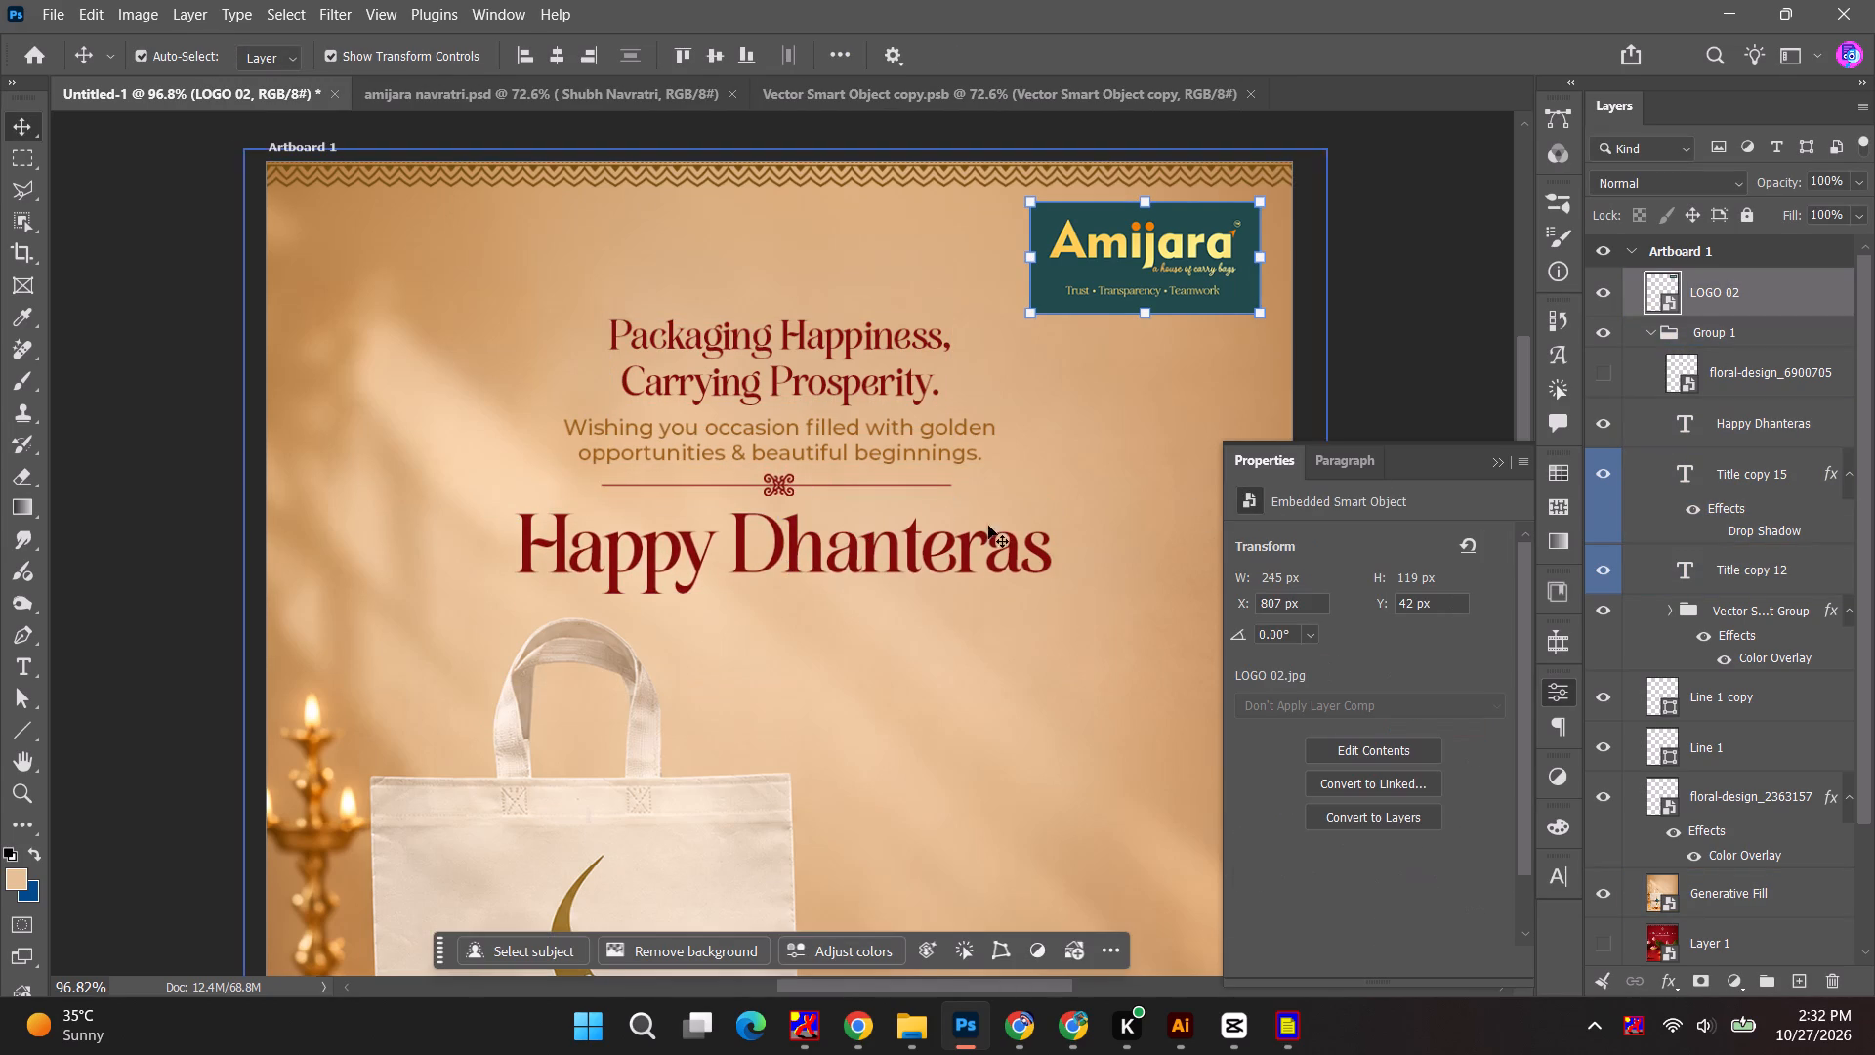
pyautogui.click(1726, 748)
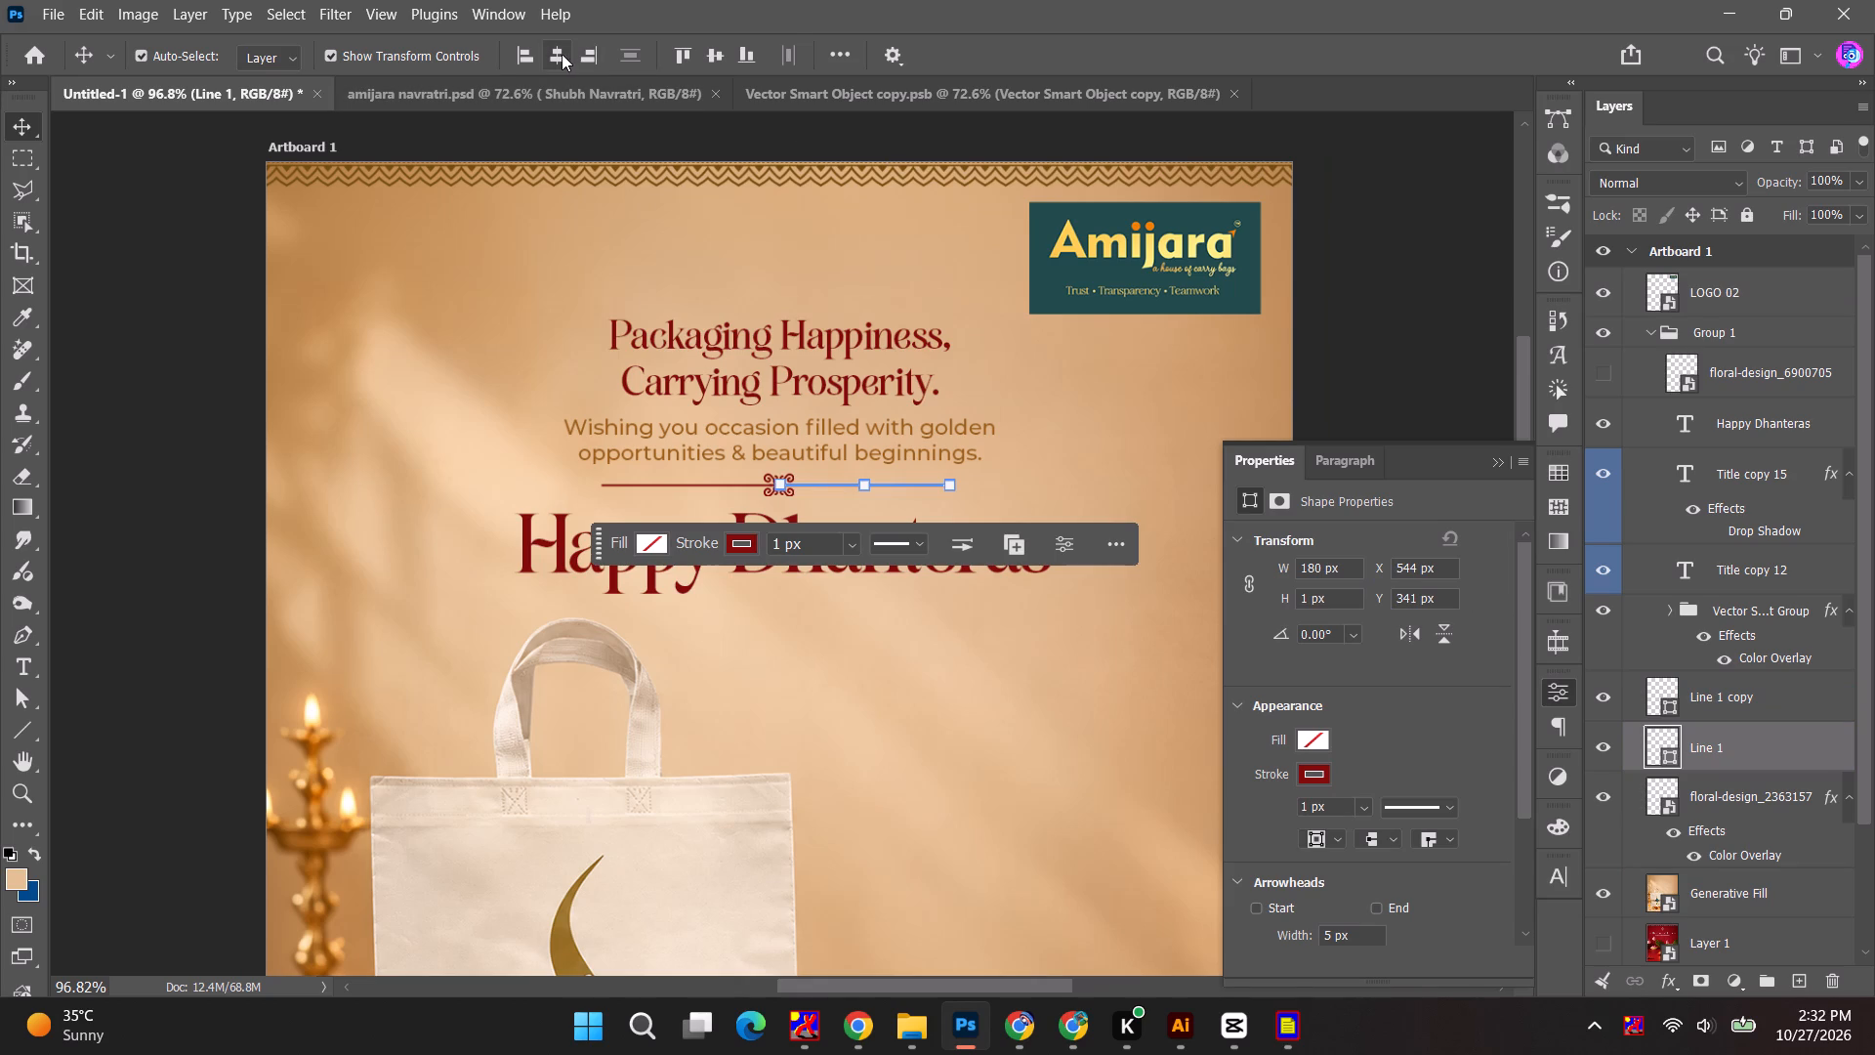
pyautogui.click(558, 53)
pyautogui.click(1613, 700)
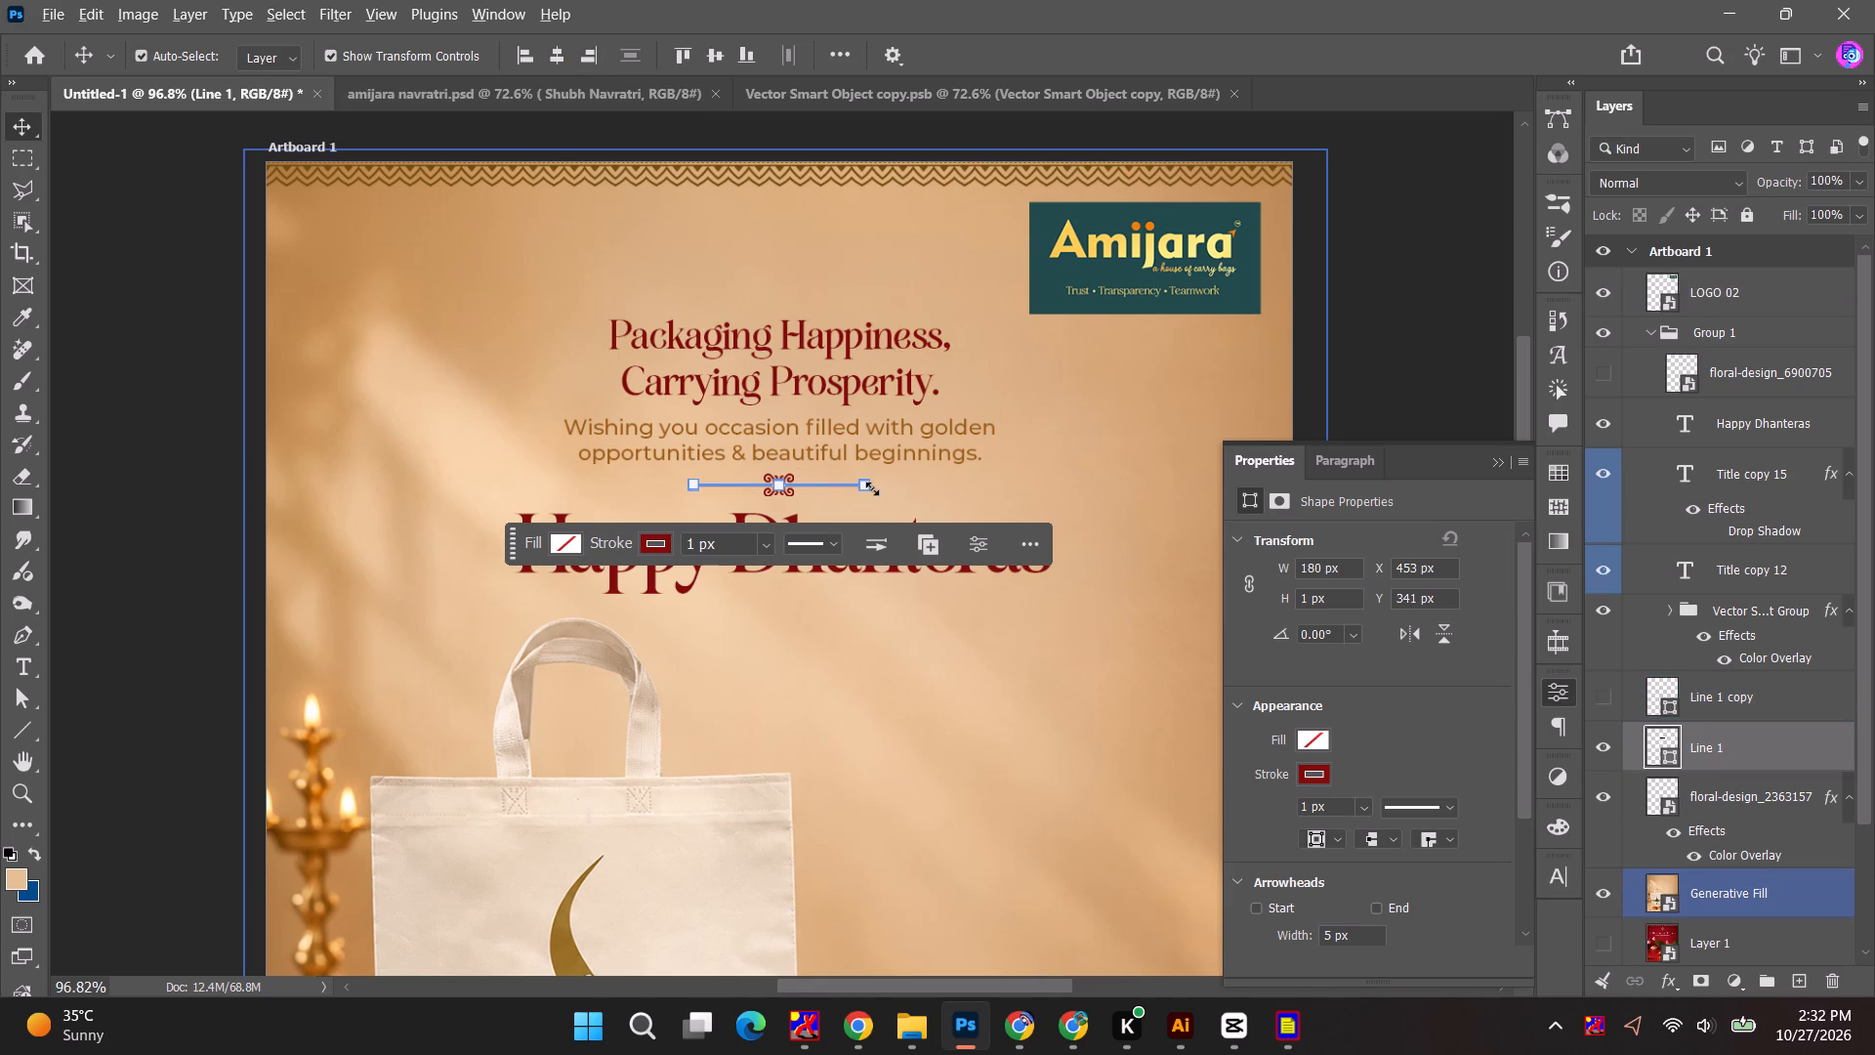
# Stretch Line 1 evenly on both sides of the scroll ornament to a width of about 461 px.
pyautogui.keyDown('alt'); pyautogui.moveTo(871, 485); pyautogui.dragTo(964, 485); pyautogui.keyUp('alt')
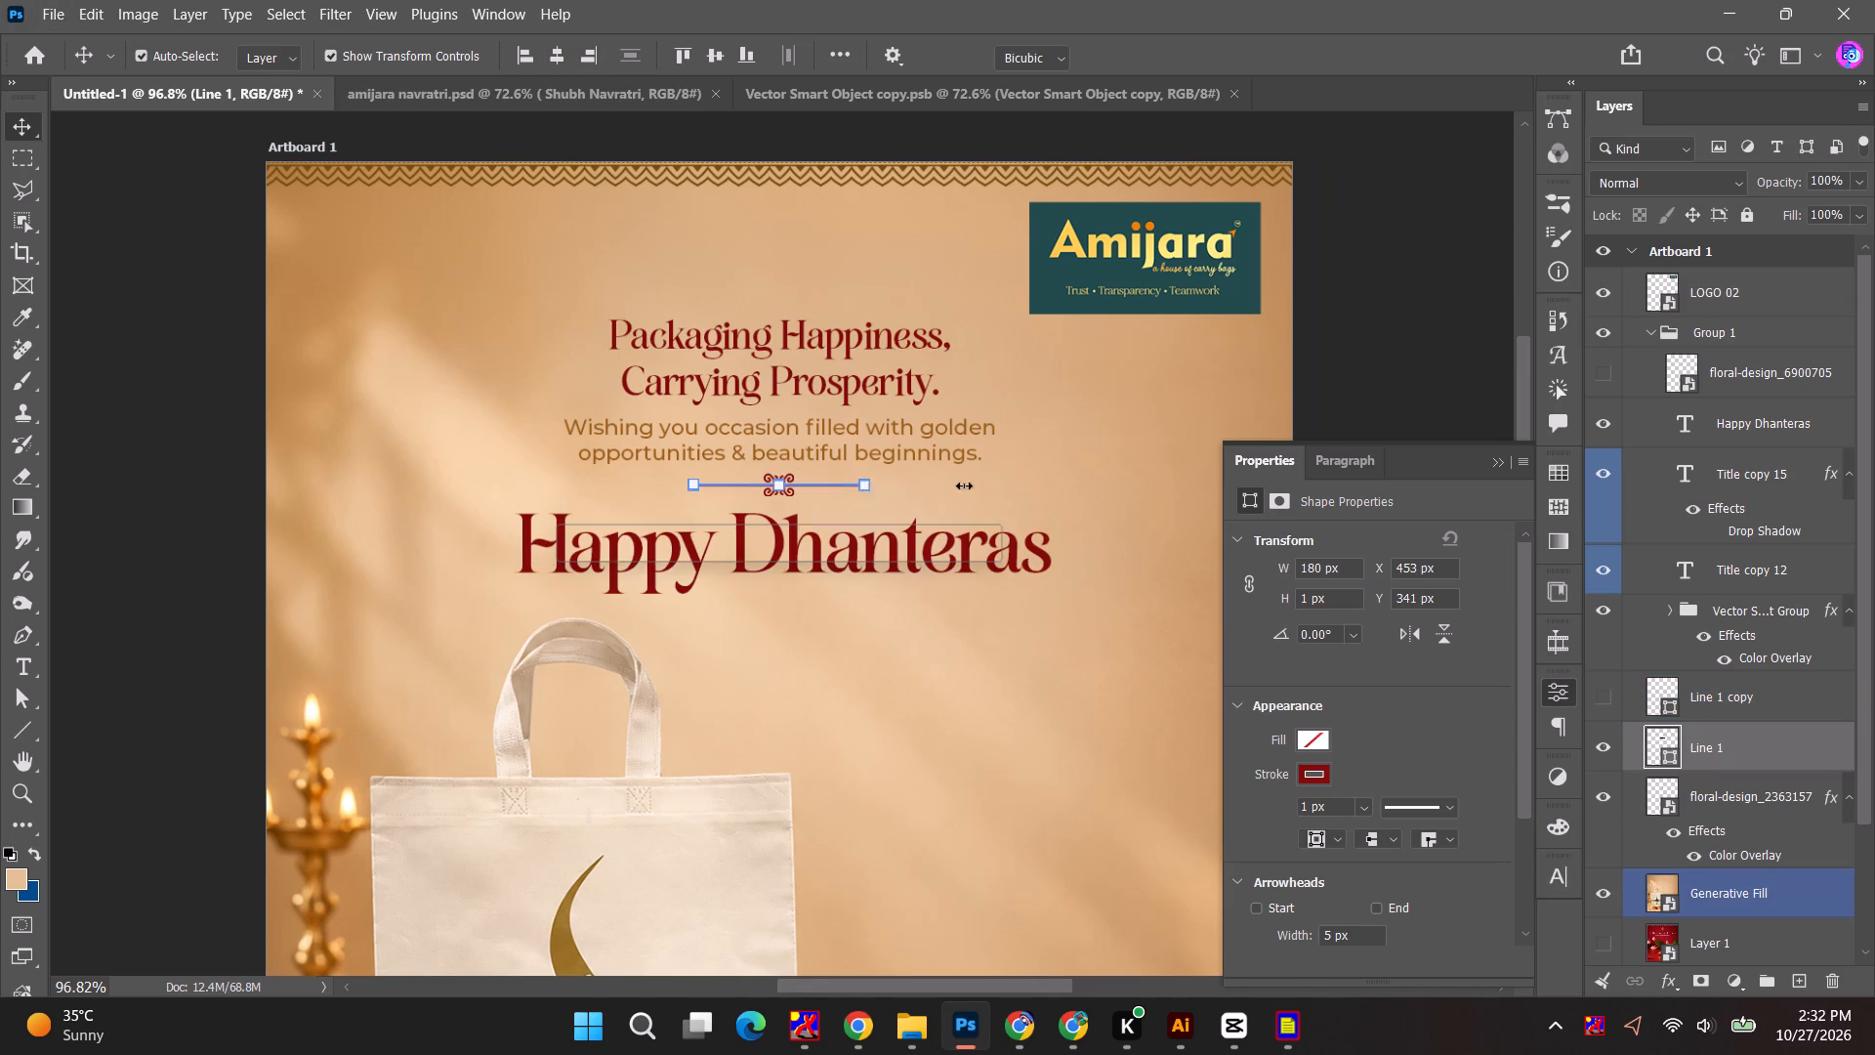
pyautogui.keyDown('alt'); pyautogui.moveTo(964, 485); pyautogui.dragTo(994, 478); pyautogui.keyUp('alt')
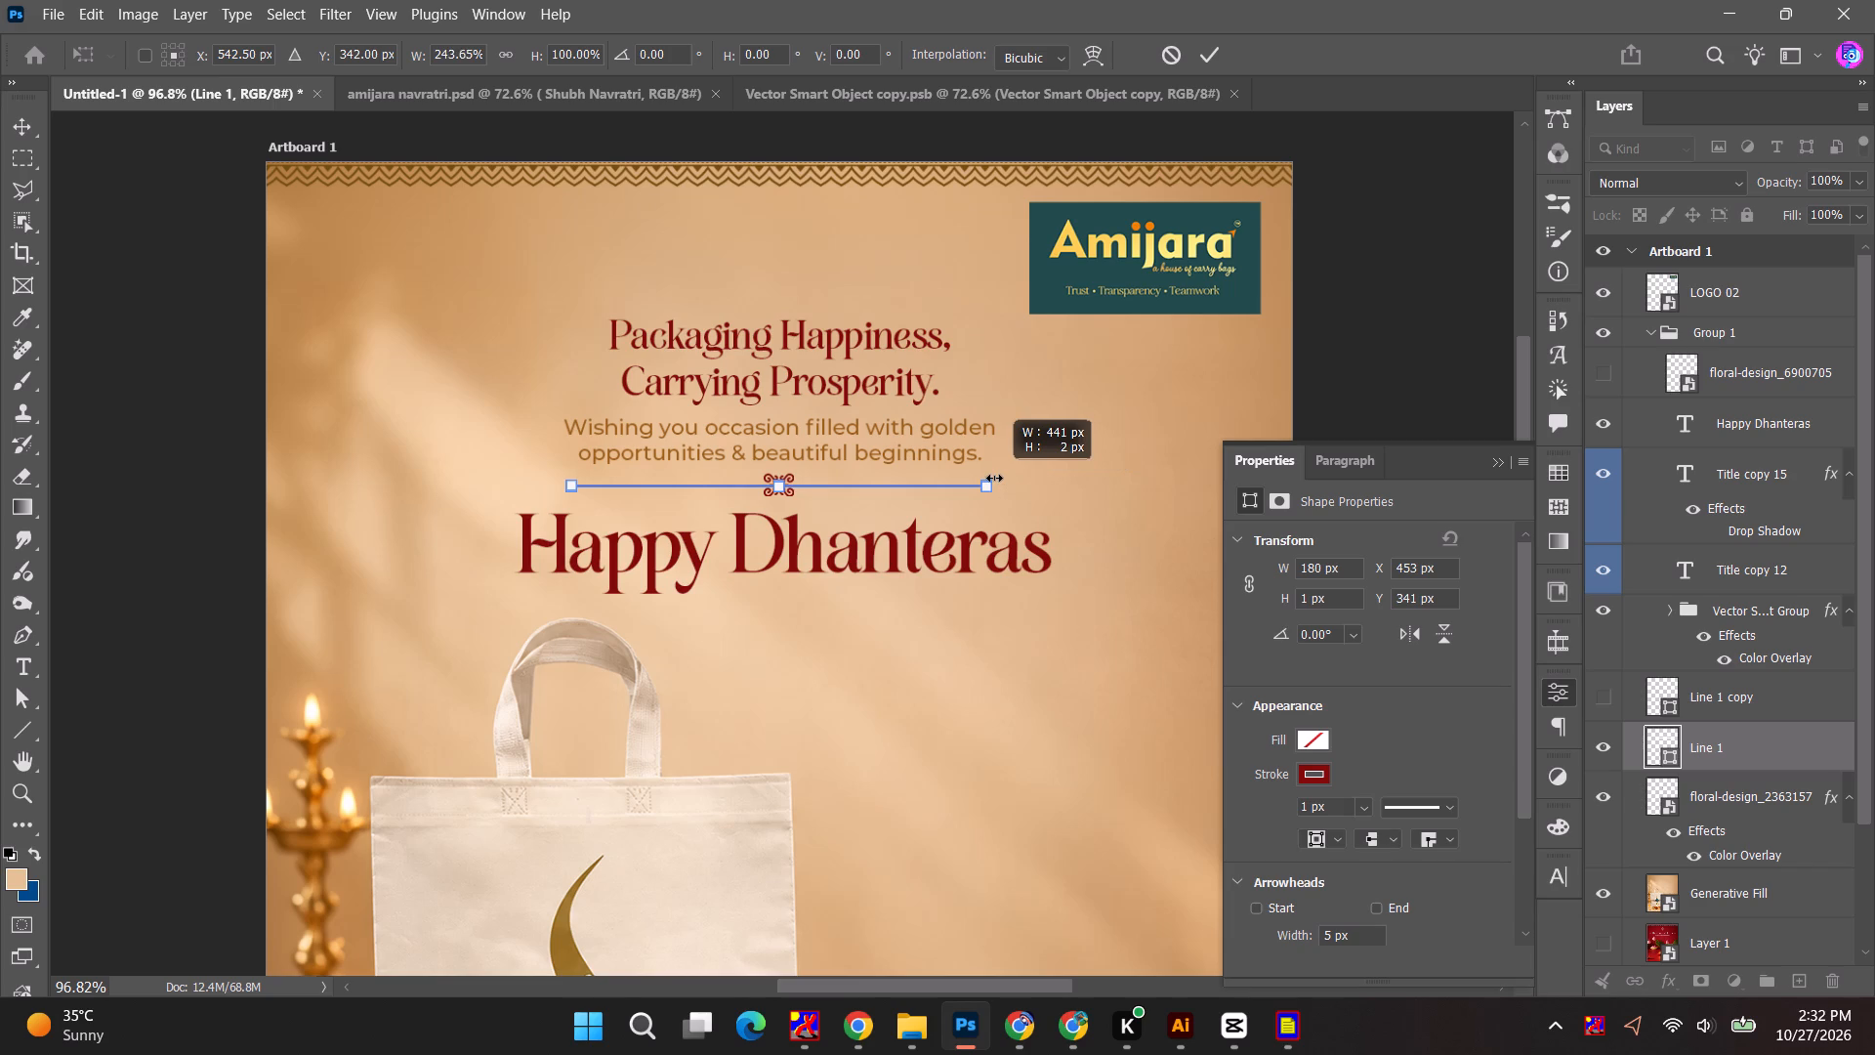
pyautogui.keyDown('alt'); pyautogui.moveTo(994, 478); pyautogui.dragTo(1005, 482); pyautogui.keyUp('alt')
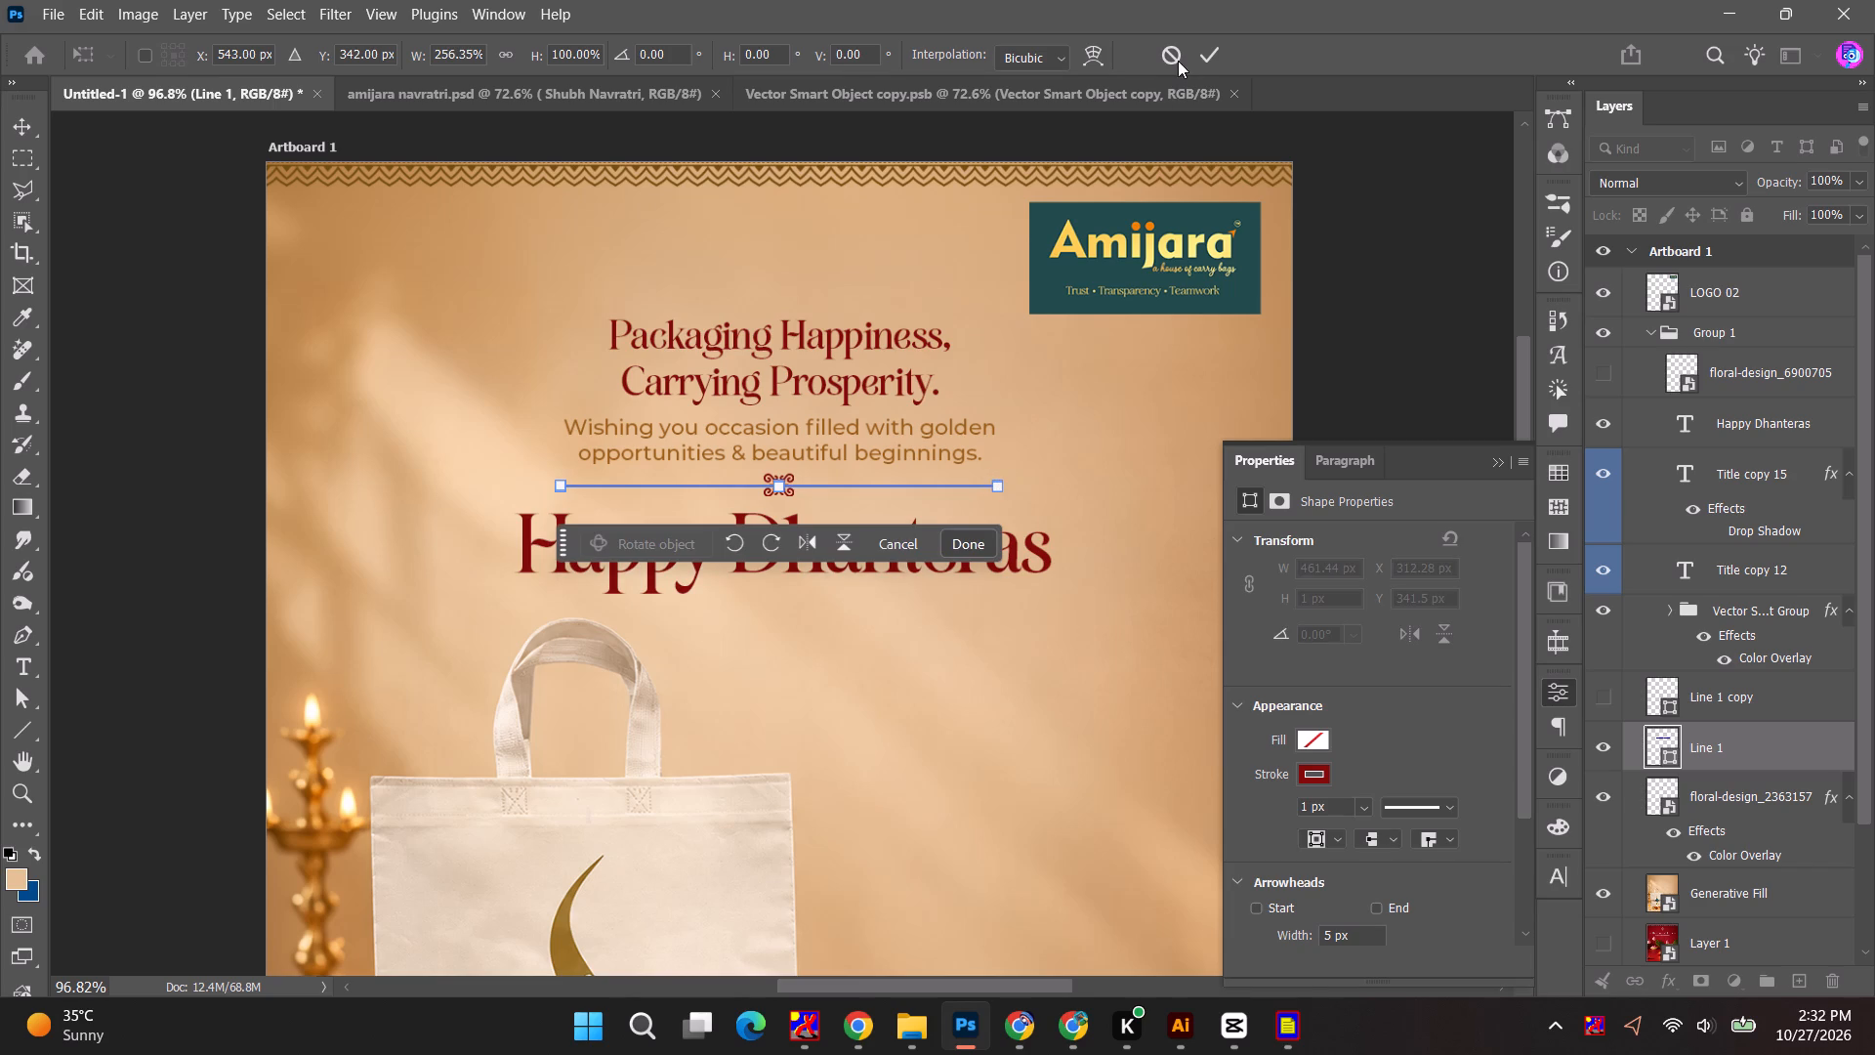
pyautogui.click(1208, 58)
pyautogui.click(1425, 268)
# Review the whole poster to check the balance of the text block and divider.
pyautogui.keyDown('alt'); pyautogui.scroll(-4, 760, 642); pyautogui.keyUp('alt')
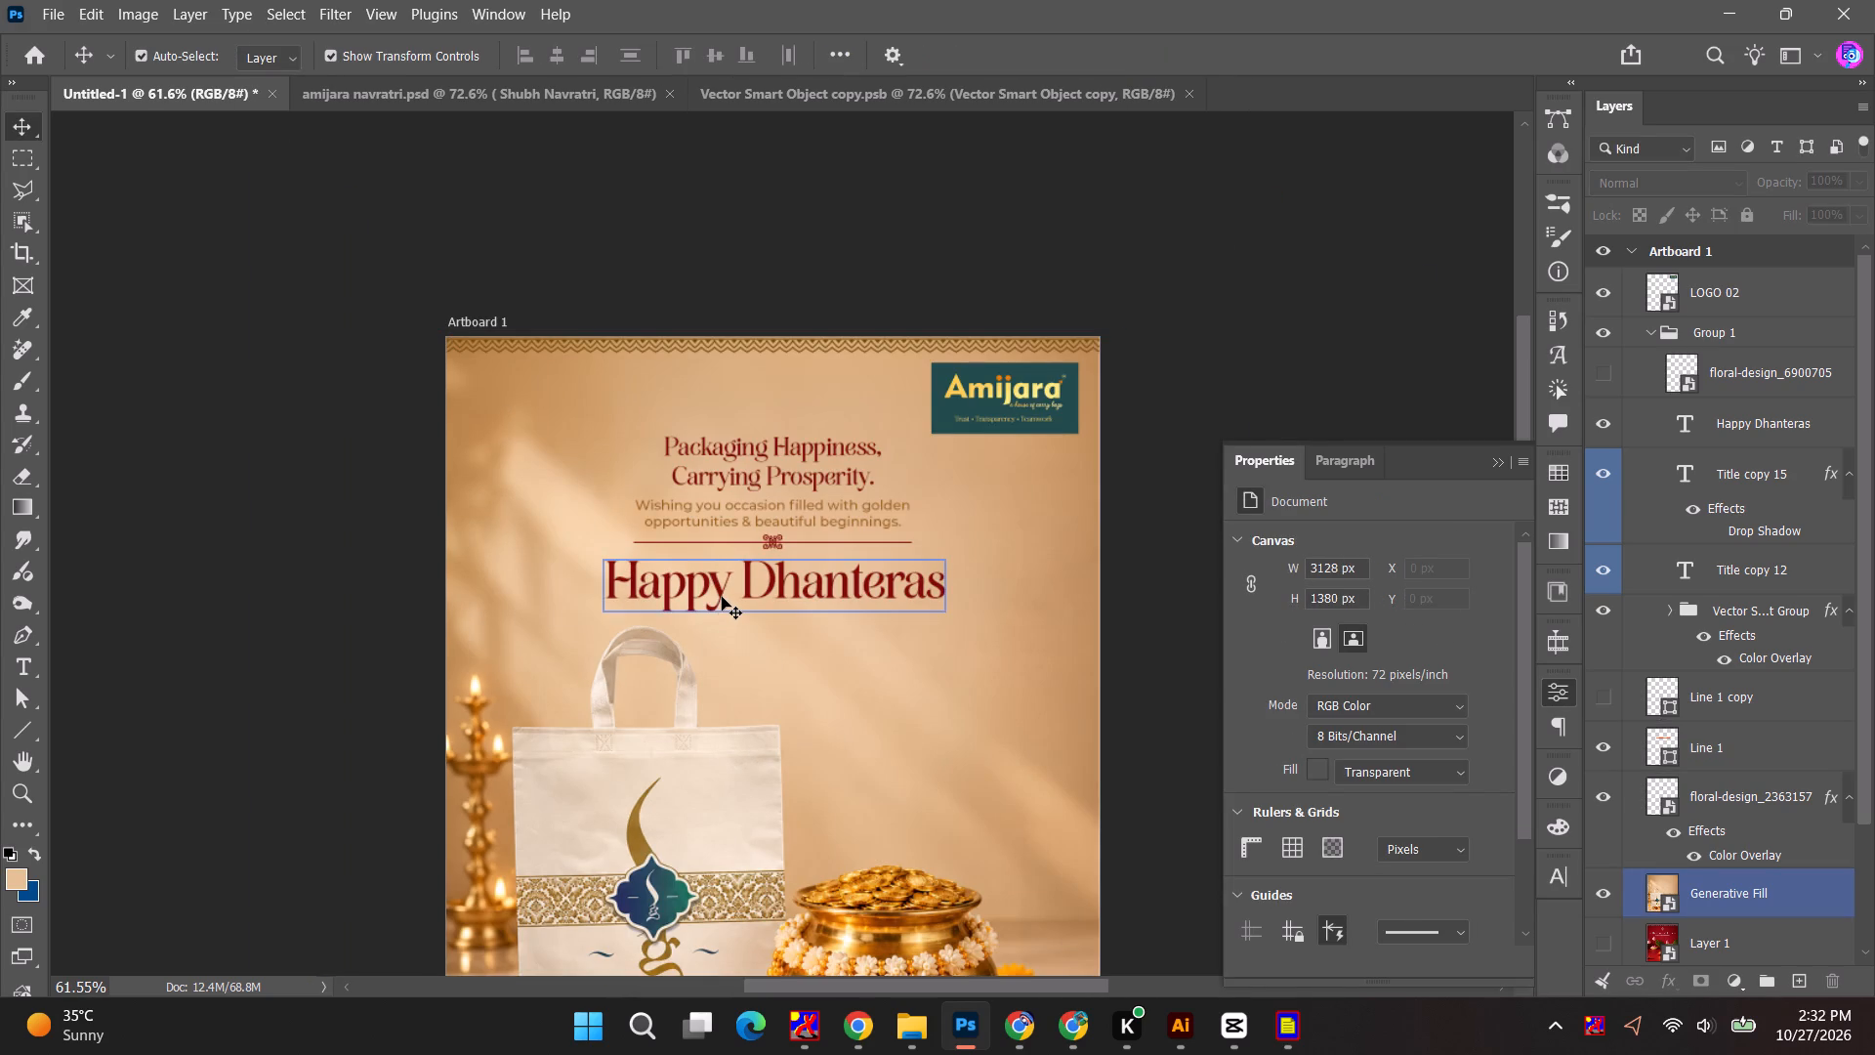
pyautogui.click(1197, 289)
pyautogui.press('space')
pyautogui.press('space')
pyautogui.press('space')
pyautogui.press('space')
pyautogui.moveTo(1195, 407); pyautogui.dragTo(1187, 184)
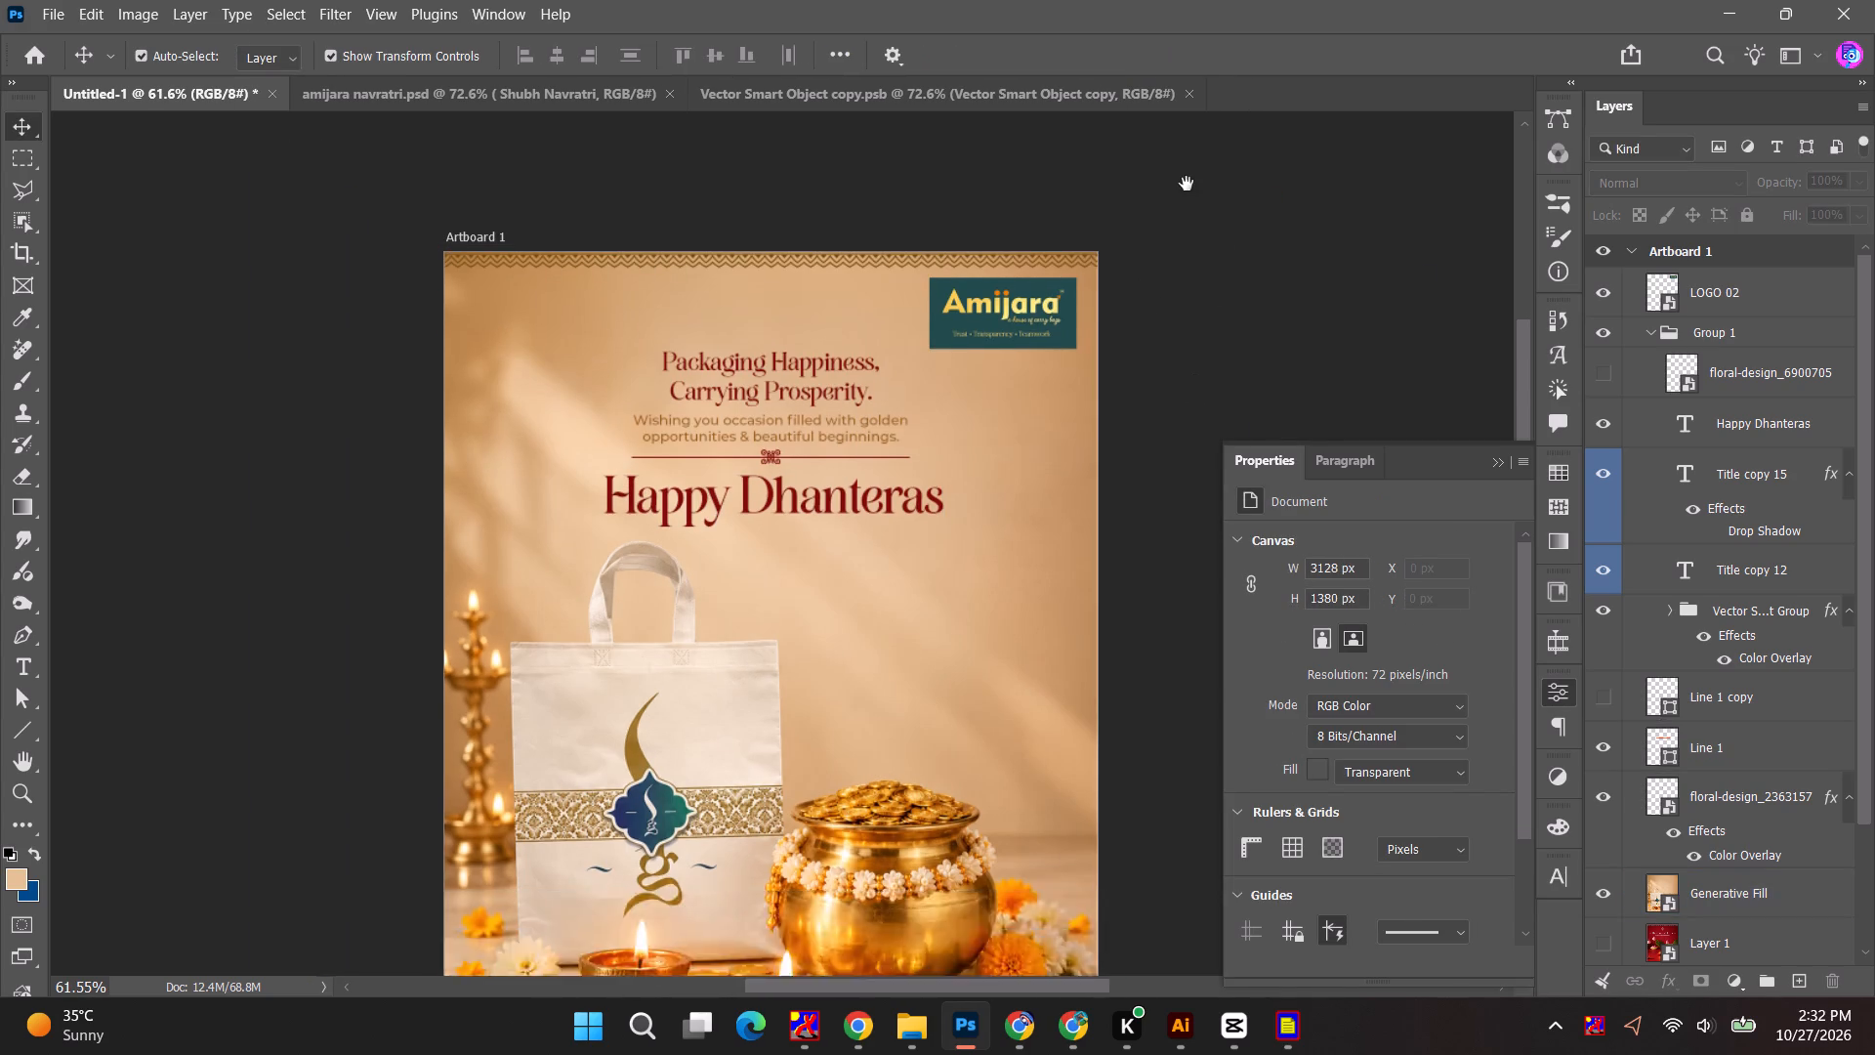
pyautogui.moveTo(1187, 184); pyautogui.dragTo(1187, 182)
pyautogui.keyDown('alt'); pyautogui.scroll(-4, 1156, 350); pyautogui.keyUp('alt')
pyautogui.press('space')
pyautogui.press('space')
pyautogui.press('space')
pyautogui.moveTo(1167, 354); pyautogui.dragTo(1119, 412)
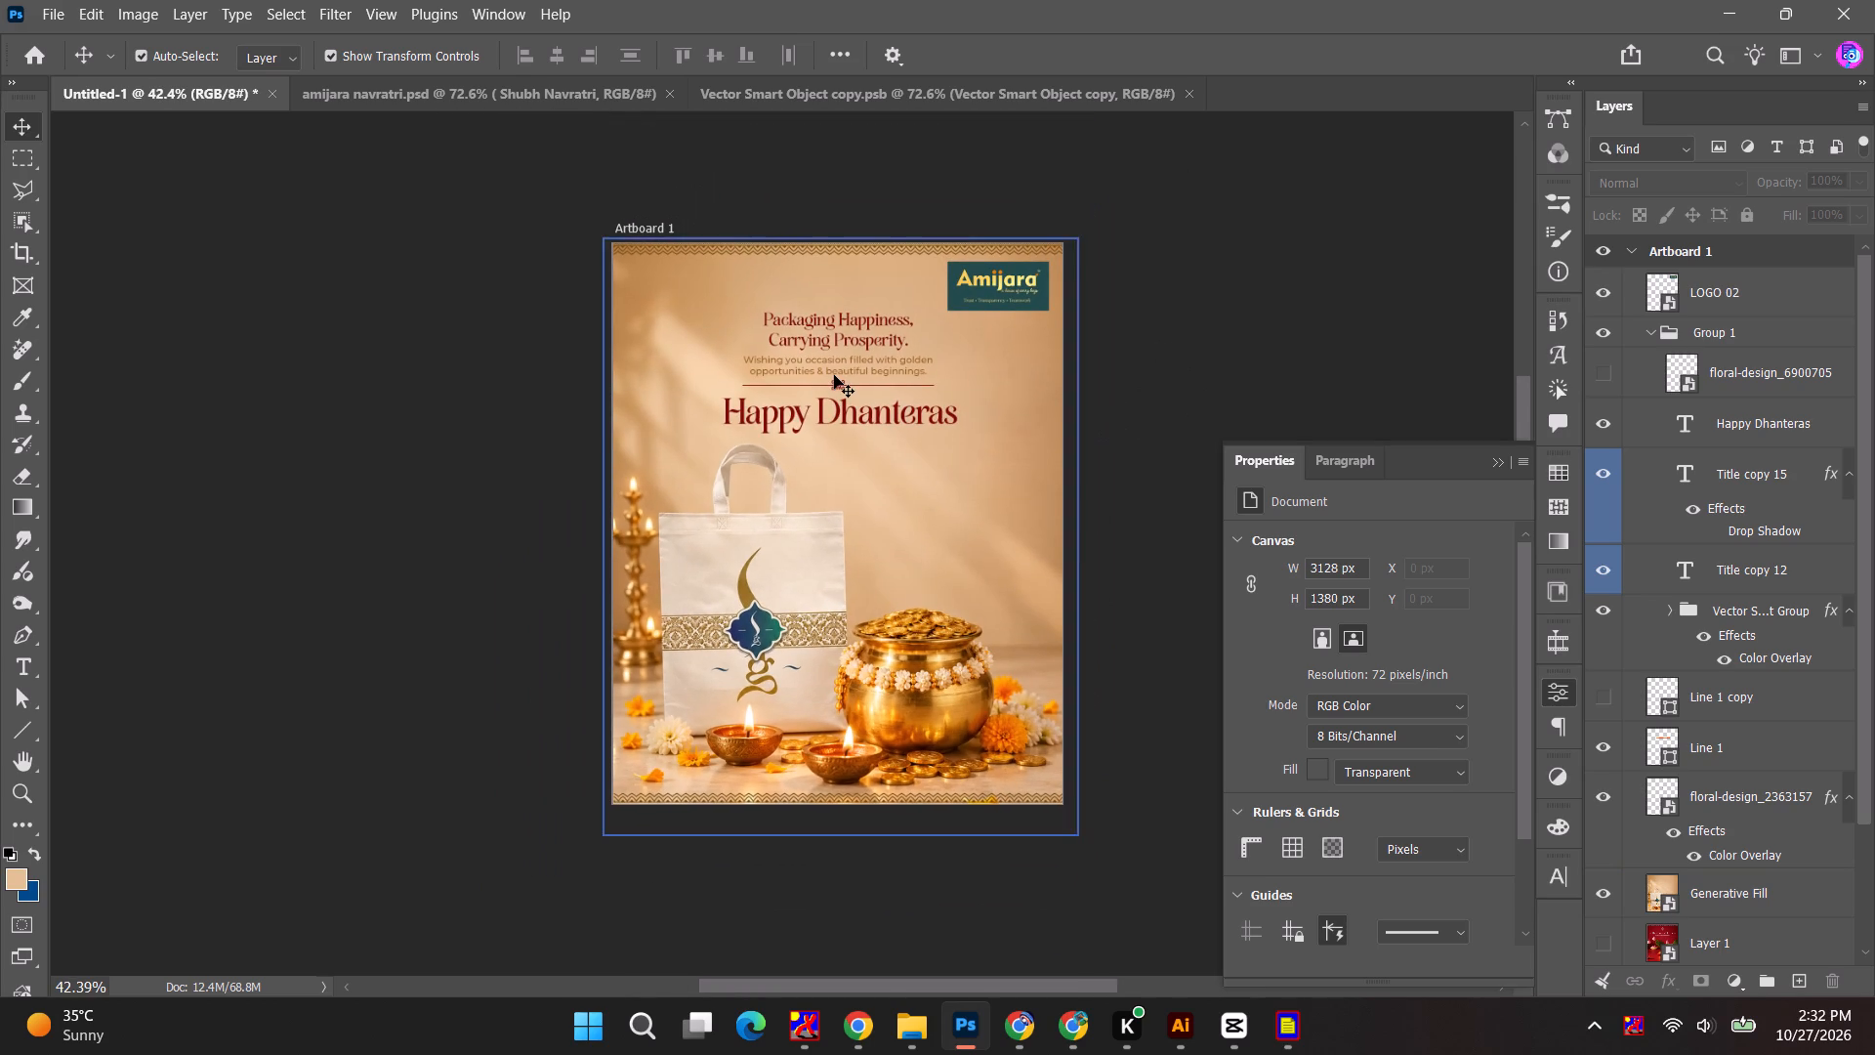
# Join the headline into one line reading 'Packaging Happiness, Carrying Prosperity.'.
pyautogui.keyDown('alt'); pyautogui.scroll(3, 804, 383); pyautogui.keyUp('alt')
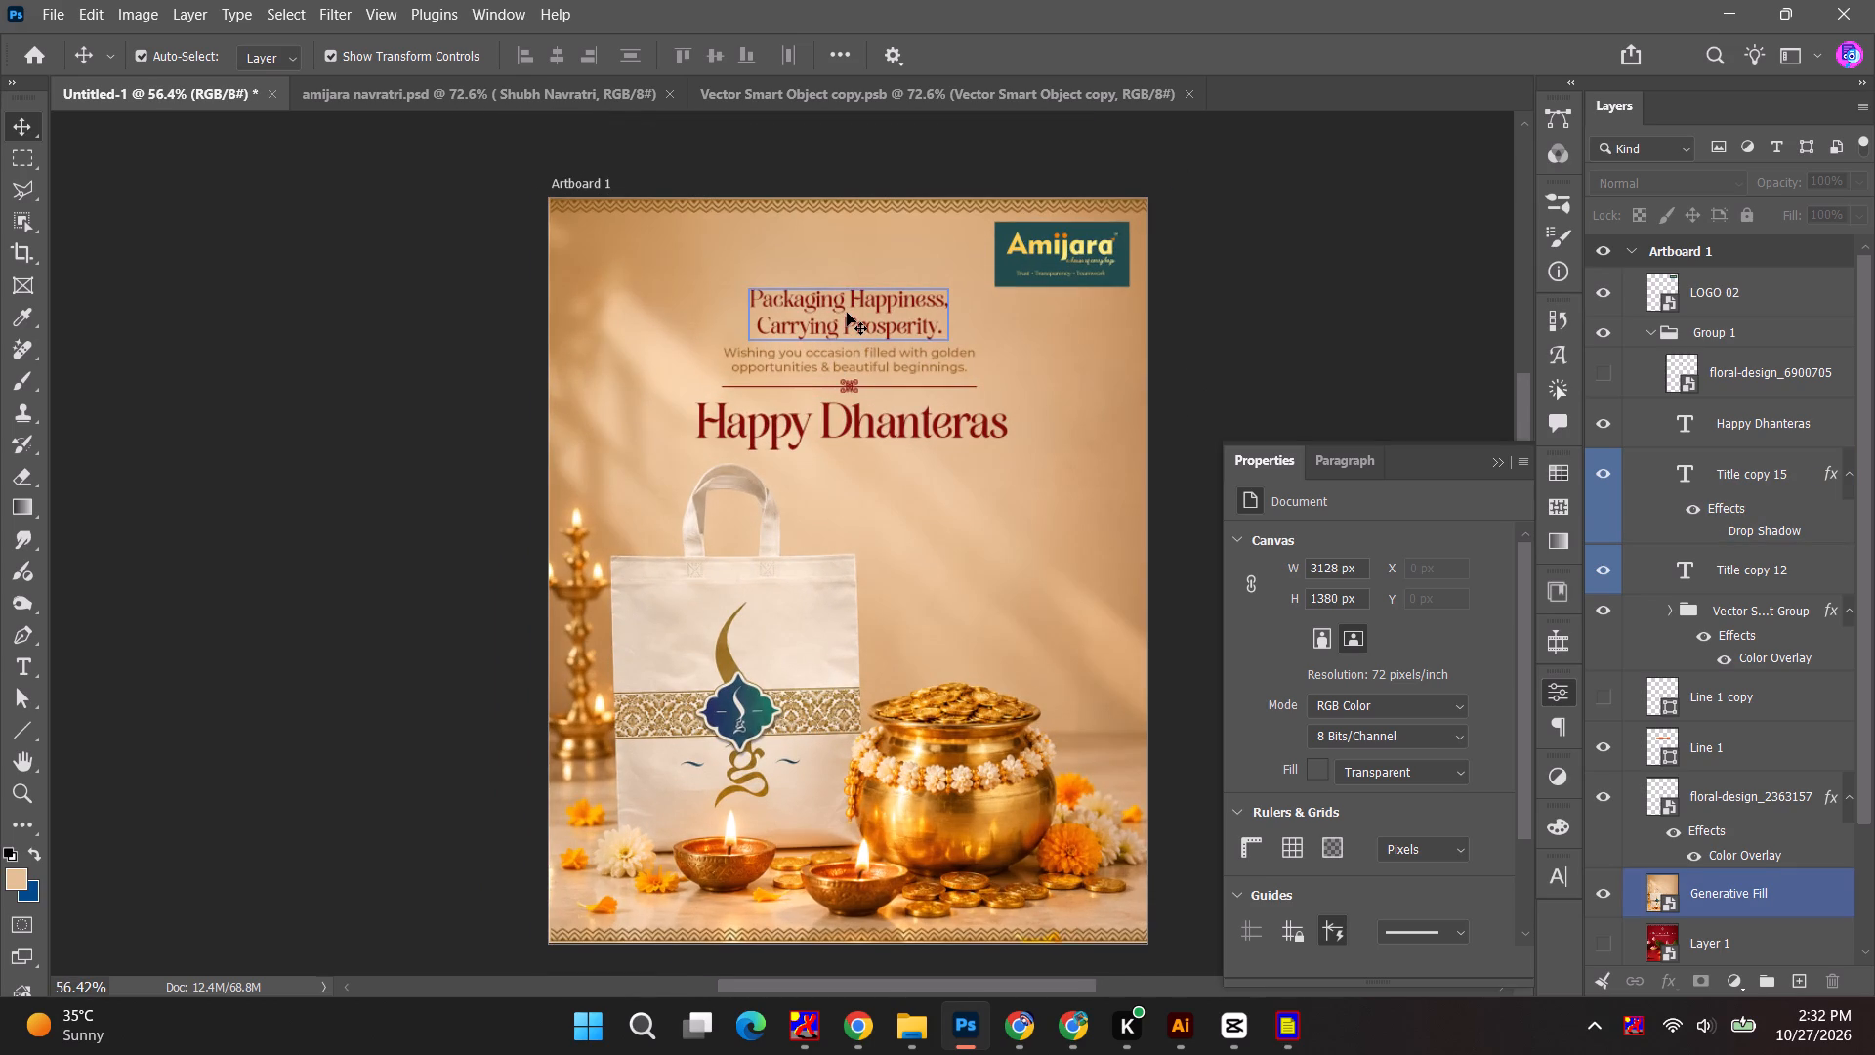
pyautogui.click(847, 313)
pyautogui.doubleClick(847, 313)
pyautogui.click(747, 327)
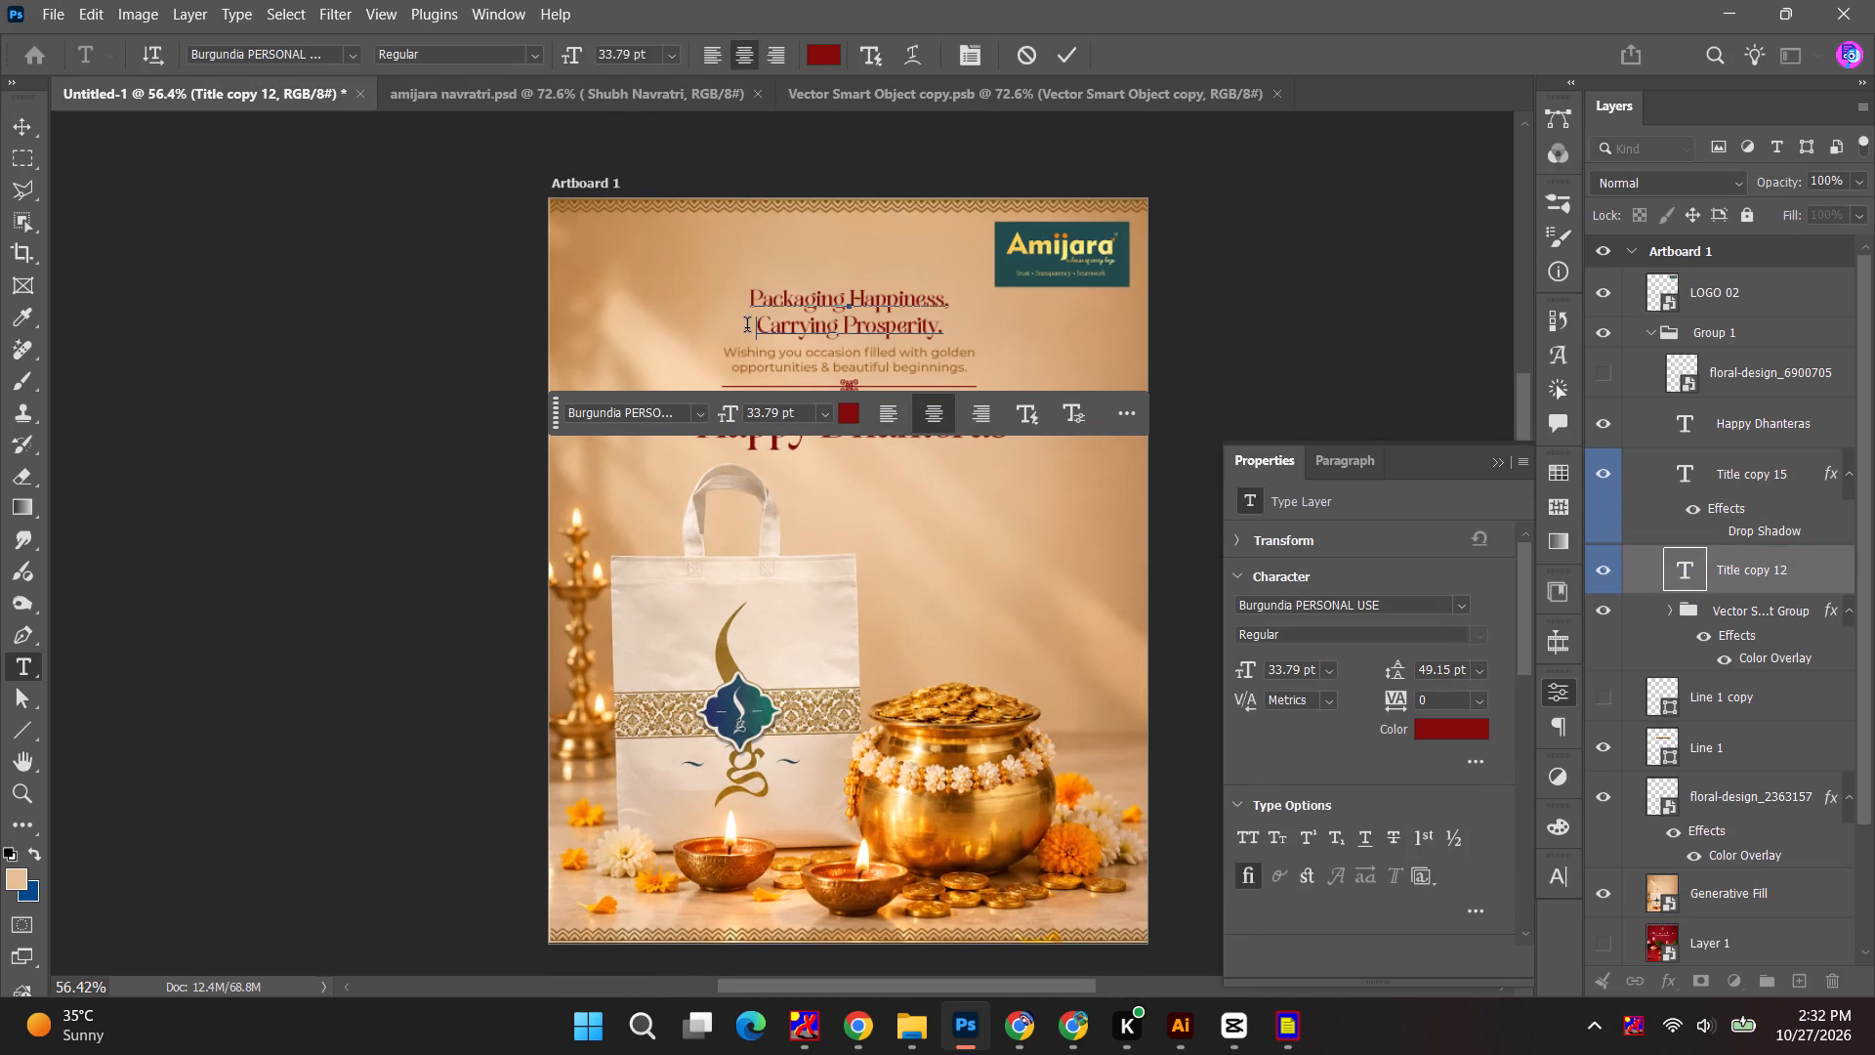
pyautogui.press('BackSpace')
pyautogui.press('space')
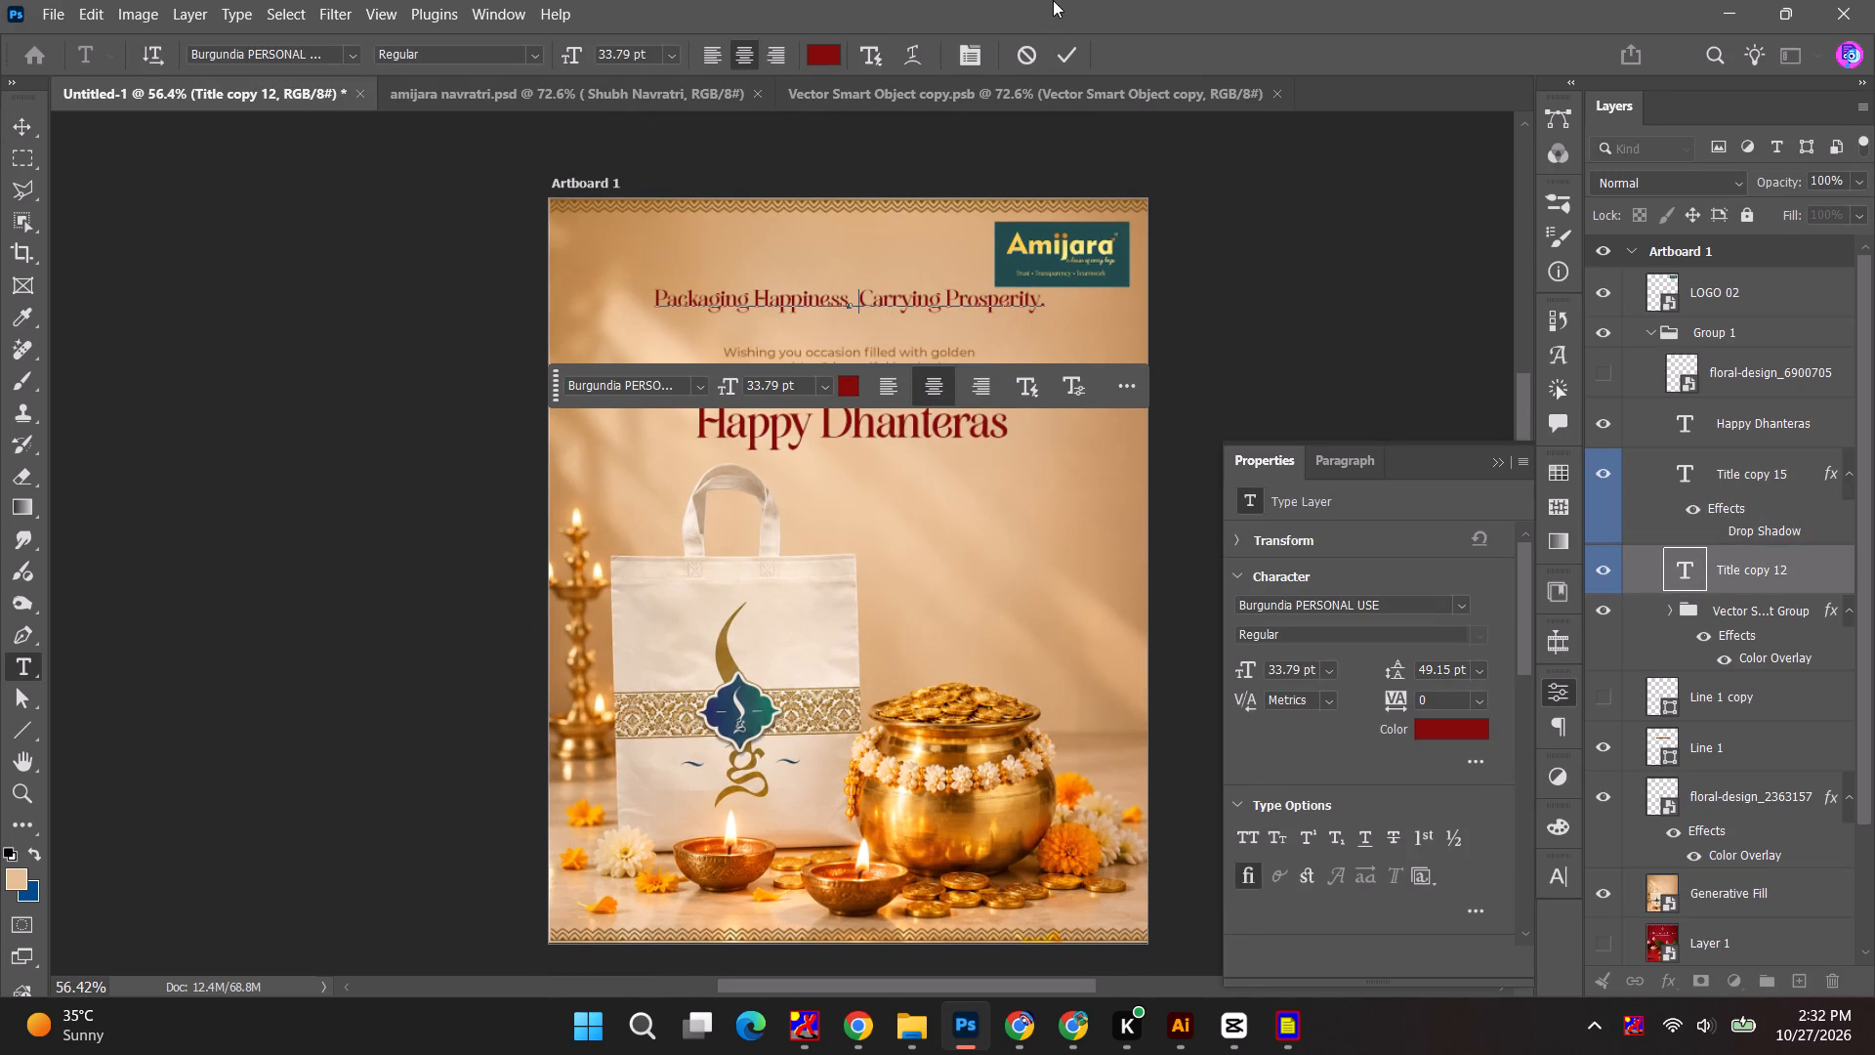
pyautogui.click(1058, 55)
pyautogui.click(1262, 258)
# Move the one-line headline down closer to the 'Wishing you occasion' text, keeping it centred.
pyautogui.keyDown('alt'); pyautogui.scroll(9, 816, 312); pyautogui.keyUp('alt')
pyautogui.moveTo(969, 287); pyautogui.dragTo(971, 319)
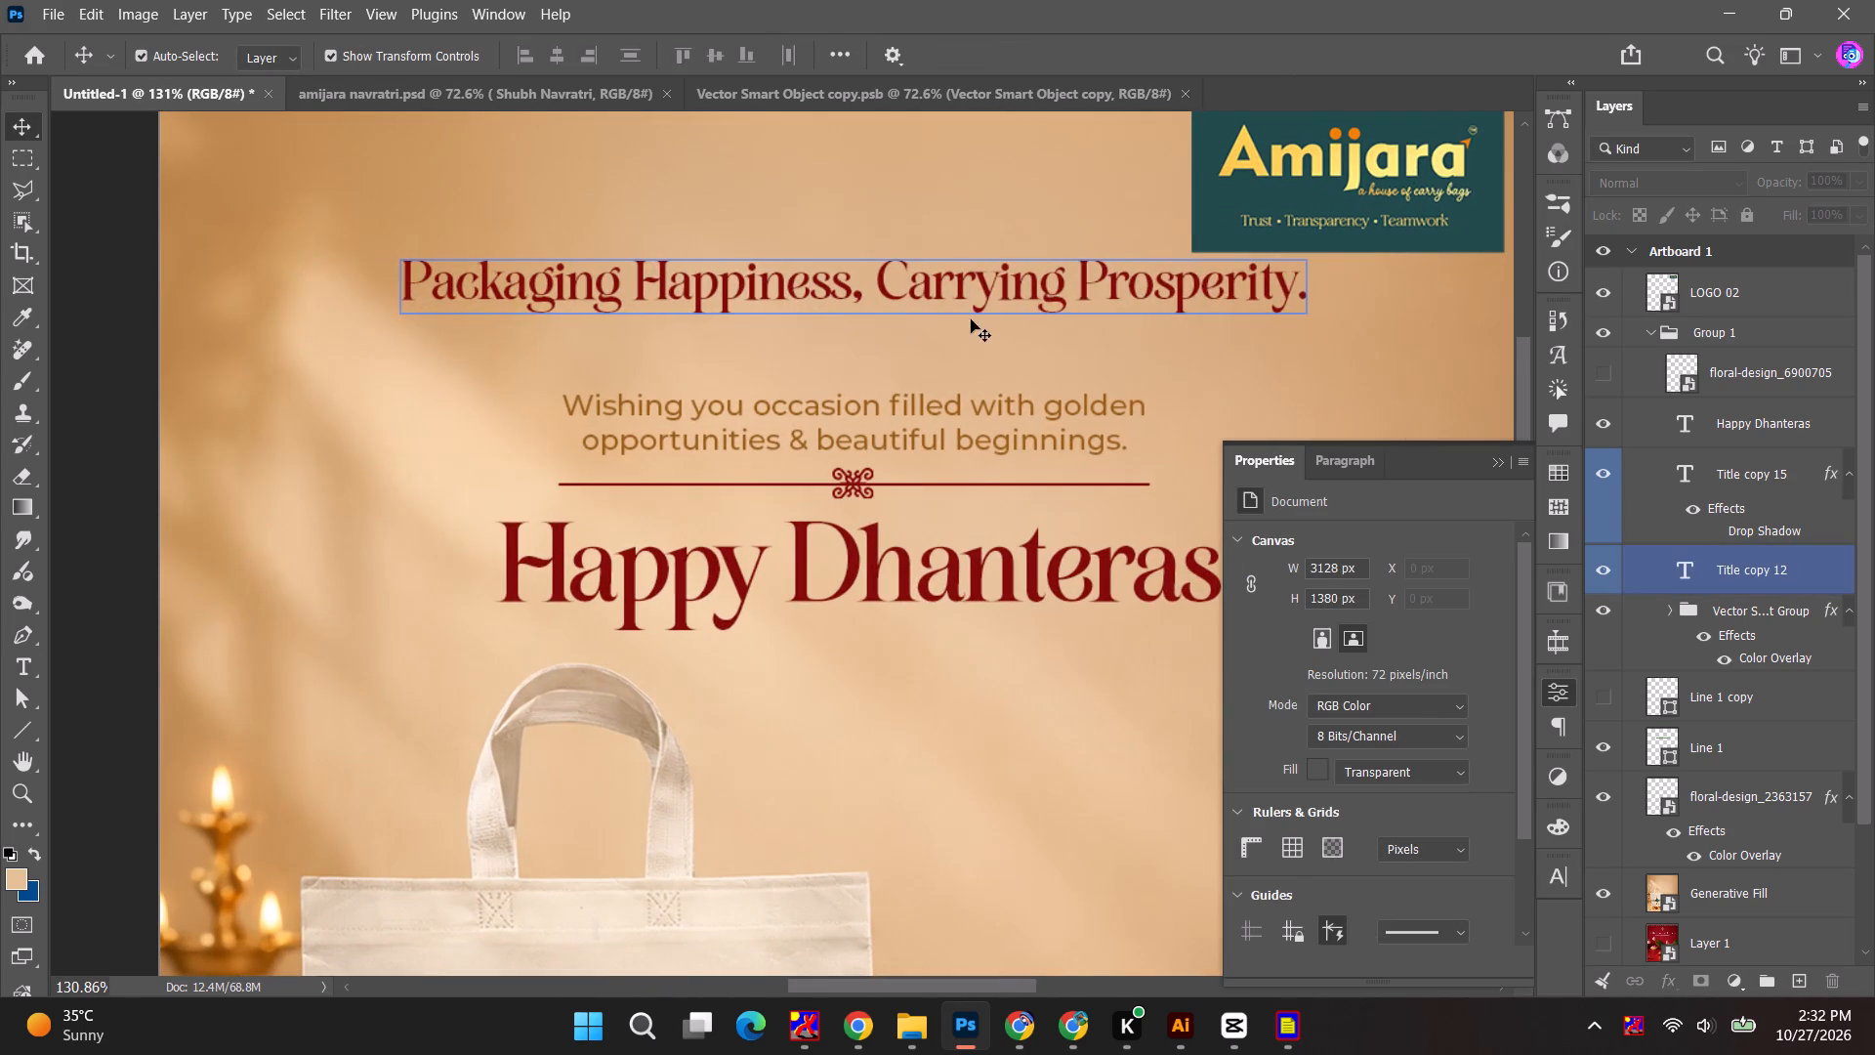
pyautogui.moveTo(971, 319); pyautogui.dragTo(967, 335)
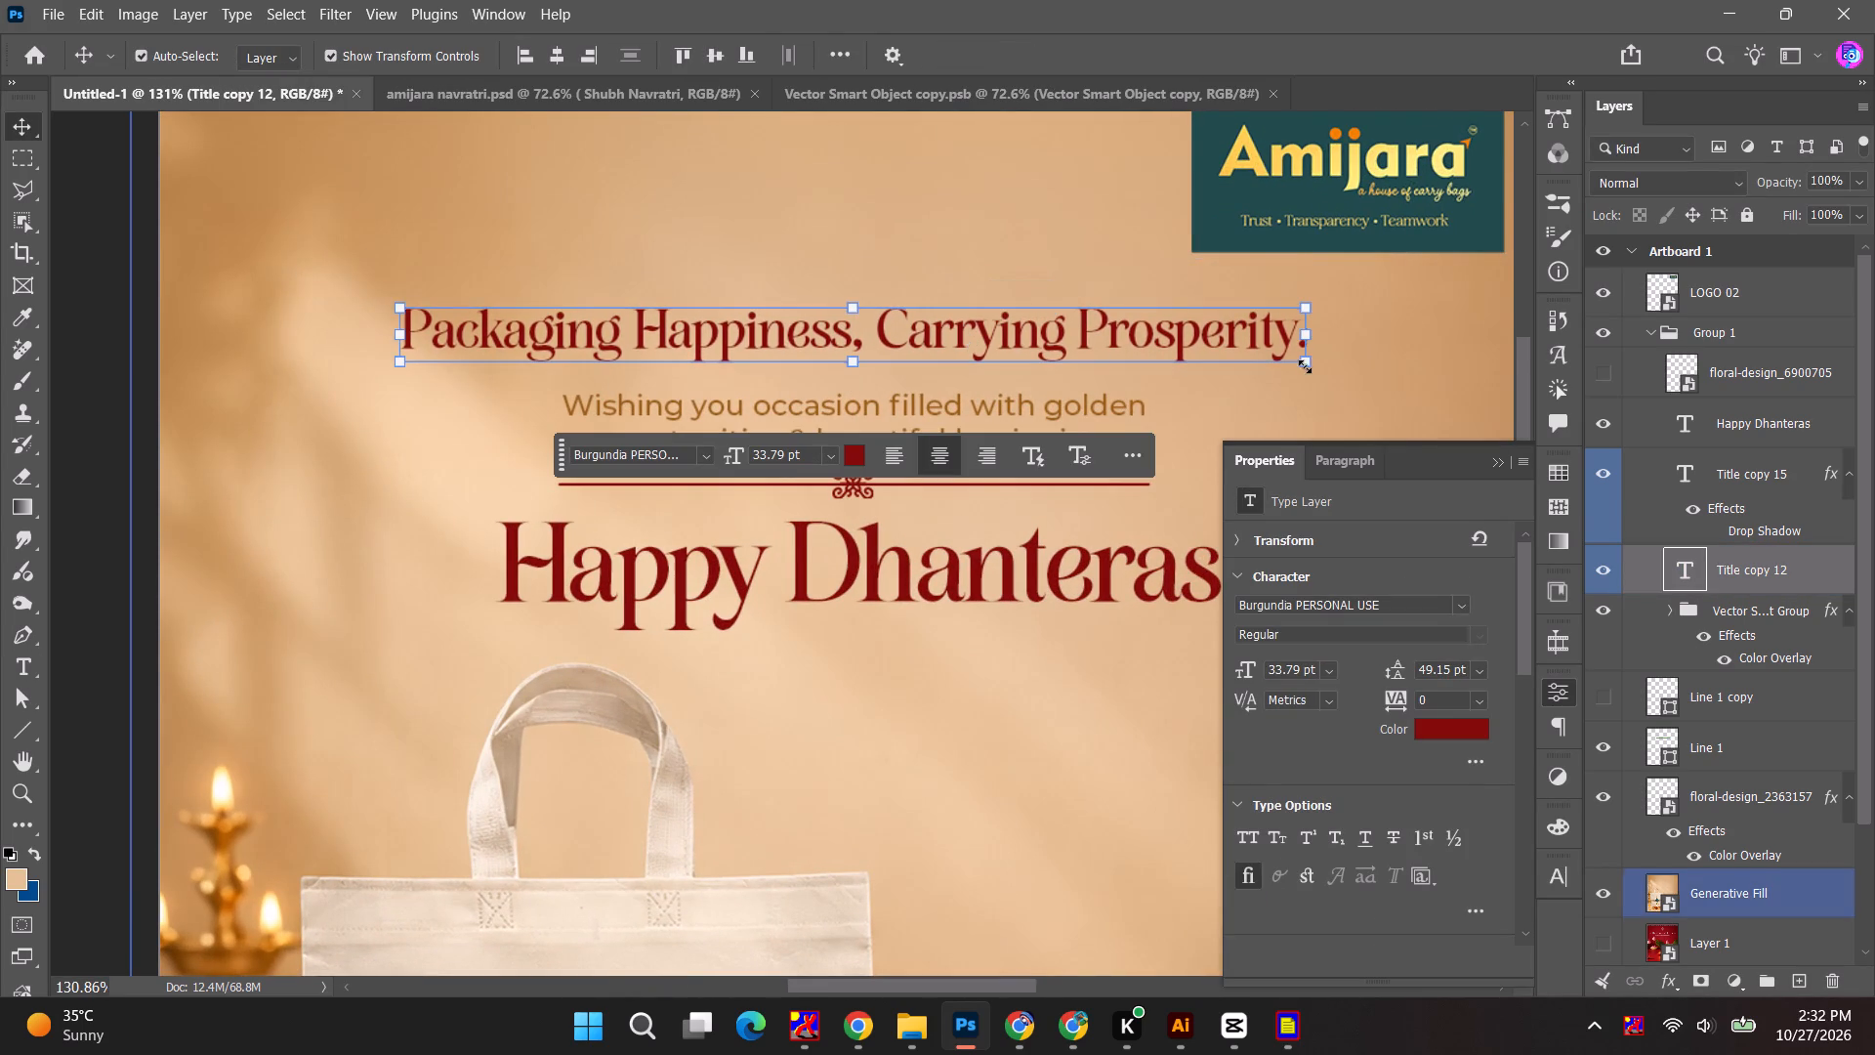
pyautogui.moveTo(944, 342); pyautogui.dragTo(946, 314)
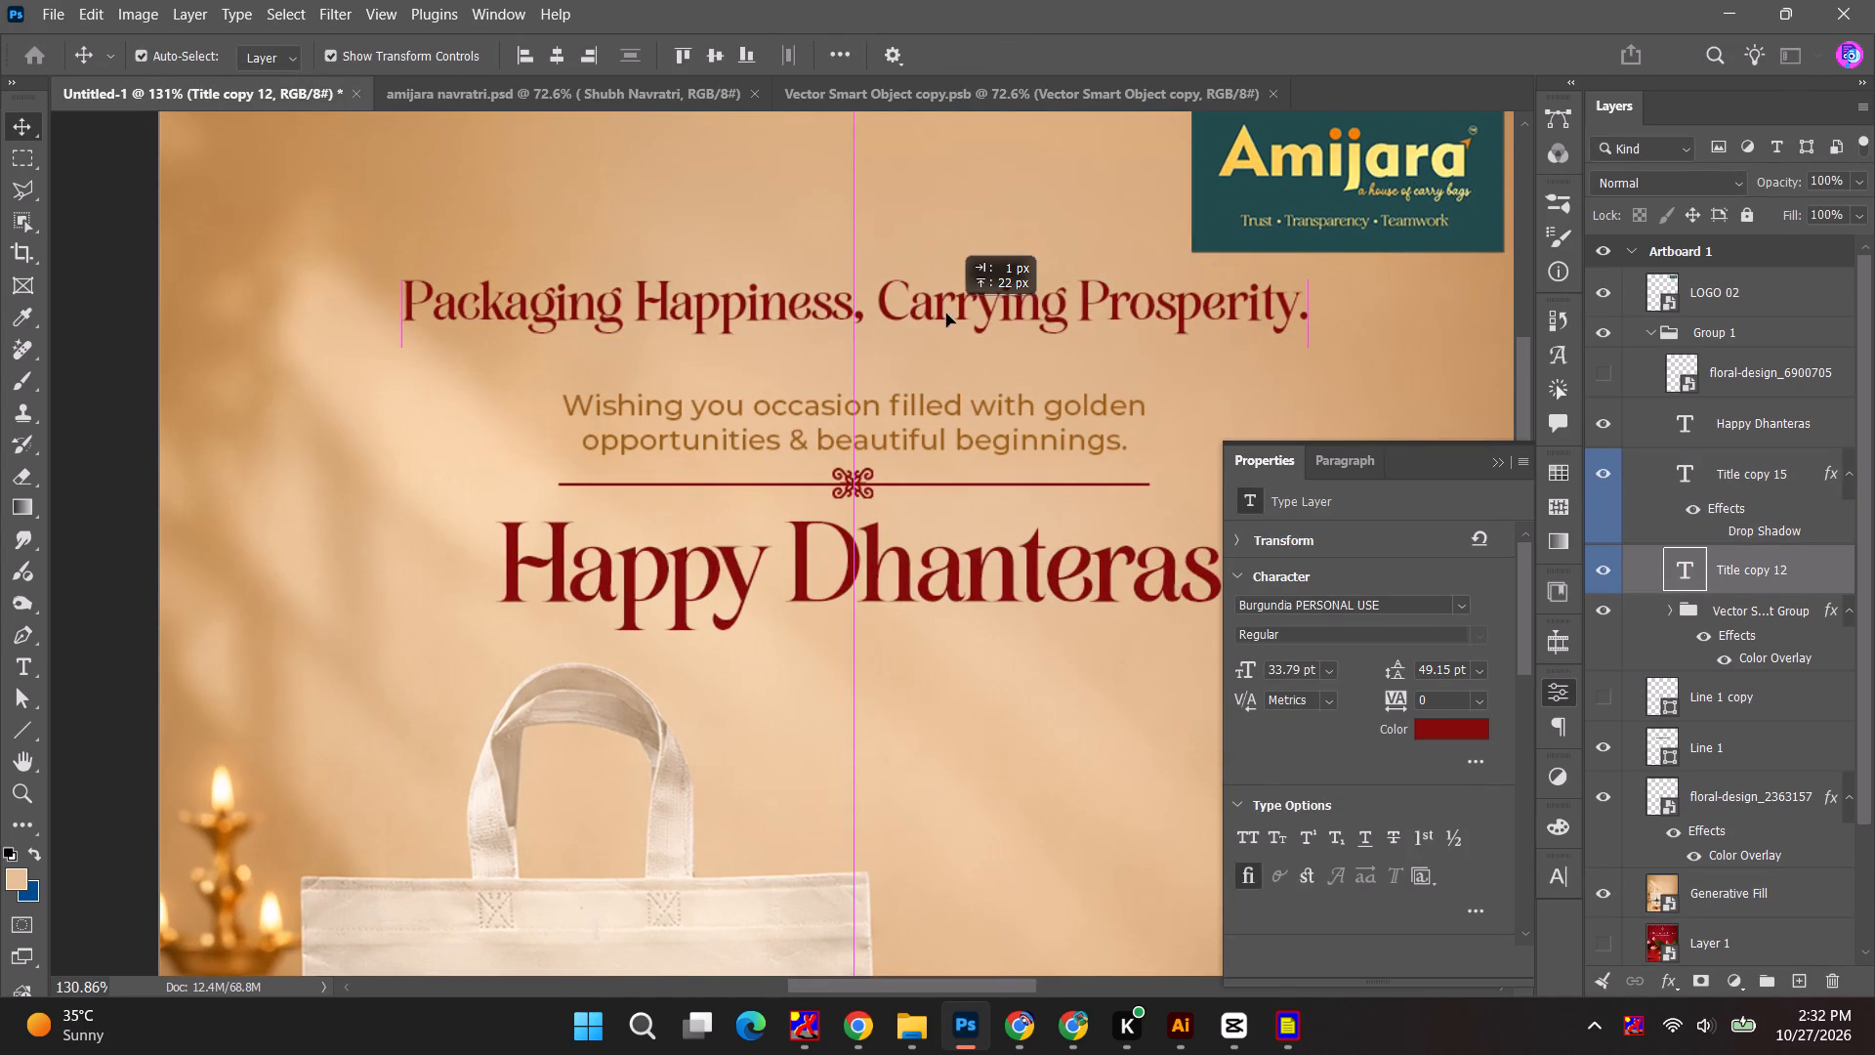
pyautogui.moveTo(946, 314); pyautogui.dragTo(947, 324)
# Enlarge the 'Wishing you occasion' text to 139.50%, about 31.49 pt, and move it up beneath the headline, keeping it centred.
pyautogui.click(944, 413)
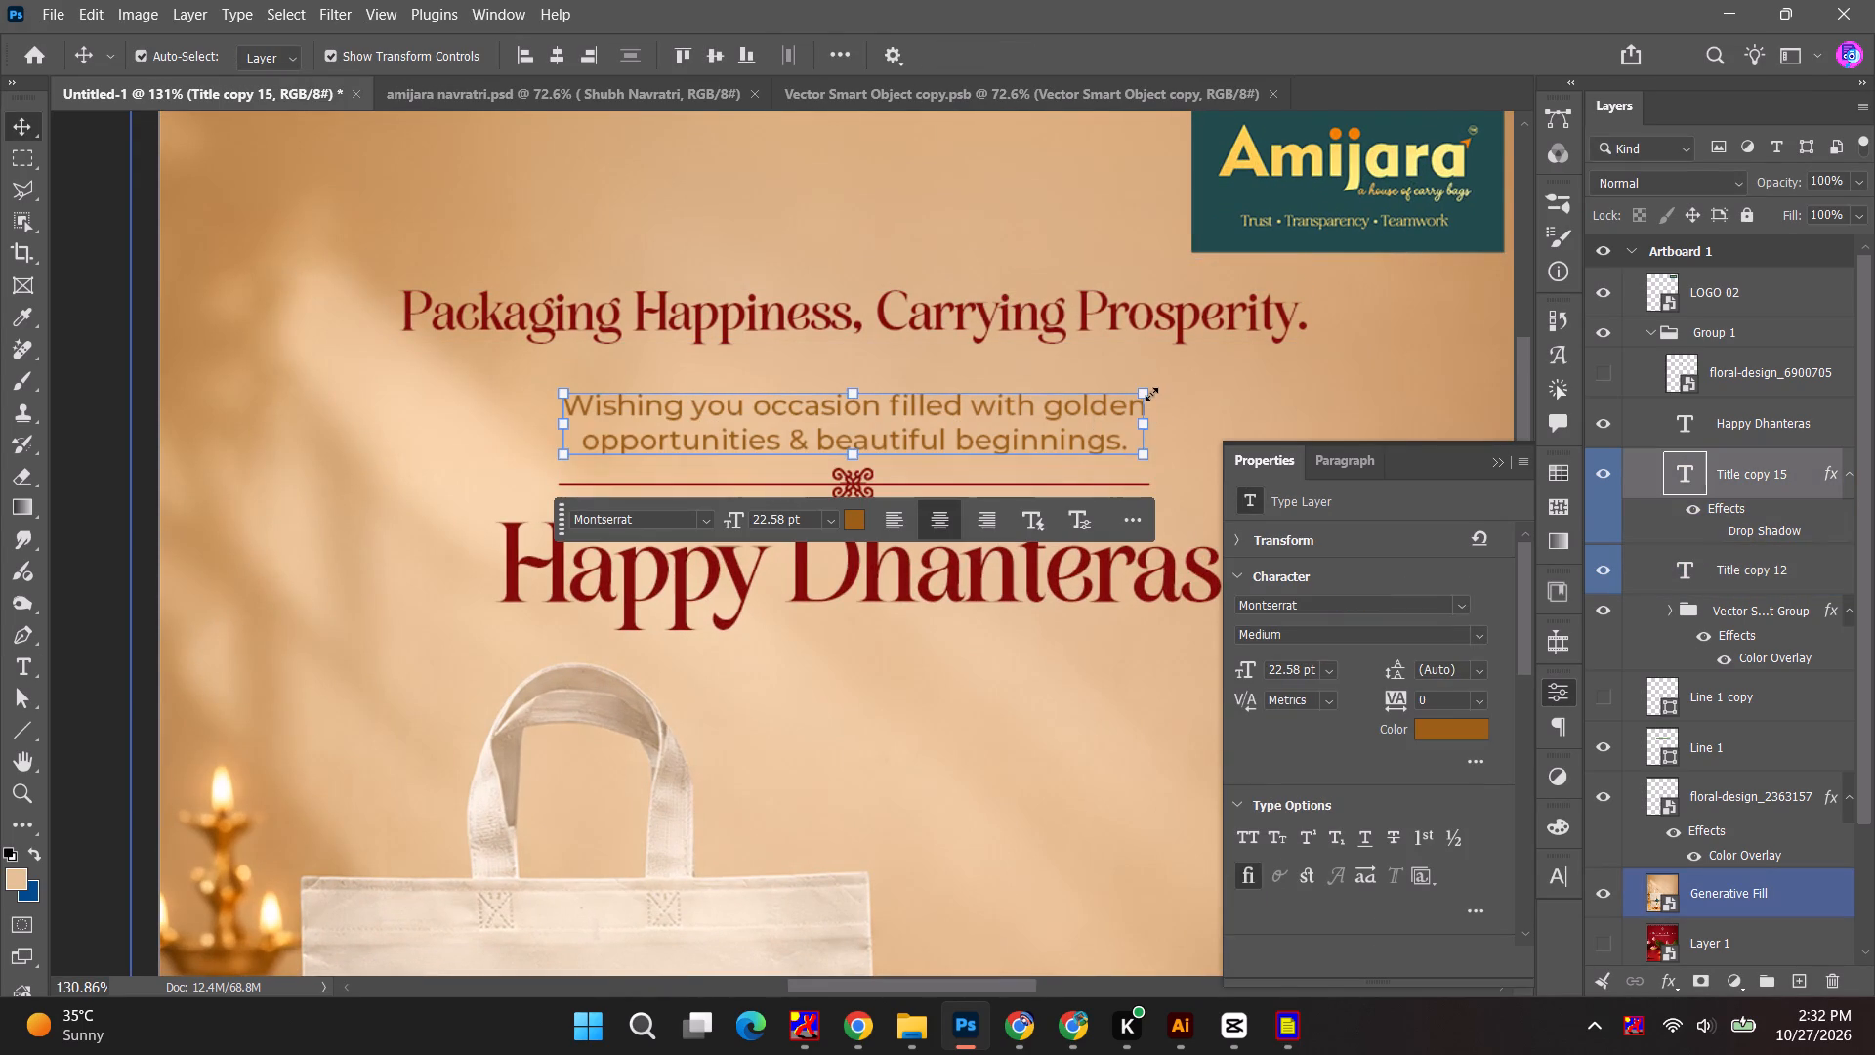
pyautogui.keyDown('alt'); pyautogui.keyDown('shift'); pyautogui.moveTo(1151, 394); pyautogui.dragTo(1266, 370); pyautogui.keyUp('shift'); pyautogui.keyUp('alt')
pyautogui.moveTo(1034, 399); pyautogui.dragTo(1034, 389)
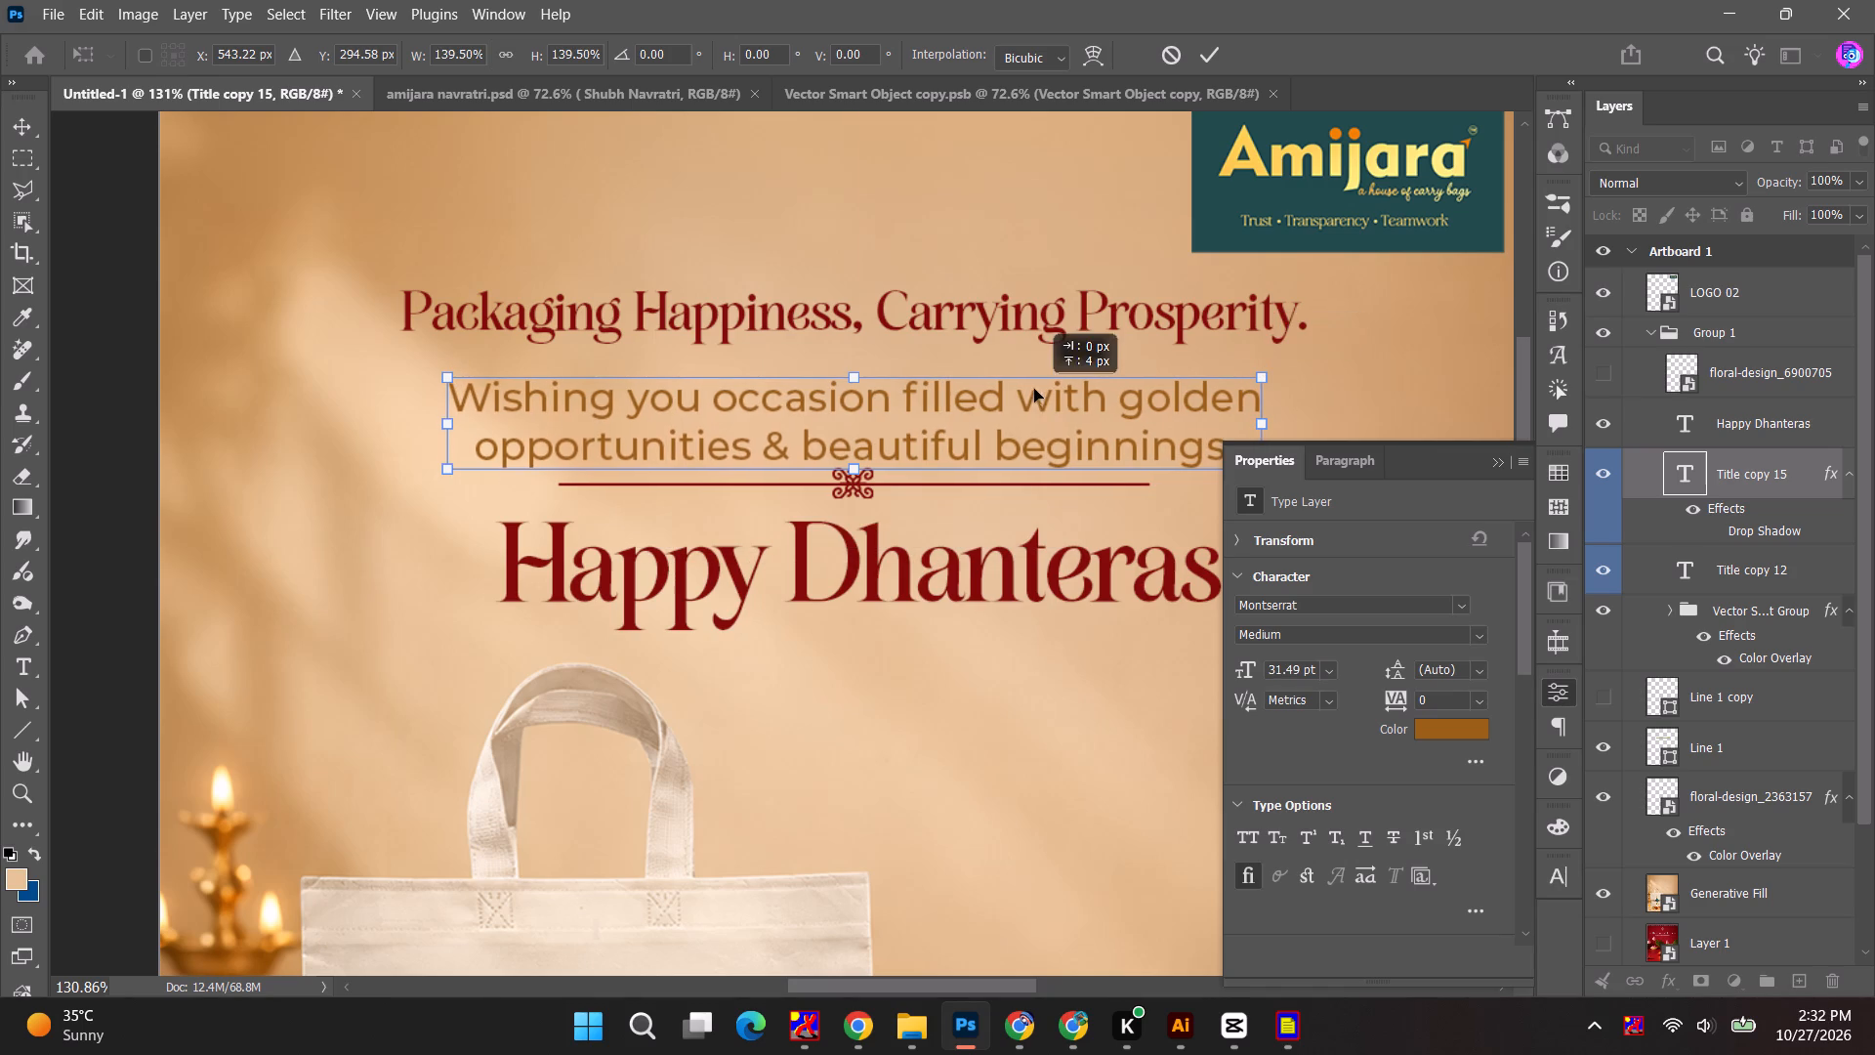
pyautogui.moveTo(1034, 389); pyautogui.dragTo(1034, 382)
pyautogui.click(1210, 57)
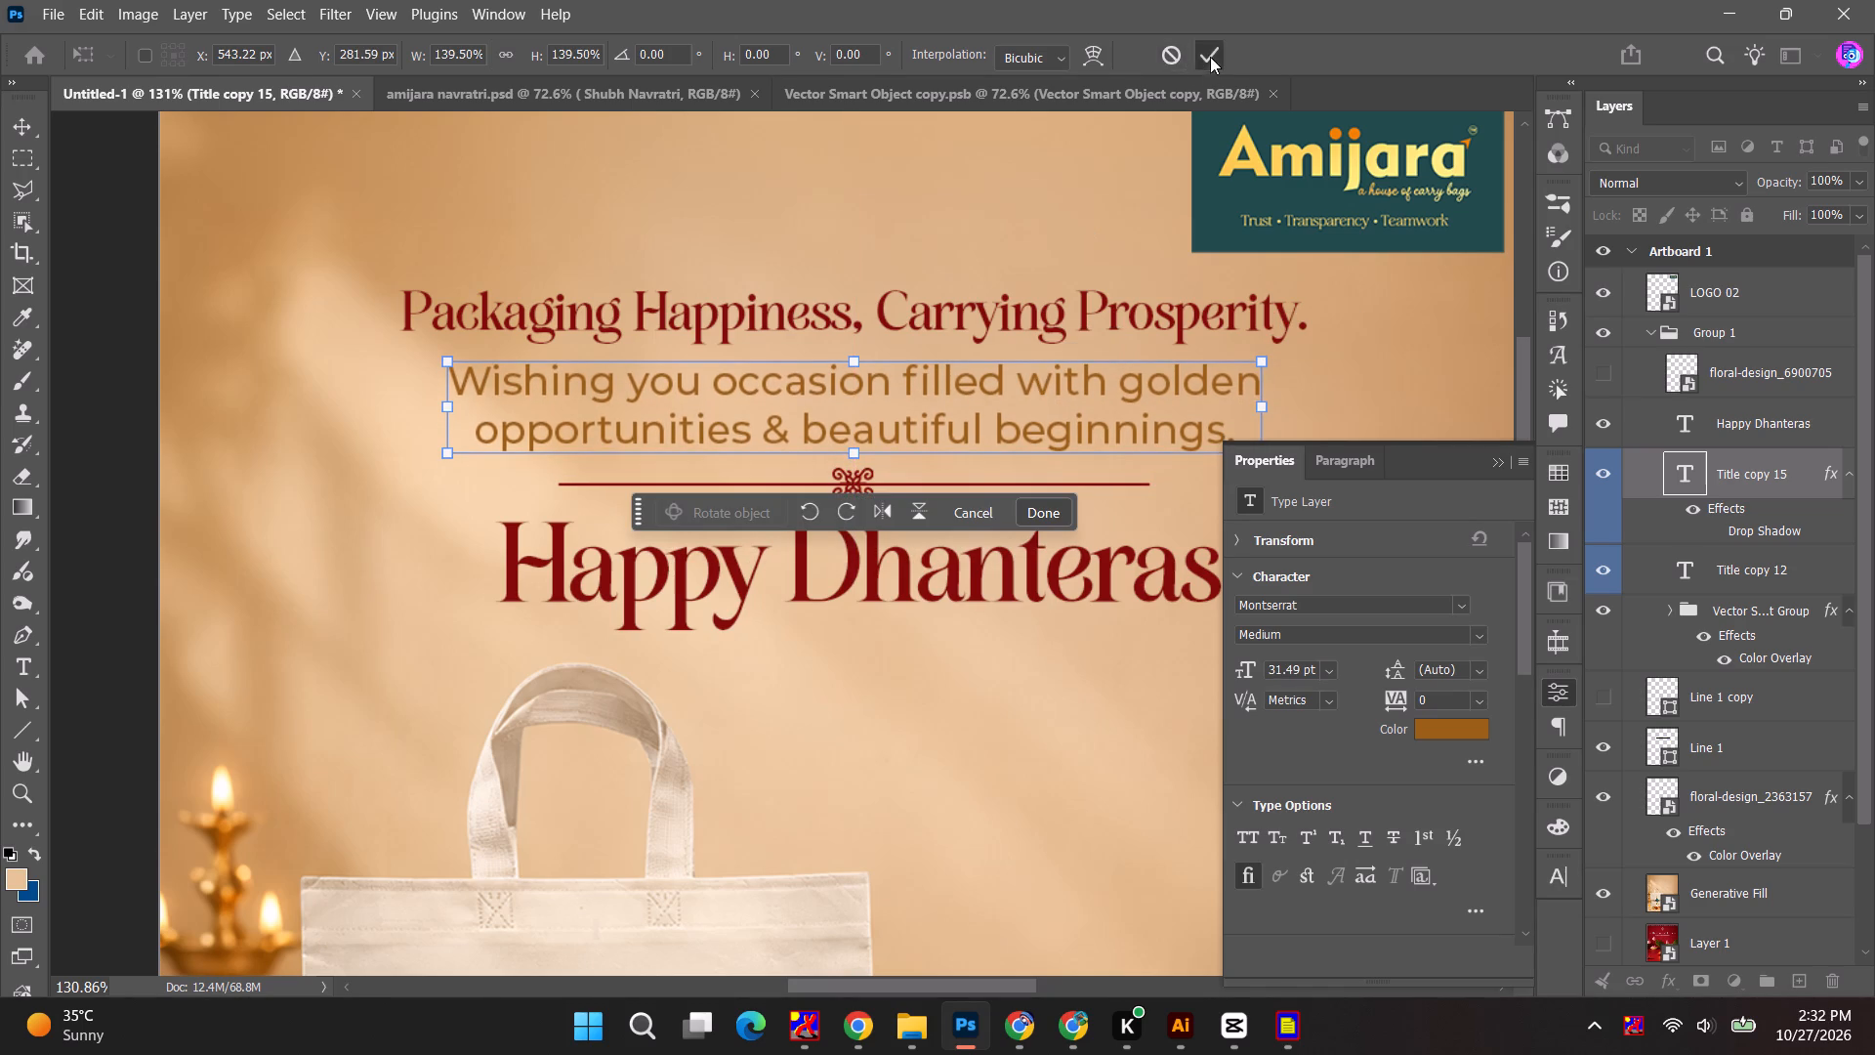
# Review the whole poster to check the size and balance of the enlarged greeting text against the headline and title.
pyautogui.click(66, 326)
pyautogui.keyDown('alt'); pyautogui.scroll(-9, 66, 326); pyautogui.keyUp('alt')
pyautogui.press('space')
pyautogui.press('space')
pyautogui.press('space')
pyautogui.press('space')
pyautogui.press('space')
pyautogui.press('space')
pyautogui.press('space')
pyautogui.press('space')
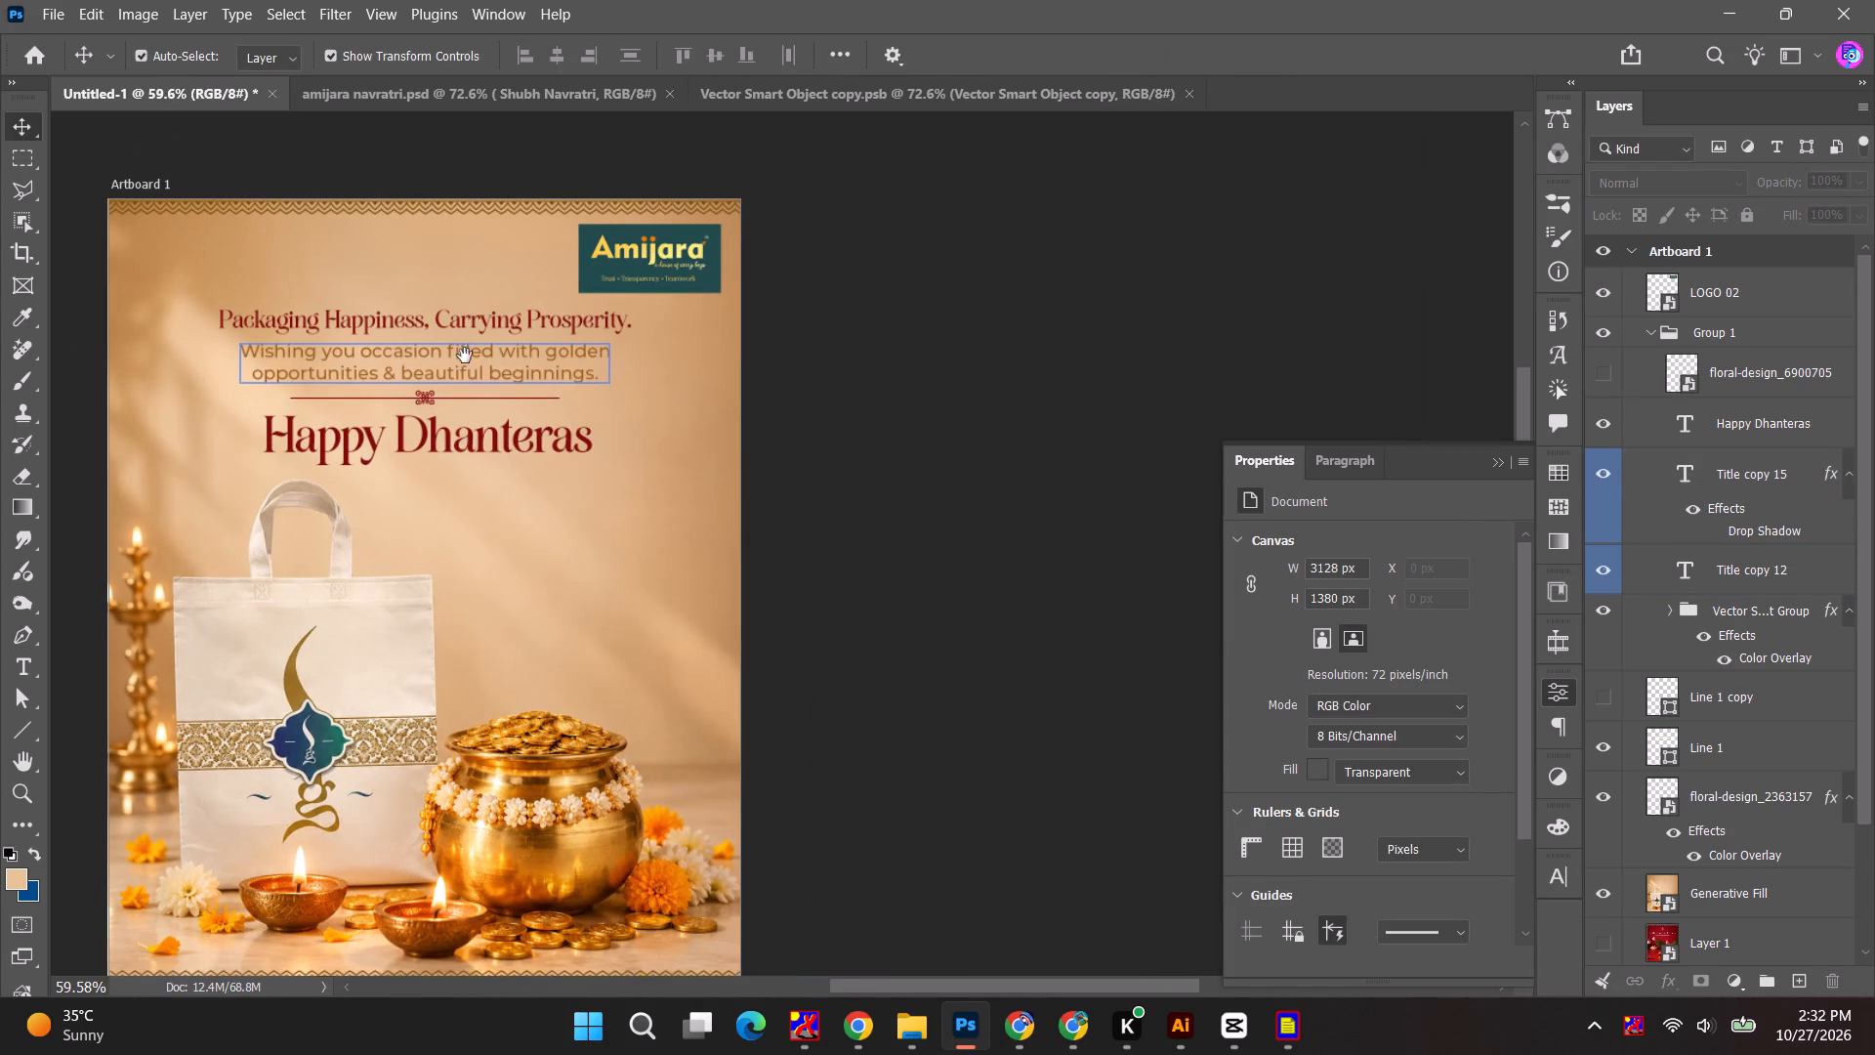
pyautogui.moveTo(465, 356); pyautogui.dragTo(657, 324)
pyautogui.click(1166, 334)
pyautogui.keyDown('alt'); pyautogui.scroll(-5, 1147, 361); pyautogui.keyUp('alt')
pyautogui.press('space')
pyautogui.press('space')
pyautogui.press('space')
pyautogui.press('space')
pyautogui.press('space')
pyautogui.press('space')
pyautogui.press('space')
pyautogui.moveTo(1051, 431); pyautogui.dragTo(1037, 421)
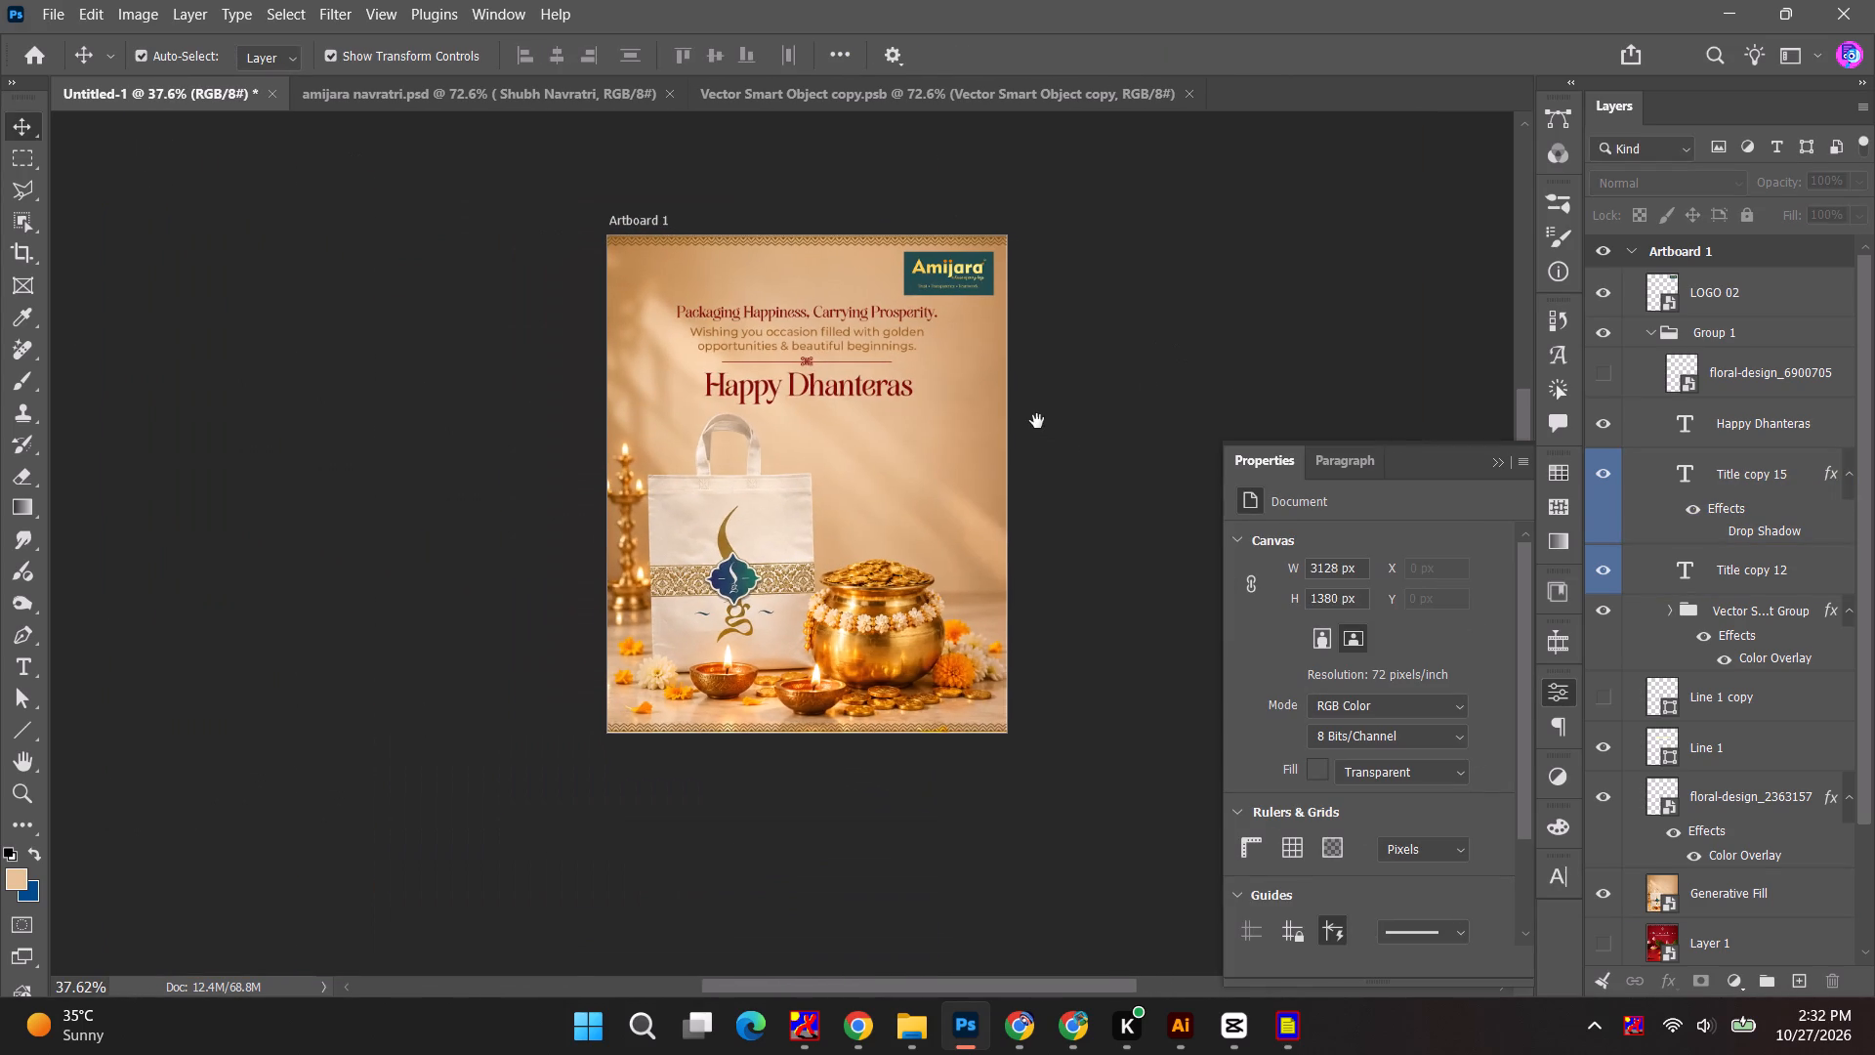
pyautogui.moveTo(1037, 421); pyautogui.dragTo(1030, 440)
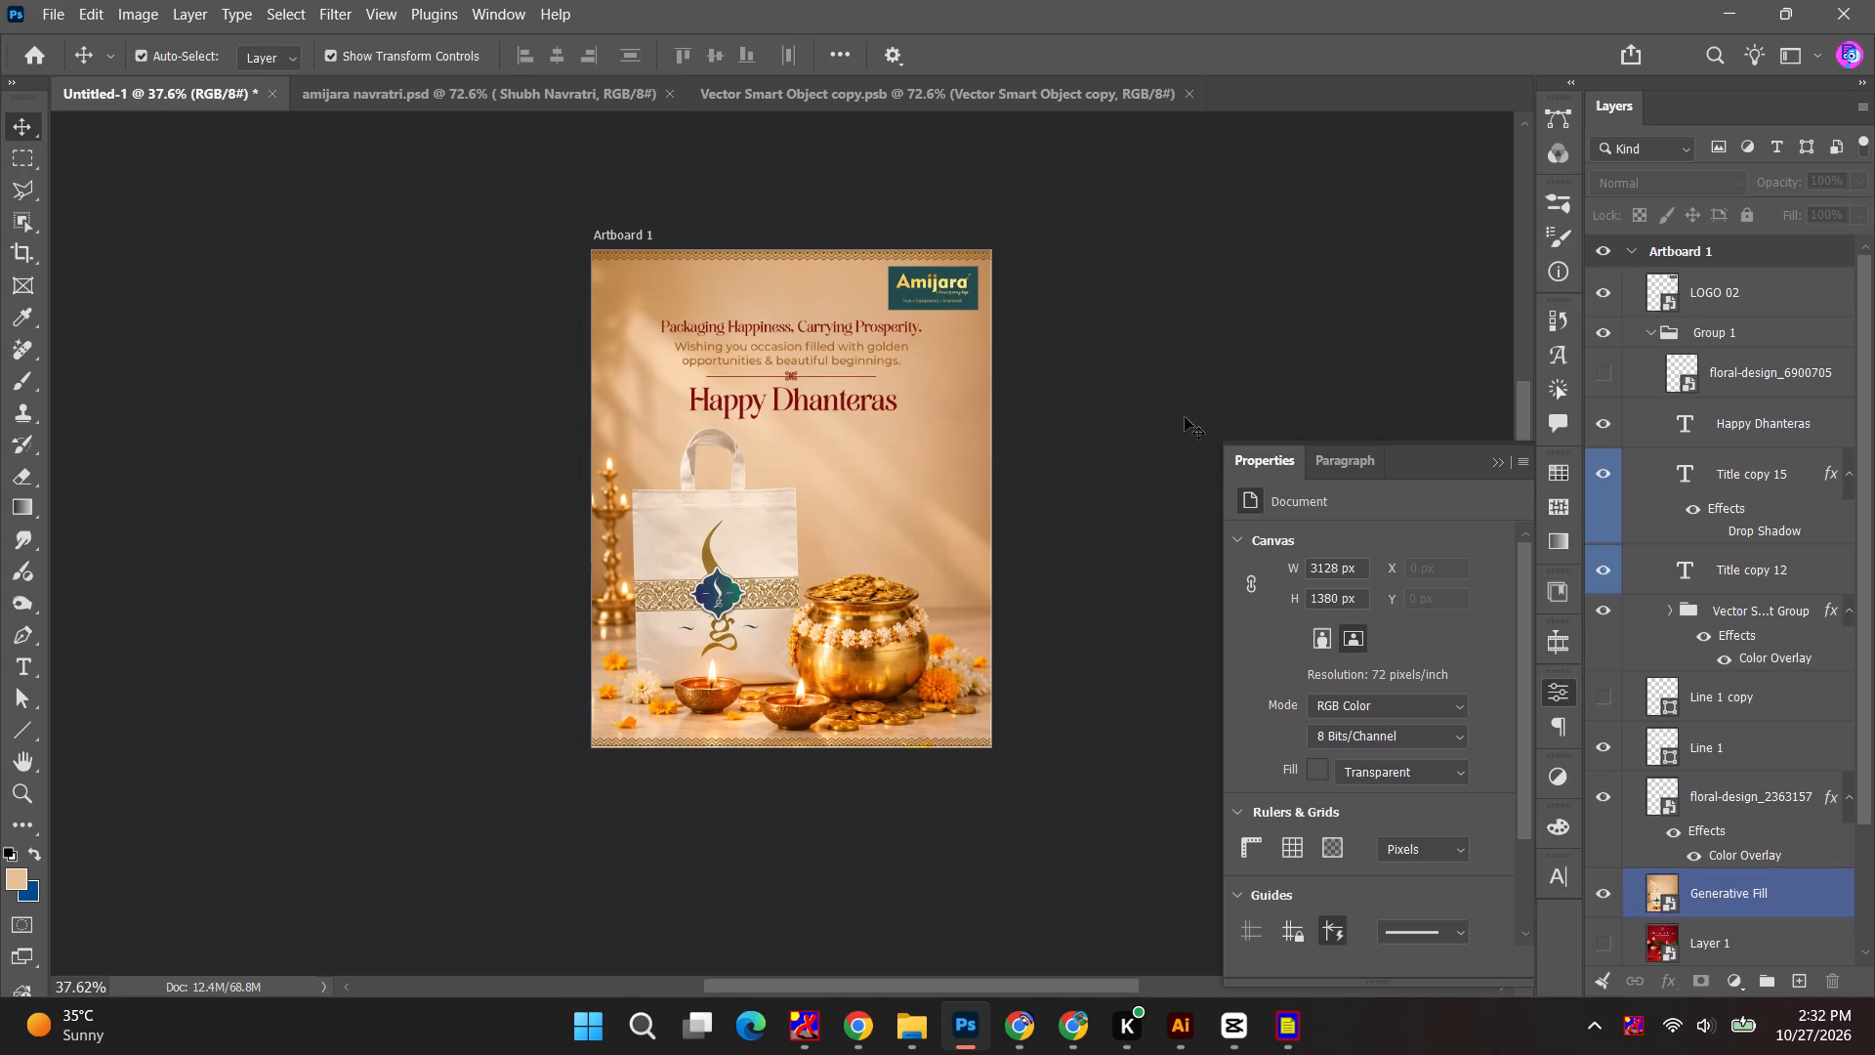
pyautogui.click(1158, 407)
pyautogui.click(660, 213)
# Start saving the poster under a new name and create and open a 'NOV 2026' folder inside the Amijara folder.
pyautogui.hotkey('ctrl', 'shift', 's')
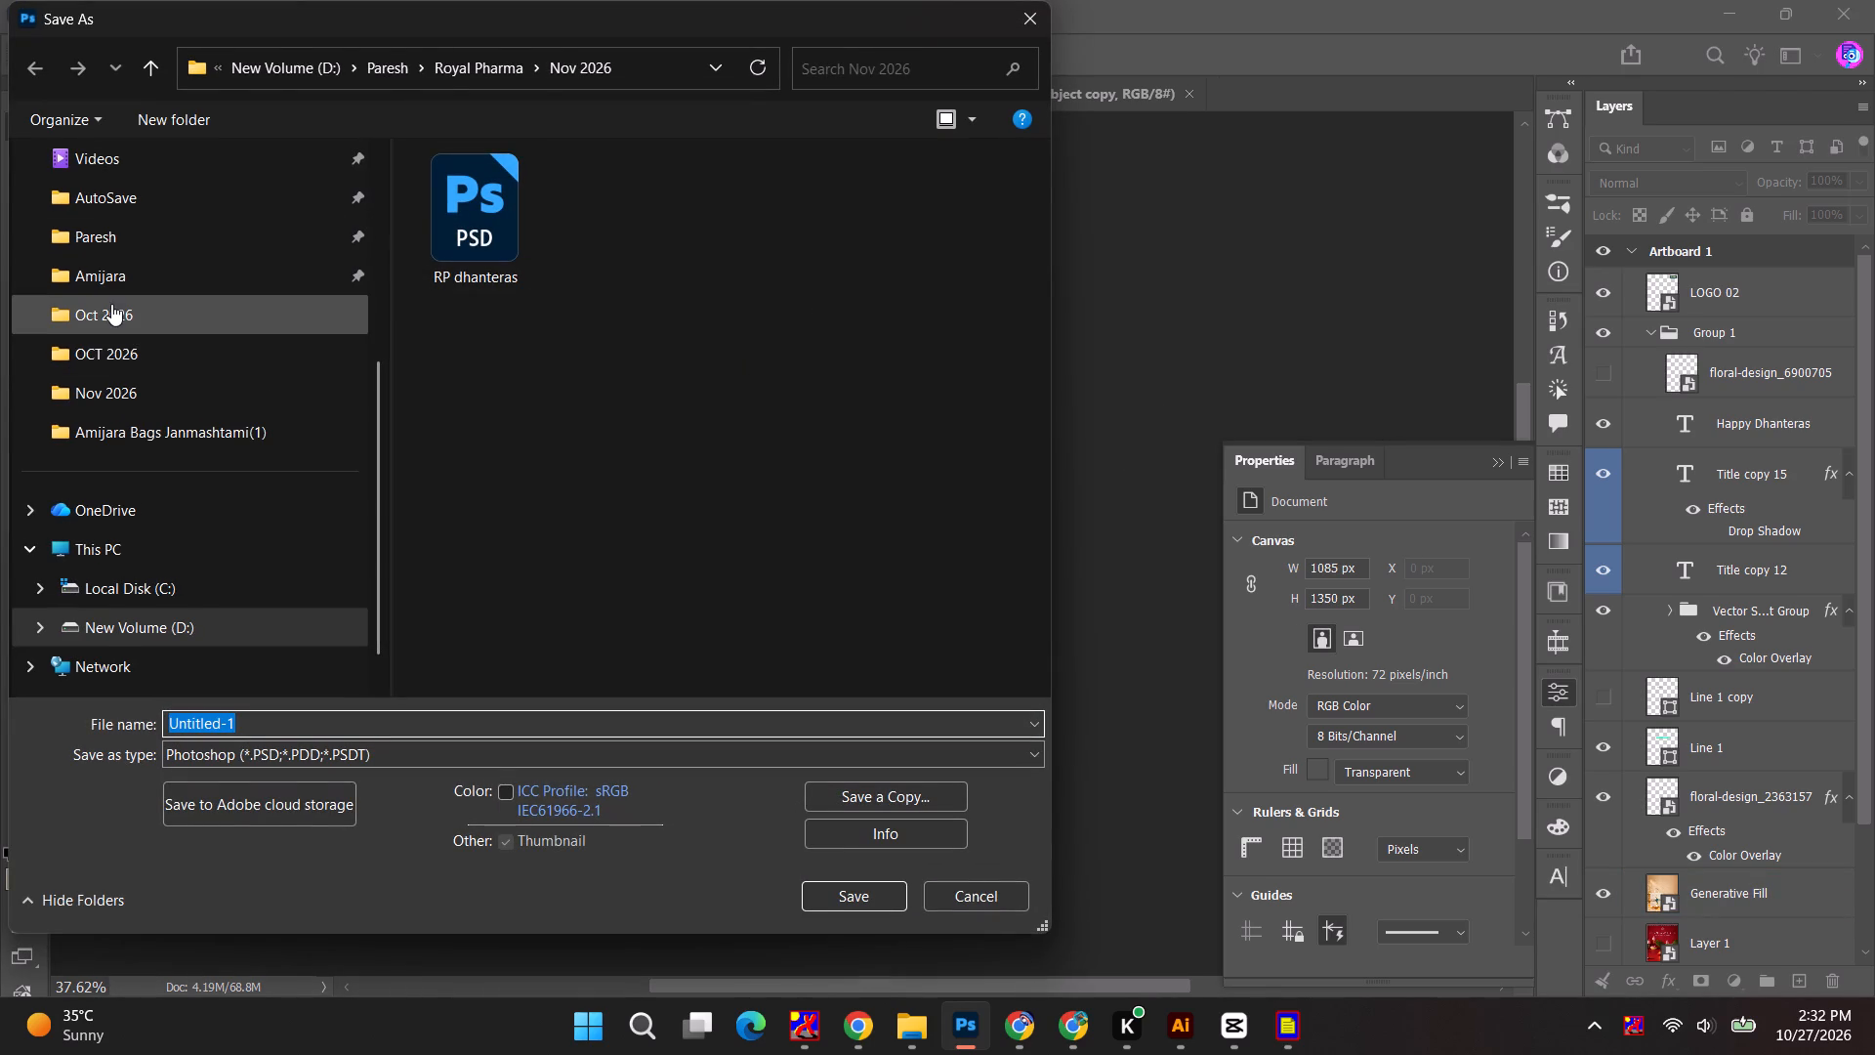
pyautogui.click(121, 280)
pyautogui.click(218, 114)
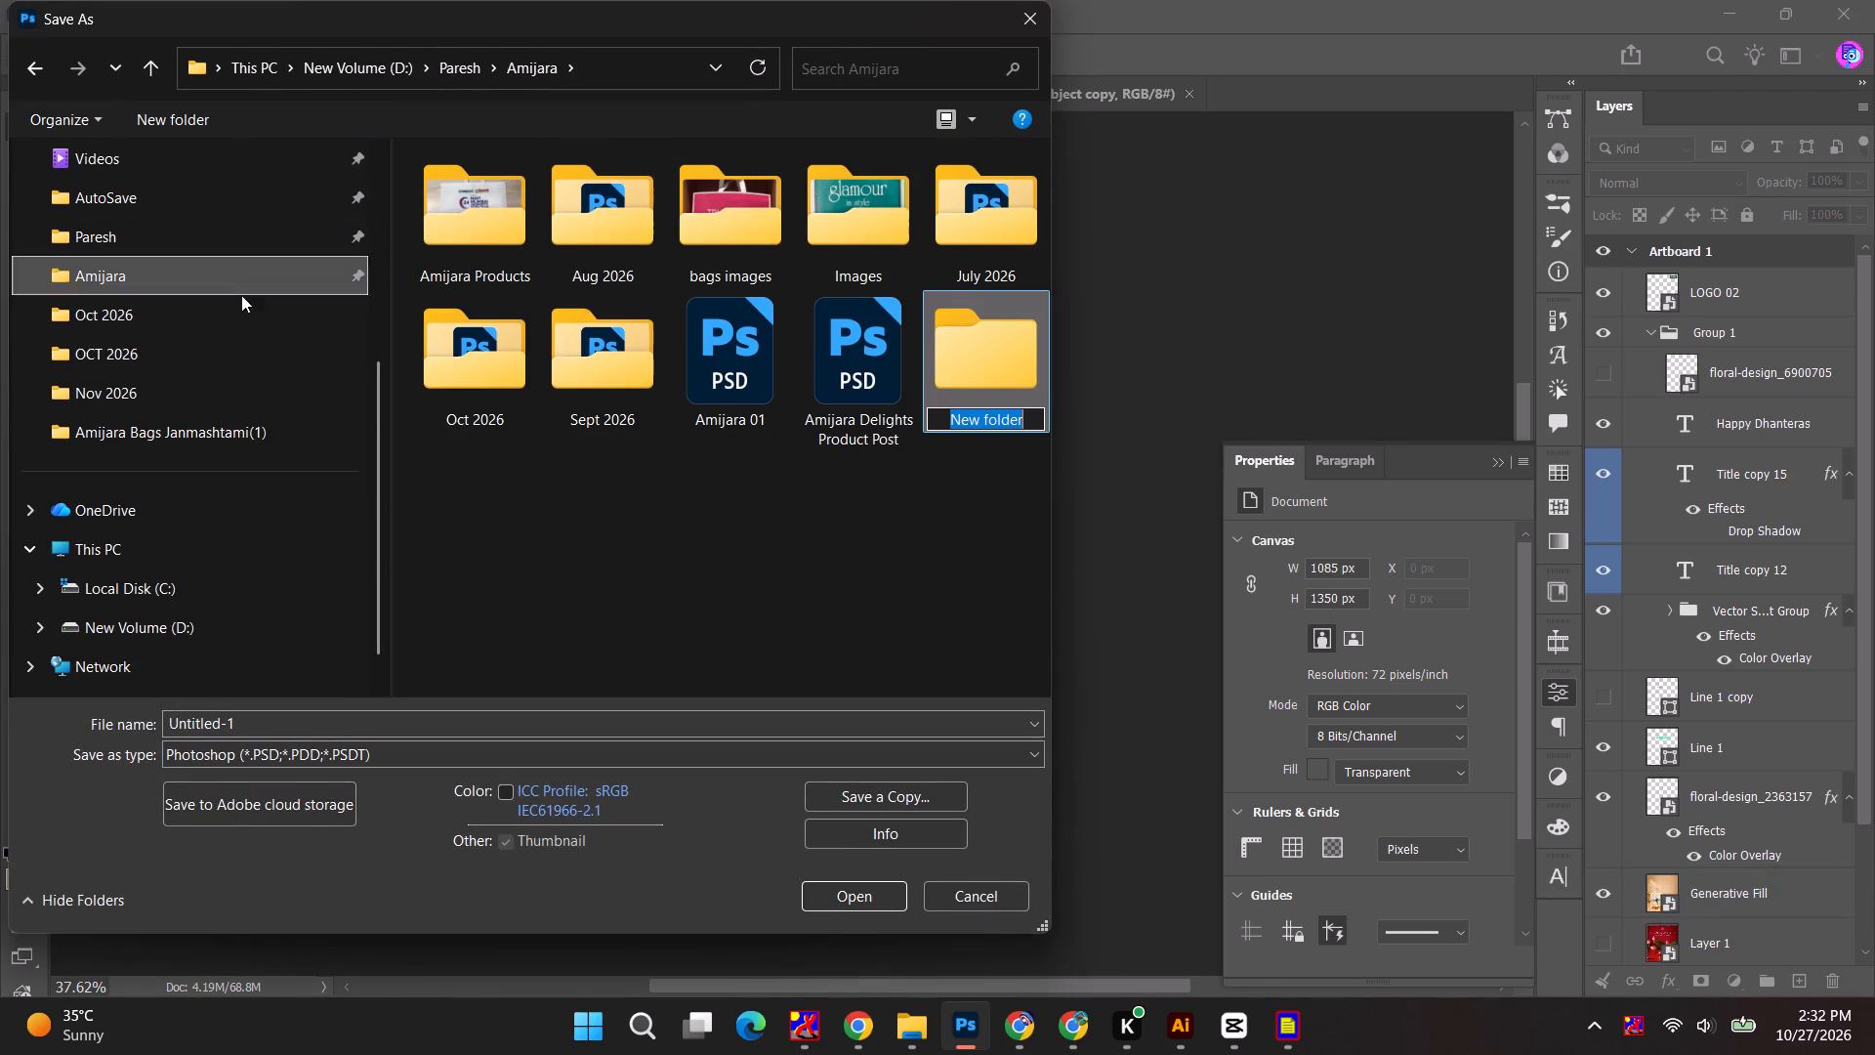
pyautogui.write('NOV 2026')
pyautogui.press('Return')
pyautogui.press('Return')
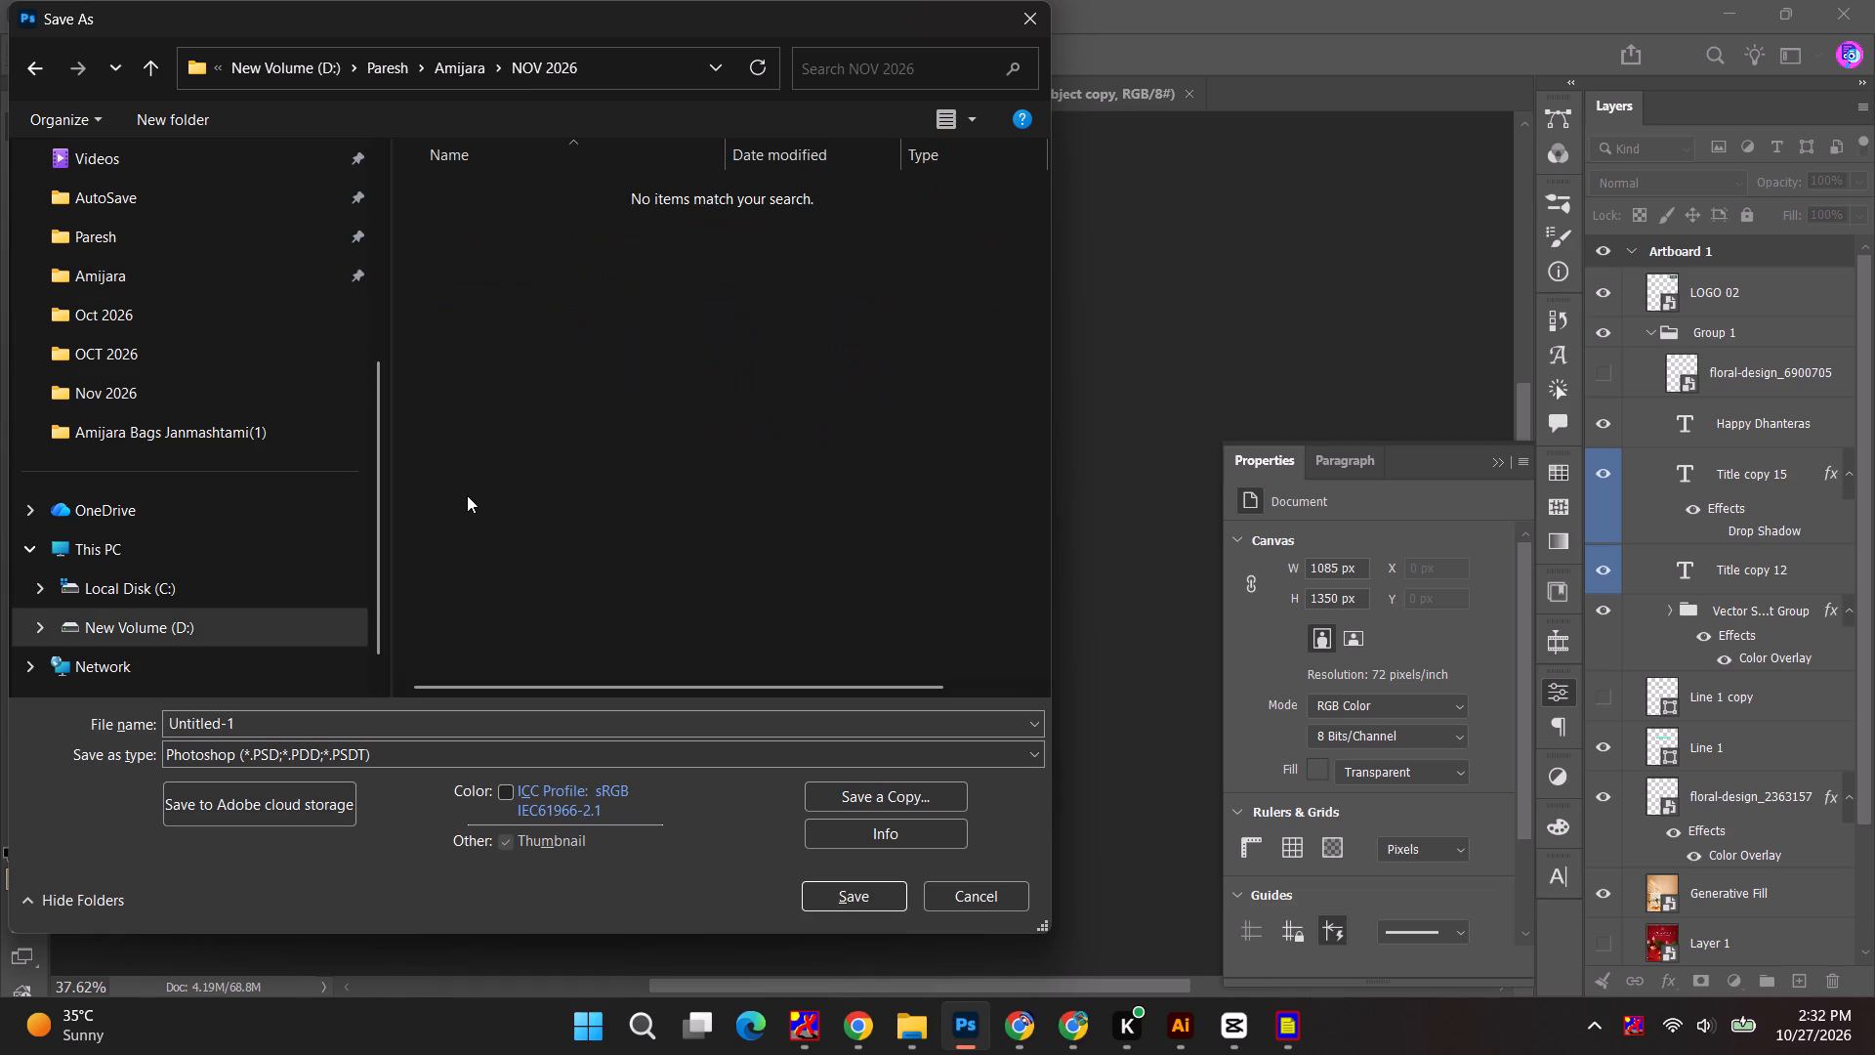
# Save the poster as a Photoshop file named 'Amijara Dhanteras' with Maximize Compatibility kept on.
pyautogui.doubleClick(238, 726)
pyautogui.hotkey('ctrl', 'a')
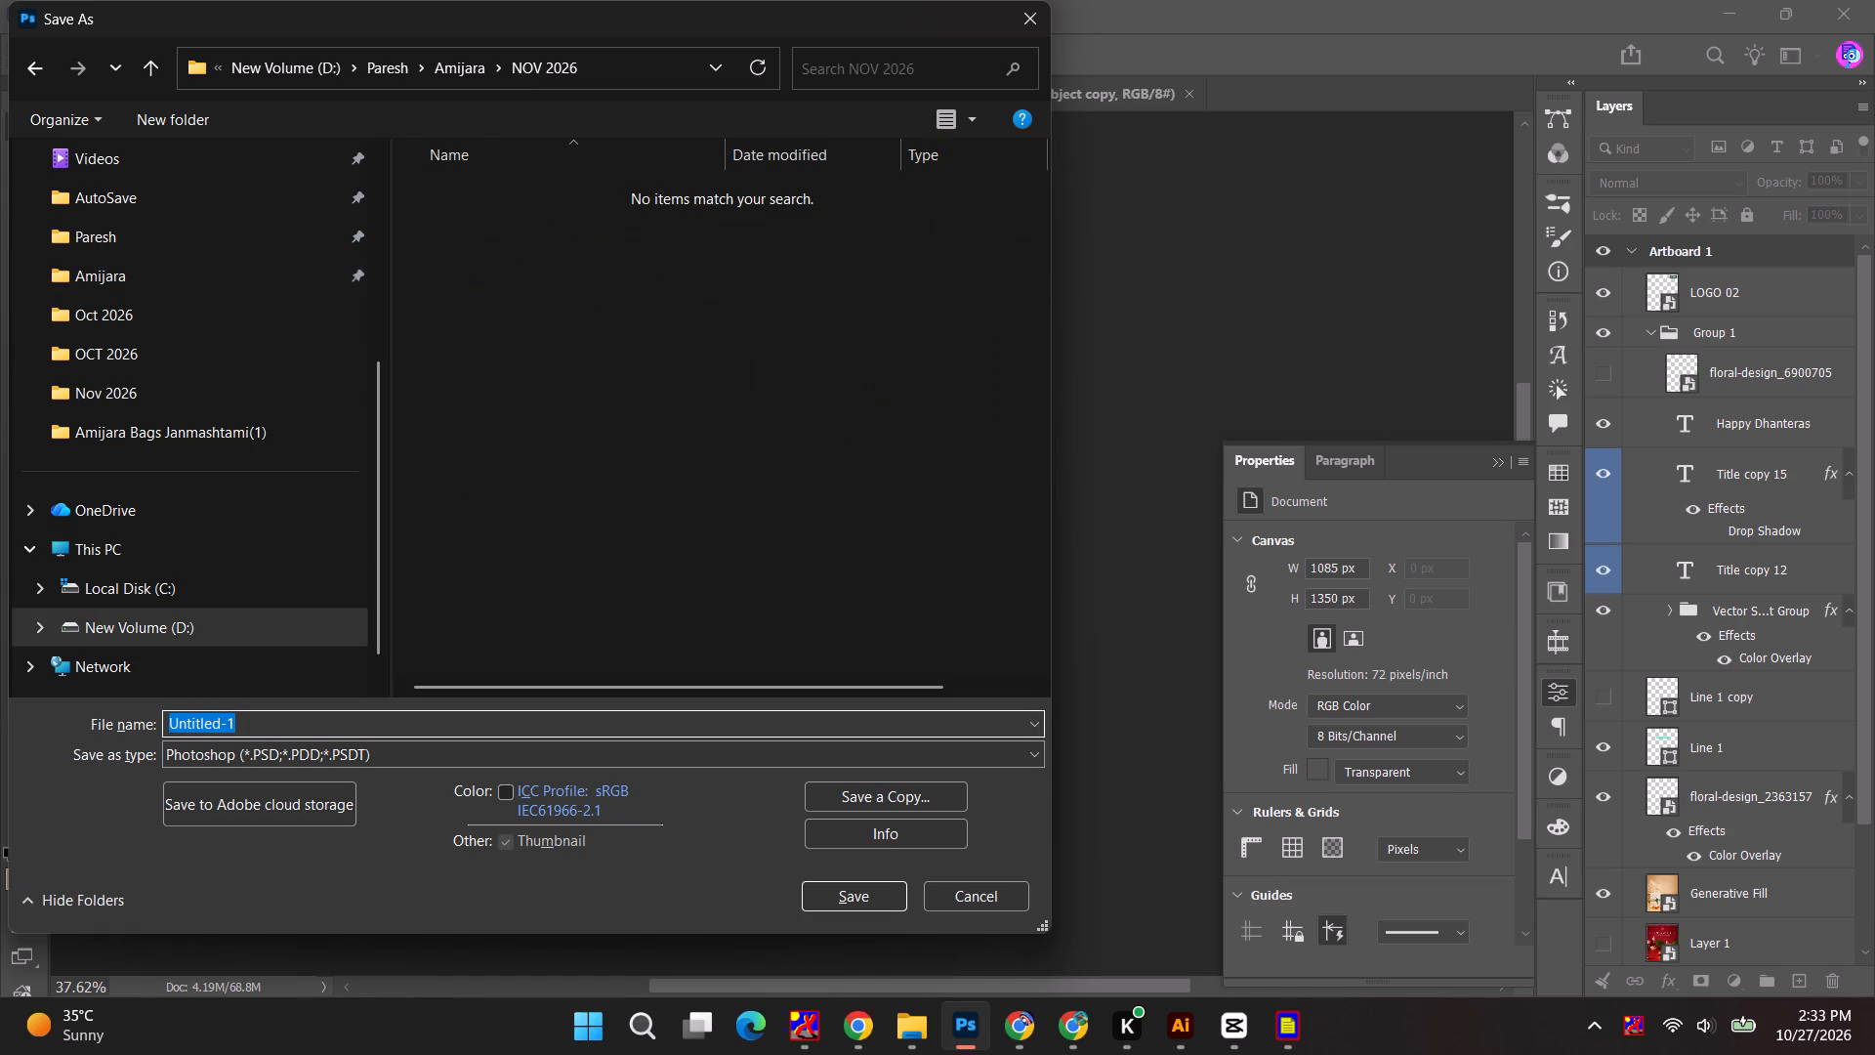
pyautogui.write('Amj')
pyautogui.press('BackSpace')
pyautogui.write('ijara')
pyautogui.press('space')
pyautogui.write('202')
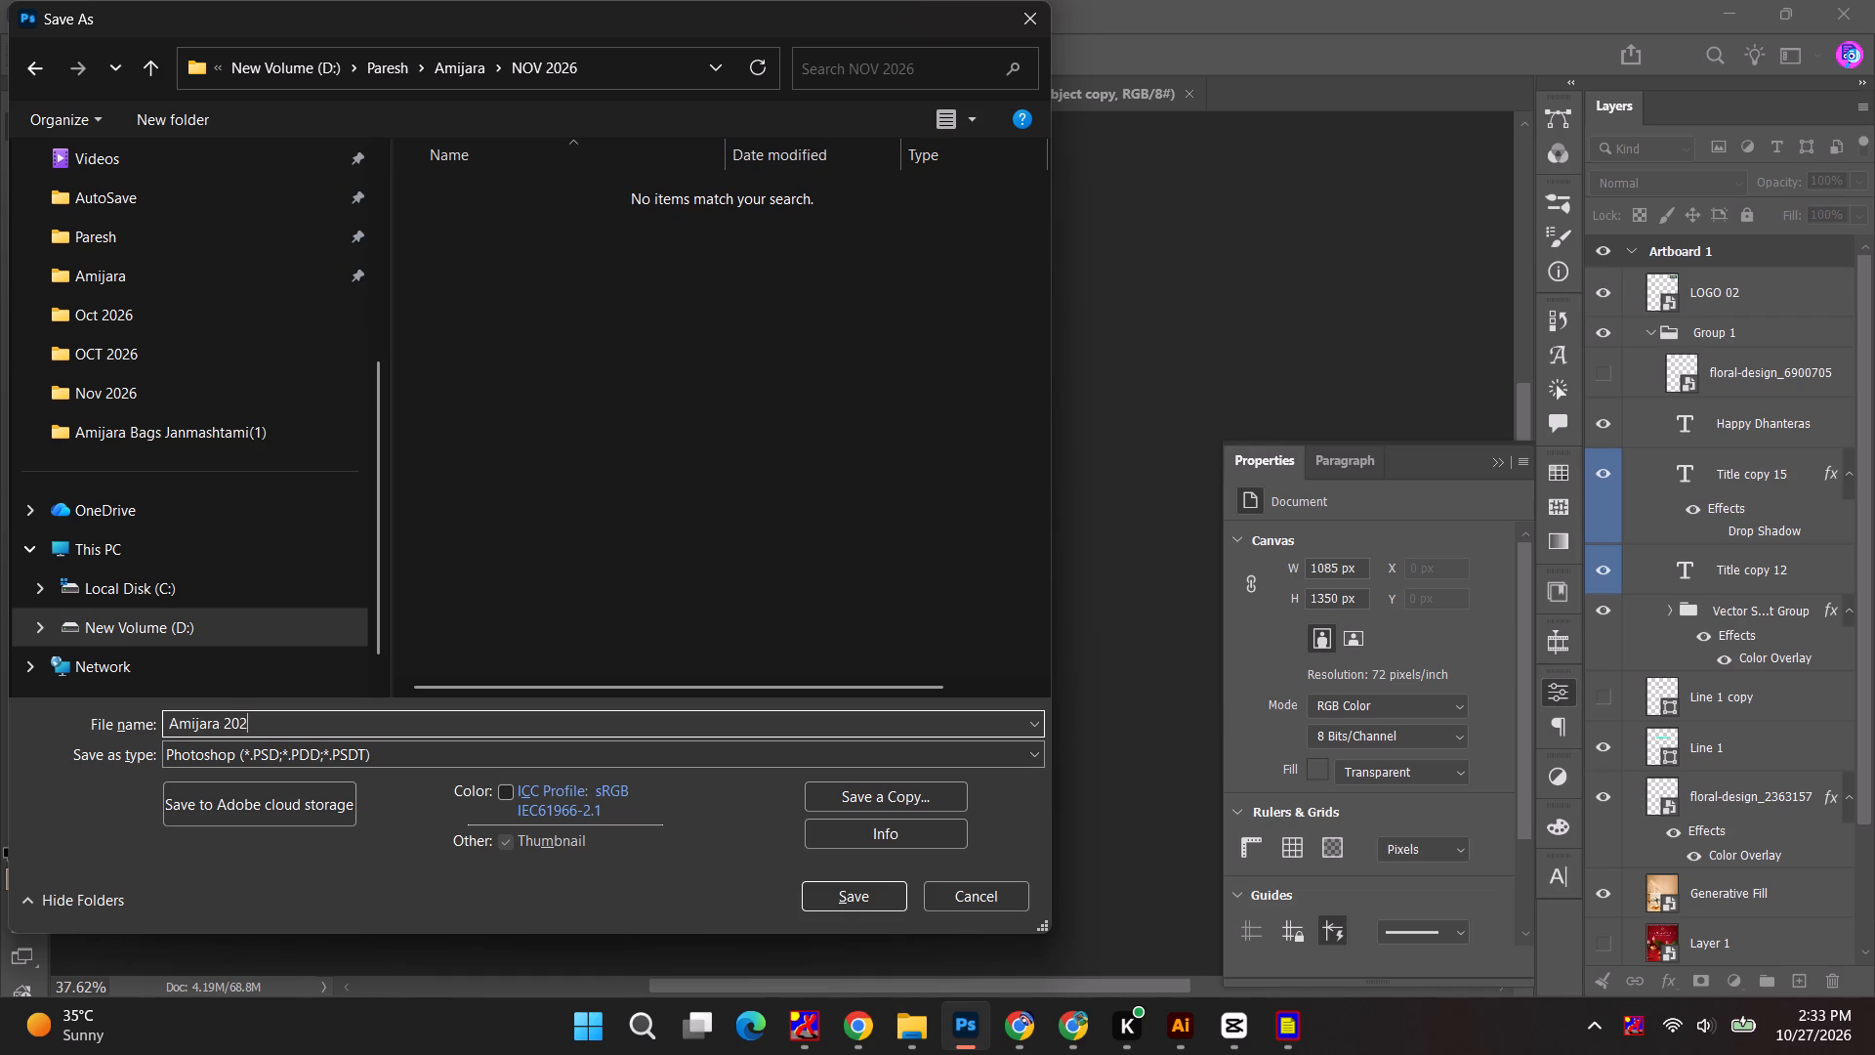
pyautogui.hotkey('ctrl', 'a')
pyautogui.hotkey('shift', 'Right')
pyautogui.press('Right')
pyautogui.press('Right')
pyautogui.hotkey('shift', 'Left')
pyautogui.hotkey('shift', 'Left')
pyautogui.hotkey('shift', 'Left')
pyautogui.write('Dhanteras')
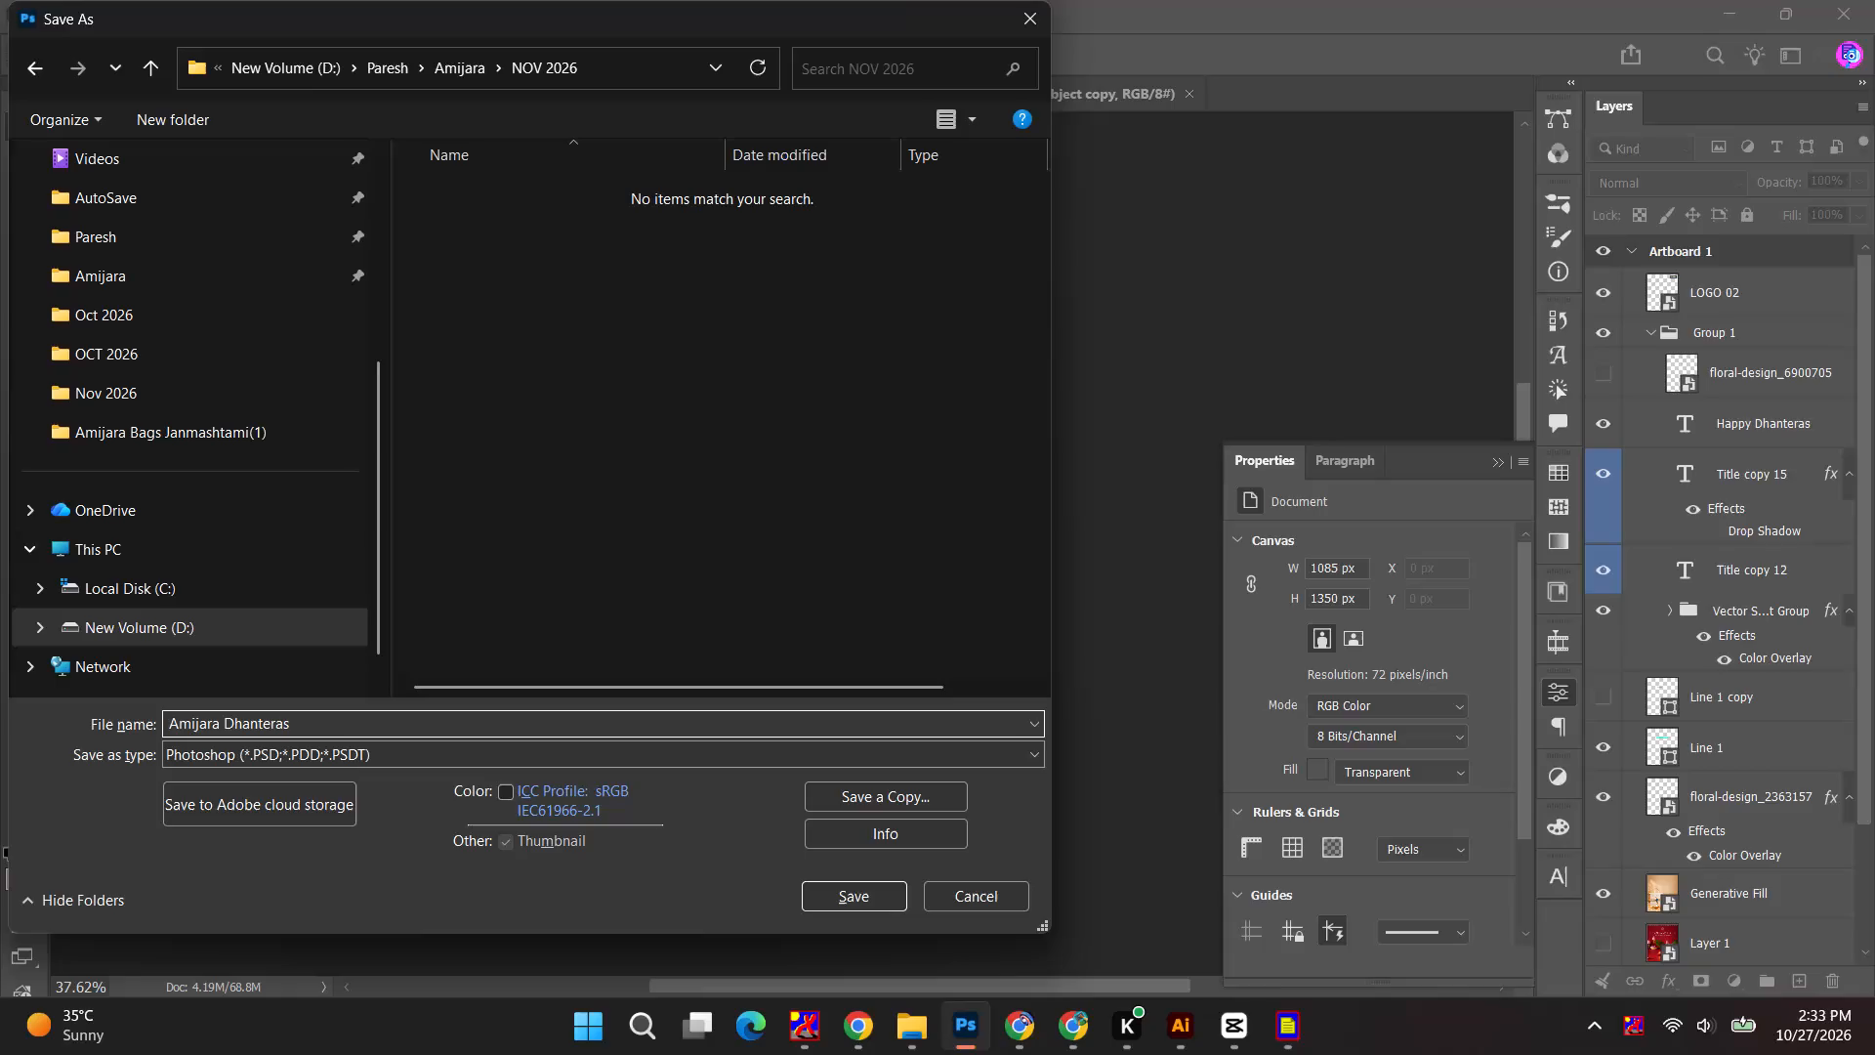
pyautogui.press('Return')
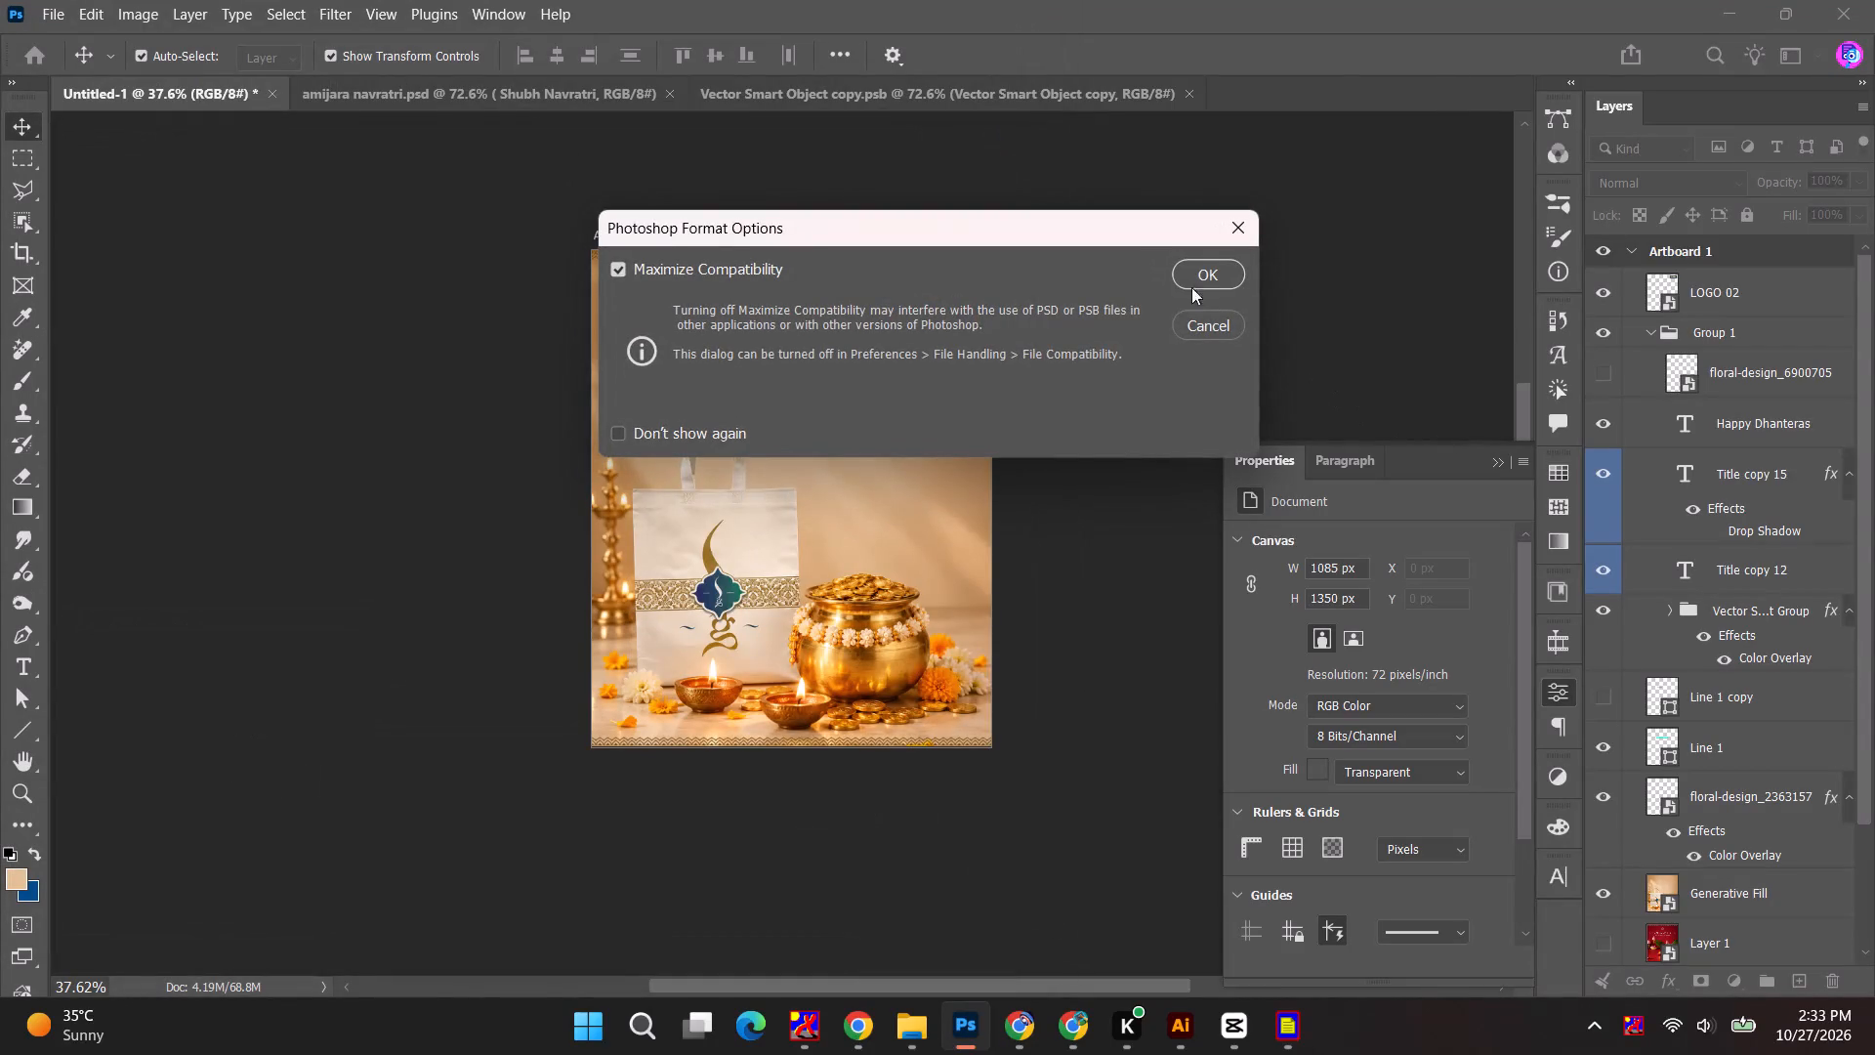
pyautogui.click(1176, 284)
# Collapse the open Properties display and look over the whole saved poster to check its layout.
pyautogui.click(10, 122)
pyautogui.click(138, 200)
pyautogui.keyDown('alt'); pyautogui.scroll(2, 902, 469); pyautogui.keyUp('alt')
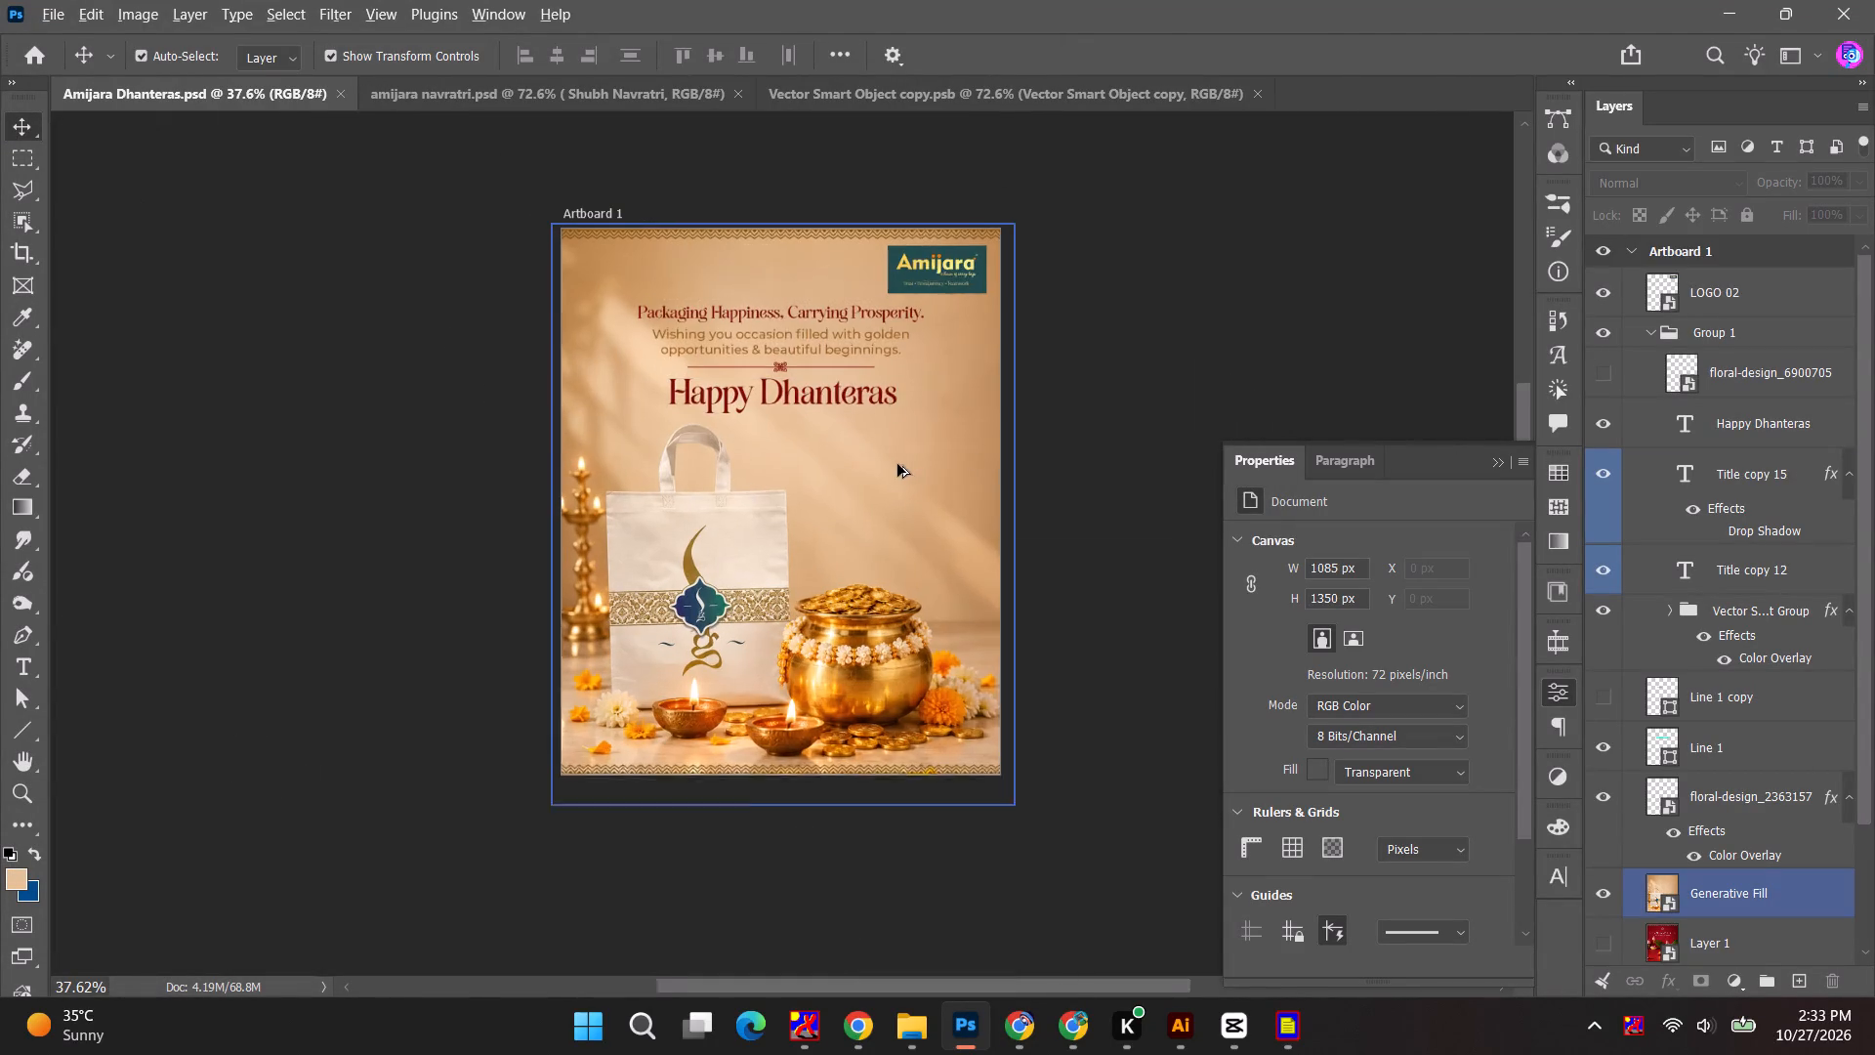
pyautogui.keyDown('alt'); pyautogui.scroll(1, 897, 464); pyautogui.keyUp('alt')
pyautogui.press('space')
pyautogui.press('space')
pyautogui.moveTo(741, 472); pyautogui.dragTo(728, 536)
pyautogui.hotkey('alt', 'Tab')
pyautogui.hotkey('alt', 'Tab')
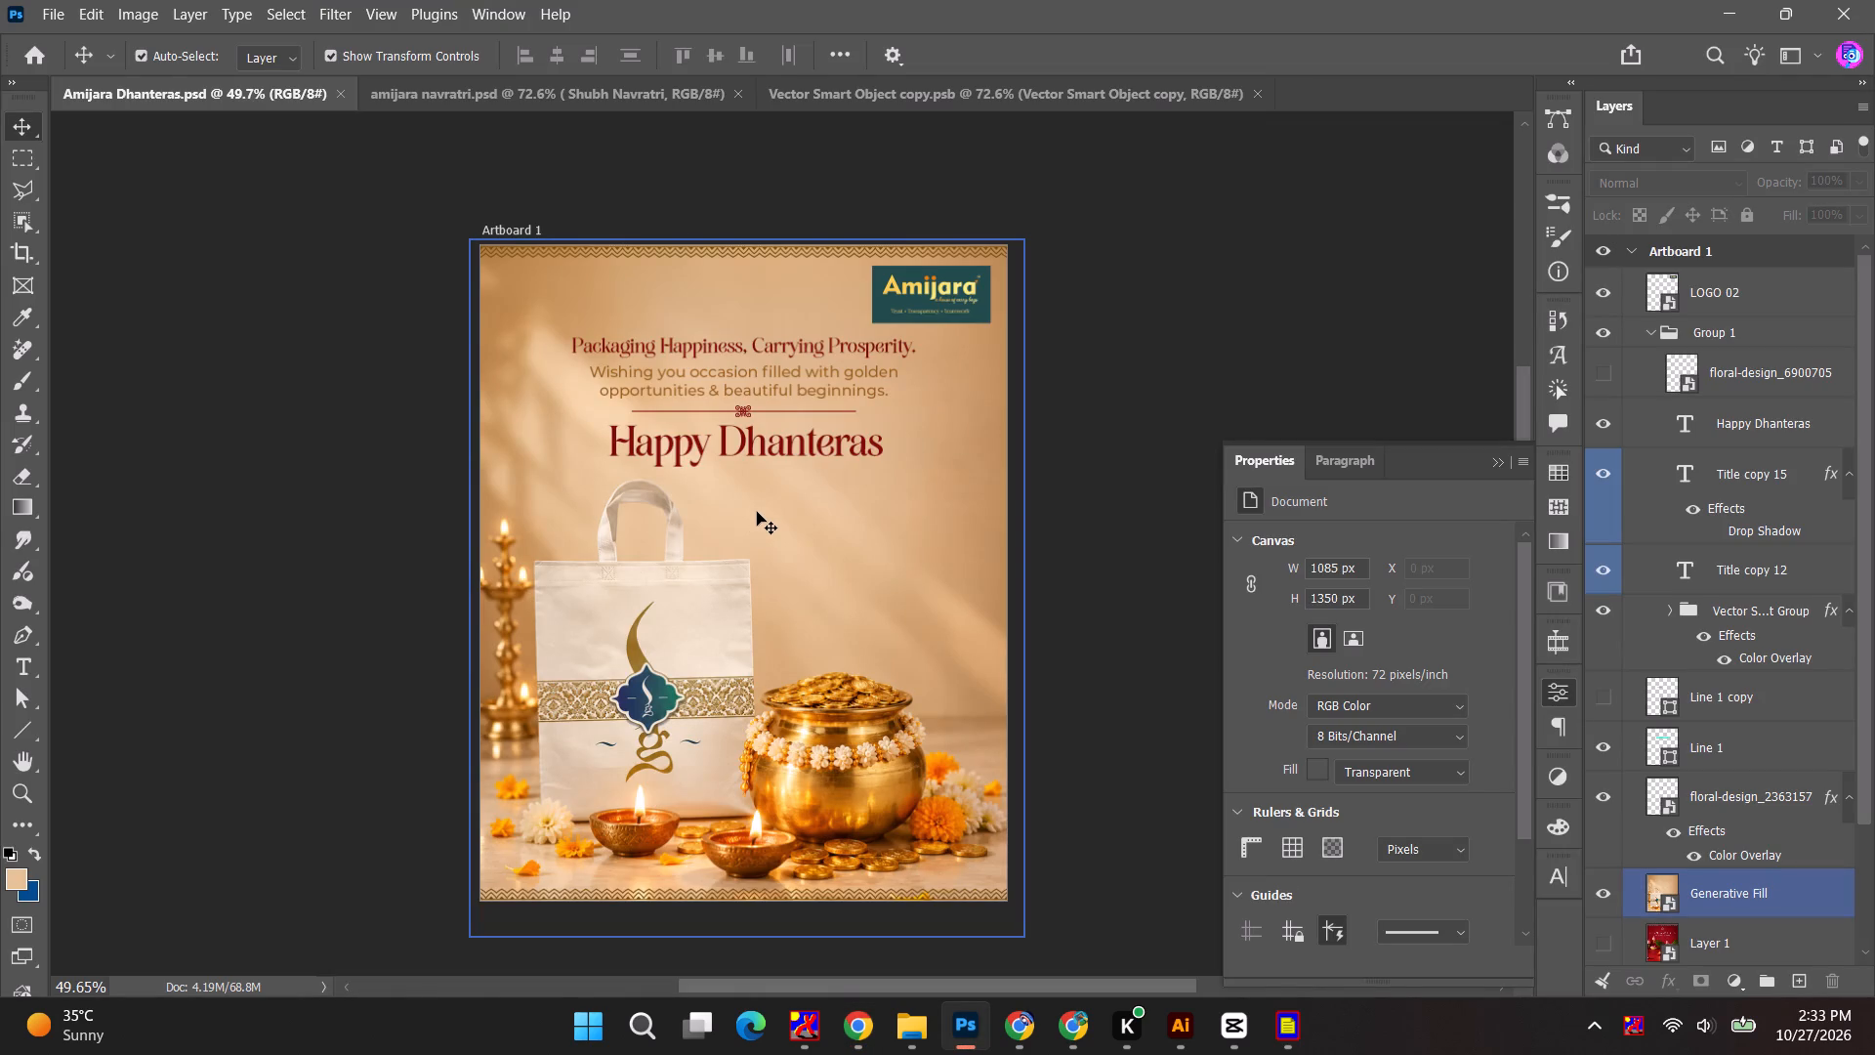
pyautogui.click(1500, 463)
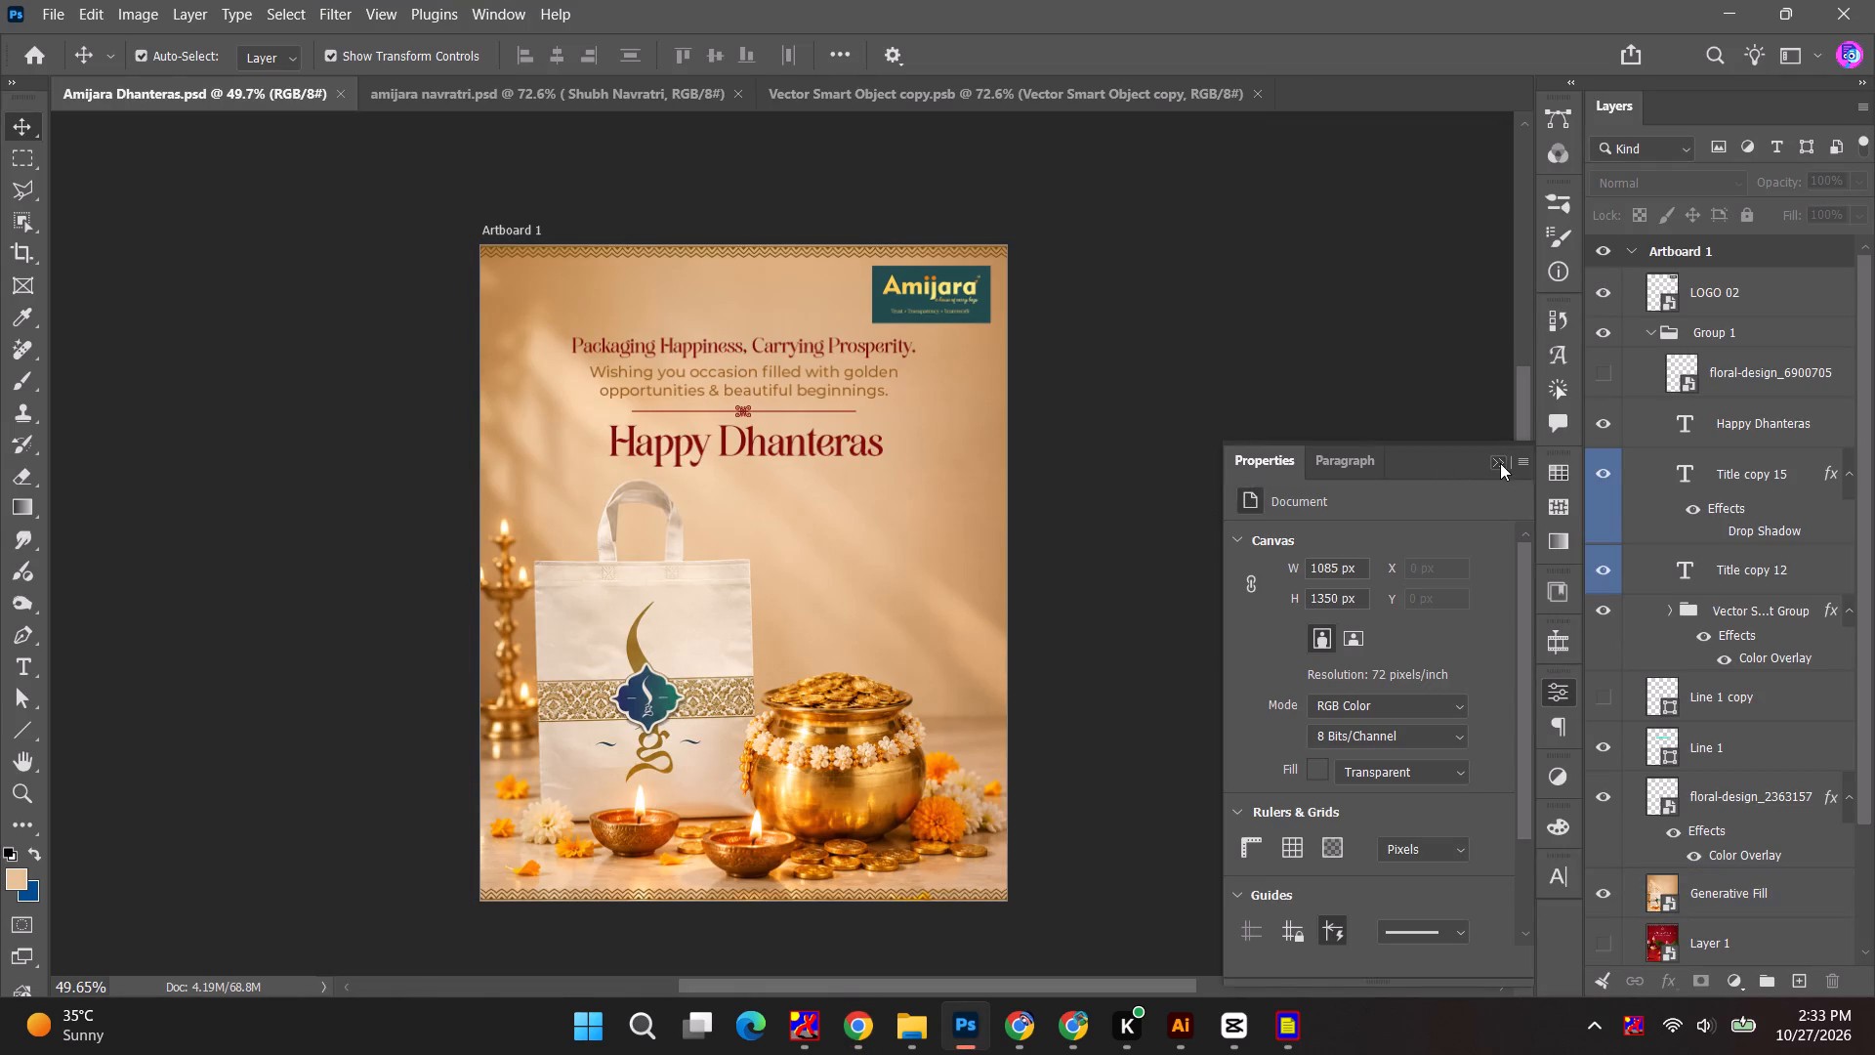
pyautogui.click(1176, 443)
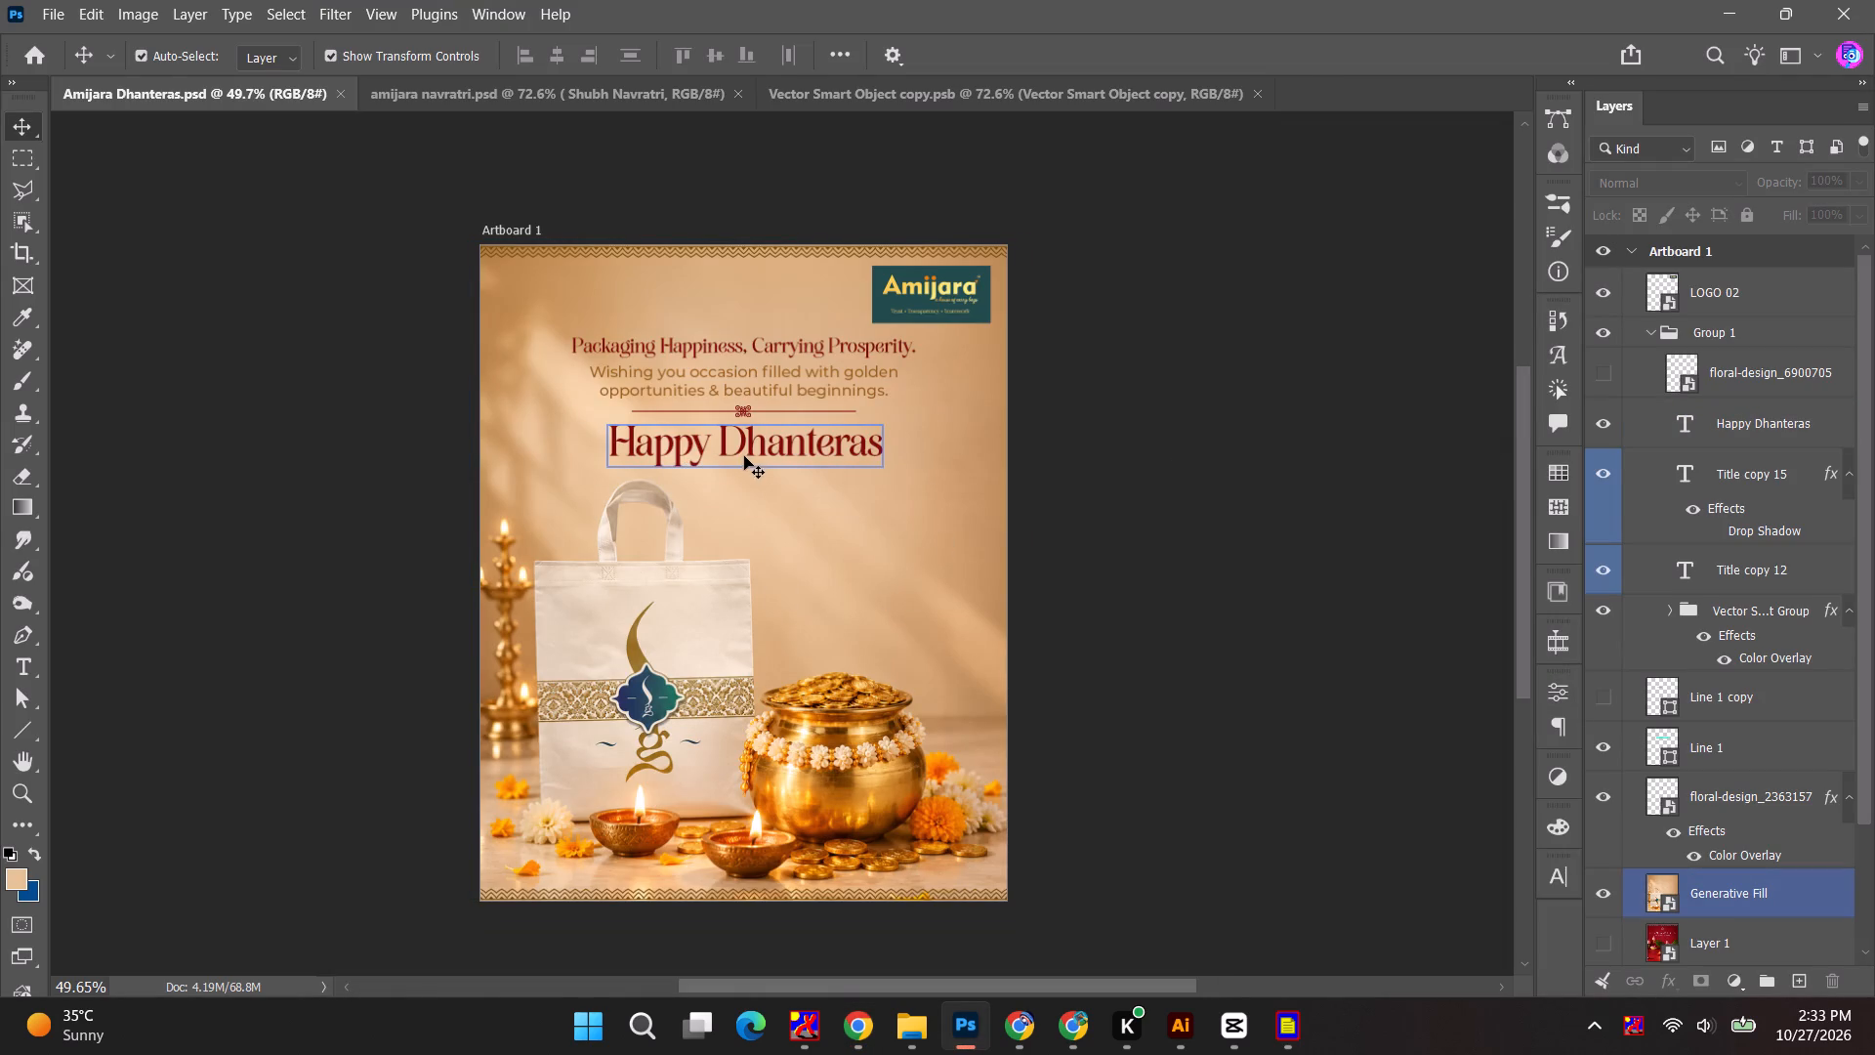
# Move the Line 1 and scroll ornament divider together down below the 'Happy Dhanteras' title.
pyautogui.keyDown('alt'); pyautogui.scroll(11, 754, 420); pyautogui.keyUp('alt')
pyautogui.click(743, 398)
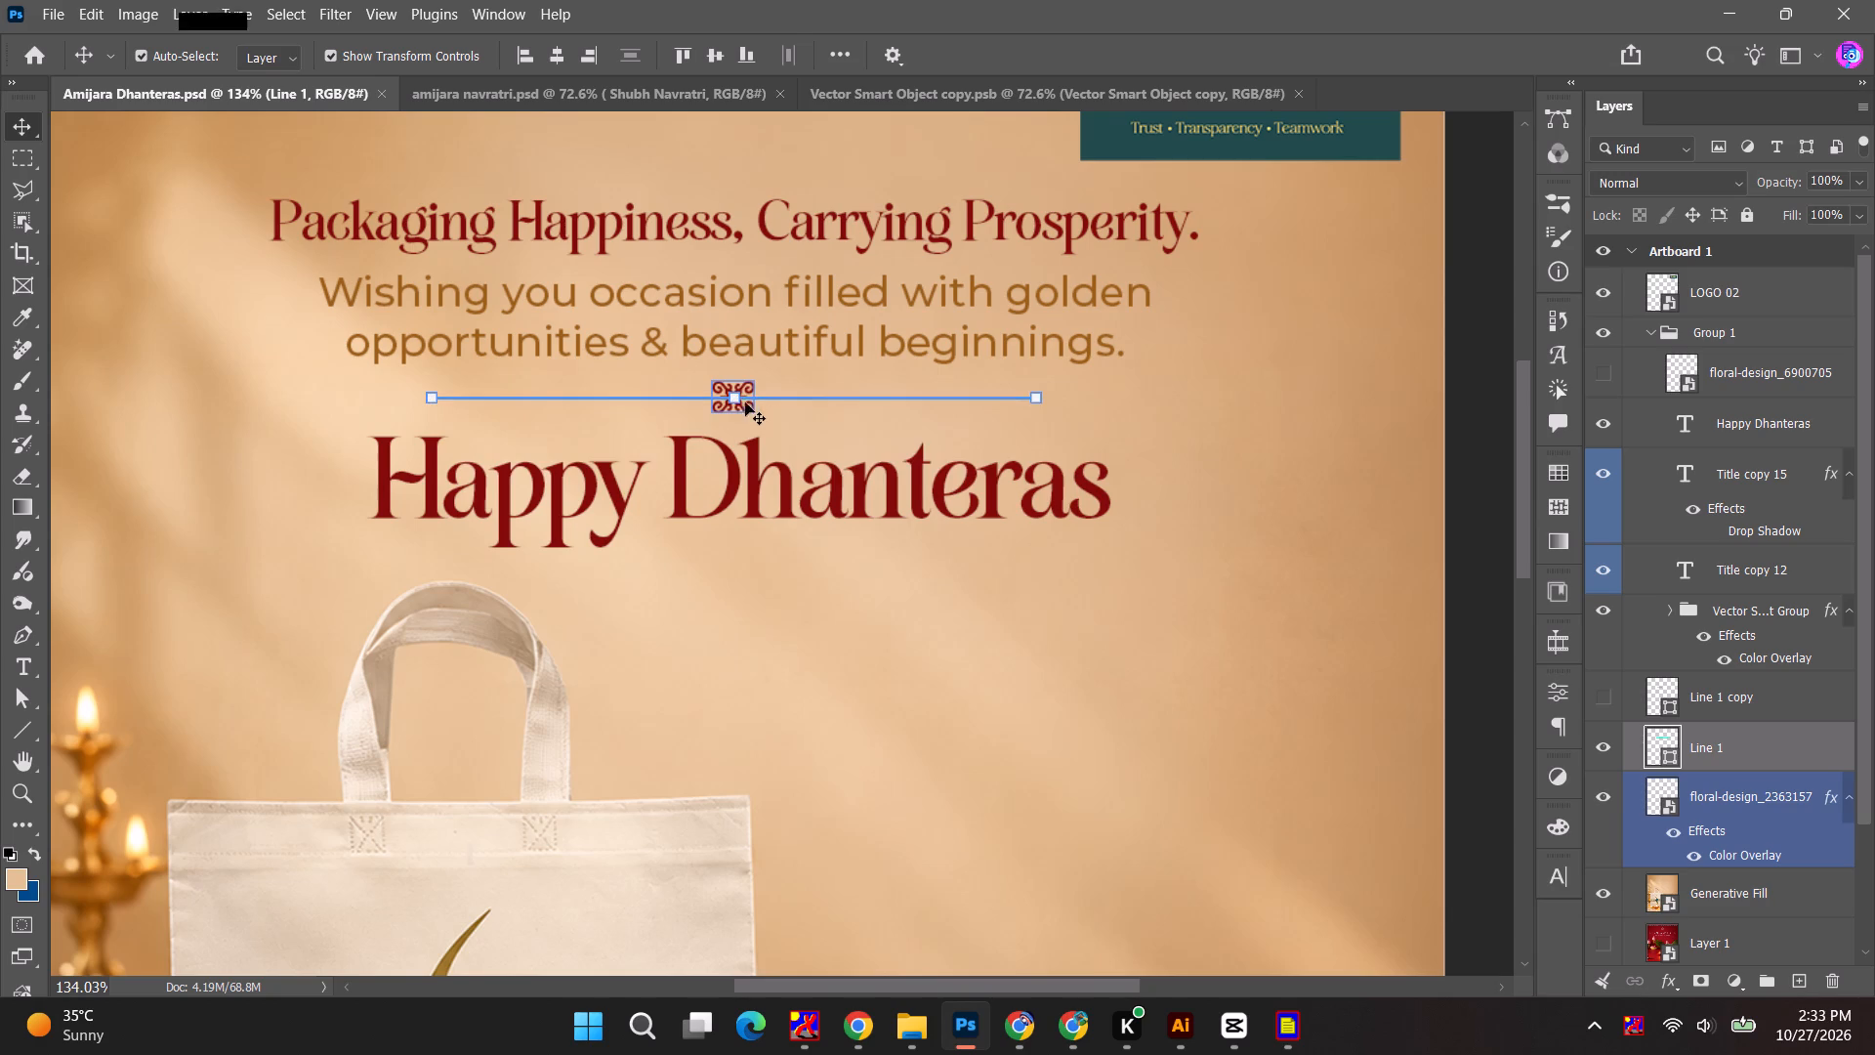
pyautogui.keyDown('ctrl'); pyautogui.click(1758, 797); pyautogui.keyUp('ctrl')
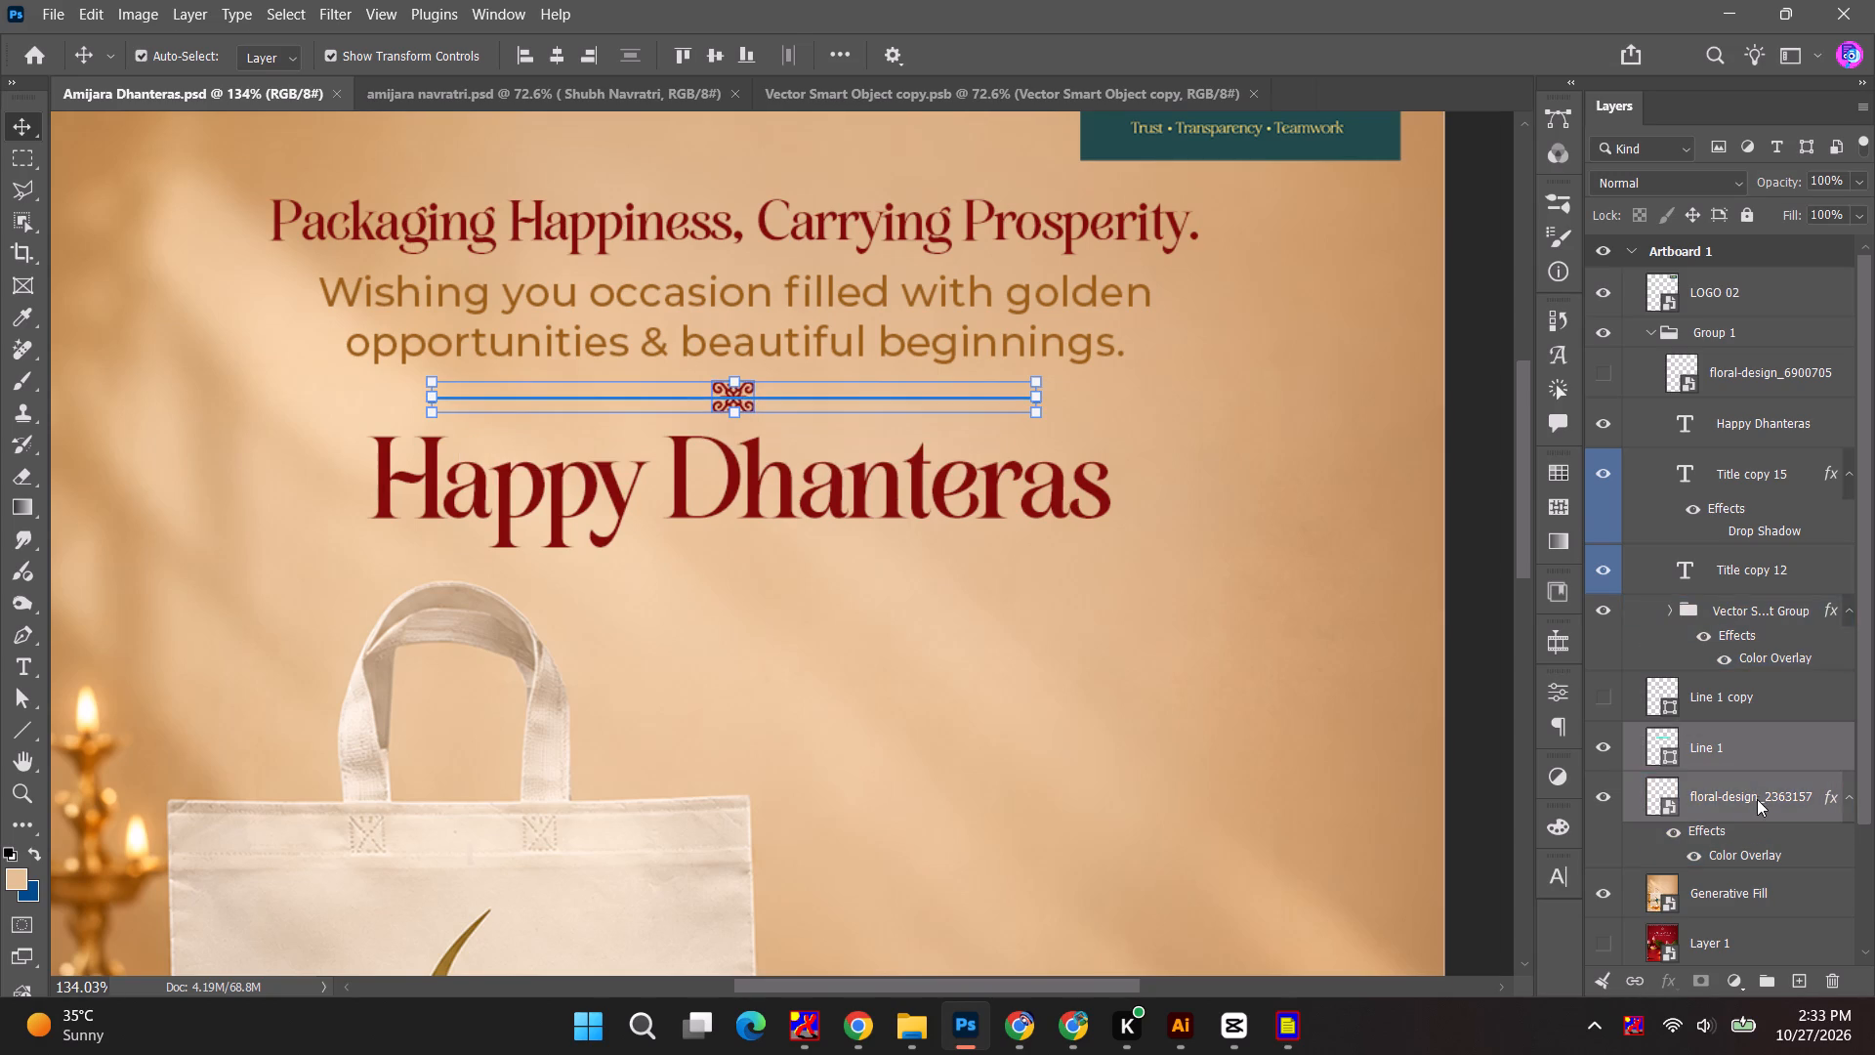
pyautogui.rightClick(1757, 797)
pyautogui.click(1645, 983)
pyautogui.moveTo(745, 398); pyautogui.dragTo(744, 570)
# Move the 'Happy Dhanteras' title up close beneath the 'Wishing you occasion' text, leaving the background photo in place.
pyautogui.moveTo(752, 492); pyautogui.dragTo(755, 446)
pyautogui.moveTo(737, 567); pyautogui.dragTo(737, 534)
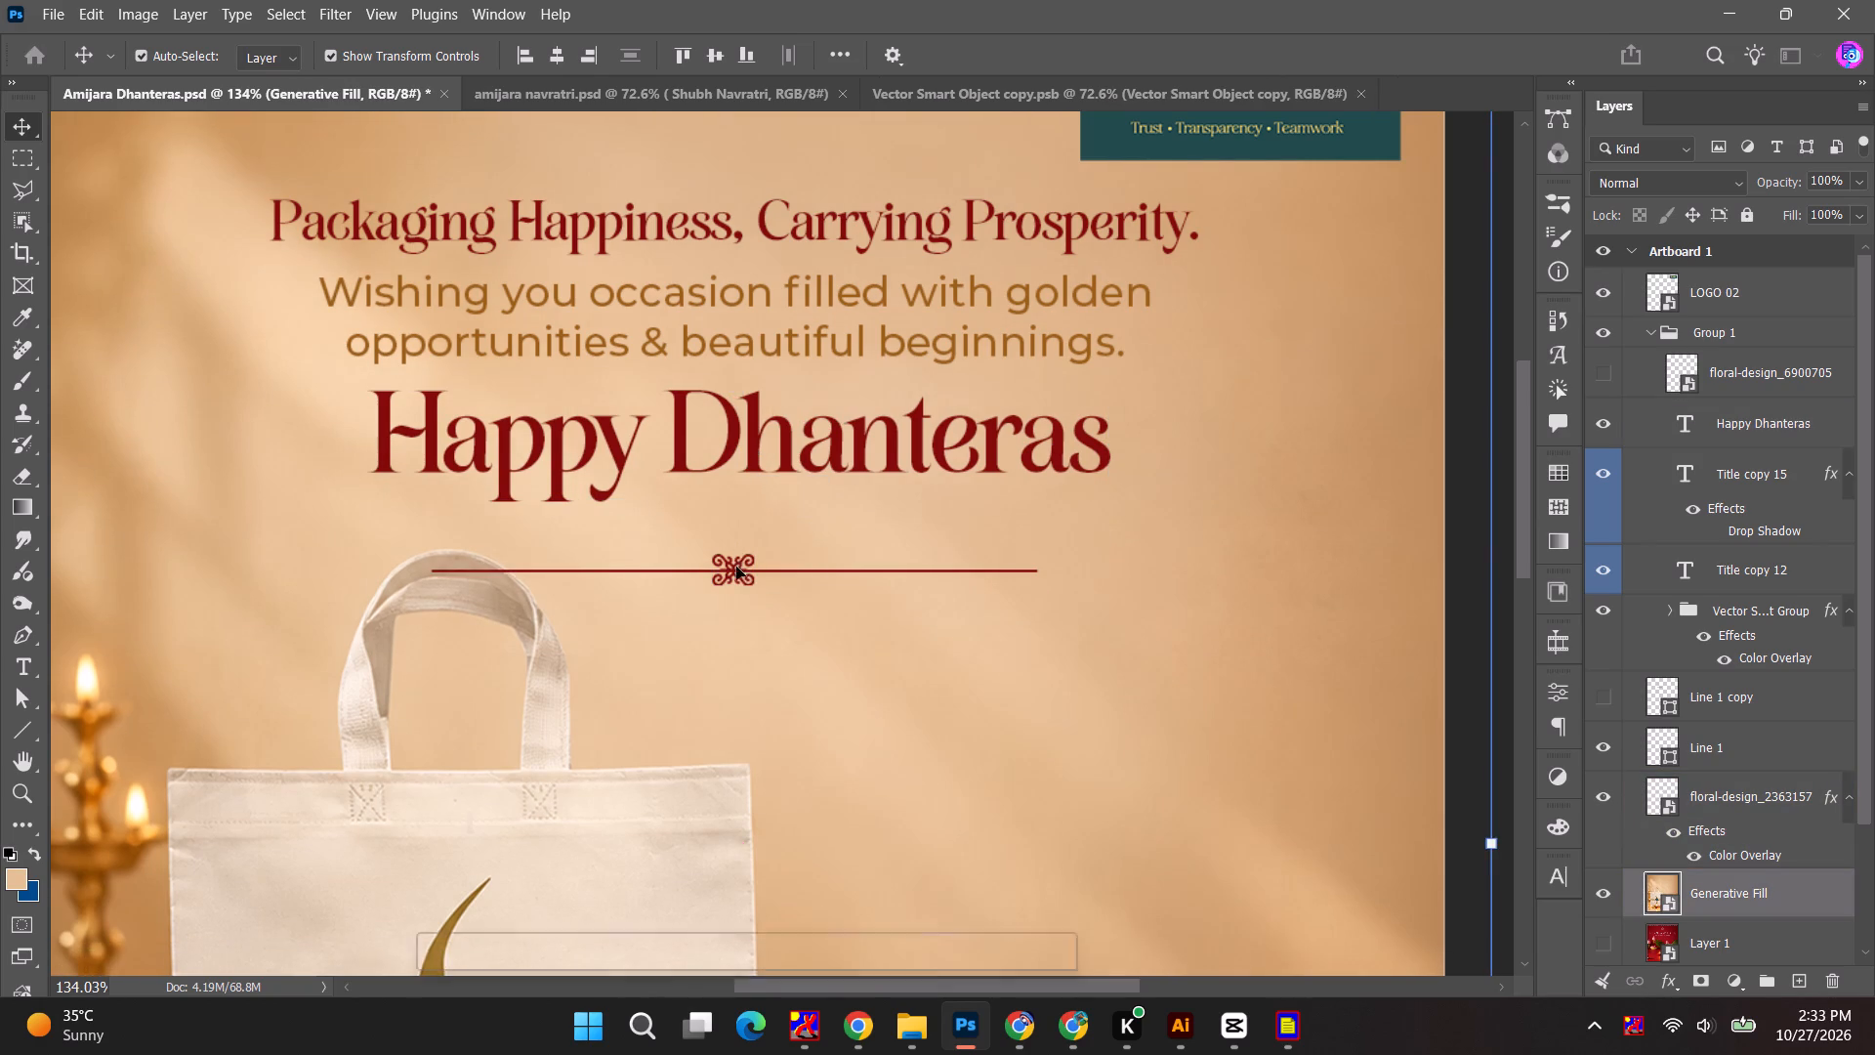
pyautogui.hotkey('ctrl', 'z')
# Link the Line 1 and floral-design_2363157 layers so the divider moves as one piece.
pyautogui.click(735, 572)
pyautogui.keyDown('alt'); pyautogui.scroll(7, 744, 569); pyautogui.keyUp('alt')
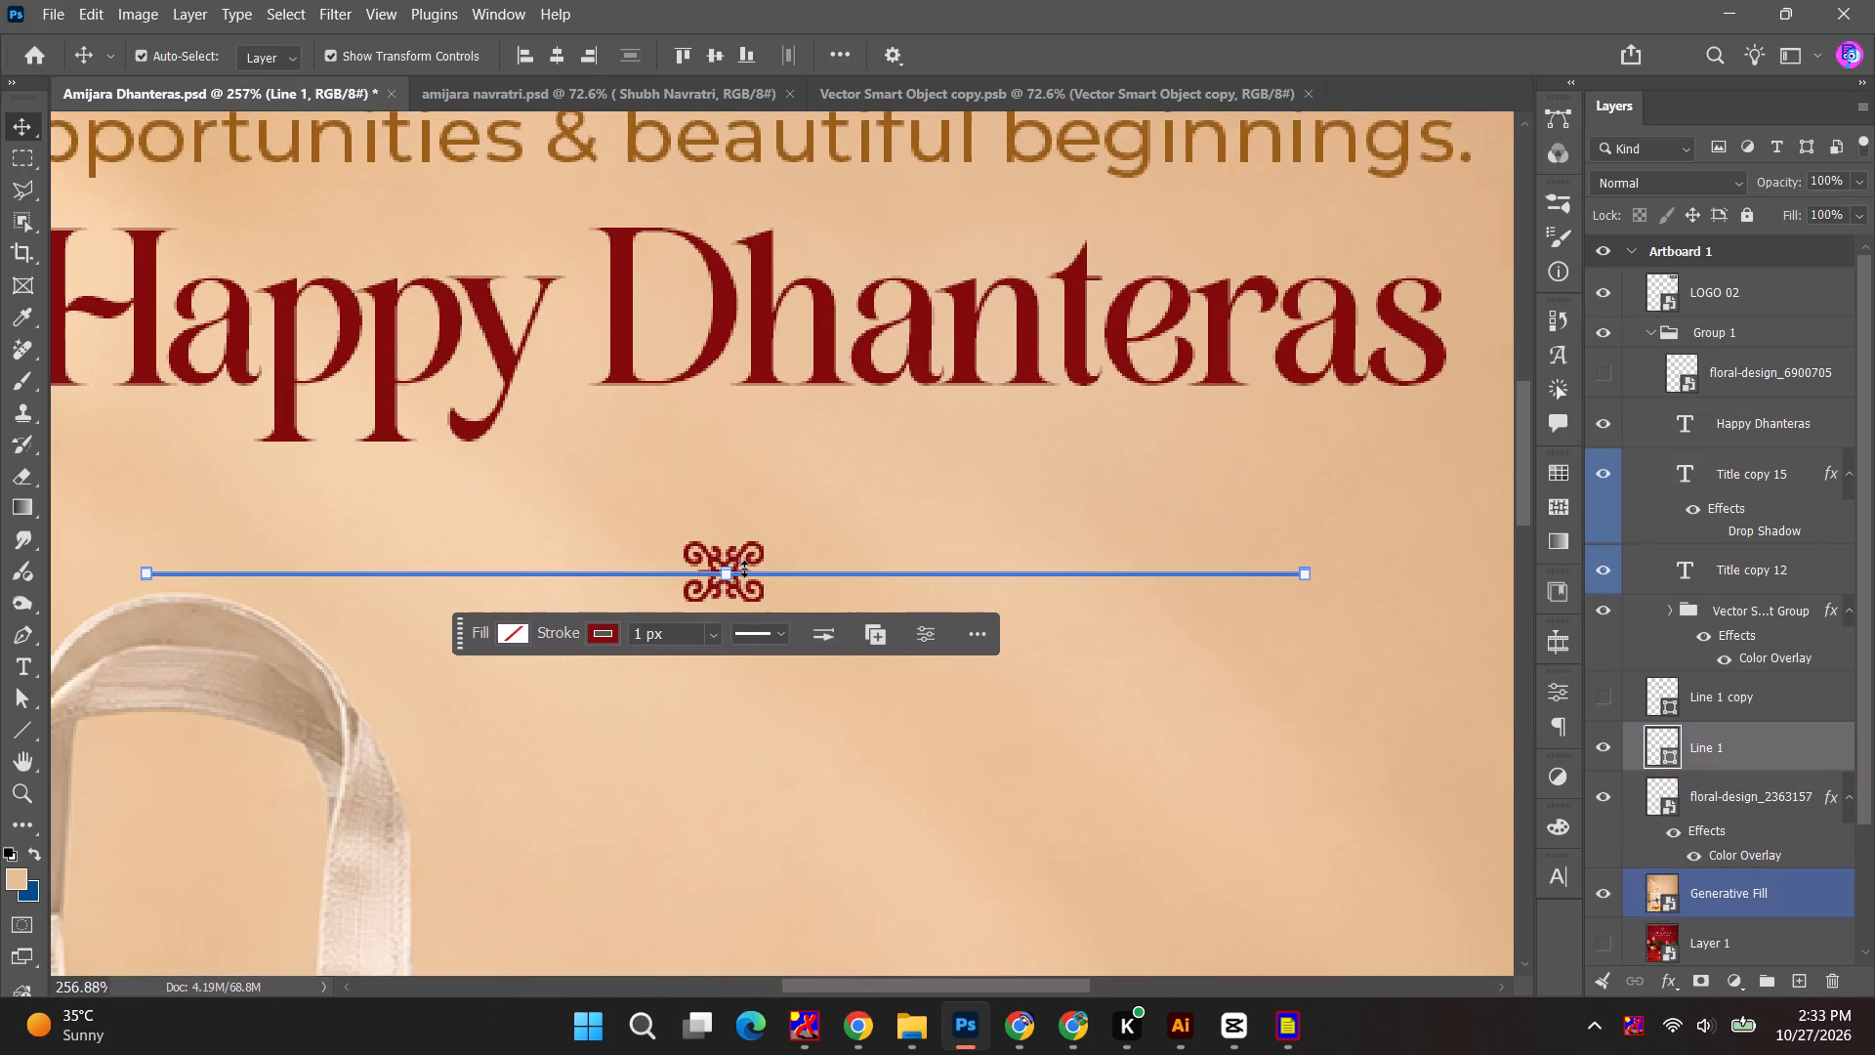
pyautogui.click(1754, 792)
pyautogui.keyDown('alt'); pyautogui.scroll(3, 714, 580); pyautogui.keyUp('alt')
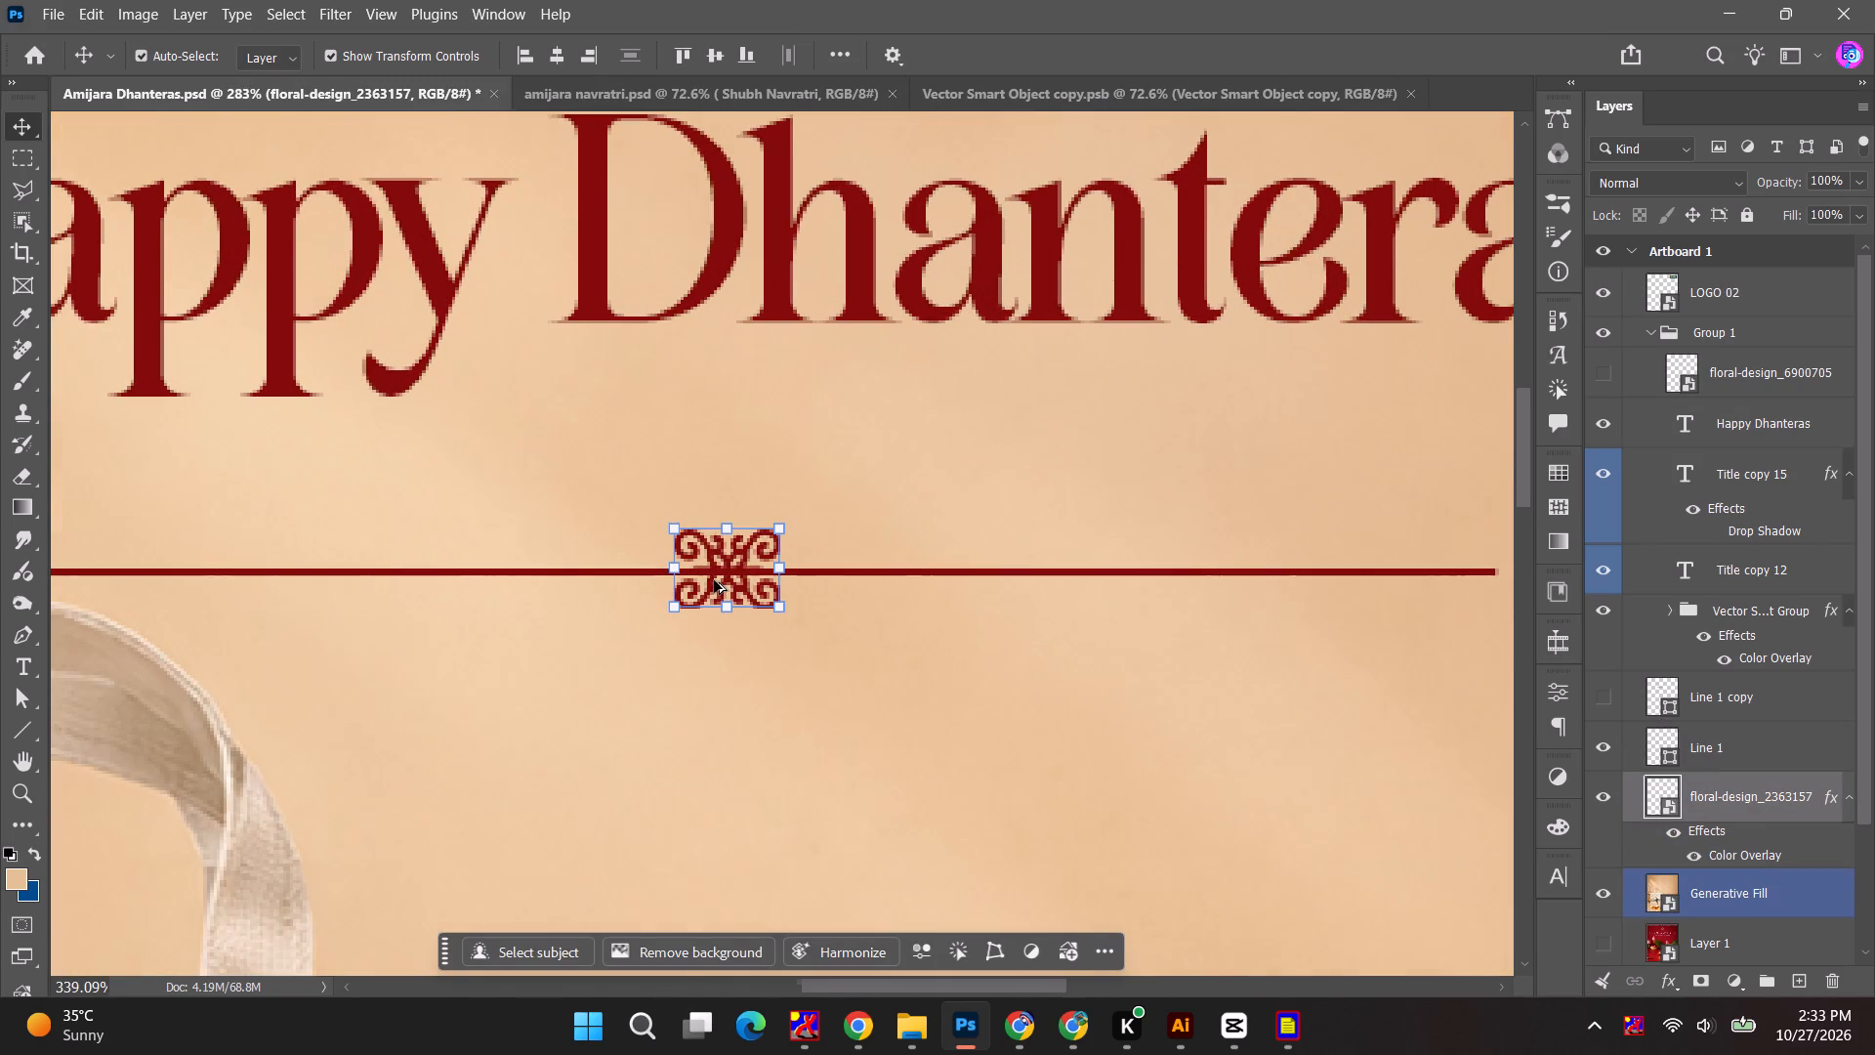
pyautogui.keyDown('ctrl'); pyautogui.click(1784, 766); pyautogui.keyUp('ctrl')
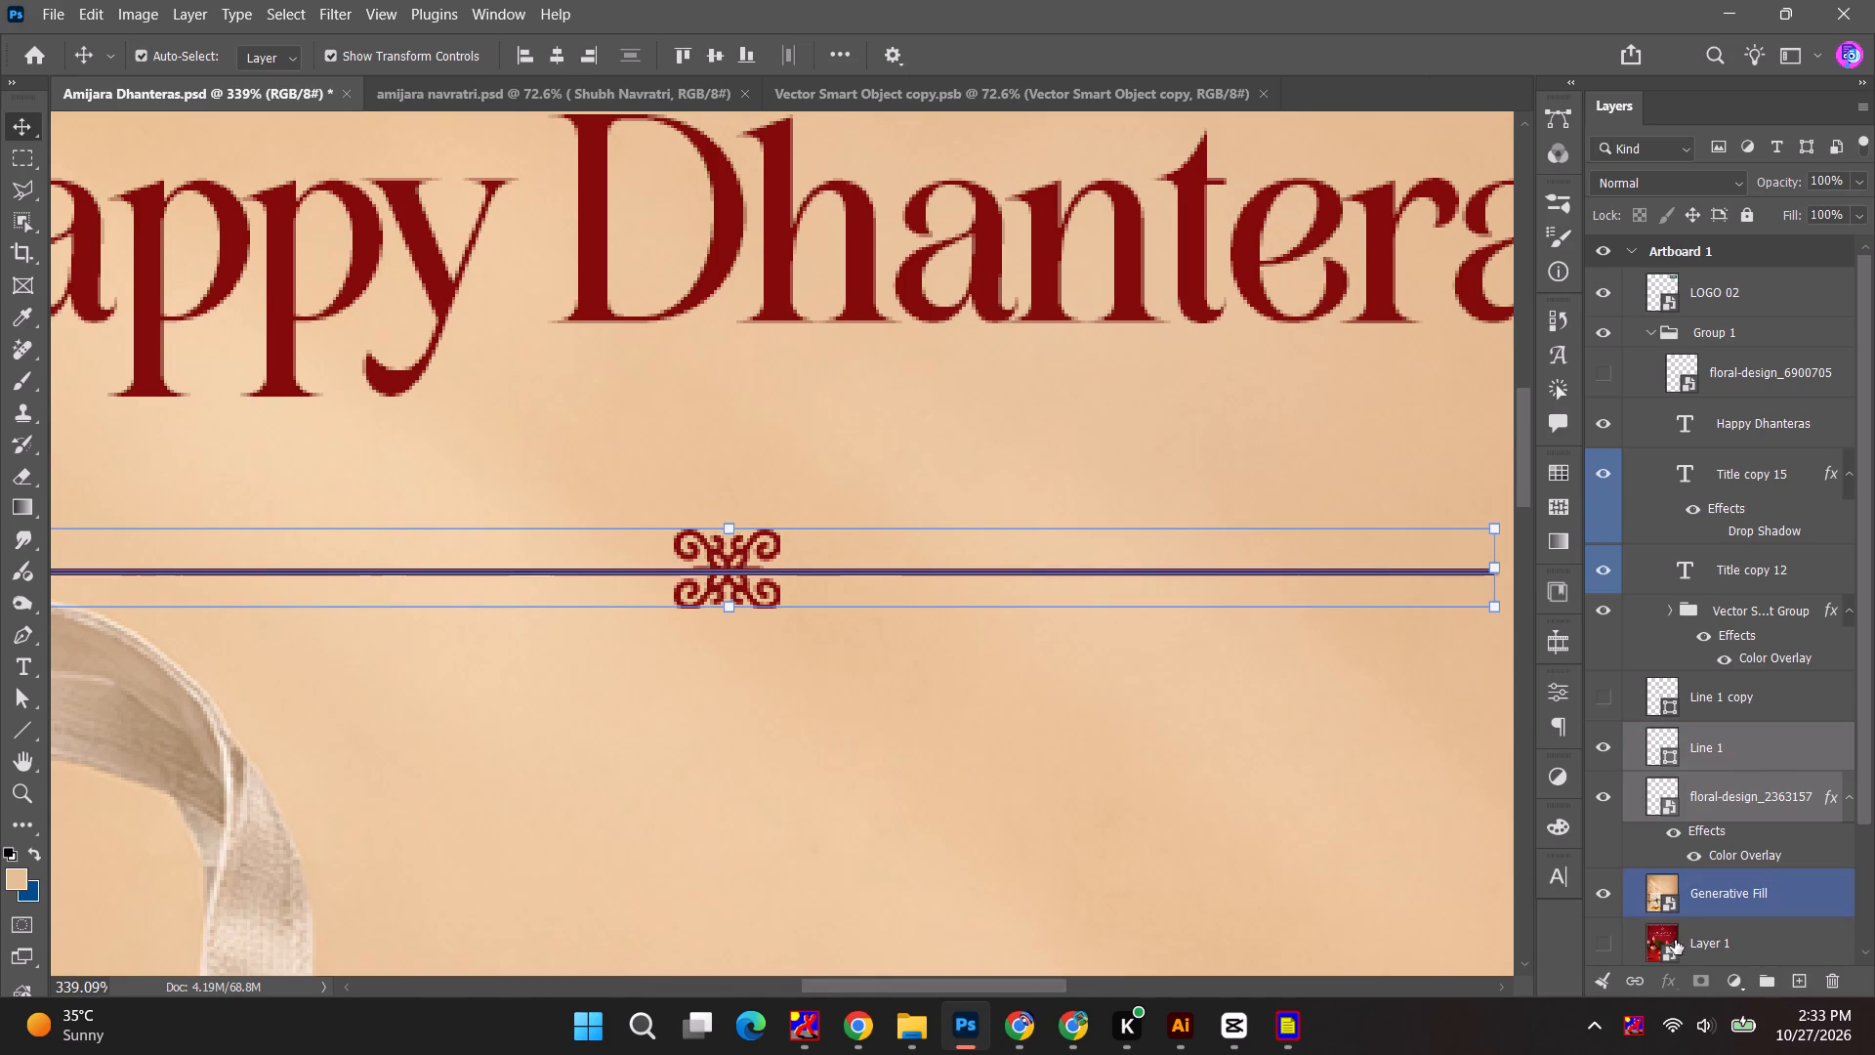
pyautogui.click(1639, 983)
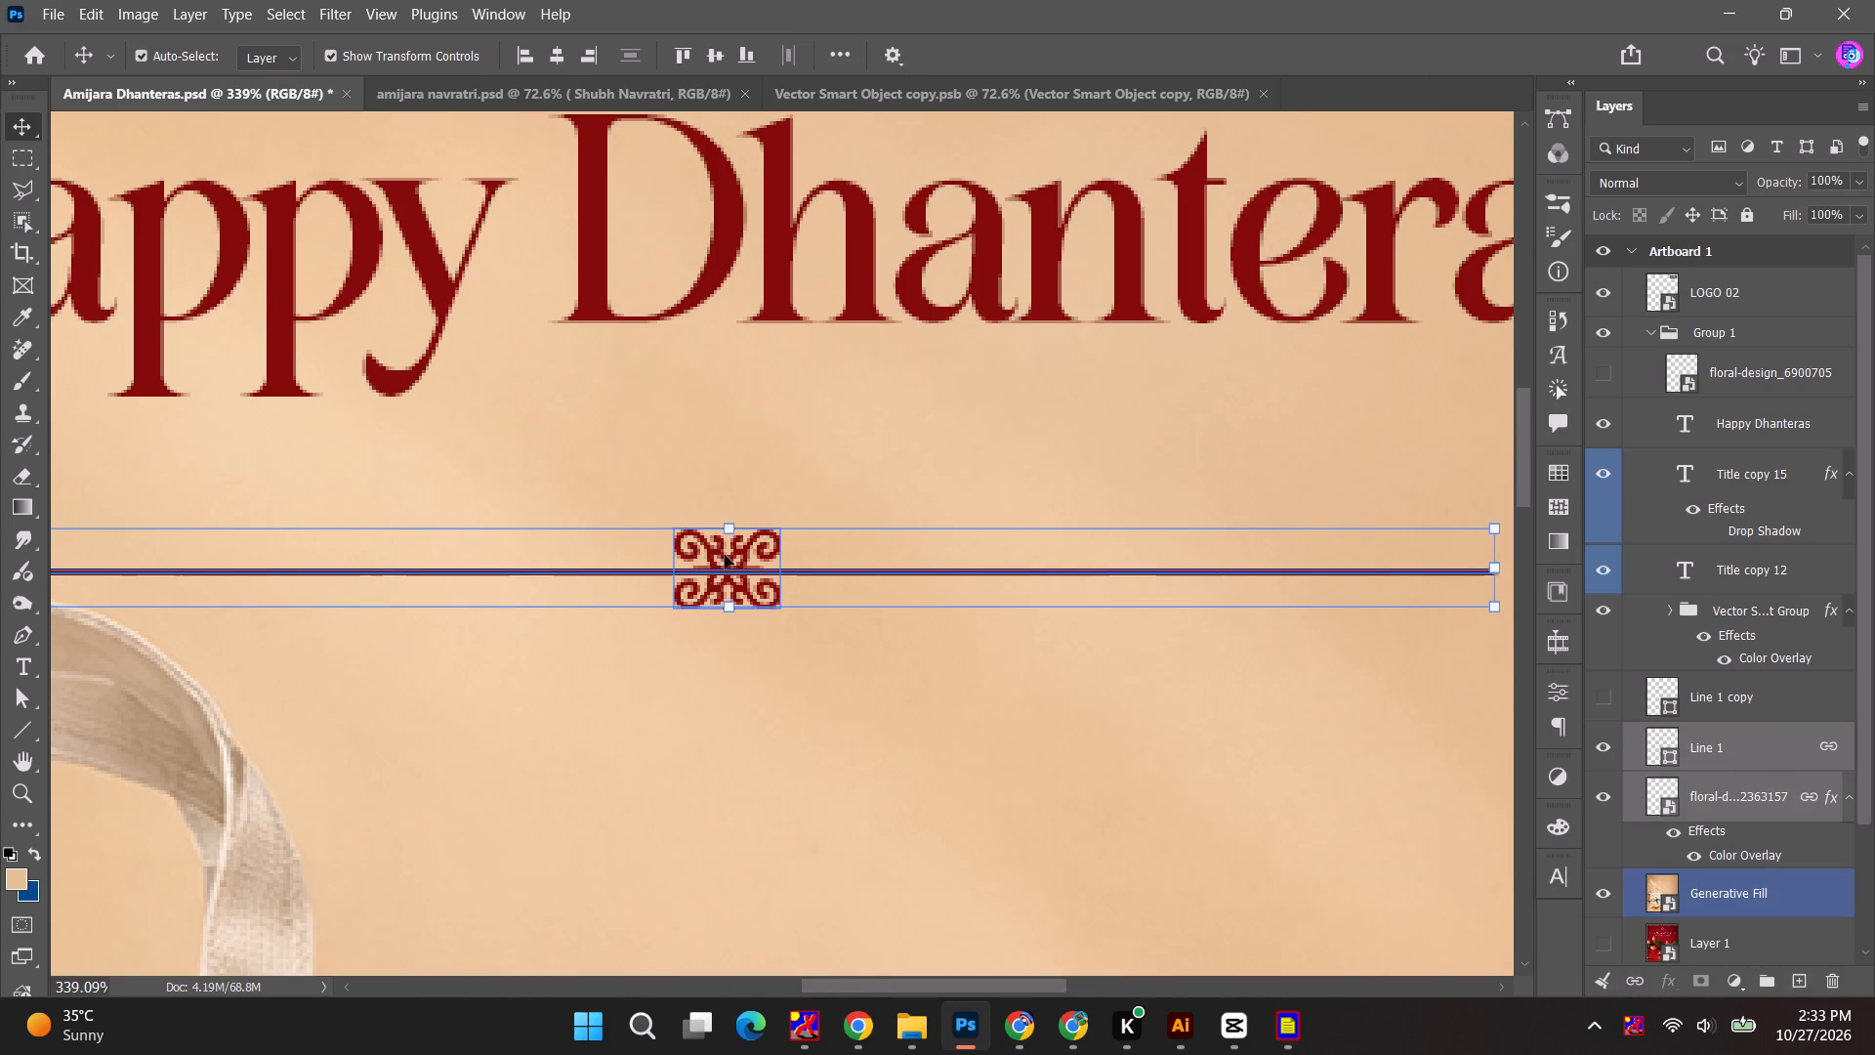
# Move the linked divider straight up about 18 px, closer beneath the 'Happy Dhanteras' title, keeping it centred.
pyautogui.moveTo(725, 555); pyautogui.dragTo(727, 494)
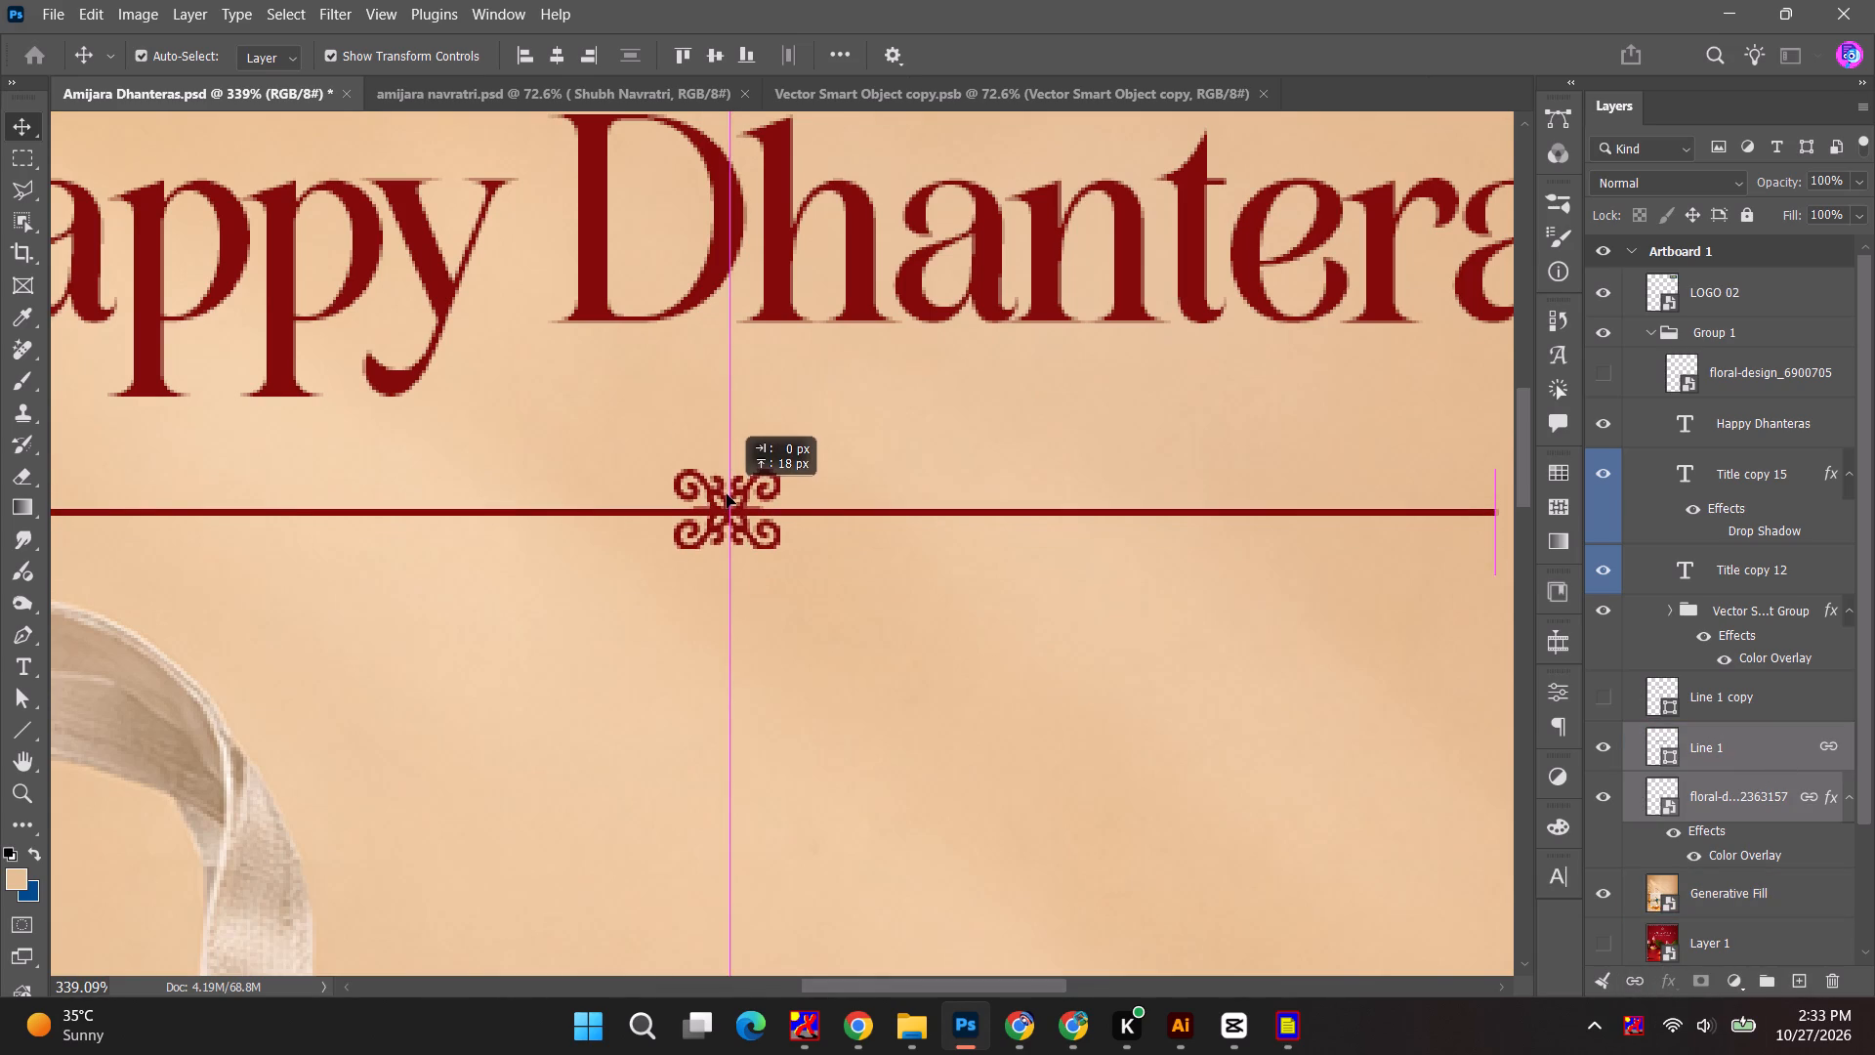
pyautogui.moveTo(727, 494); pyautogui.dragTo(727, 493)
pyautogui.keyDown('alt'); pyautogui.scroll(-9, 727, 493); pyautogui.keyUp('alt')
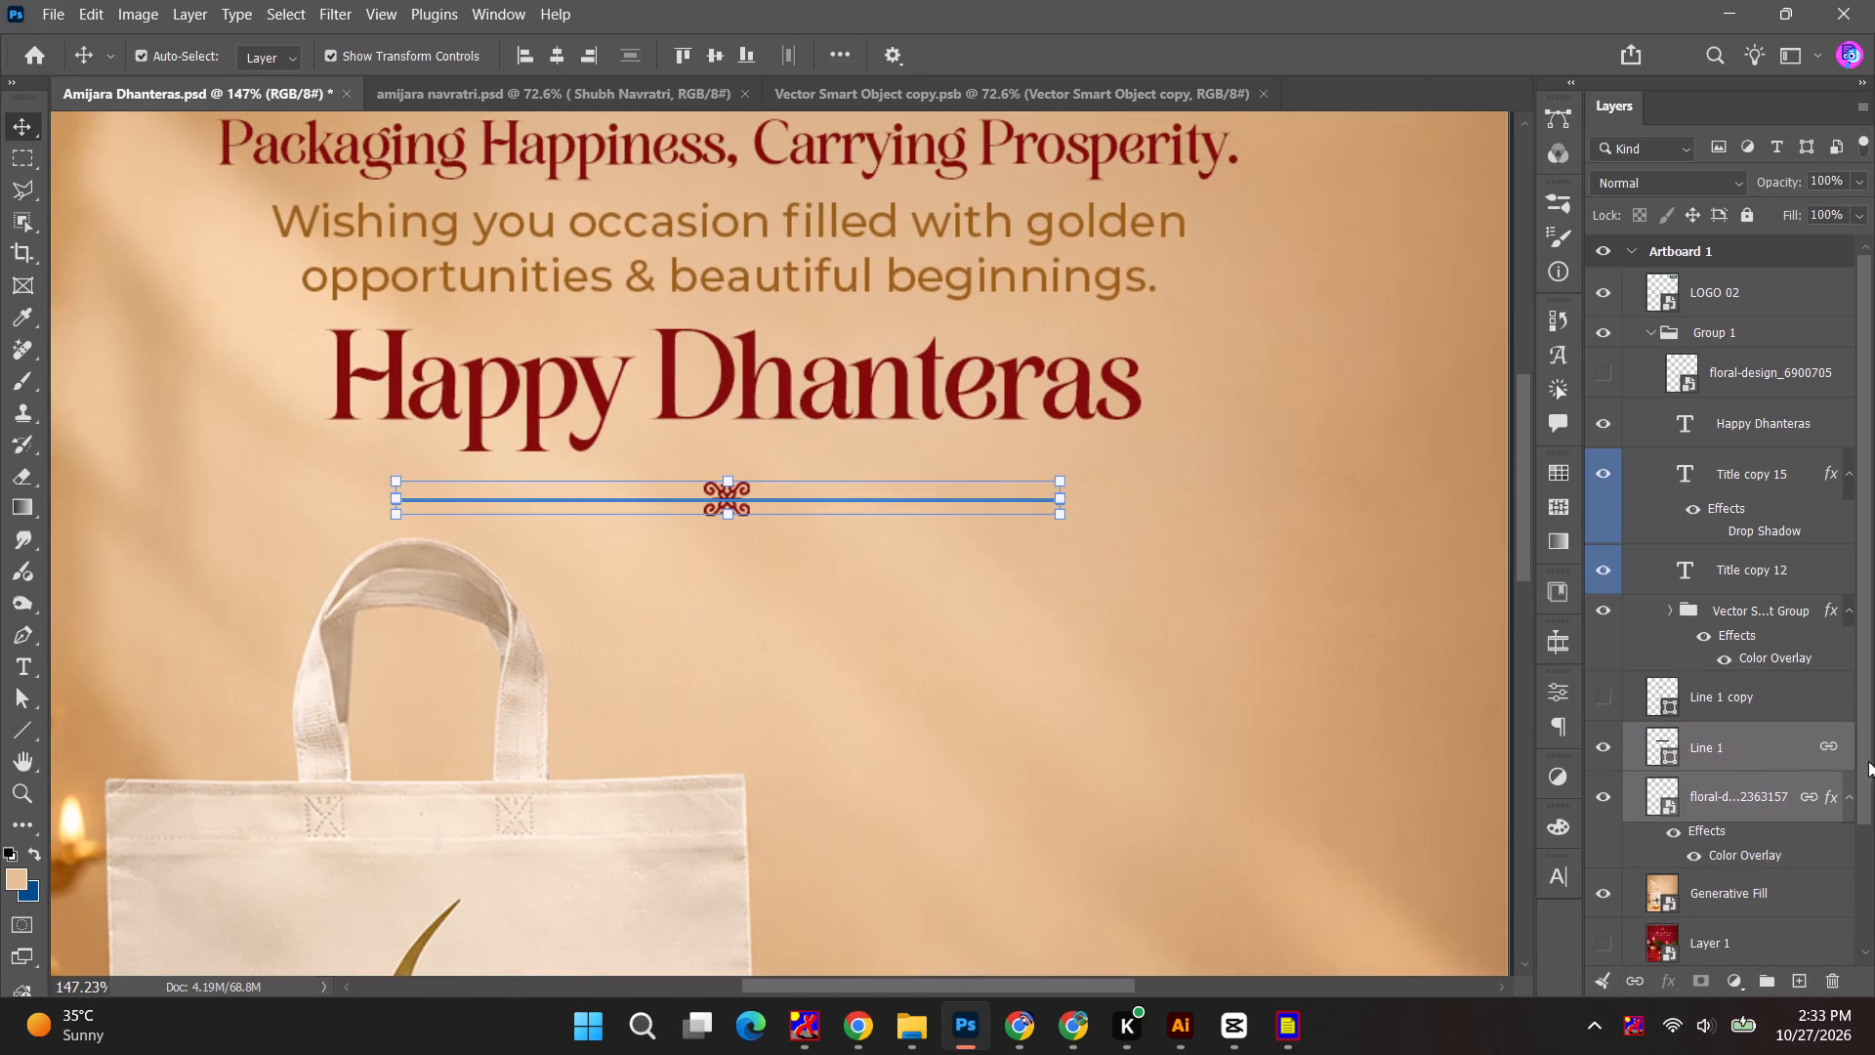
# Change the scroll ornament's Color Overlay to the brown sampled from the 'Wishing you occasion' text, #9a5e17.
pyautogui.keyDown('alt'); pyautogui.scroll(15, 785, 304); pyautogui.keyUp('alt')
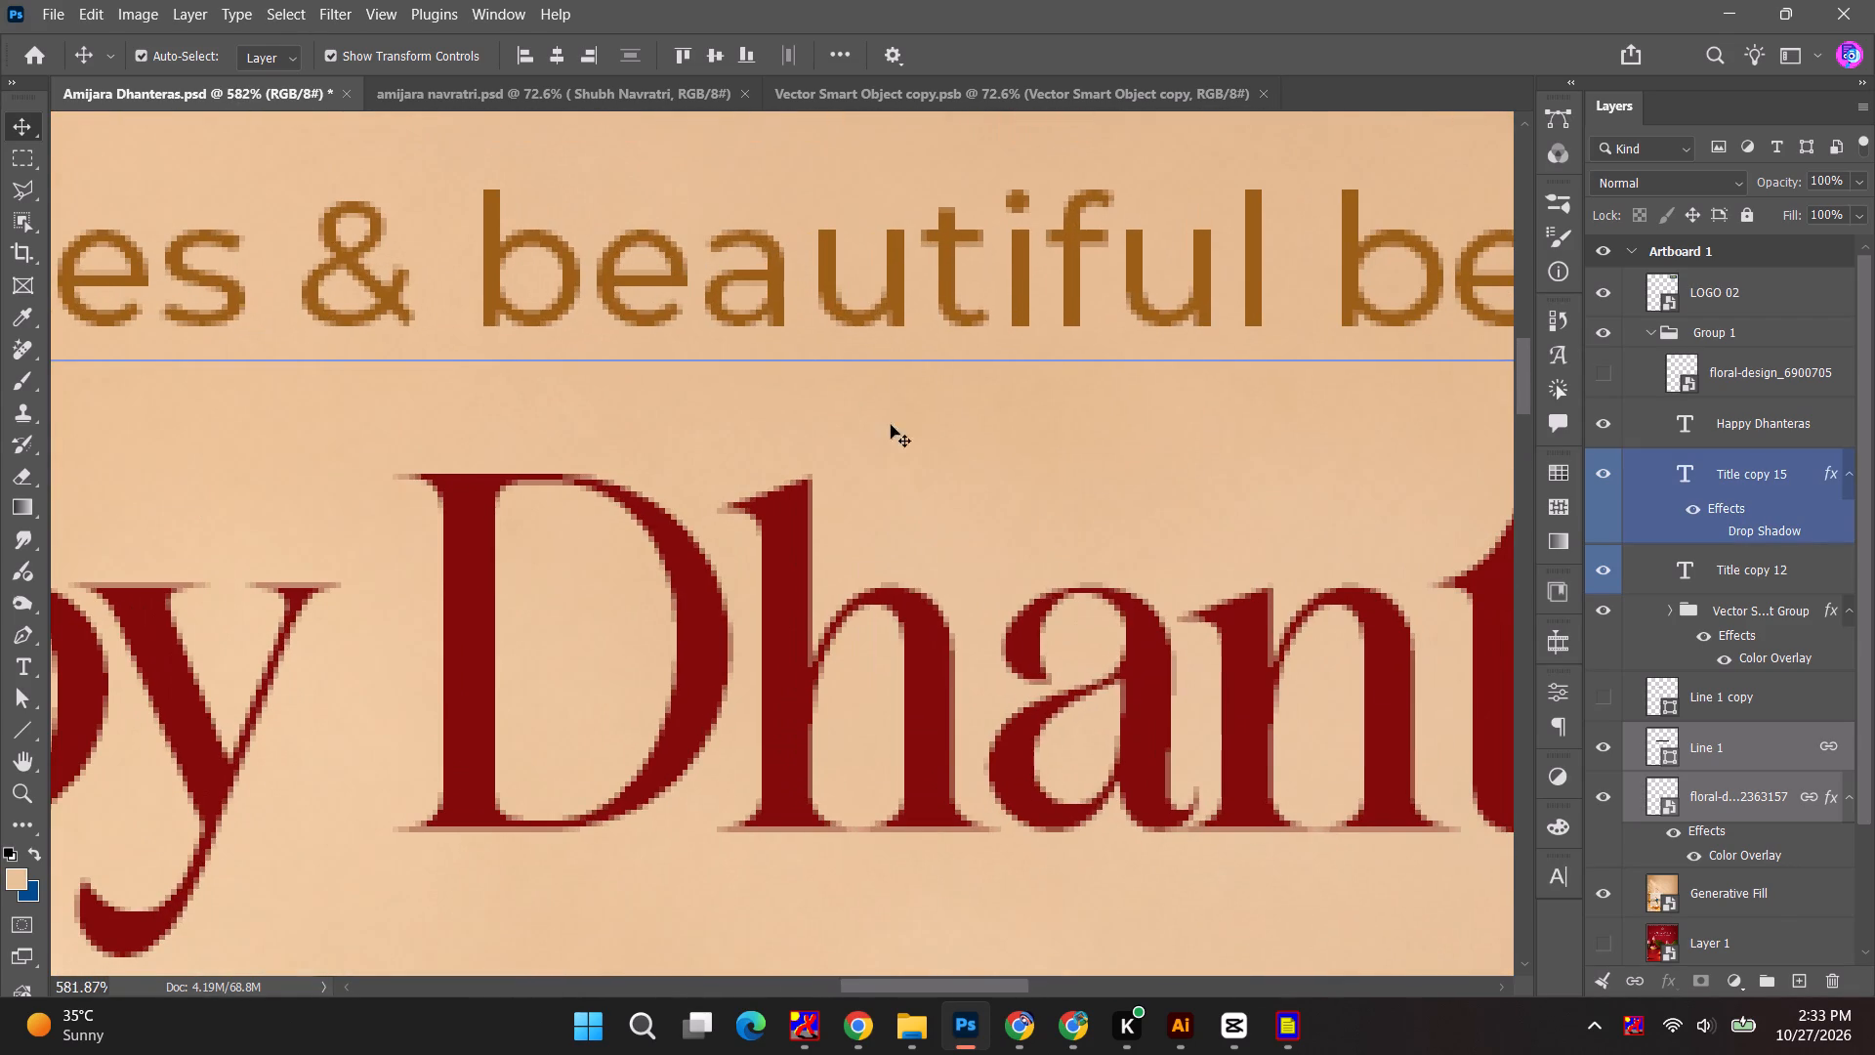
pyautogui.doubleClick(1724, 853)
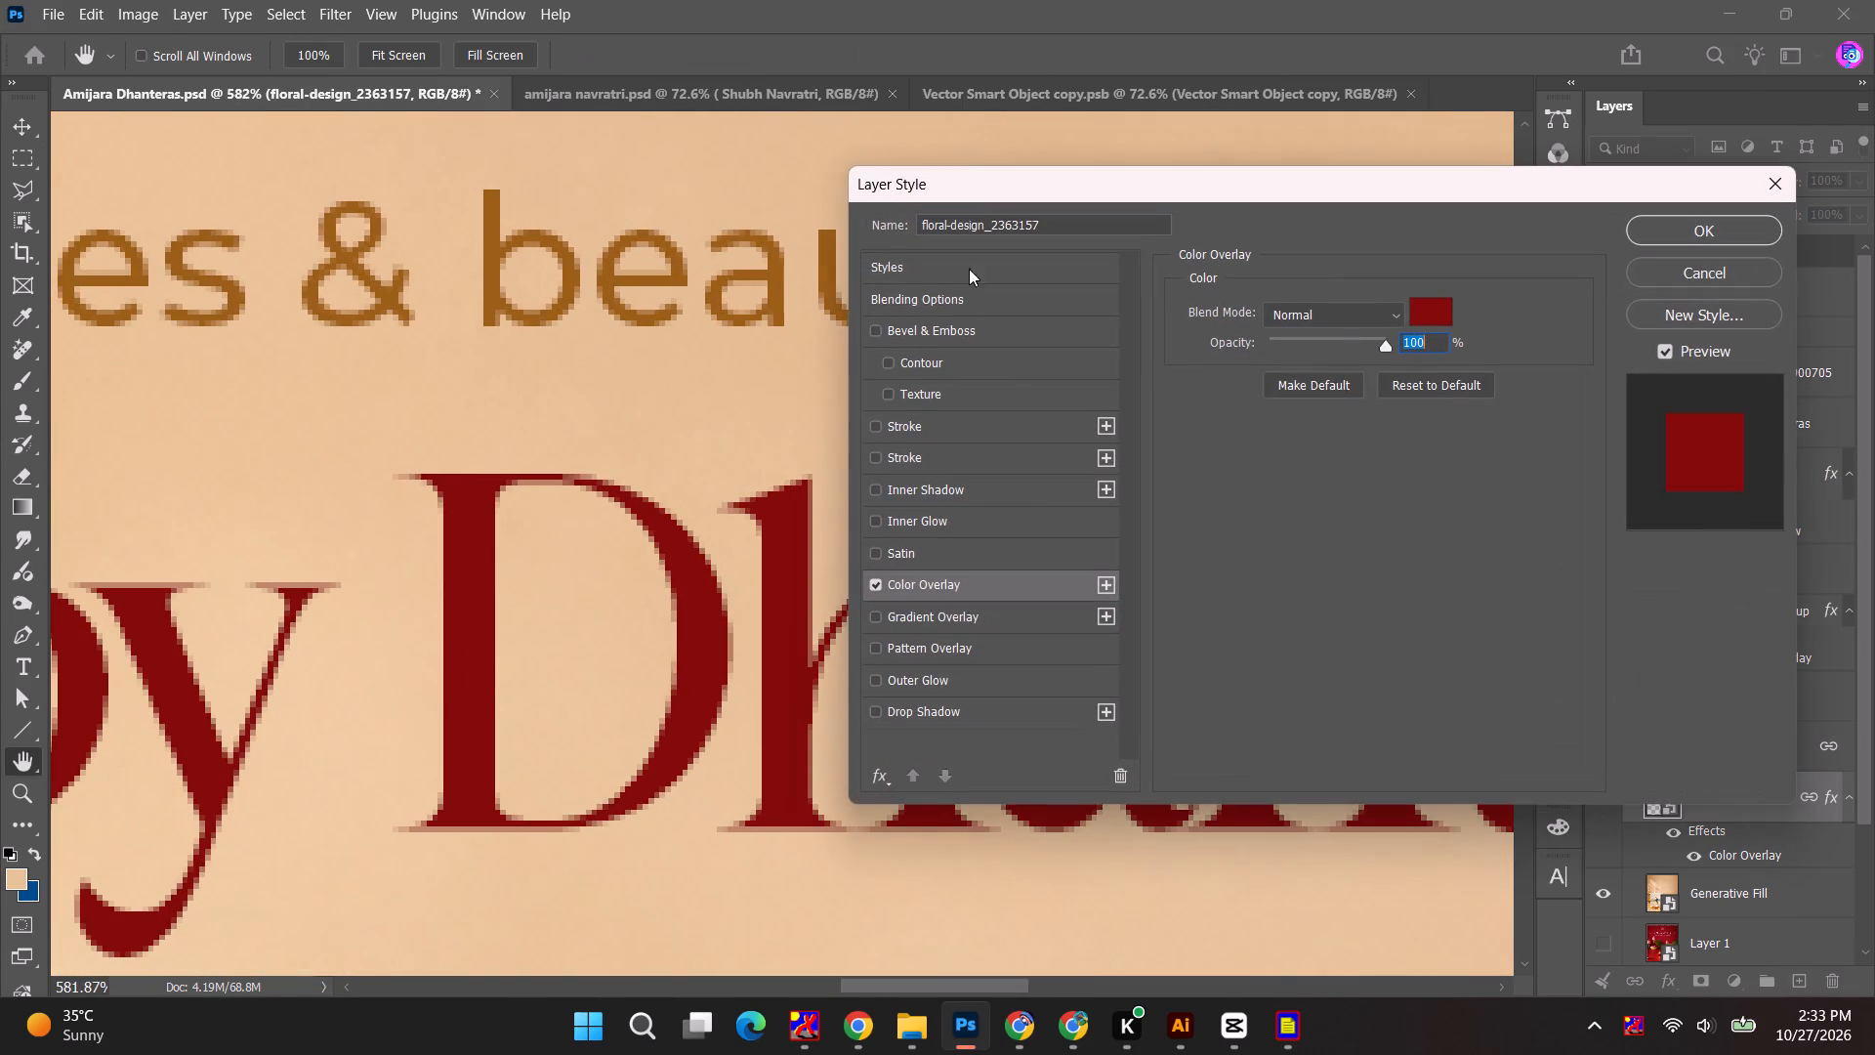
pyautogui.click(1429, 316)
pyautogui.click(489, 197)
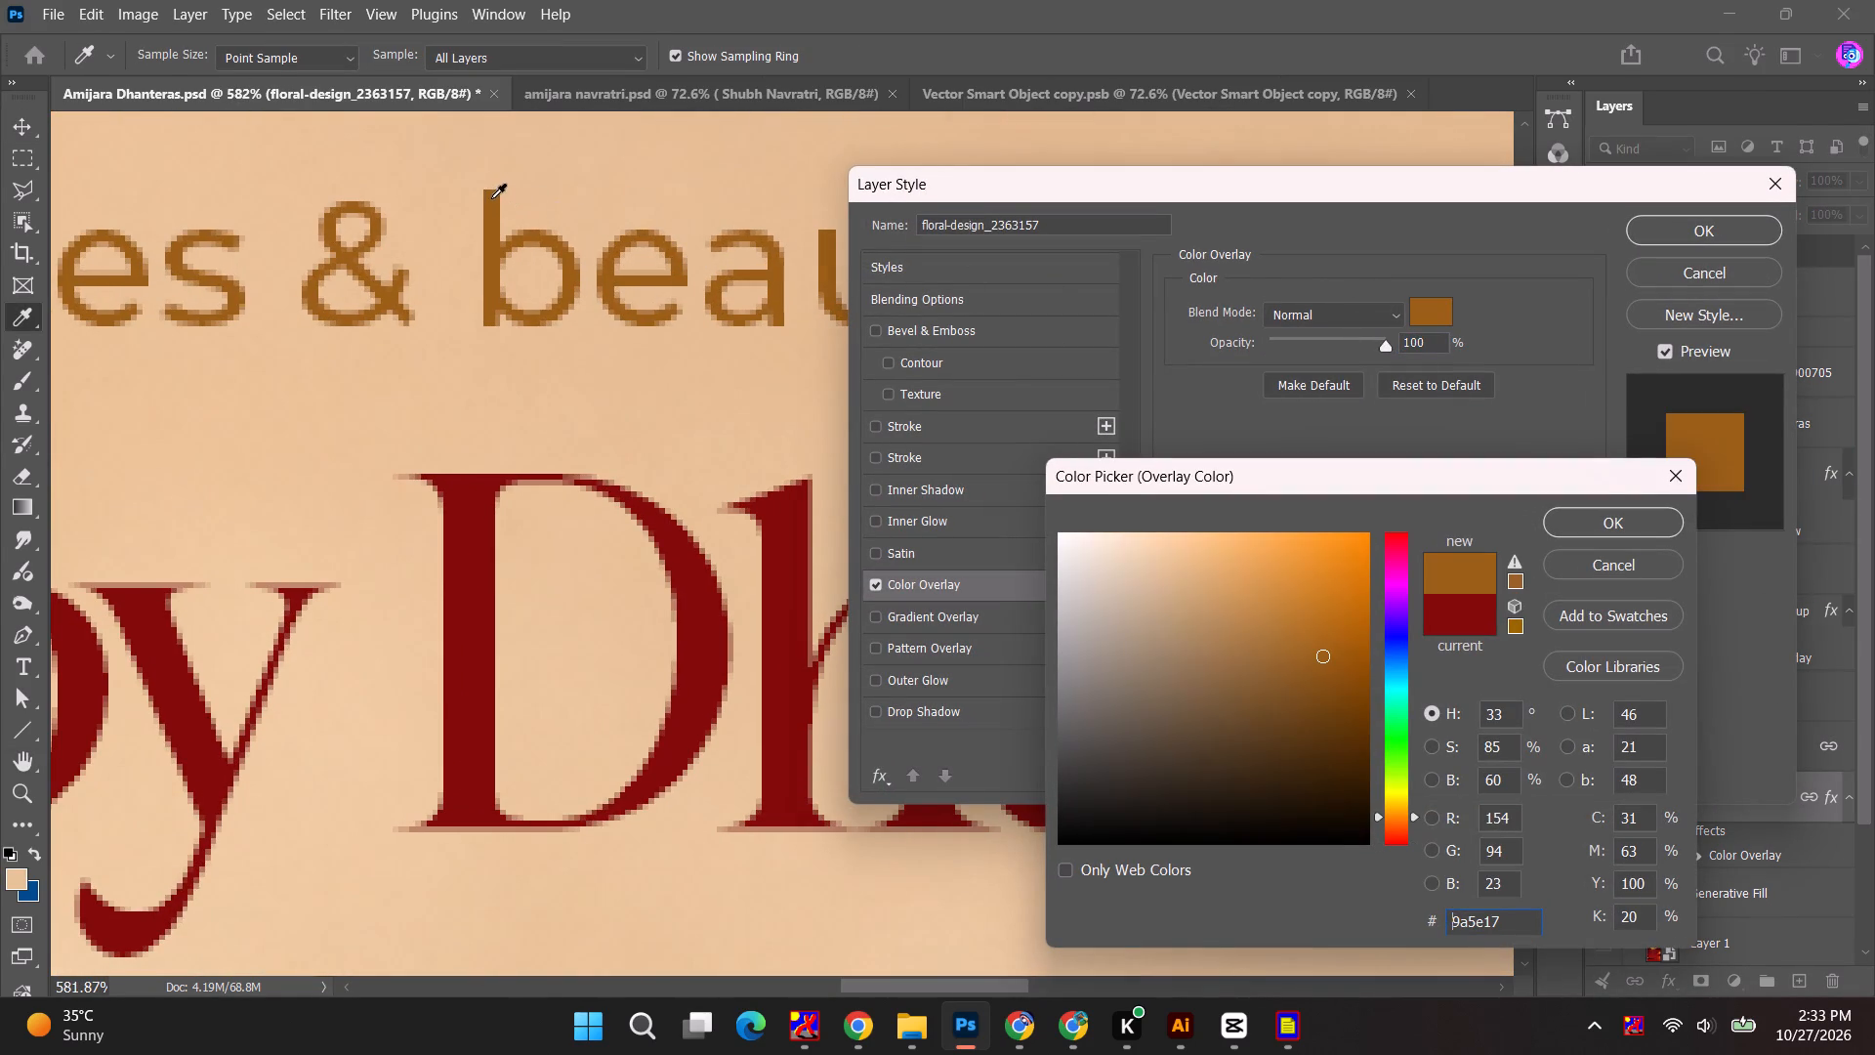
pyautogui.click(1642, 517)
pyautogui.click(1700, 234)
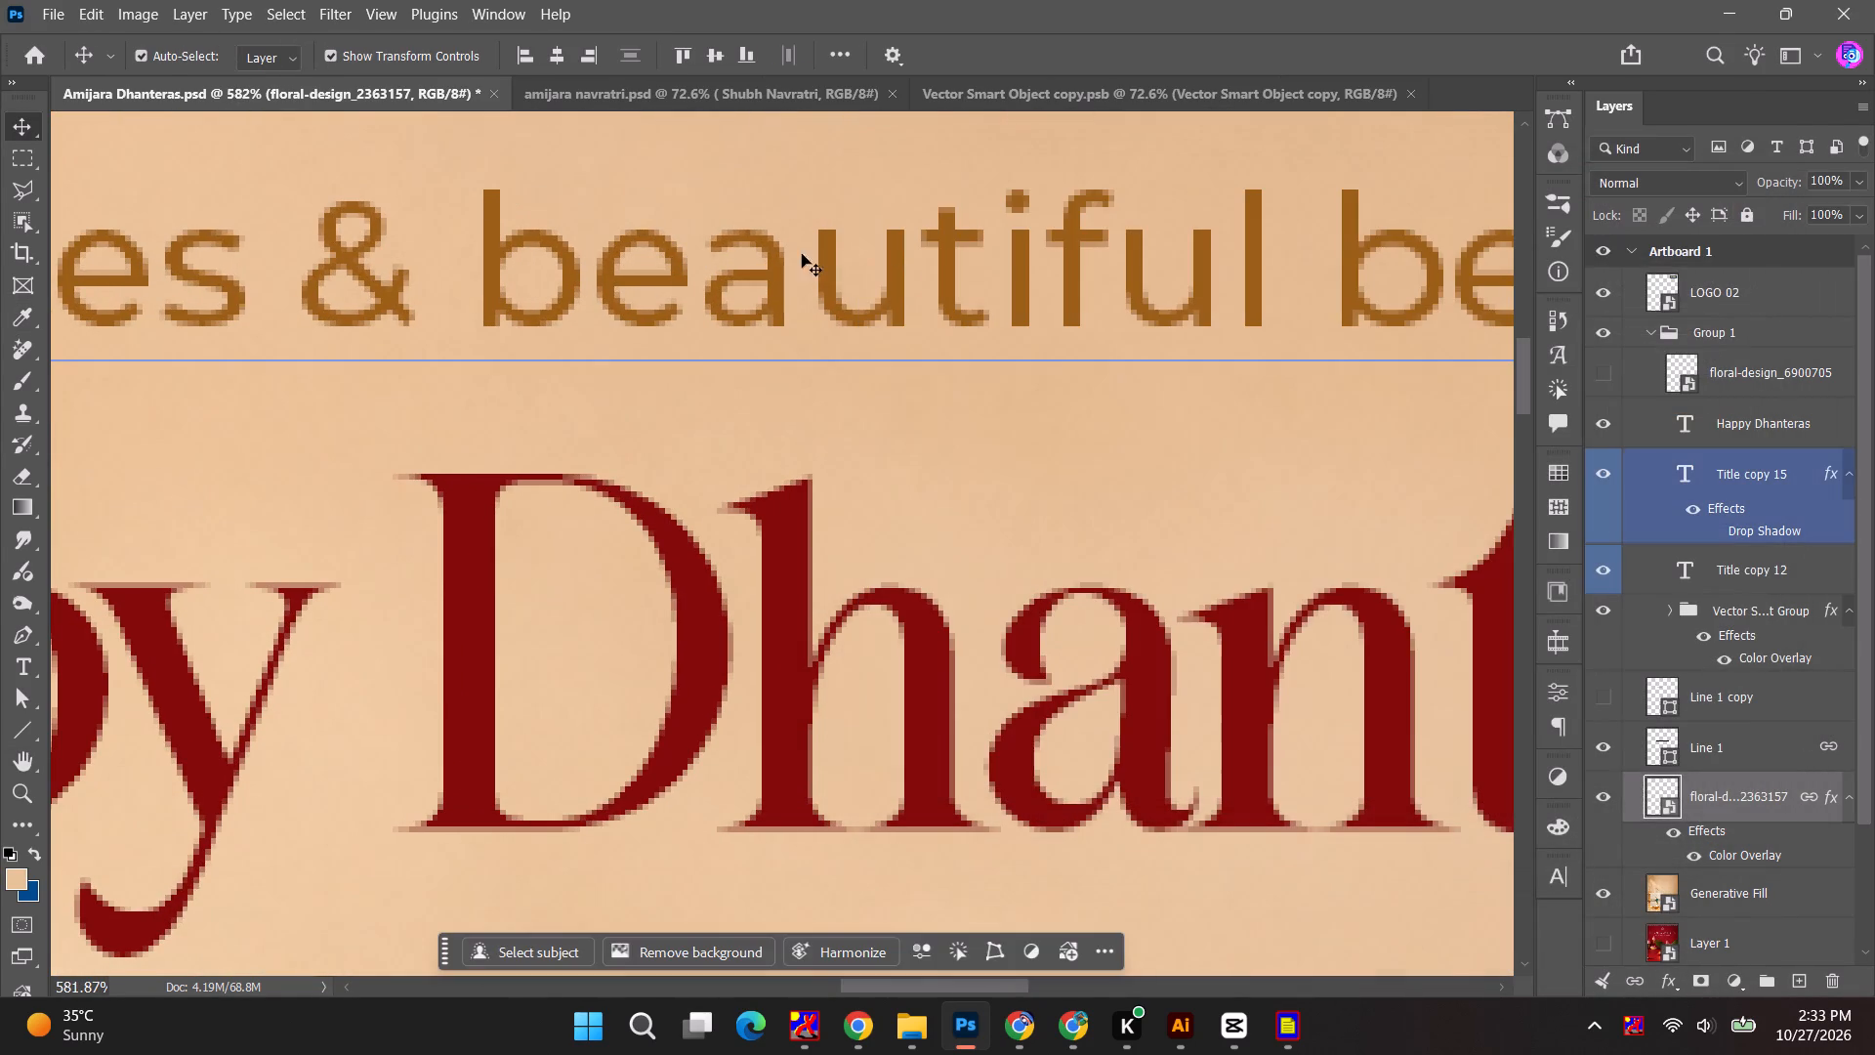
# Copy the scroll ornament's Color Overlay effect onto the Line 1 layer.
pyautogui.click(810, 188)
pyautogui.keyDown('alt'); pyautogui.scroll(-12, 810, 195); pyautogui.keyUp('alt')
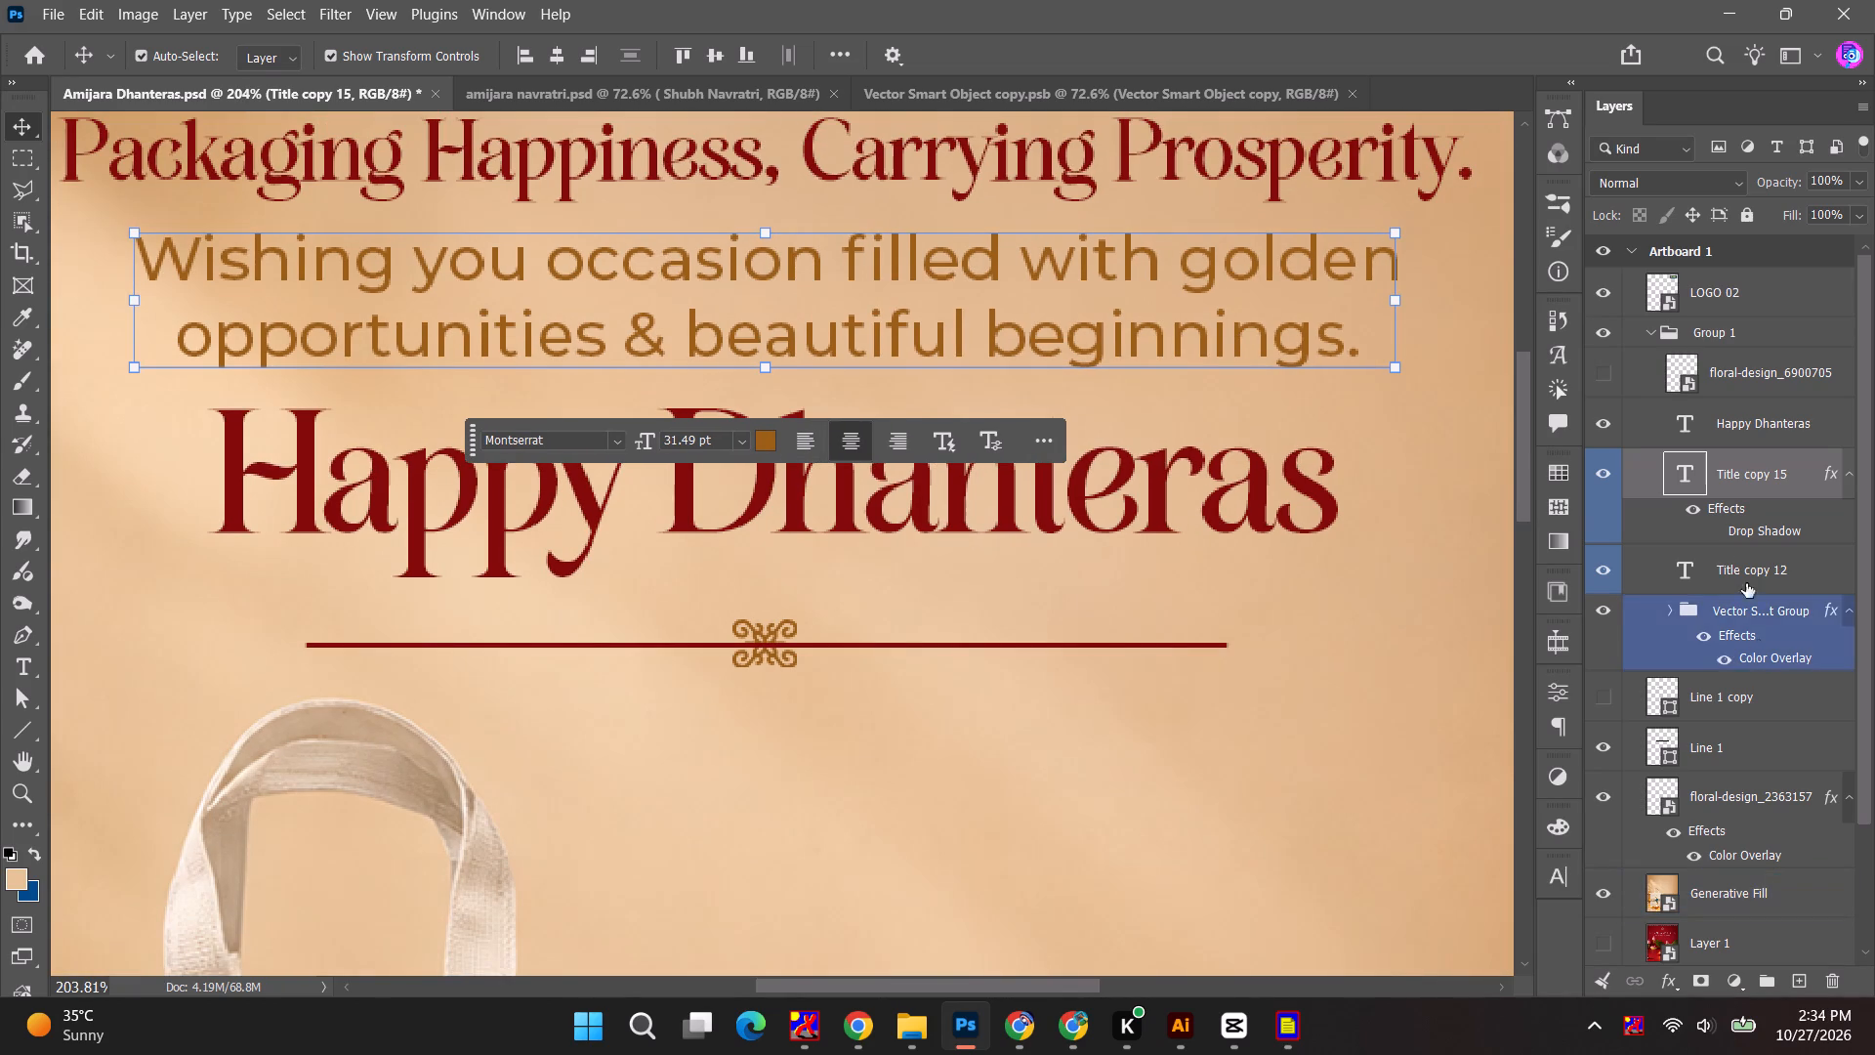
pyautogui.keyDown('alt'); pyautogui.moveTo(1745, 848); pyautogui.dragTo(1743, 743); pyautogui.keyUp('alt')
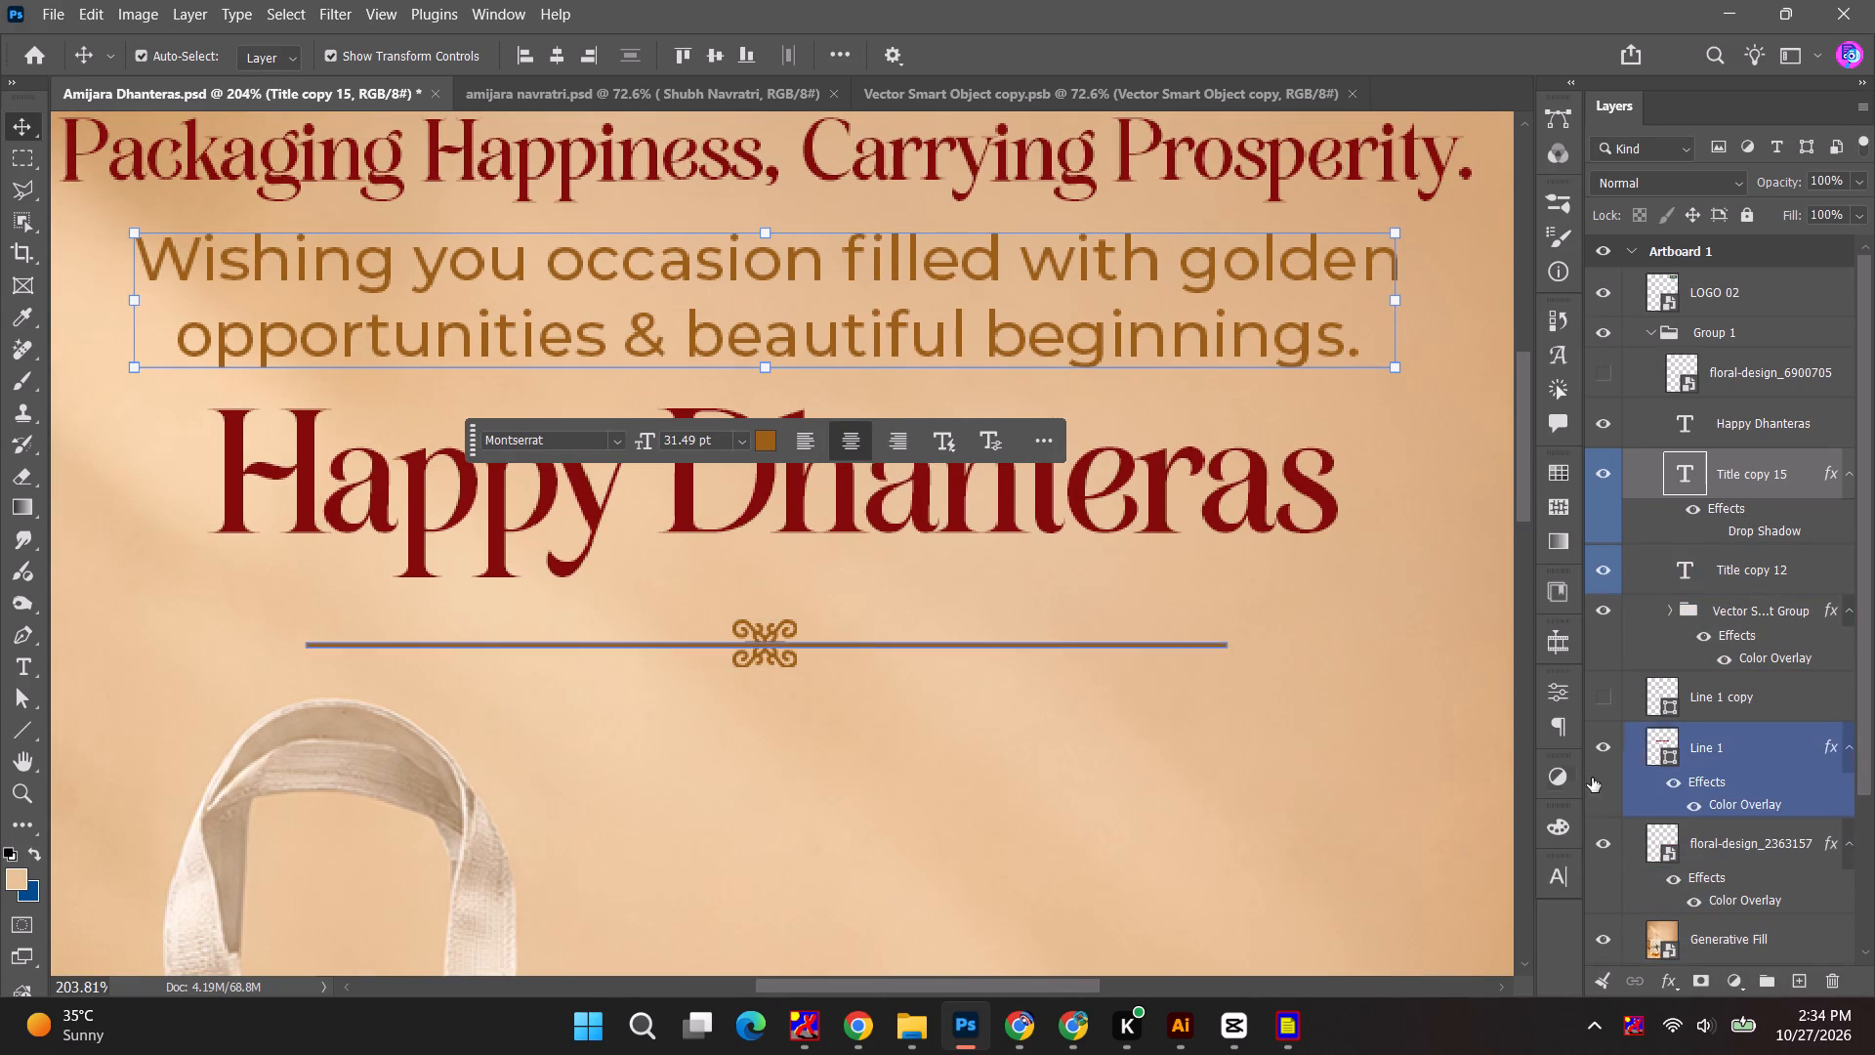
# Nudge the linked scroll-and-line divider up about 11 px, closer beneath the 'Happy Dhanteras' title.
pyautogui.click(1369, 776)
pyautogui.keyDown('alt'); pyautogui.scroll(-5, 921, 678); pyautogui.keyUp('alt')
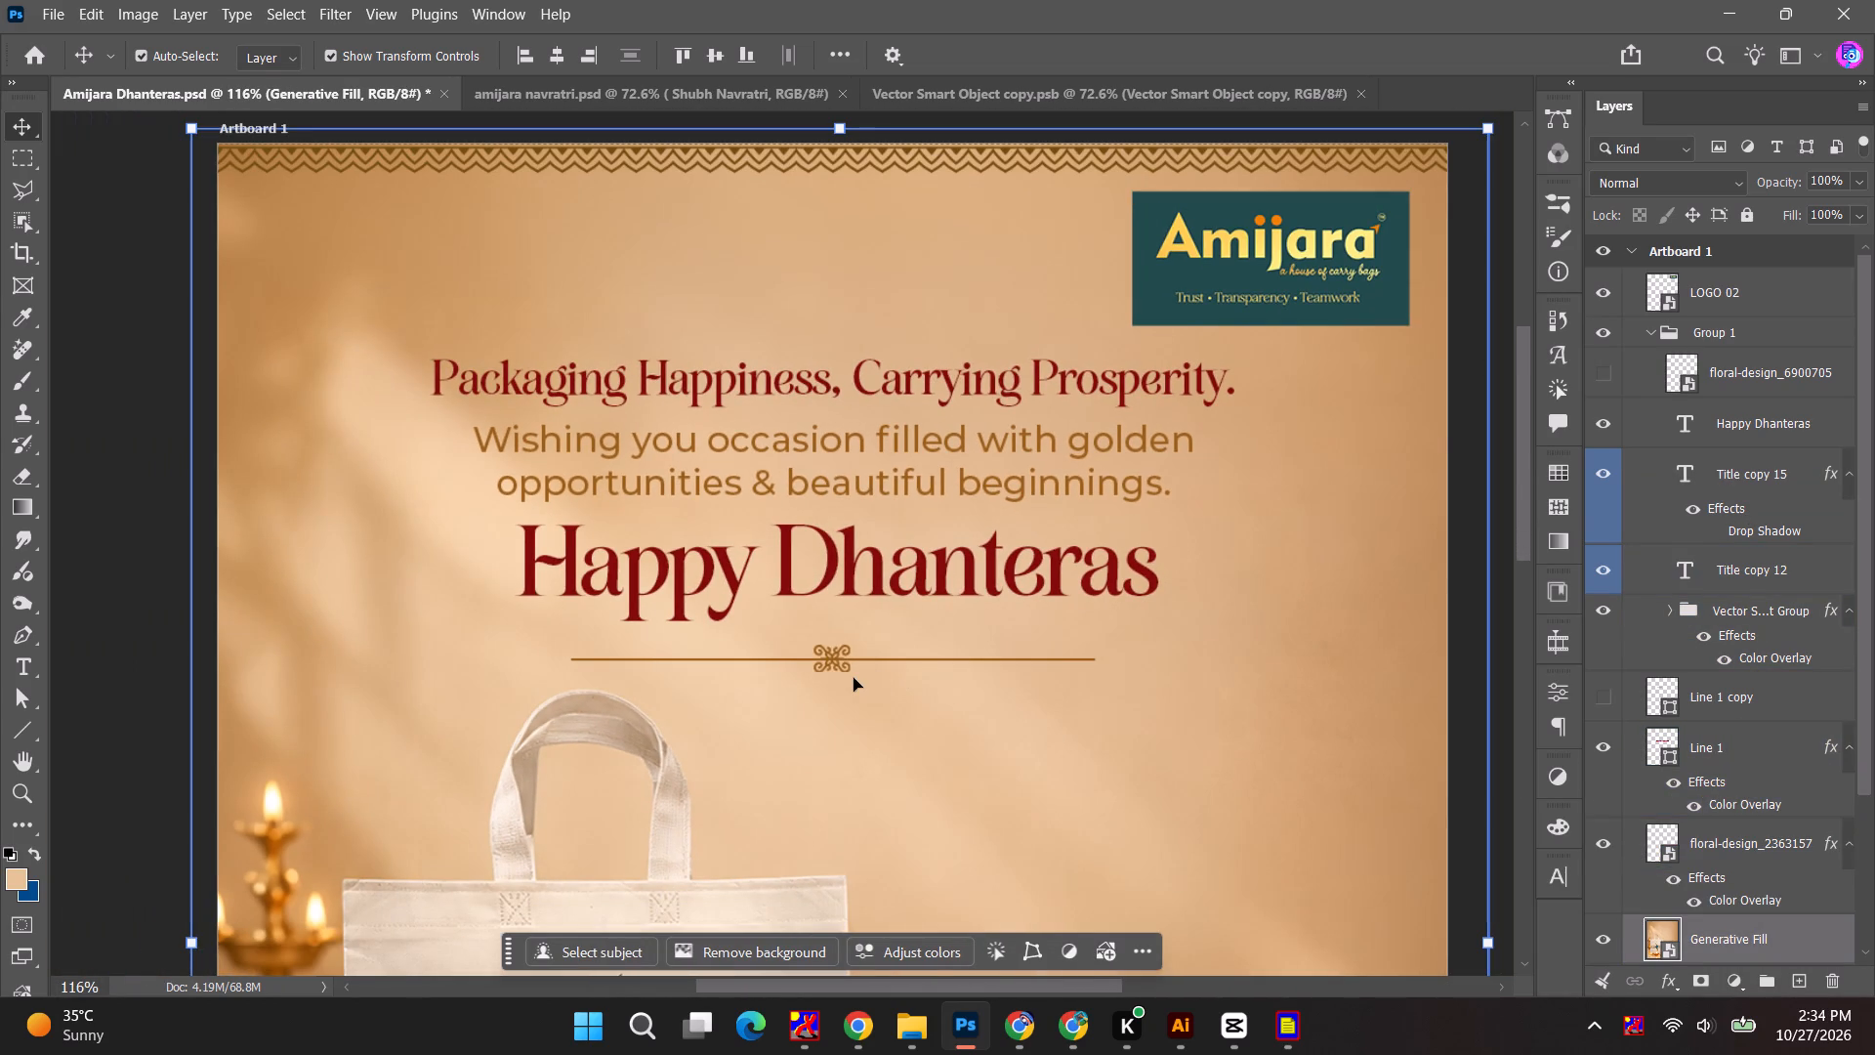
pyautogui.click(1729, 849)
pyautogui.press('Up')
pyautogui.press('Up')
pyautogui.press('Up')
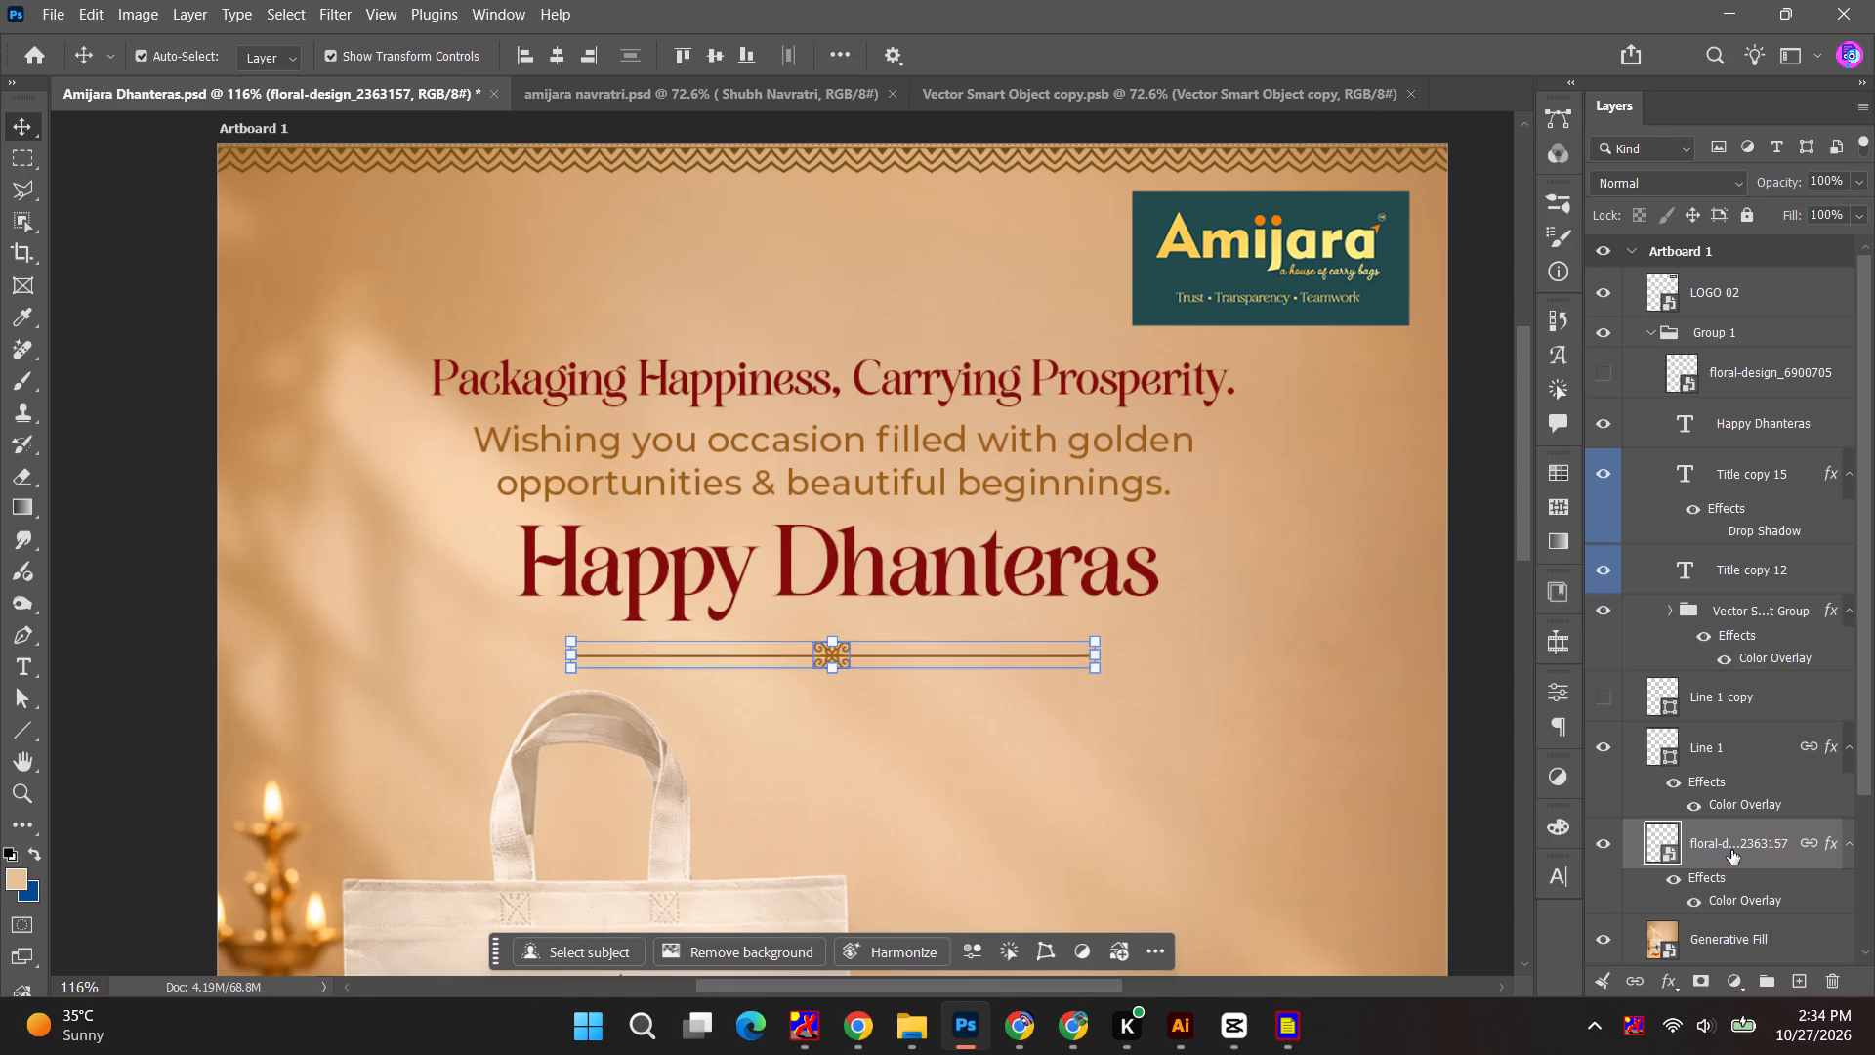
pyautogui.press('Up')
pyautogui.hotkey('shift', 'Up')
pyautogui.press('Down')
pyautogui.press('Down')
pyautogui.press('Down')
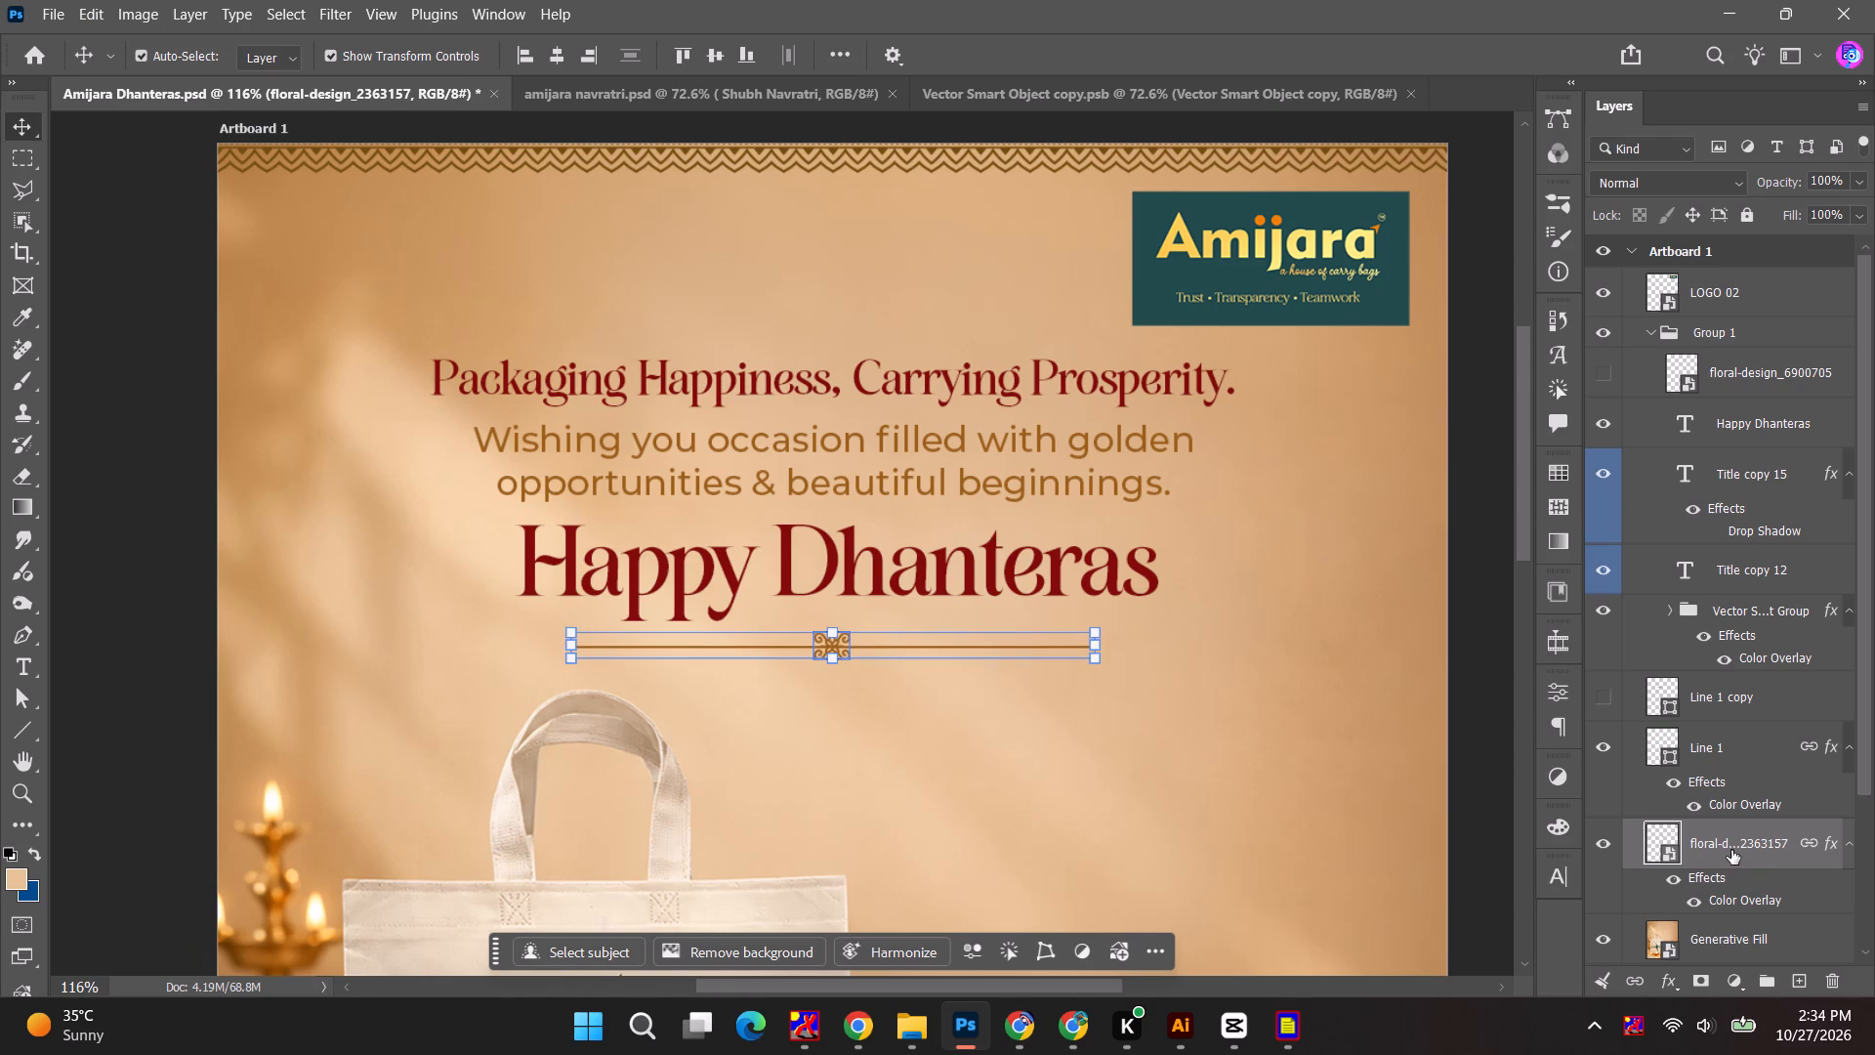
# Examine the whole poster's composition, from the logo and centred text to the bag, lamps and gold pot.
pyautogui.click(166, 420)
pyautogui.keyDown('alt'); pyautogui.scroll(-8, 193, 454); pyautogui.keyUp('alt')
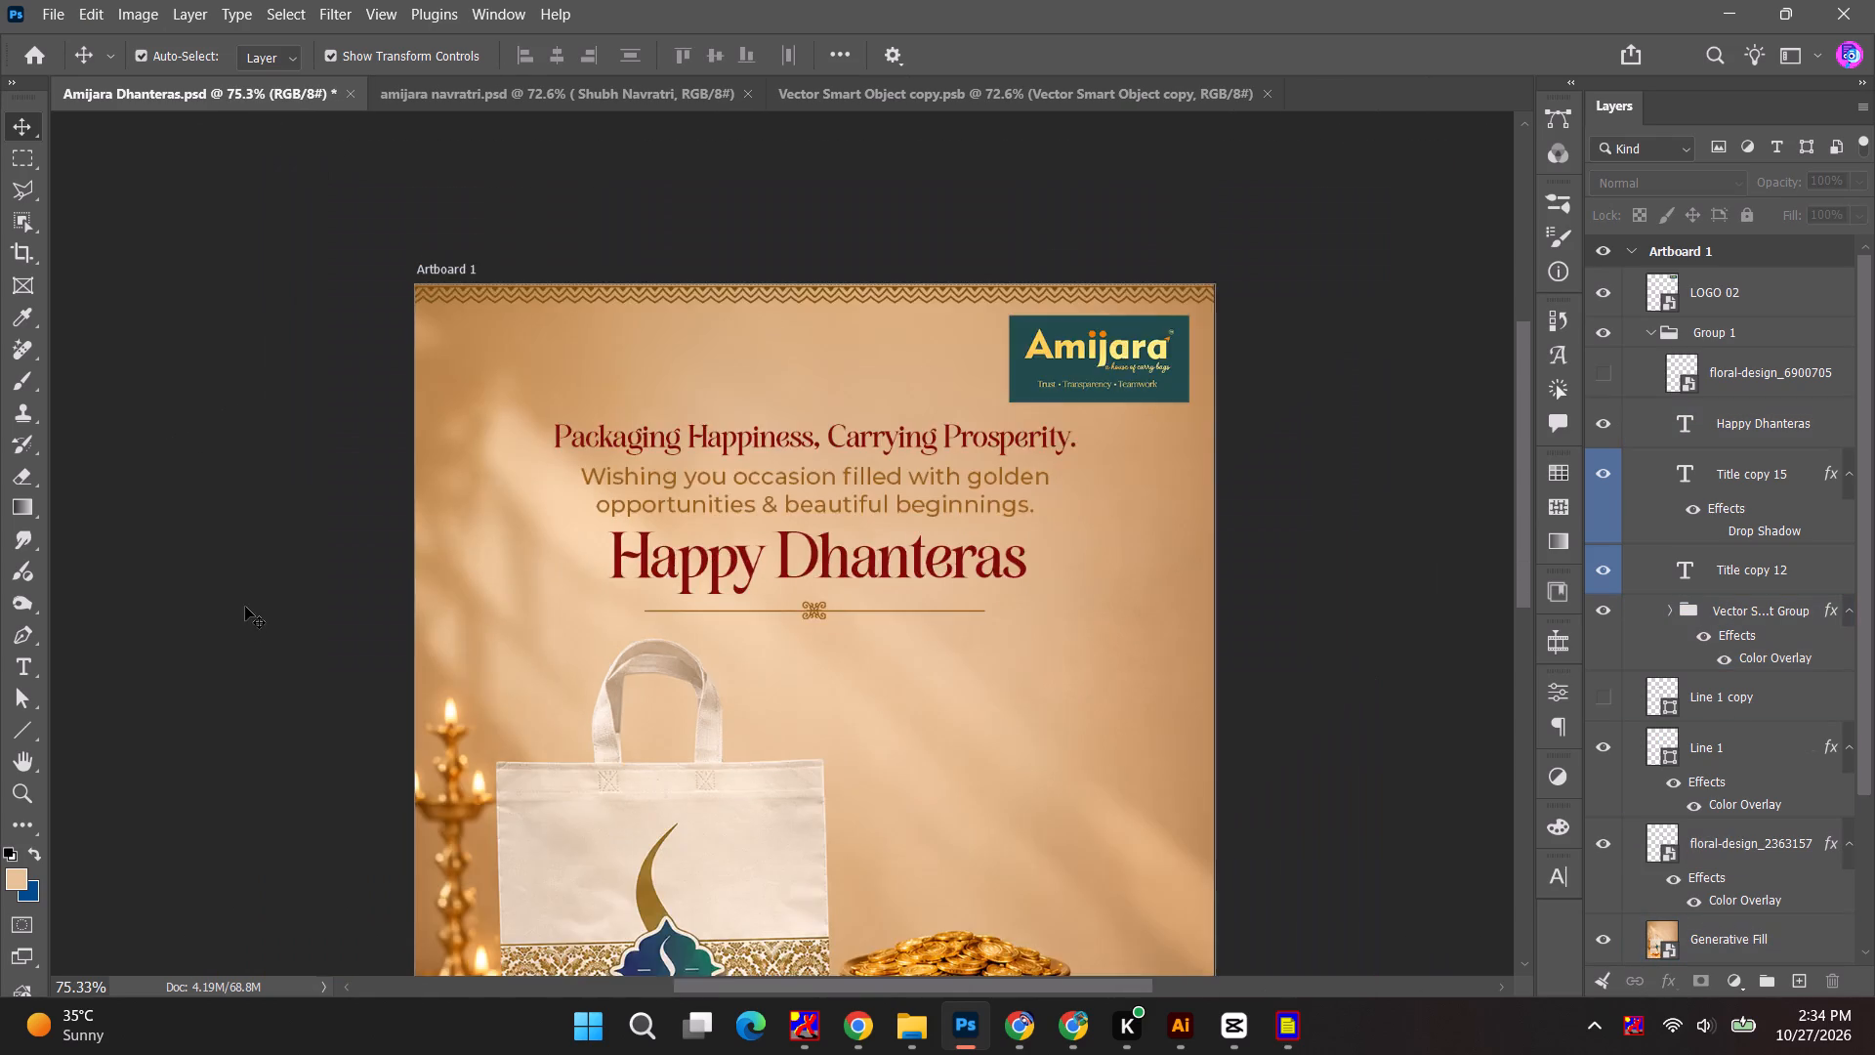
pyautogui.keyDown('alt'); pyautogui.scroll(-2, 245, 607); pyautogui.keyUp('alt')
pyautogui.click(1457, 618)
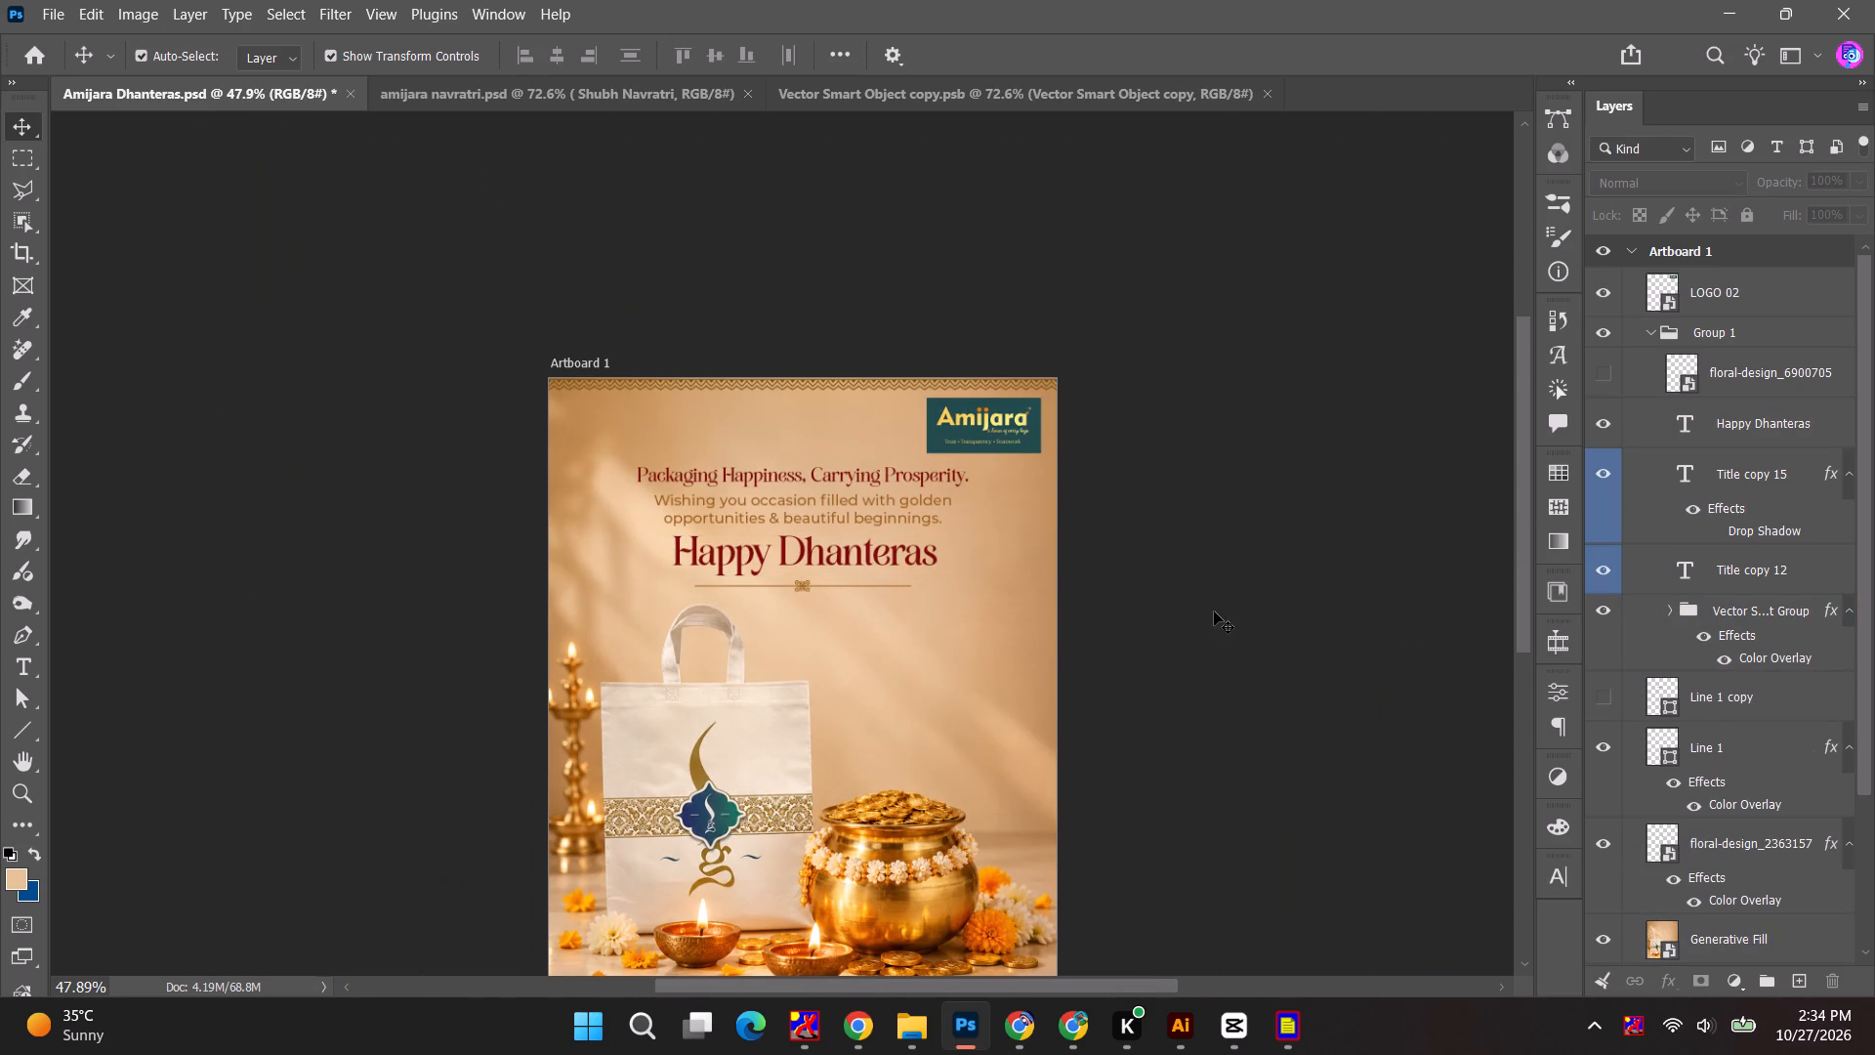
pyautogui.click(1351, 564)
pyautogui.scroll(-3, 1088, 544)
pyautogui.press('space')
pyautogui.press('space')
pyautogui.press('space')
pyautogui.press('space')
pyautogui.press('space')
pyautogui.press('space')
pyautogui.press('space')
pyautogui.press('space')
pyautogui.press('space')
pyautogui.press('space')
pyautogui.press('space')
pyautogui.press('space')
pyautogui.moveTo(1111, 561); pyautogui.dragTo(1111, 536)
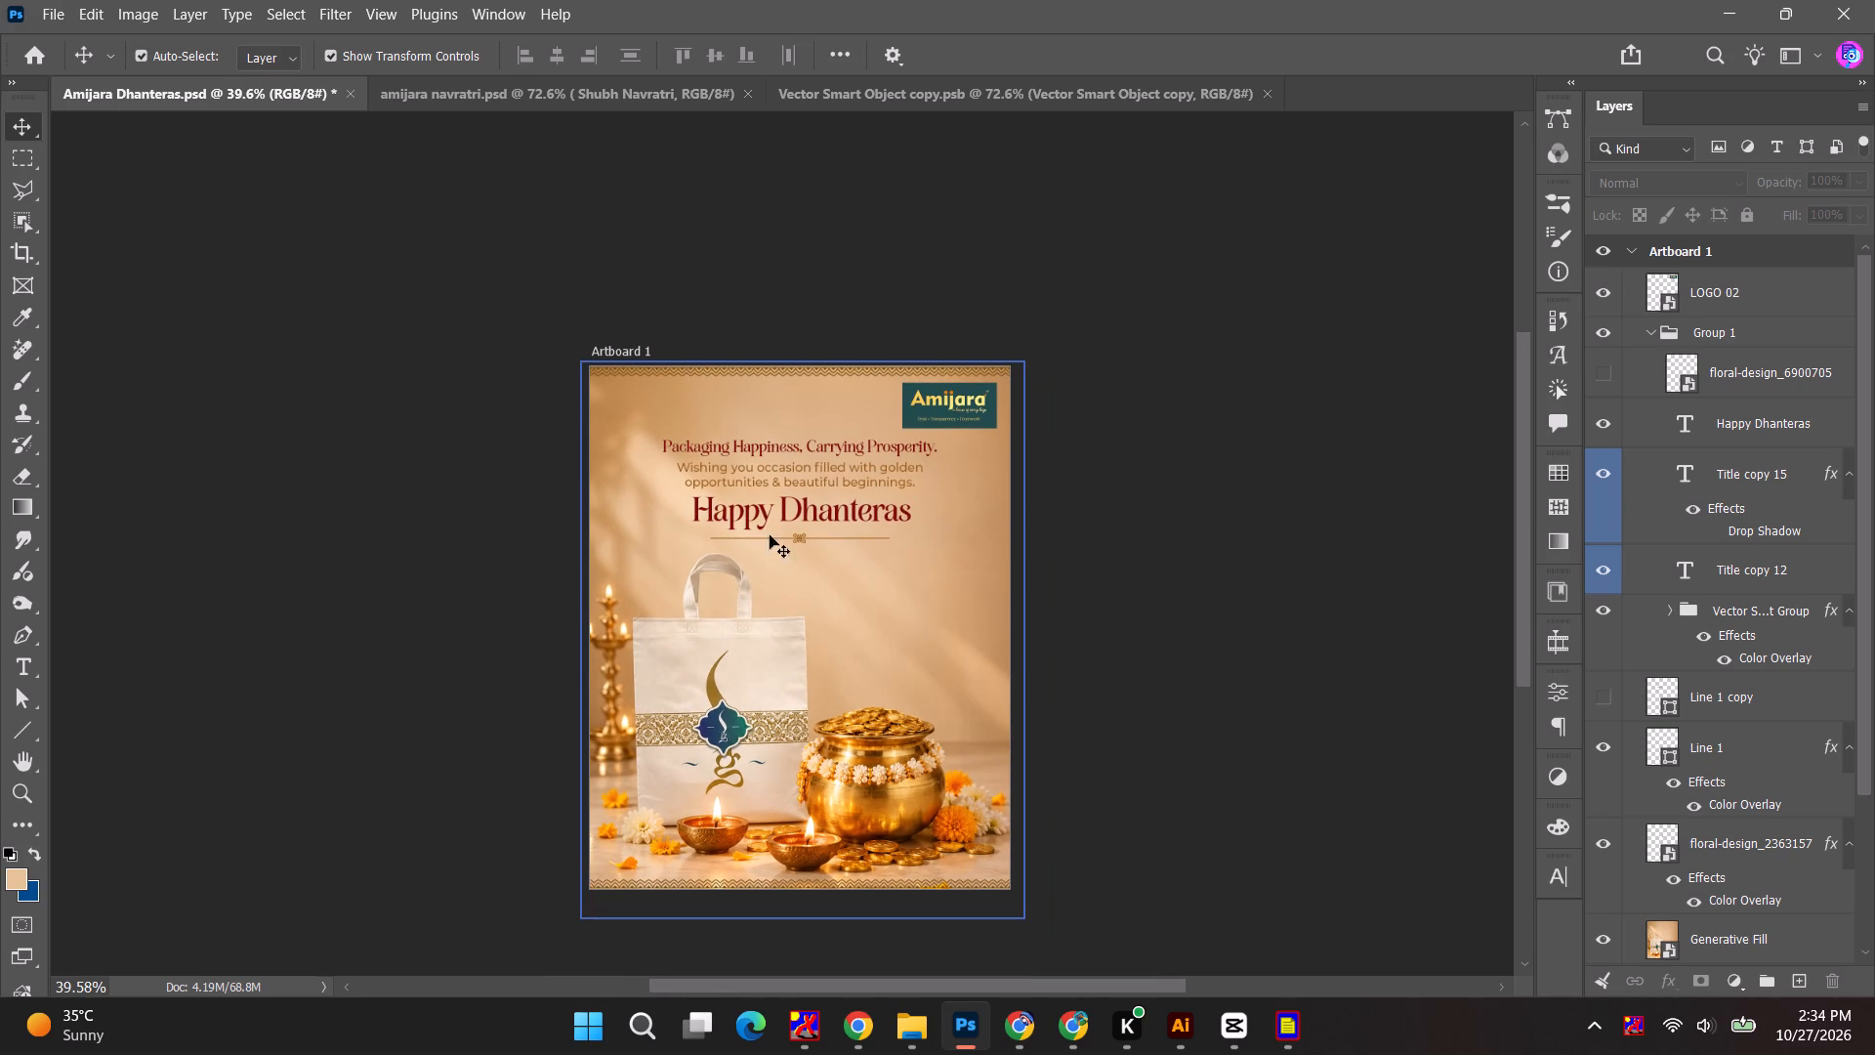
pyautogui.click(1203, 555)
# Darken the 'Wishing you occasion filled with golden opportunities' text colour slightly to brown #905612.
pyautogui.keyDown('alt'); pyautogui.scroll(5, 789, 481); pyautogui.keyUp('alt')
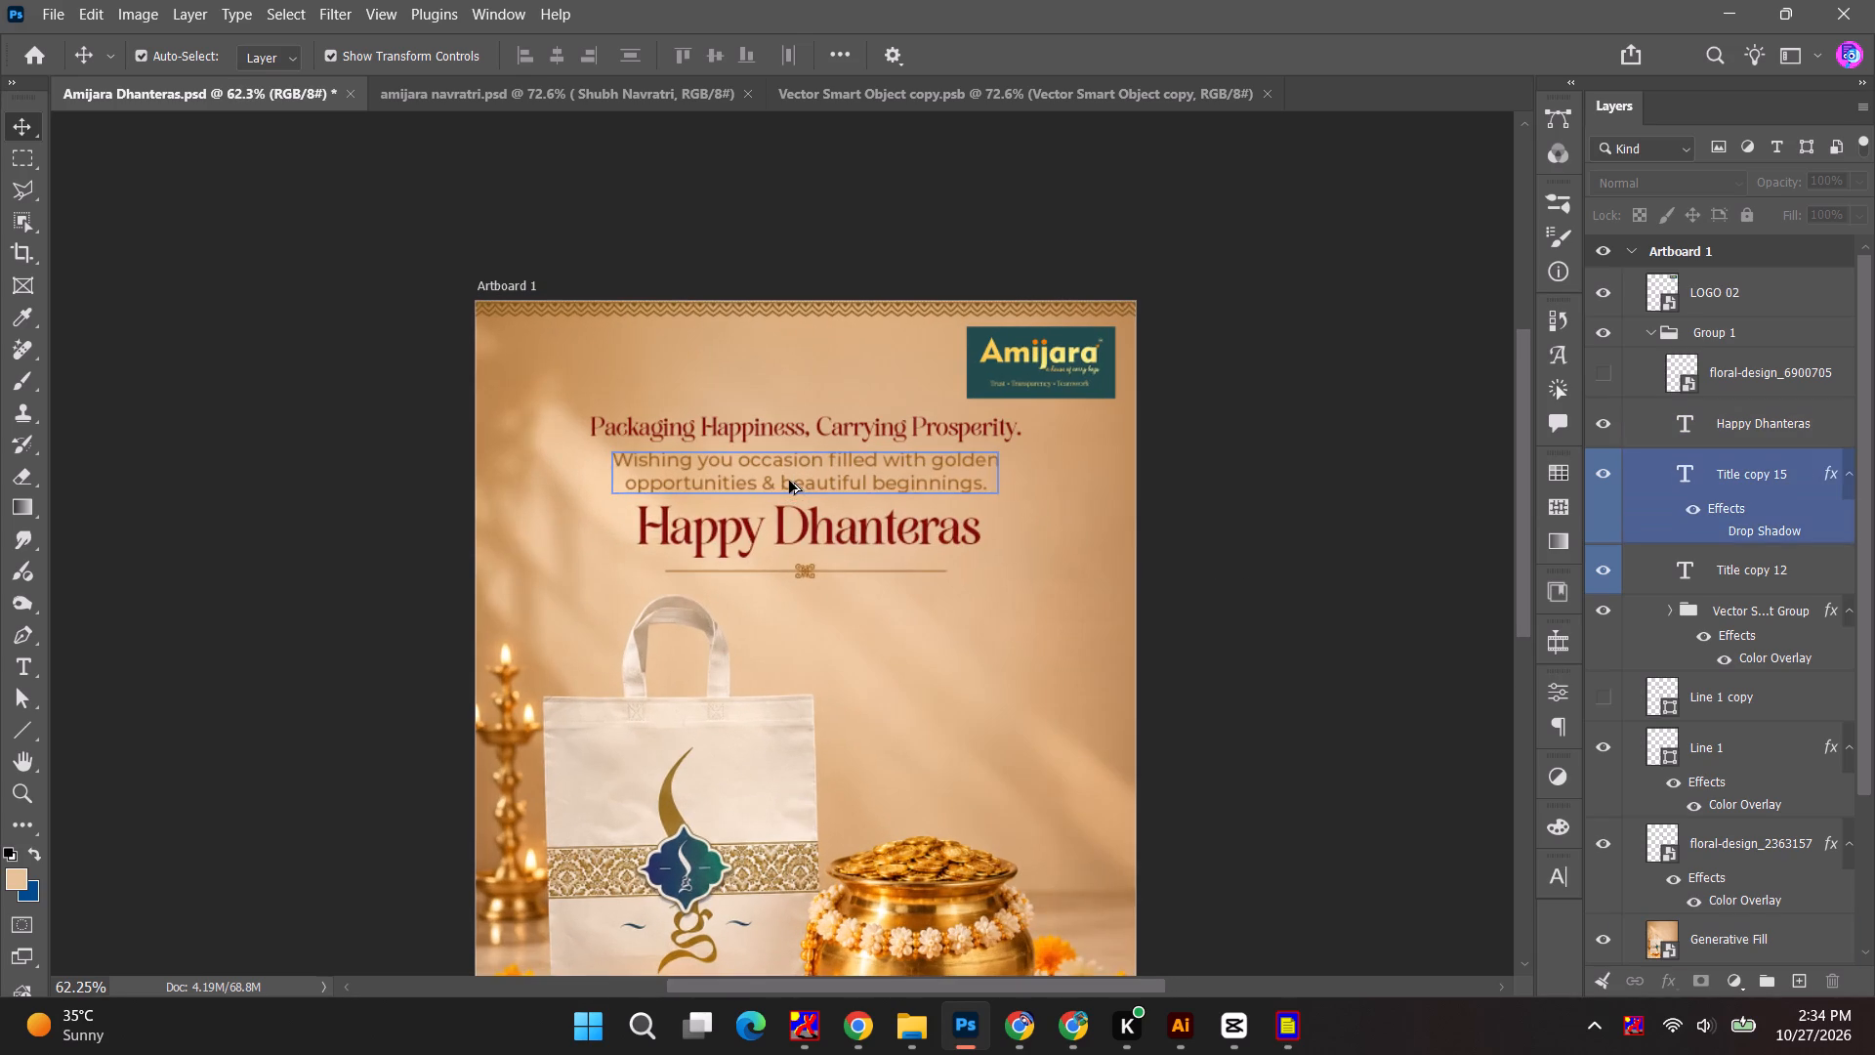
pyautogui.click(789, 481)
pyautogui.click(800, 555)
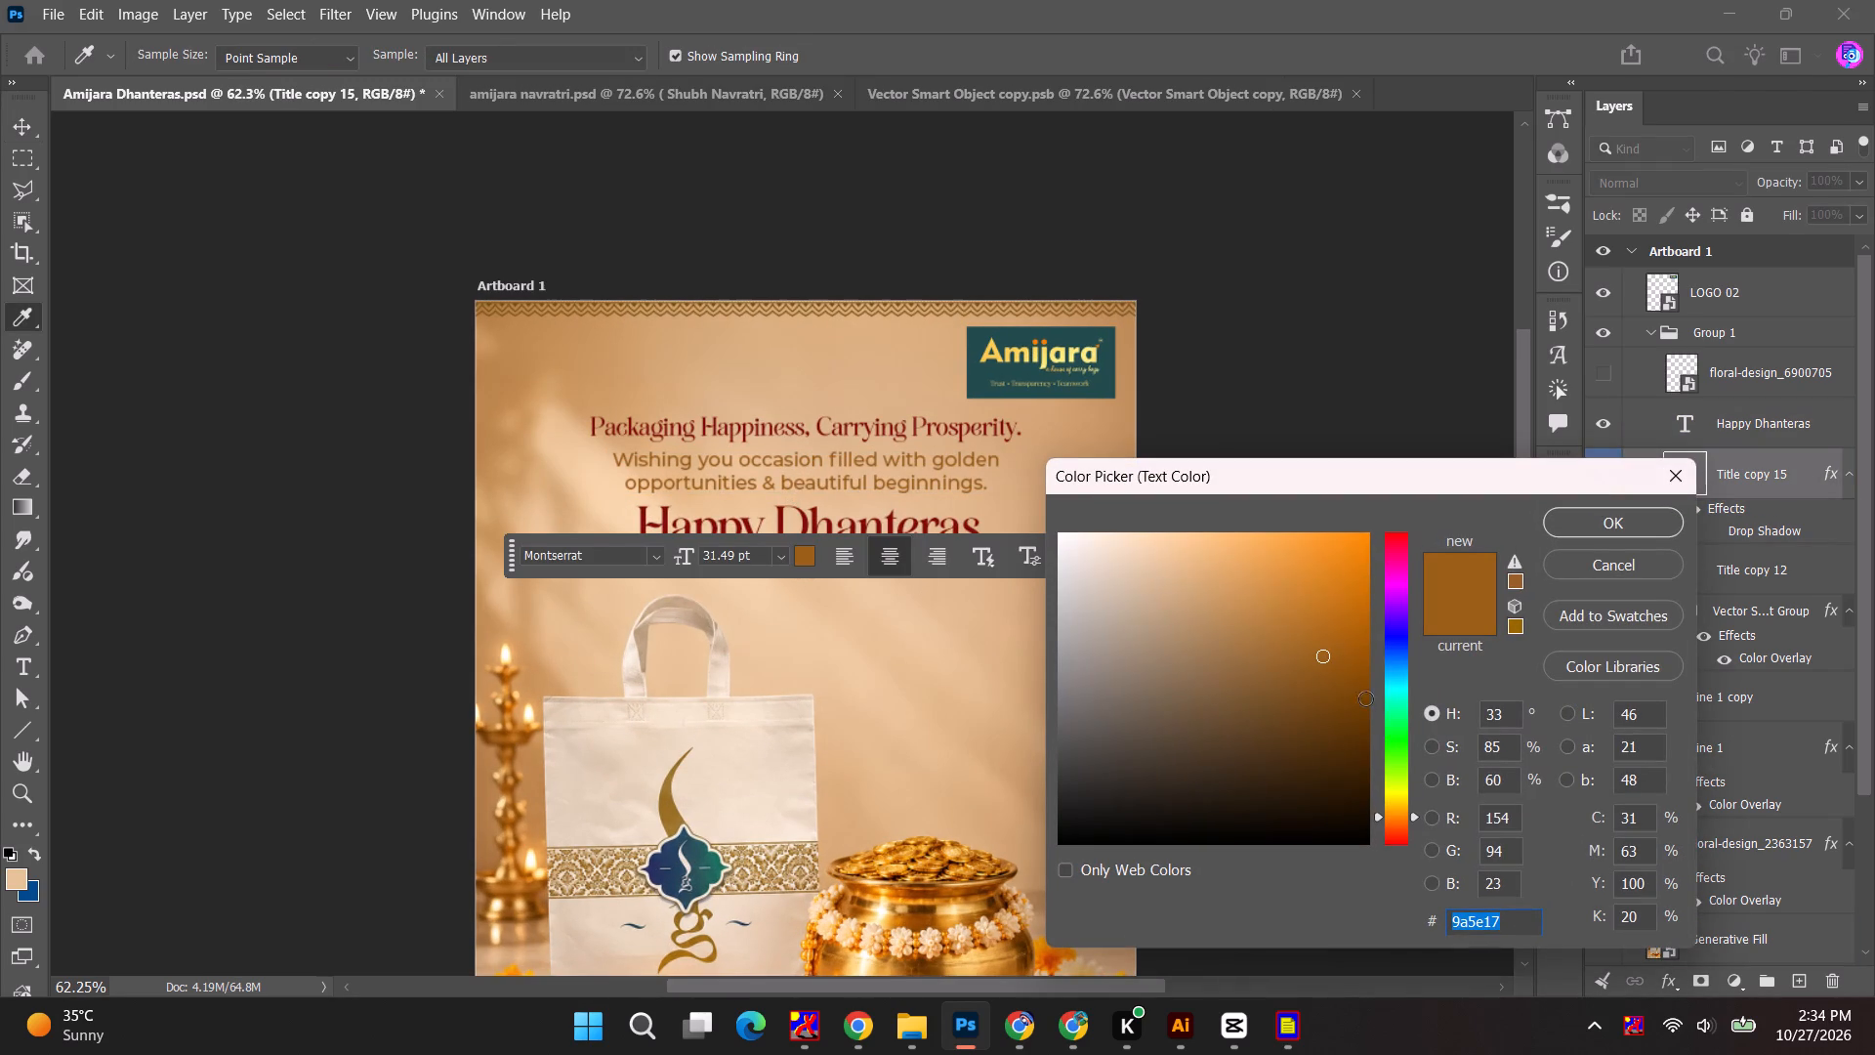
pyautogui.click(1331, 667)
pyautogui.click(1609, 531)
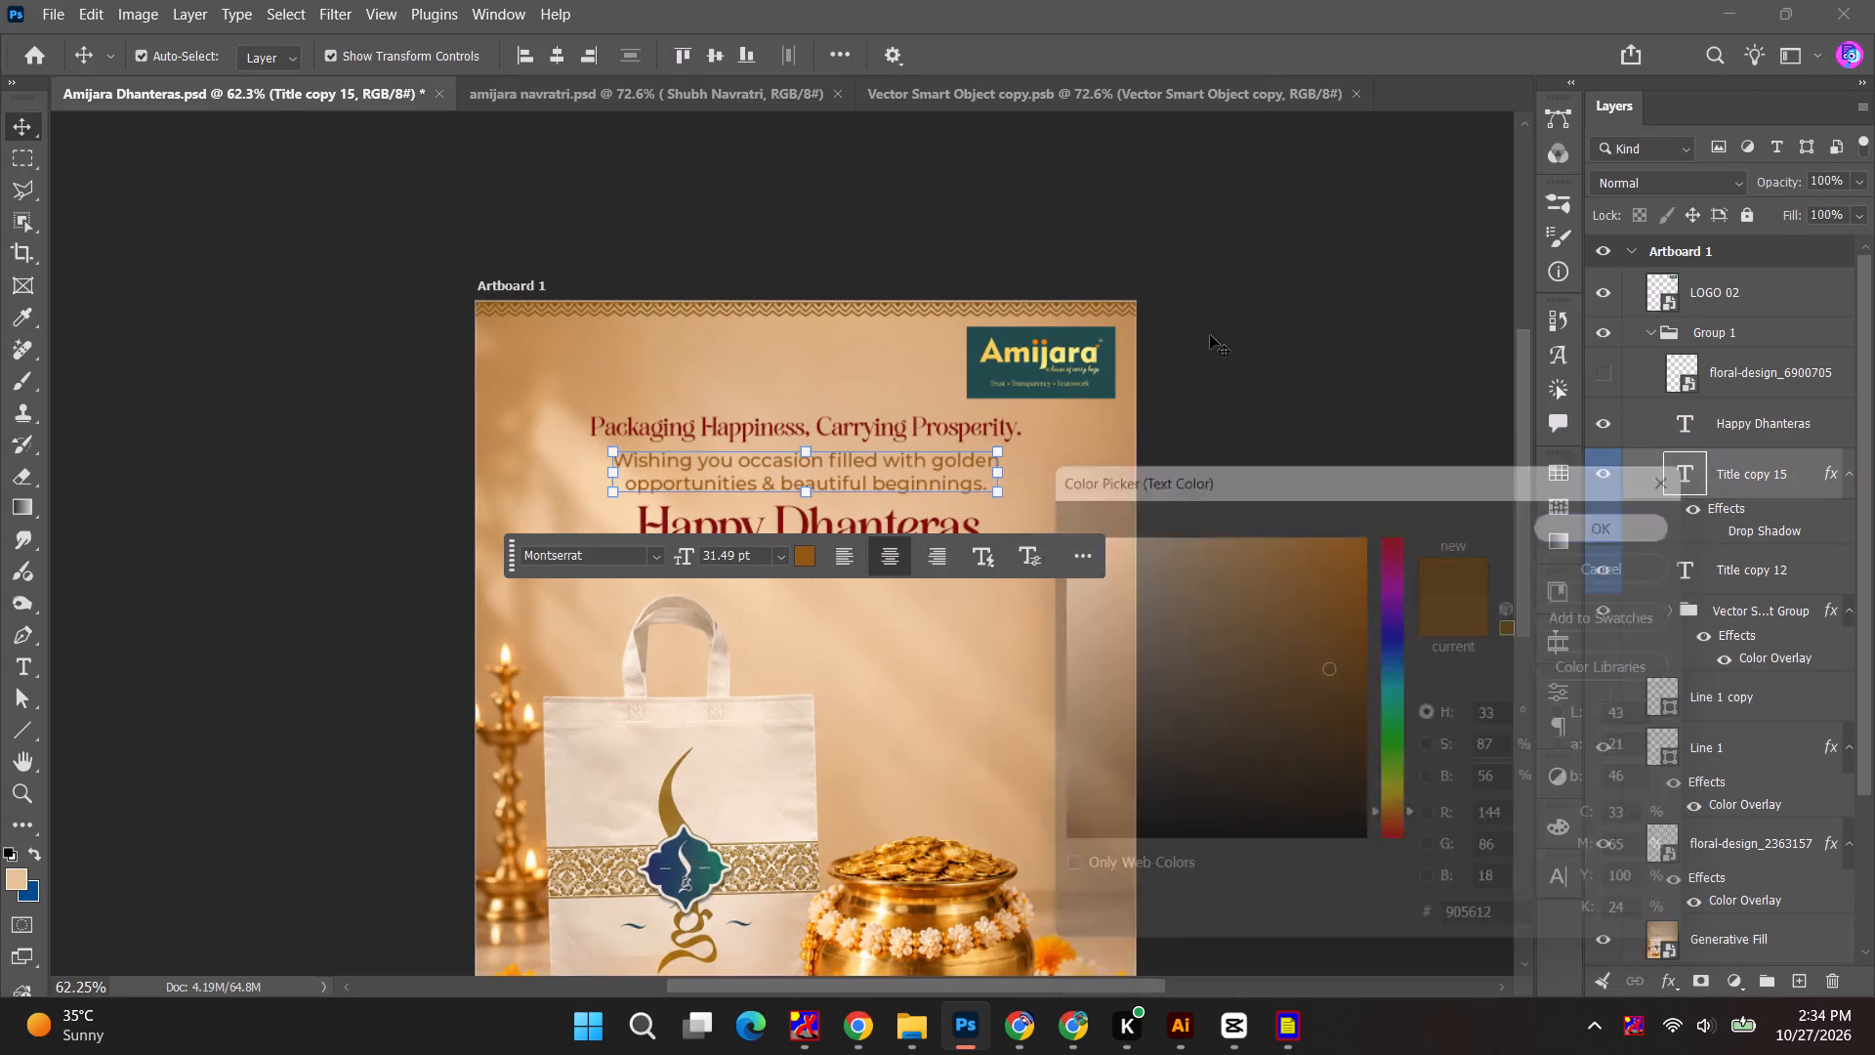
pyautogui.click(1210, 335)
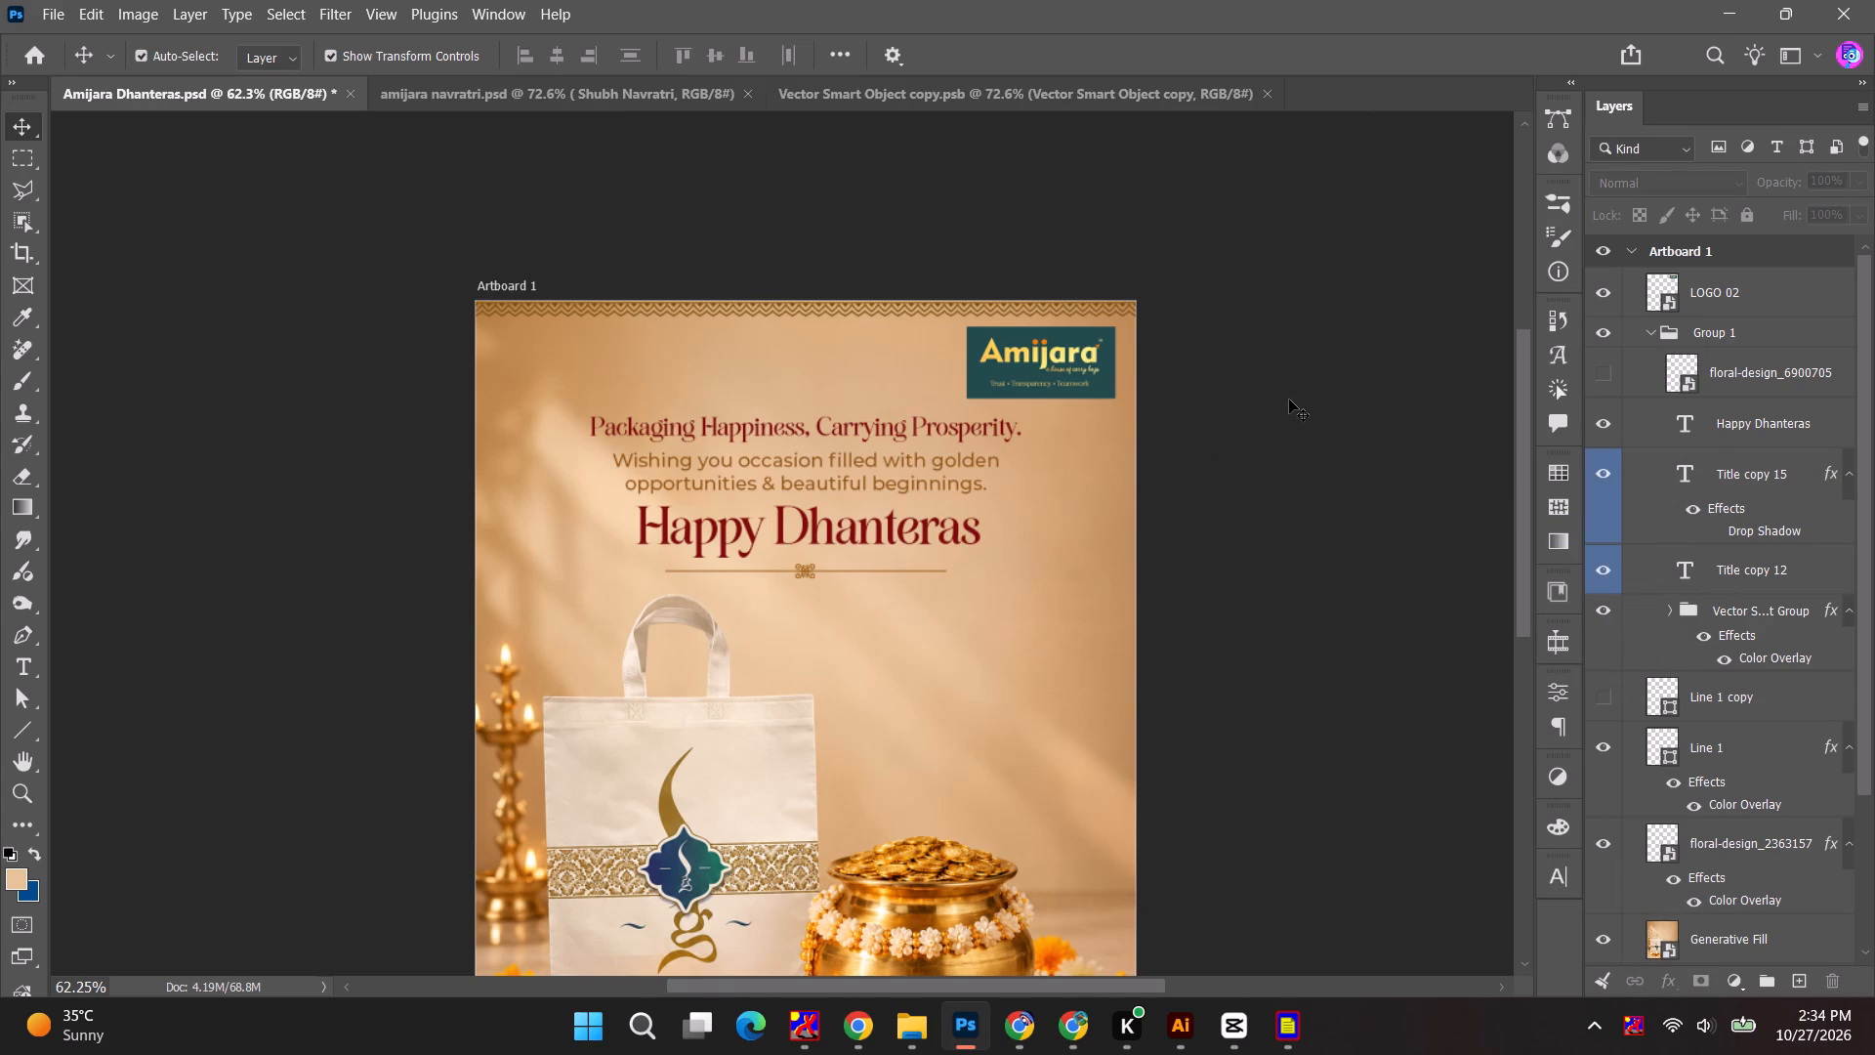
# Add a new empty layer directly above the Generative Fill background layer.
pyautogui.press('space')
pyautogui.press('space')
pyautogui.press('space')
pyautogui.press('space')
pyautogui.press('space')
pyautogui.moveTo(1277, 407); pyautogui.dragTo(1278, 331)
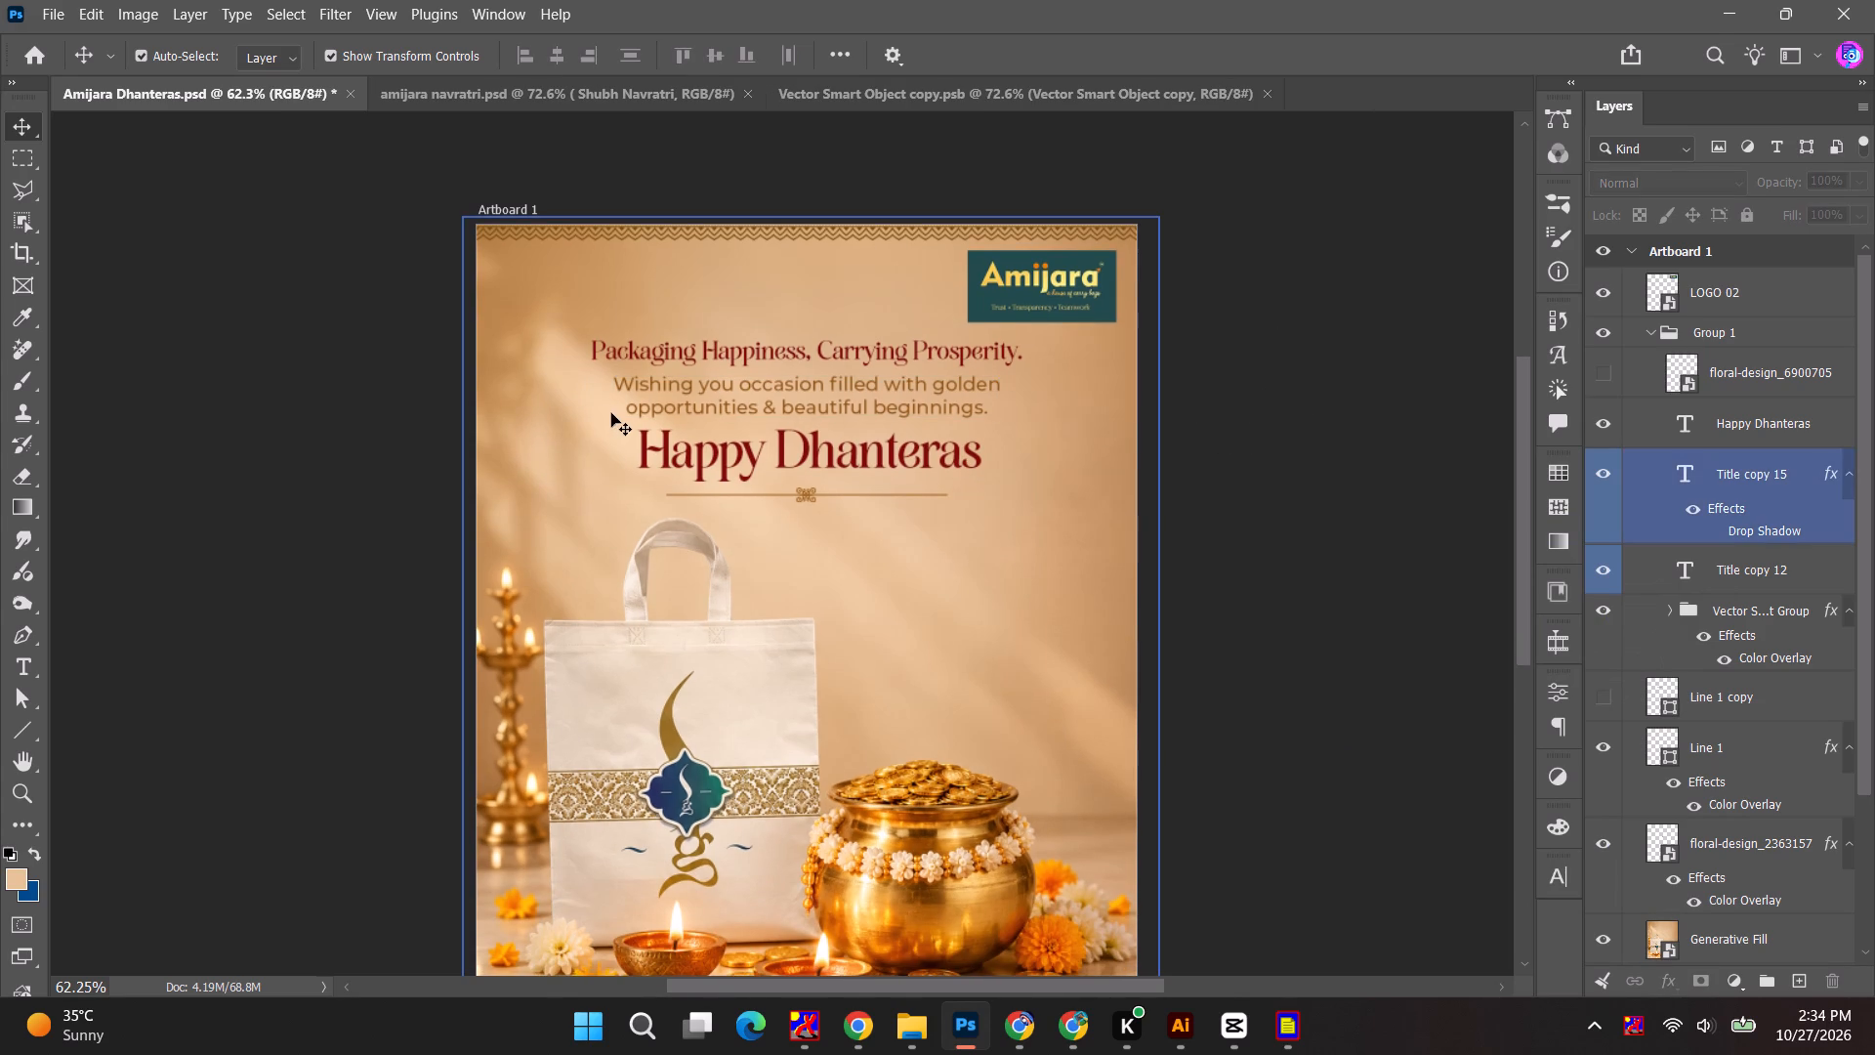
pyautogui.click(896, 391)
pyautogui.click(1139, 453)
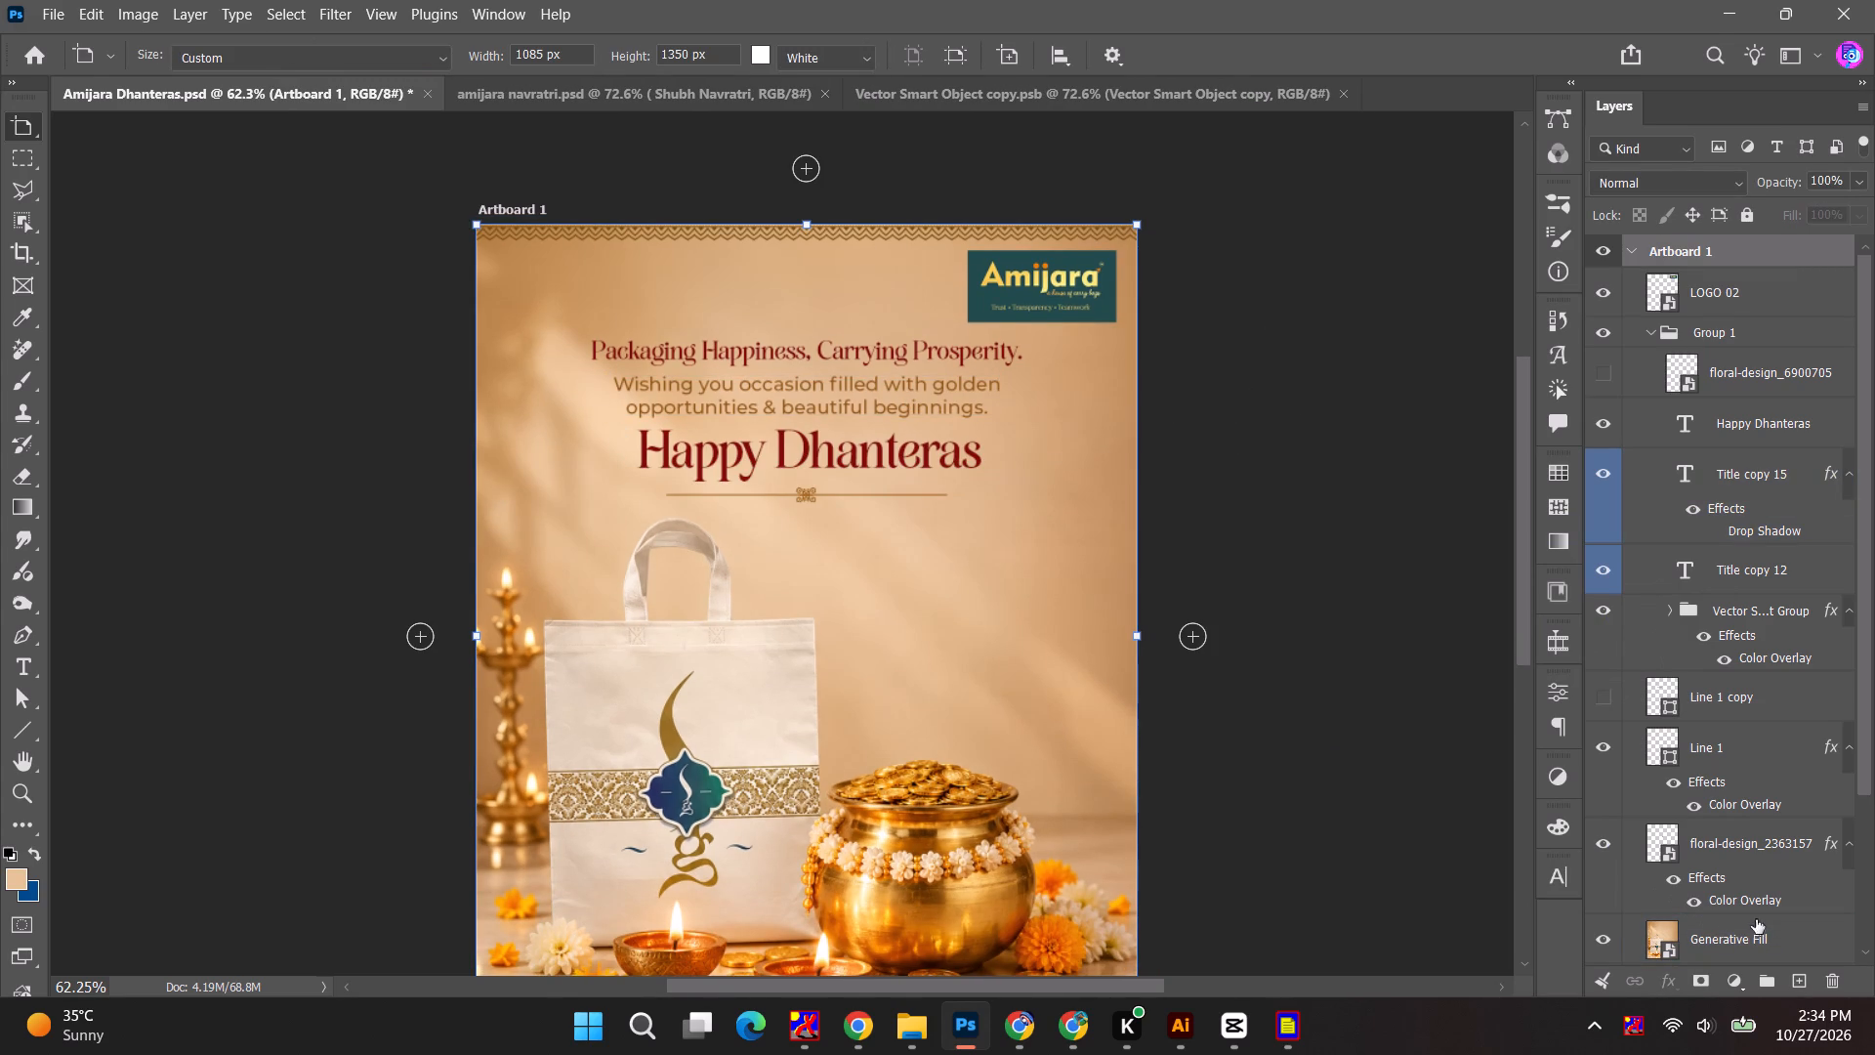
pyautogui.click(1743, 942)
pyautogui.click(1785, 975)
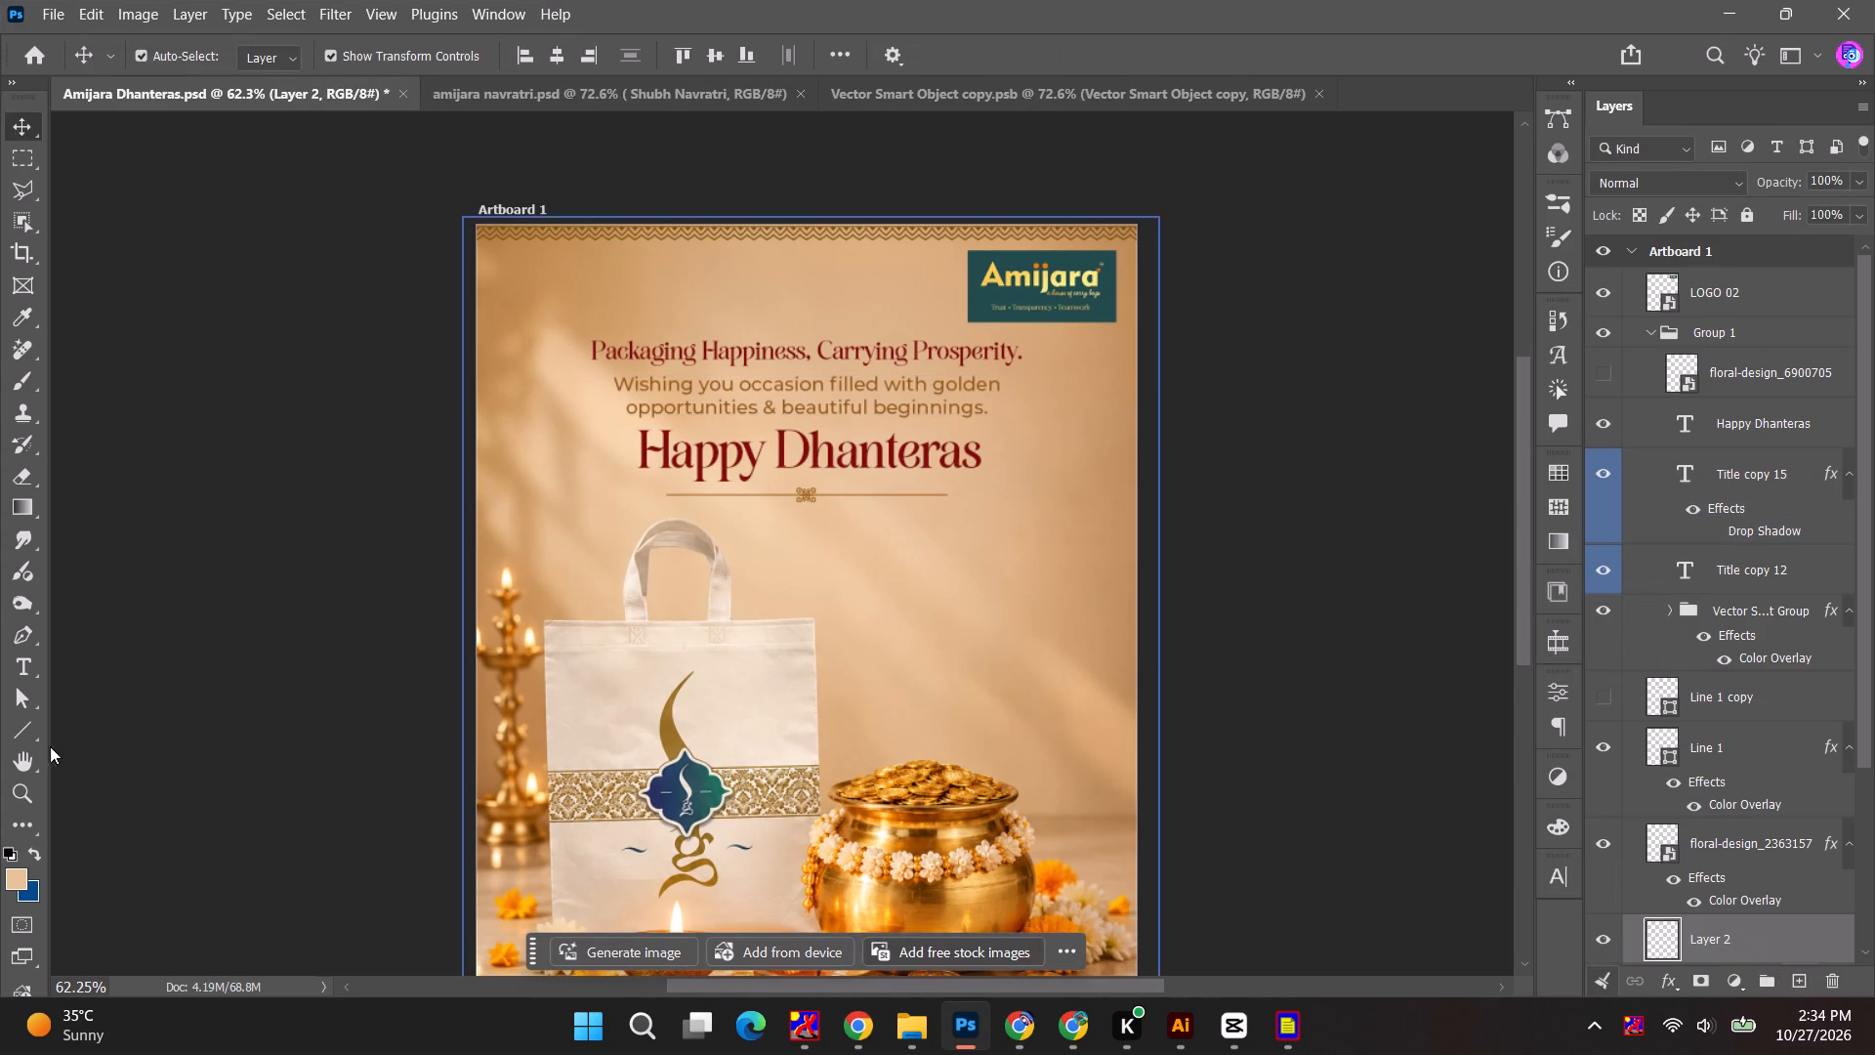
# Paint the upper background on the new layer with a 1100 px brush, using light beige sampled beside the text.
pyautogui.press('b')
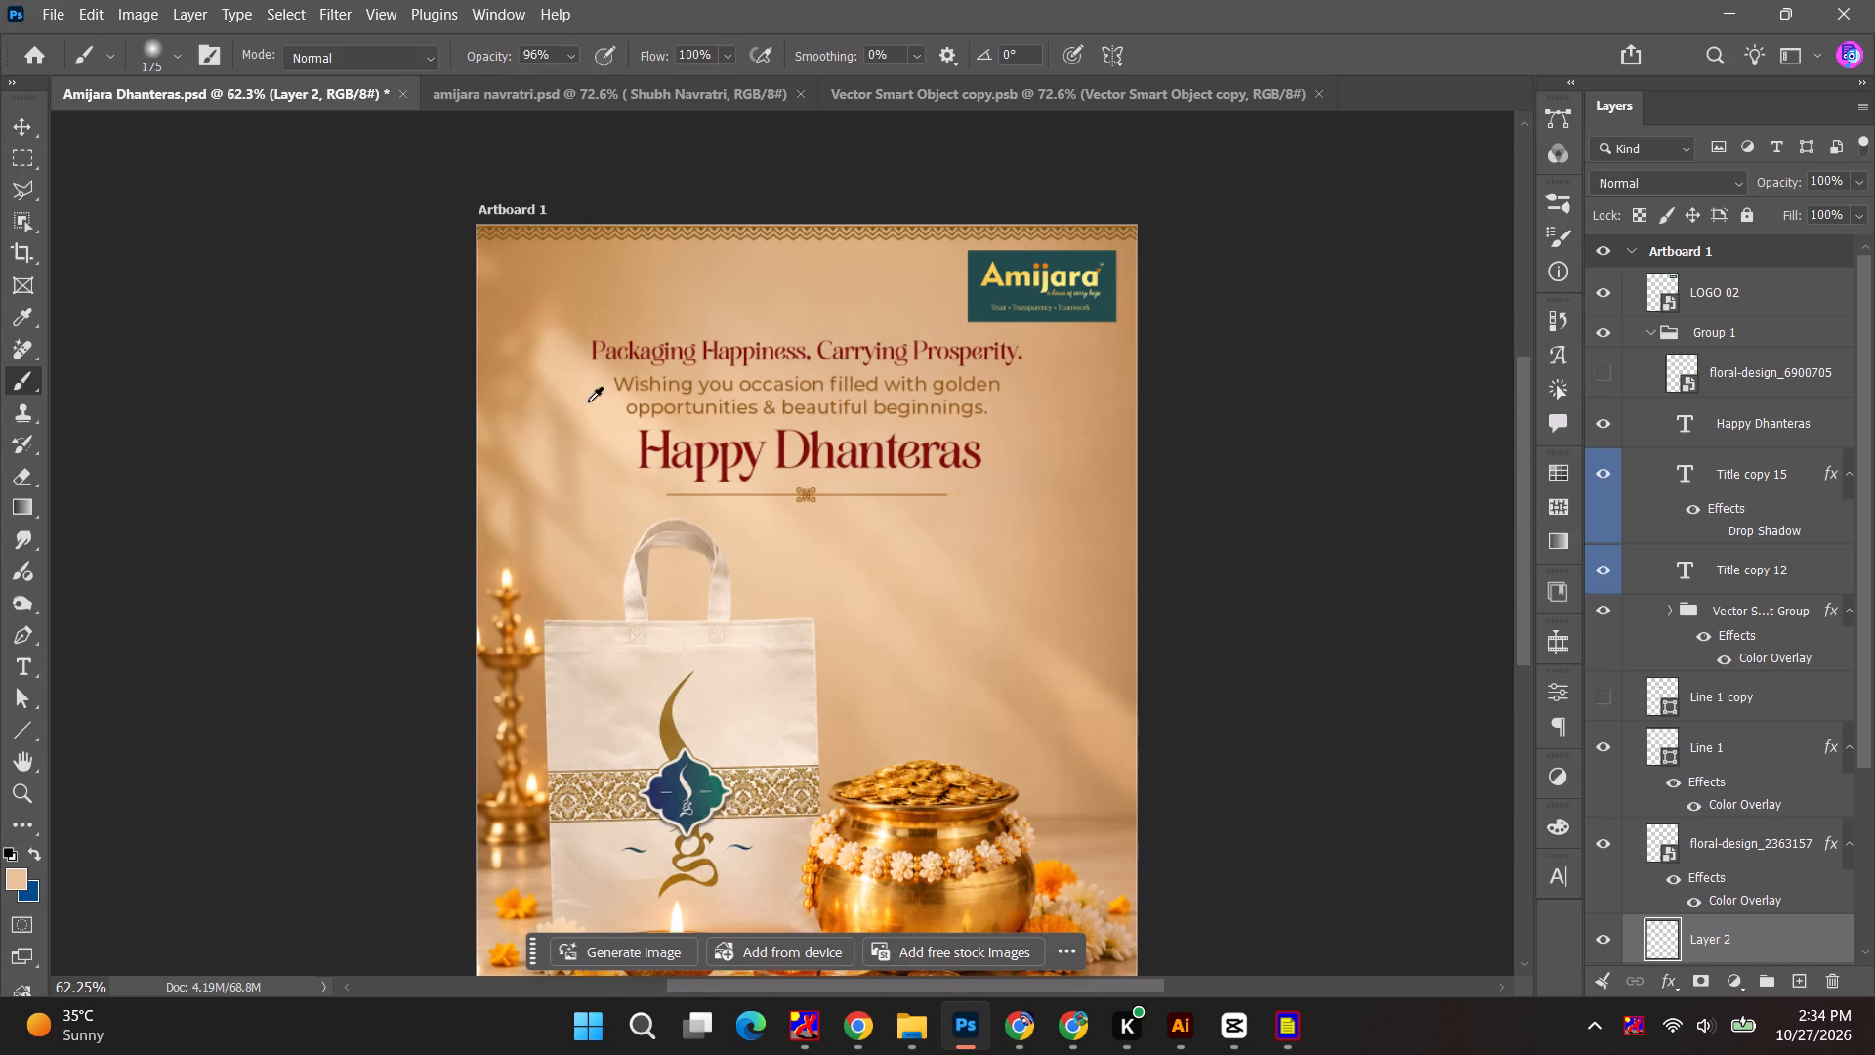
pyautogui.keyDown('alt'); pyautogui.click(588, 401); pyautogui.keyUp('alt')
pyautogui.press(']')
pyautogui.press(']')
pyautogui.press(']')
pyautogui.press(']')
pyautogui.press(']')
pyautogui.press(']')
pyautogui.press(']')
pyautogui.press(']')
pyautogui.press(']')
pyautogui.press(']')
pyautogui.press(']')
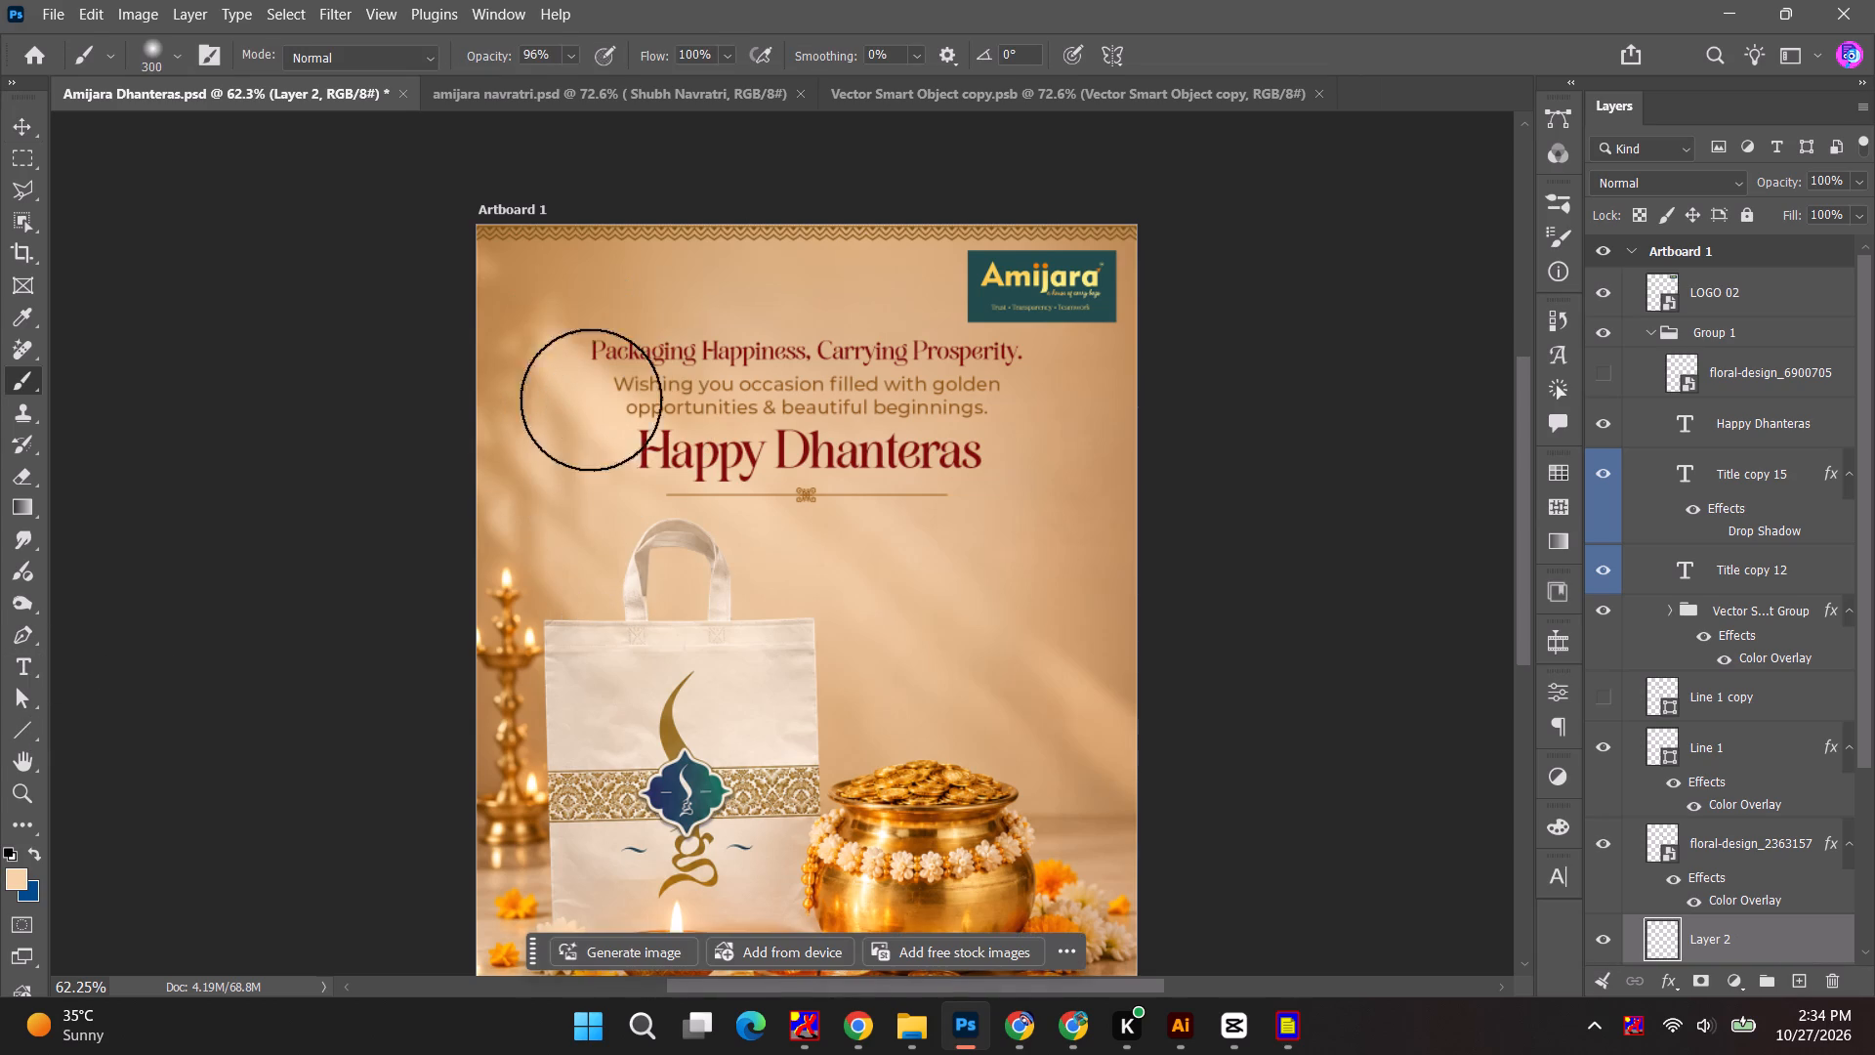
pyautogui.moveTo(1173, 288); pyautogui.dragTo(0, 258)
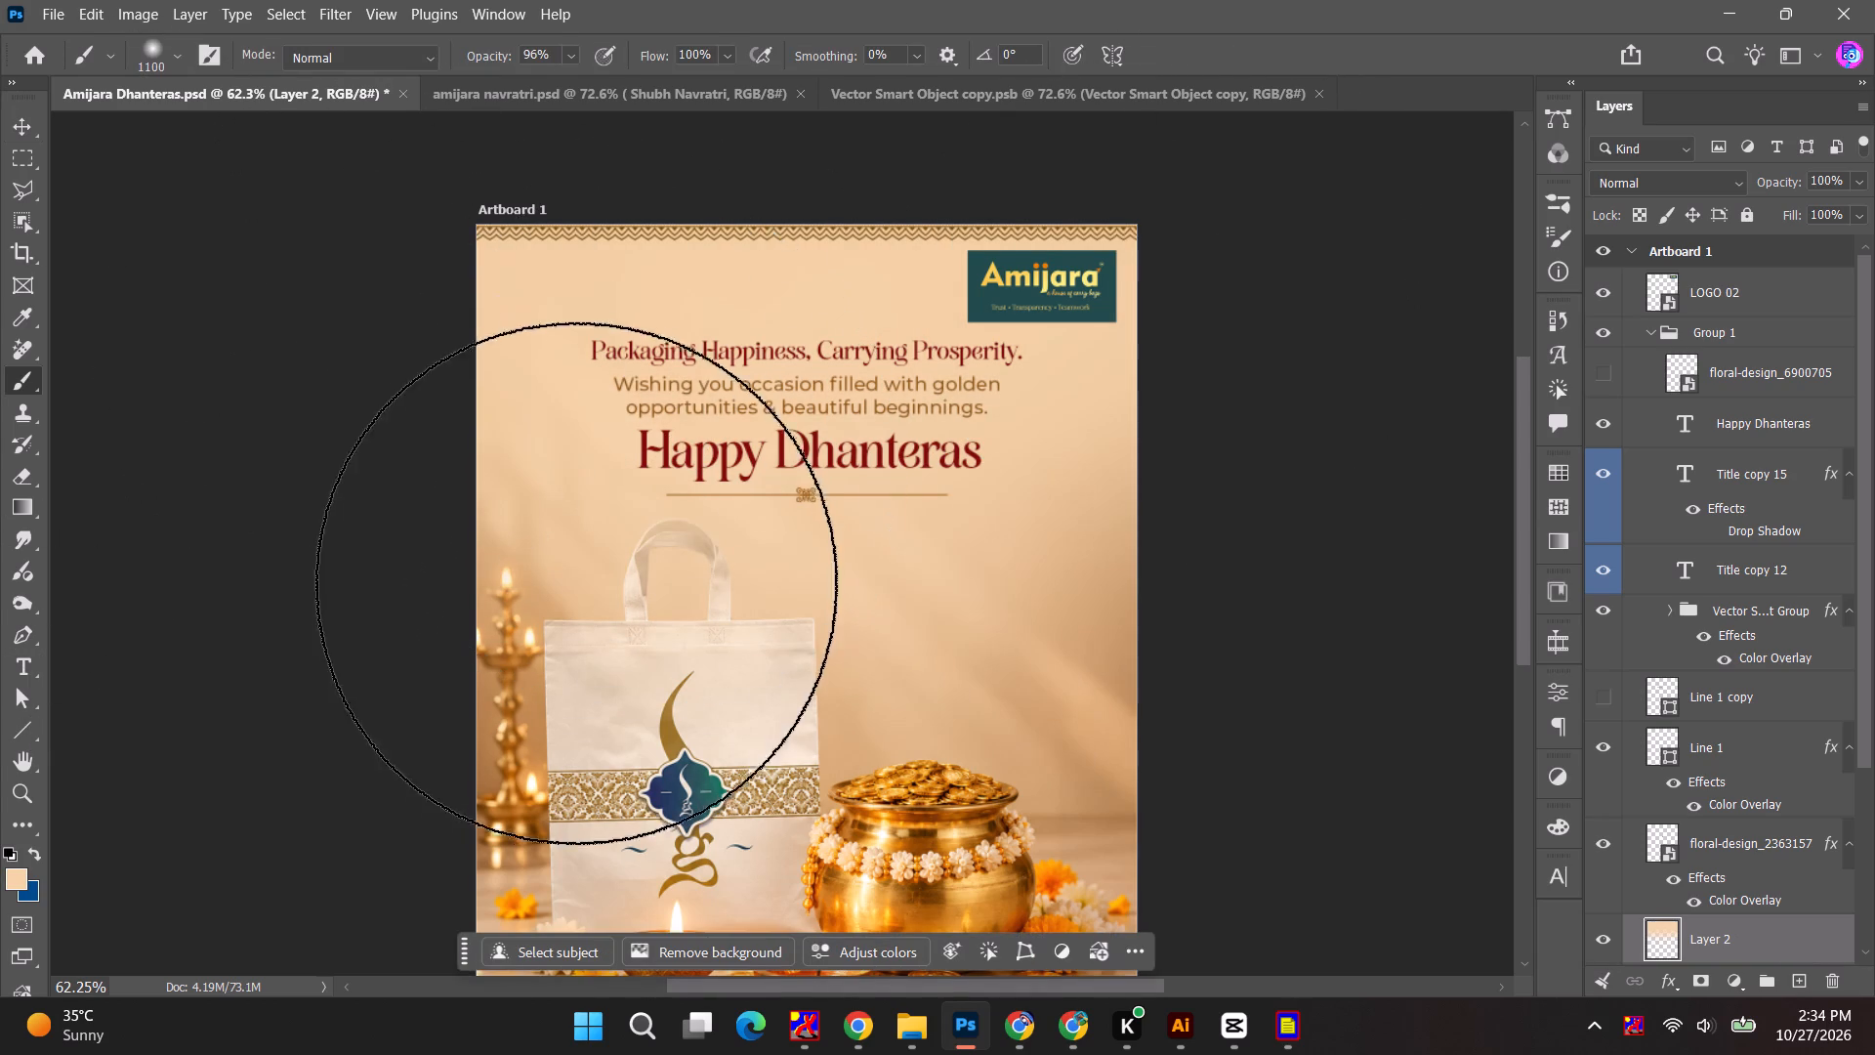
# Reduce the painted beige layer's opacity to 52%, comparing the poster with the layer hidden and shown.
pyautogui.press('space')
pyautogui.moveTo(573, 594); pyautogui.dragTo(559, 442)
pyautogui.scroll(-4, 716, 588)
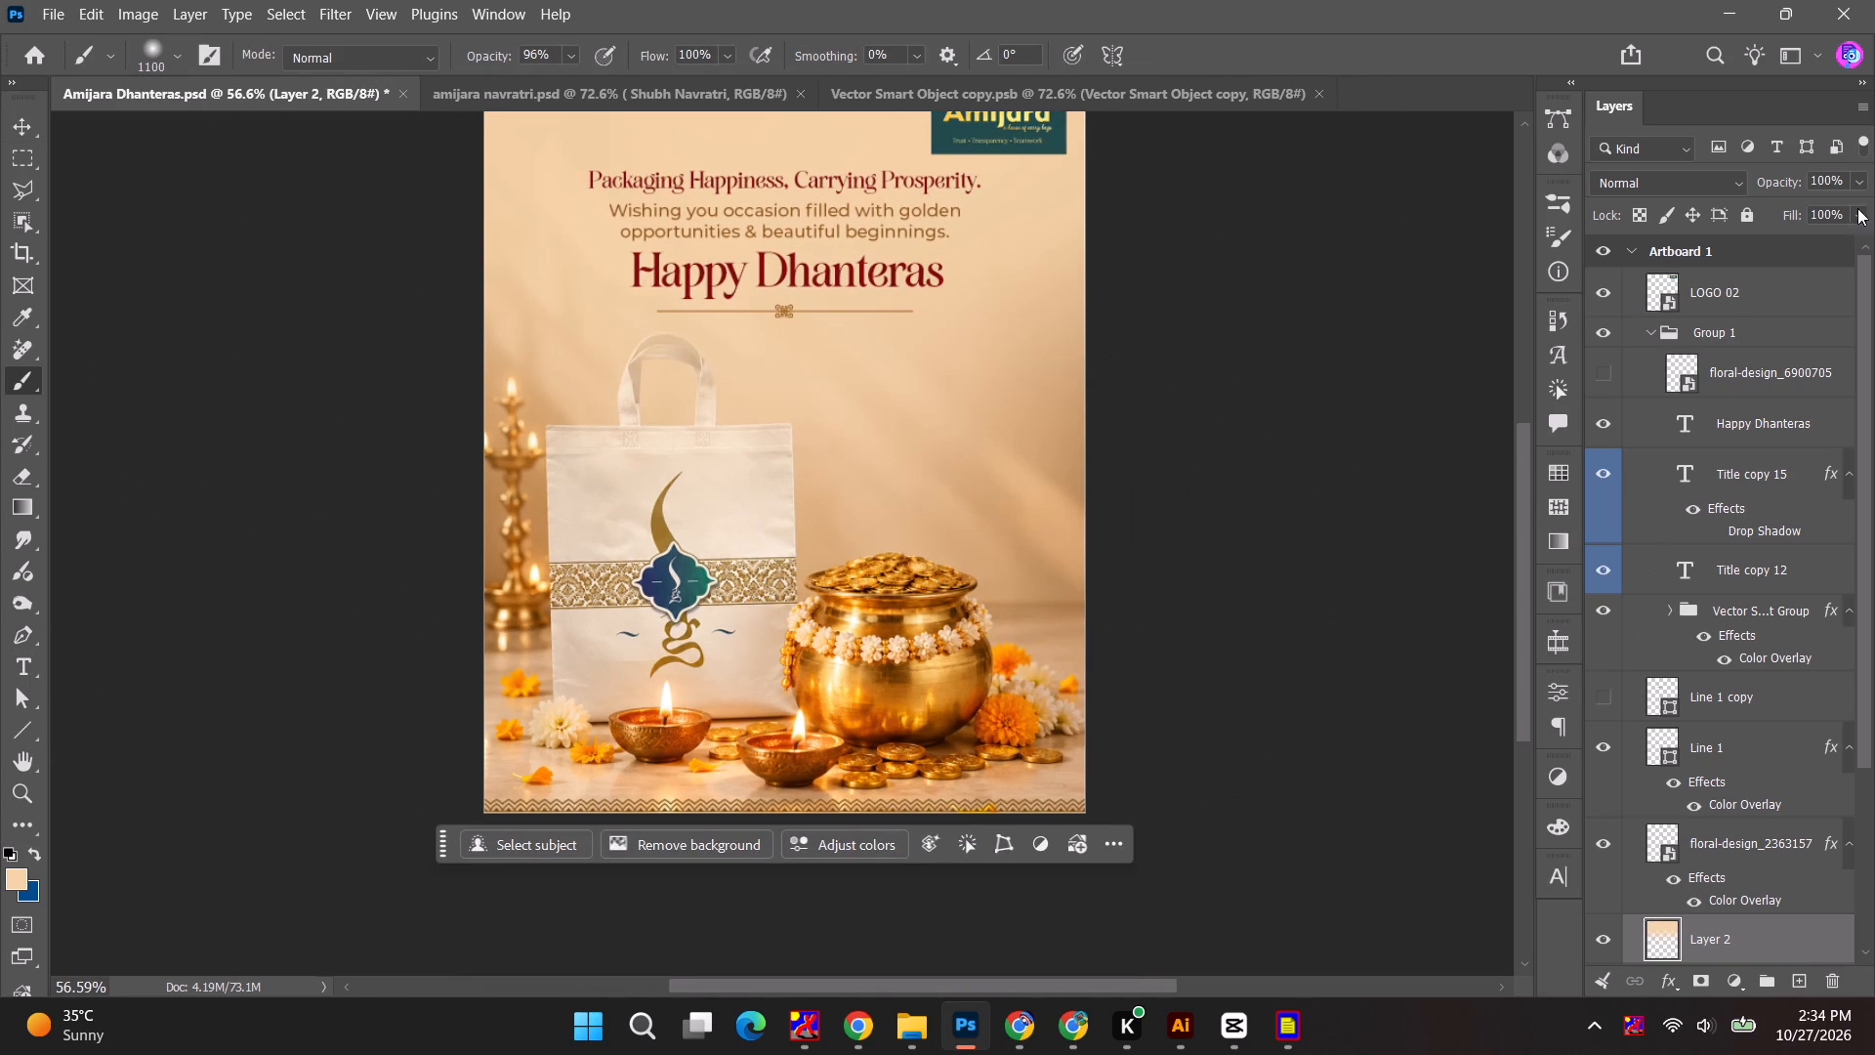
pyautogui.click(1869, 180)
pyautogui.click(1824, 210)
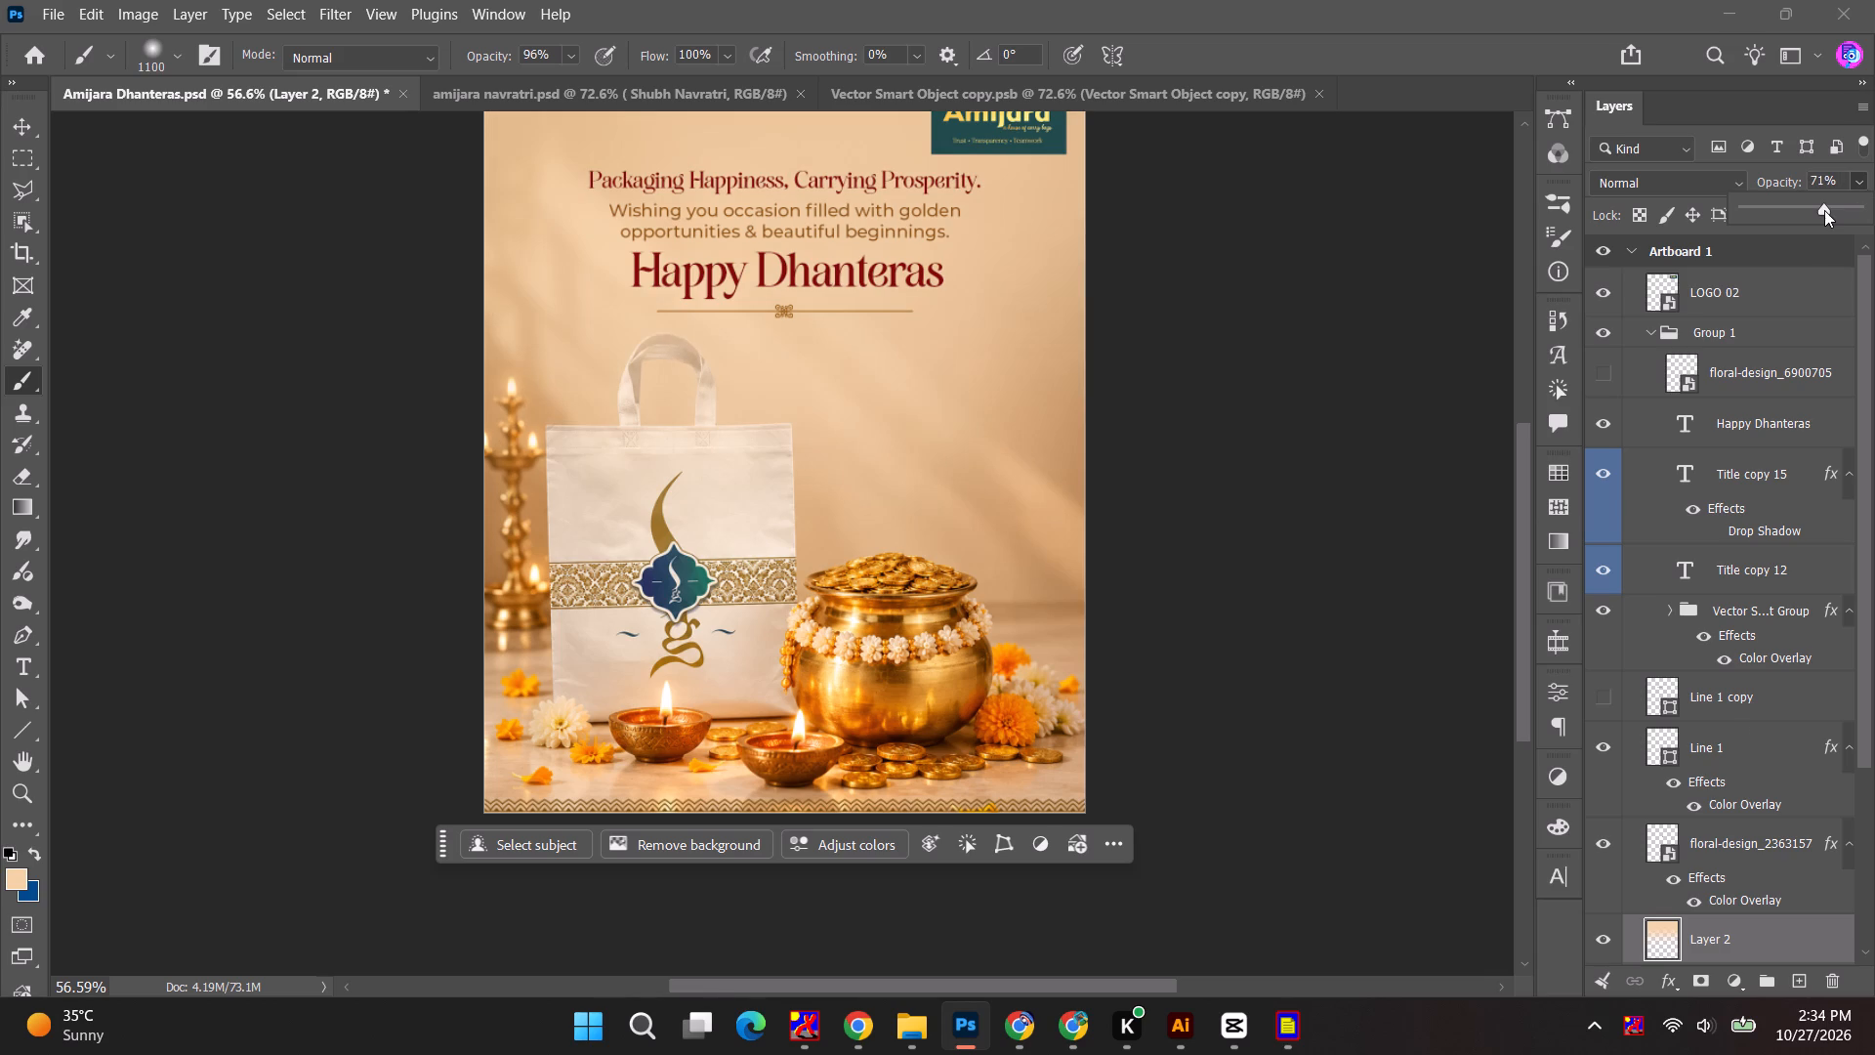
pyautogui.click(1601, 936)
pyautogui.click(1601, 936)
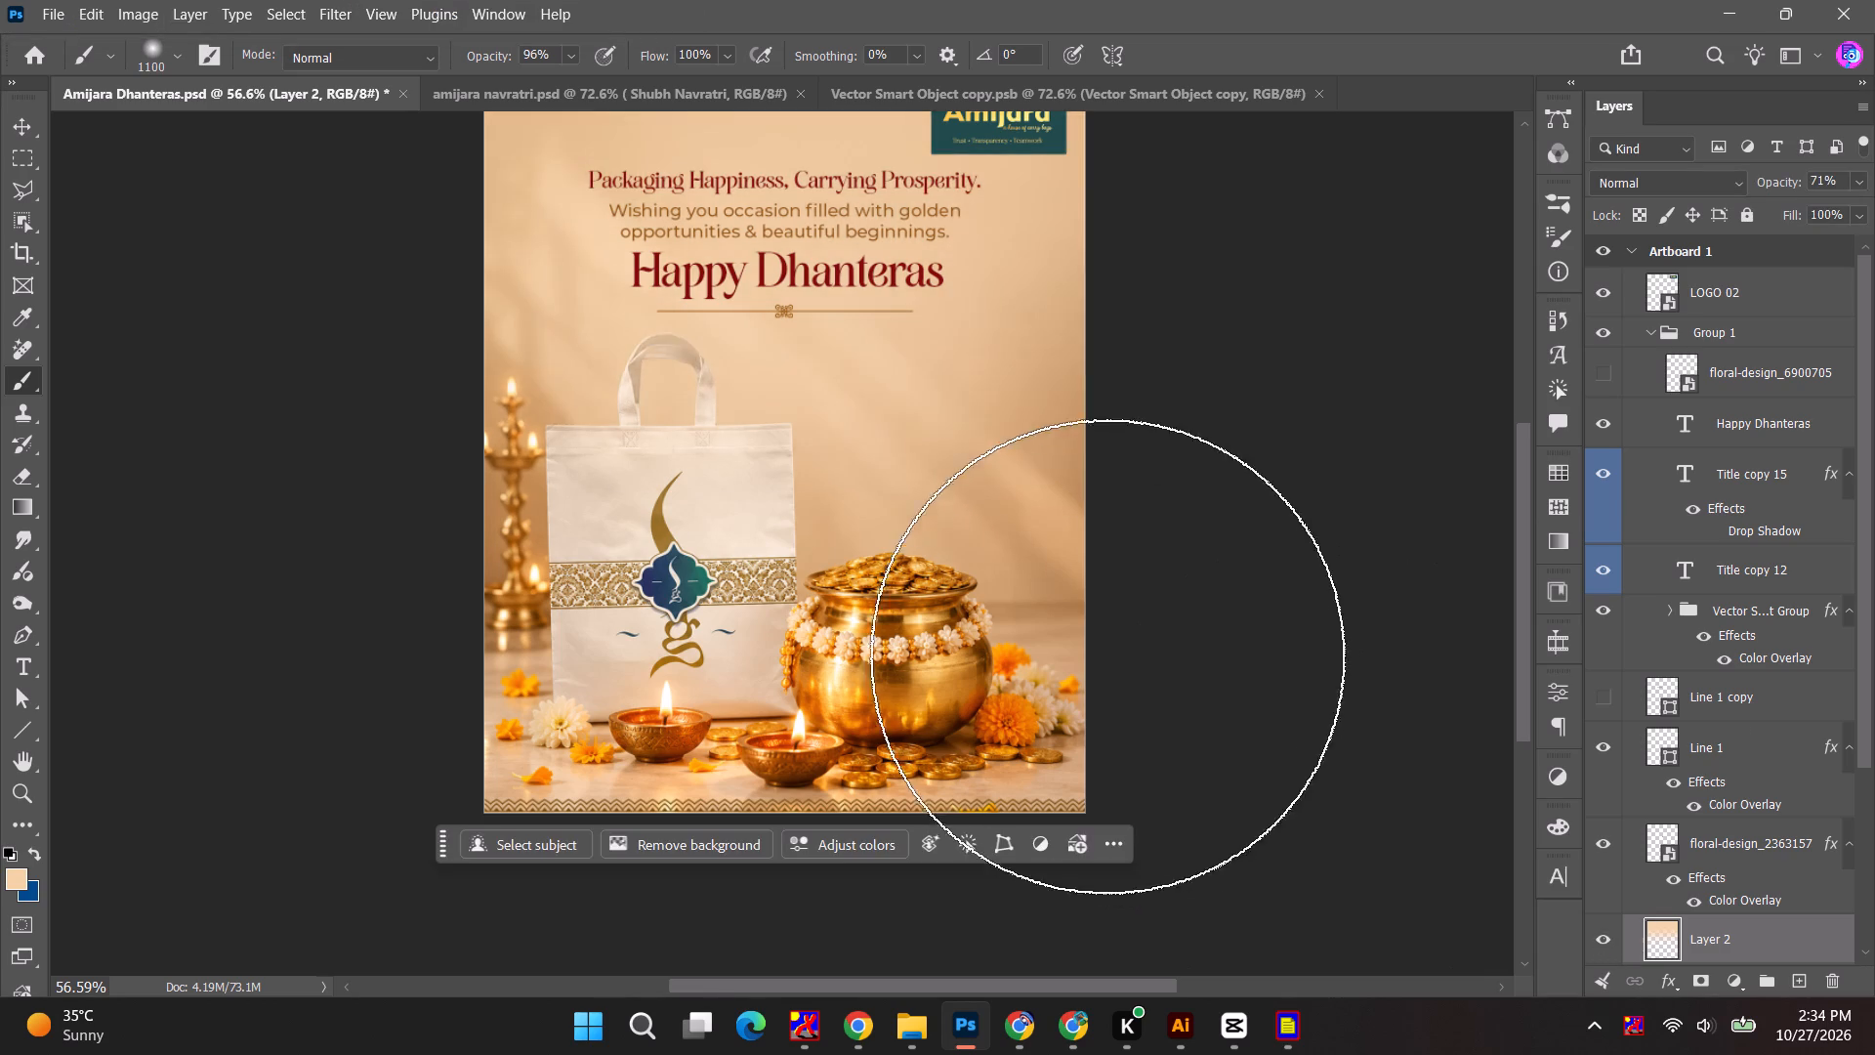
pyautogui.keyDown('alt'); pyautogui.scroll(-4, 1107, 656); pyautogui.keyUp('alt')
pyautogui.click(1862, 186)
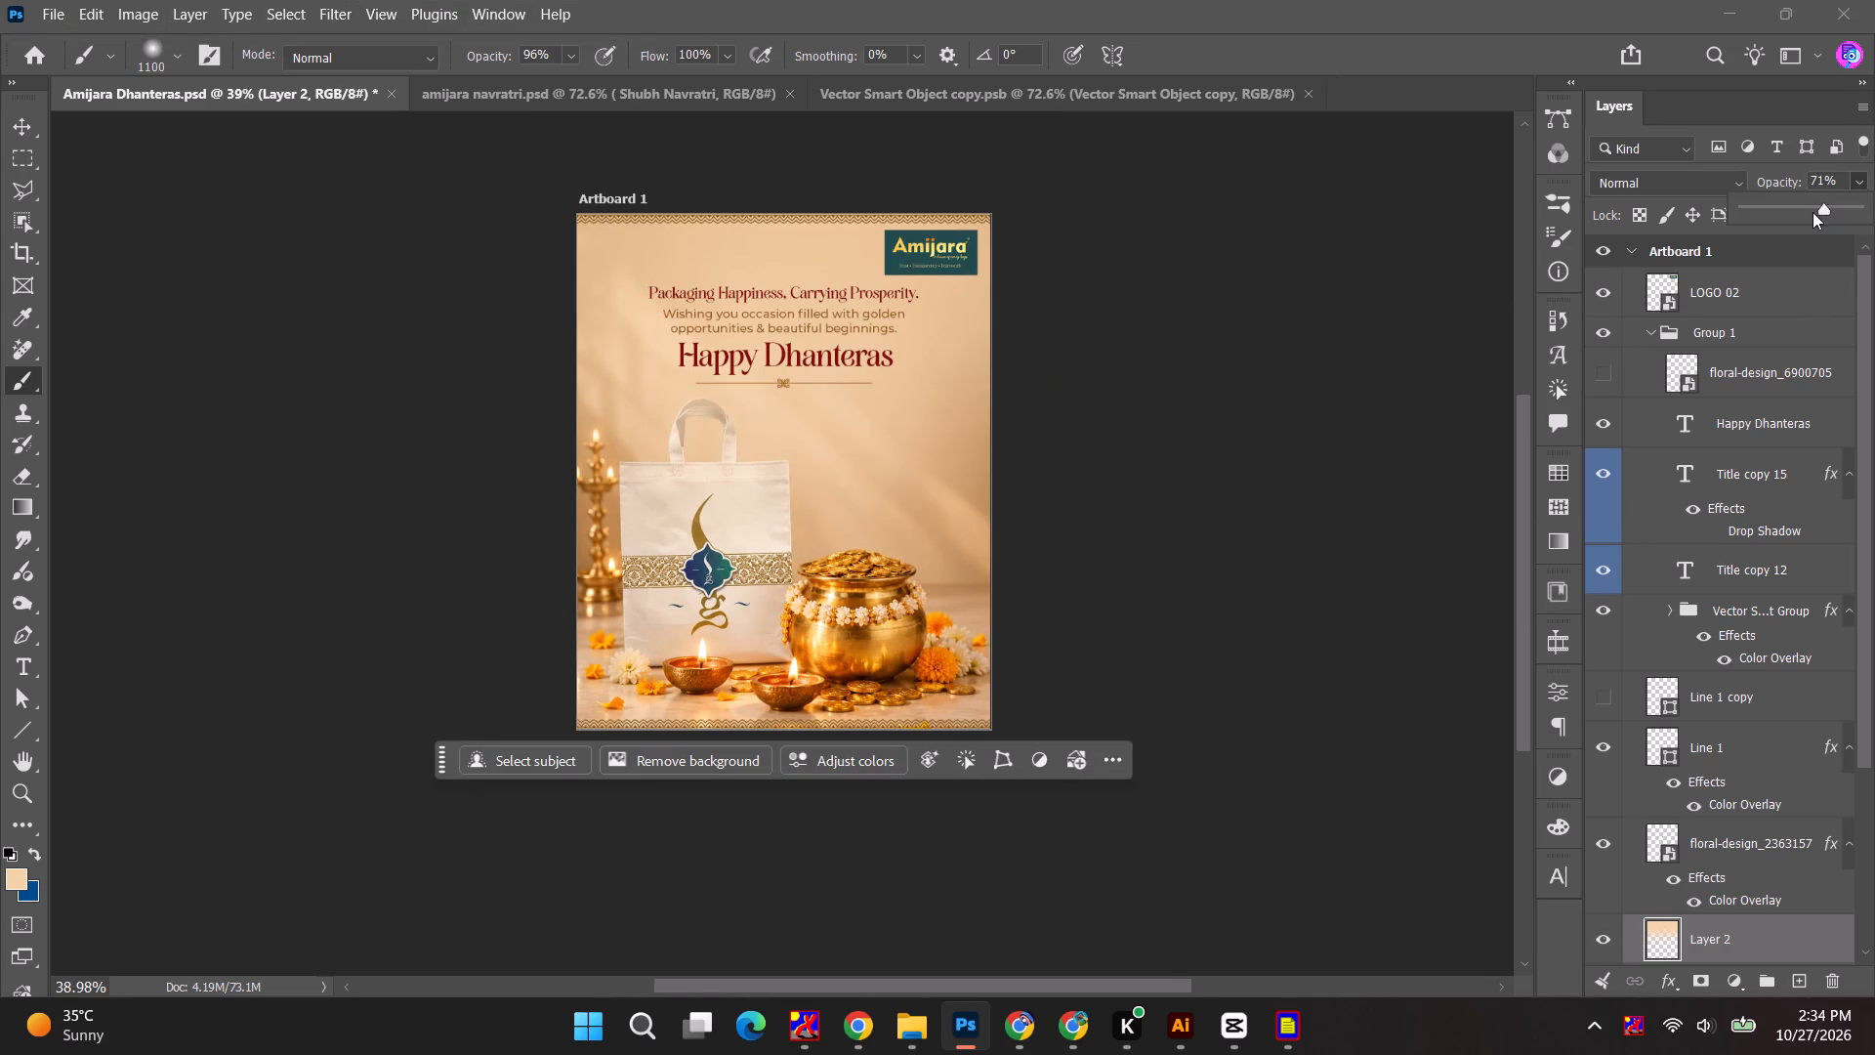
pyautogui.click(1801, 211)
pyautogui.click(1599, 942)
pyautogui.click(1599, 942)
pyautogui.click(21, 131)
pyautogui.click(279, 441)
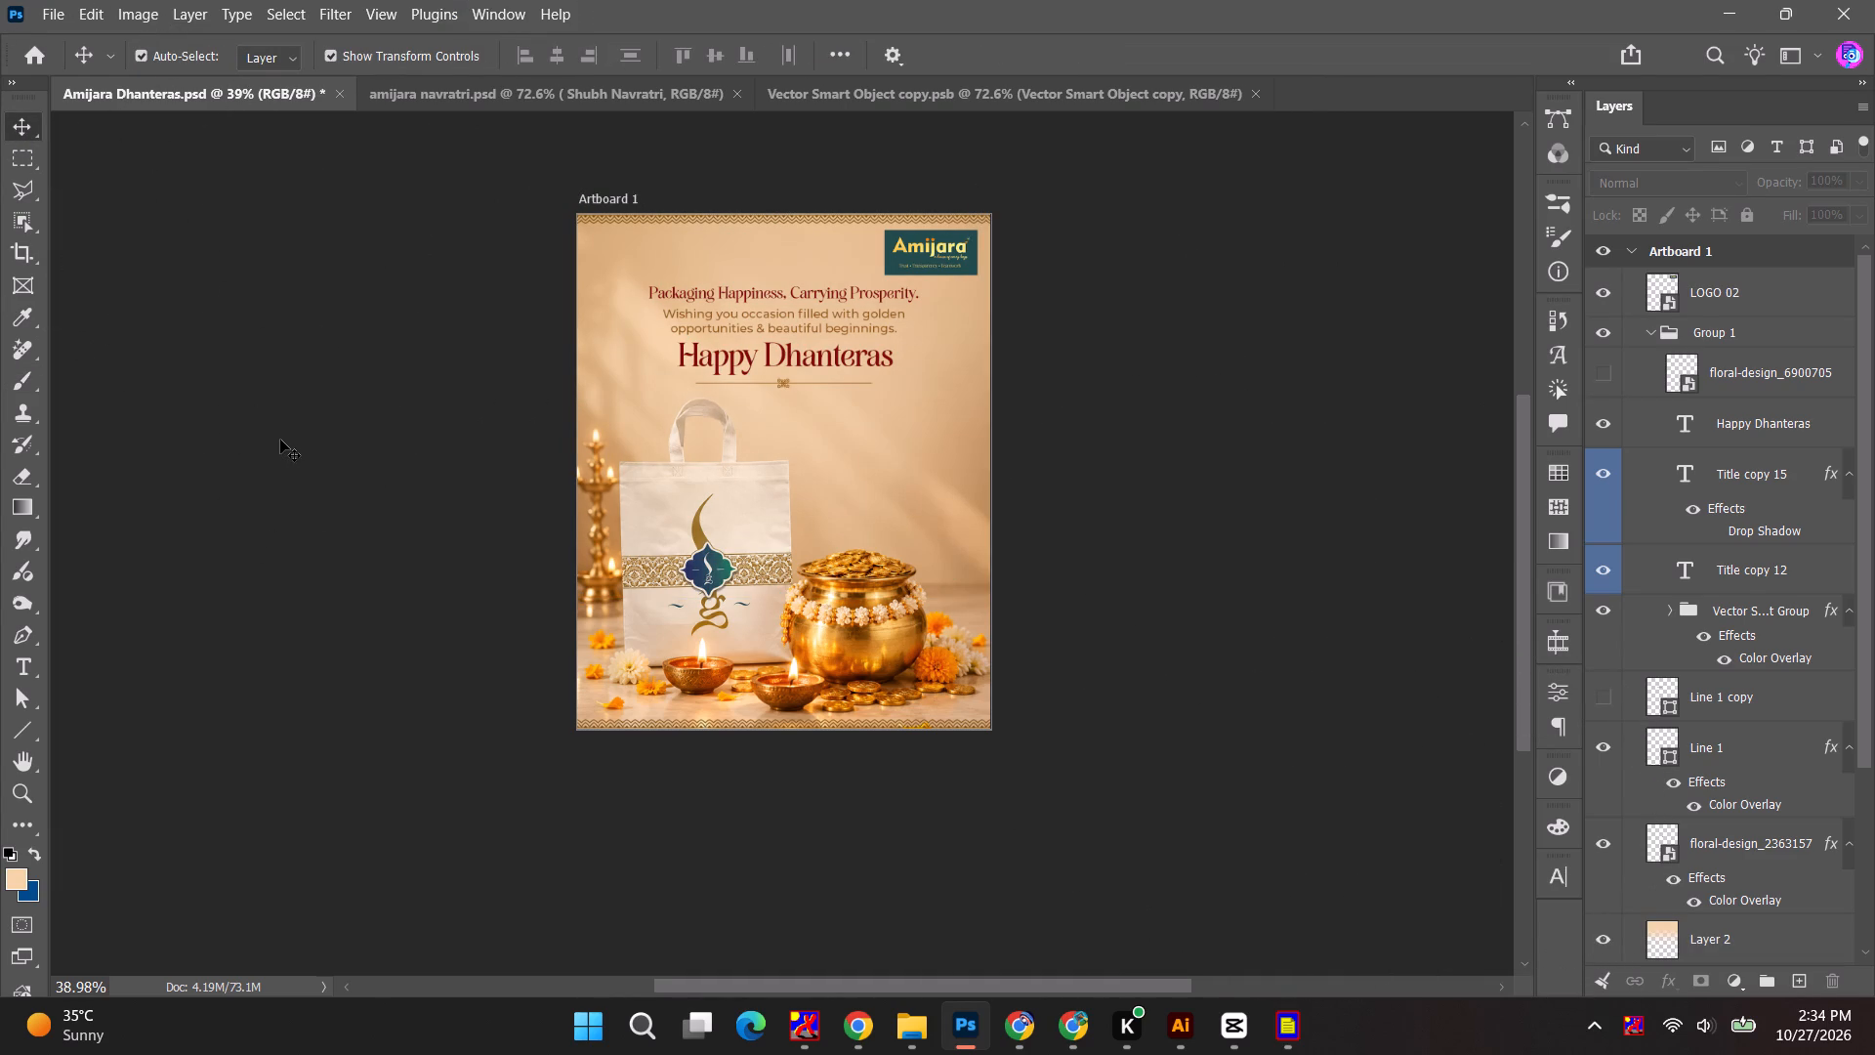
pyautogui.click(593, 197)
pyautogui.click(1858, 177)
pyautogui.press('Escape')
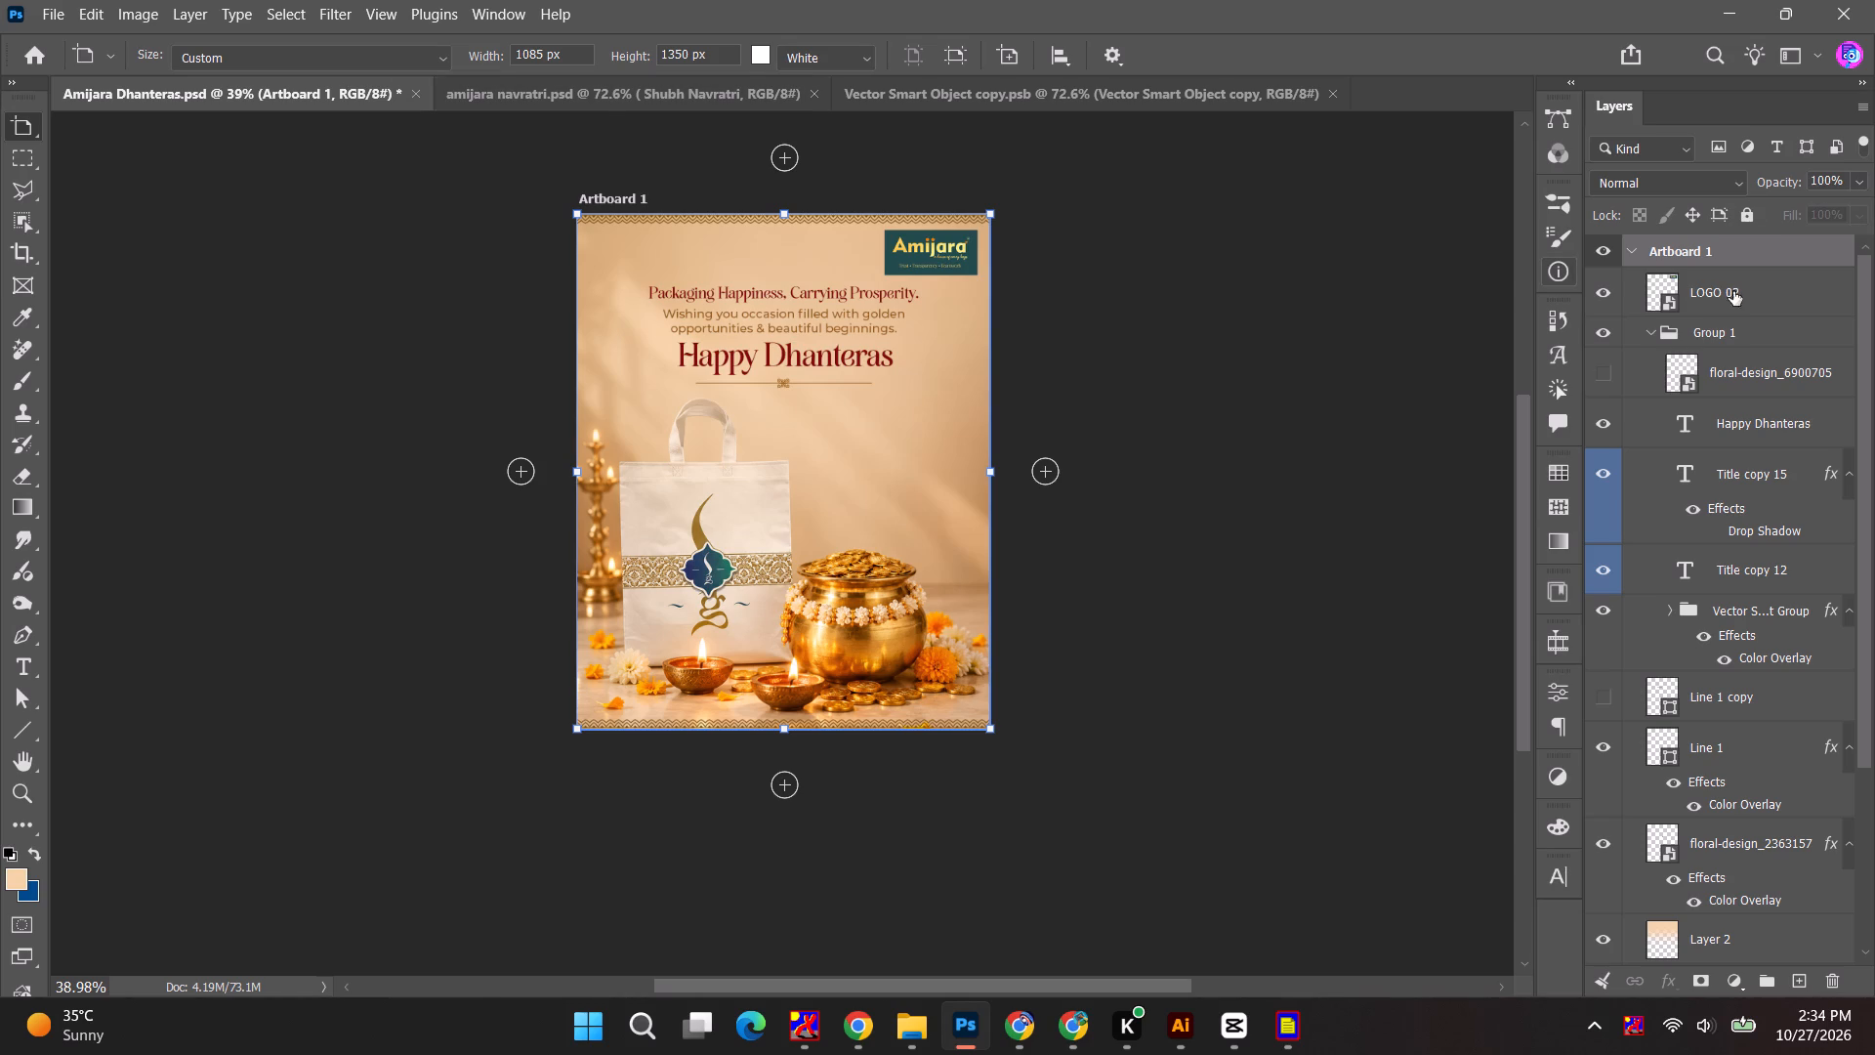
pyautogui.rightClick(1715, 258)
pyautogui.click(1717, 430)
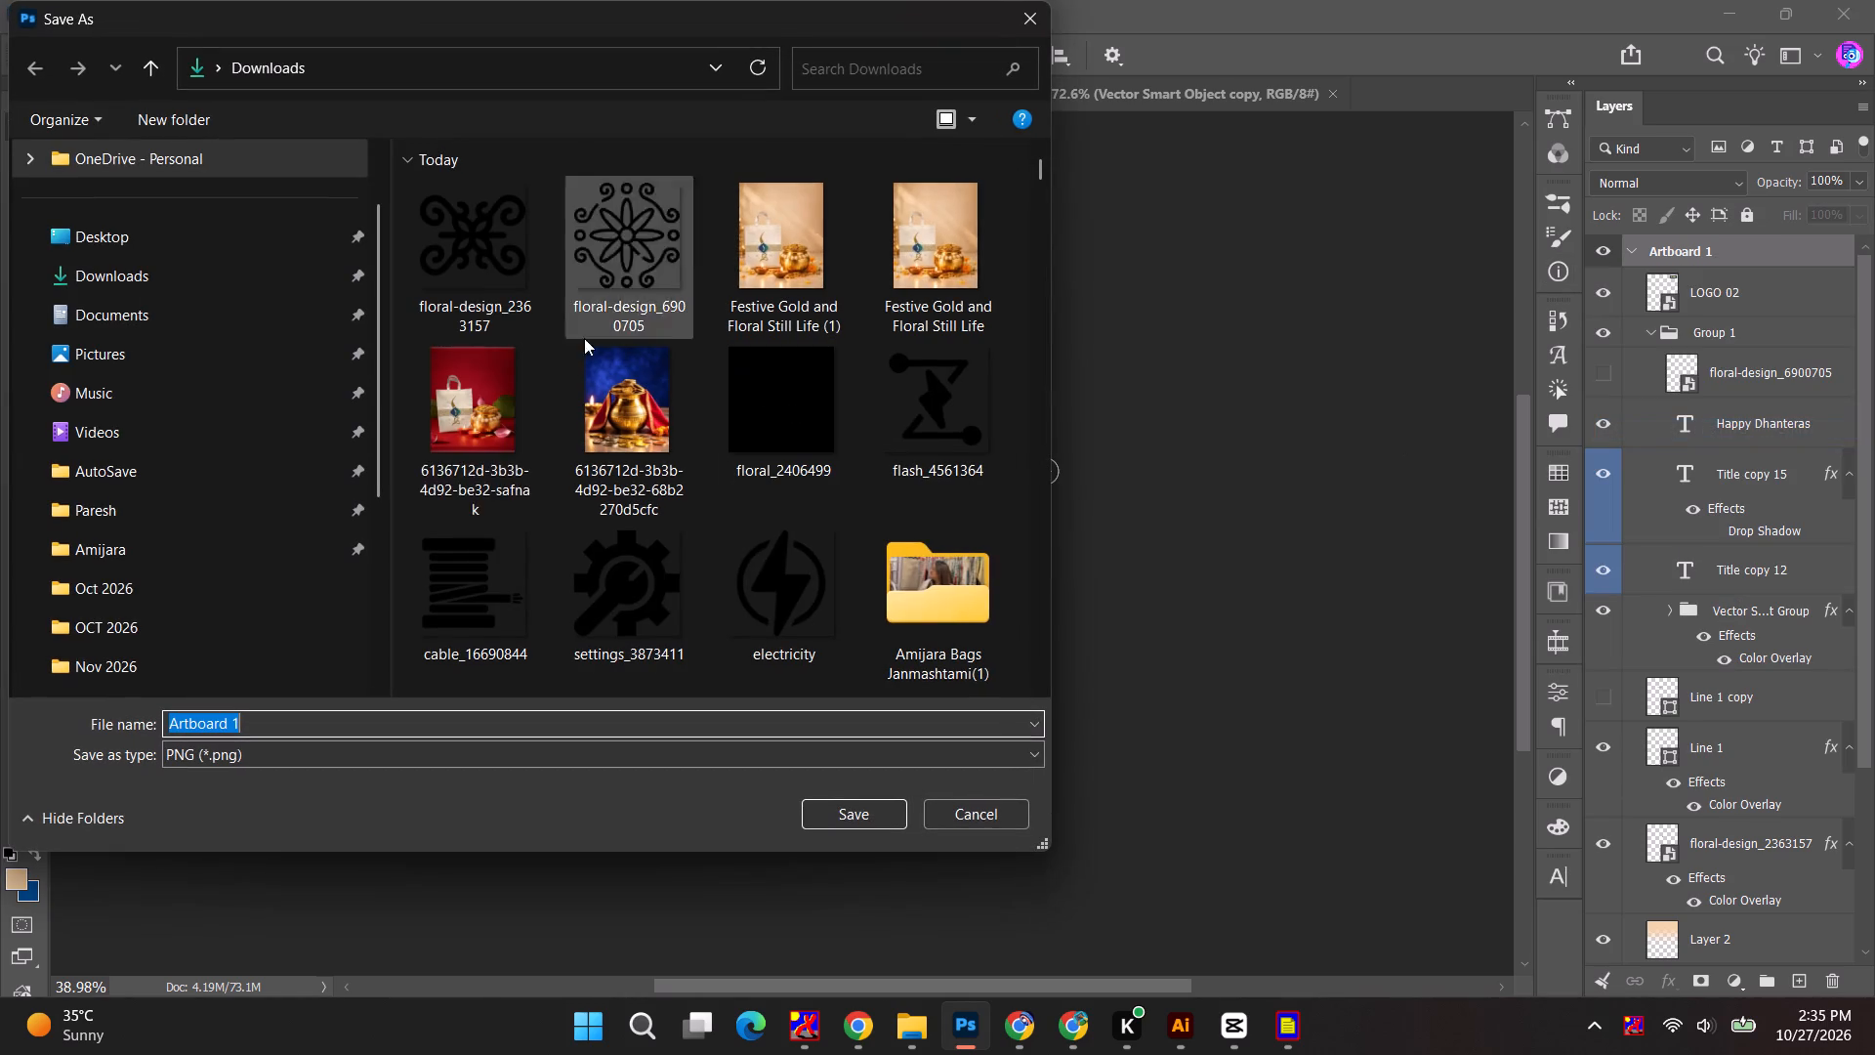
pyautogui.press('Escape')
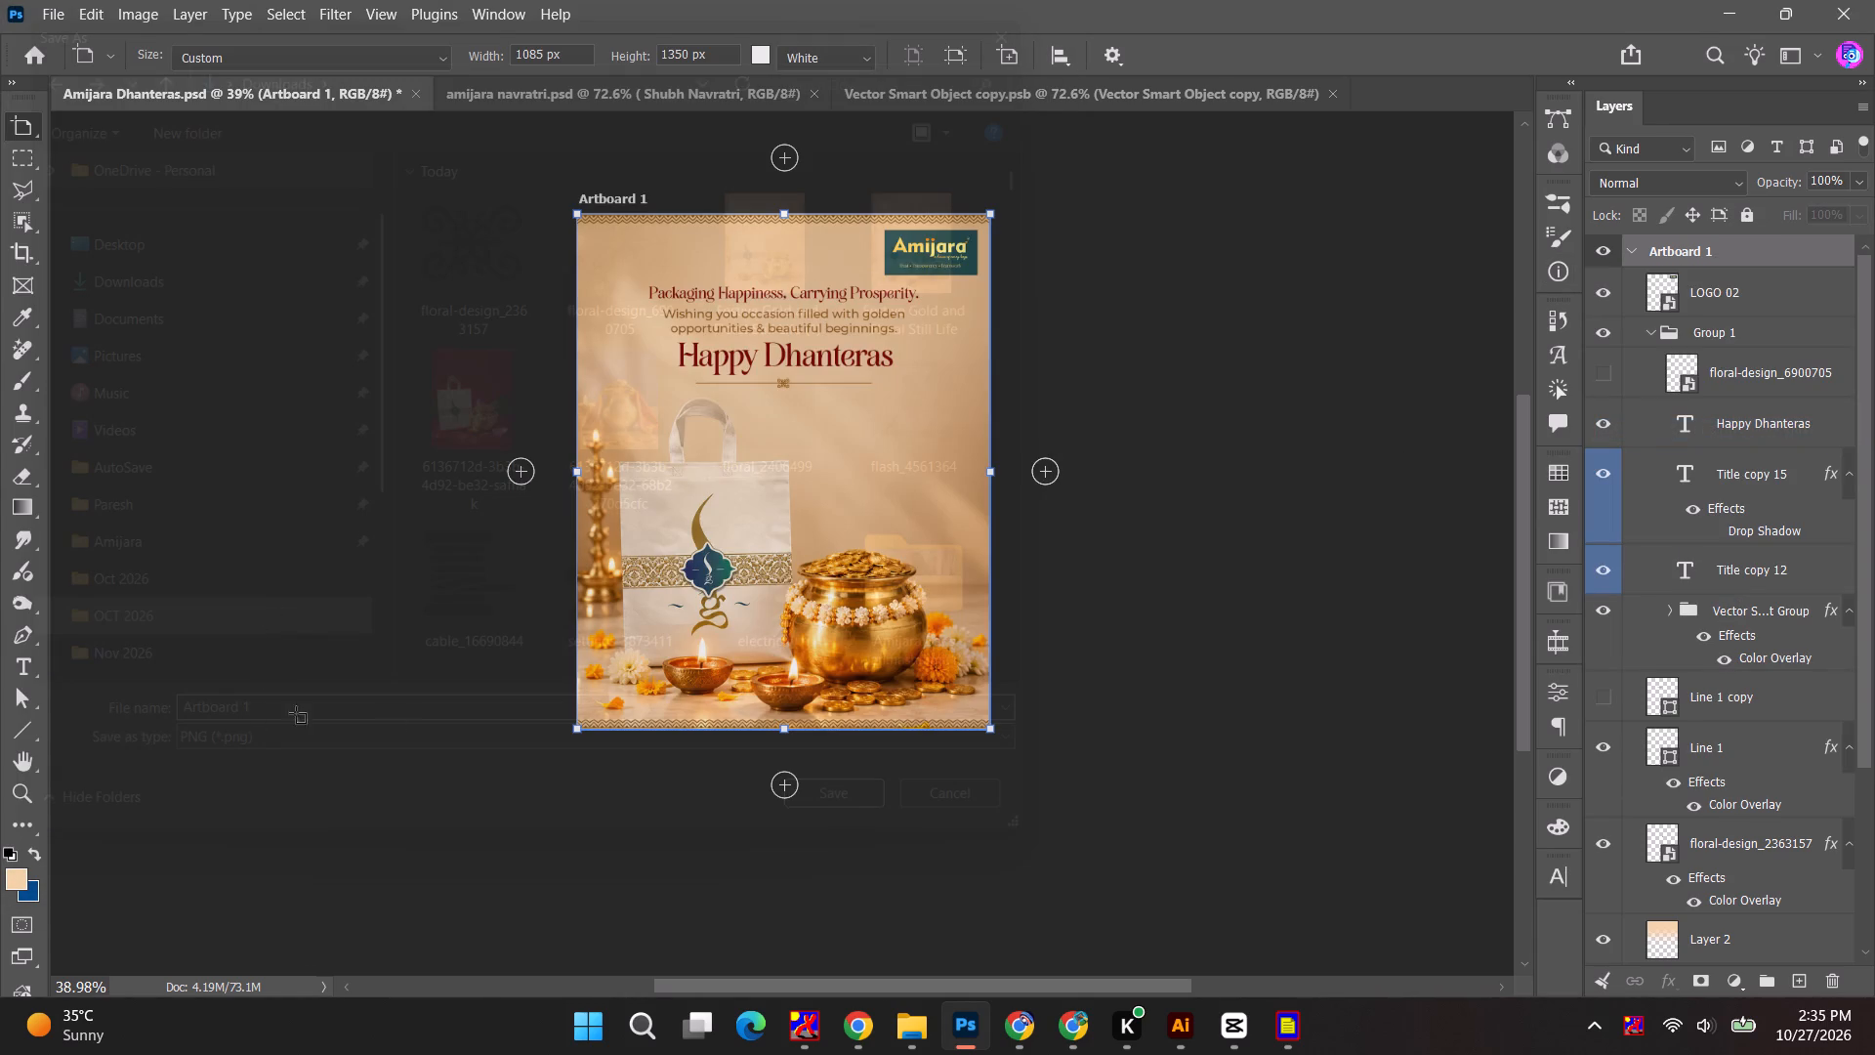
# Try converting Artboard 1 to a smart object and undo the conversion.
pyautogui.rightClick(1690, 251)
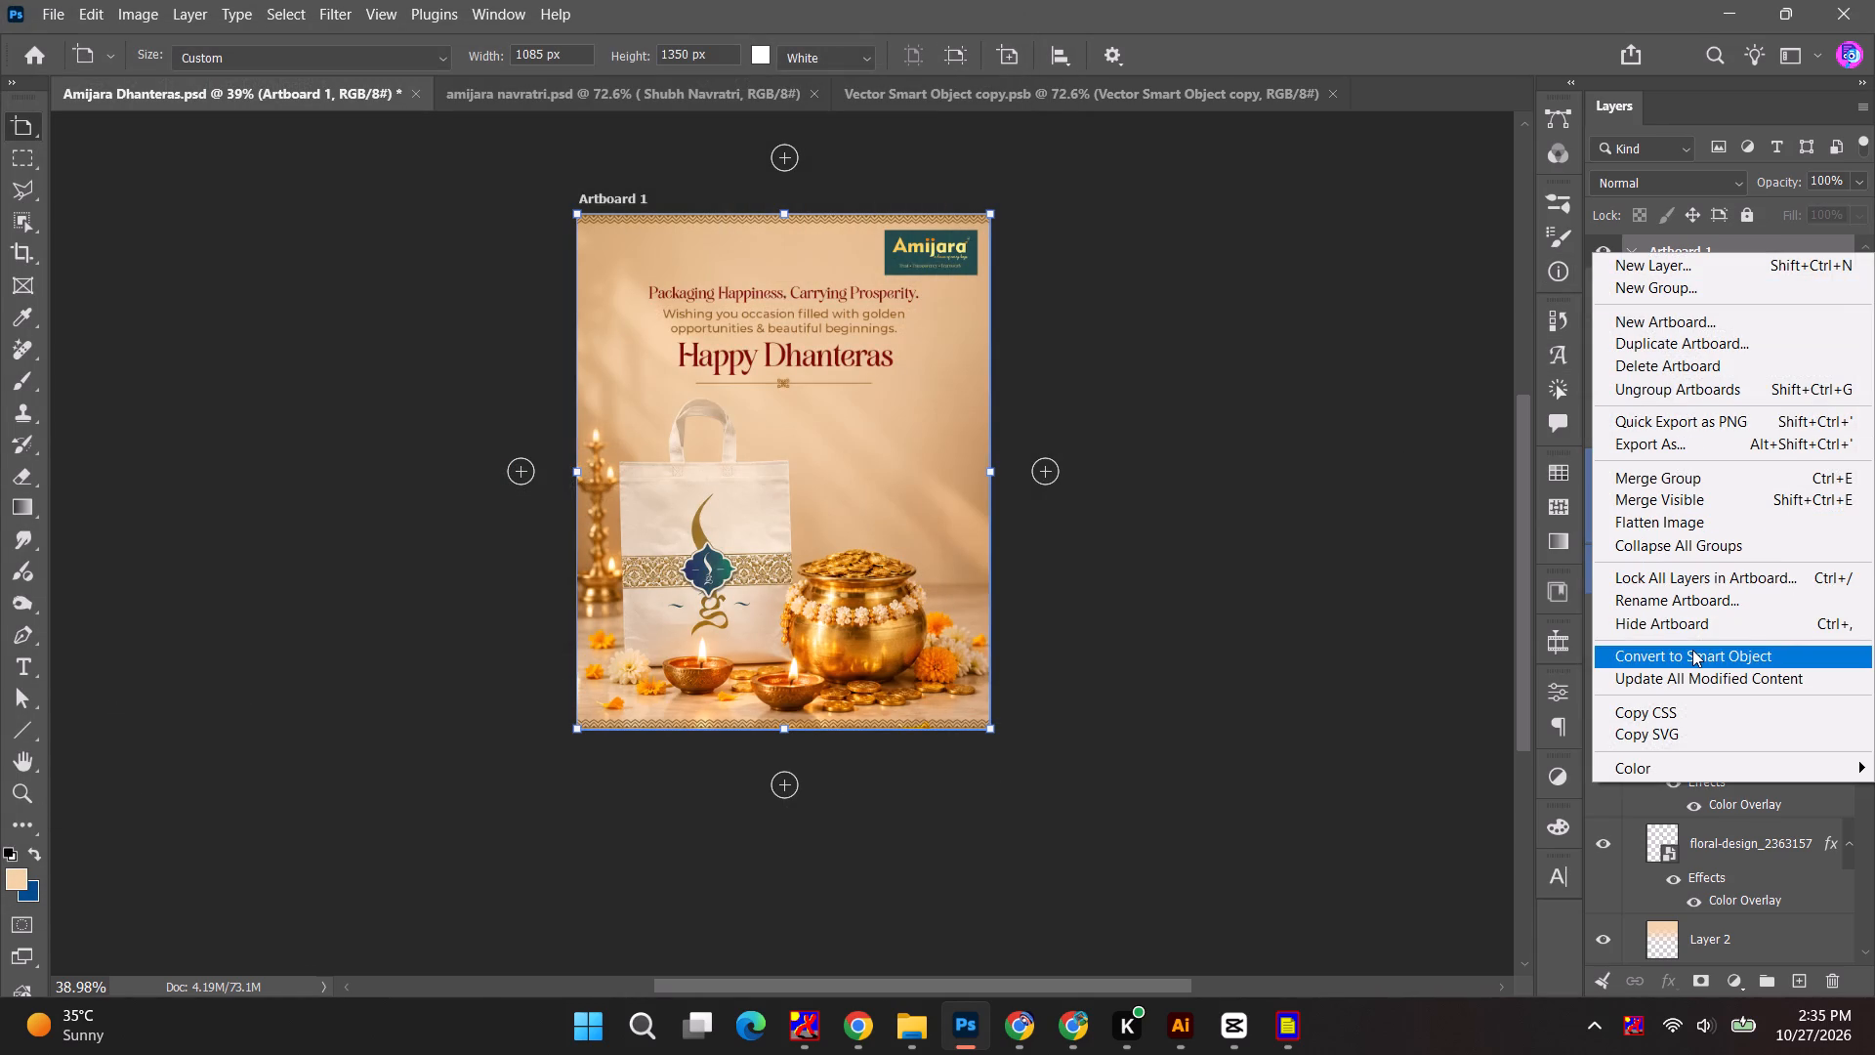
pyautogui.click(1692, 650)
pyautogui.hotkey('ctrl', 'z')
# Export Artboard 1 as a PNG named Amijara Dhanteras into the NOV 2026 folder inside Amijara.
pyautogui.rightClick(1690, 239)
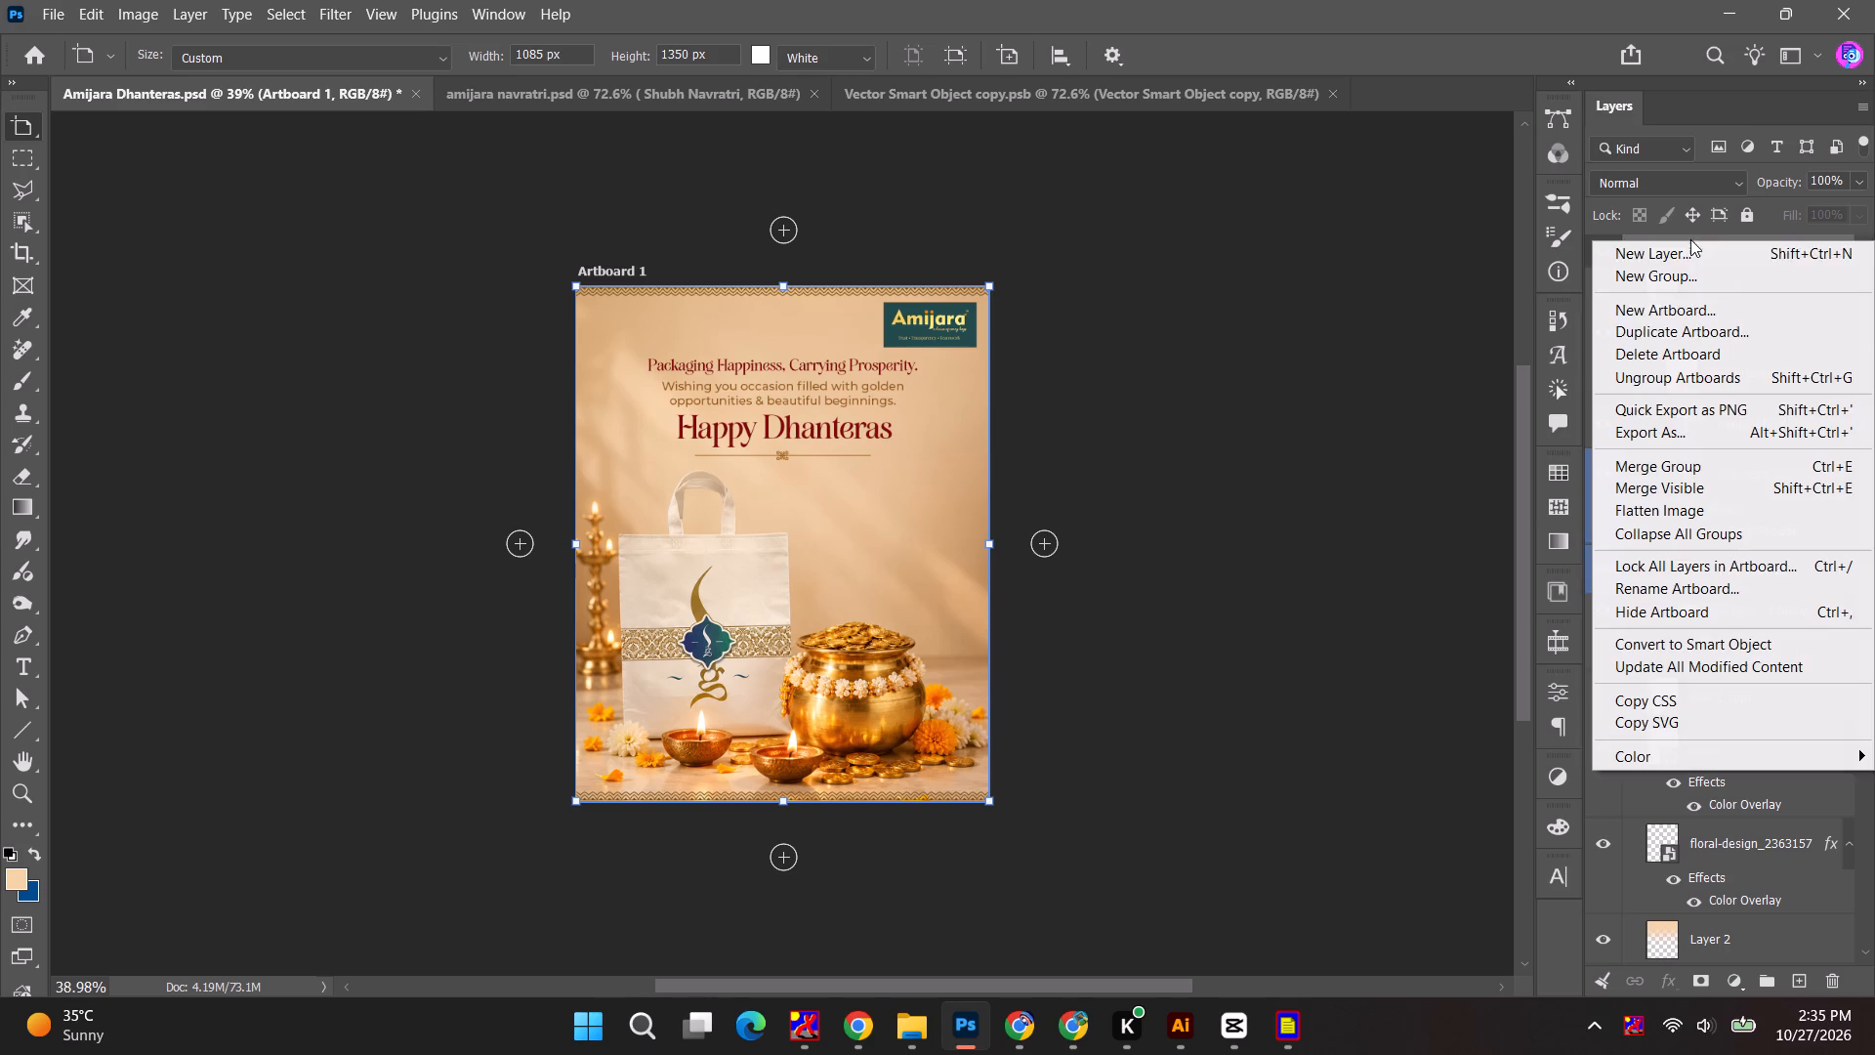
pyautogui.click(1693, 403)
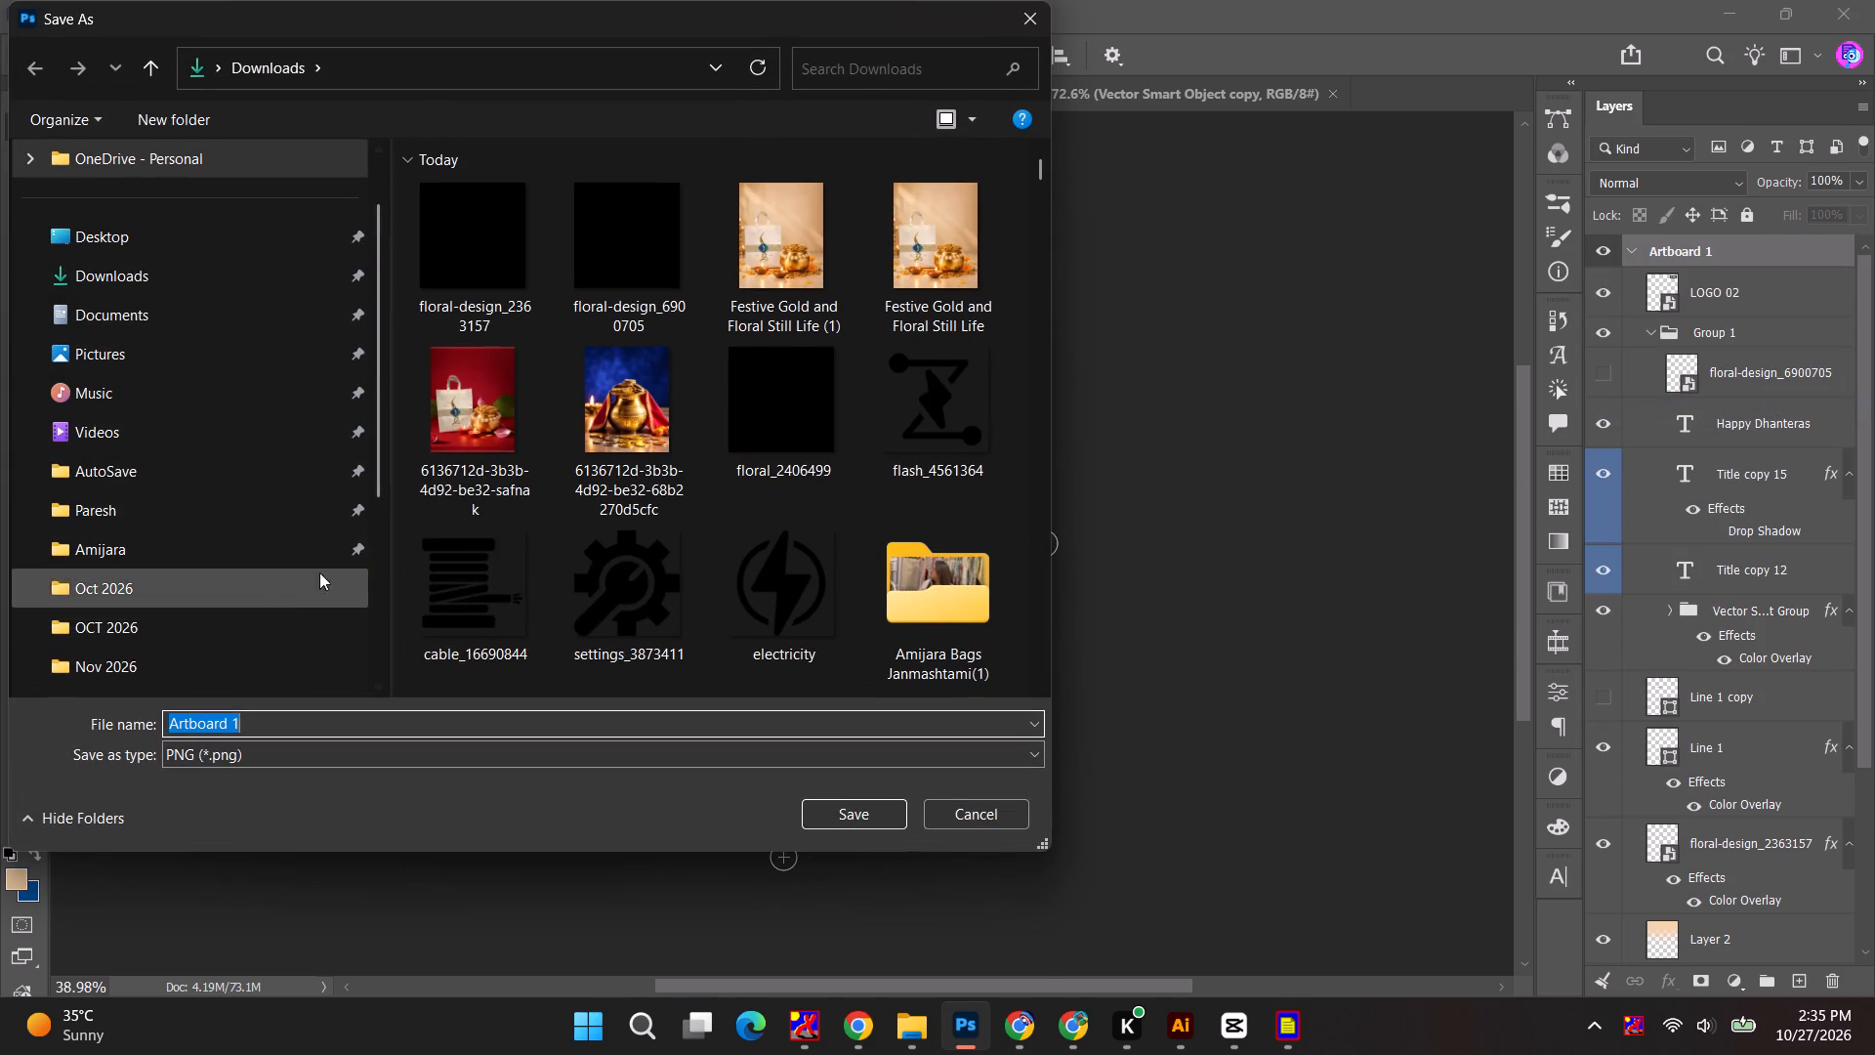
pyautogui.click(224, 665)
pyautogui.click(224, 606)
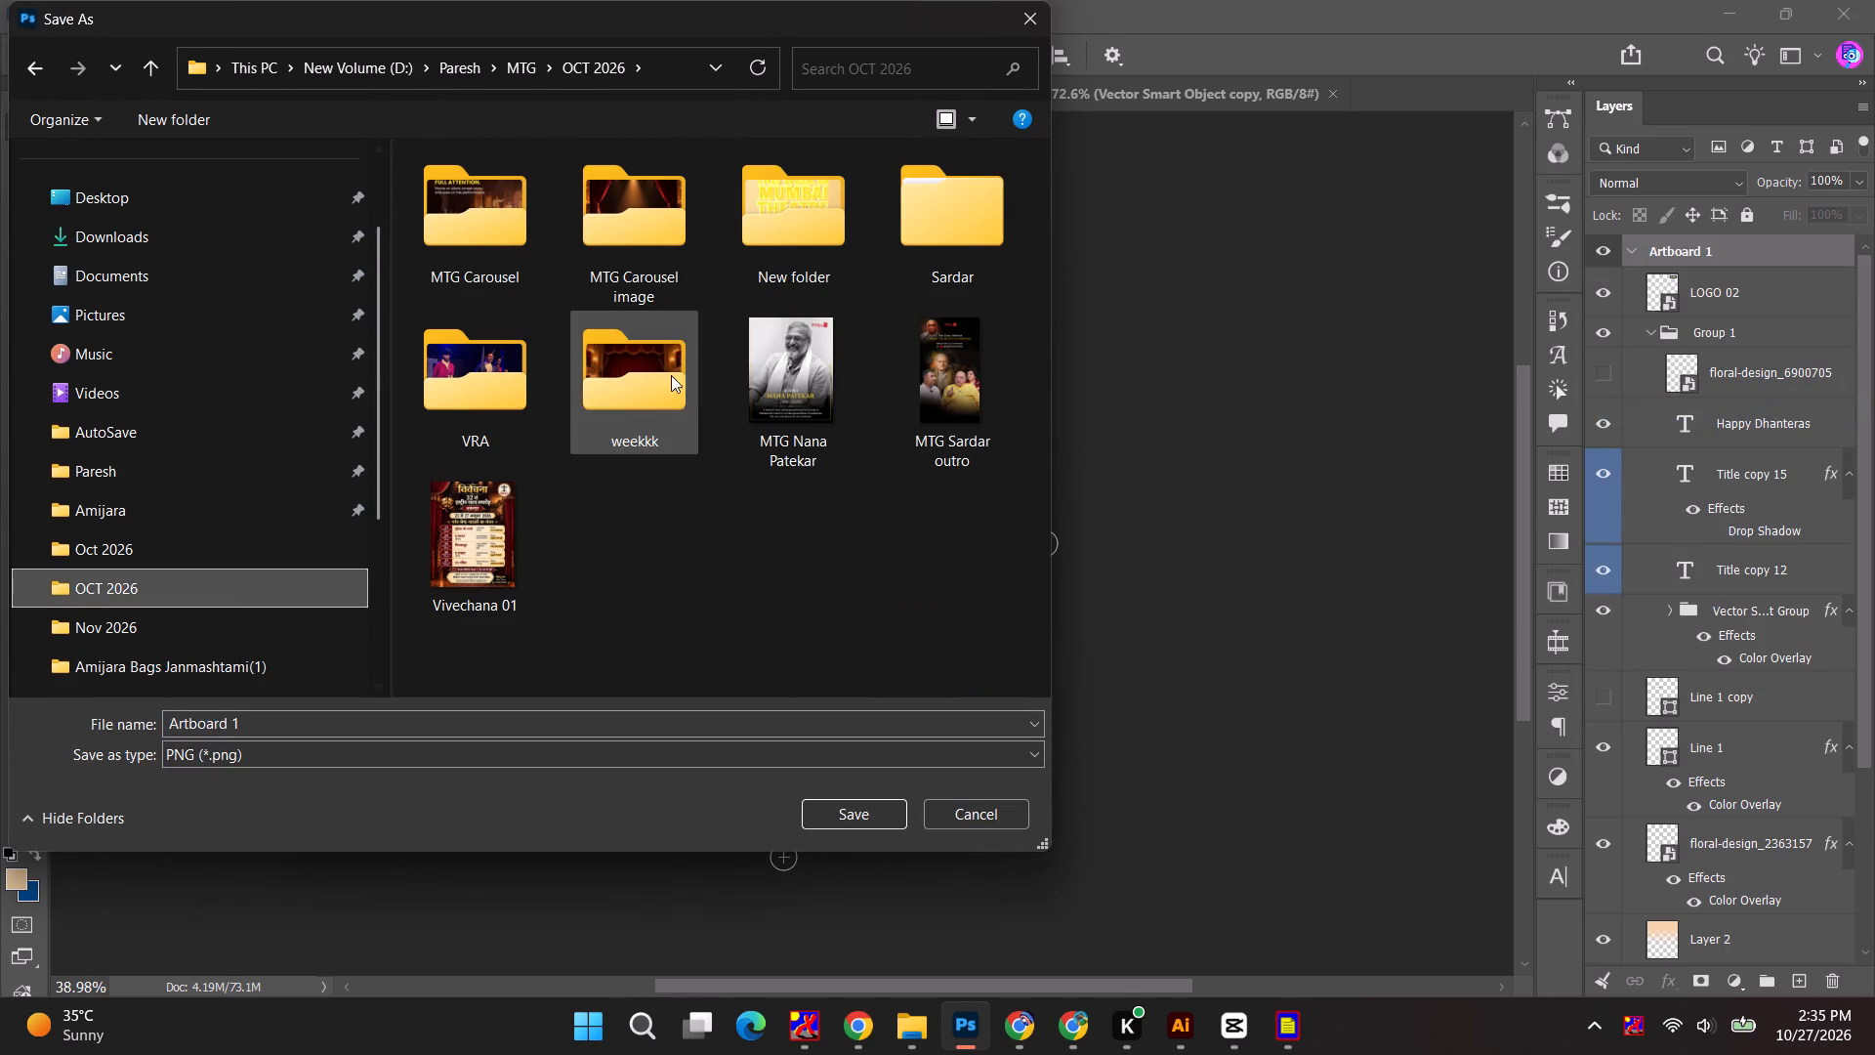
pyautogui.click(315, 536)
pyautogui.click(130, 510)
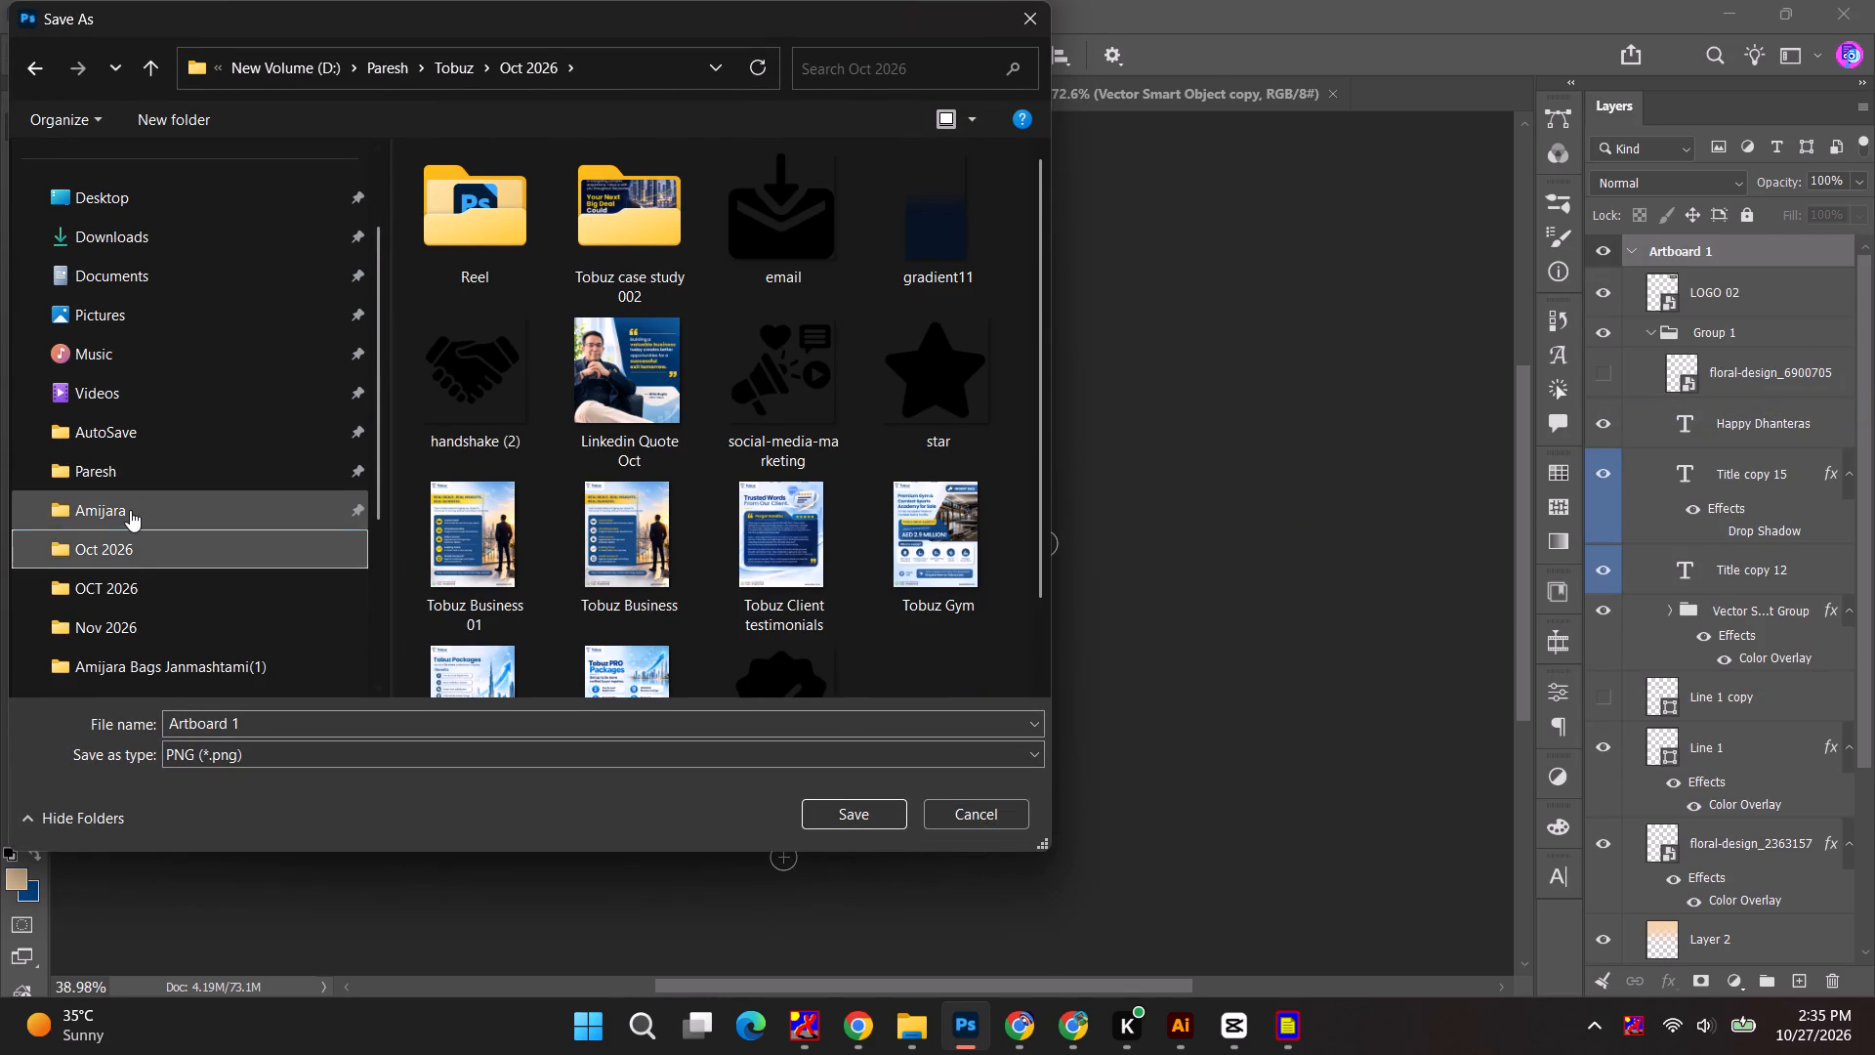
pyautogui.click(649, 427)
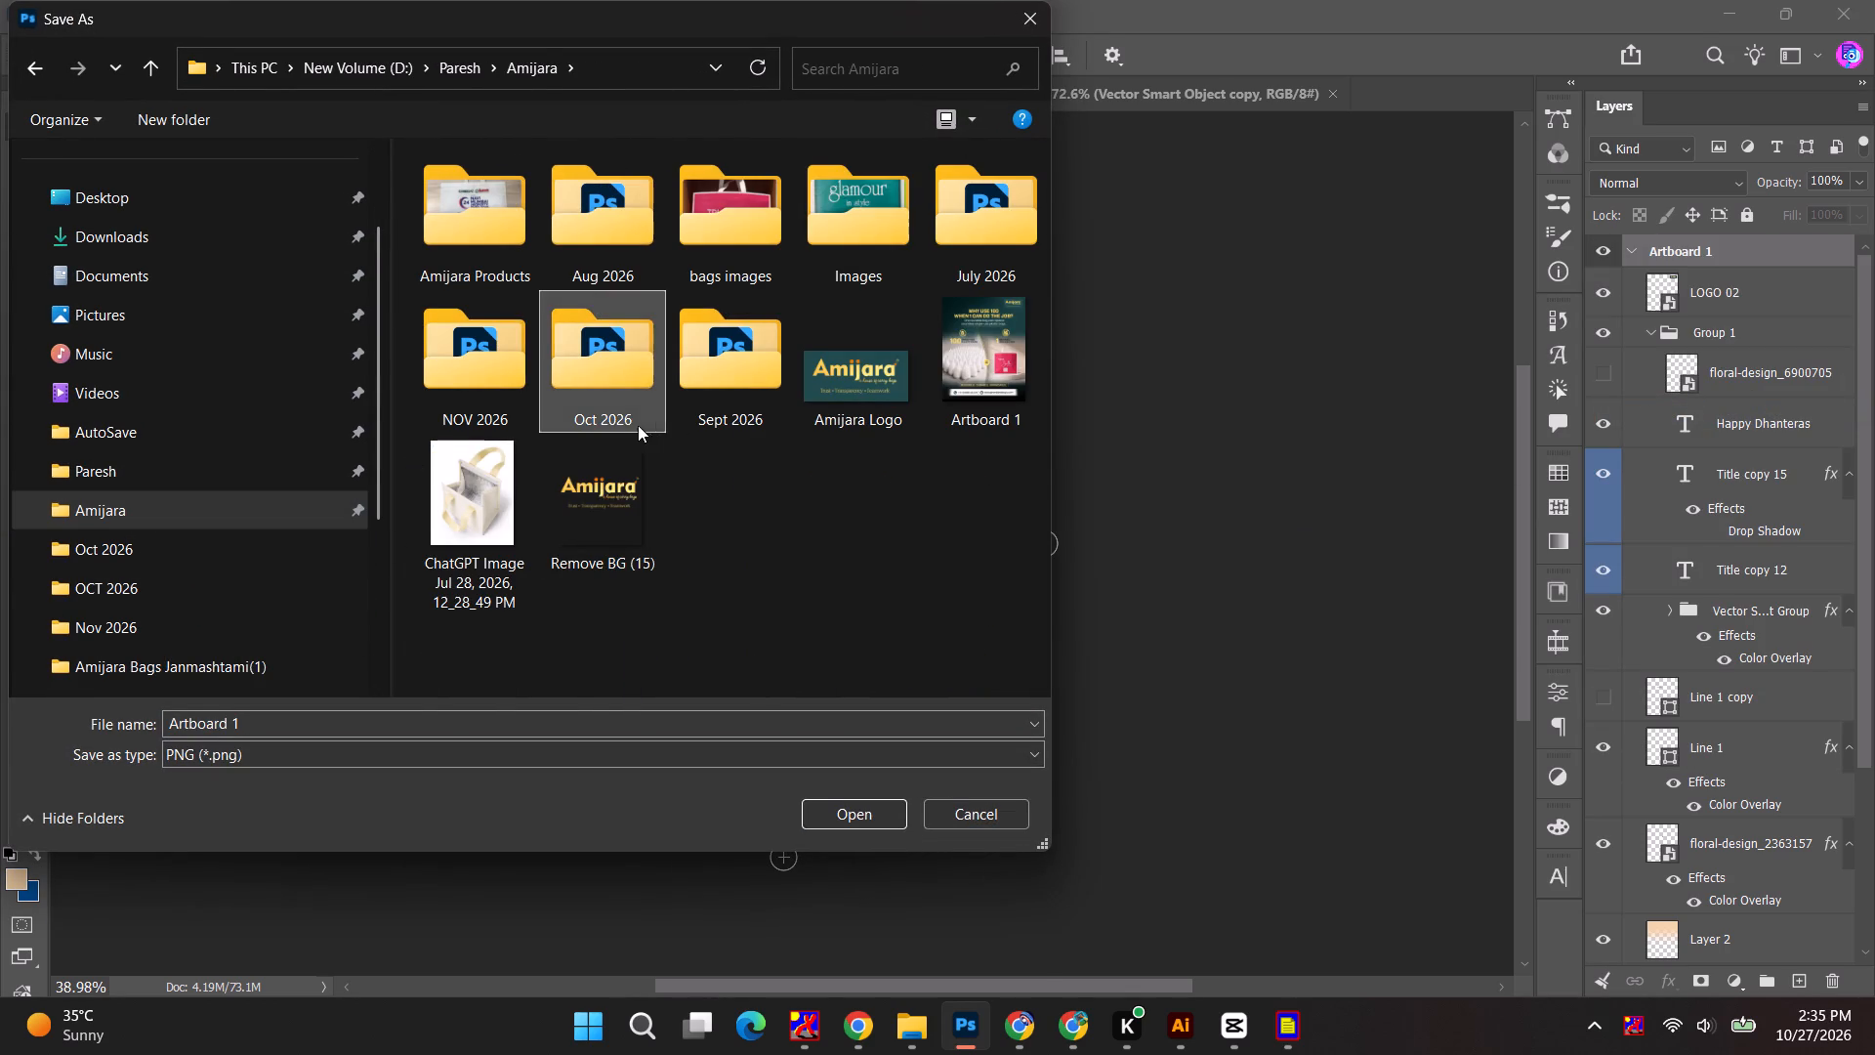
pyautogui.doubleClick(460, 374)
pyautogui.click(437, 713)
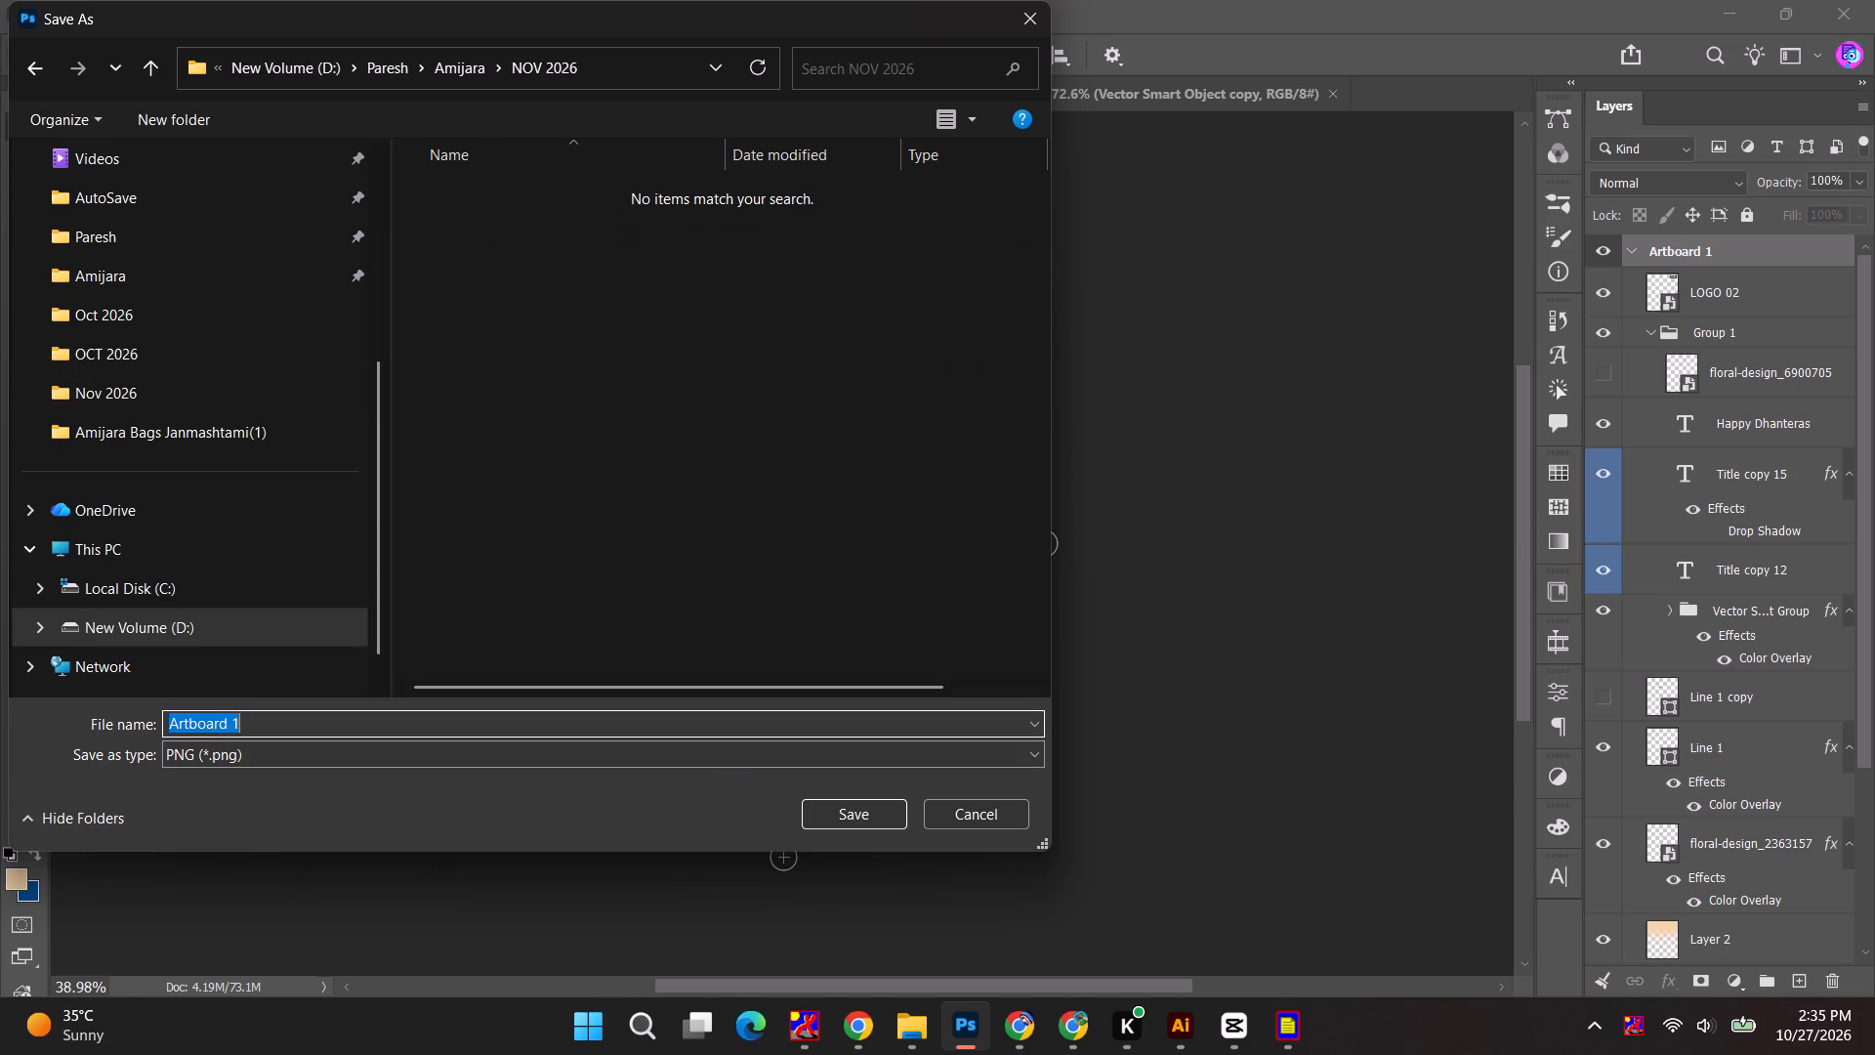
pyautogui.write('AMija')
pyautogui.press('Down')
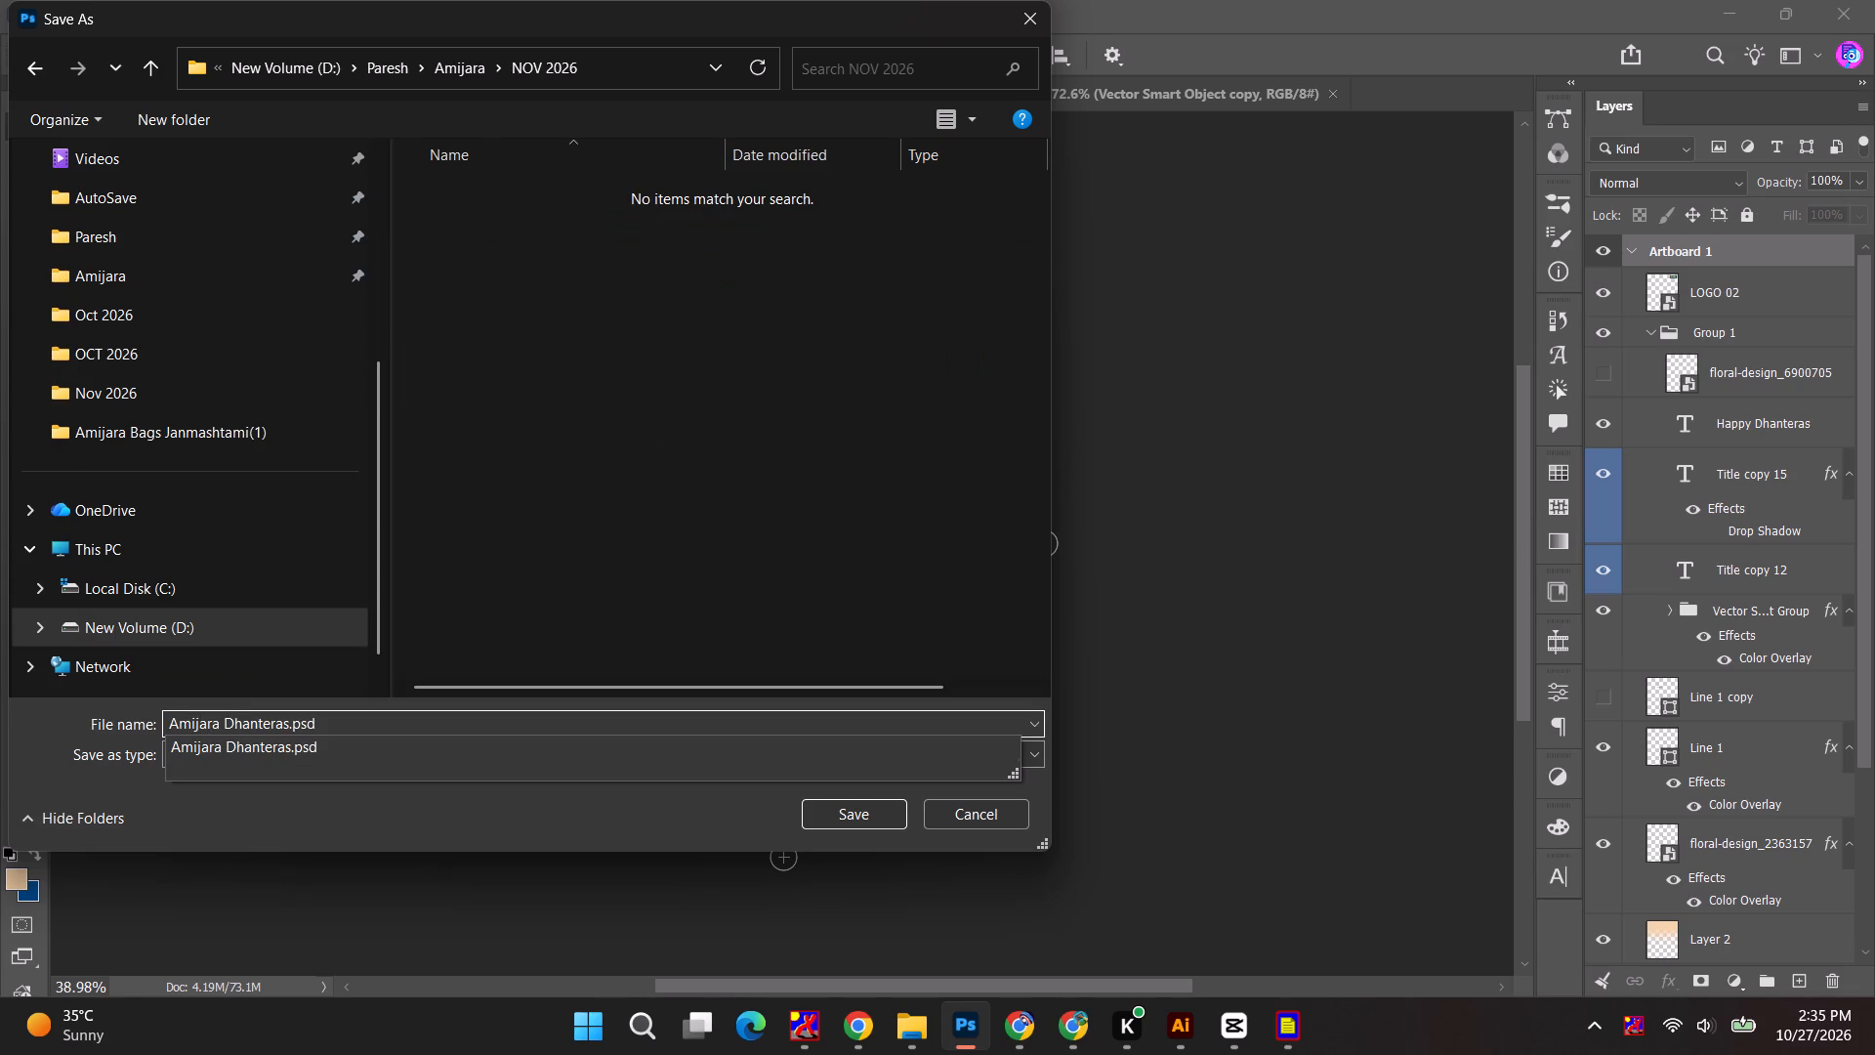
pyautogui.press('BackSpace')
pyautogui.press('BackSpace')
pyautogui.press('BackSpace')
pyautogui.press('BackSpace')
pyautogui.press('BackSpace')
pyautogui.press('s')
pyautogui.press('Return')
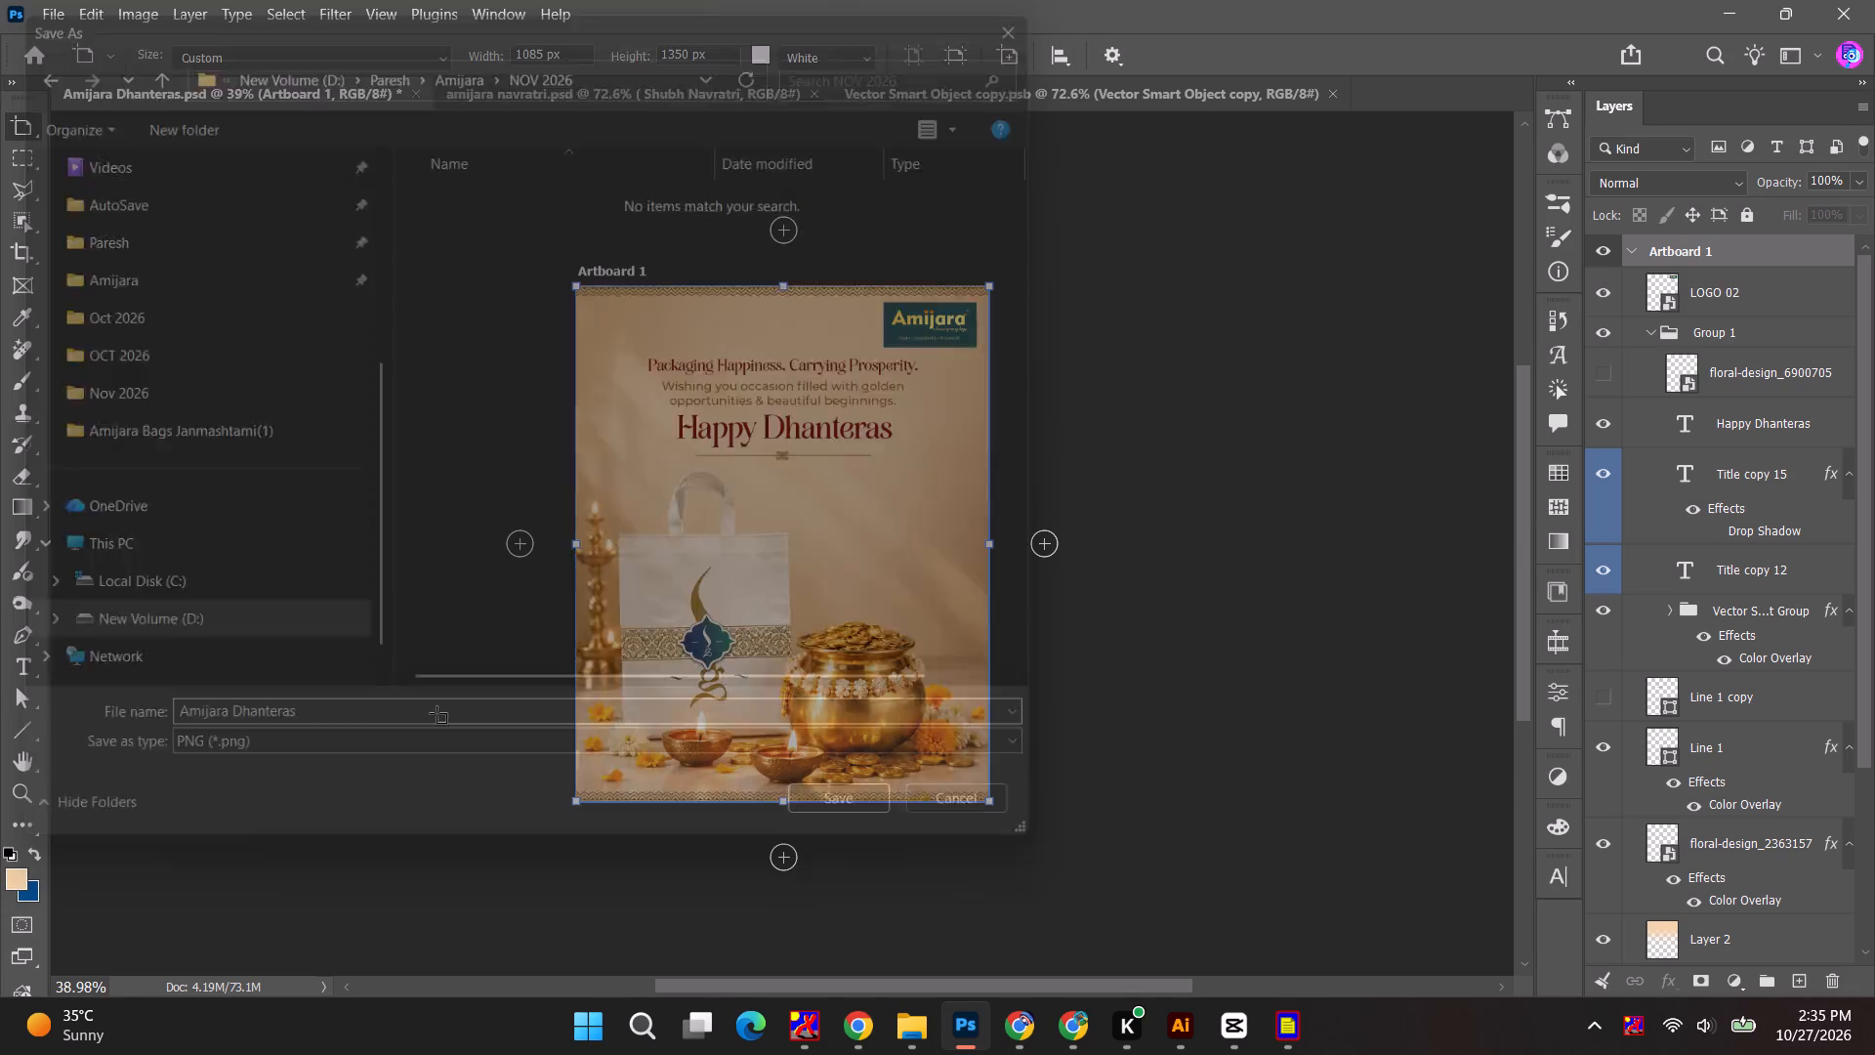
# Save the Amijara Dhanteras document and close it along with the other two open documents.
pyautogui.hotkey('ctrl', 's')
pyautogui.hotkey('ctrl', 'w')
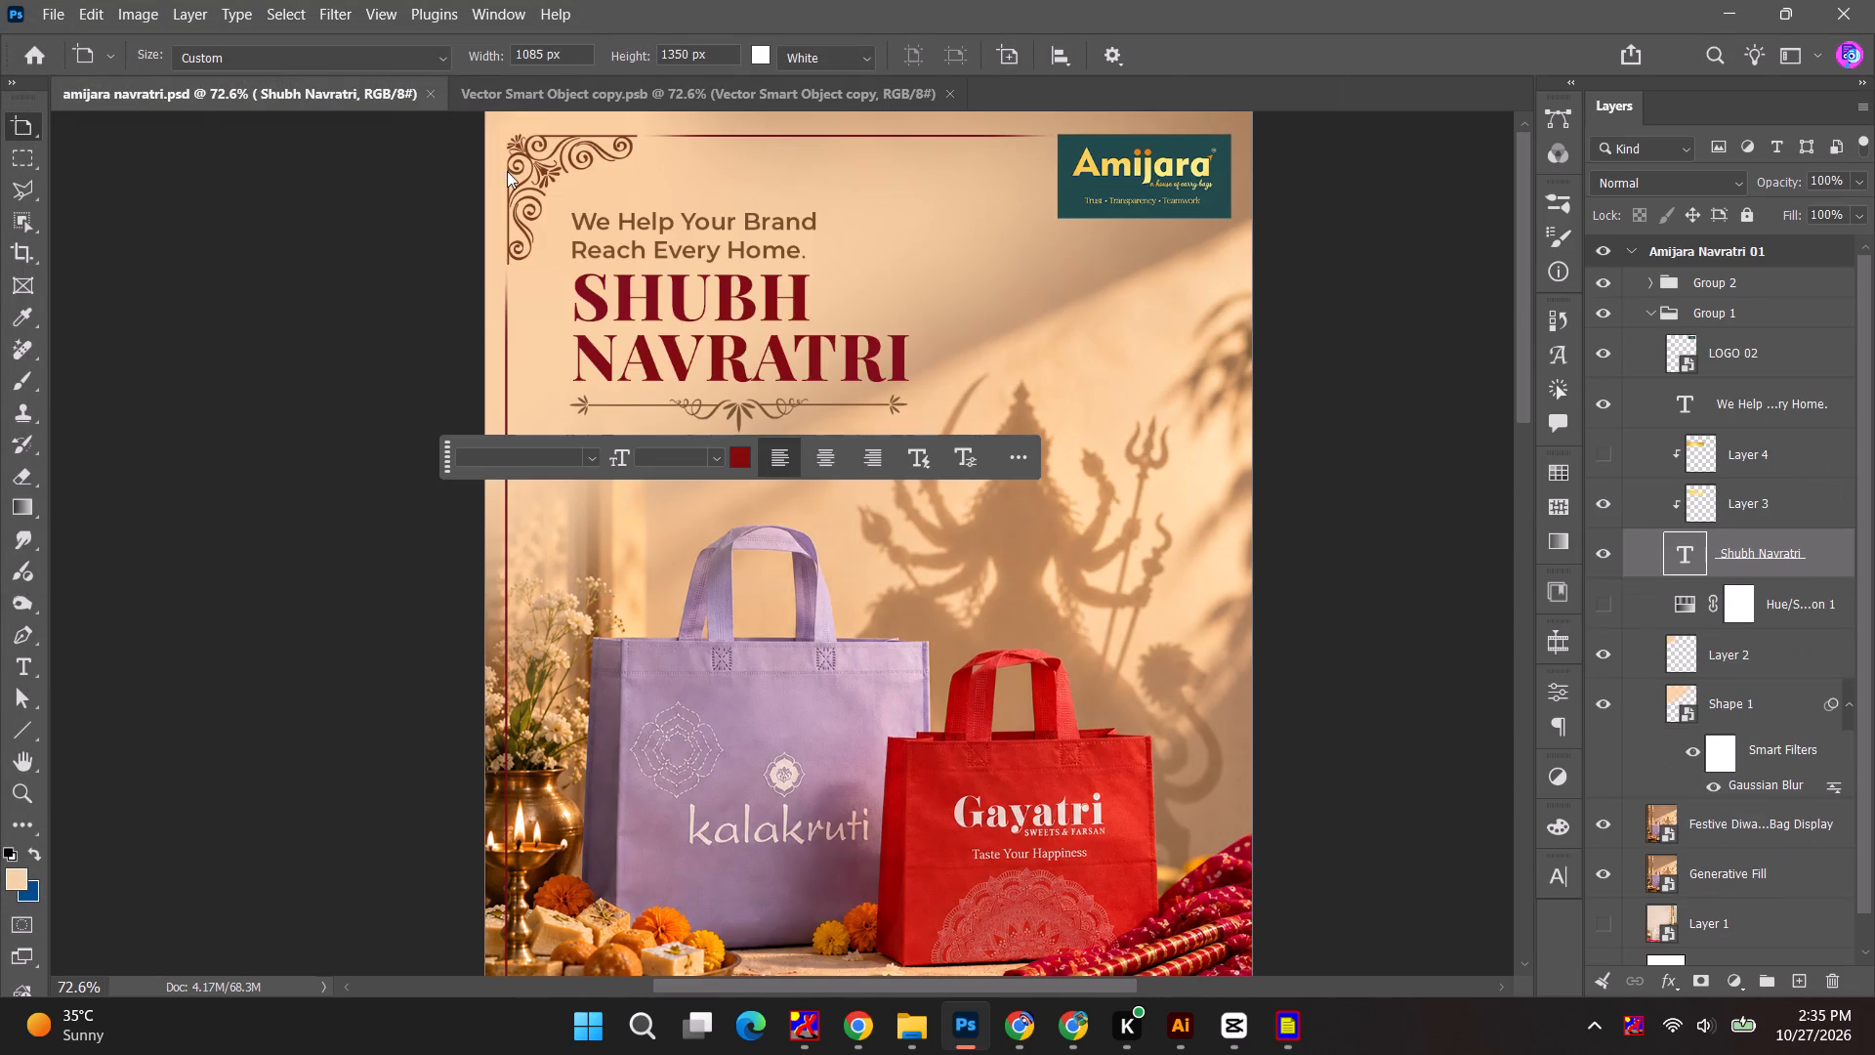
pyautogui.hotkey('ctrl', 'w')
pyautogui.hotkey('ctrl', 'w')
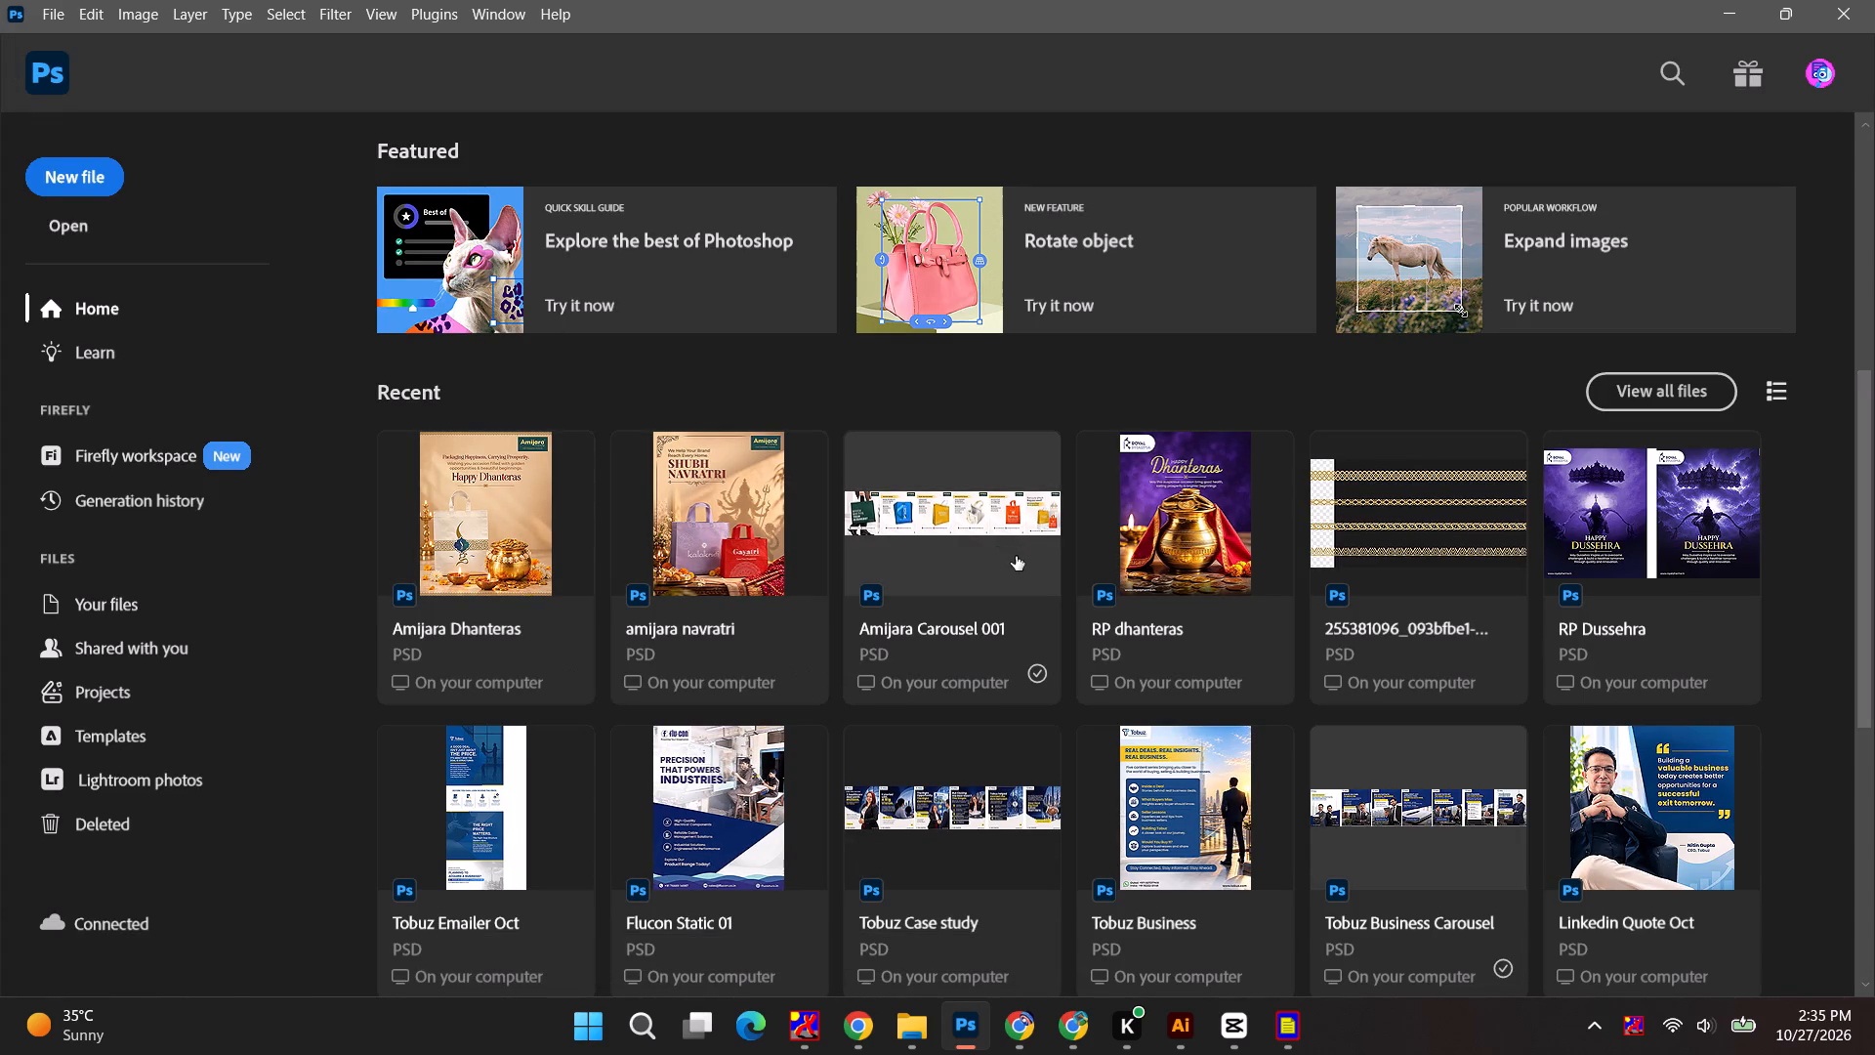
# Open the recent RP dhanteras document and convert its Generative Fill and background image layers into one smart object.
pyautogui.click(1206, 562)
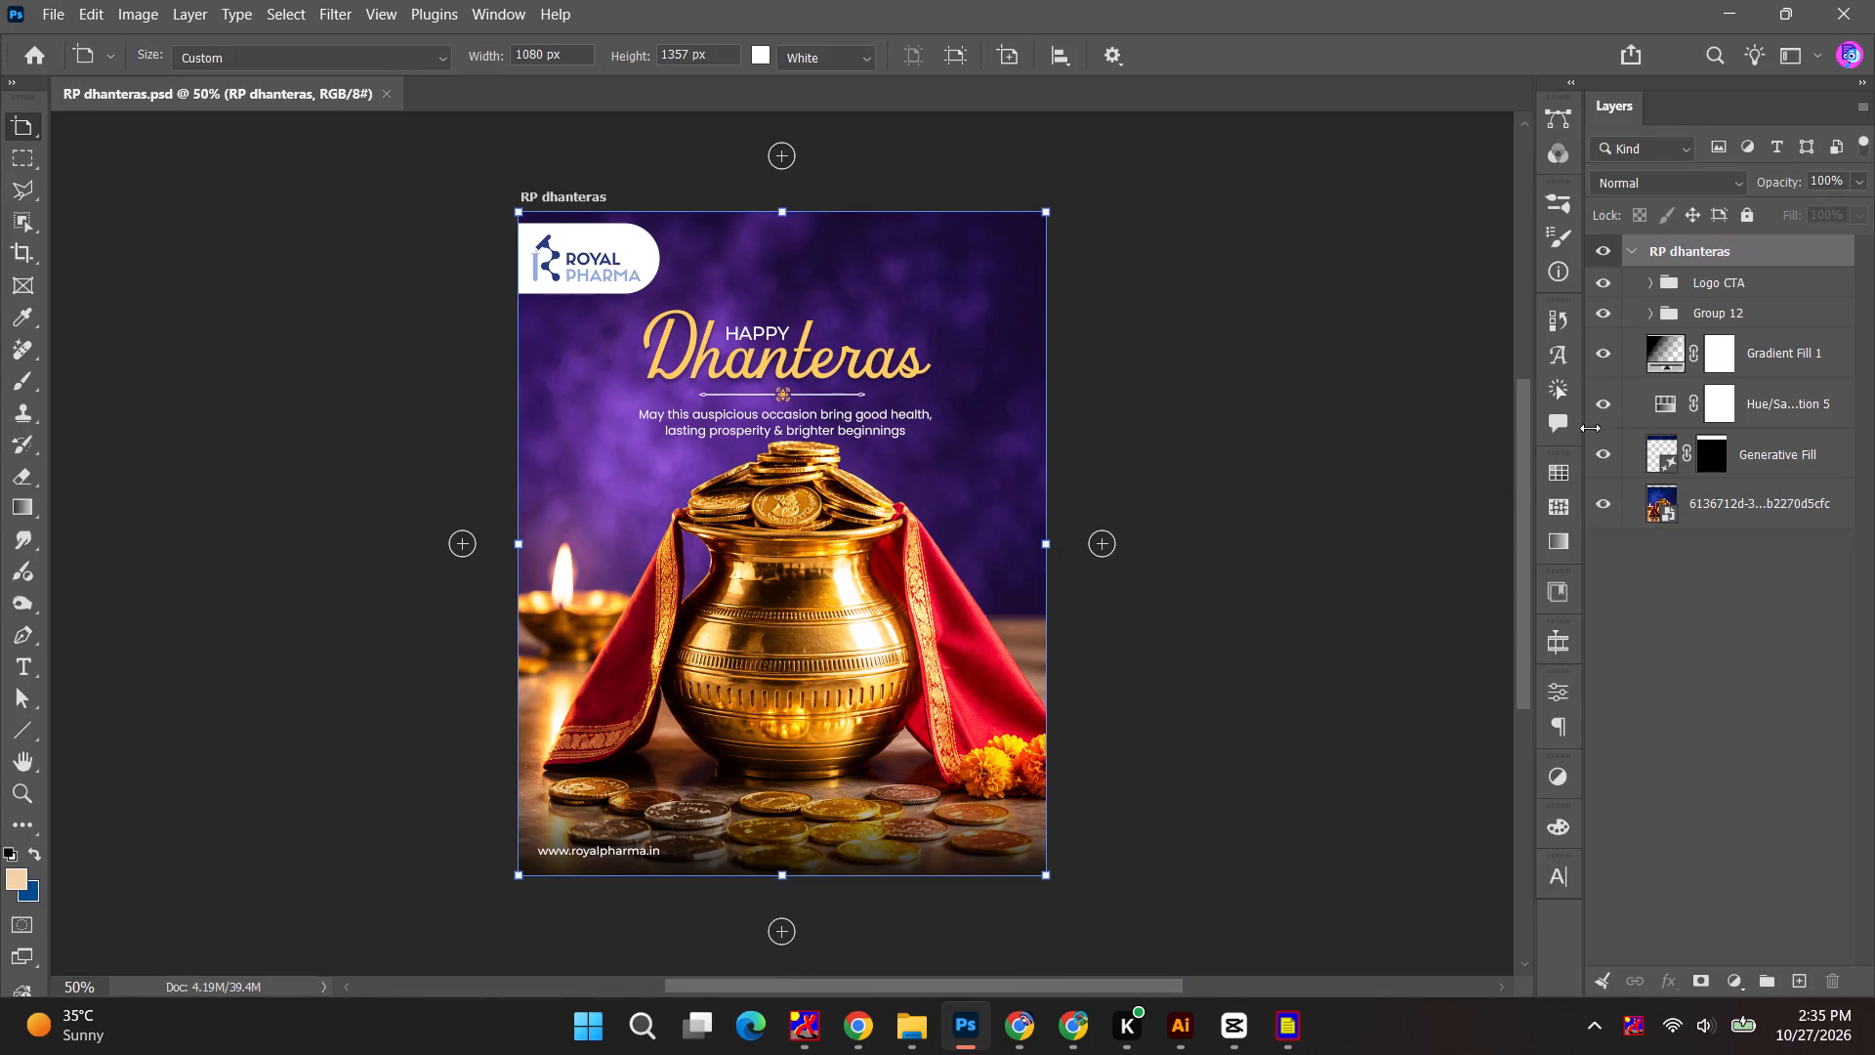
pyautogui.click(1736, 530)
pyautogui.click(1742, 511)
pyautogui.keyDown('shift'); pyautogui.click(1777, 454); pyautogui.keyUp('shift')
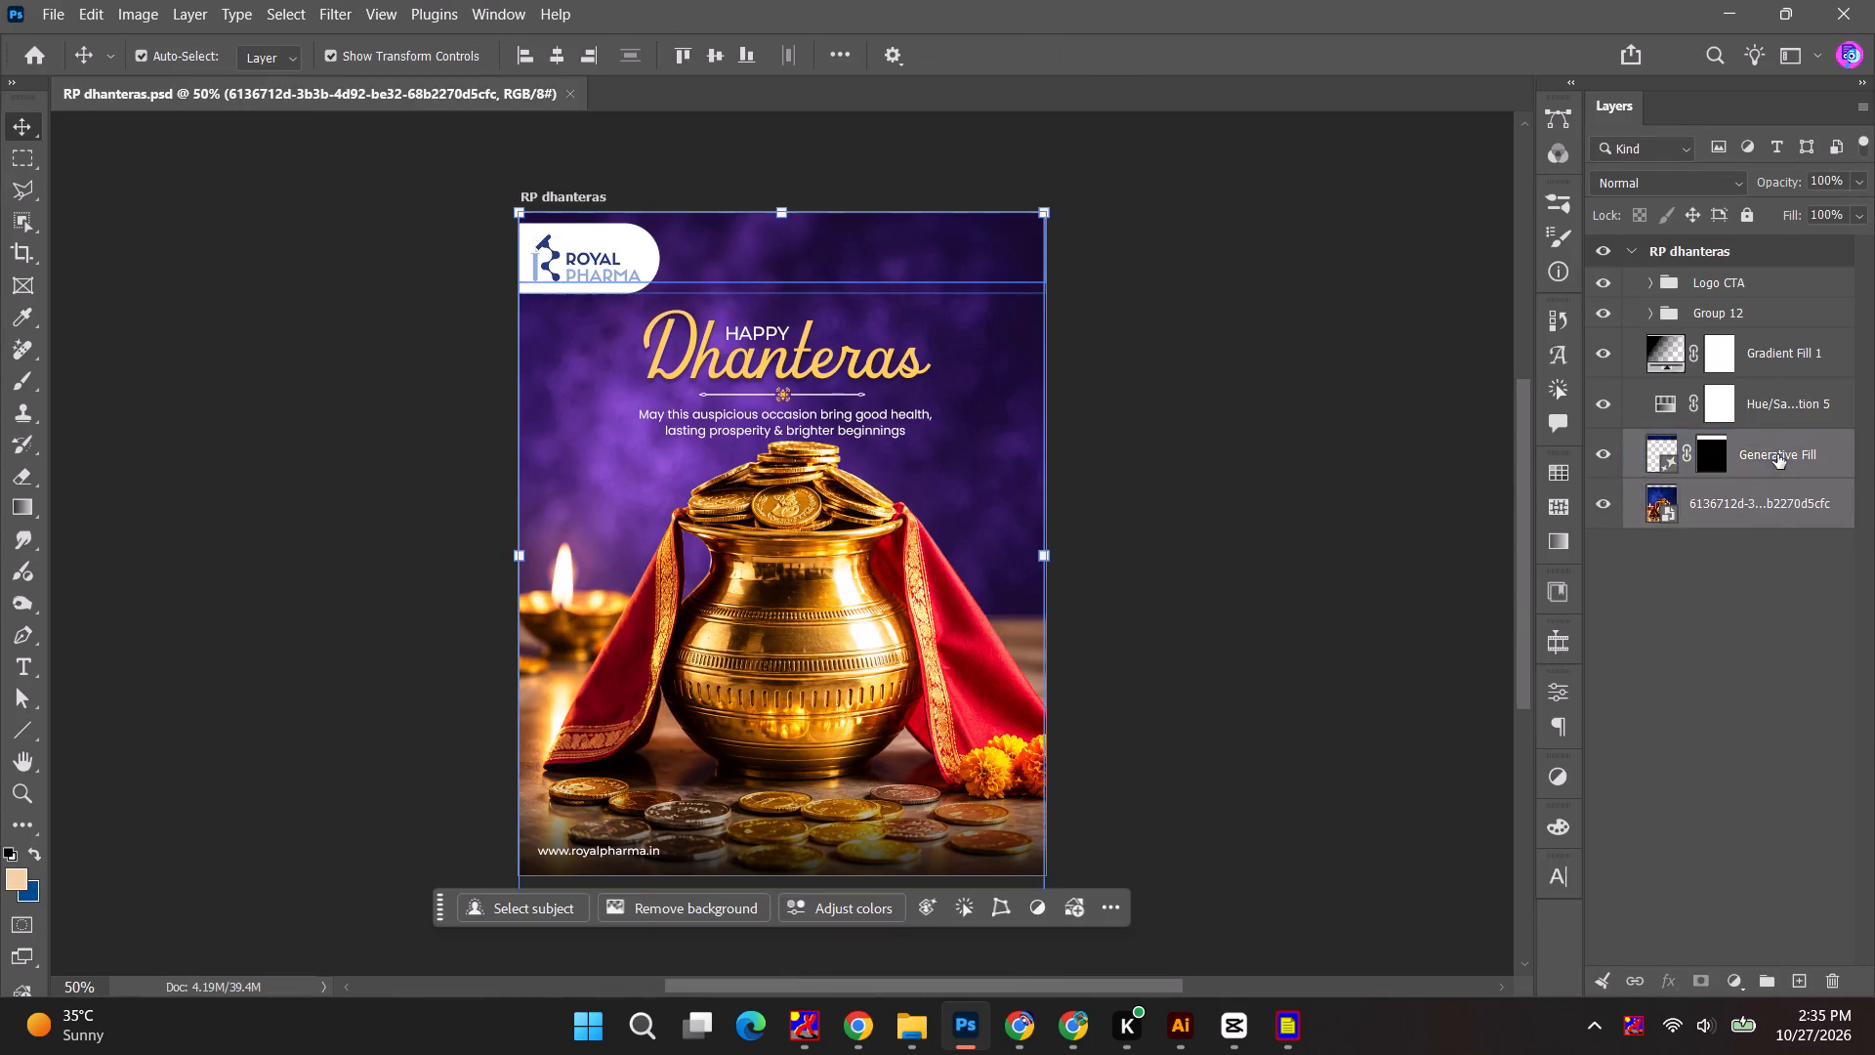
pyautogui.rightClick(1777, 454)
pyautogui.click(1673, 890)
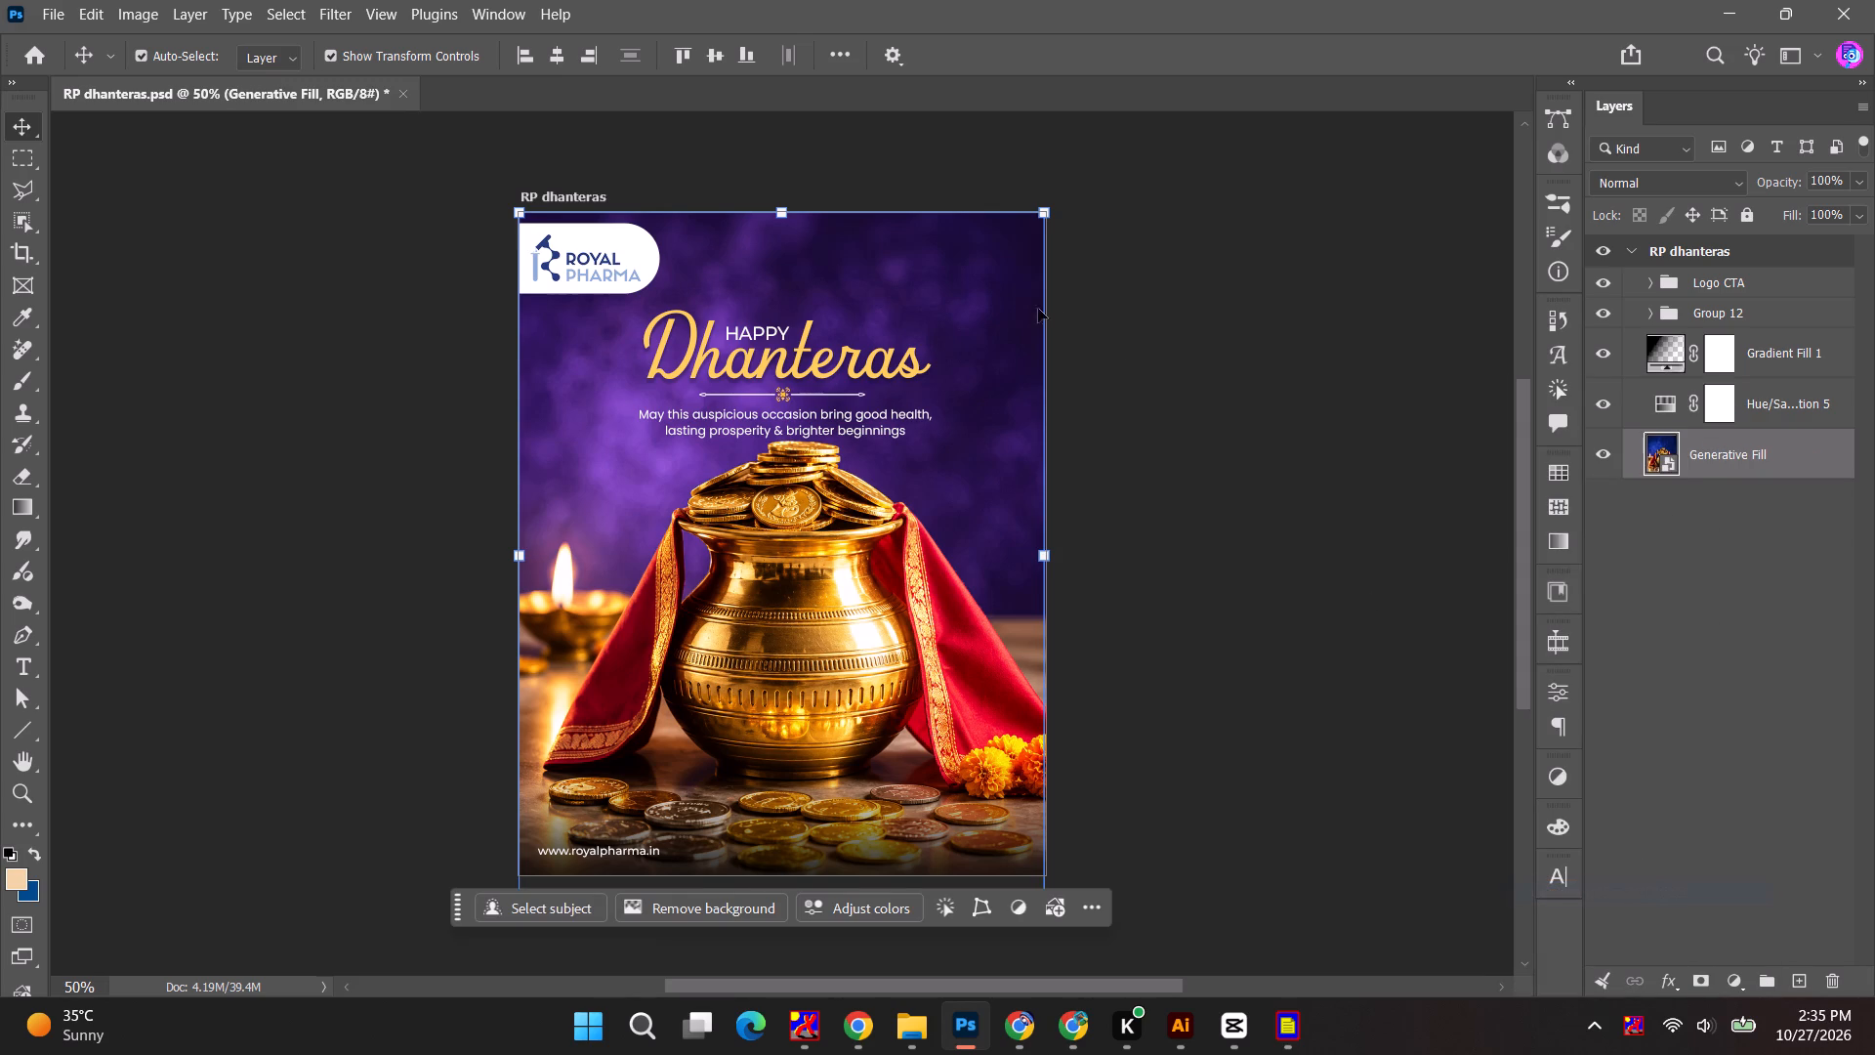
# Scale the combined background image down to about 92% and align its lower edge with the artboard's bottom edge.
pyautogui.keyDown('shift'); pyautogui.moveTo(785, 215); pyautogui.dragTo(785, 245); pyautogui.keyUp('shift')
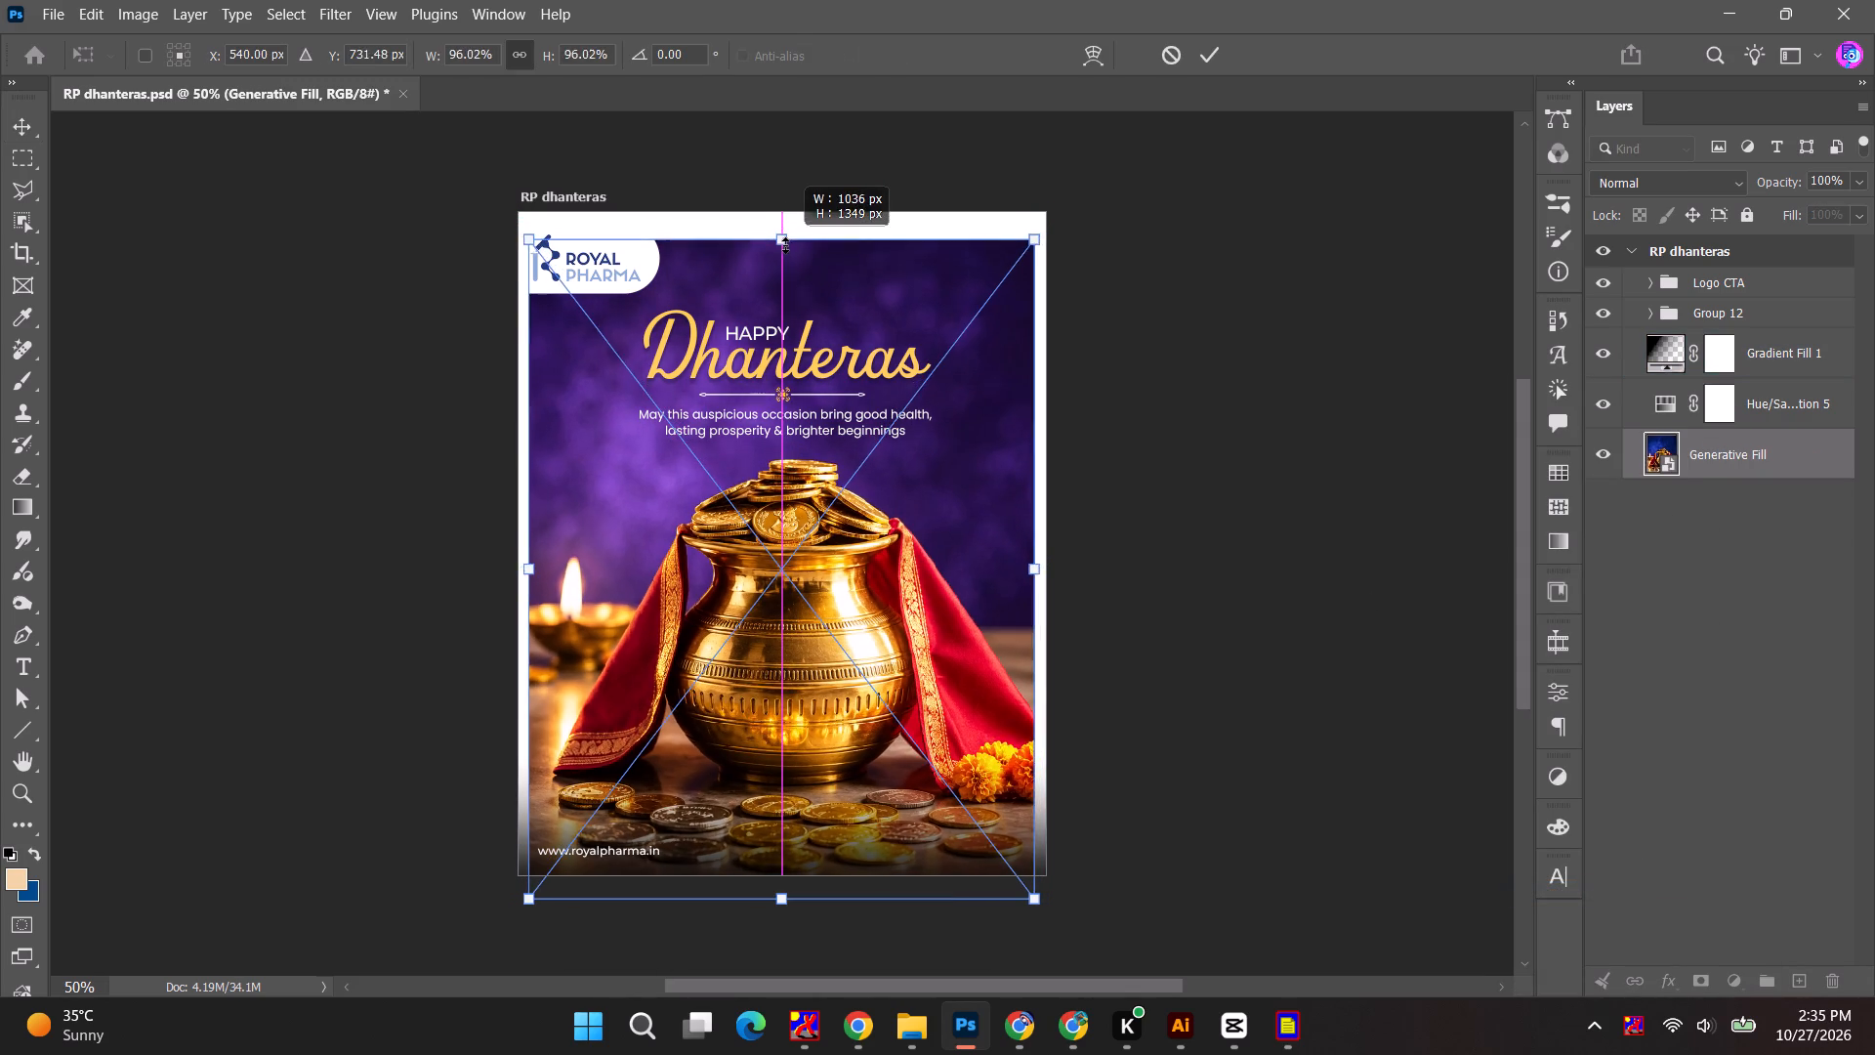
pyautogui.keyDown('shift'); pyautogui.moveTo(785, 245); pyautogui.dragTo(784, 260); pyautogui.keyUp('shift')
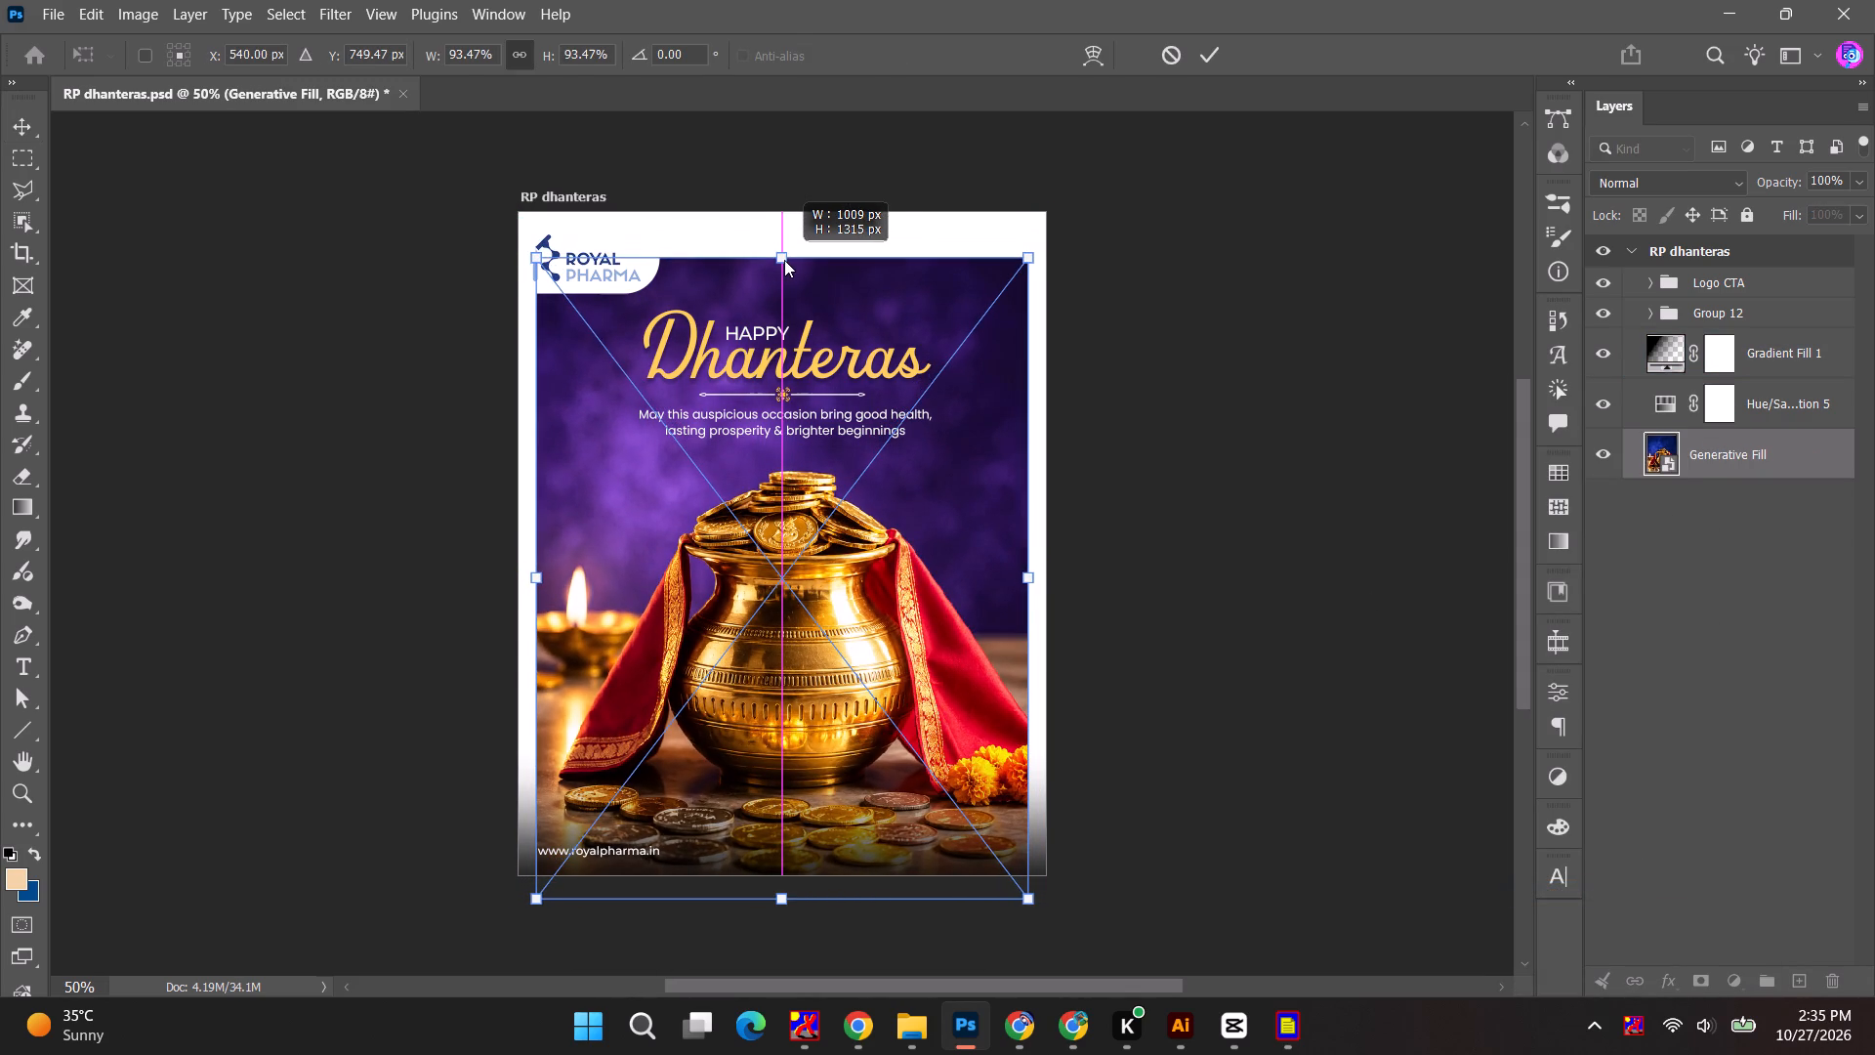
pyautogui.keyDown('shift'); pyautogui.moveTo(784, 260); pyautogui.dragTo(784, 262); pyautogui.keyUp('shift')
pyautogui.keyDown('shift'); pyautogui.moveTo(784, 262); pyautogui.dragTo(784, 260); pyautogui.keyUp('shift')
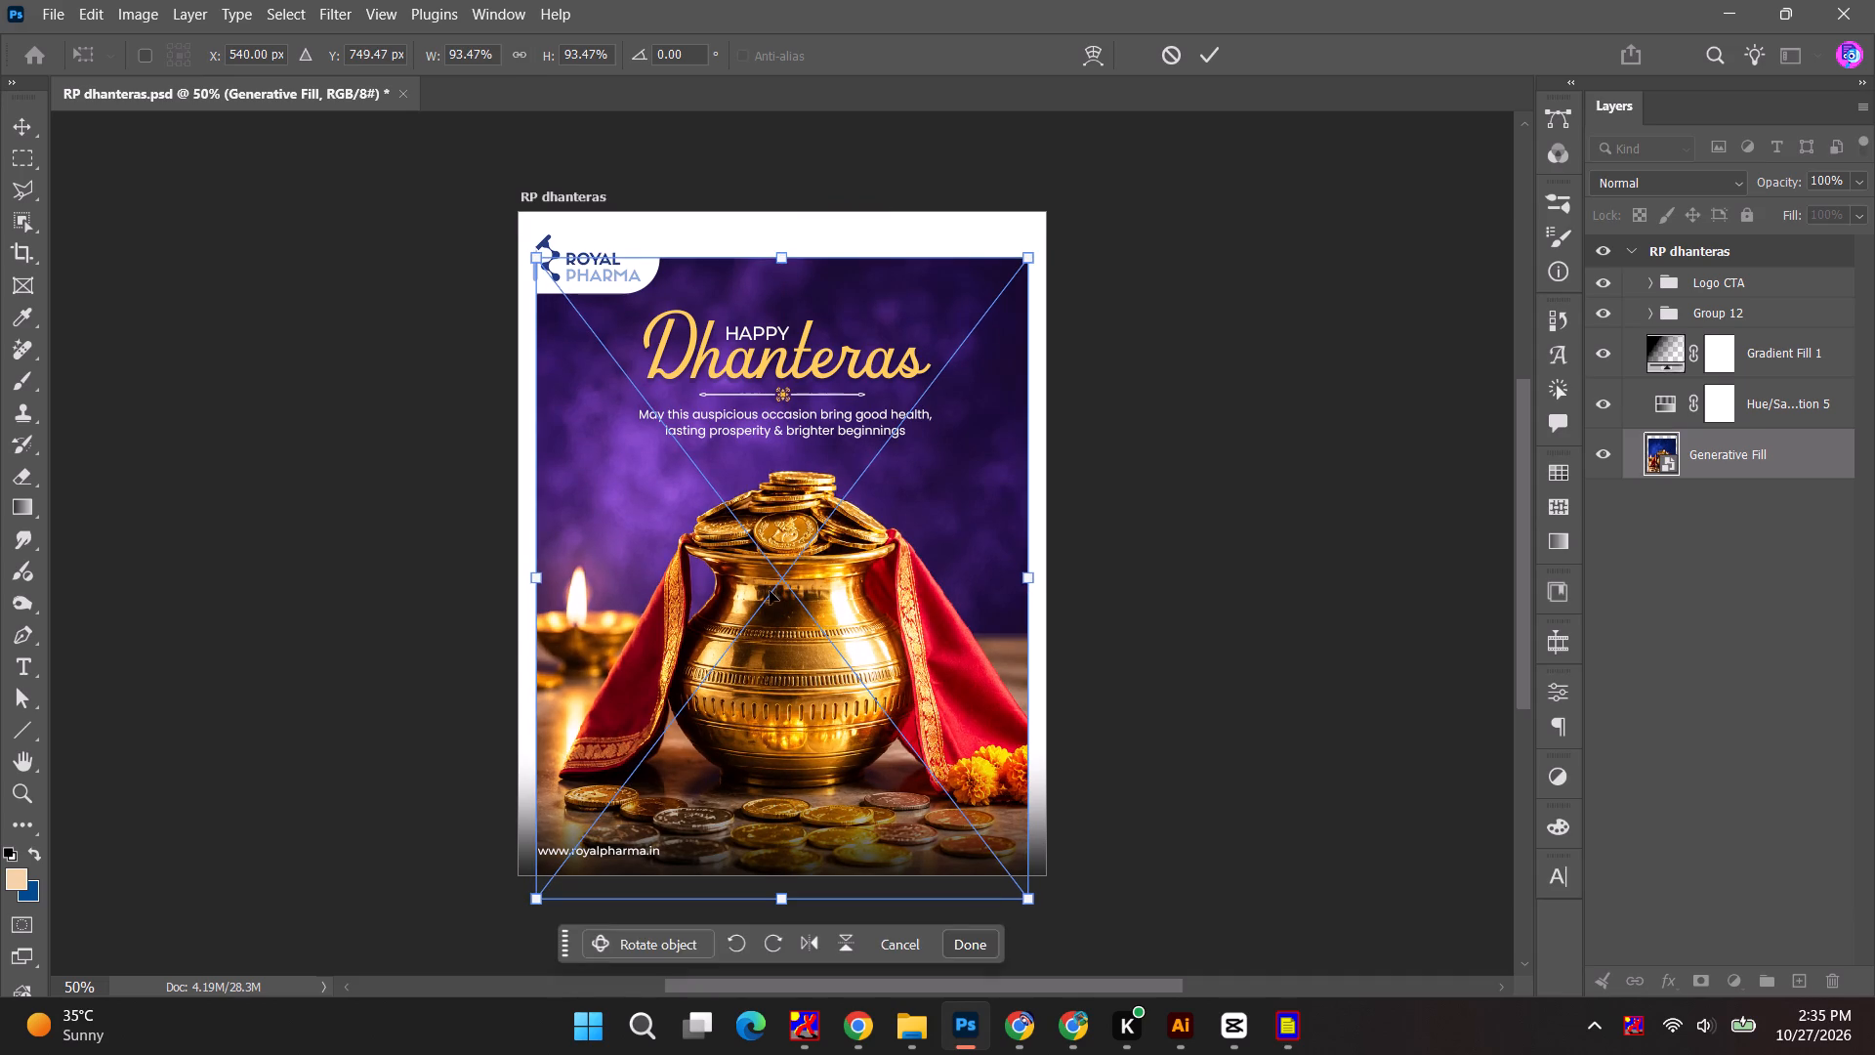
pyautogui.moveTo(768, 588); pyautogui.dragTo(771, 567)
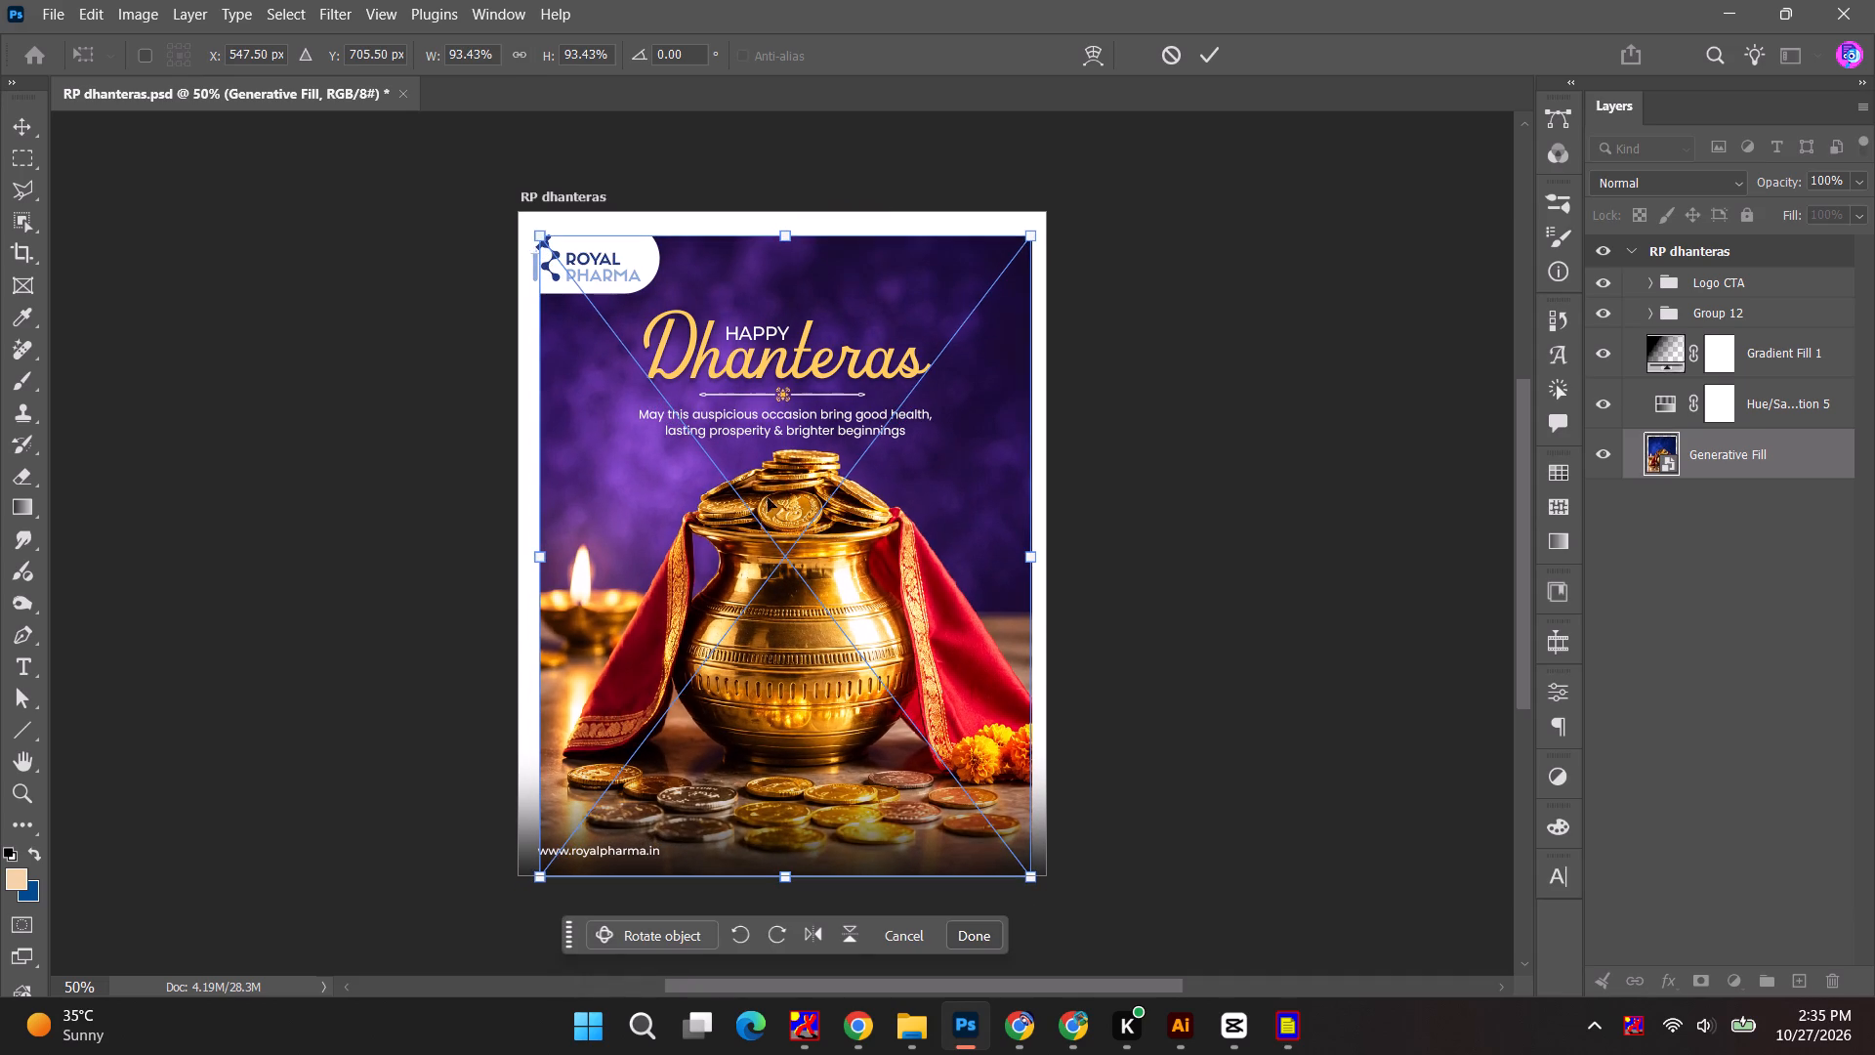
pyautogui.keyDown('shift'); pyautogui.moveTo(787, 232); pyautogui.dragTo(786, 242); pyautogui.keyUp('shift')
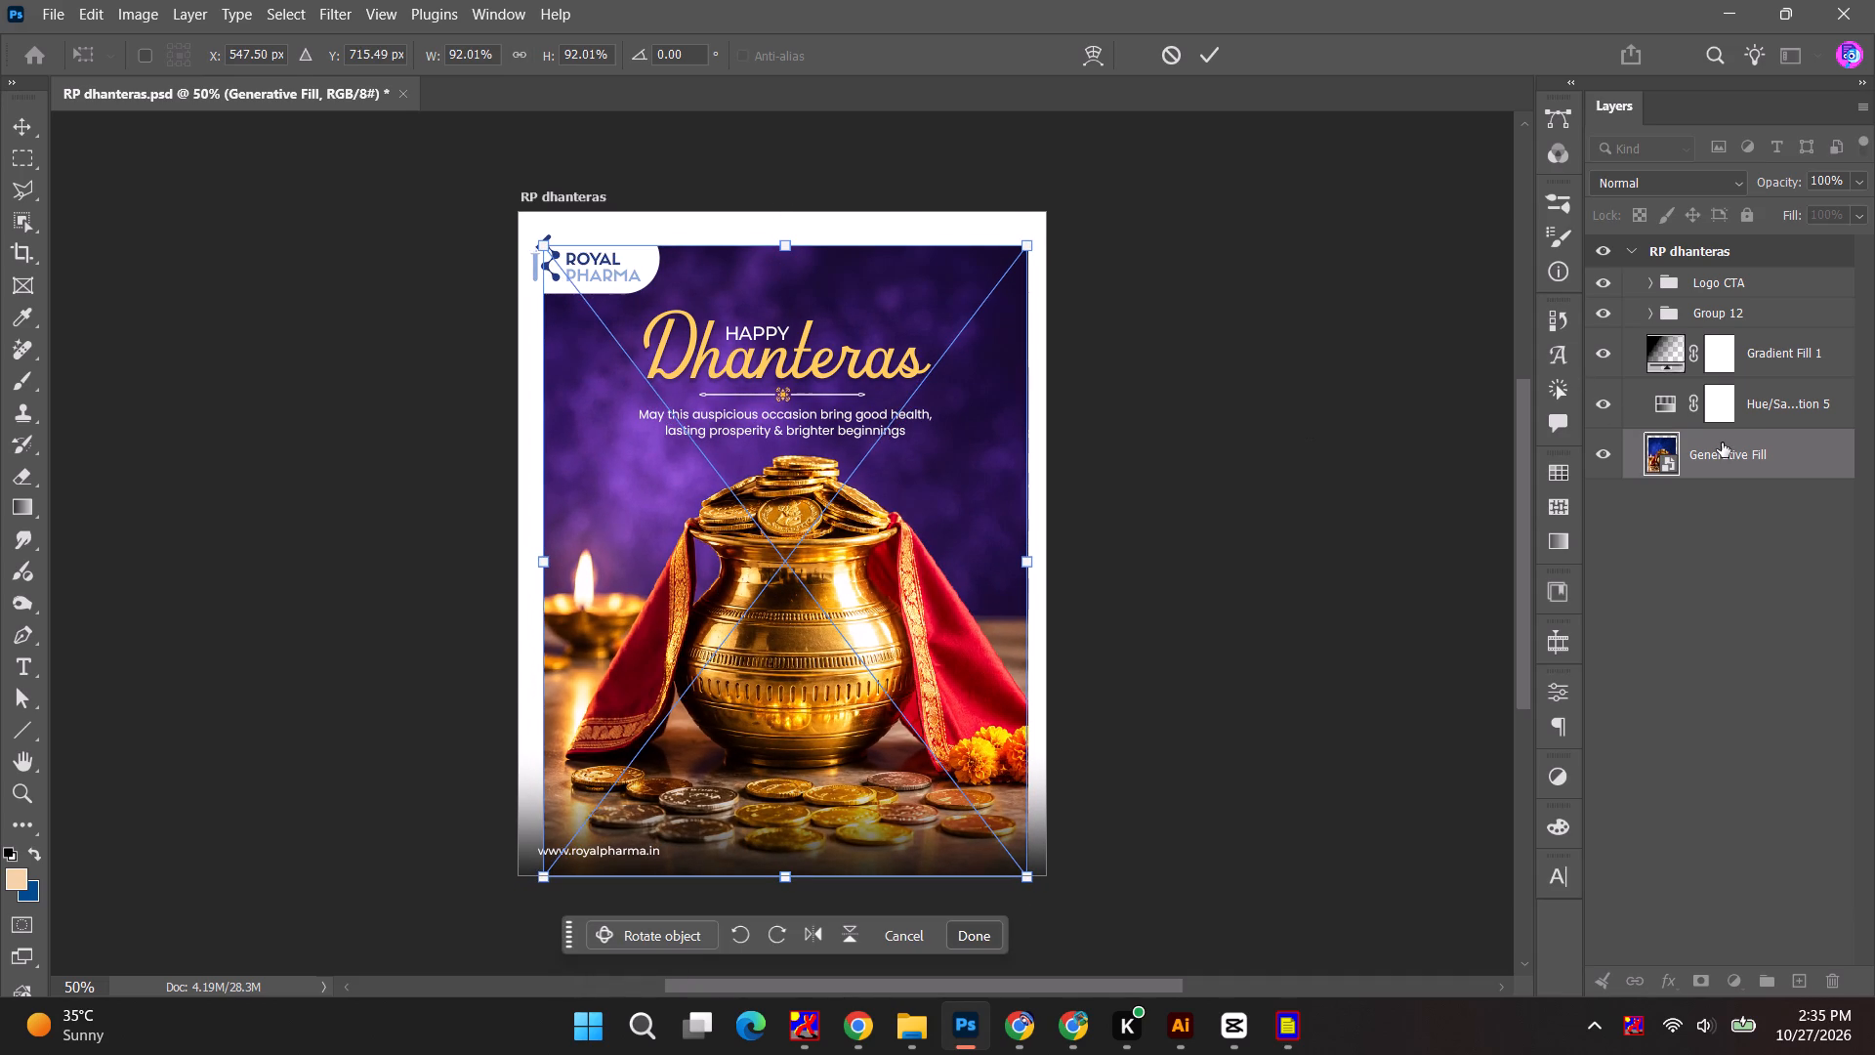
pyautogui.click(1722, 443)
# Hide the layers above the background, select the white border around the image and fill it using Generative Fill without a prompt.
pyautogui.moveTo(1610, 407); pyautogui.dragTo(1609, 262)
pyautogui.click(1611, 255)
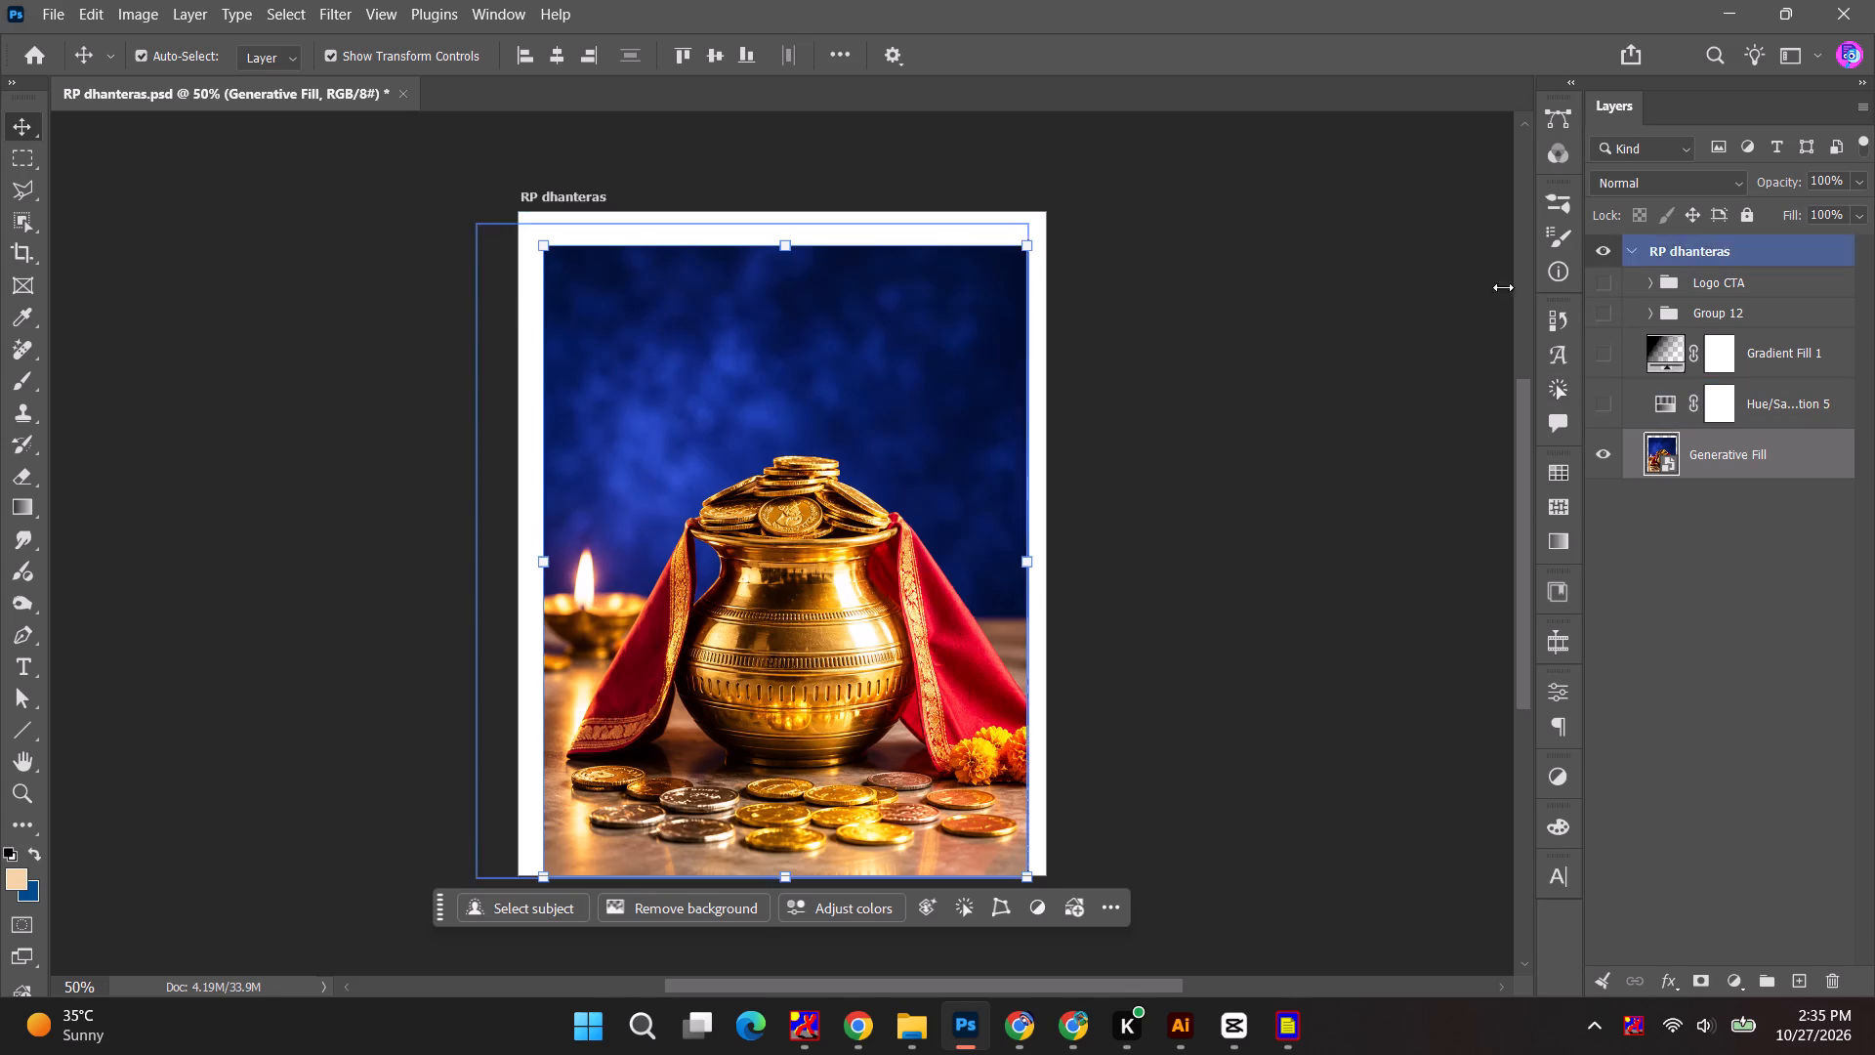
pyautogui.click(30, 160)
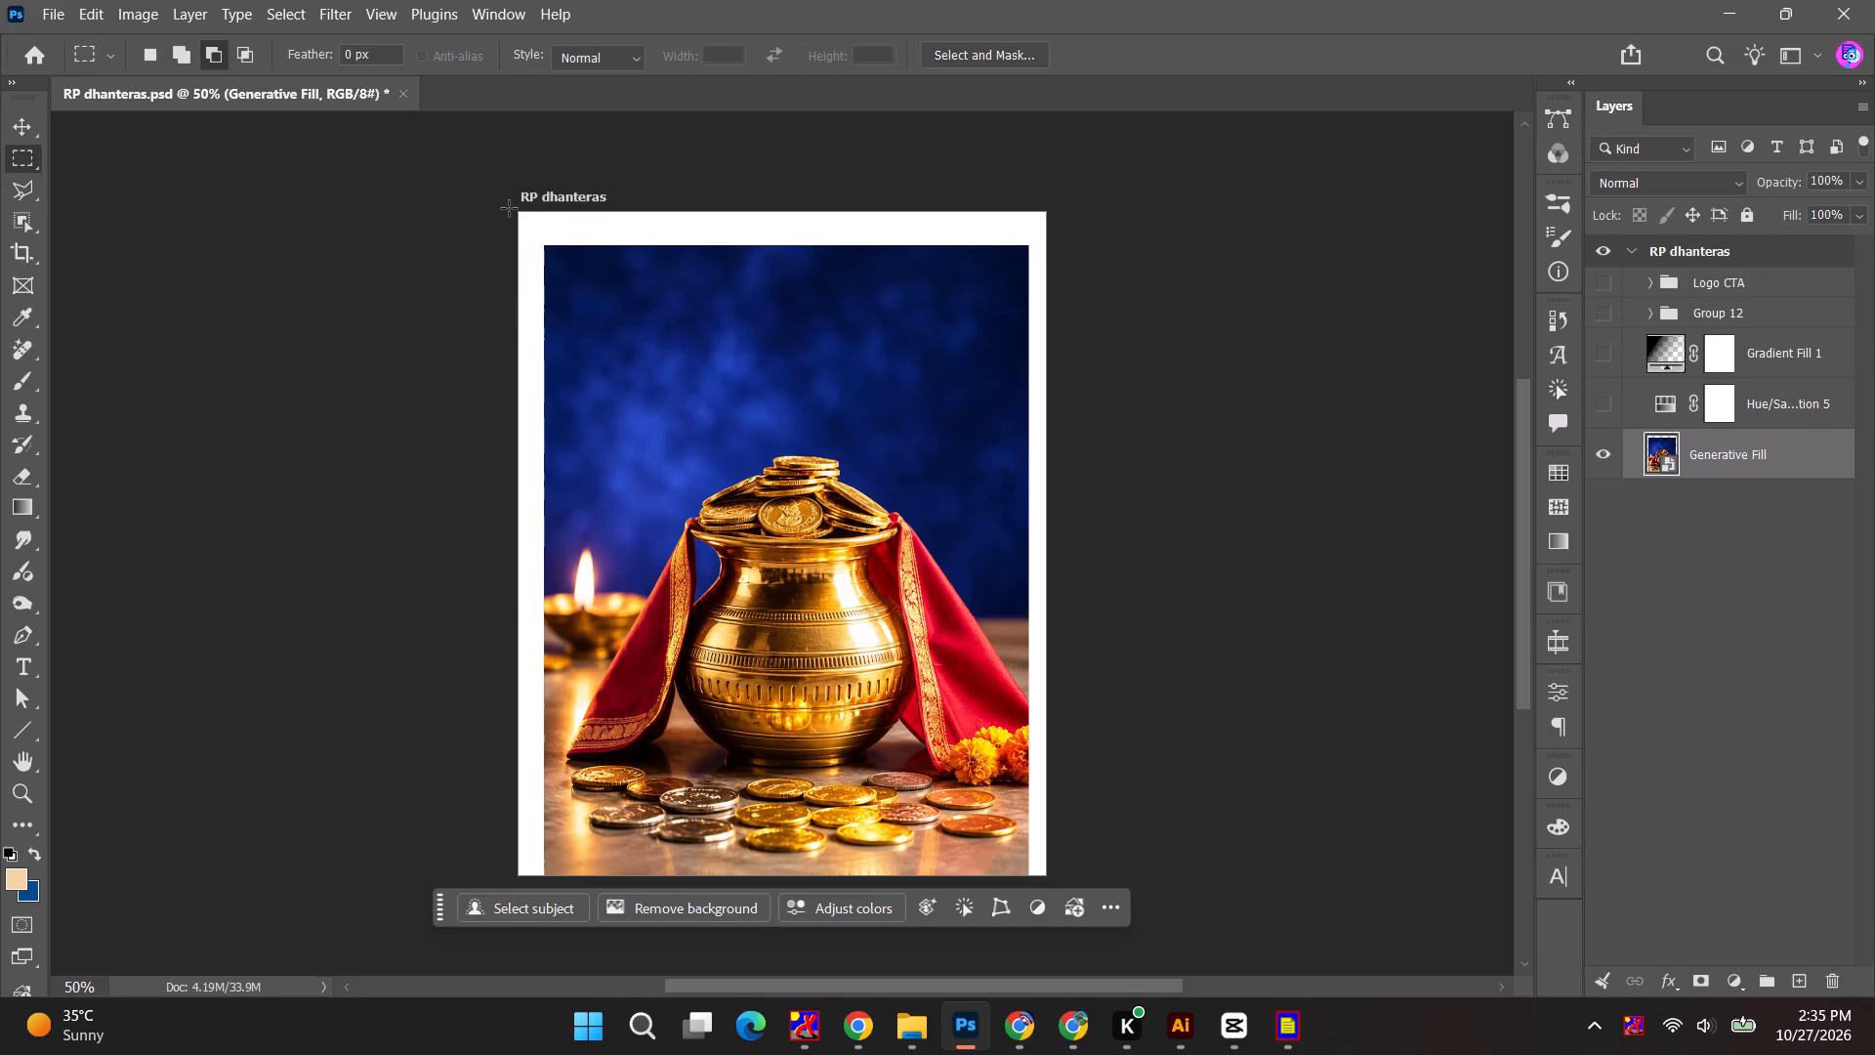
pyautogui.moveTo(515, 209); pyautogui.dragTo(1123, 932)
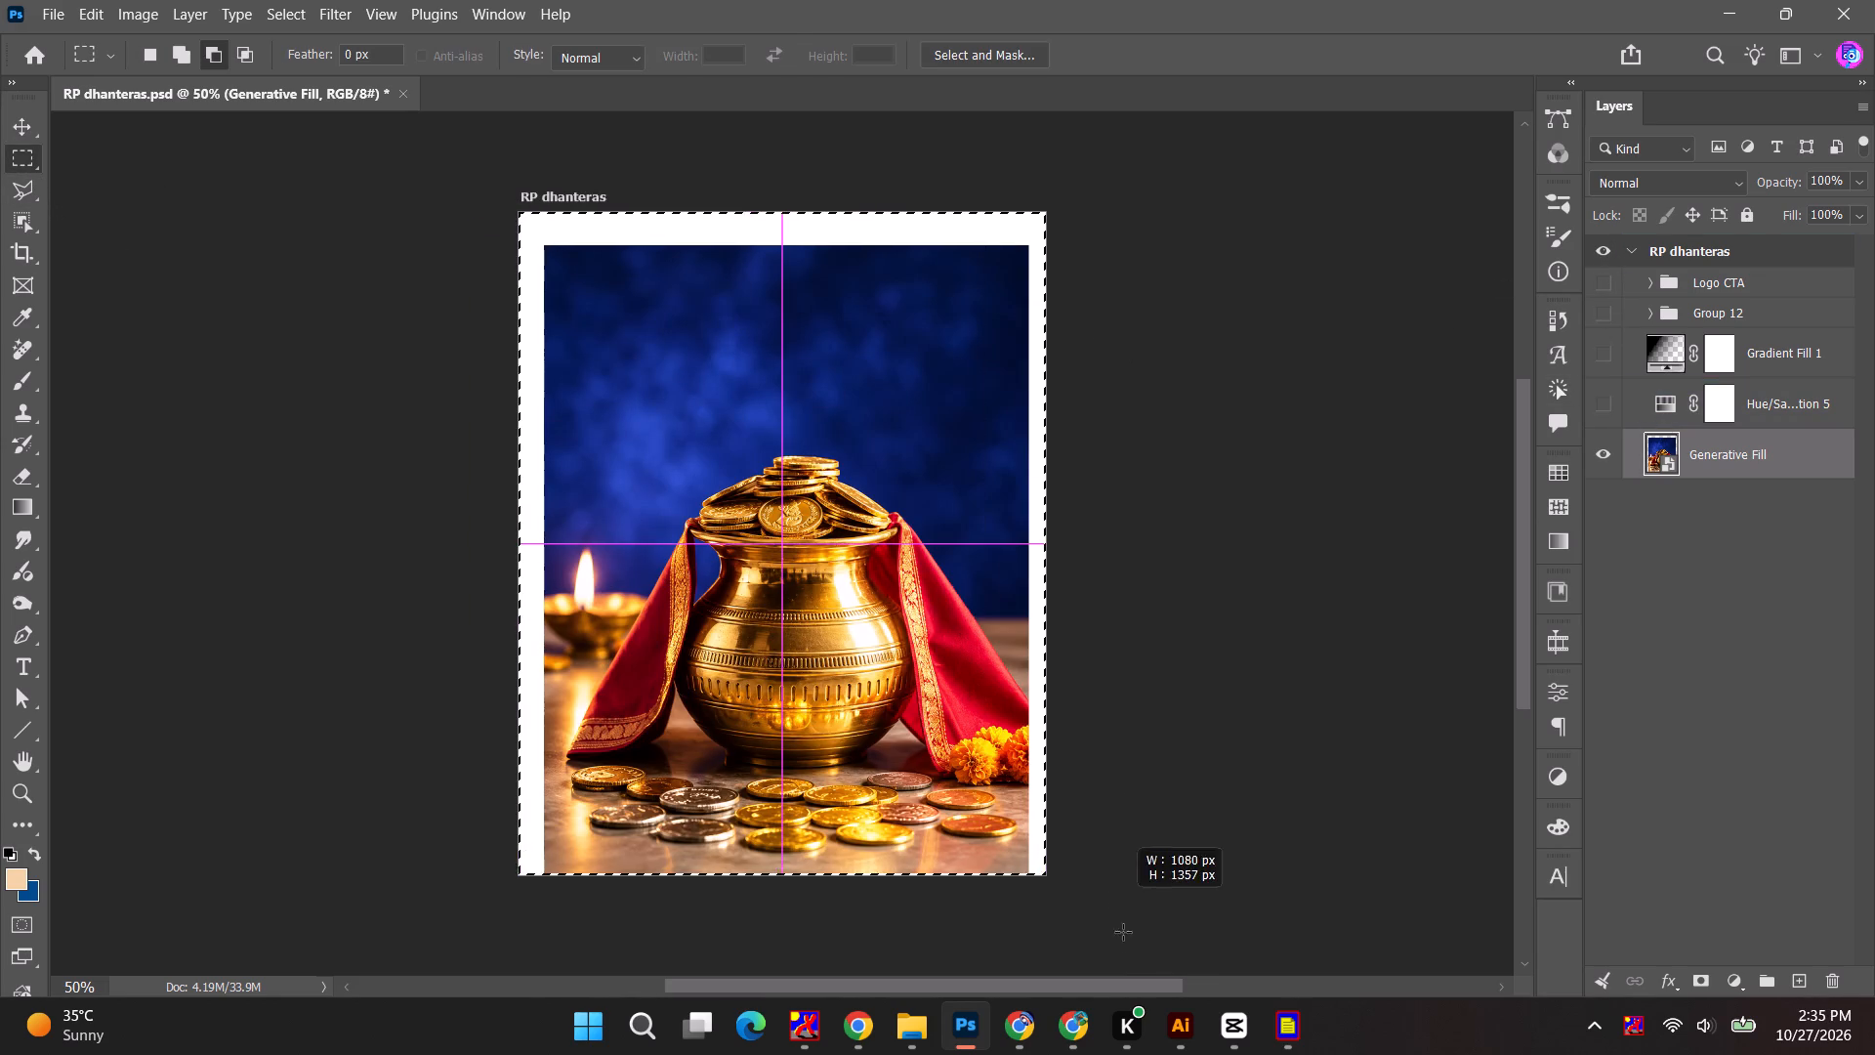
pyautogui.moveTo(1123, 932); pyautogui.dragTo(1124, 980)
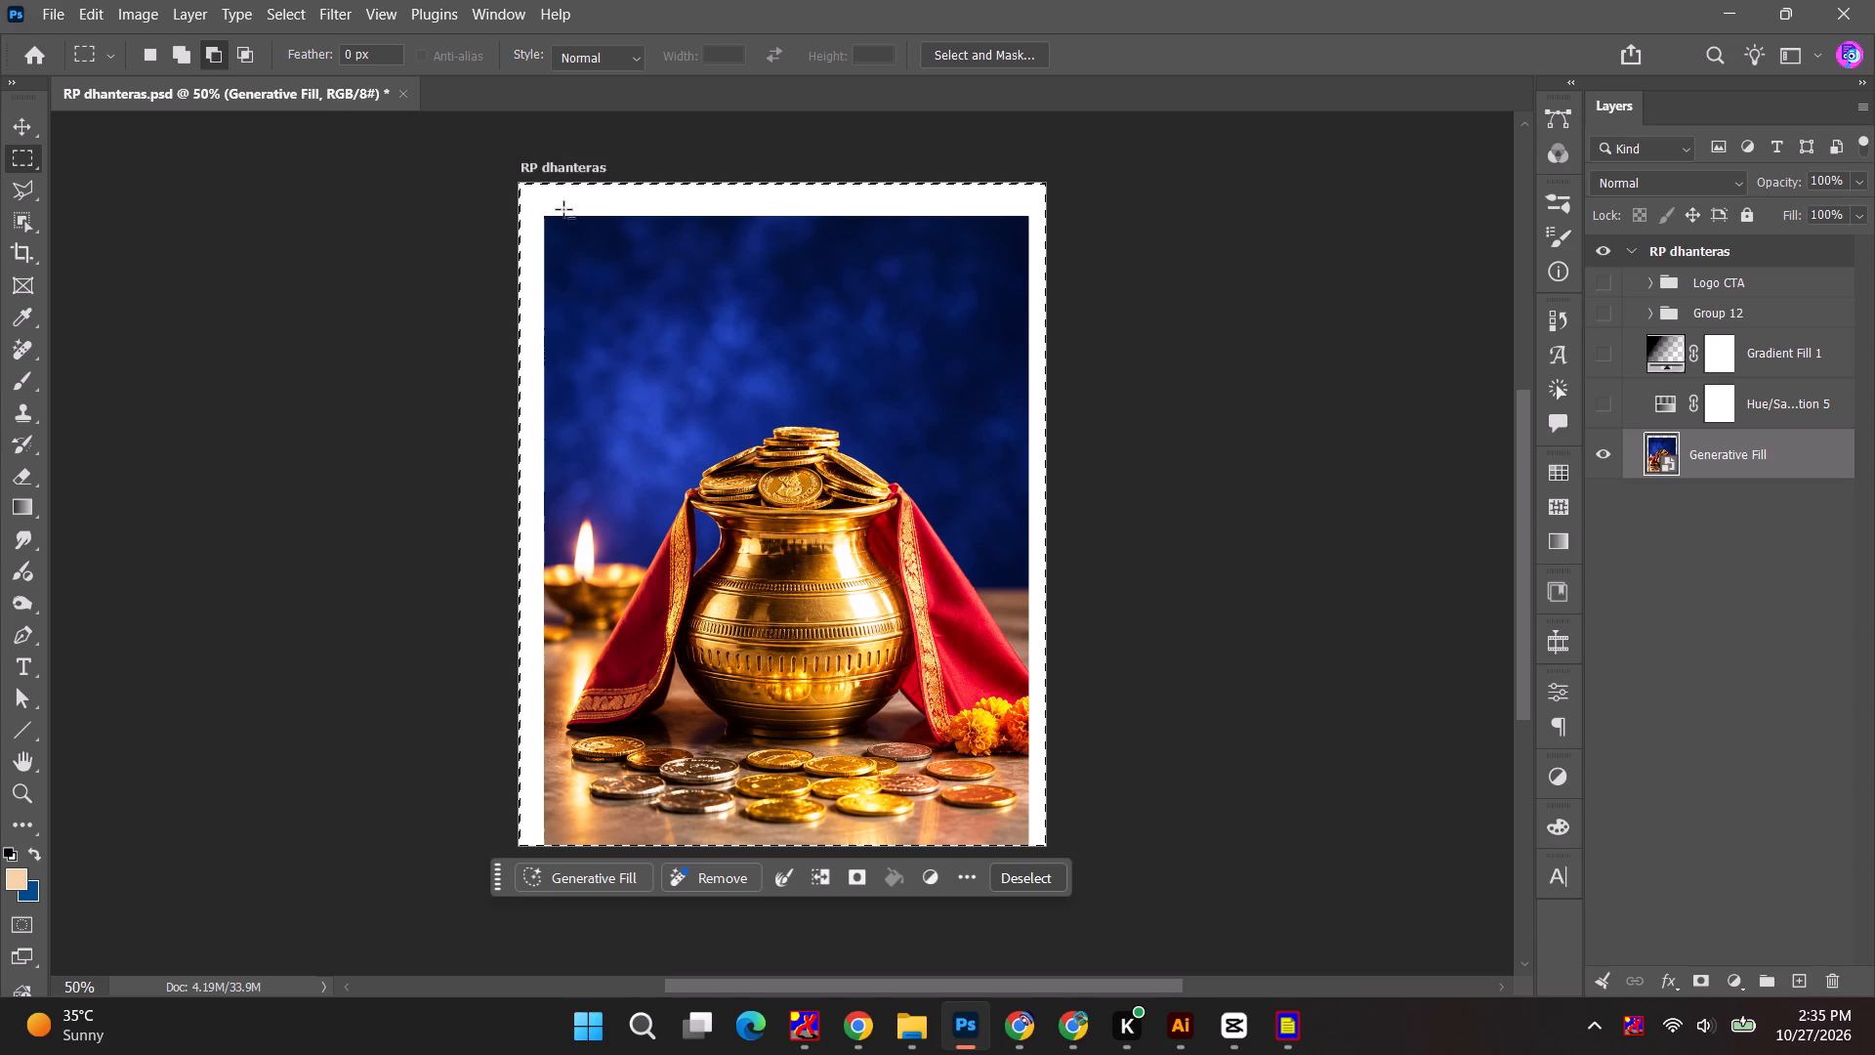
pyautogui.moveTo(547, 218); pyautogui.dragTo(1008, 918)
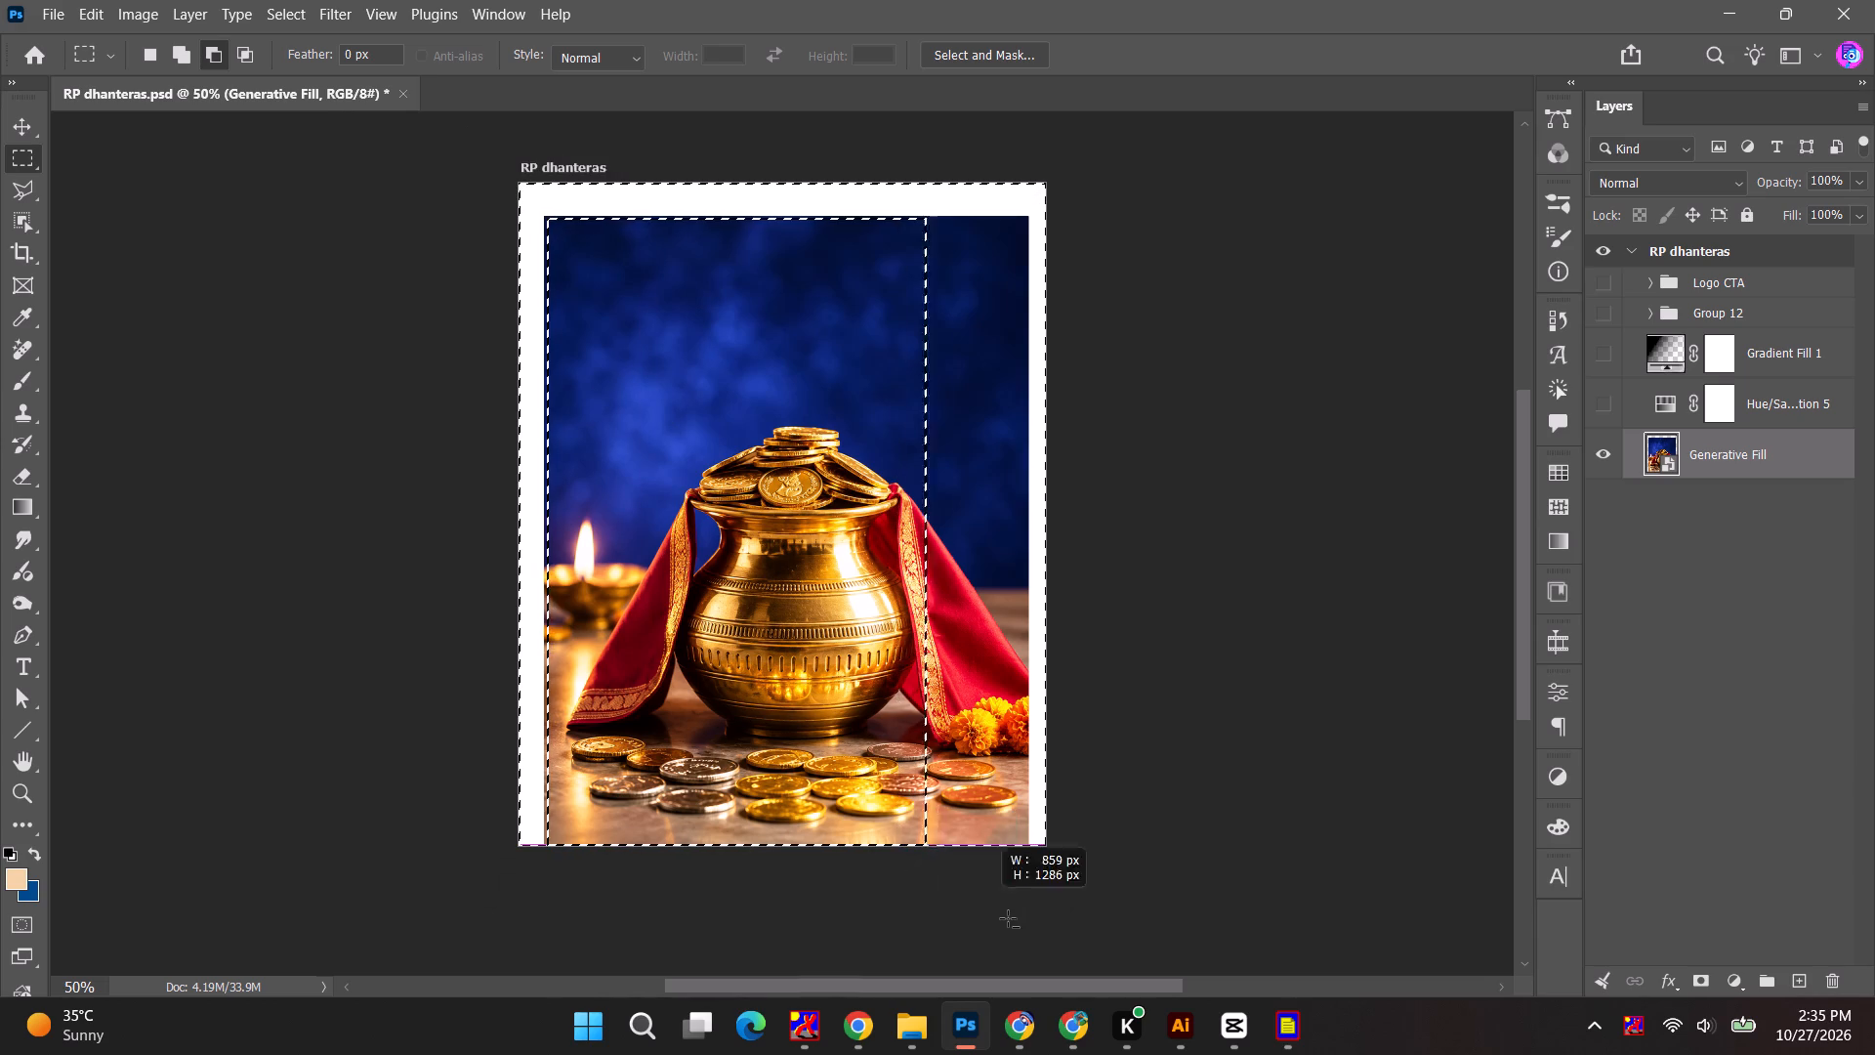
pyautogui.moveTo(1008, 918); pyautogui.dragTo(1023, 924)
pyautogui.click(603, 881)
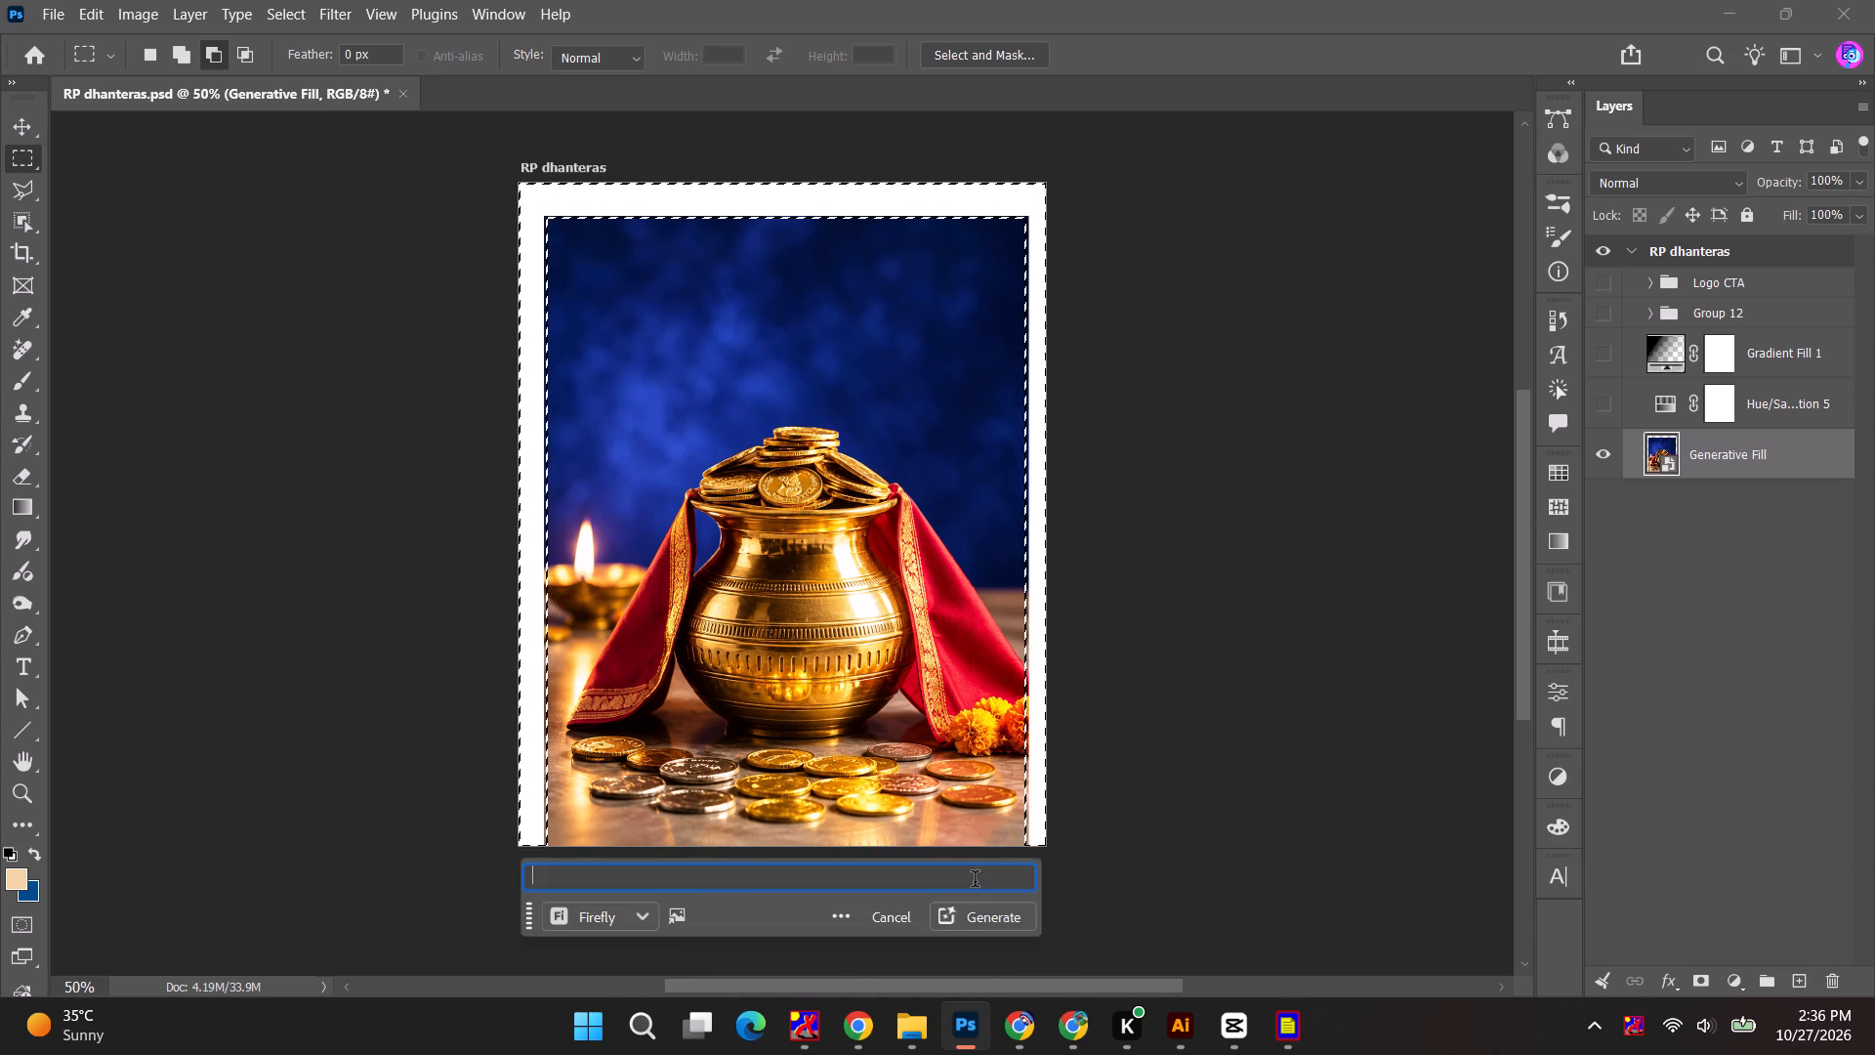
pyautogui.click(985, 918)
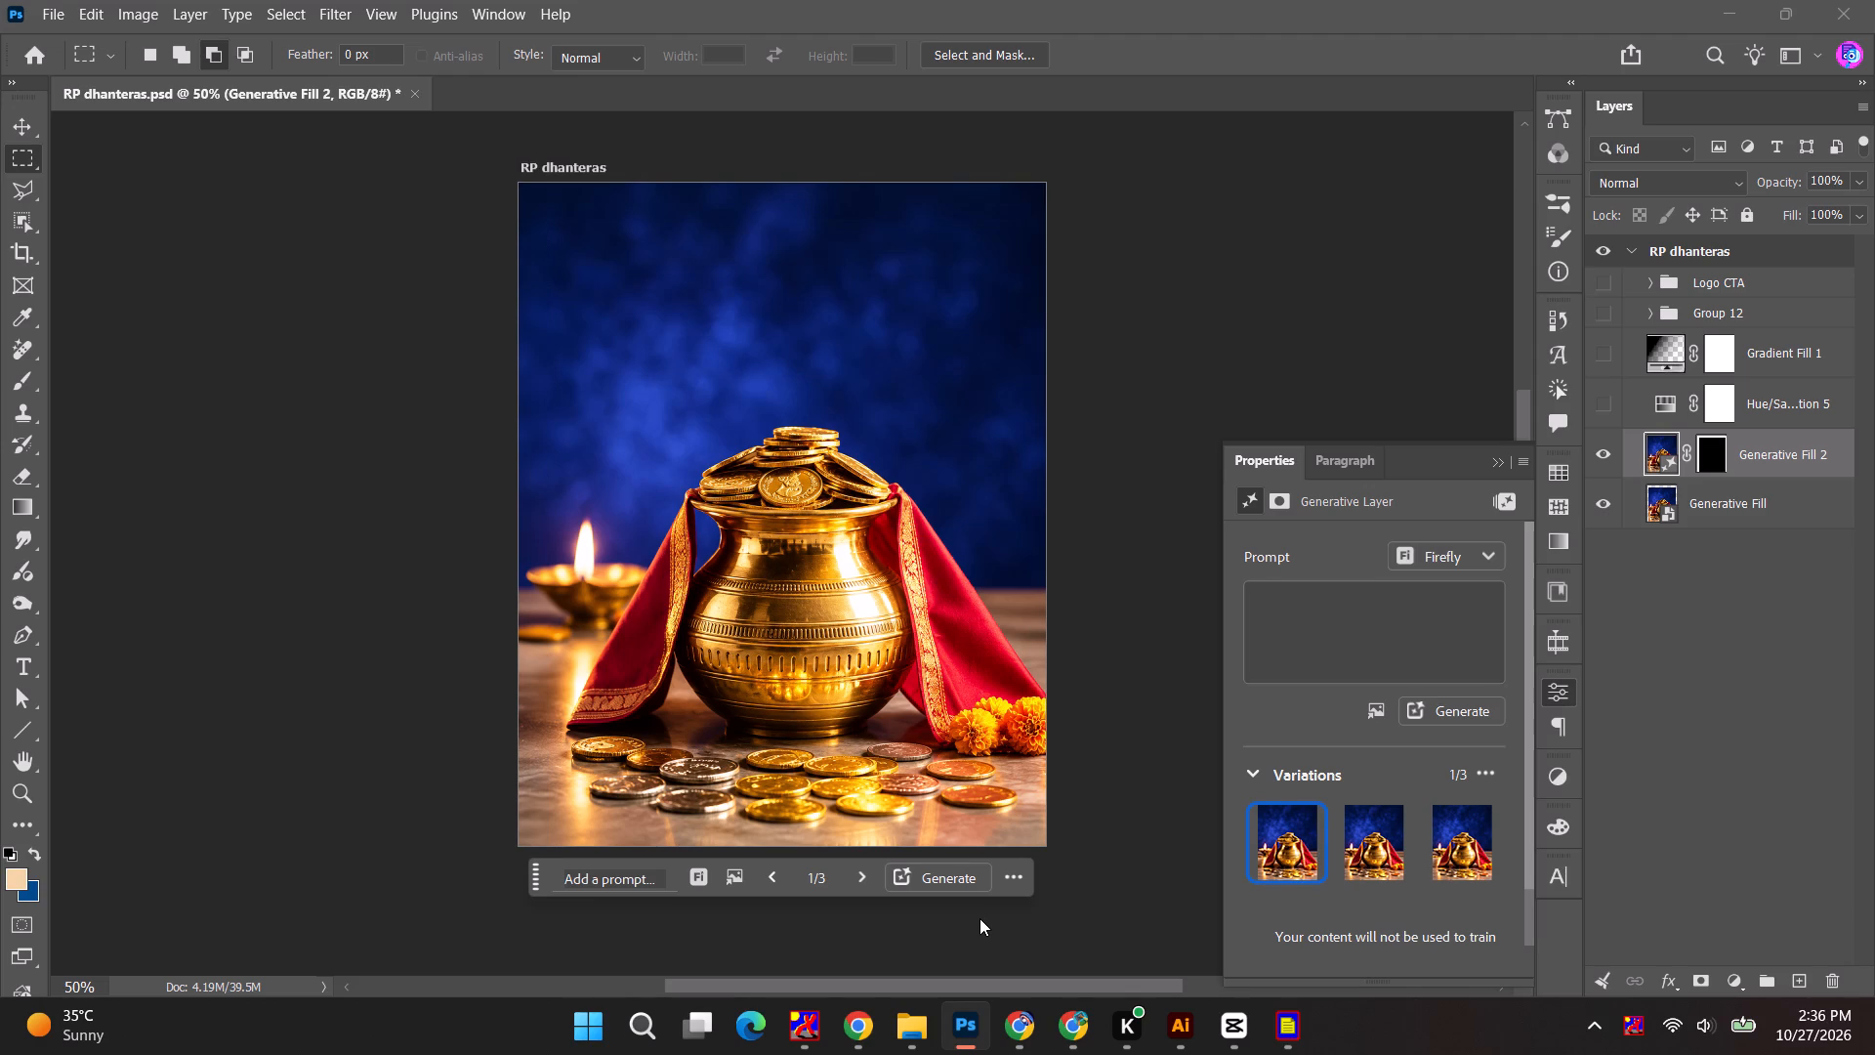
# Compare the background with the Generative Fill 2 layer hidden and shown.
pyautogui.click(1649, 448)
pyautogui.click(1602, 449)
pyautogui.click(1602, 449)
pyautogui.click(1602, 449)
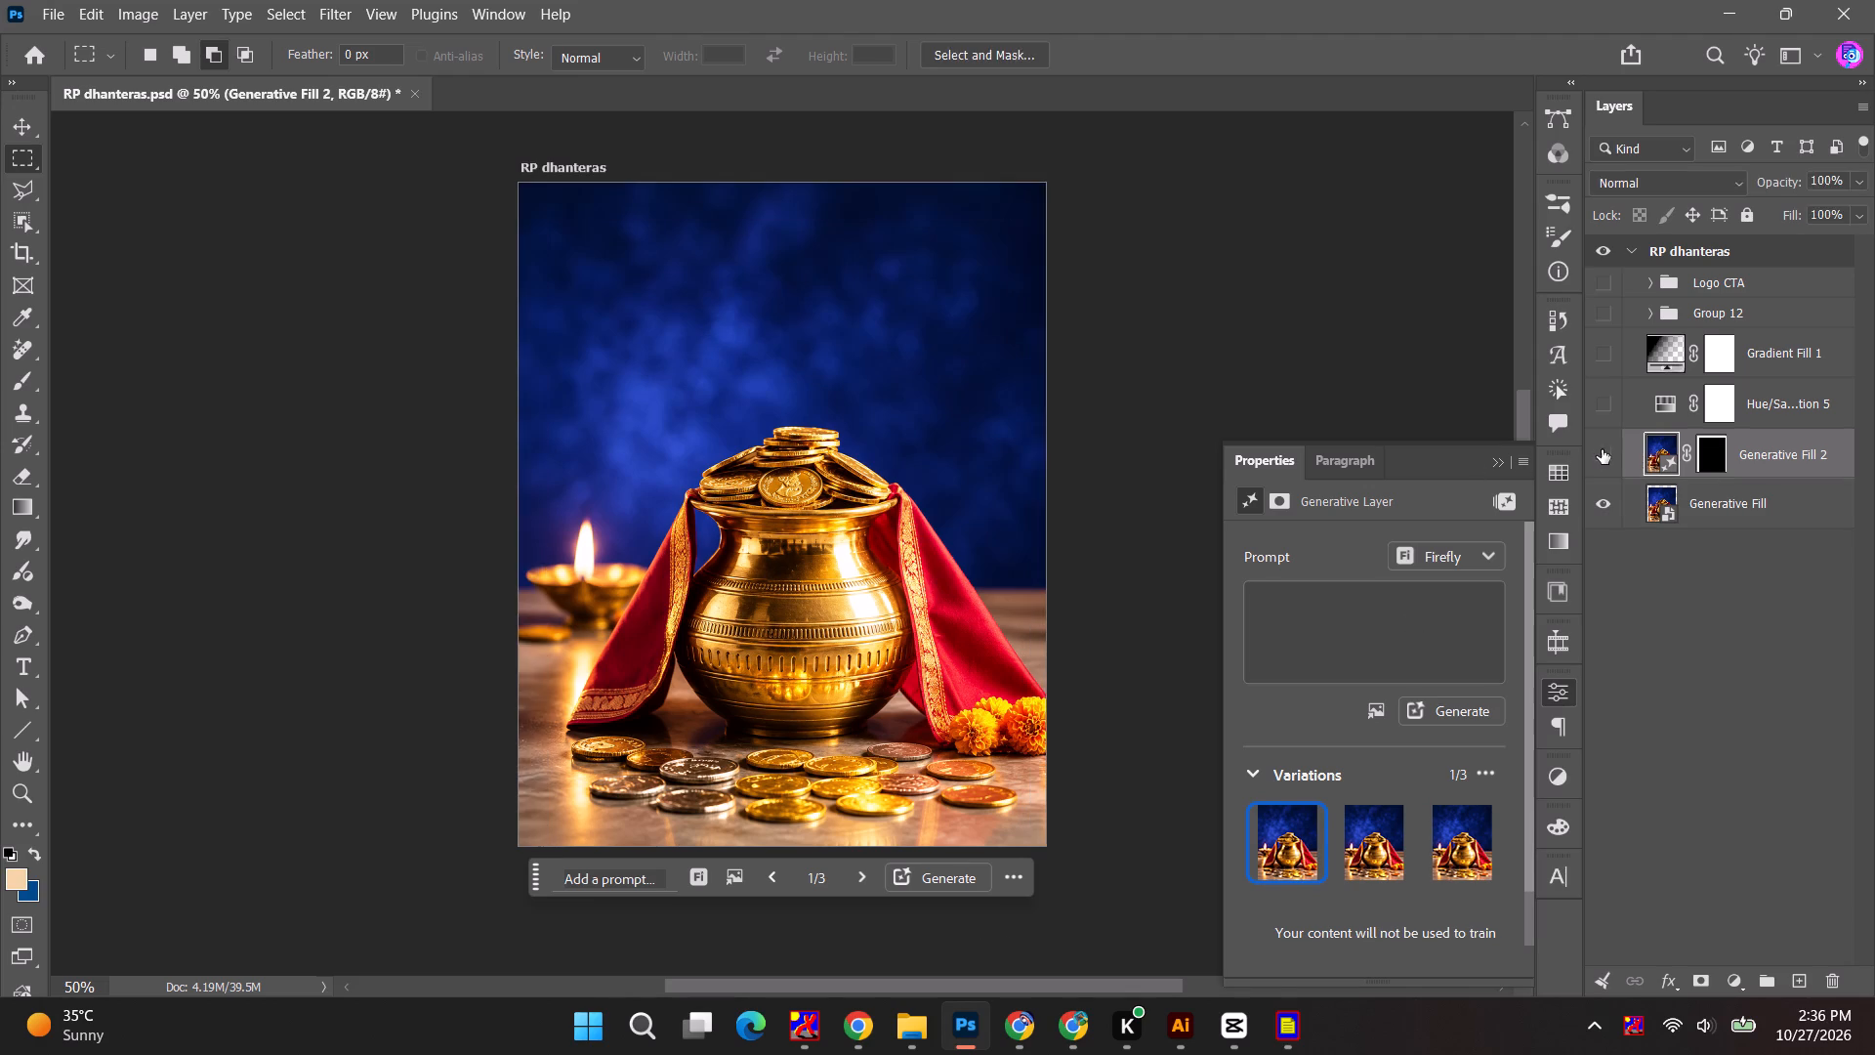
# Show the Generative Fill 2 layer and the hidden Hue/Saturation, Gradient Fill 1, Group 12 and Logo CTA layers above it.
pyautogui.click(1602, 449)
pyautogui.click(1602, 449)
pyautogui.click(1602, 449)
pyautogui.click(1604, 407)
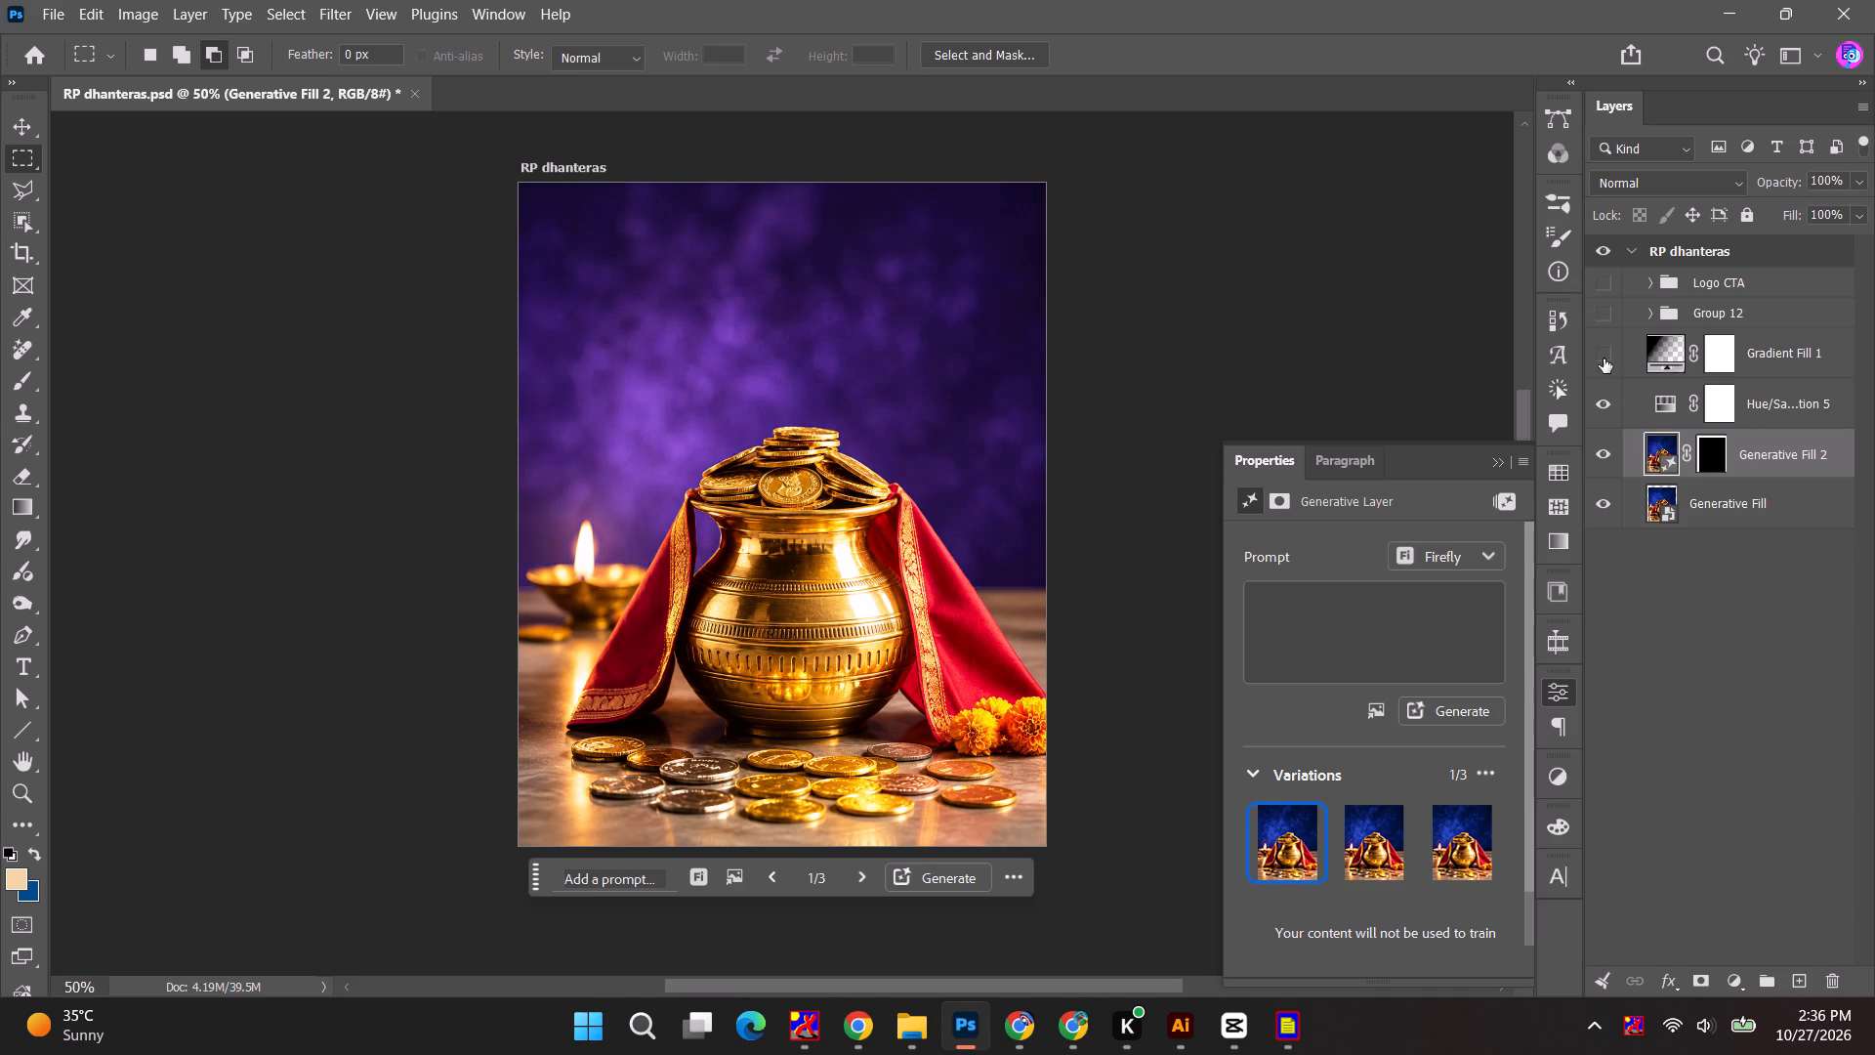
pyautogui.click(1604, 352)
pyautogui.click(1605, 312)
pyautogui.click(1604, 283)
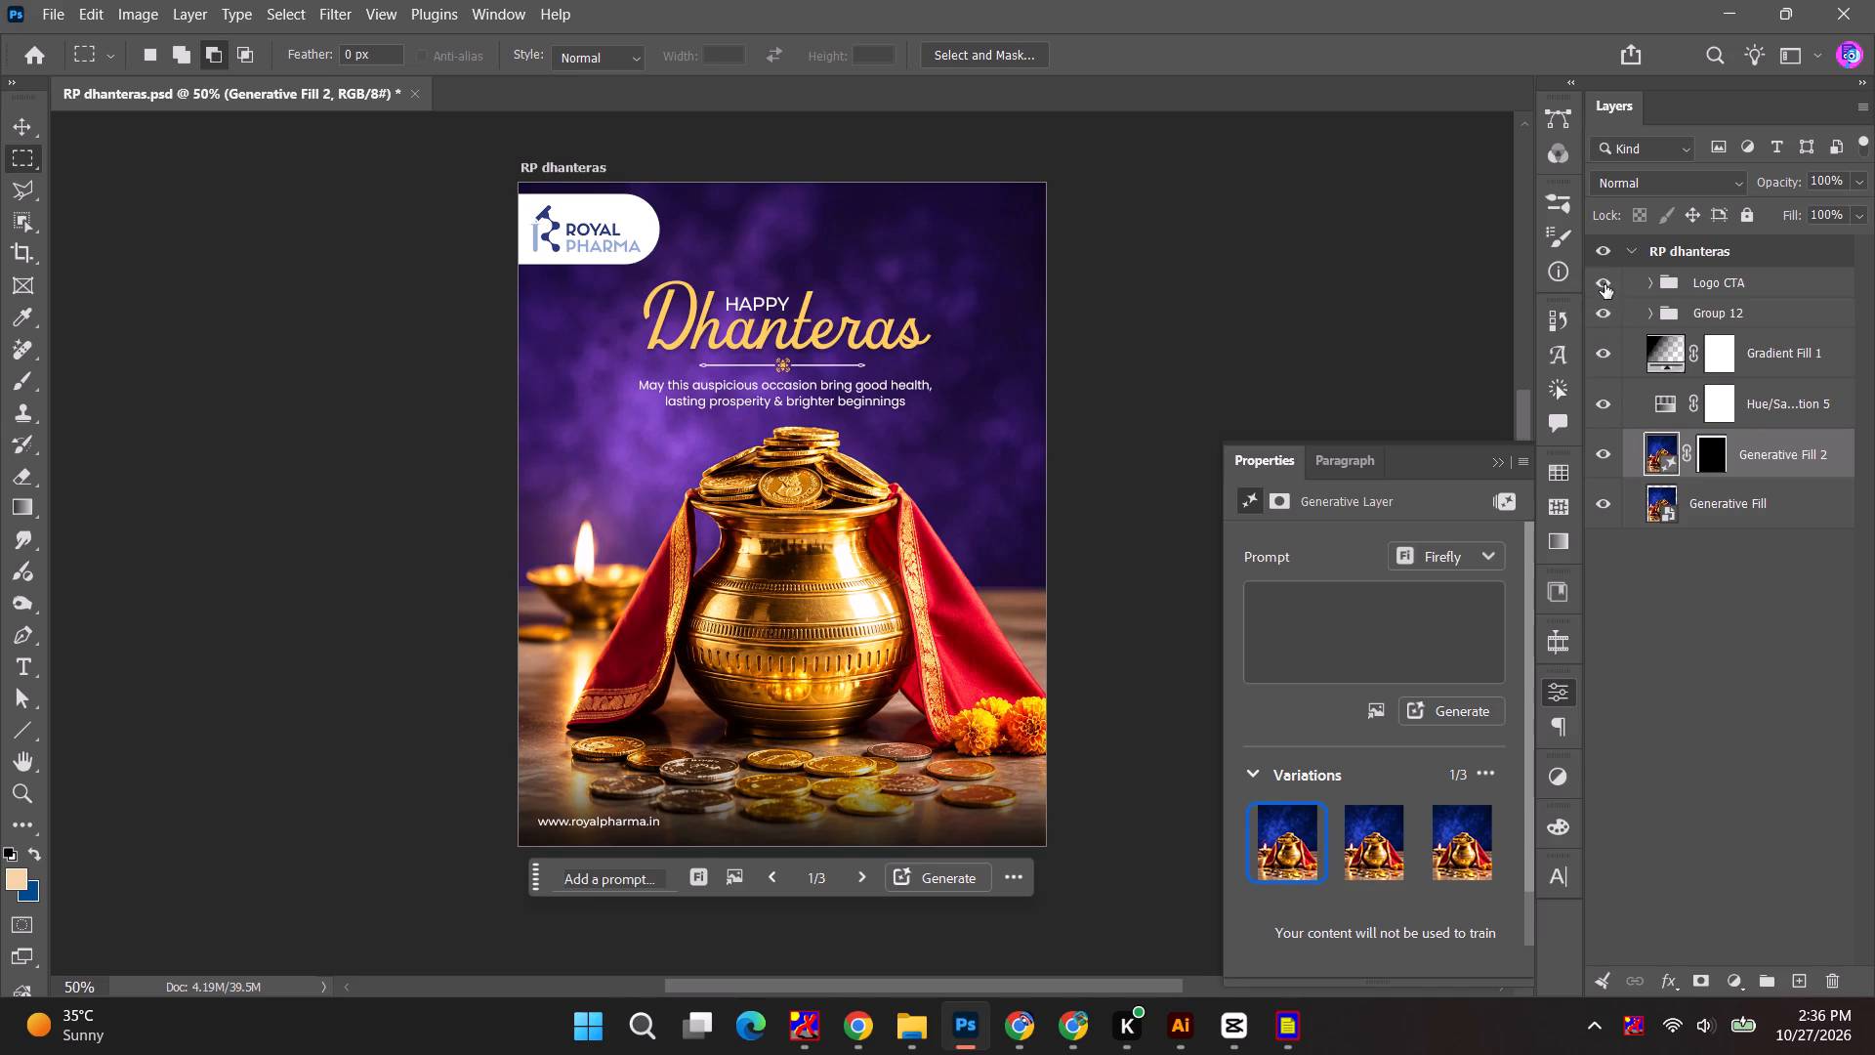
pyautogui.hotkey('alt', 'Tab')
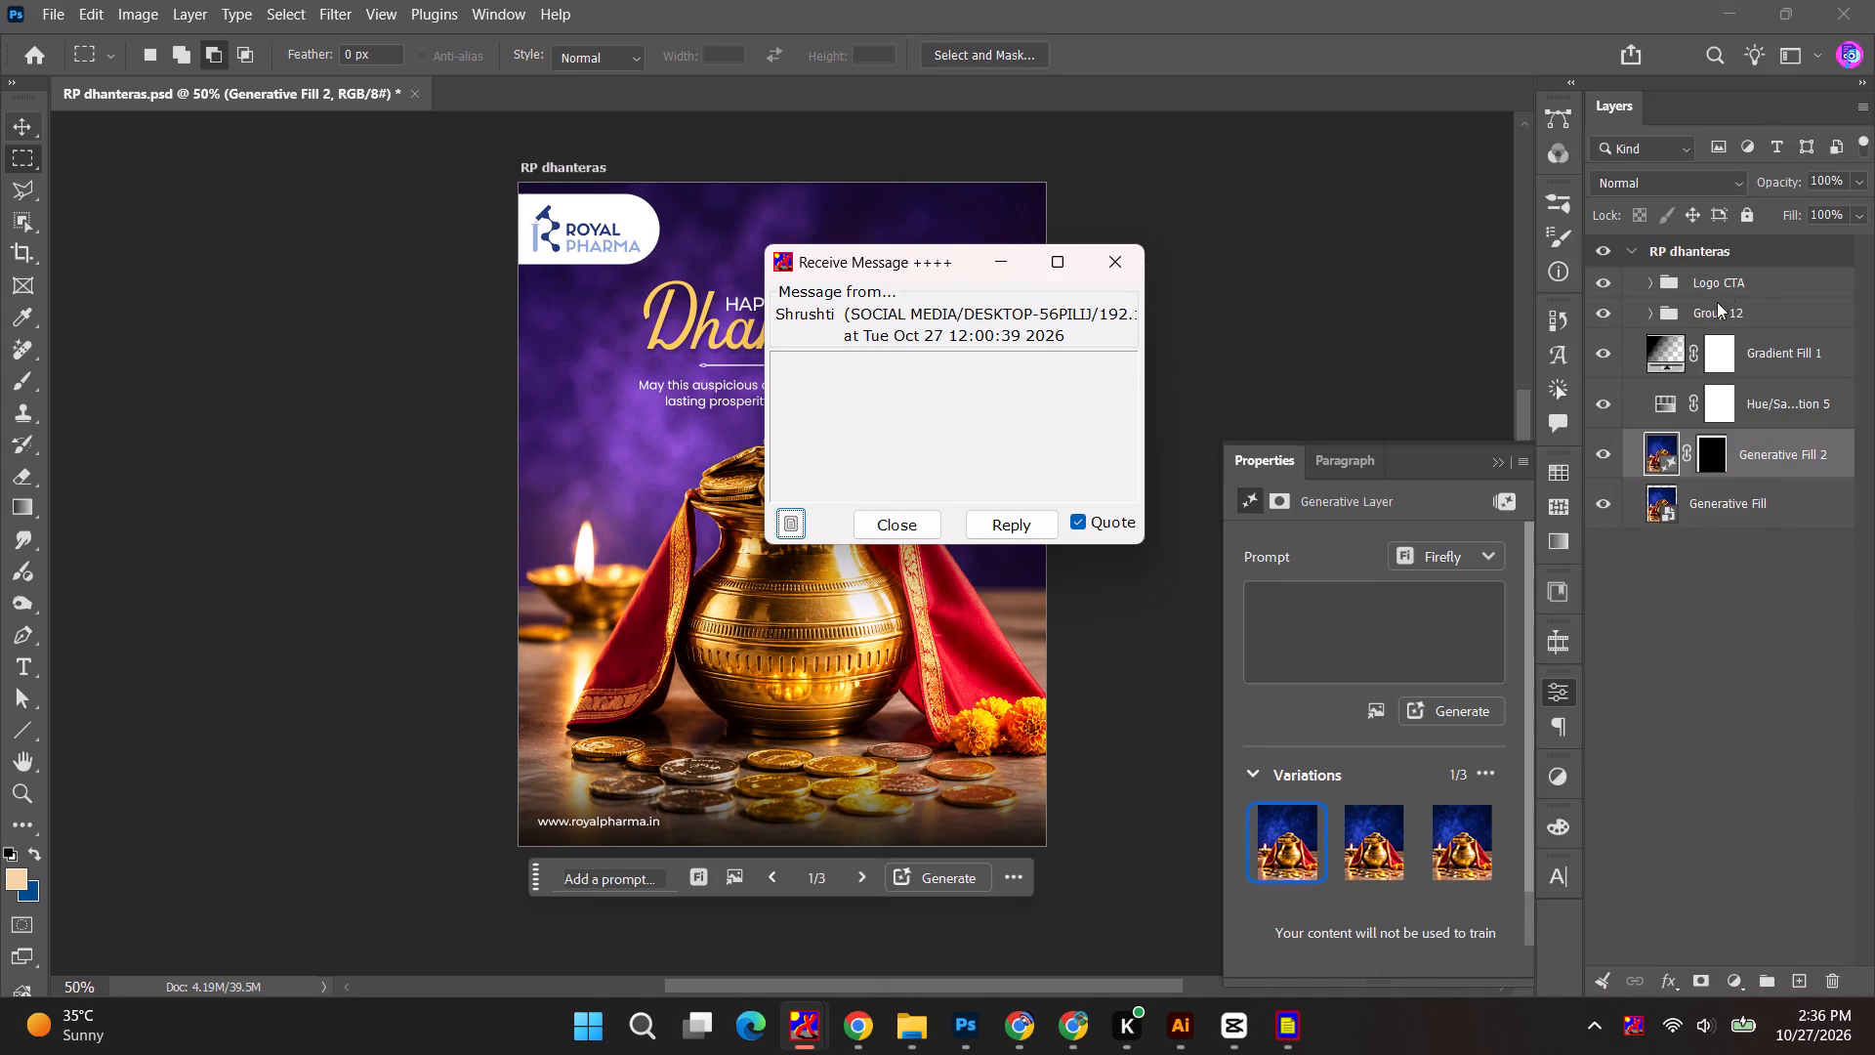
# Back in Photoshop, scale the Dhanteras greeting text in Group 12 up to about 115% around its centre.
pyautogui.click(1717, 293)
pyautogui.click(1712, 313)
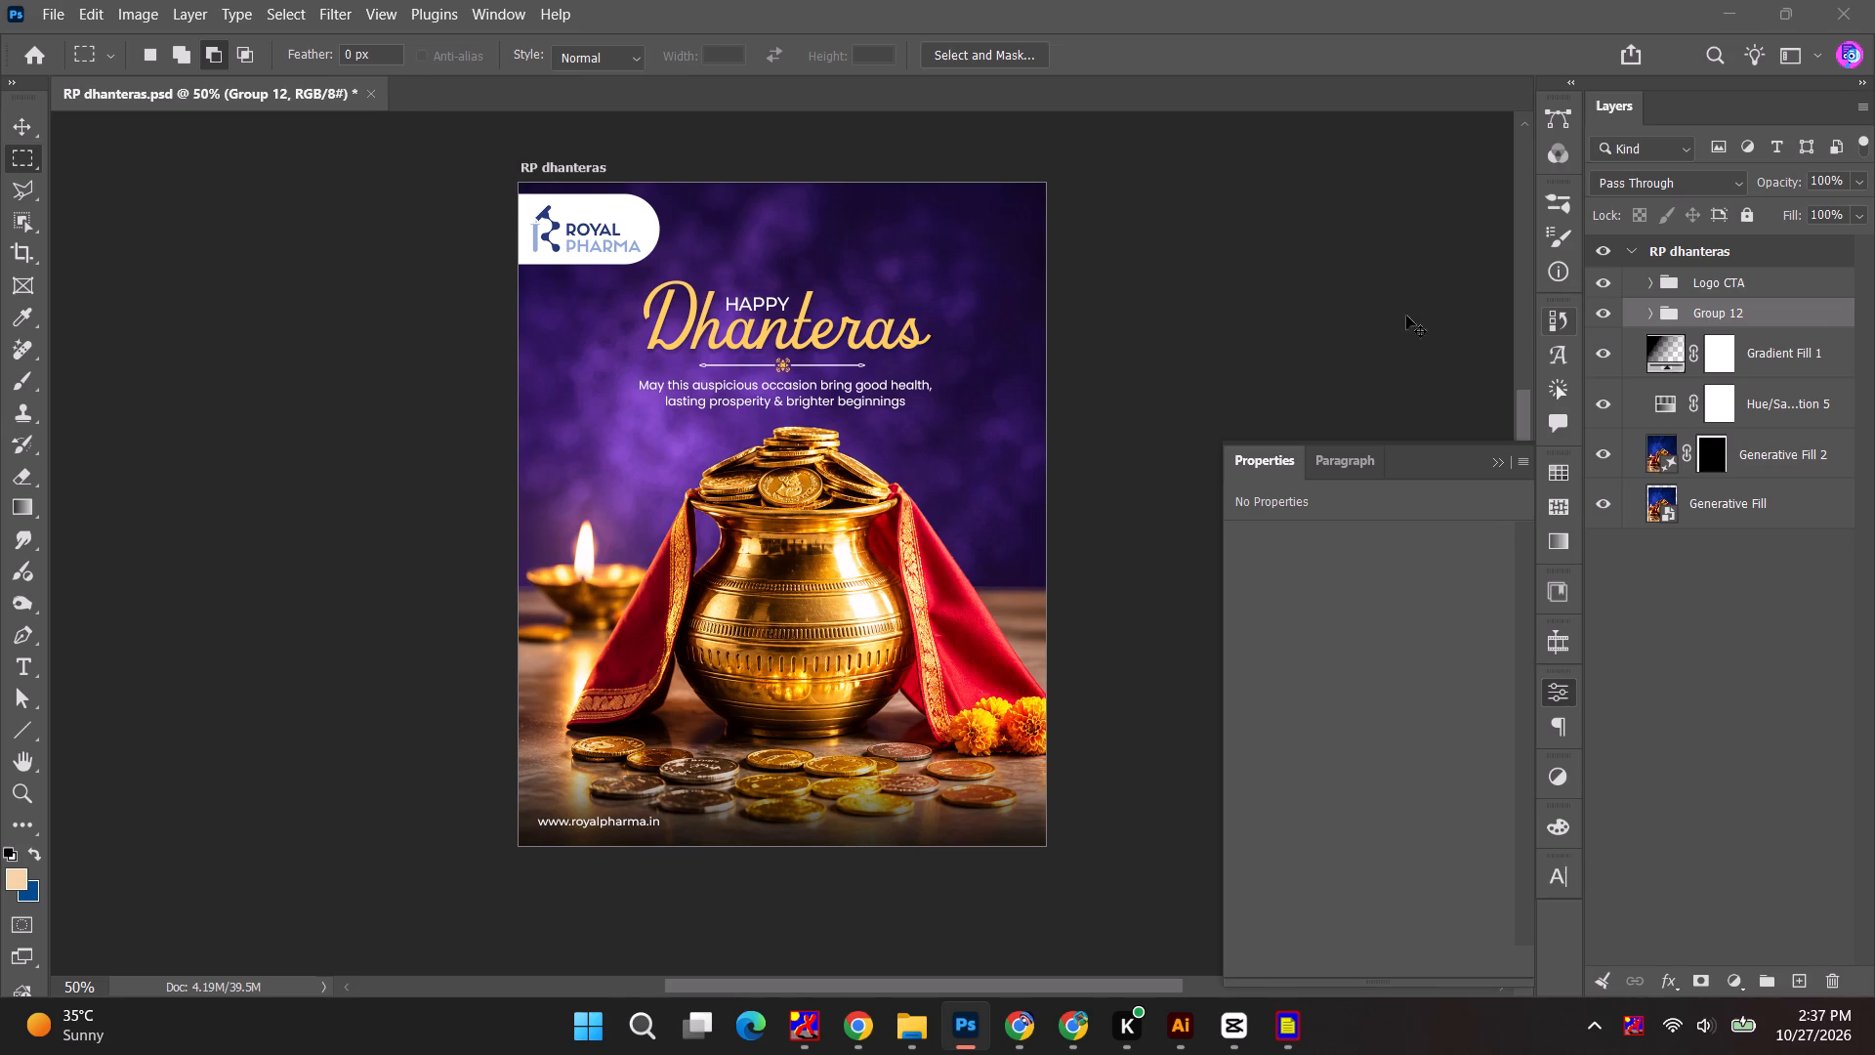
pyautogui.hotkey('ctrl', 't')
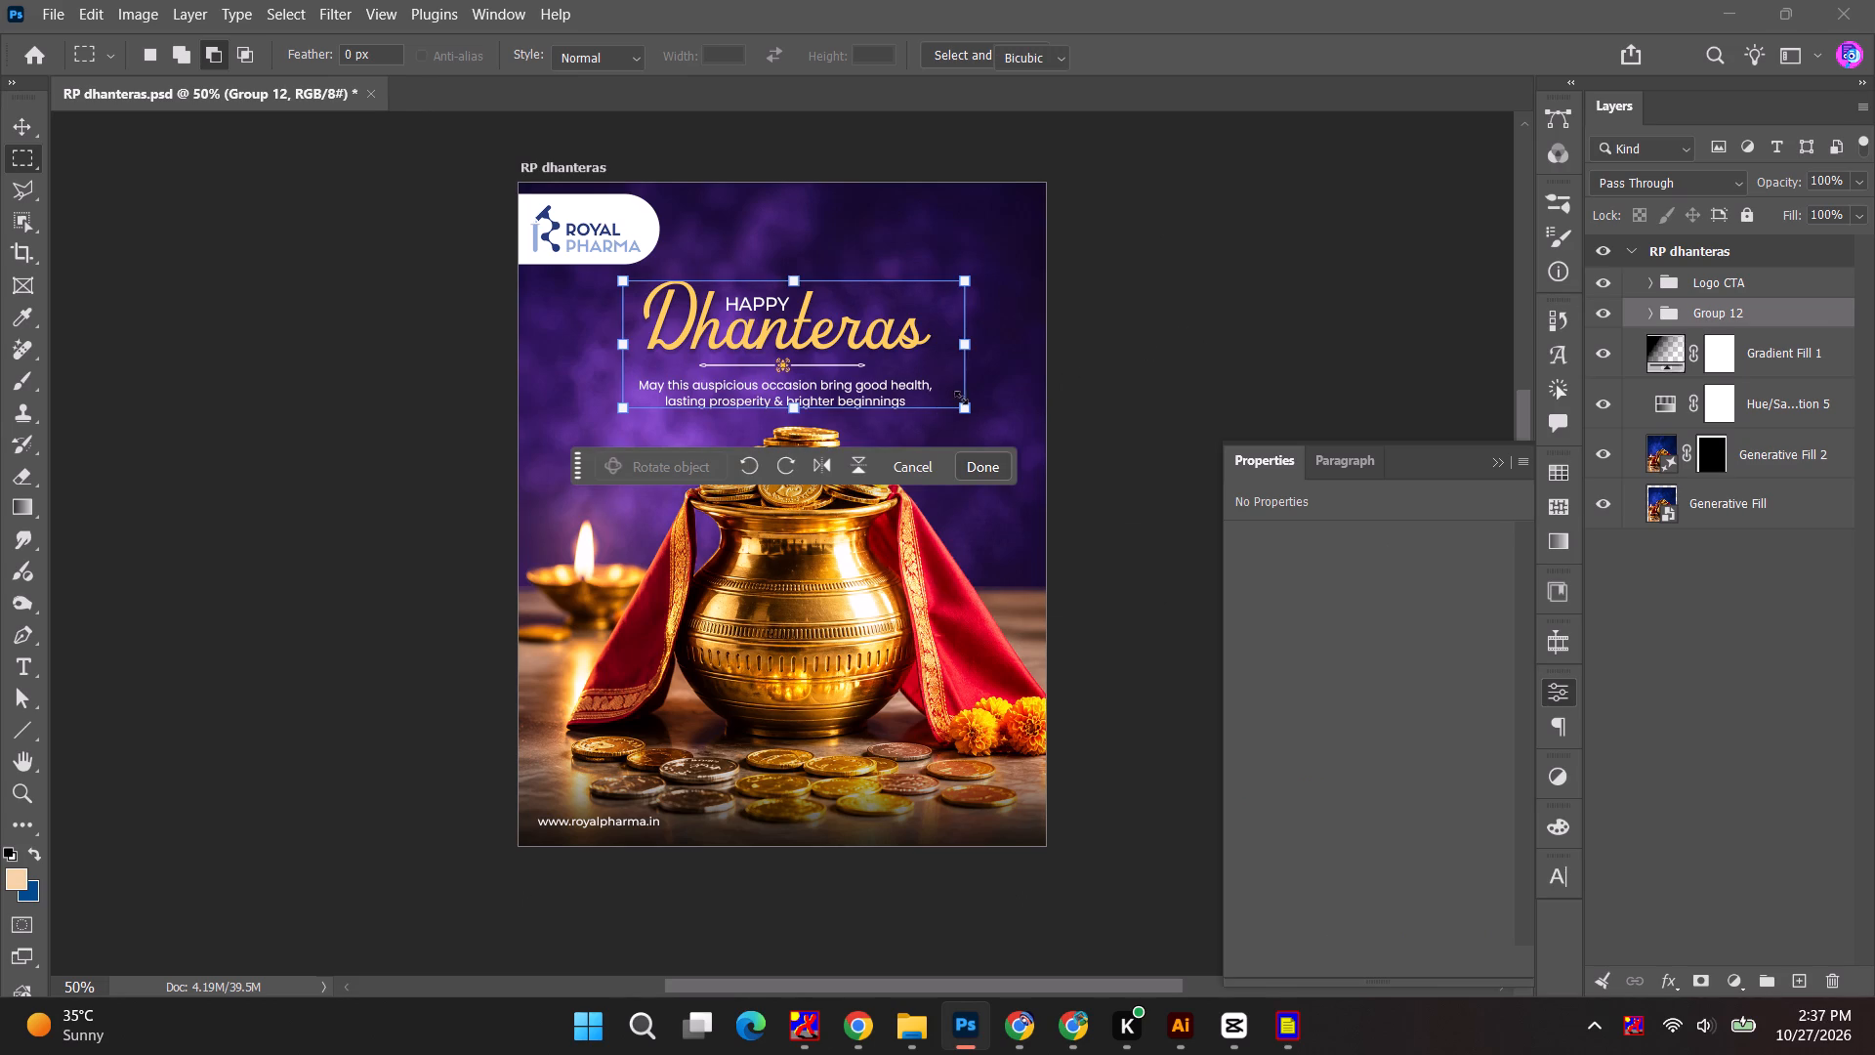
pyautogui.keyDown('alt'); pyautogui.keyDown('shift'); pyautogui.moveTo(968, 410); pyautogui.dragTo(992, 423); pyautogui.keyUp('shift'); pyautogui.keyUp('alt')
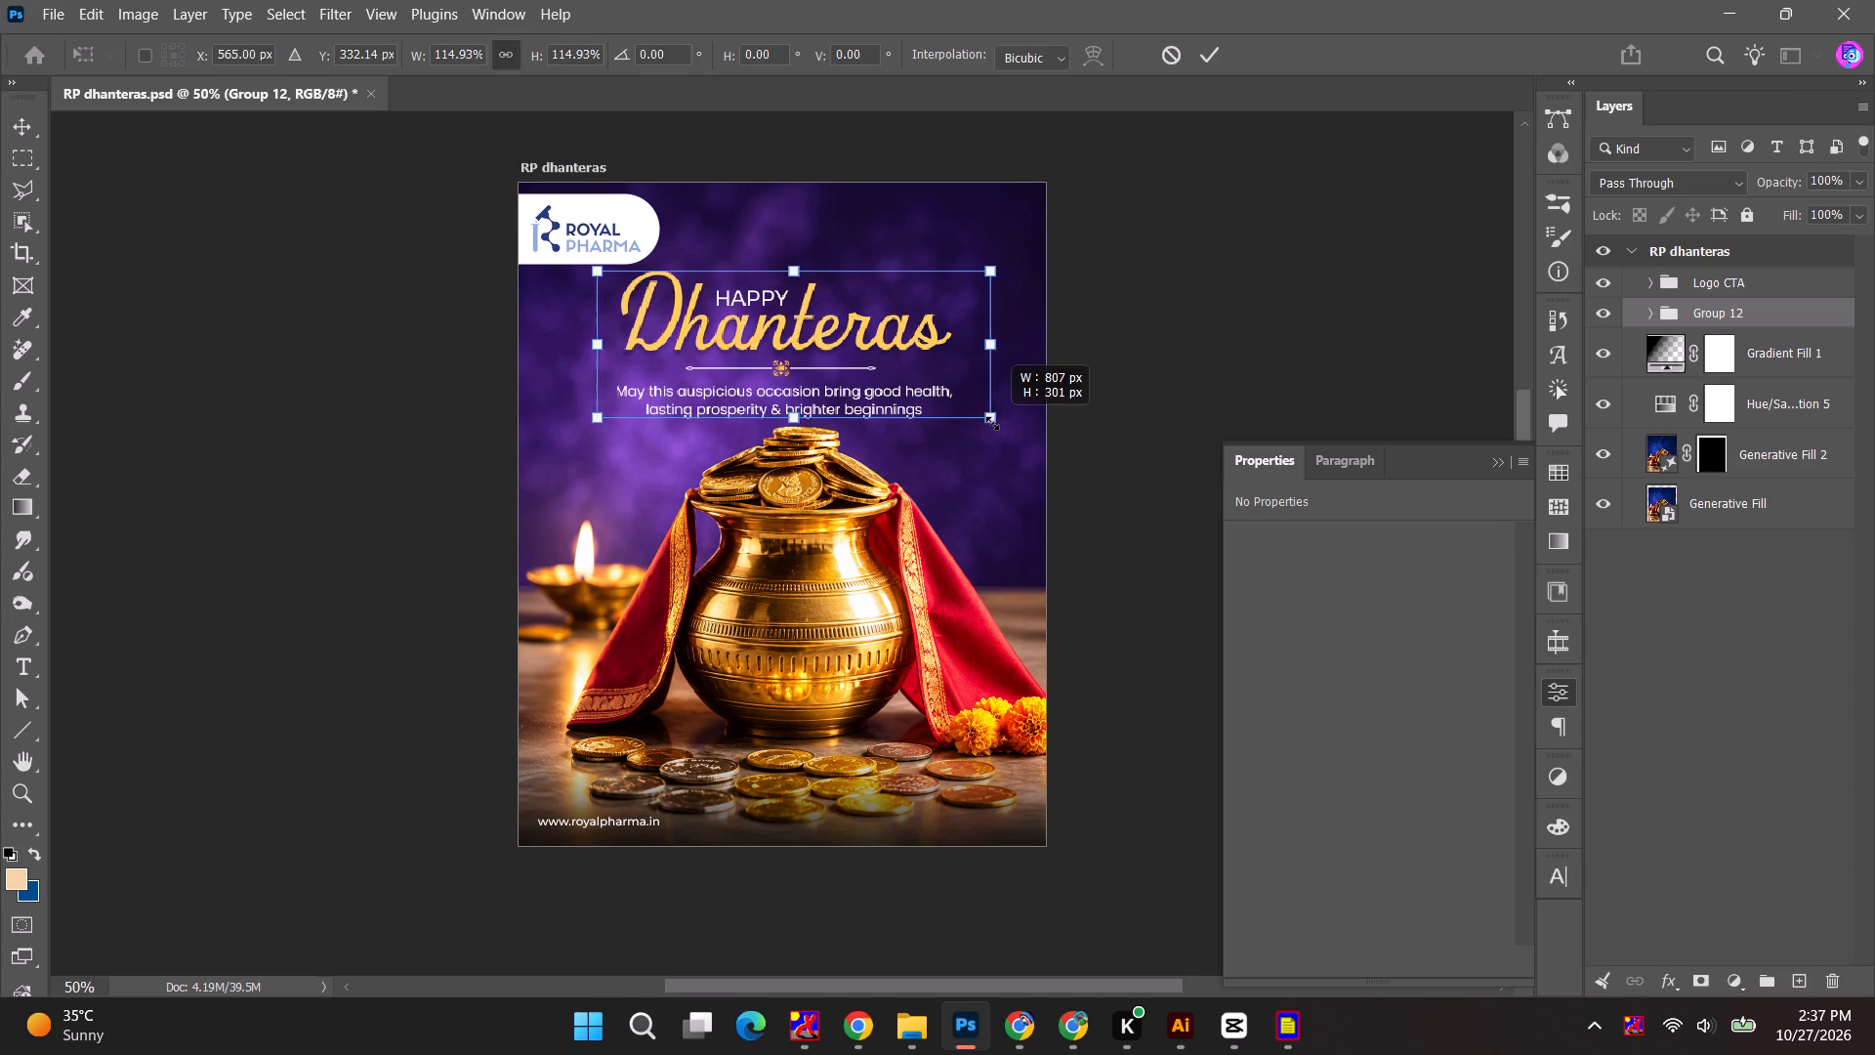
# Enlarge the Happy Dhanteras text group, Group 12, to about 112%.
pyautogui.keyDown('alt'); pyautogui.keyDown('shift'); pyautogui.moveTo(992, 423); pyautogui.dragTo(989, 415); pyautogui.keyUp('shift'); pyautogui.keyUp('alt')
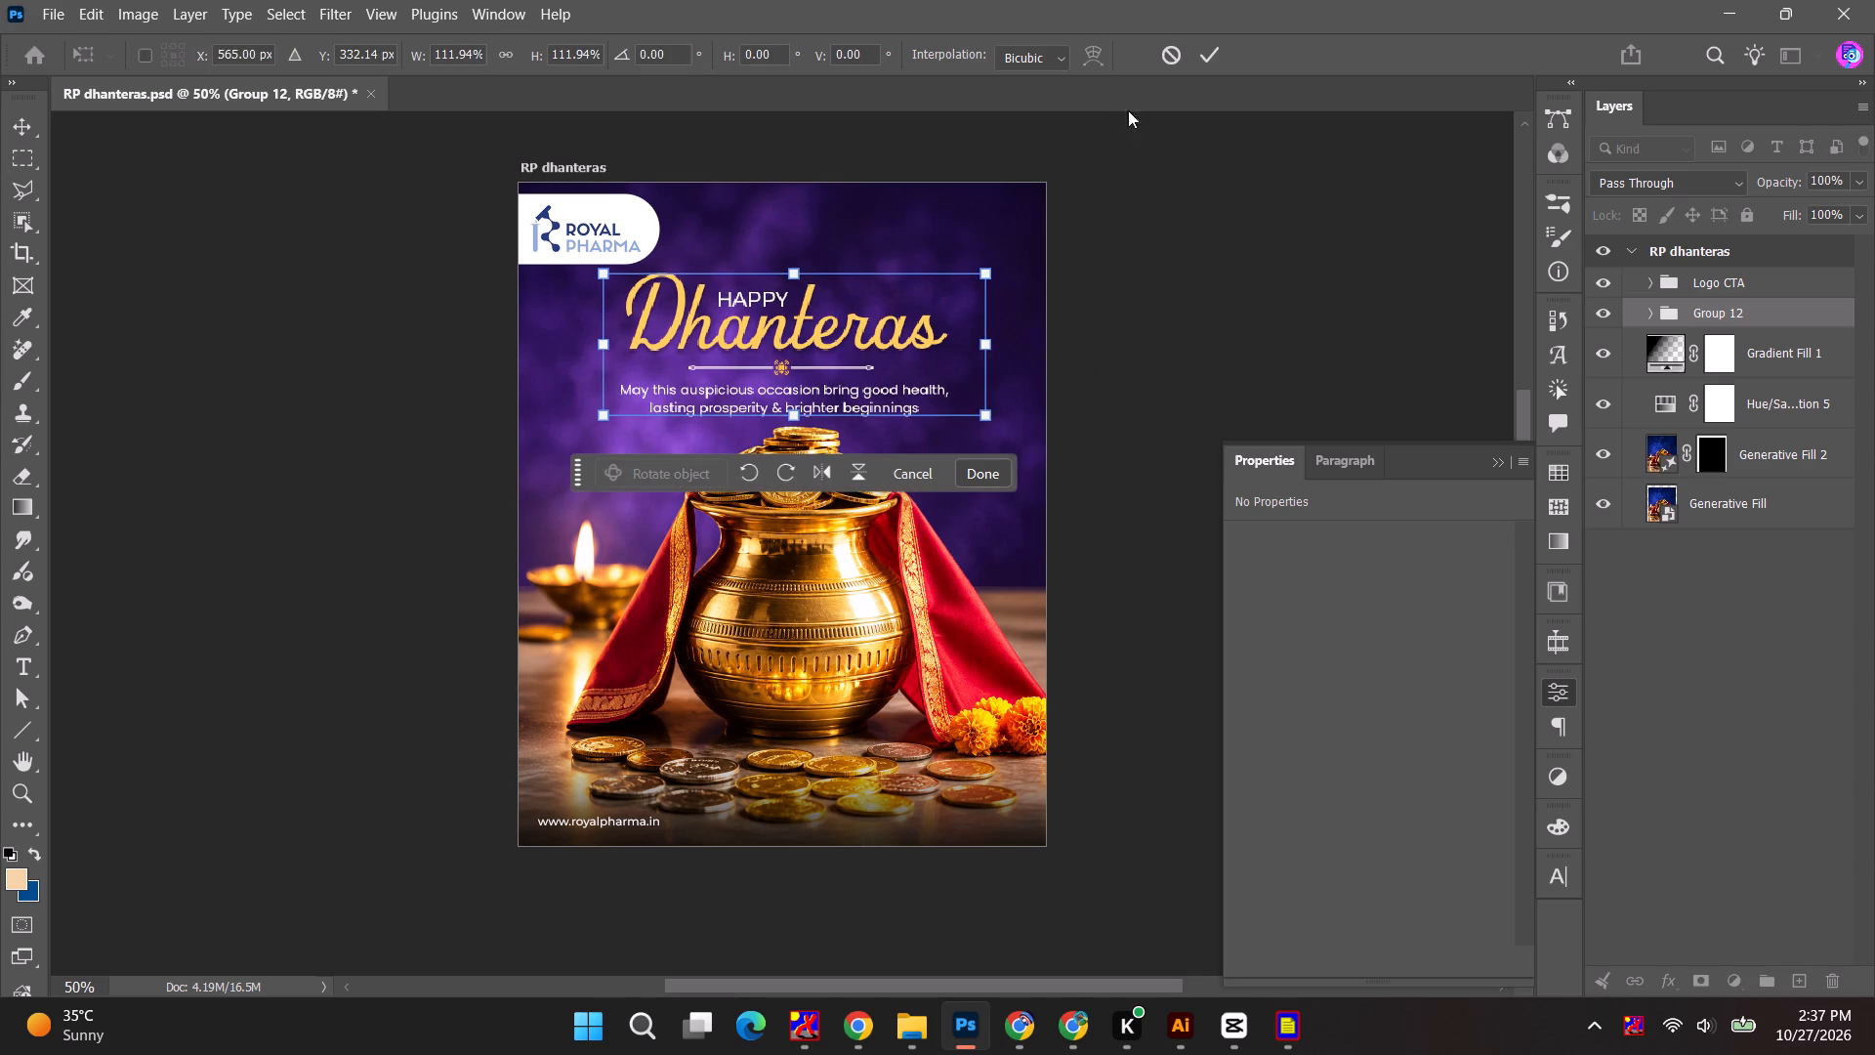
pyautogui.click(1197, 57)
pyautogui.click(1172, 312)
pyautogui.press('Escape')
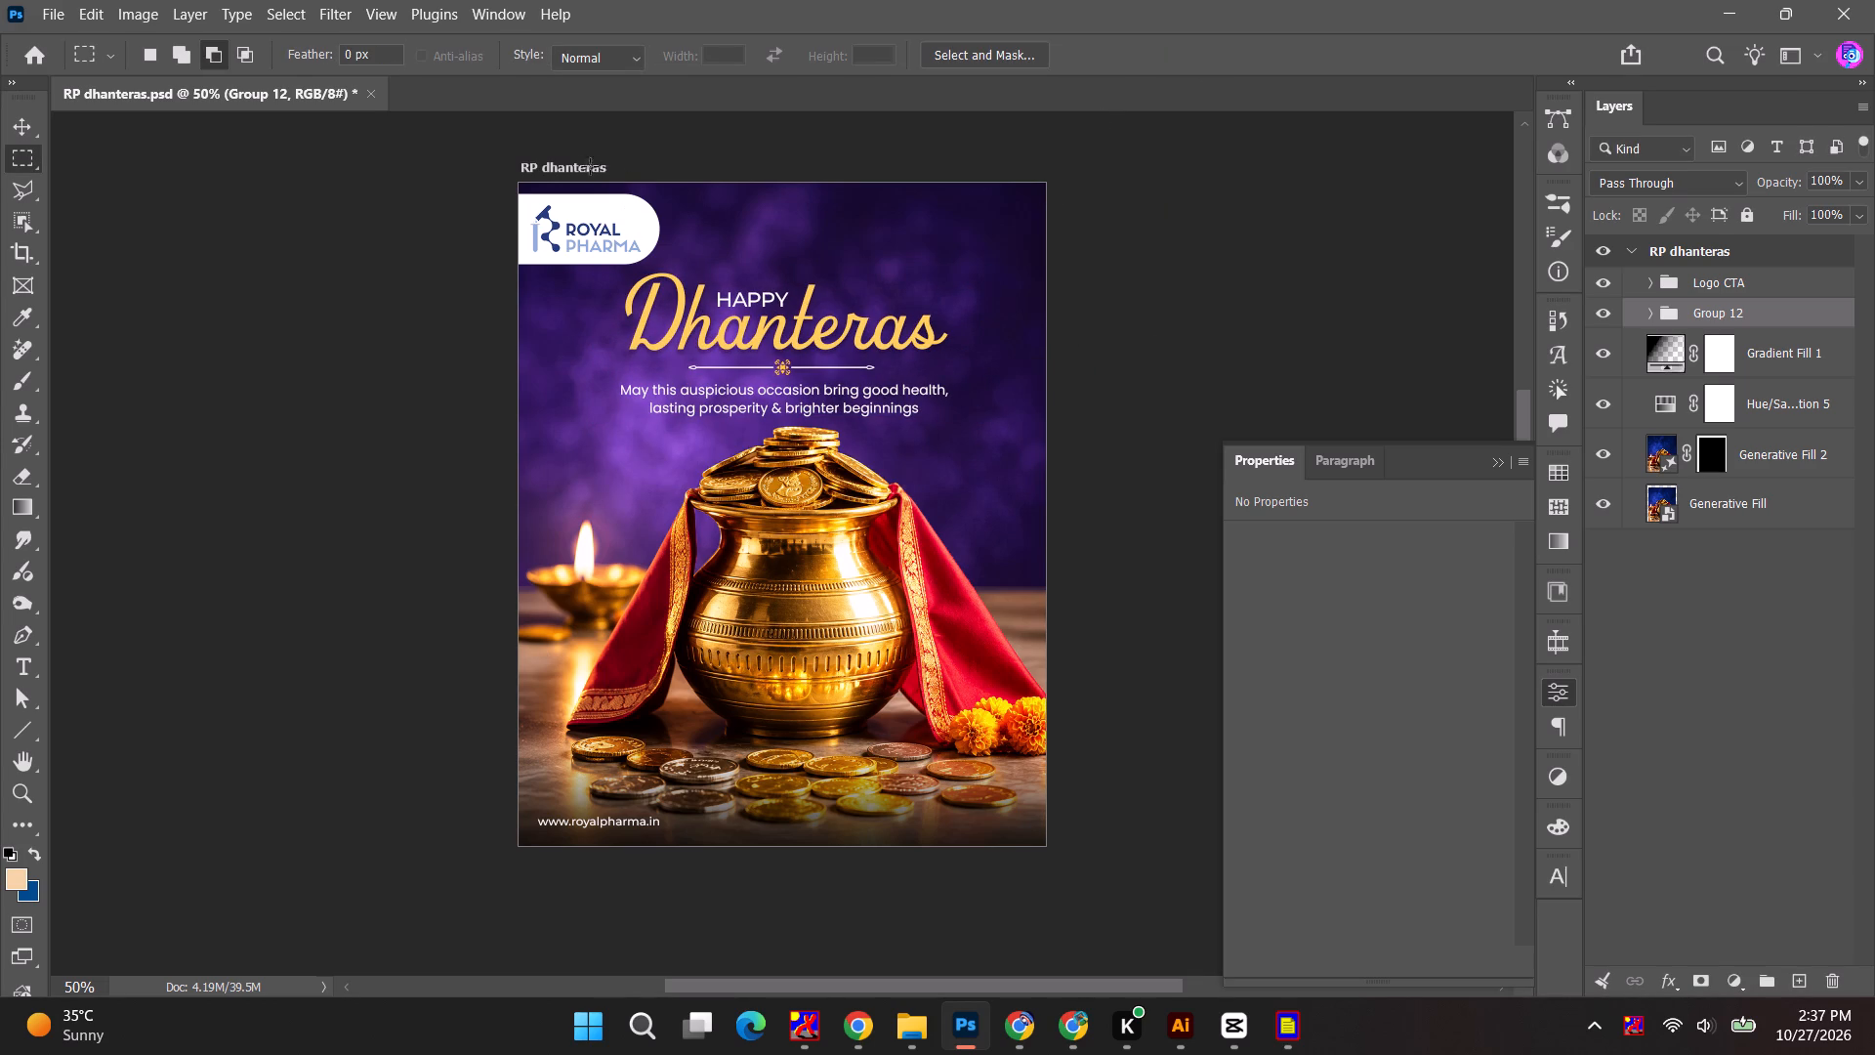
# Export the RP dhanteras artboard as a PNG into Royal Pharma's Nov 2026 folder, replacing the existing RP dhanteras file.
pyautogui.click(1687, 255)
pyautogui.rightClick(1687, 255)
pyautogui.click(1721, 401)
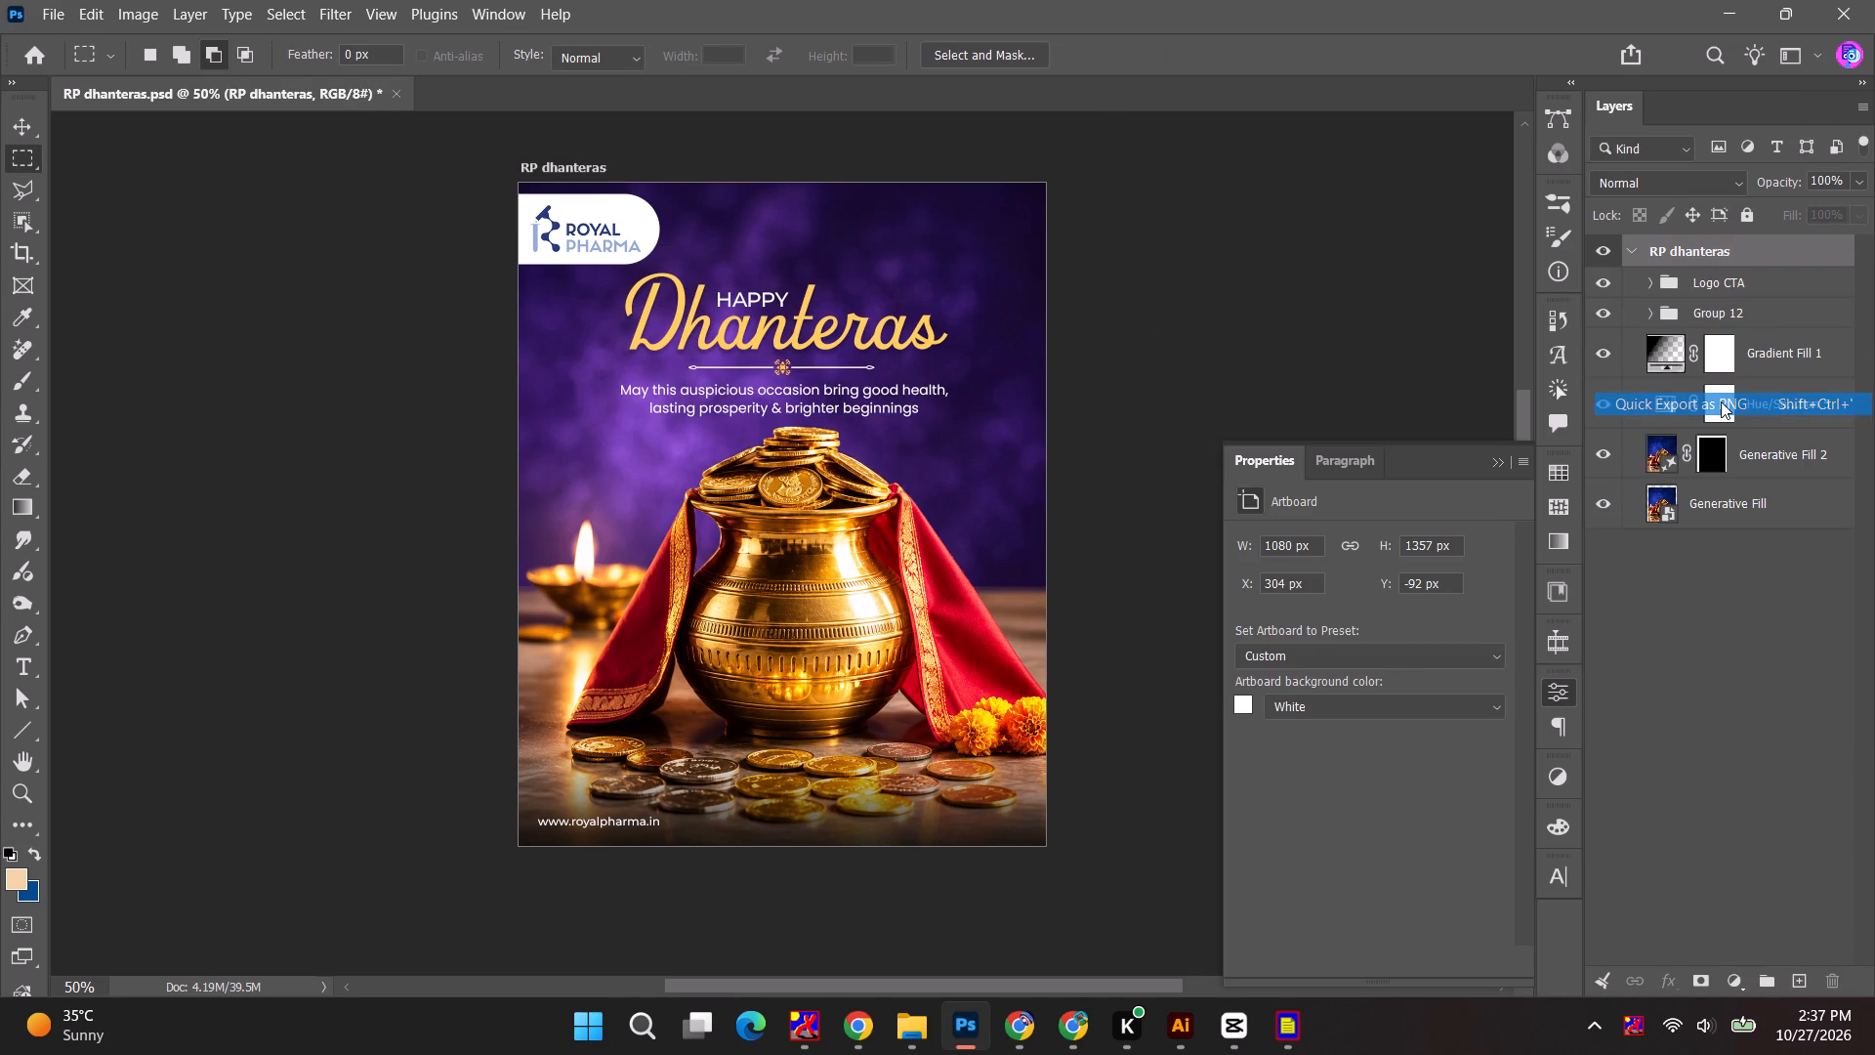
pyautogui.click(150, 392)
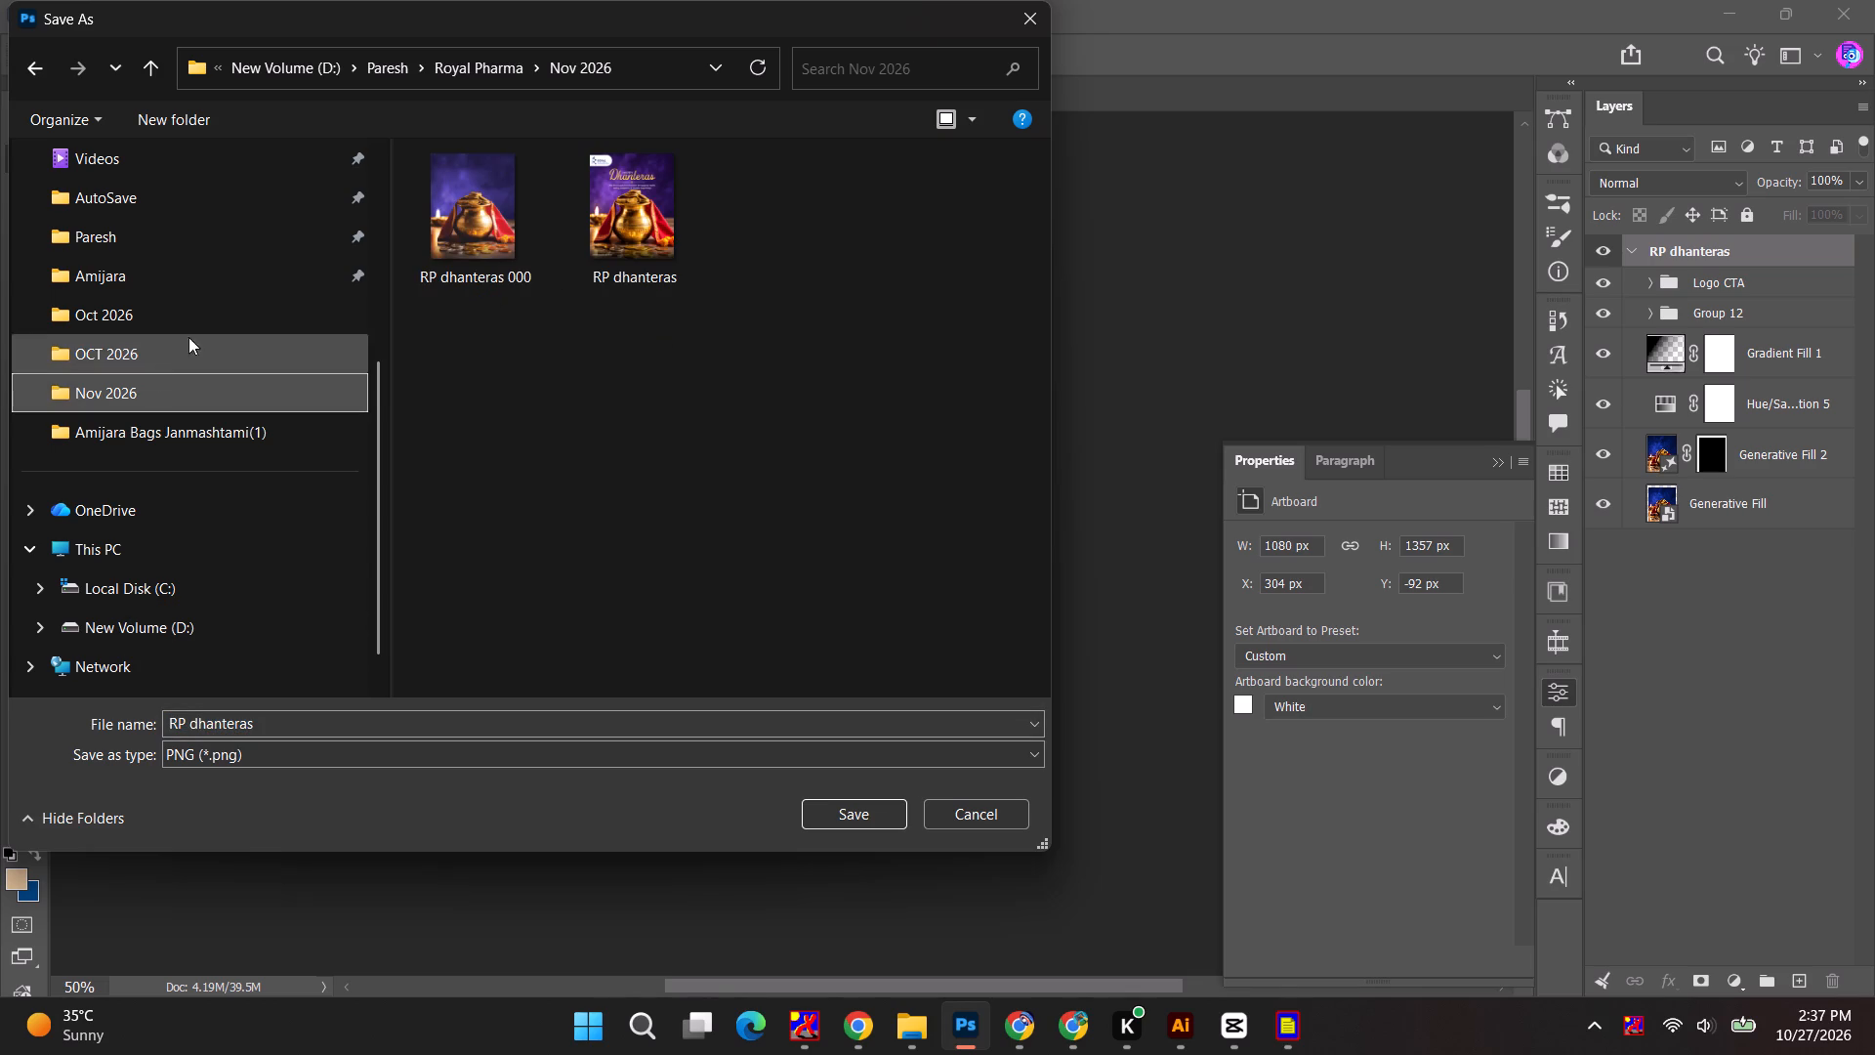
pyautogui.click(619, 217)
pyautogui.click(880, 803)
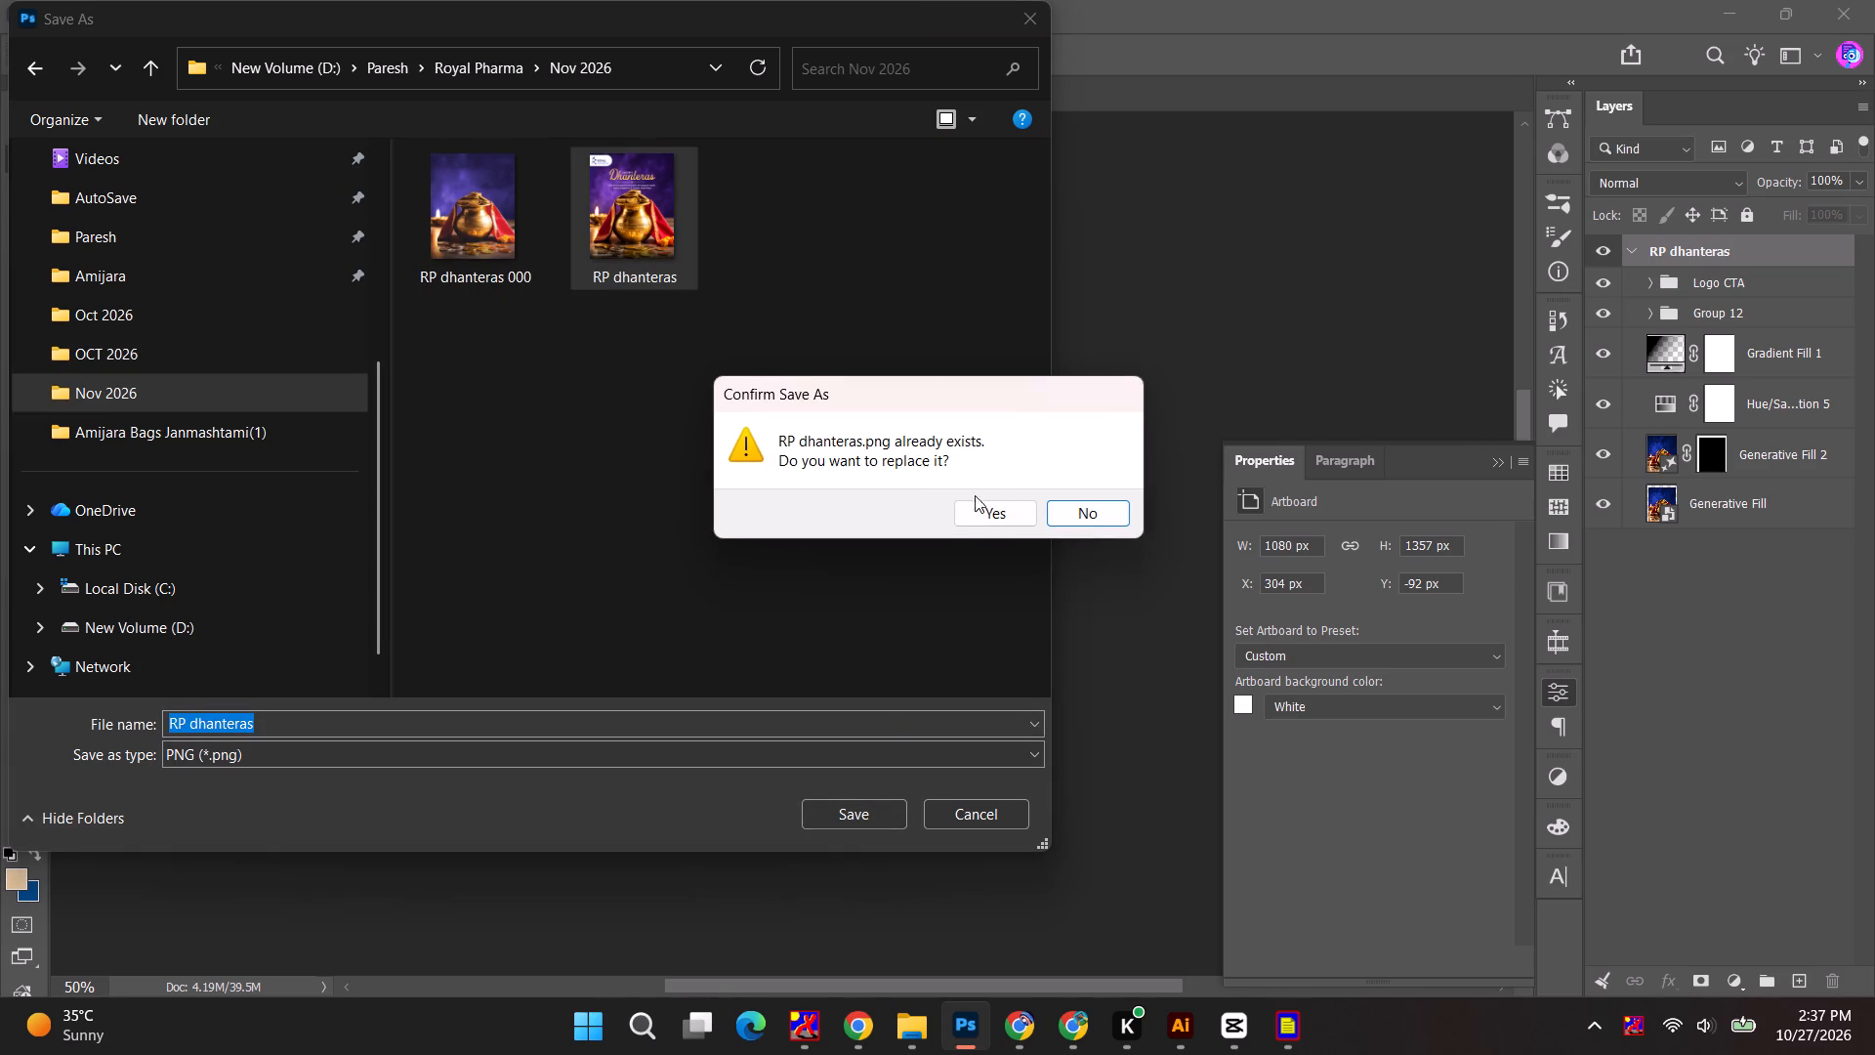
pyautogui.click(1002, 494)
pyautogui.click(995, 516)
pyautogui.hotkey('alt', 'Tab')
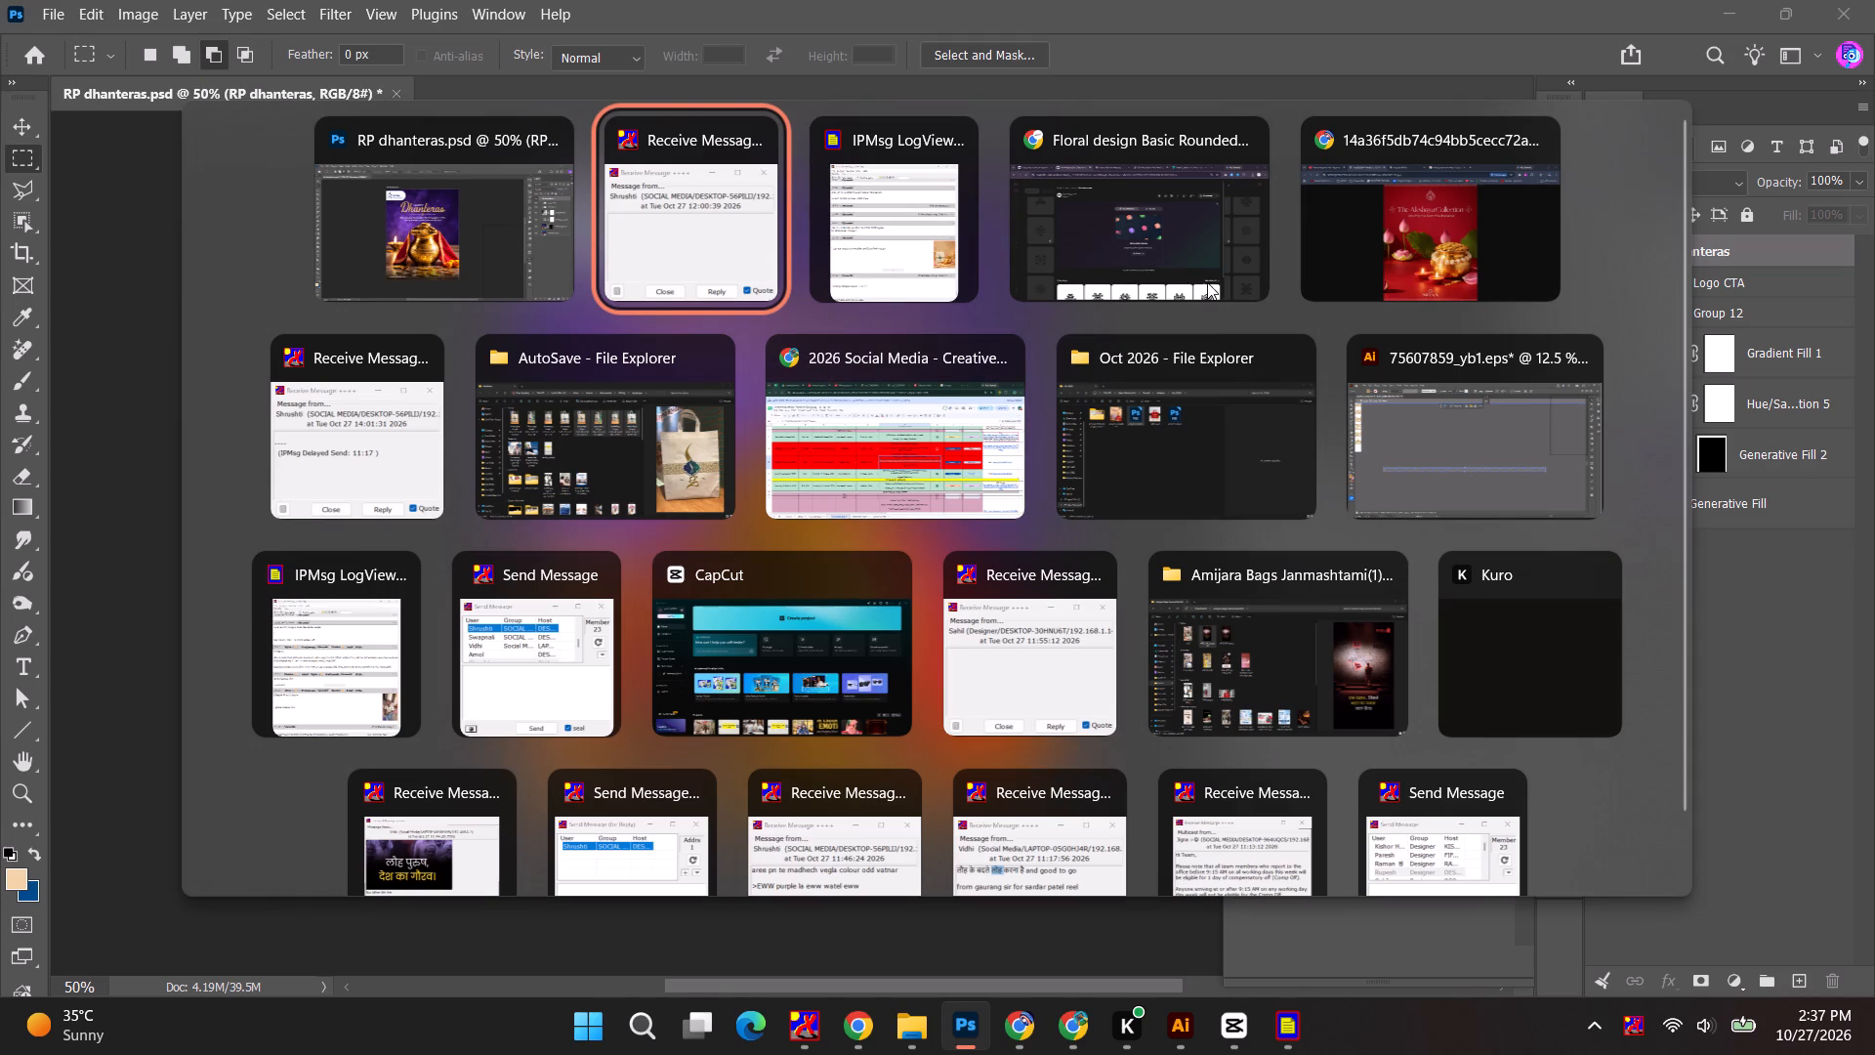
pyautogui.keyDown('alt'); pyautogui.click(1230, 479); pyautogui.keyUp('alt')
pyautogui.click(98, 676)
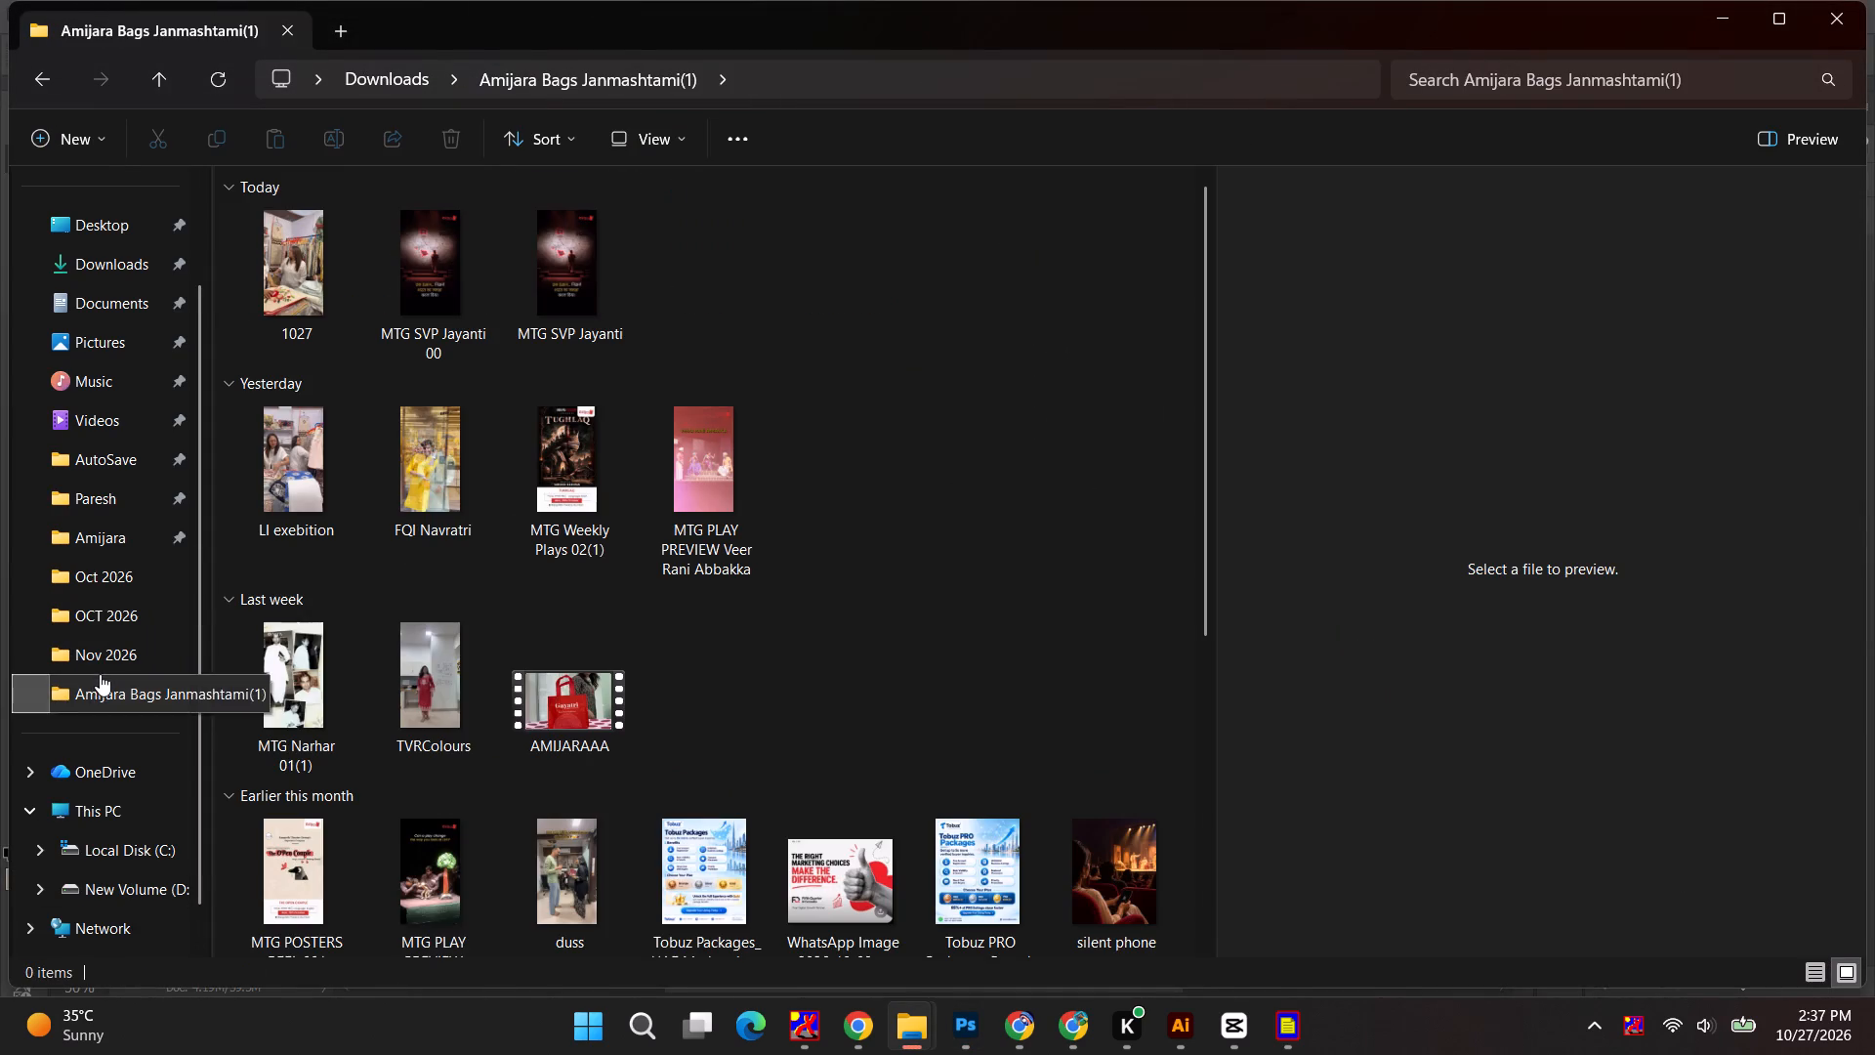
pyautogui.click(103, 663)
pyautogui.click(451, 259)
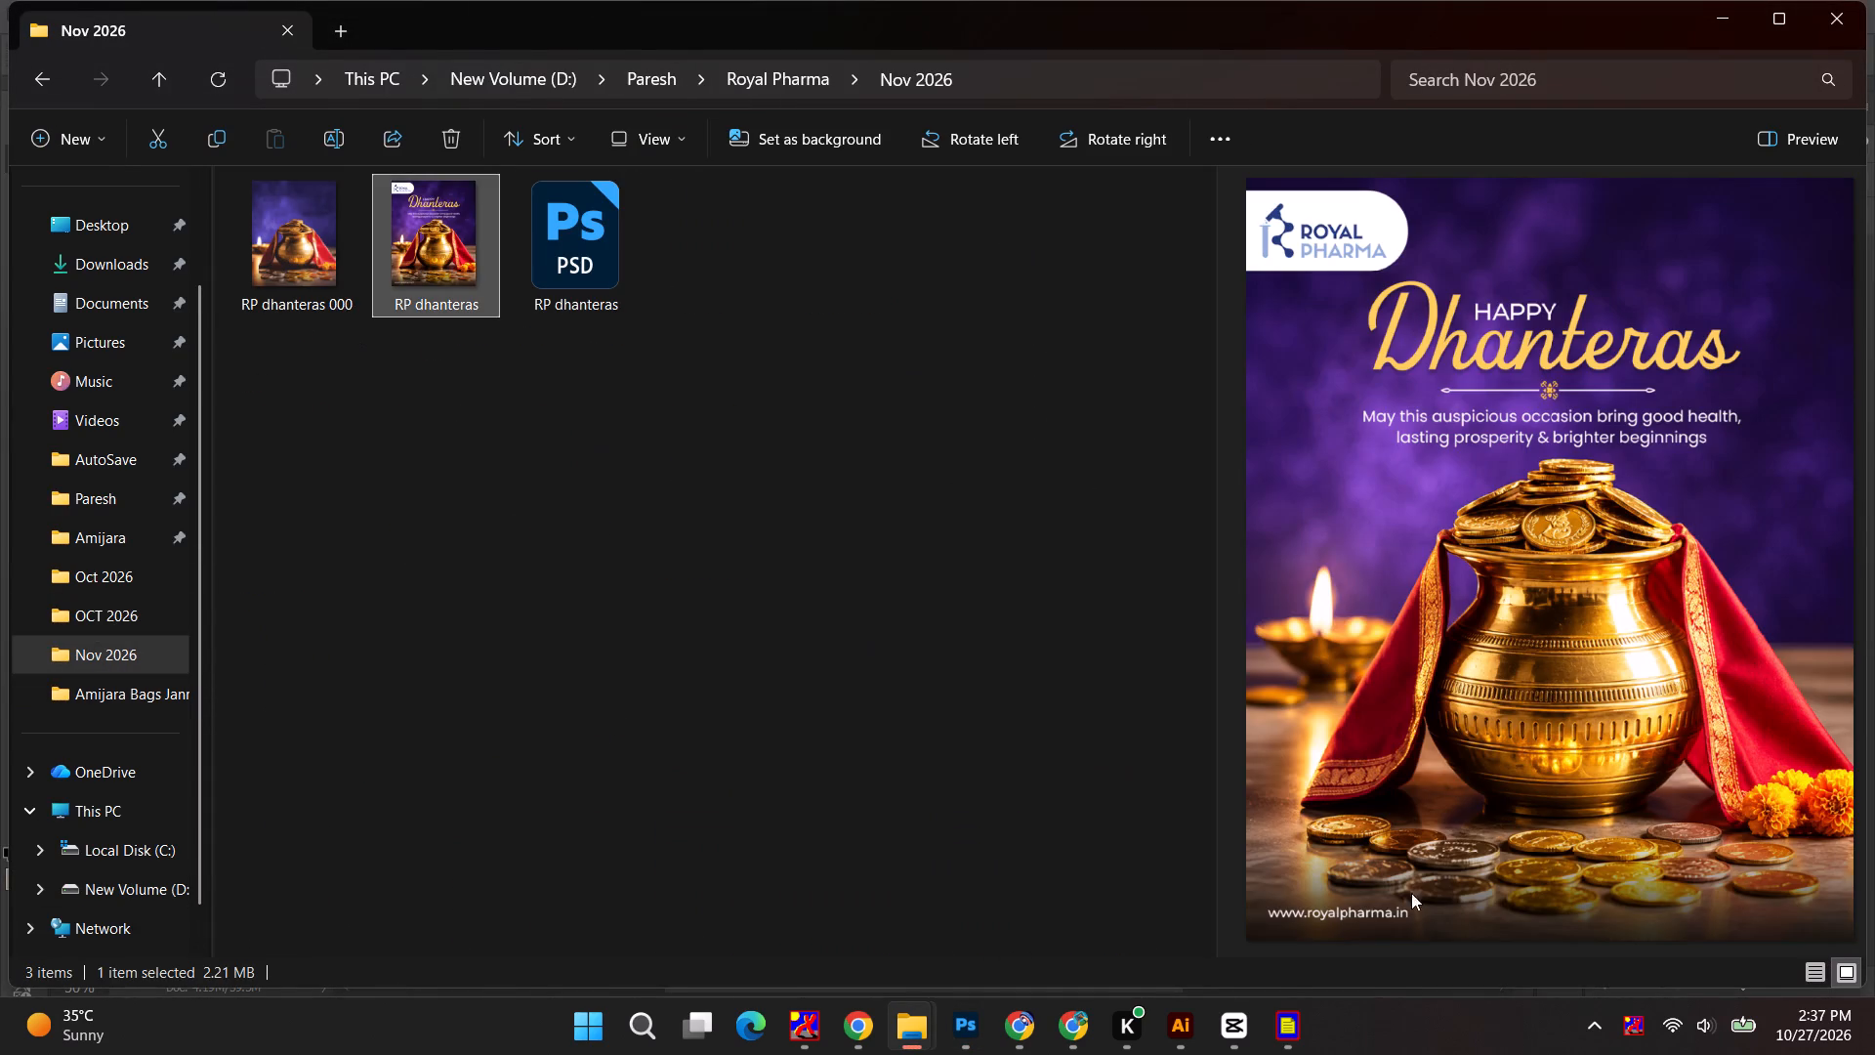
pyautogui.doubleClick(1642, 1019)
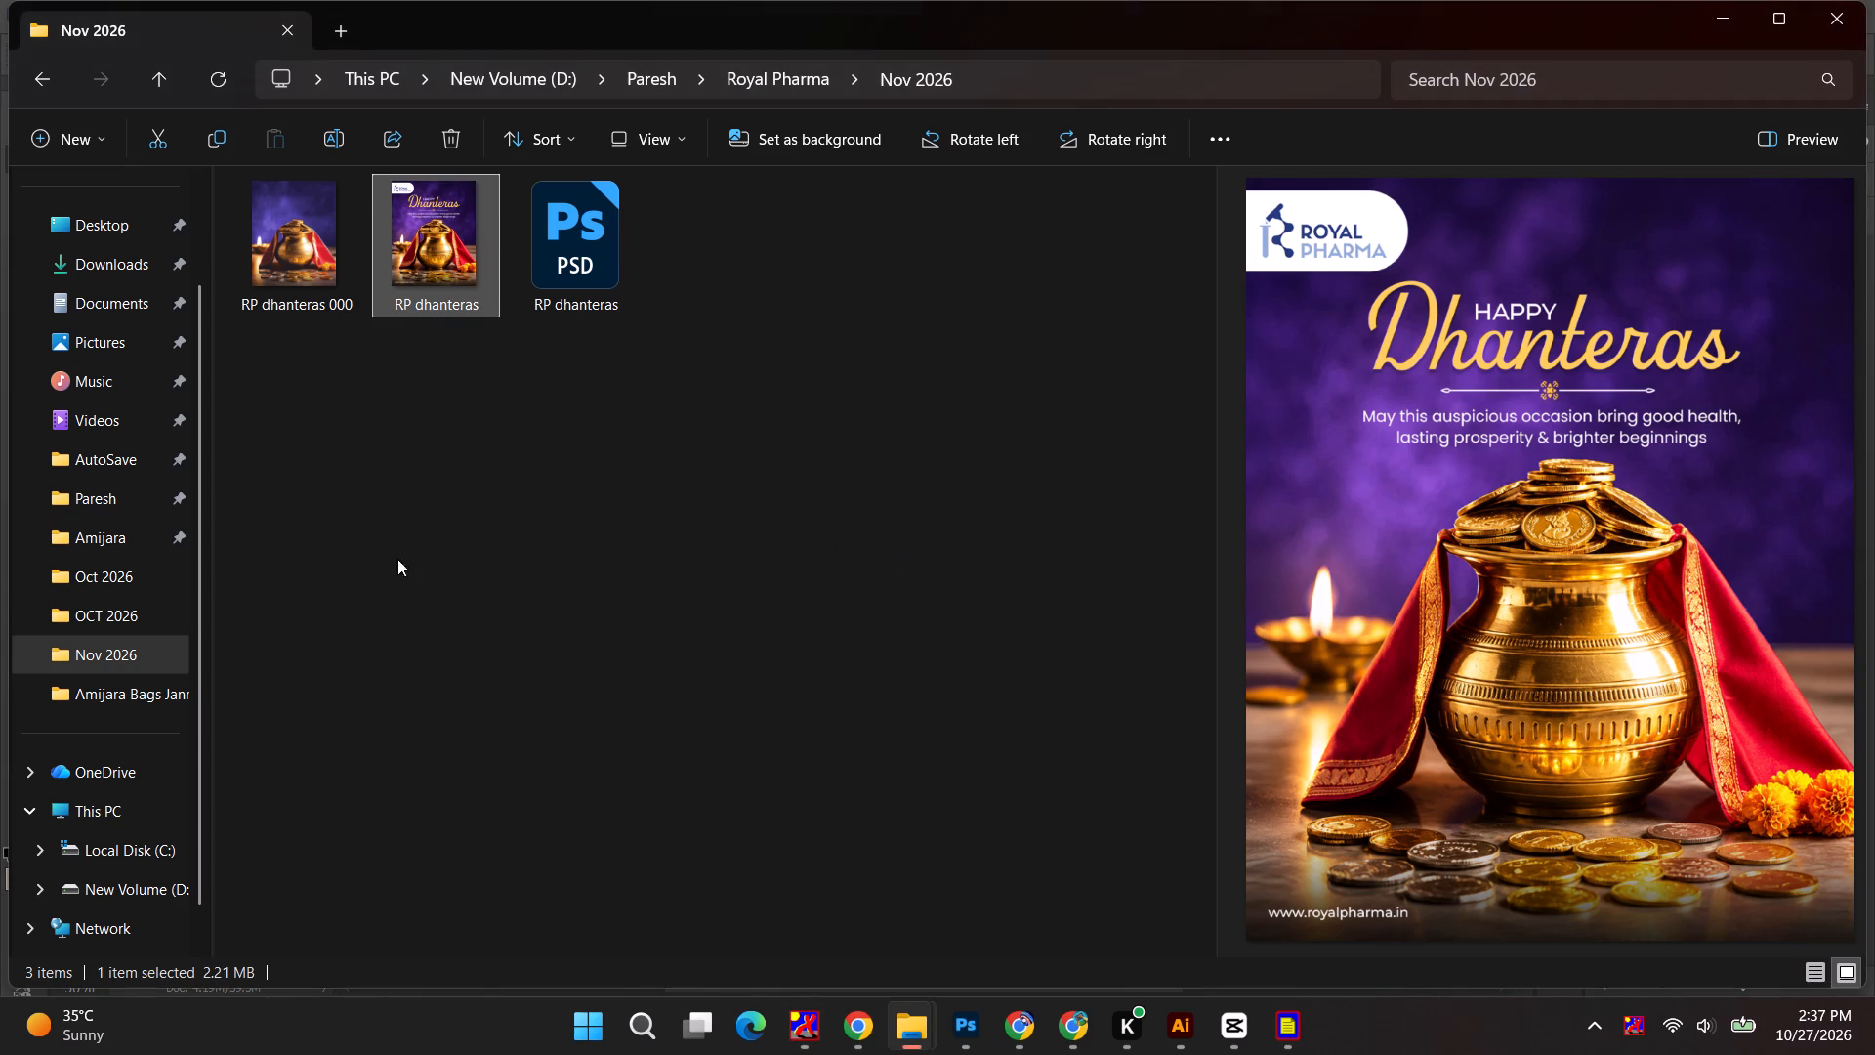
# Preview the Amijara Dhanteras image in Amijara's NOV 2026 folder in File Explorer, and return to Photoshop.
pyautogui.click(120, 530)
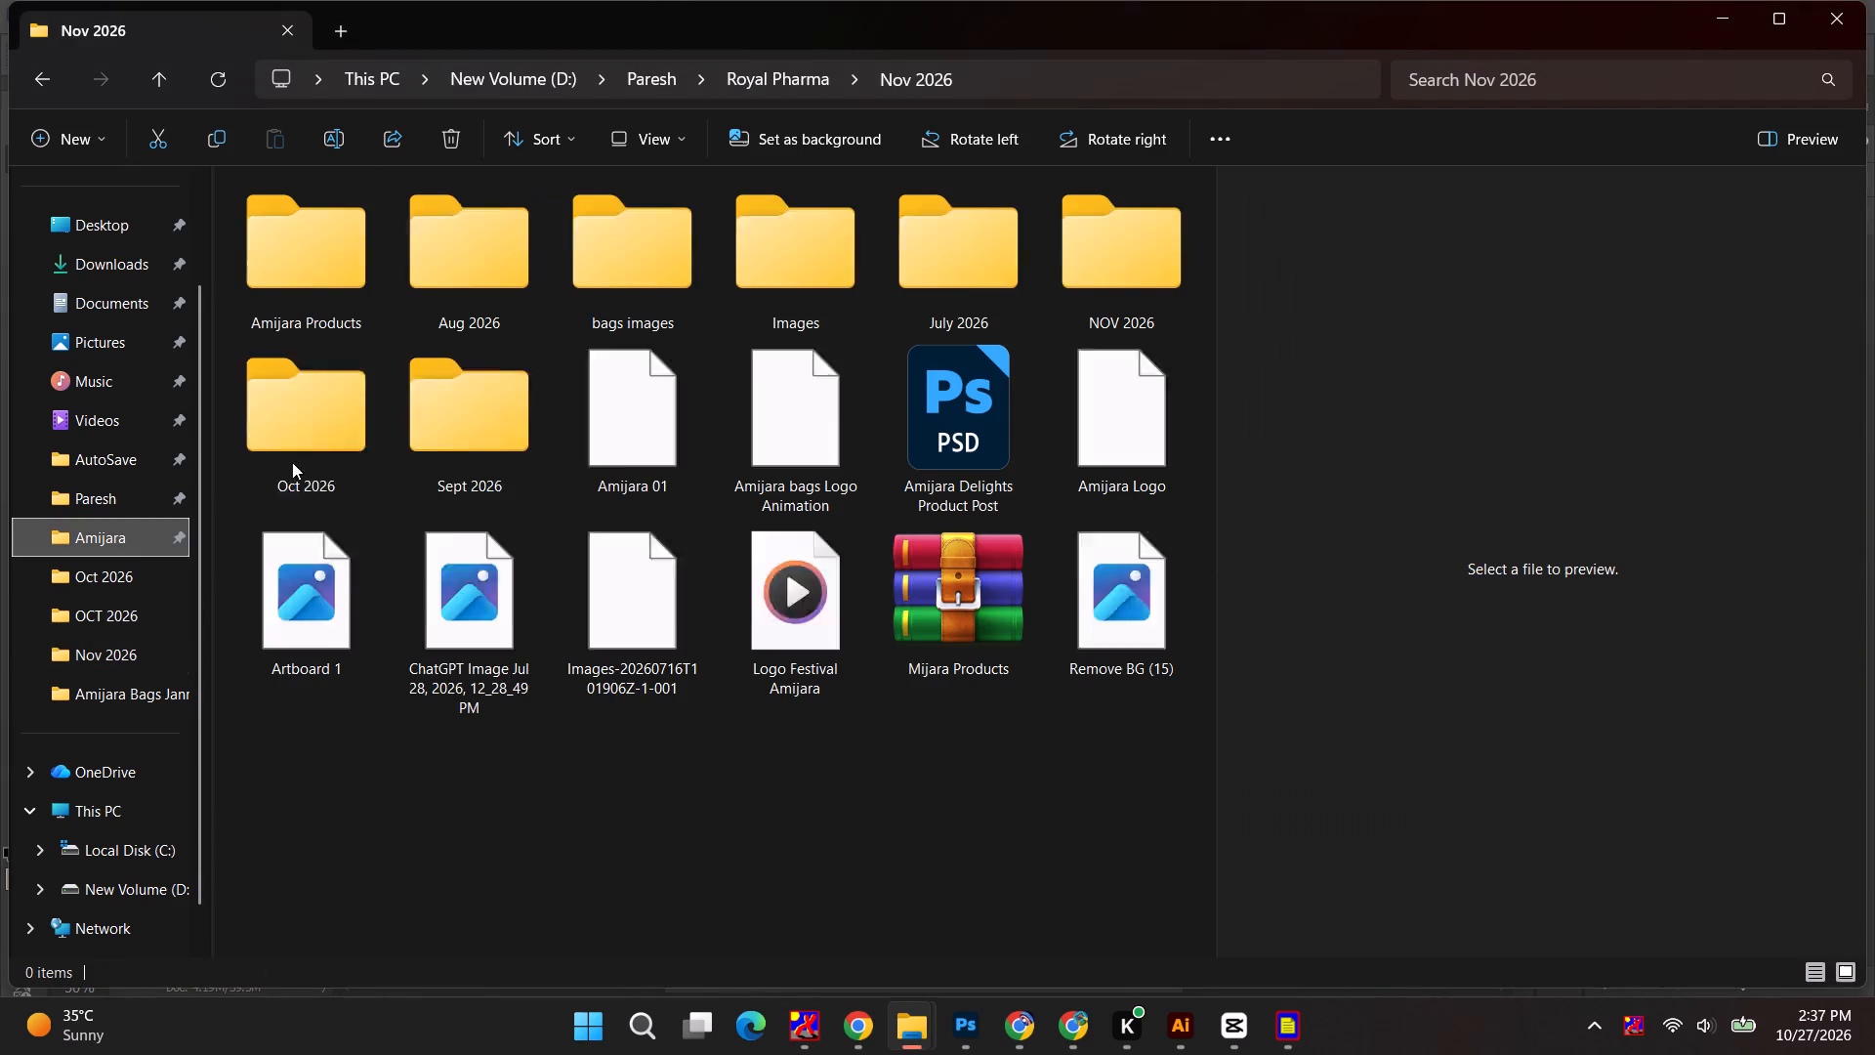
pyautogui.click(305, 487)
pyautogui.doubleClick(1117, 308)
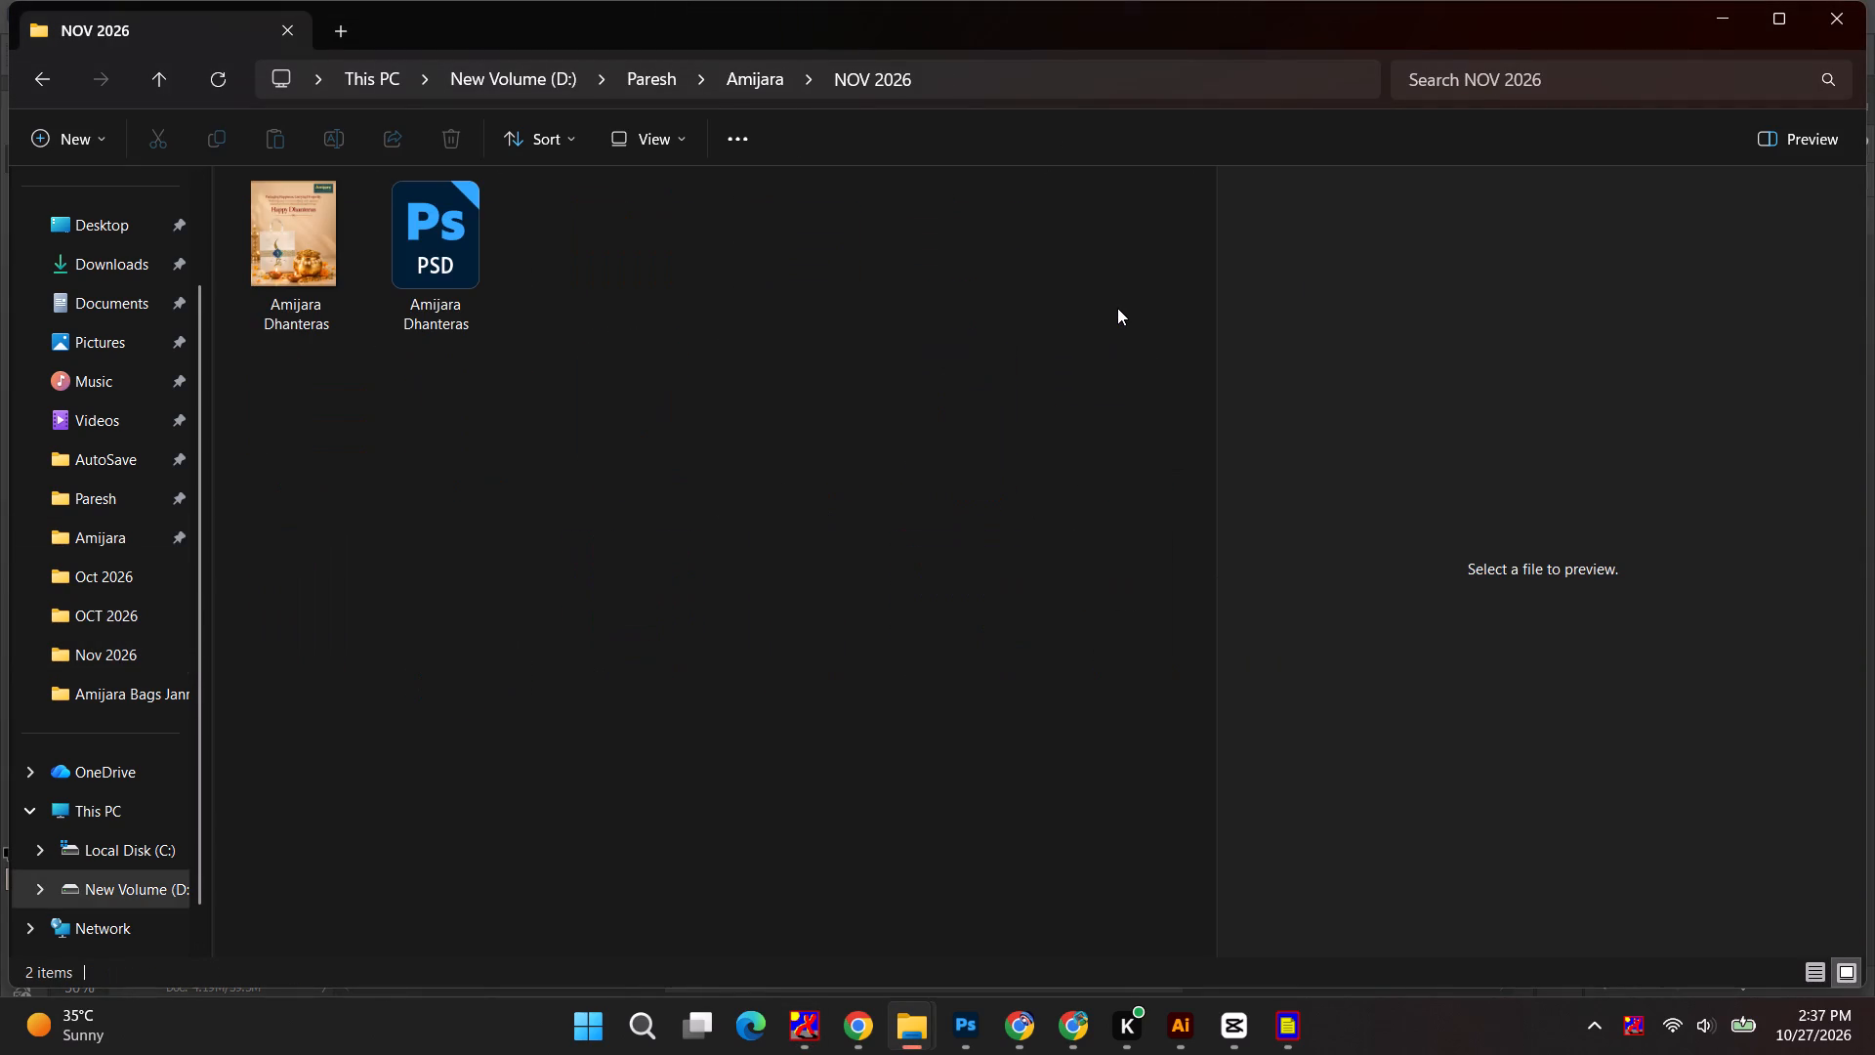
pyautogui.click(298, 266)
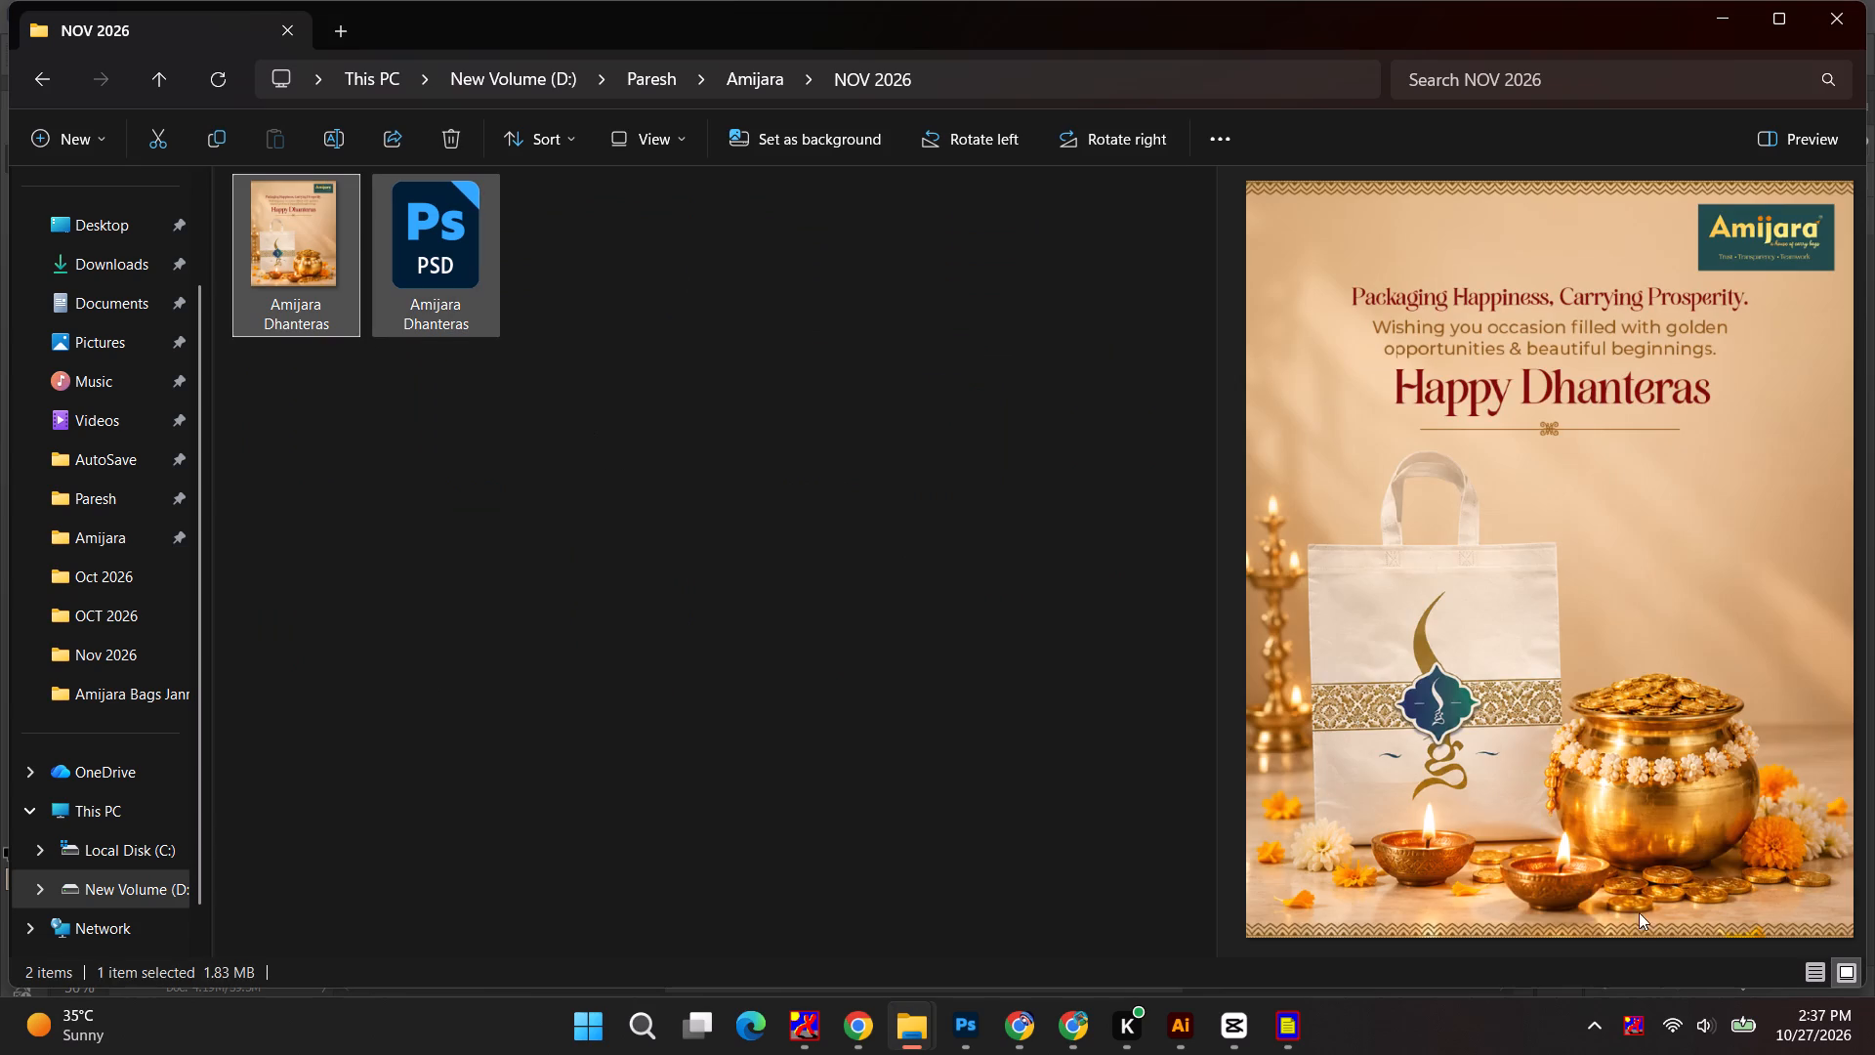
pyautogui.hotkey('alt', 'Tab')
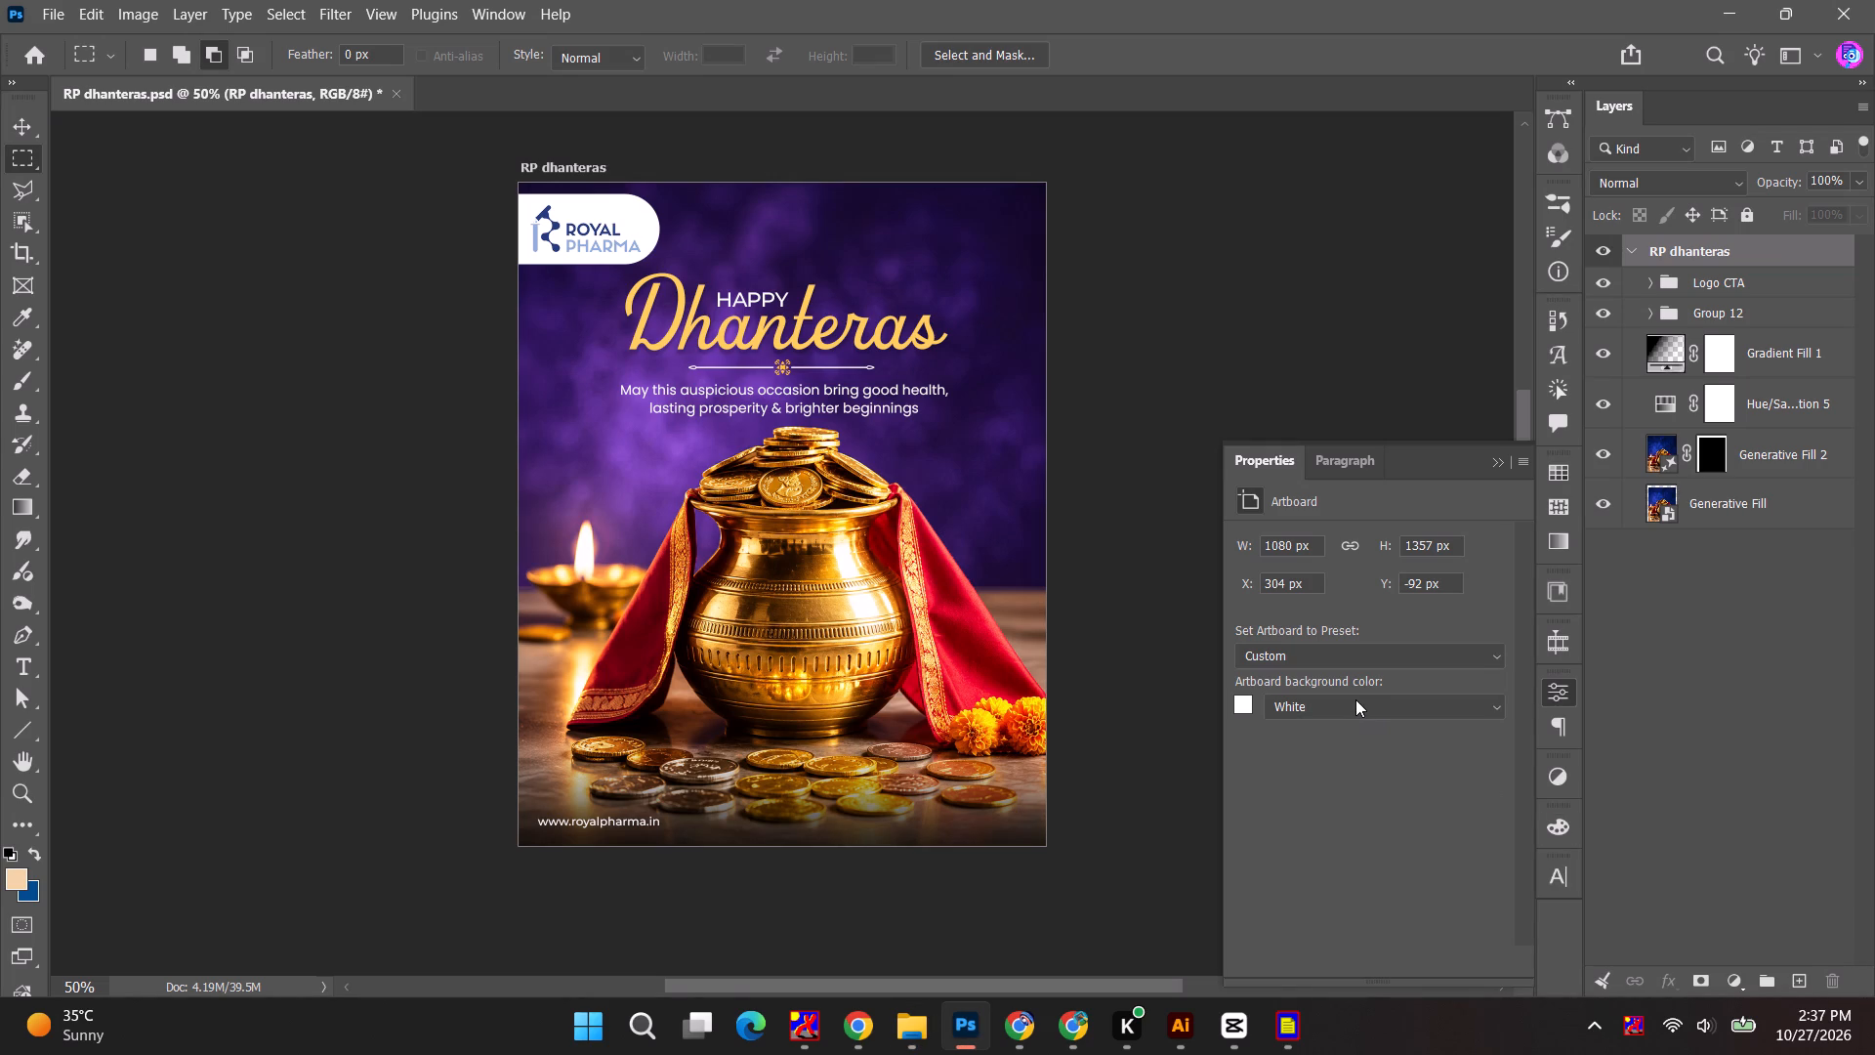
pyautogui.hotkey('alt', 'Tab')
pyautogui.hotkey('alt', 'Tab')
# Reopen the Amijara Dhanteras document from the recent files.
pyautogui.click(30, 49)
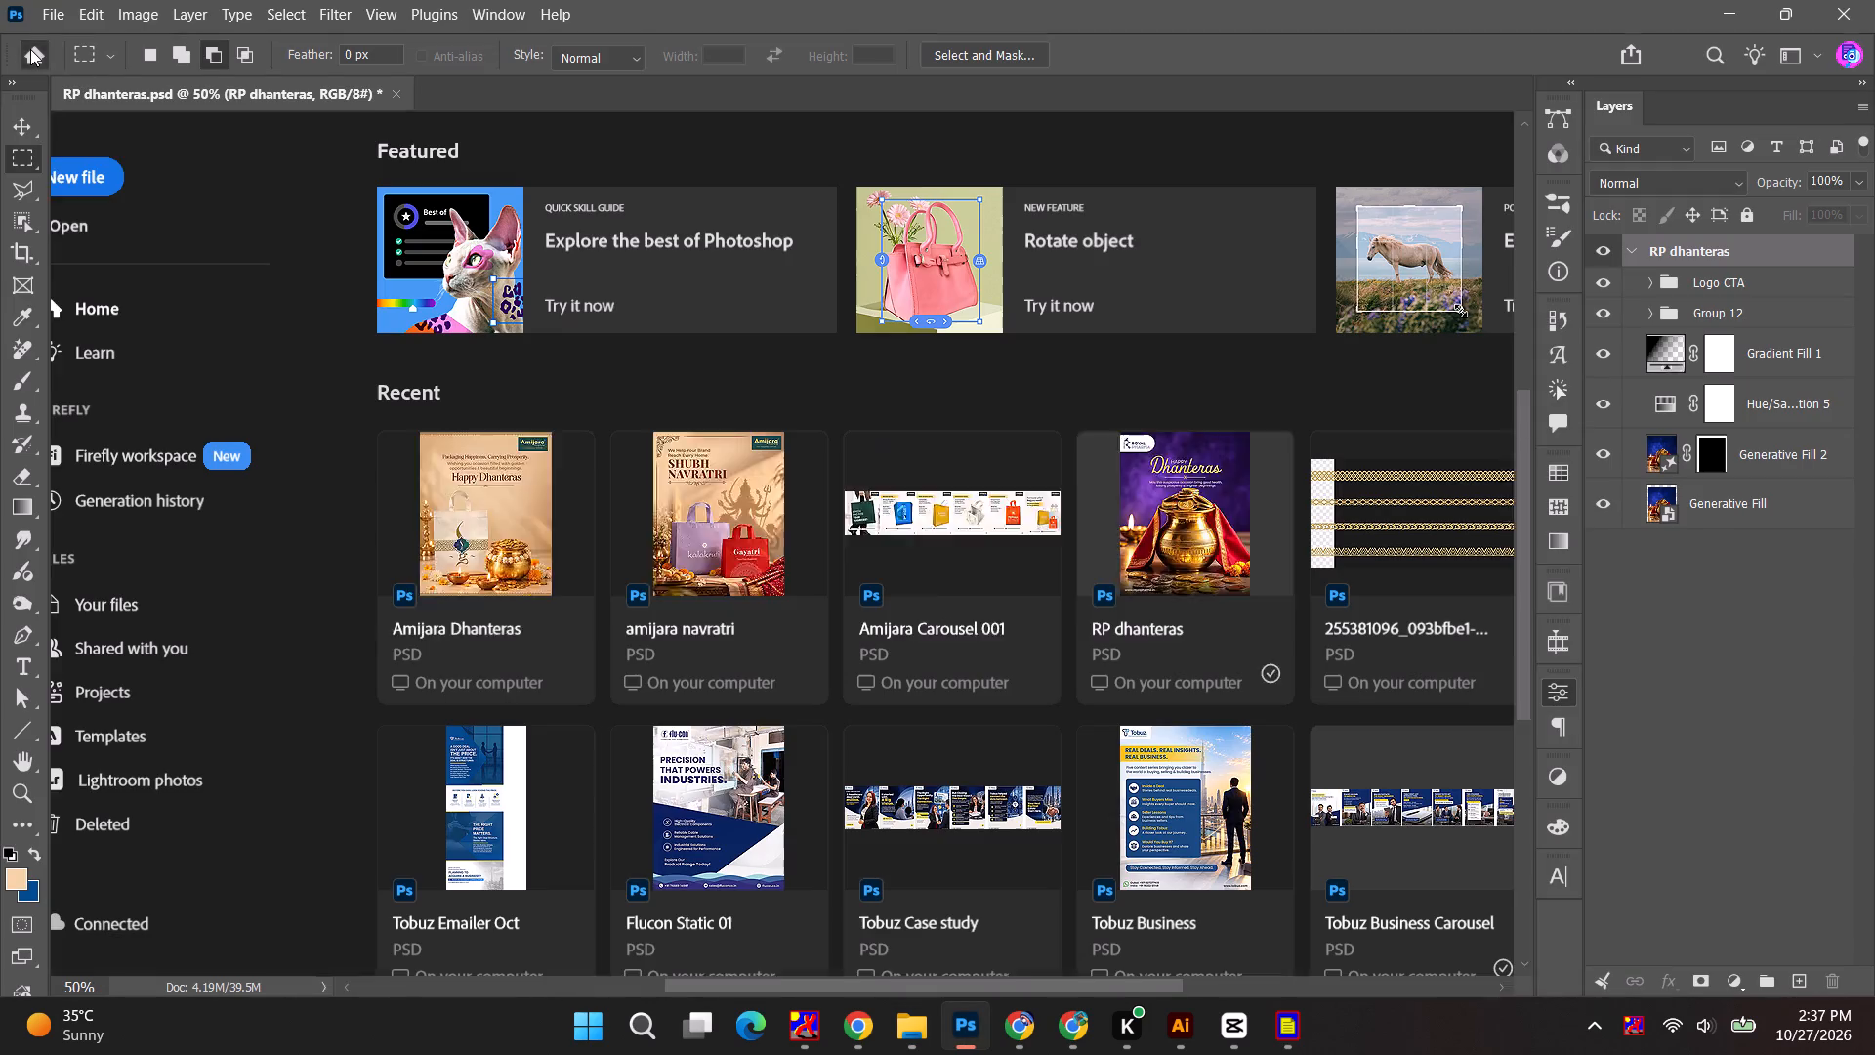
pyautogui.click(675, 536)
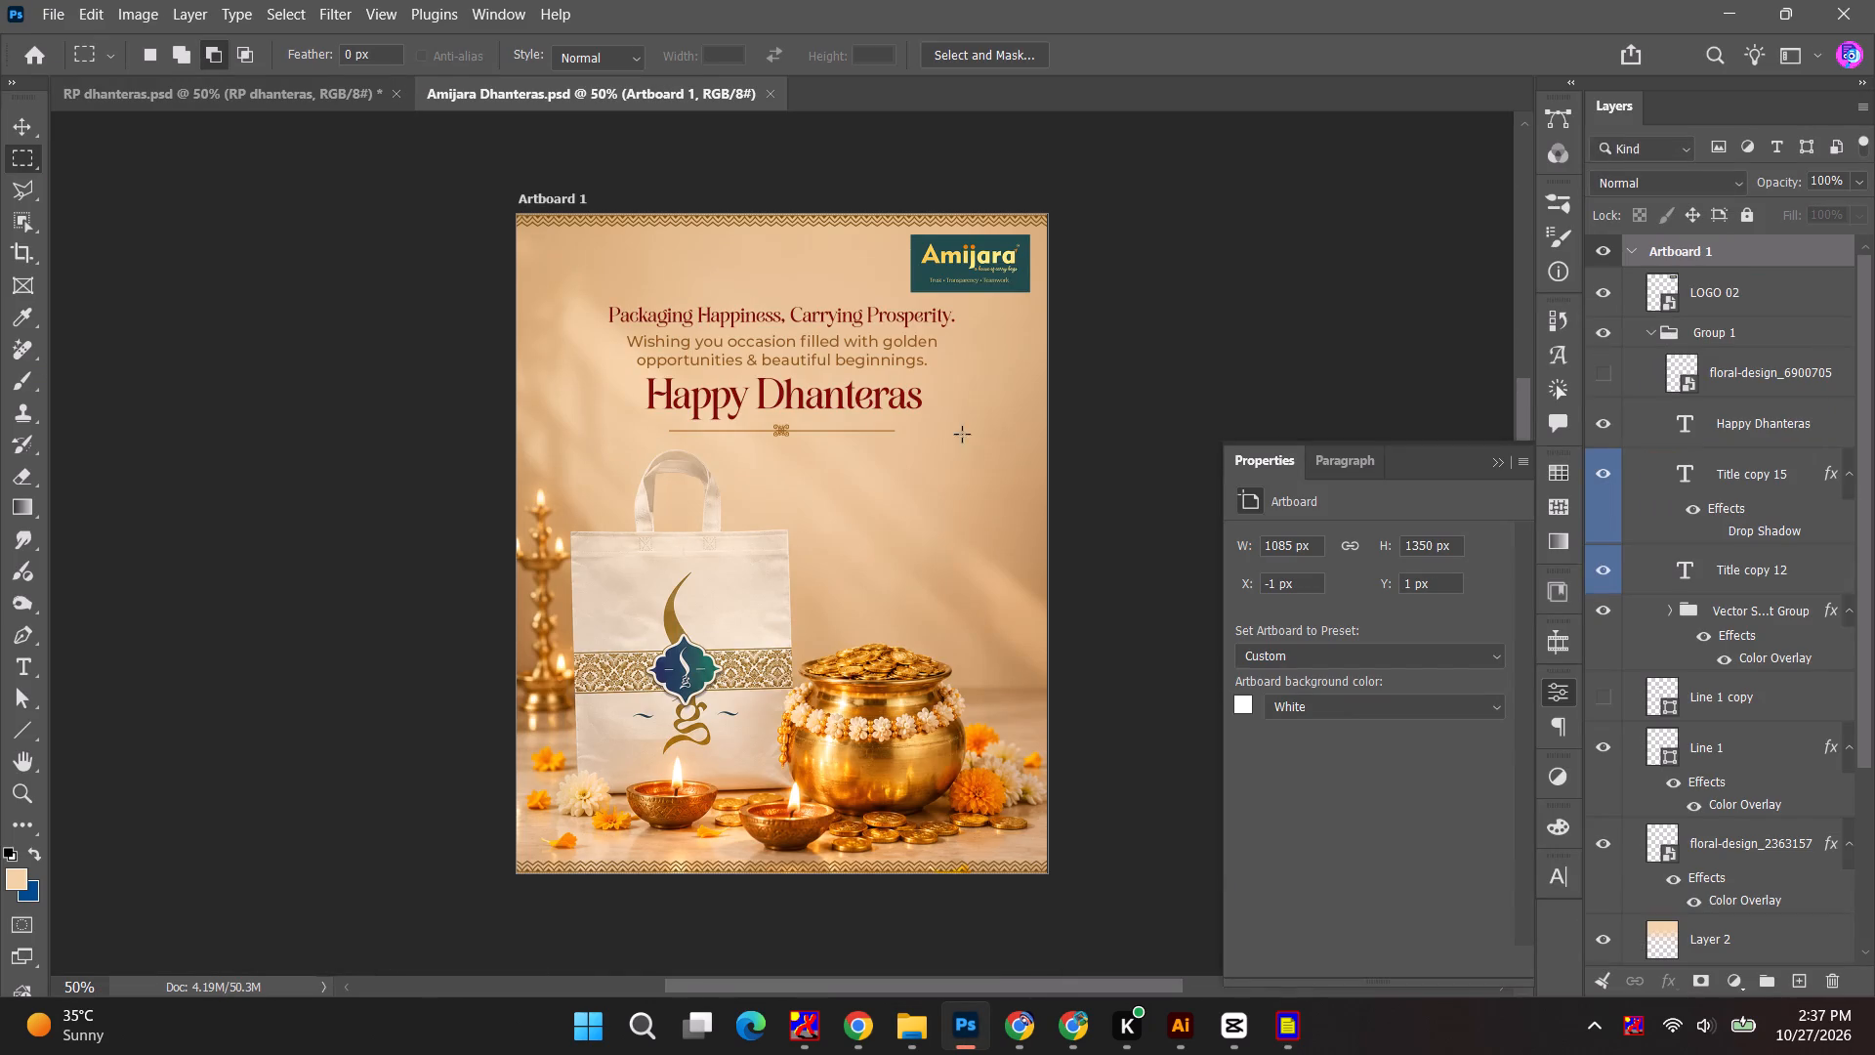
# Add a layer mask to Layer 2 and fade it with large soft black brush strokes along the poster's left, right and top edges.
pyautogui.scroll(-4, 1672, 826)
pyautogui.click(1605, 806)
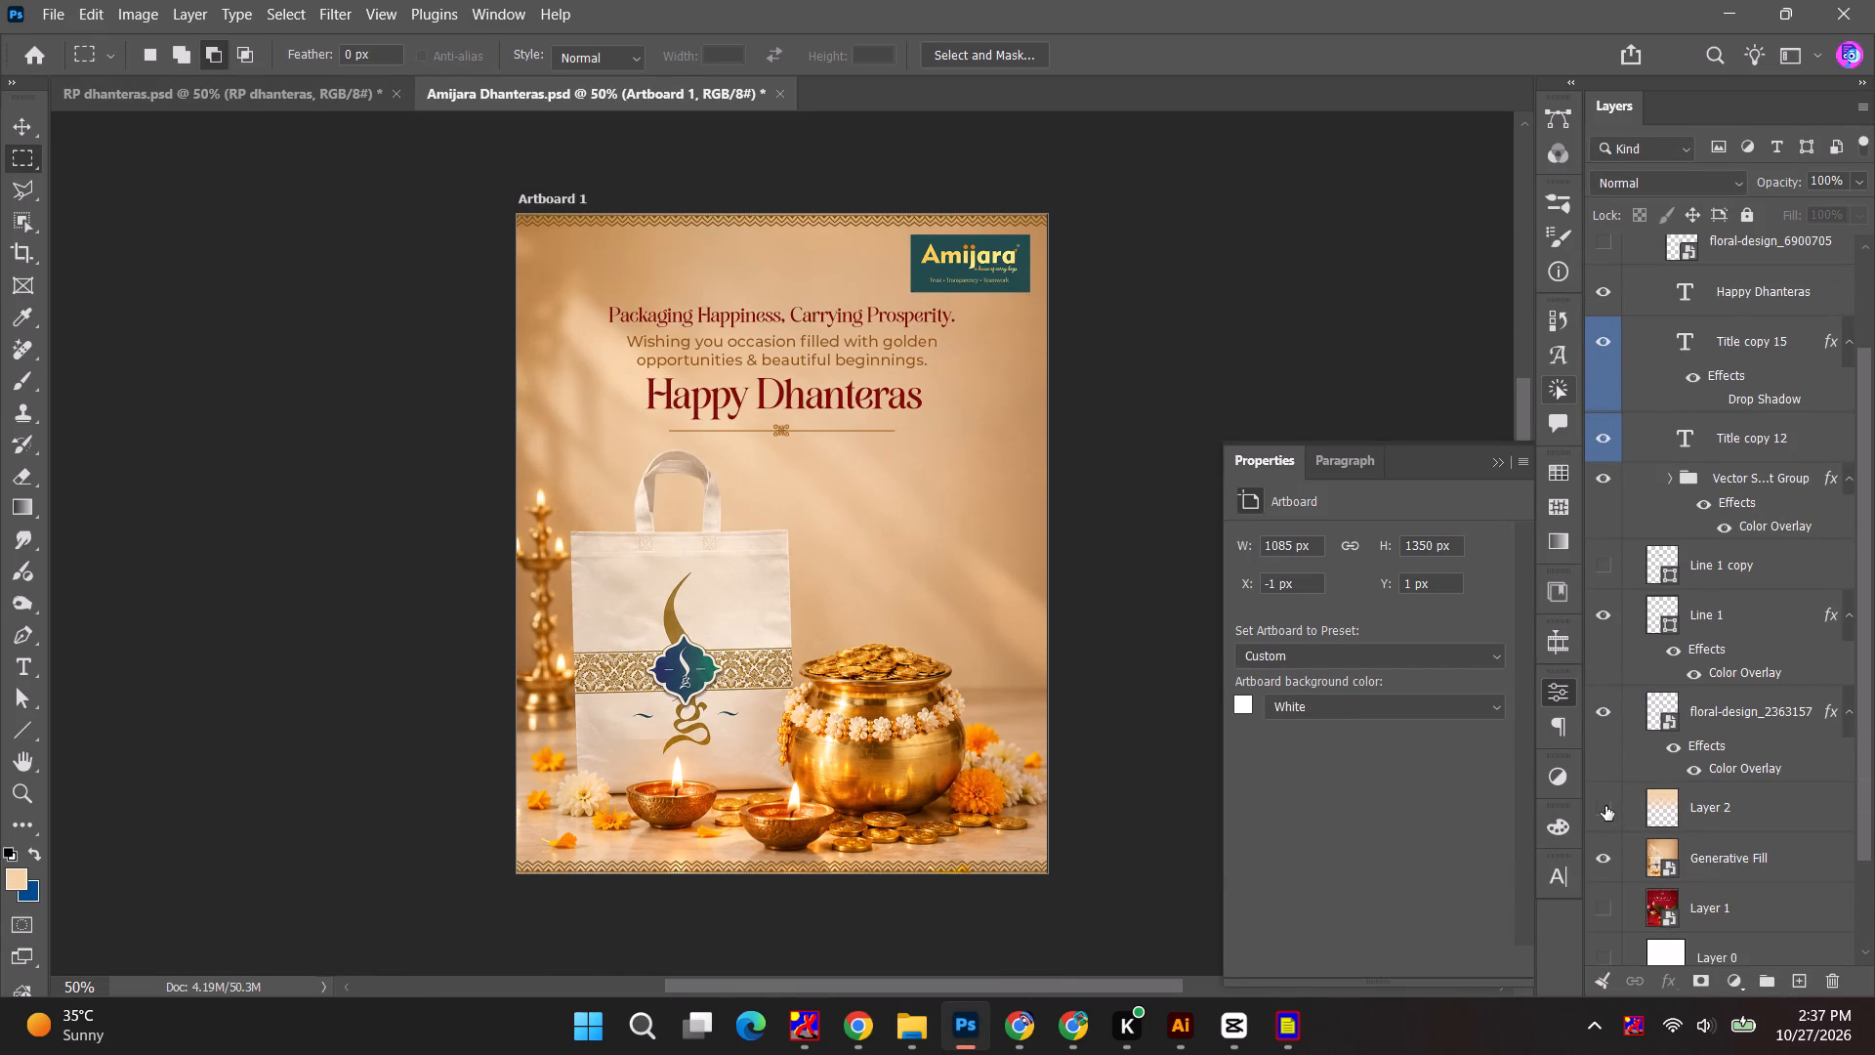
pyautogui.click(1605, 806)
pyautogui.click(1706, 818)
pyautogui.press('b')
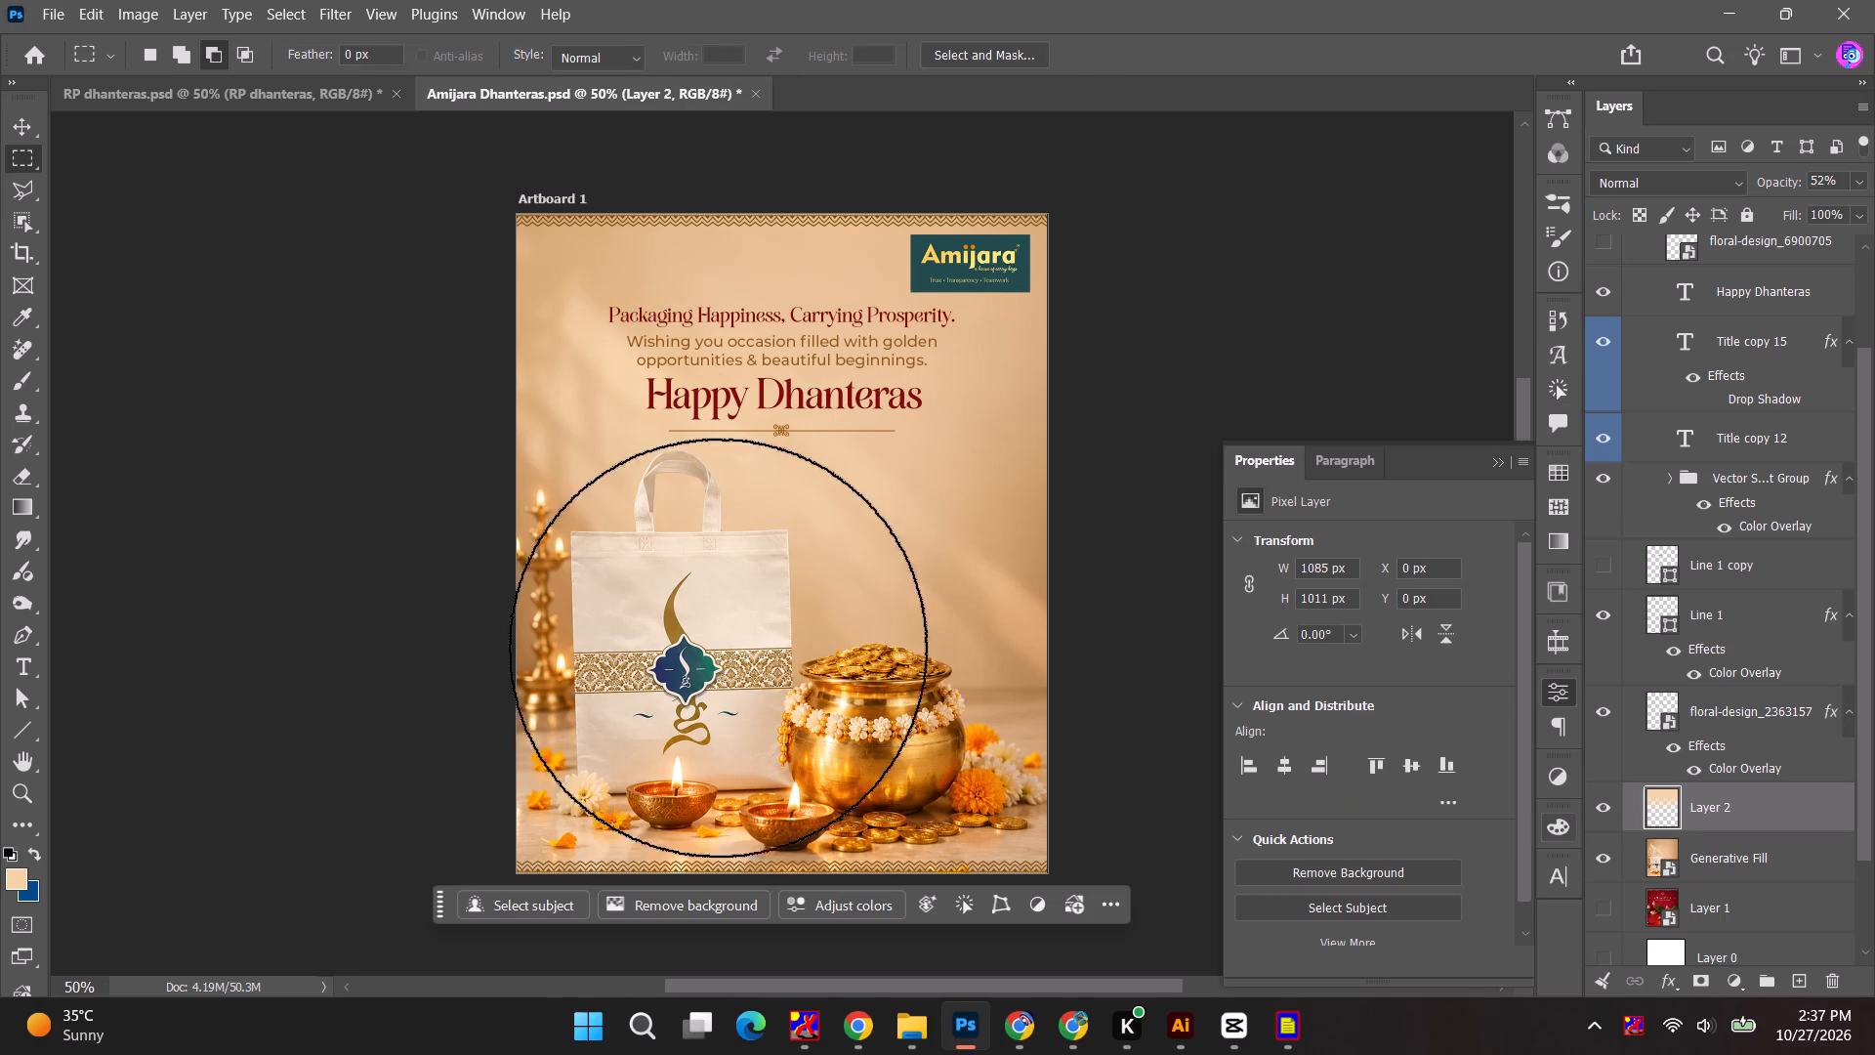
pyautogui.moveTo(410, 262); pyautogui.dragTo(431, 752)
pyautogui.hotkey('ctrl', 'z')
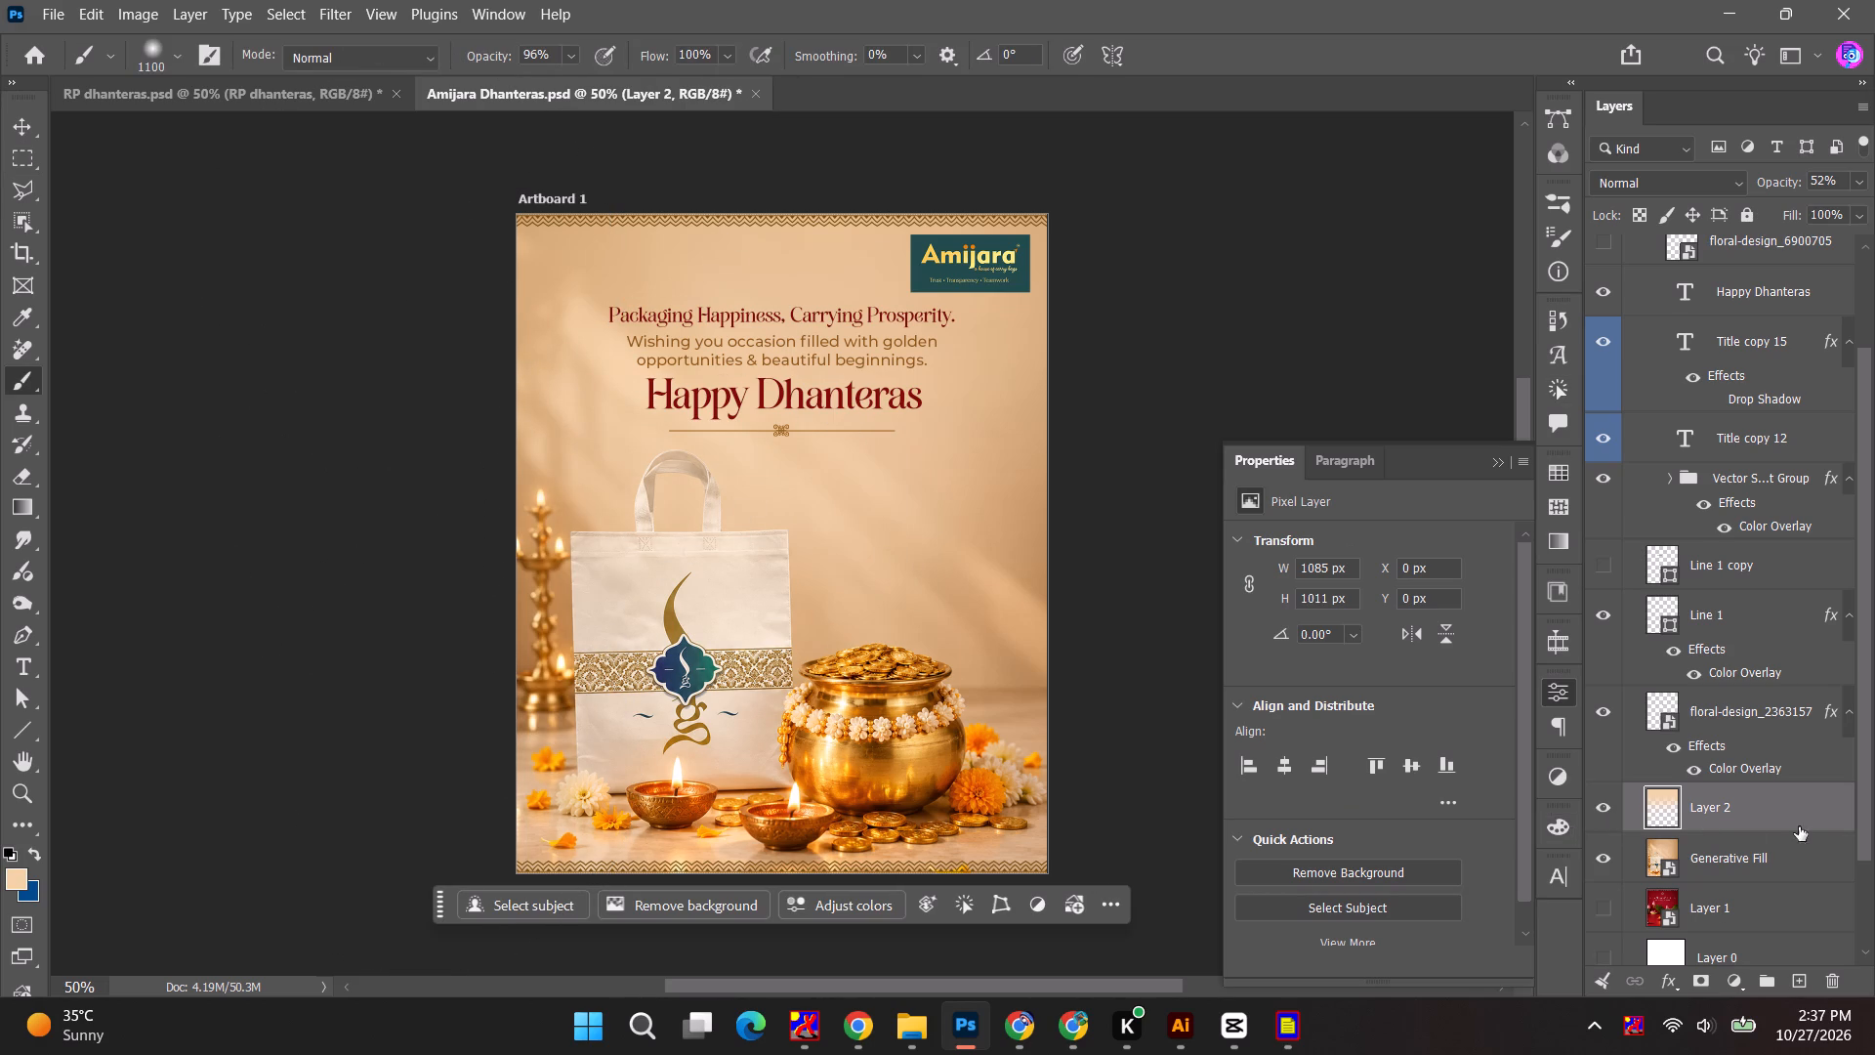
pyautogui.click(1688, 980)
pyautogui.moveTo(289, 475); pyautogui.dragTo(298, 467)
pyautogui.moveTo(406, 526); pyautogui.dragTo(371, 191)
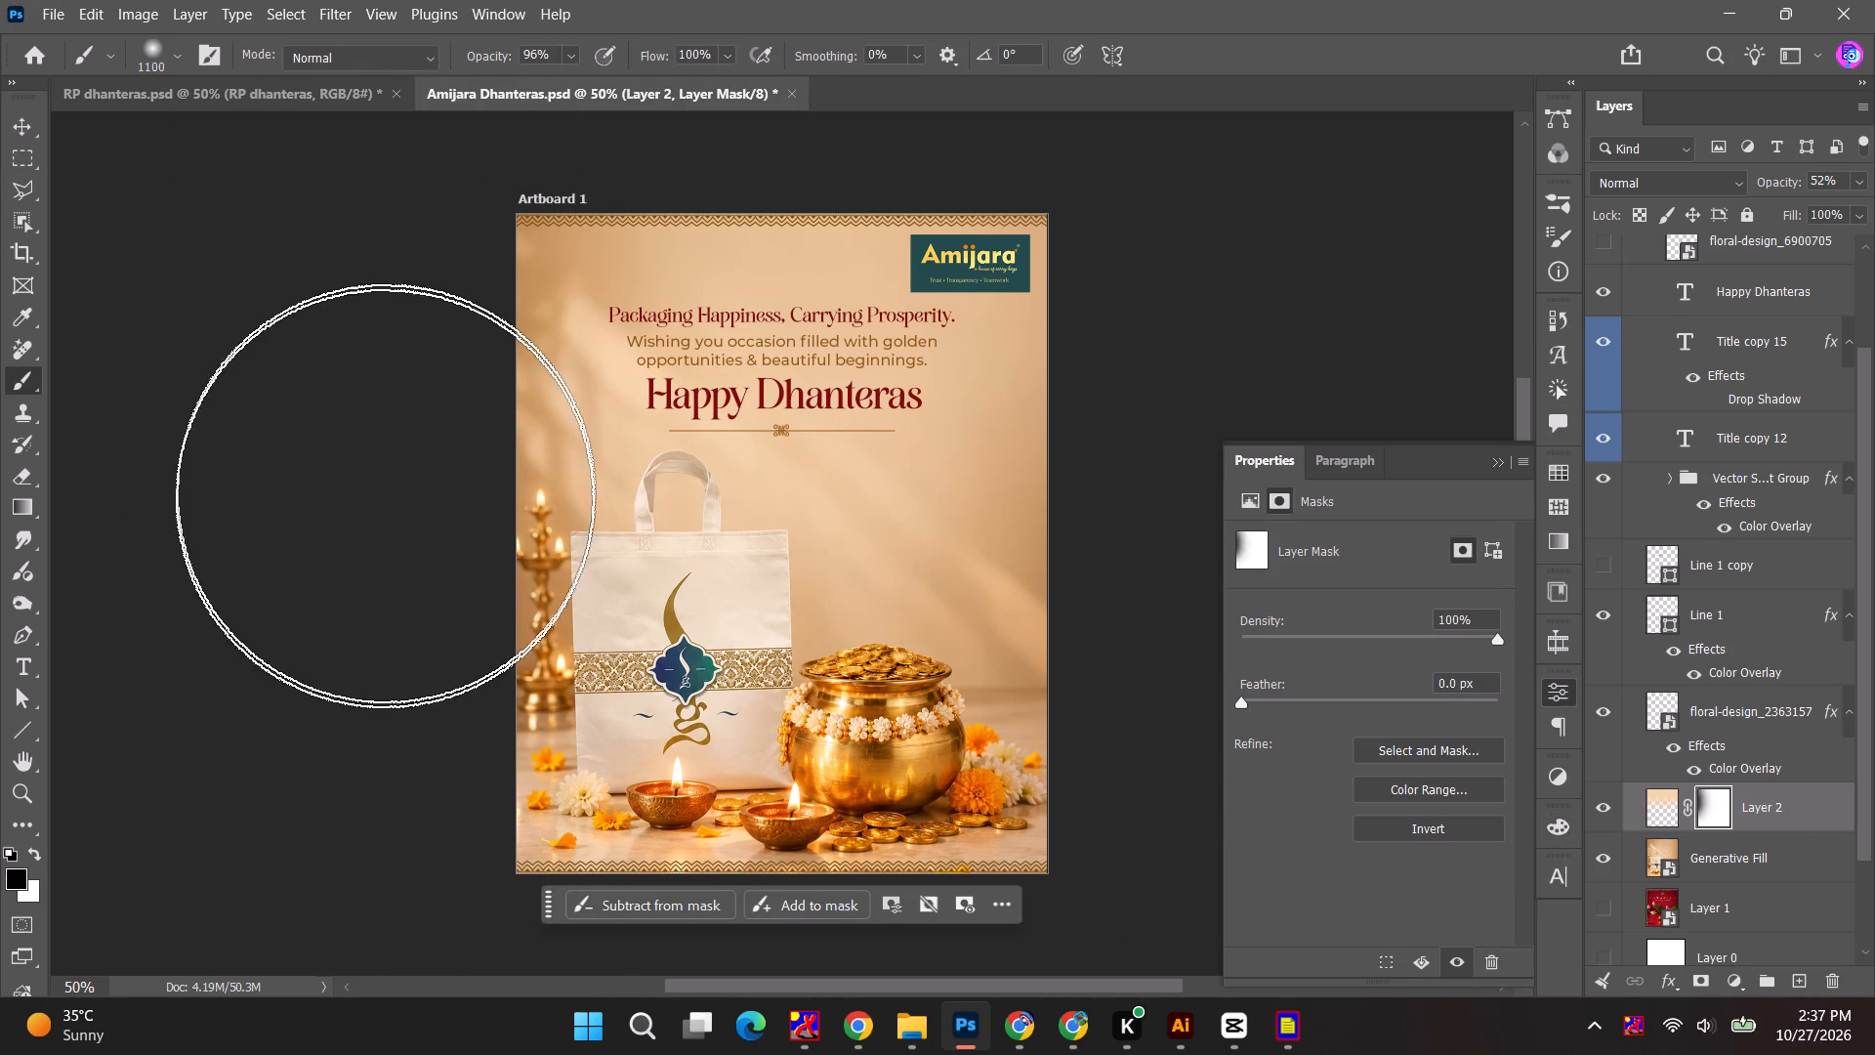
pyautogui.moveTo(1167, 244); pyautogui.dragTo(1464, 1011)
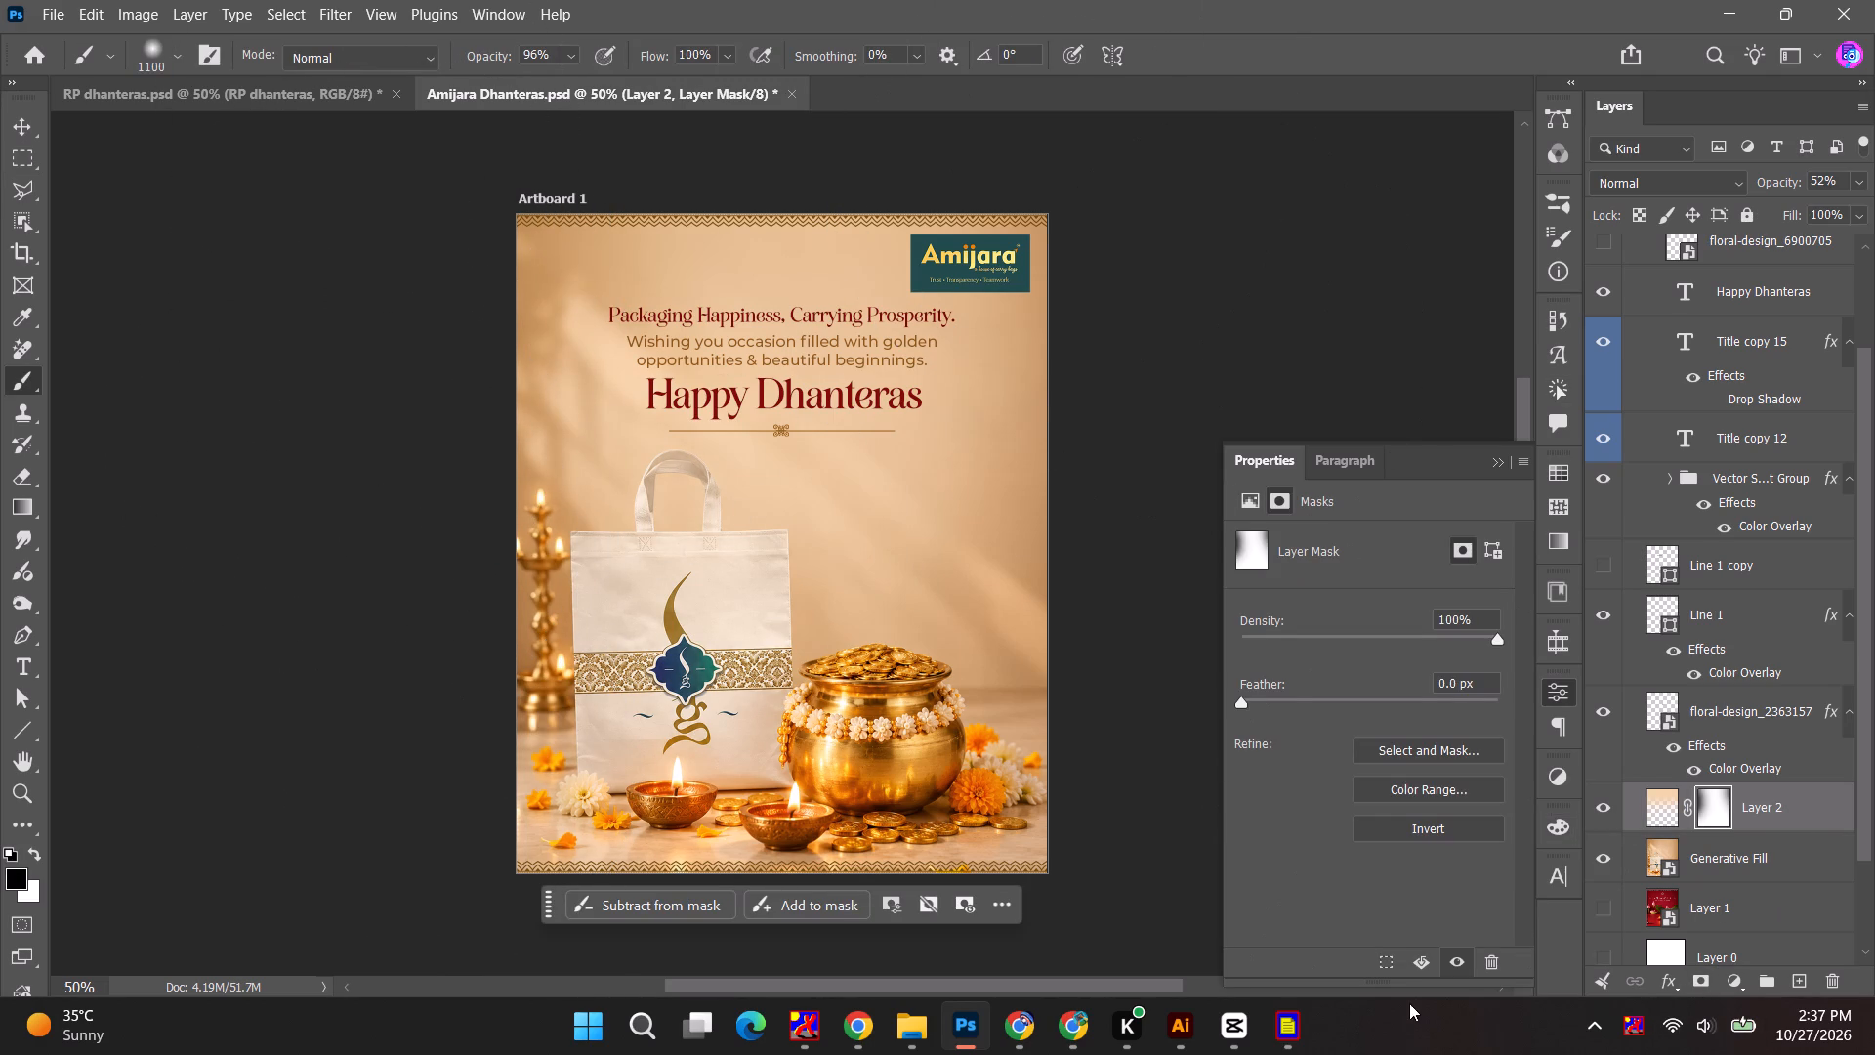
pyautogui.moveTo(403, 124); pyautogui.dragTo(1586, 108)
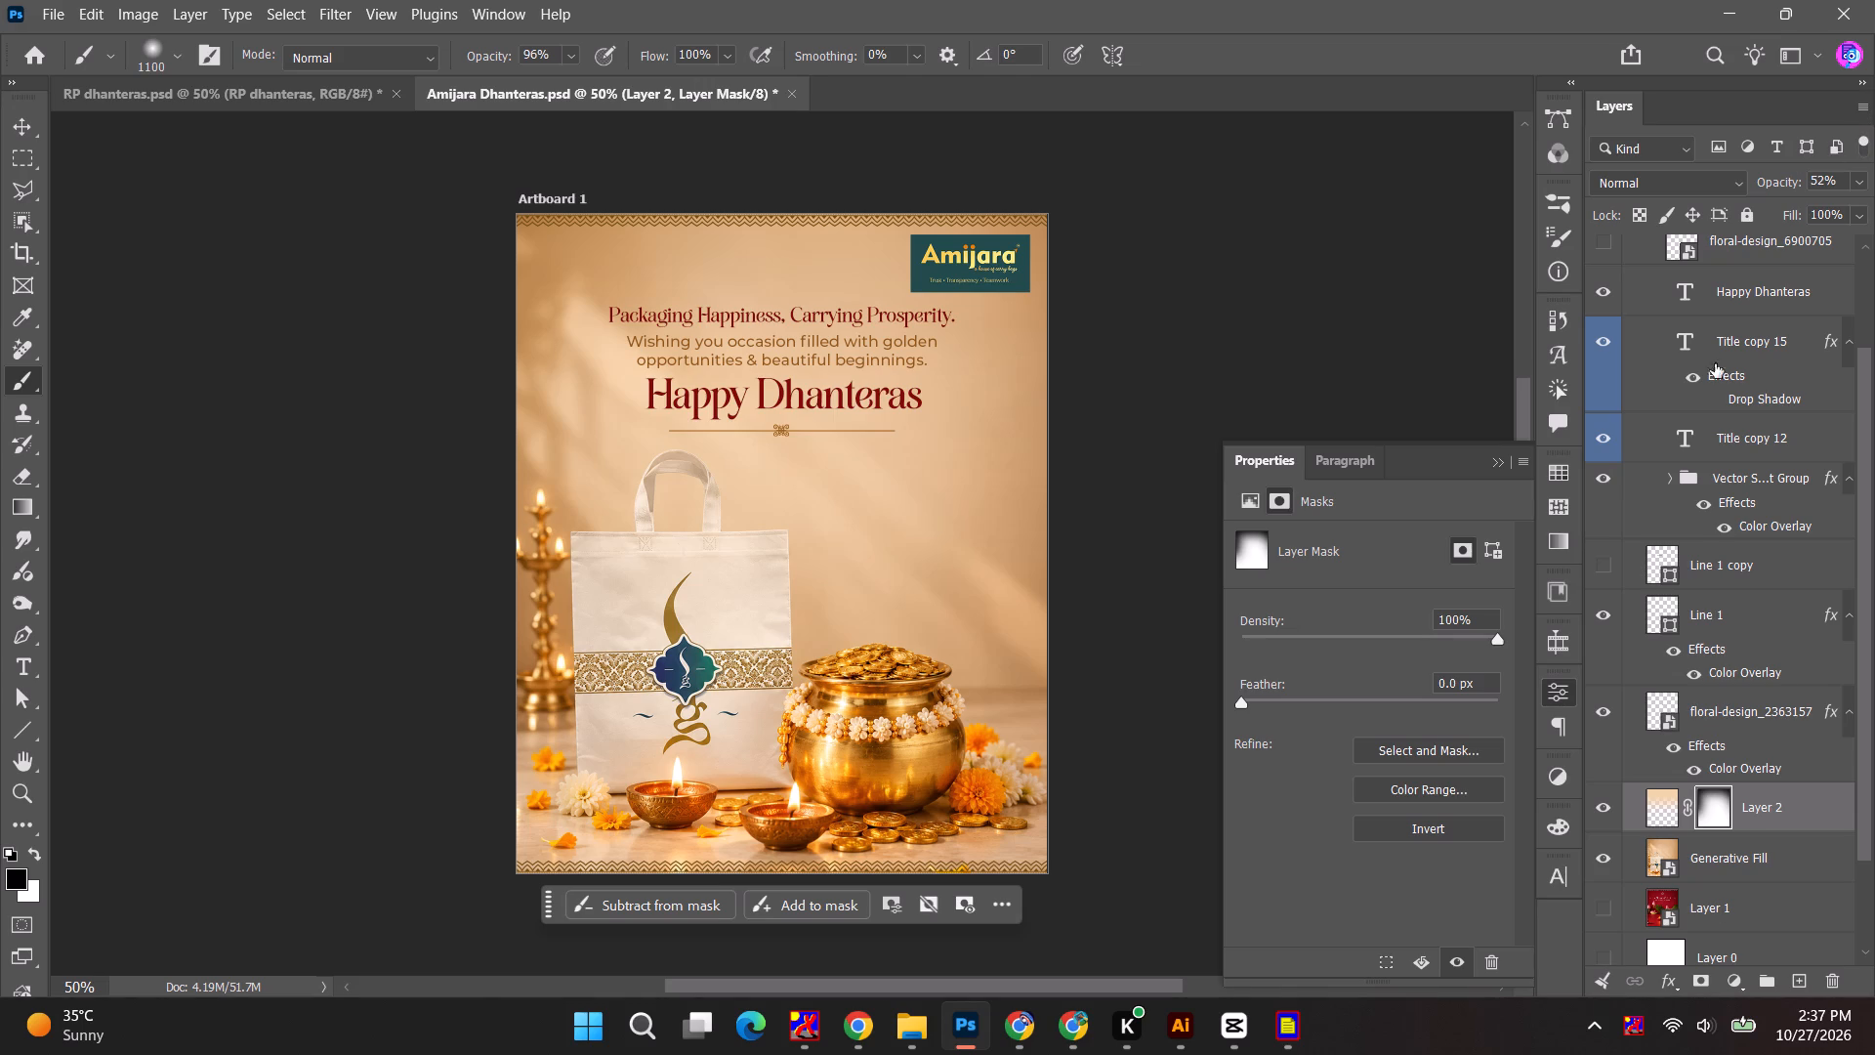
pyautogui.click(1592, 815)
pyautogui.click(1603, 818)
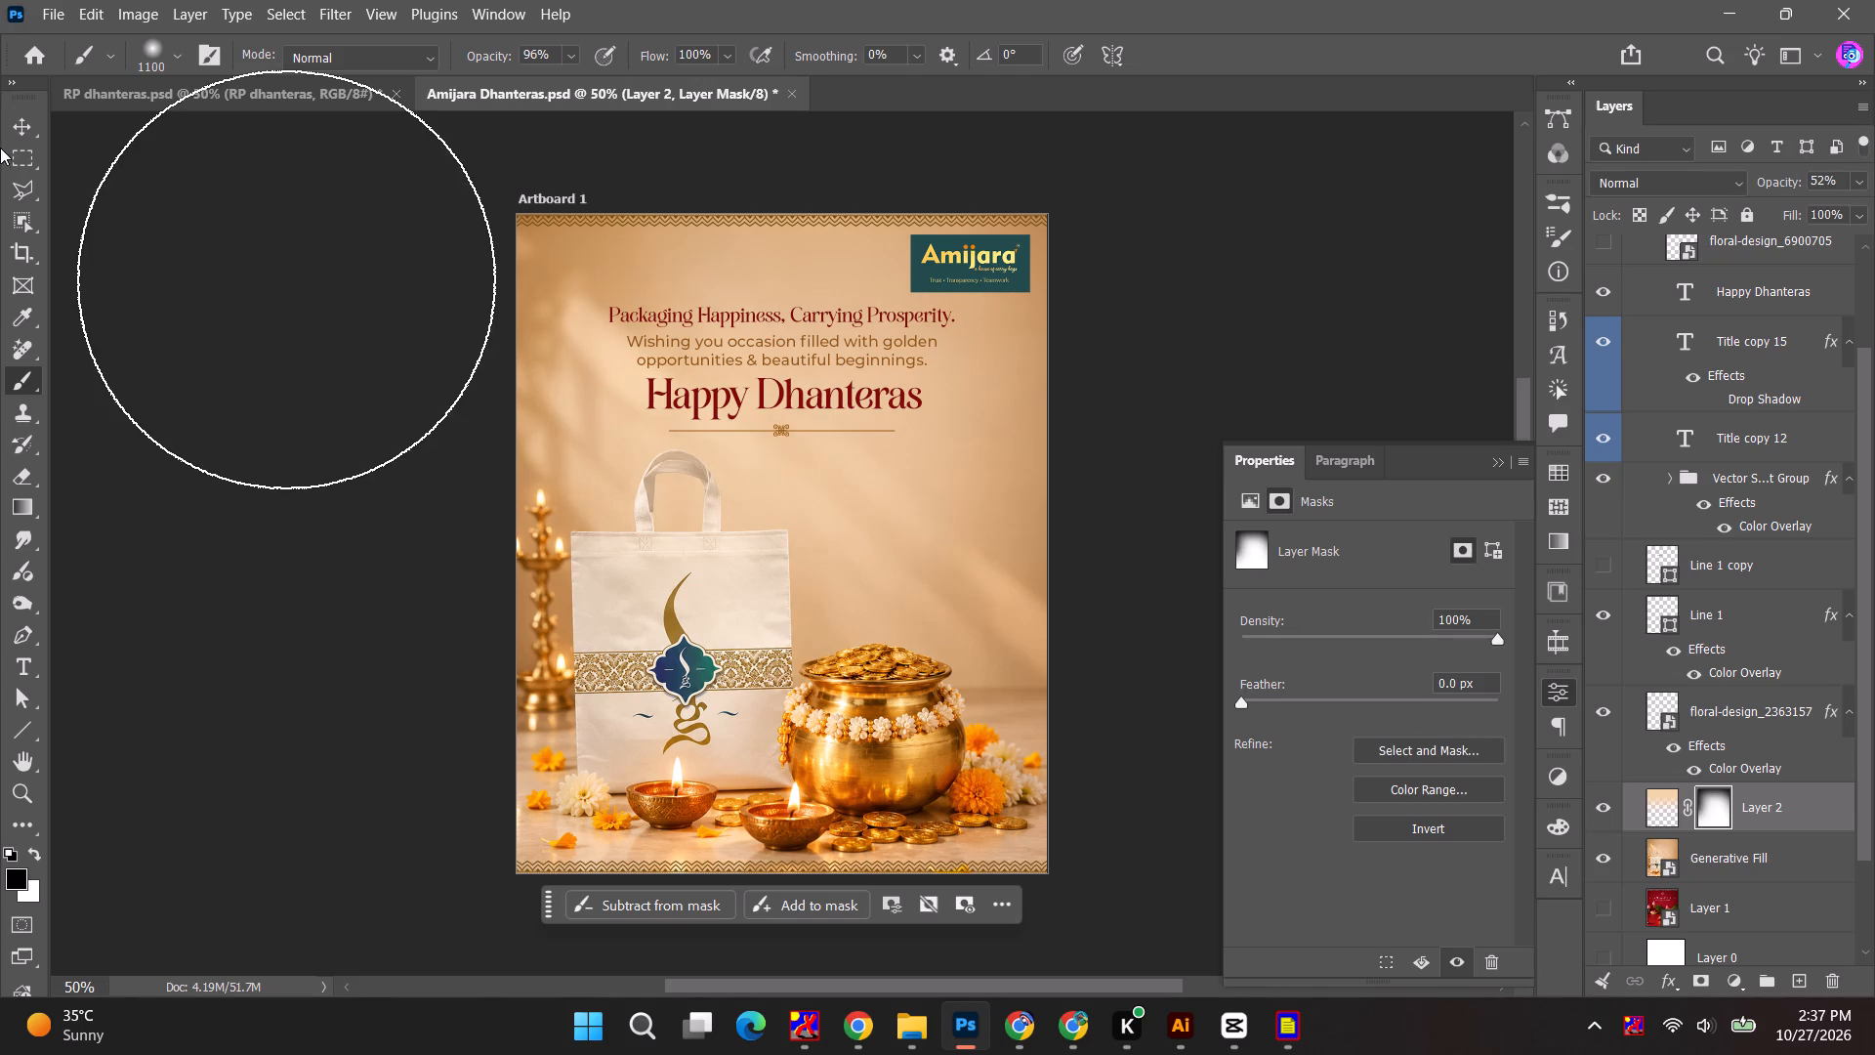
pyautogui.click(53, 14)
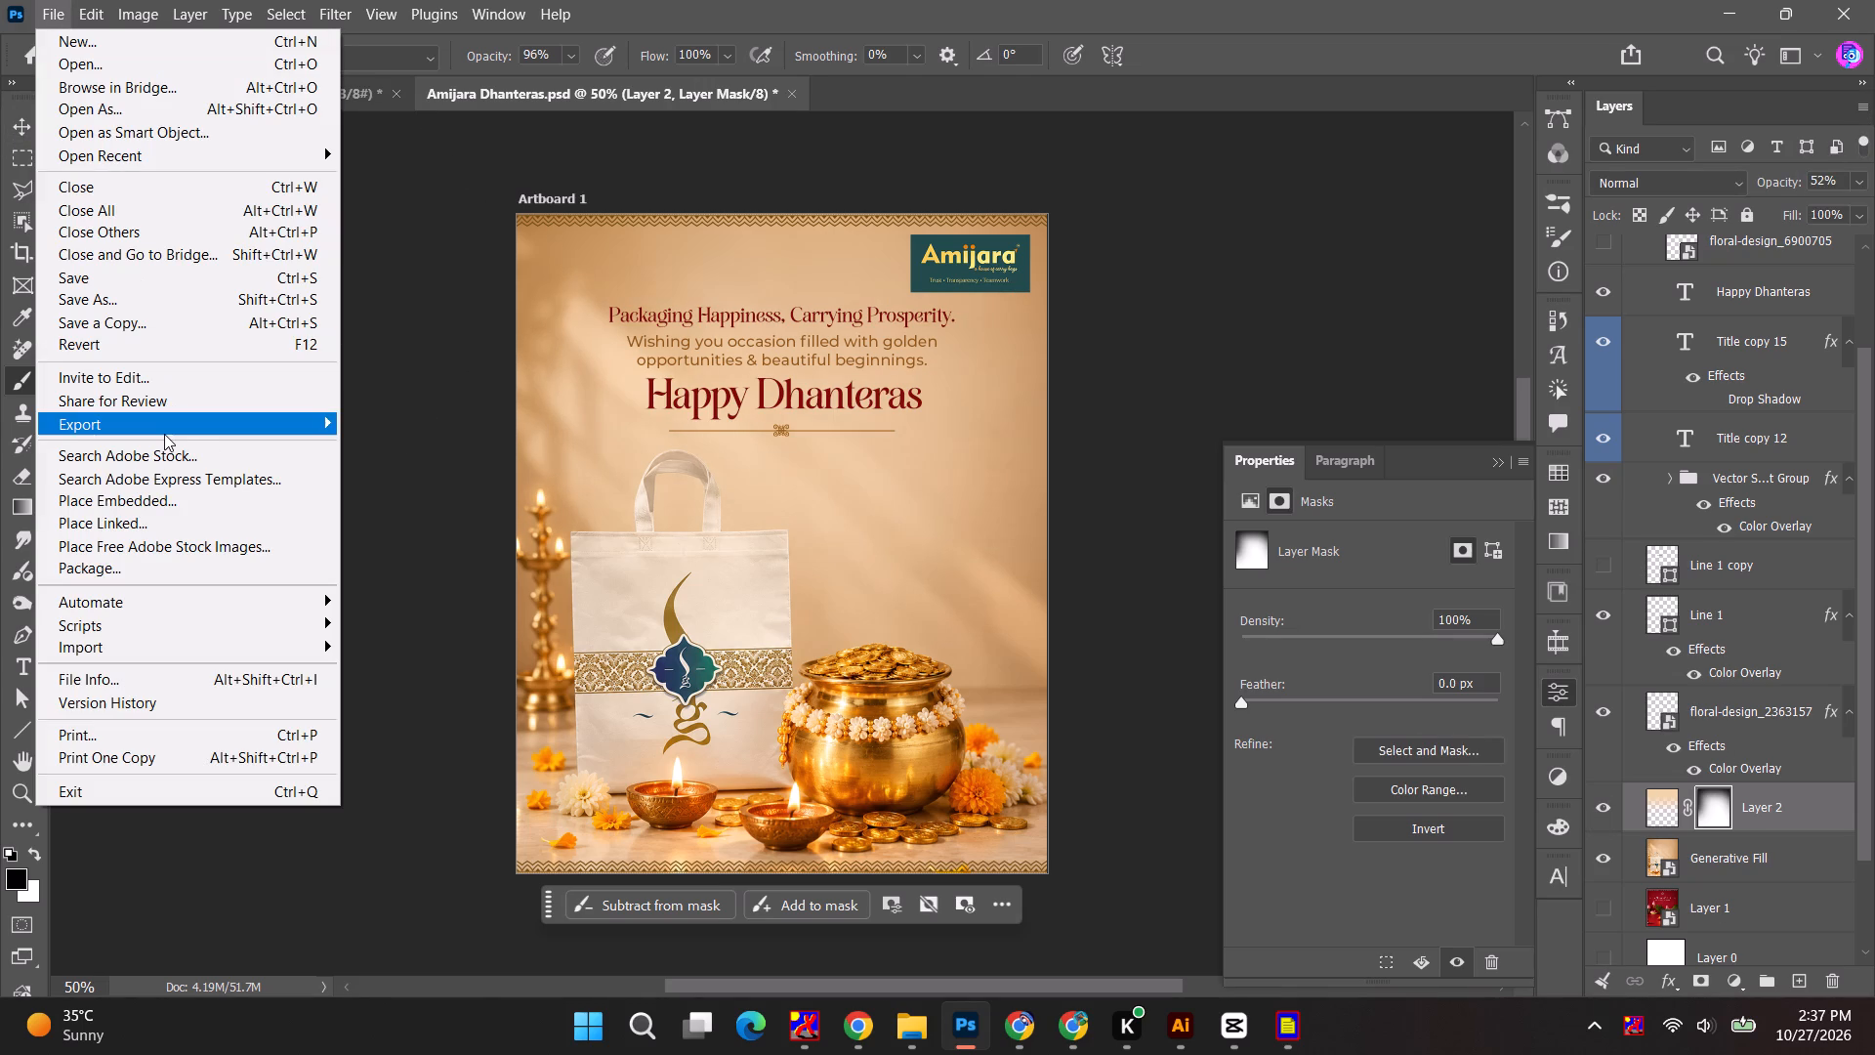
pyautogui.press('Escape')
# Add a Levels adjustment layer directly above the Generative Fill layer with the midtone set to 0.97.
pyautogui.click(1765, 866)
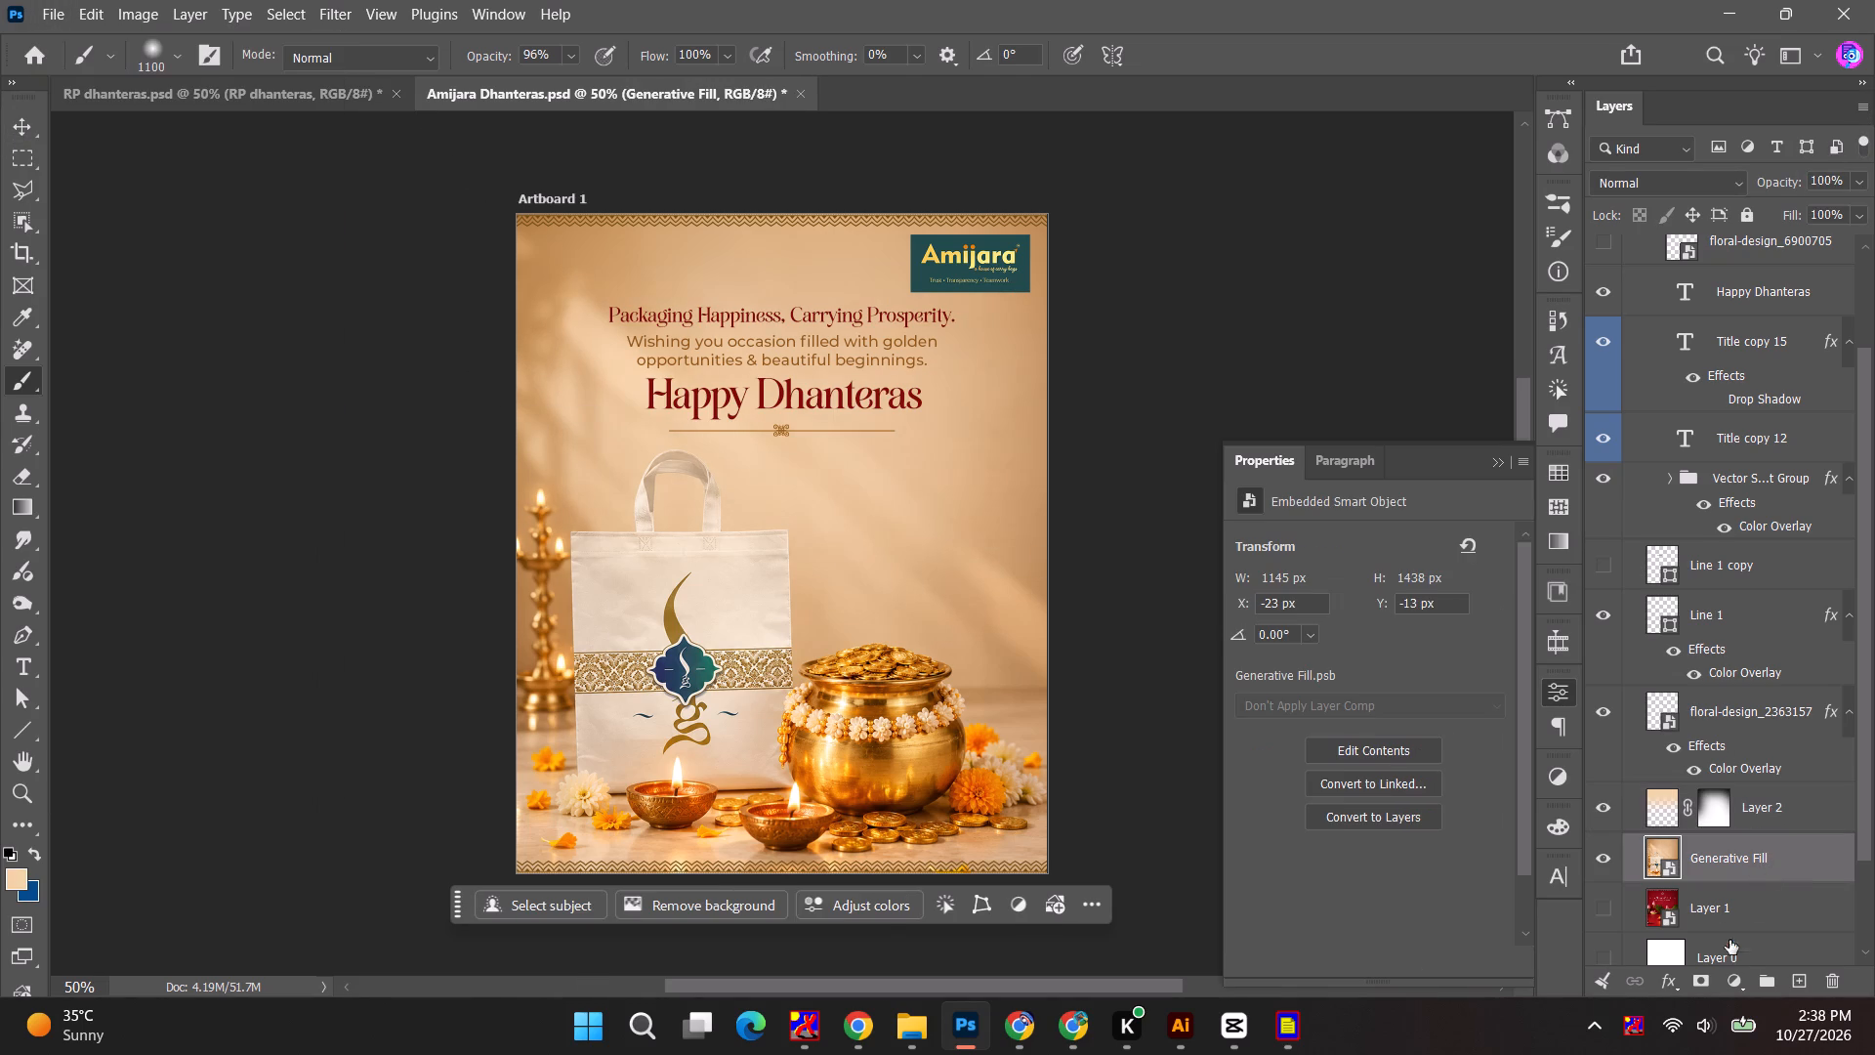
pyautogui.click(1731, 981)
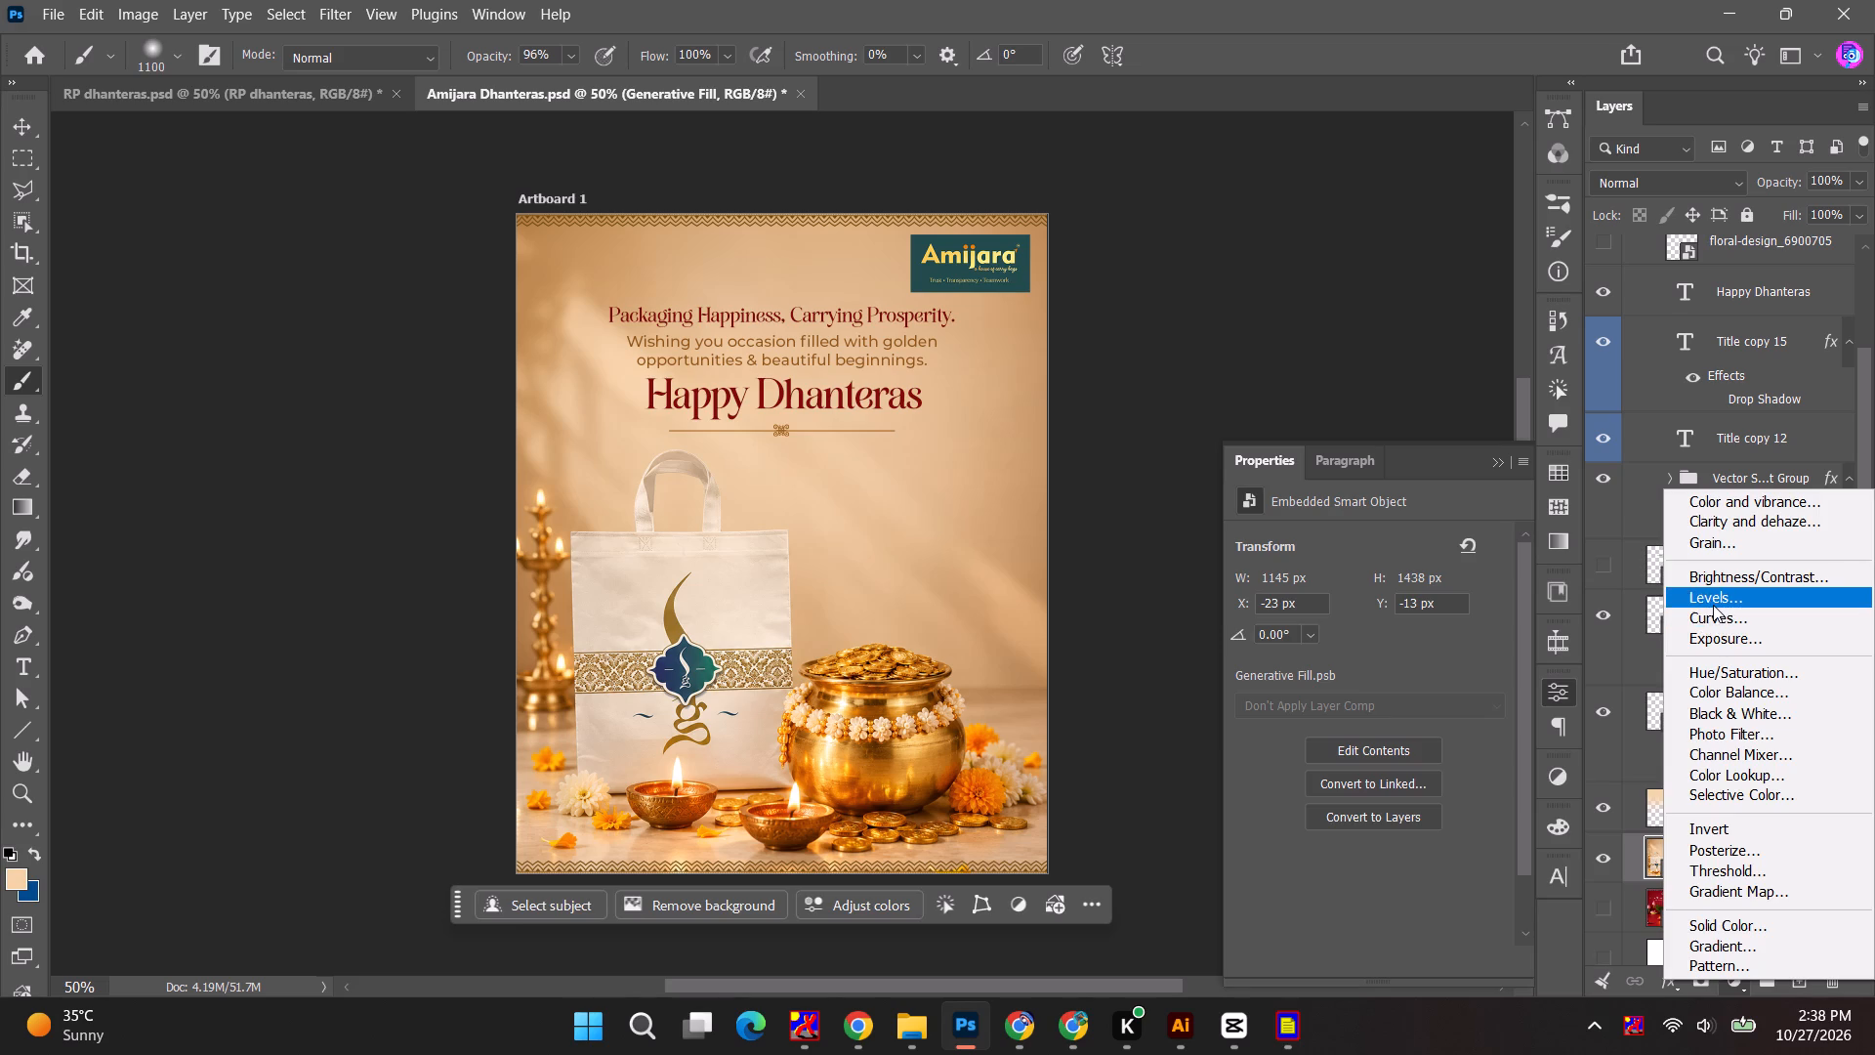
pyautogui.click(1714, 602)
pyautogui.click(1384, 720)
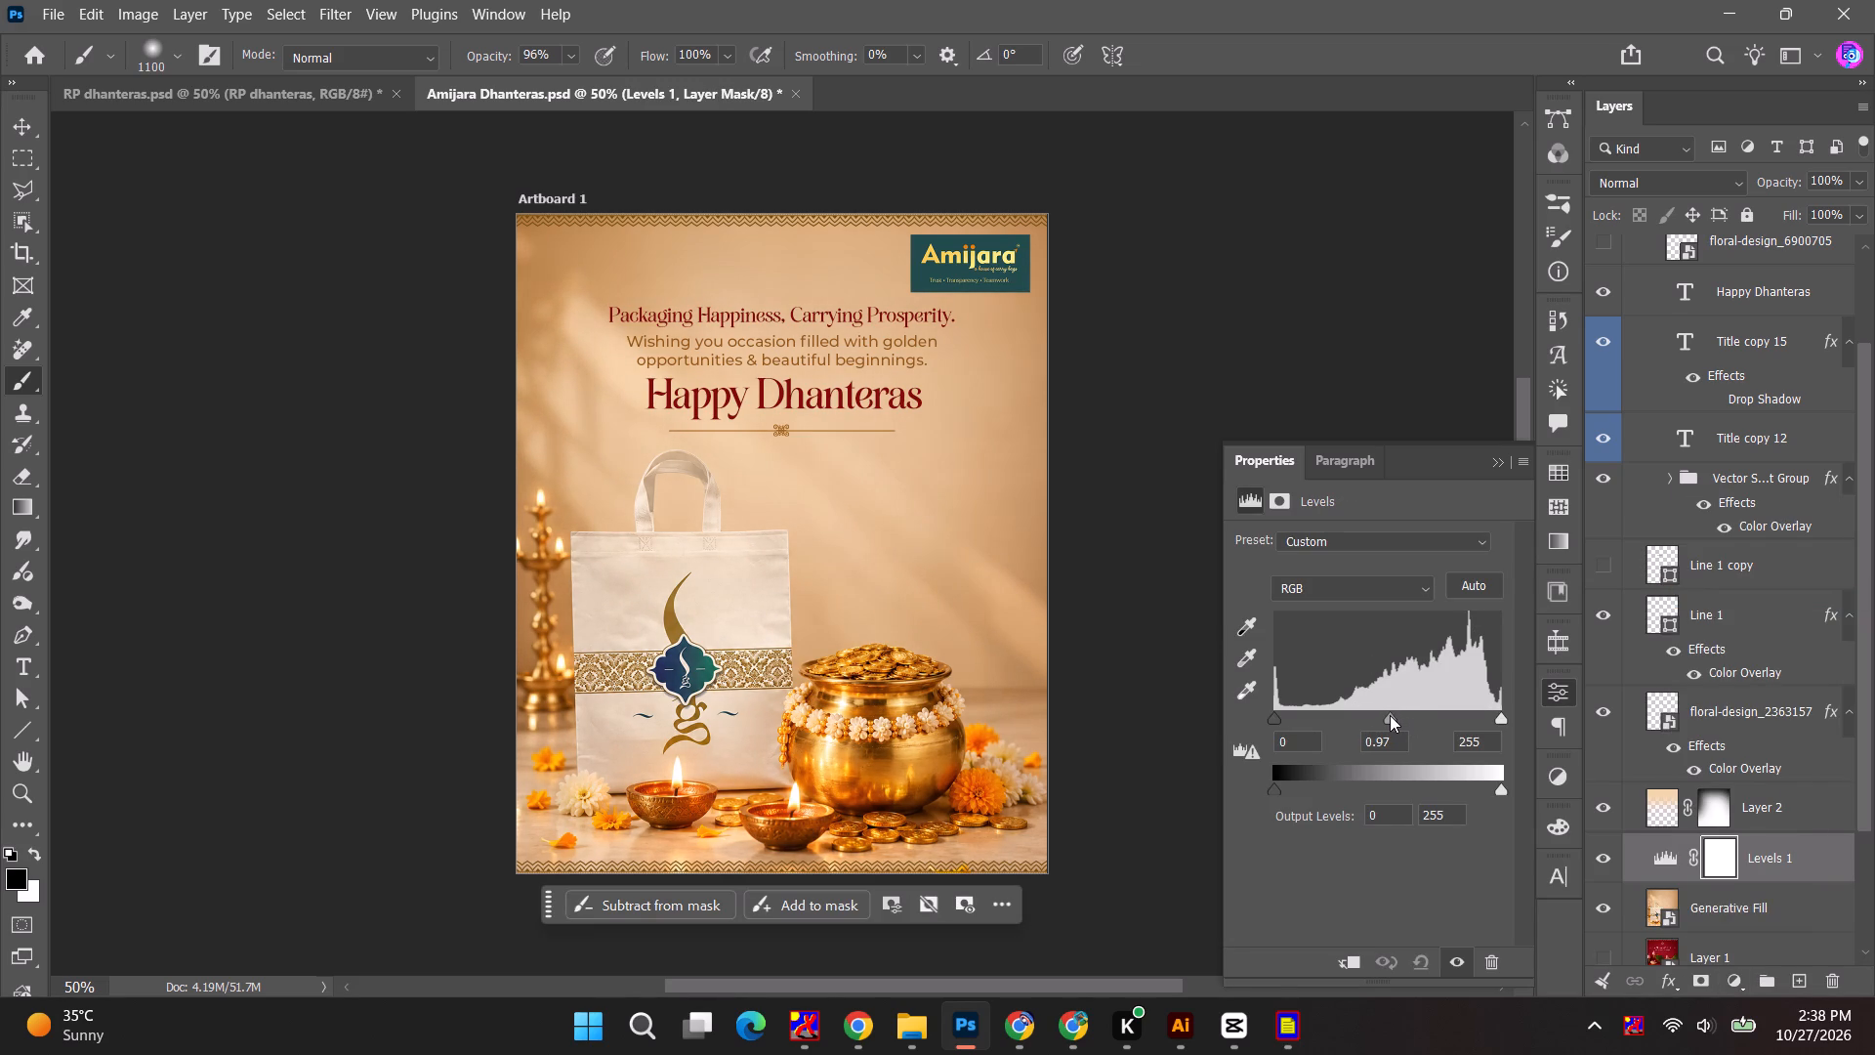
# Compare the poster background with Layer 2 and the Levels adjustment each hidden and shown.
pyautogui.keyDown('shift'); pyautogui.click(1715, 806); pyautogui.keyUp('shift')
pyautogui.keyDown('shift'); pyautogui.click(1715, 806); pyautogui.keyUp('shift')
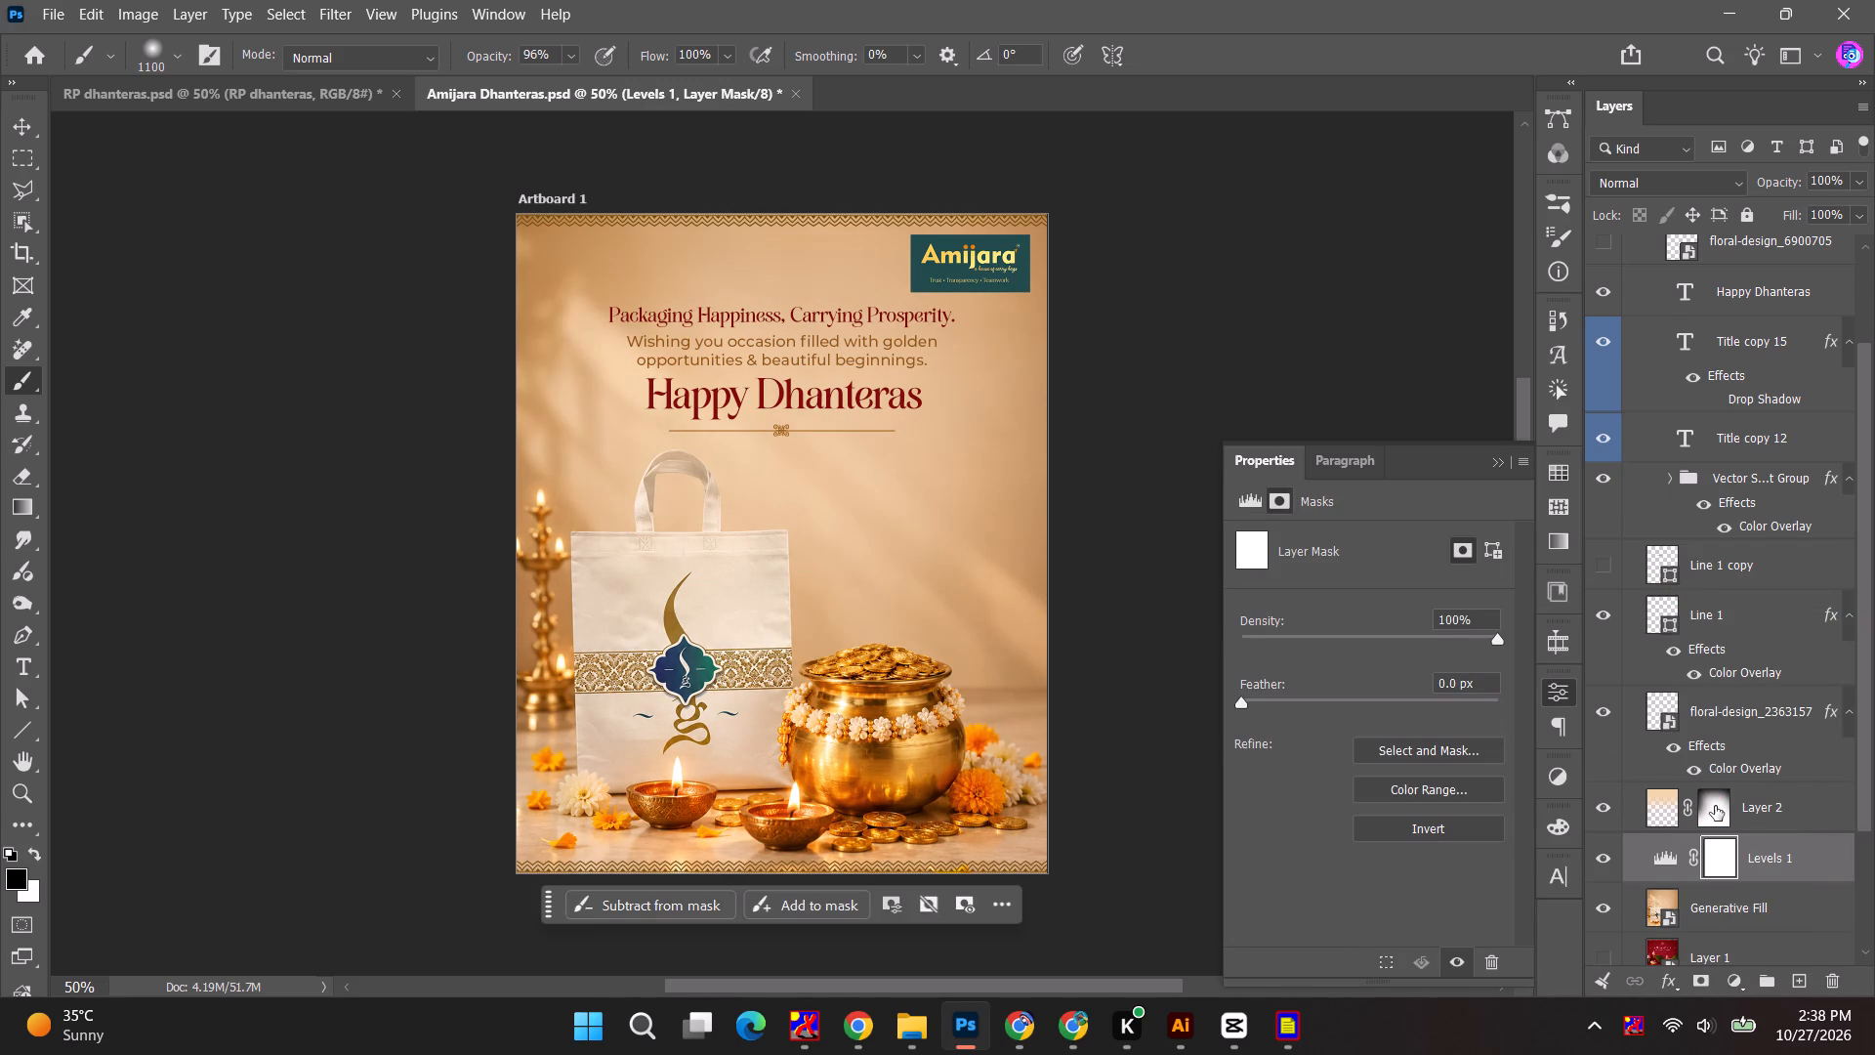
pyautogui.click(1609, 804)
pyautogui.click(1609, 804)
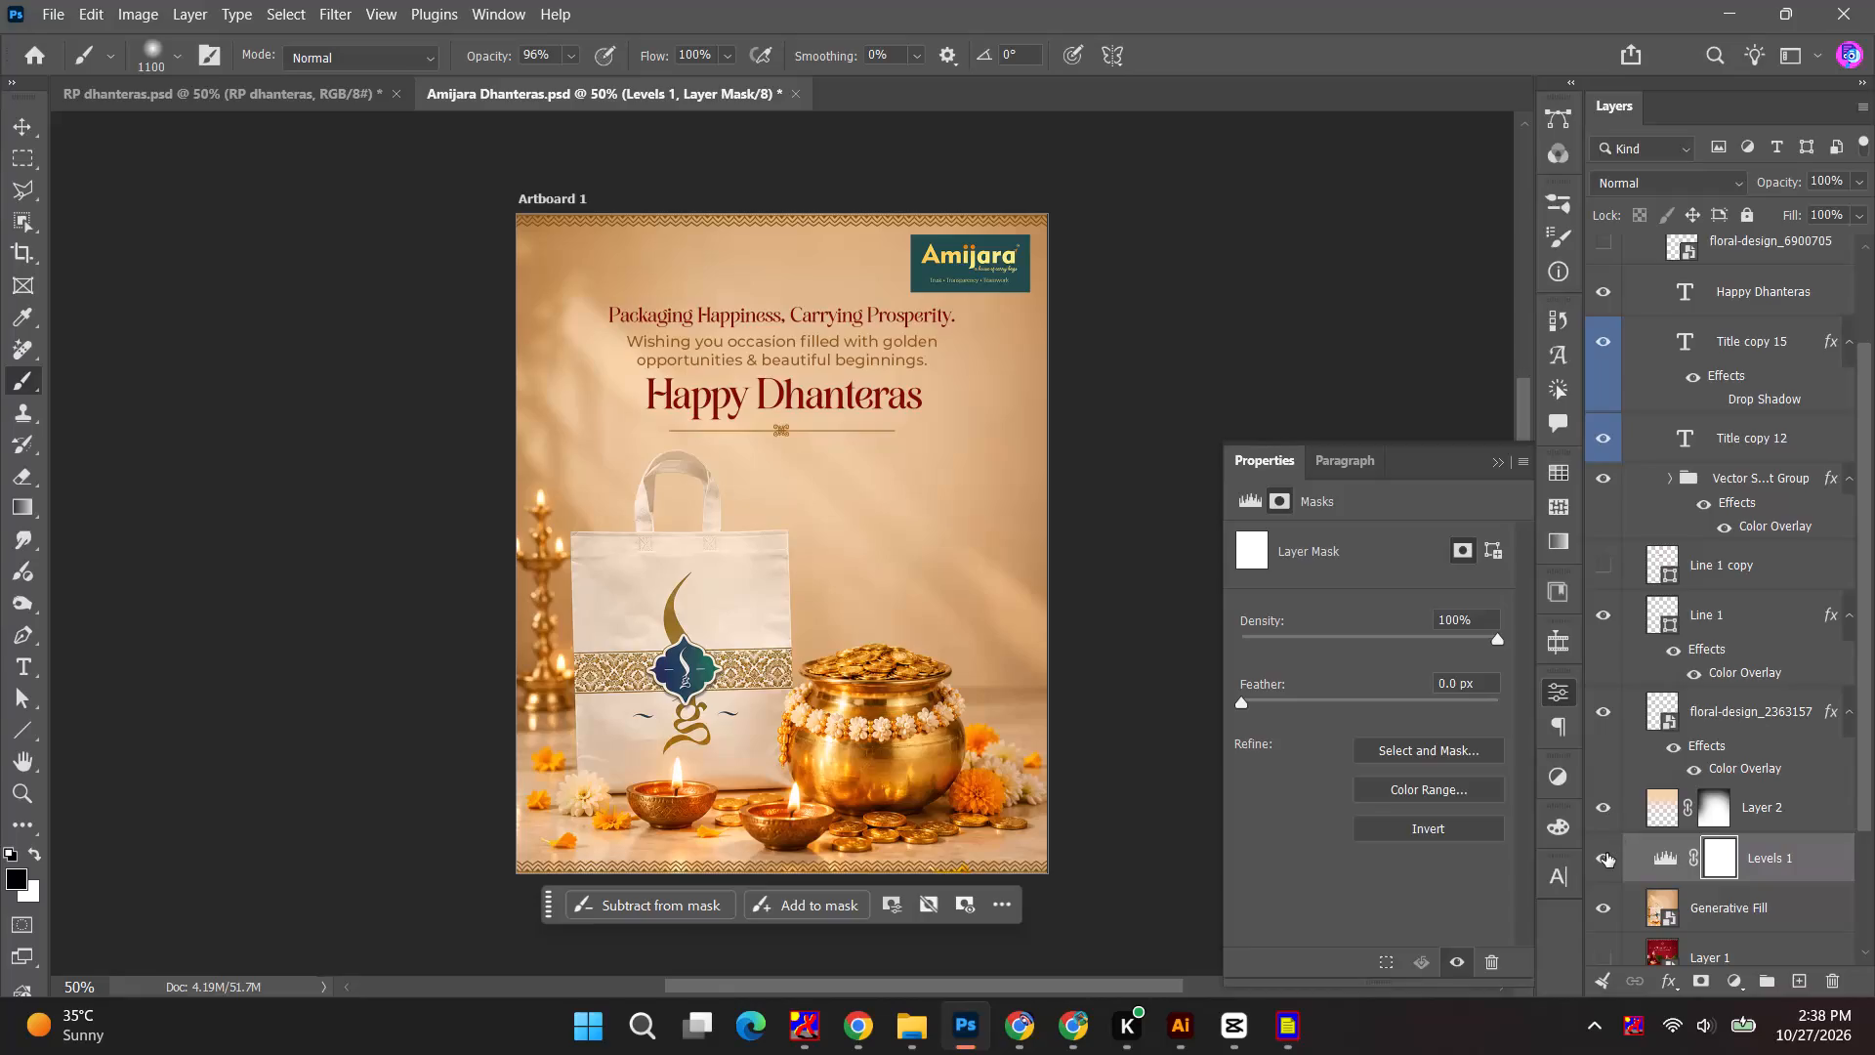
pyautogui.click(1604, 856)
pyautogui.click(1604, 858)
pyautogui.click(1604, 858)
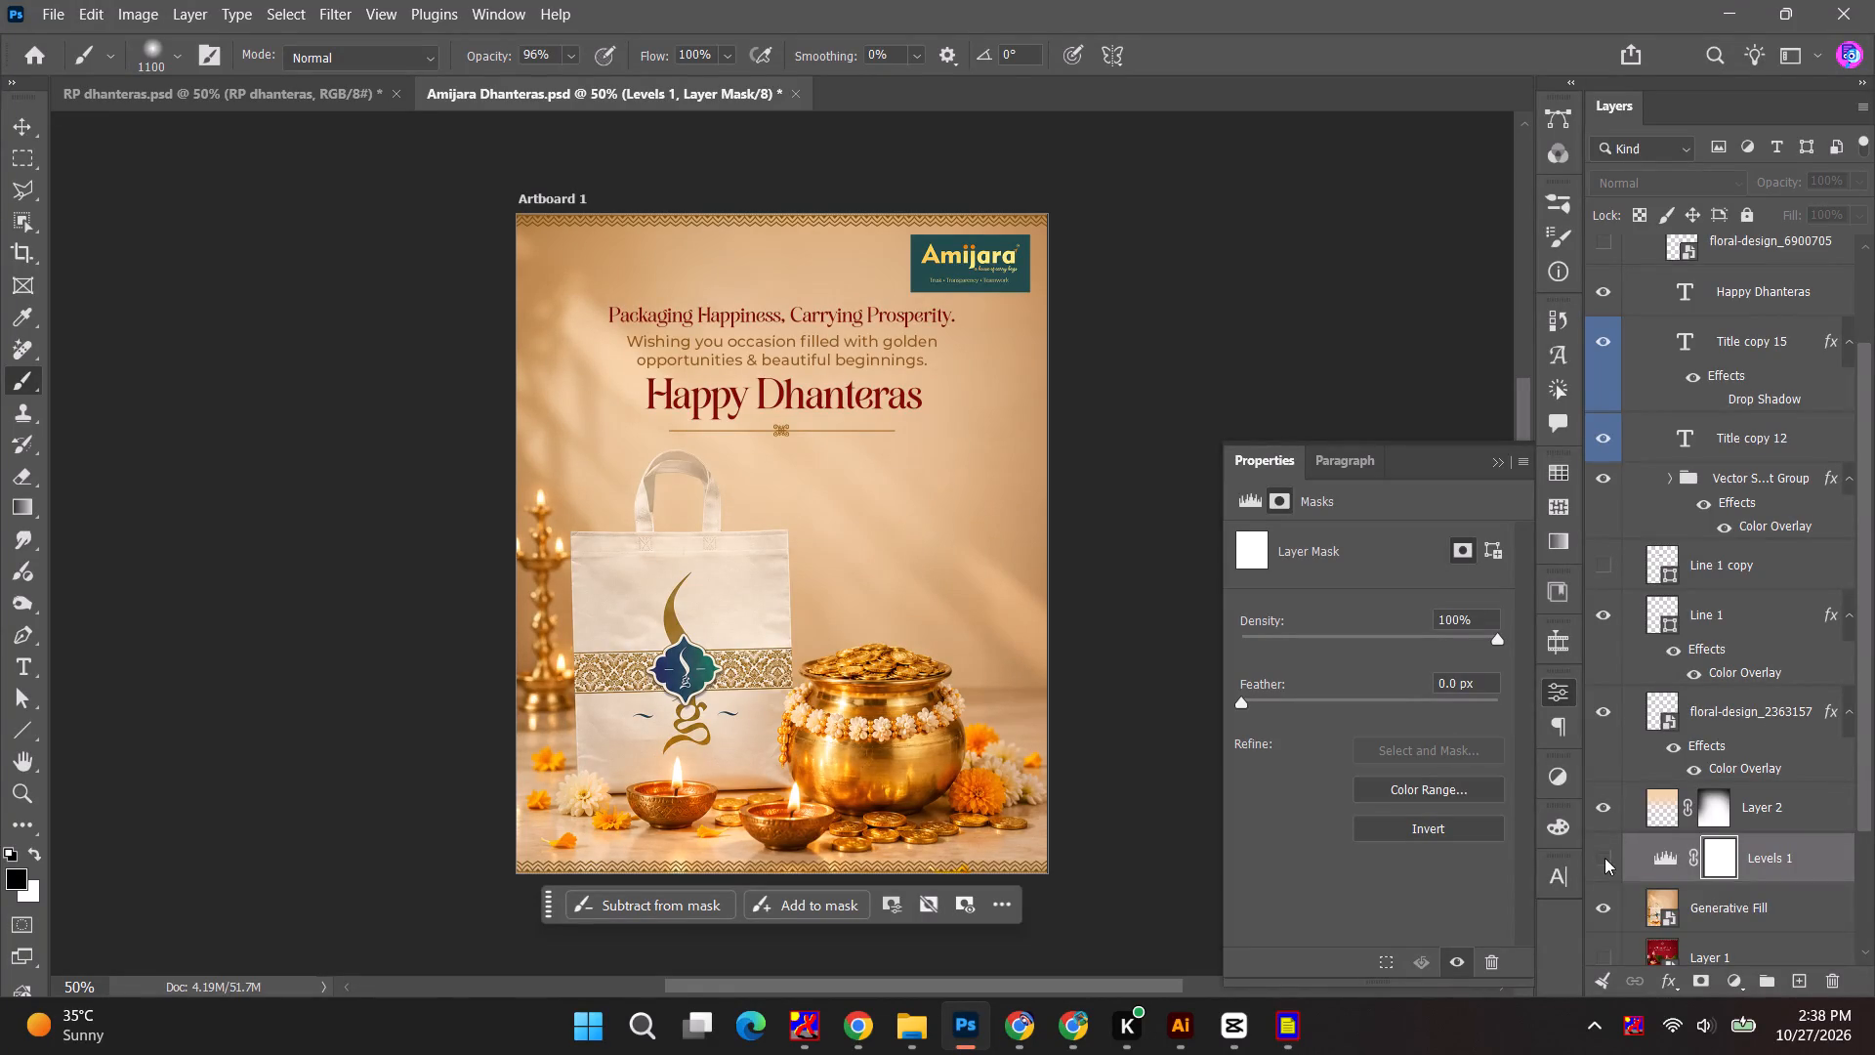
pyautogui.click(1835, 877)
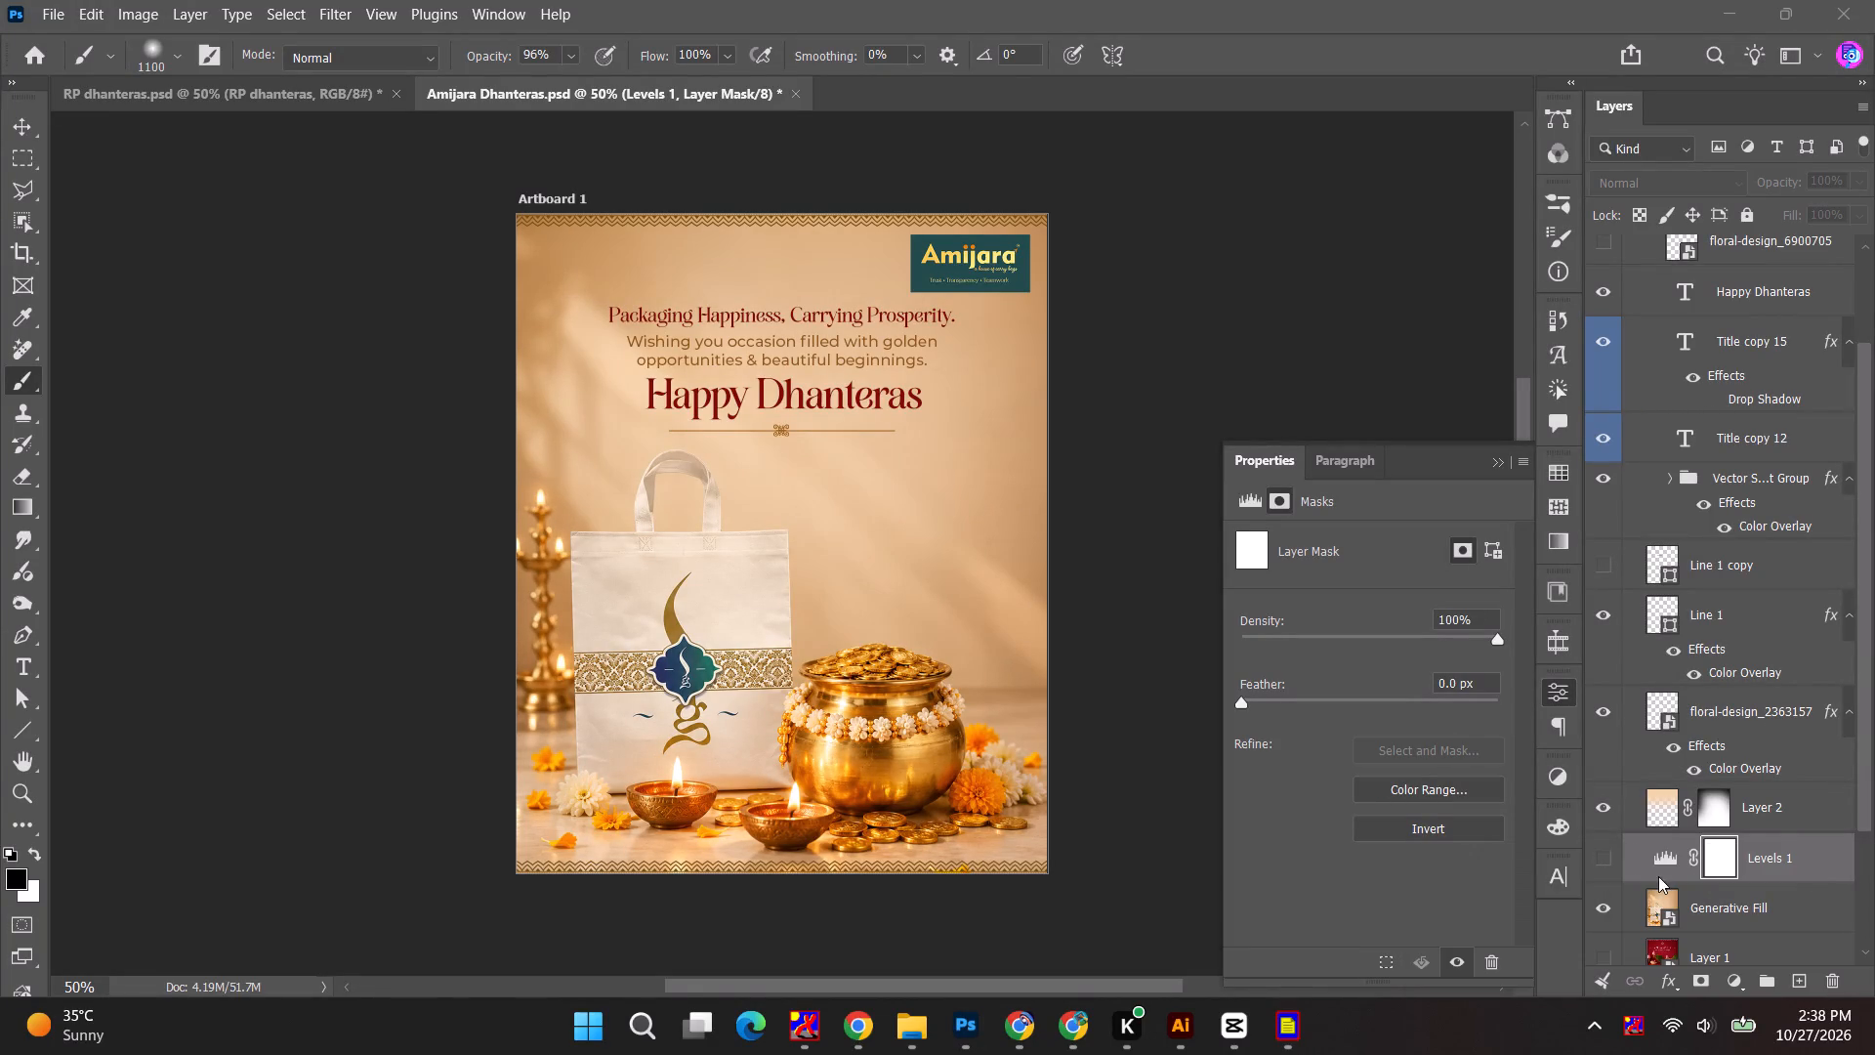
pyautogui.click(1618, 861)
pyautogui.tripleClick(1617, 861)
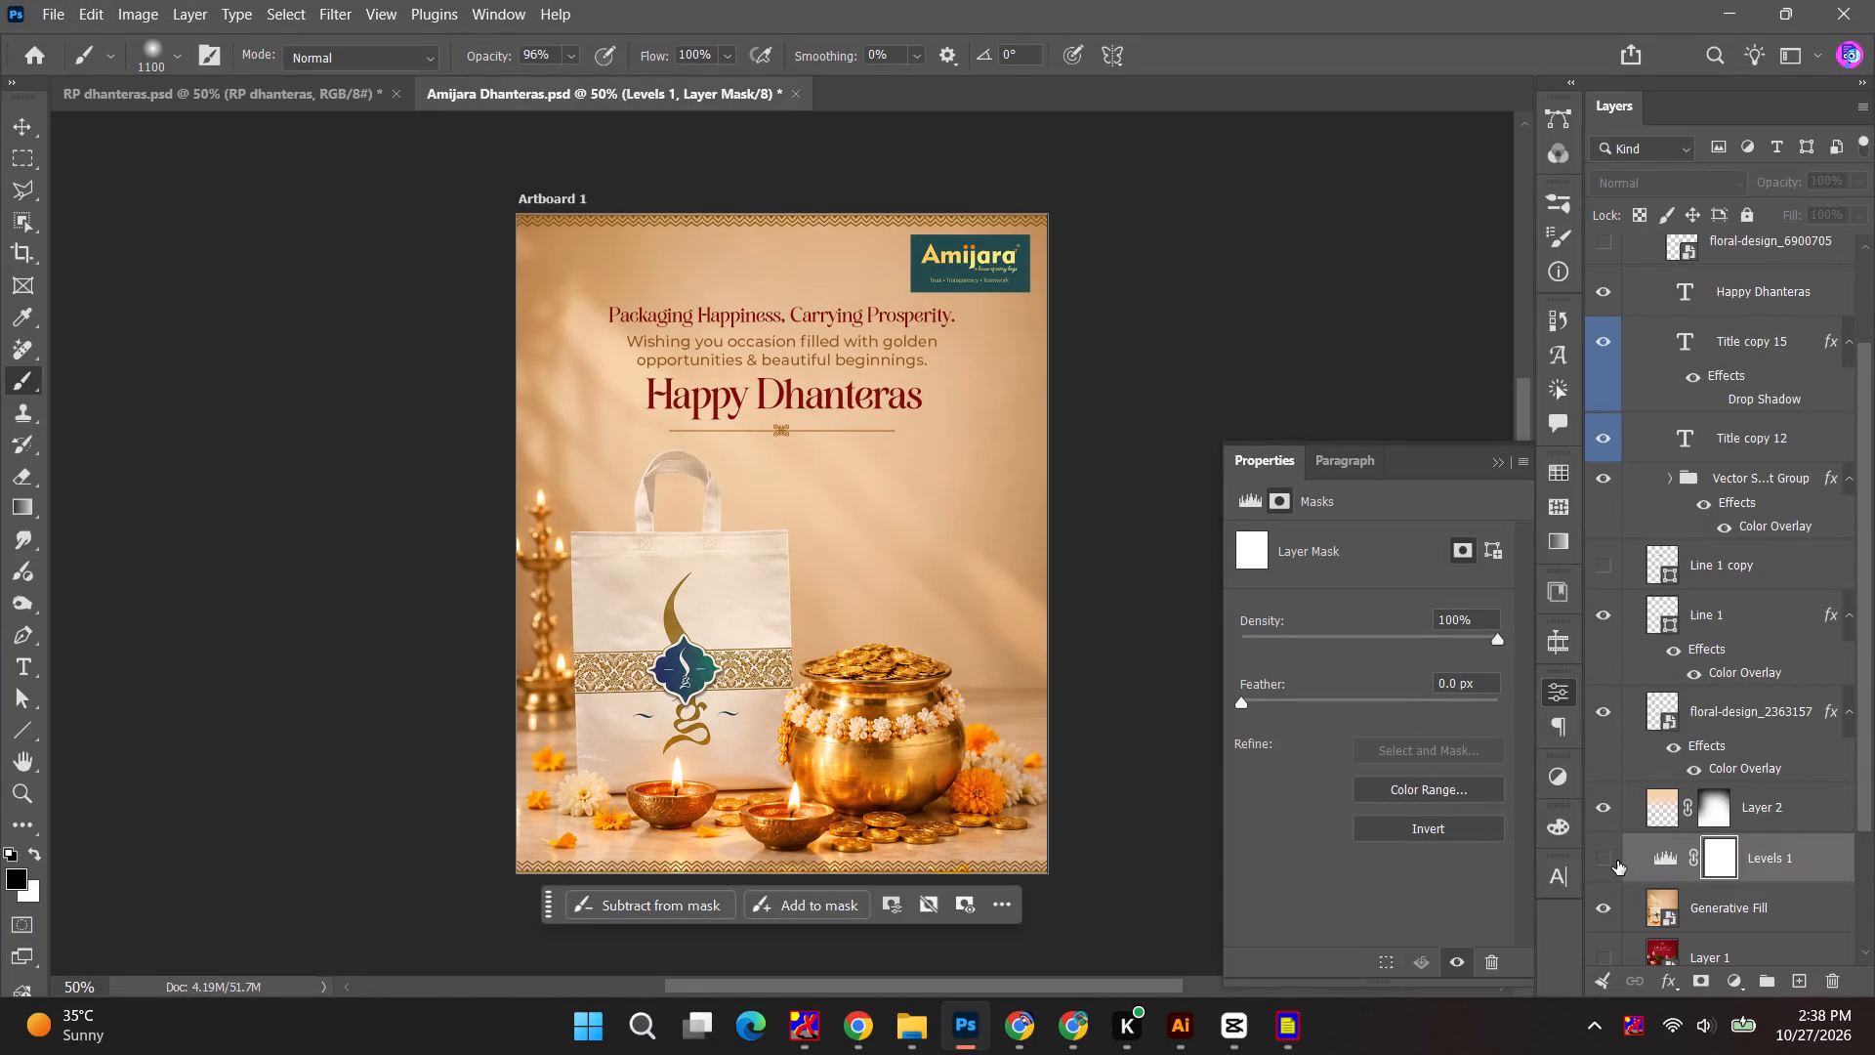
pyautogui.click(1617, 861)
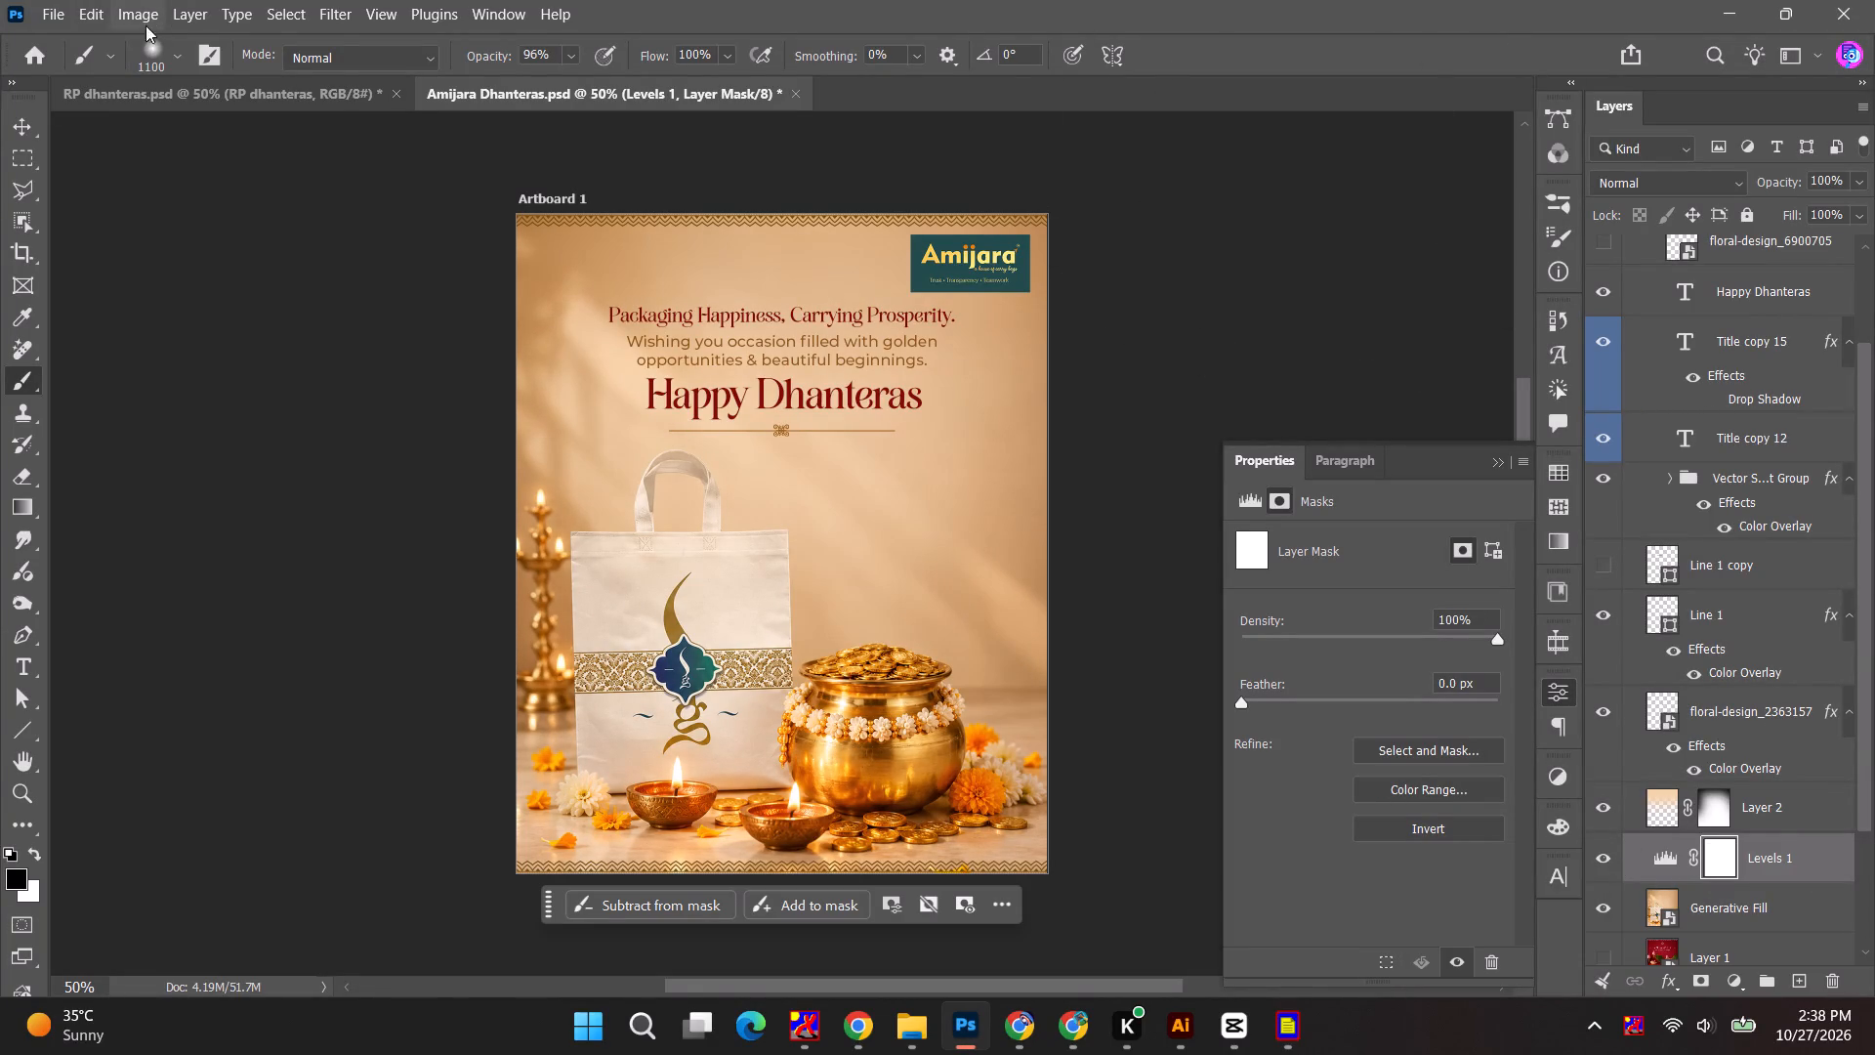
# Export the Amijara Dhanteras artboard as a PNG.
pyautogui.click(57, 0)
pyautogui.click(406, 420)
# Save the exported PNG in Amijara's NOV 2026 folder as Amijara Dhanteras, replacing the existing file.
pyautogui.click(172, 385)
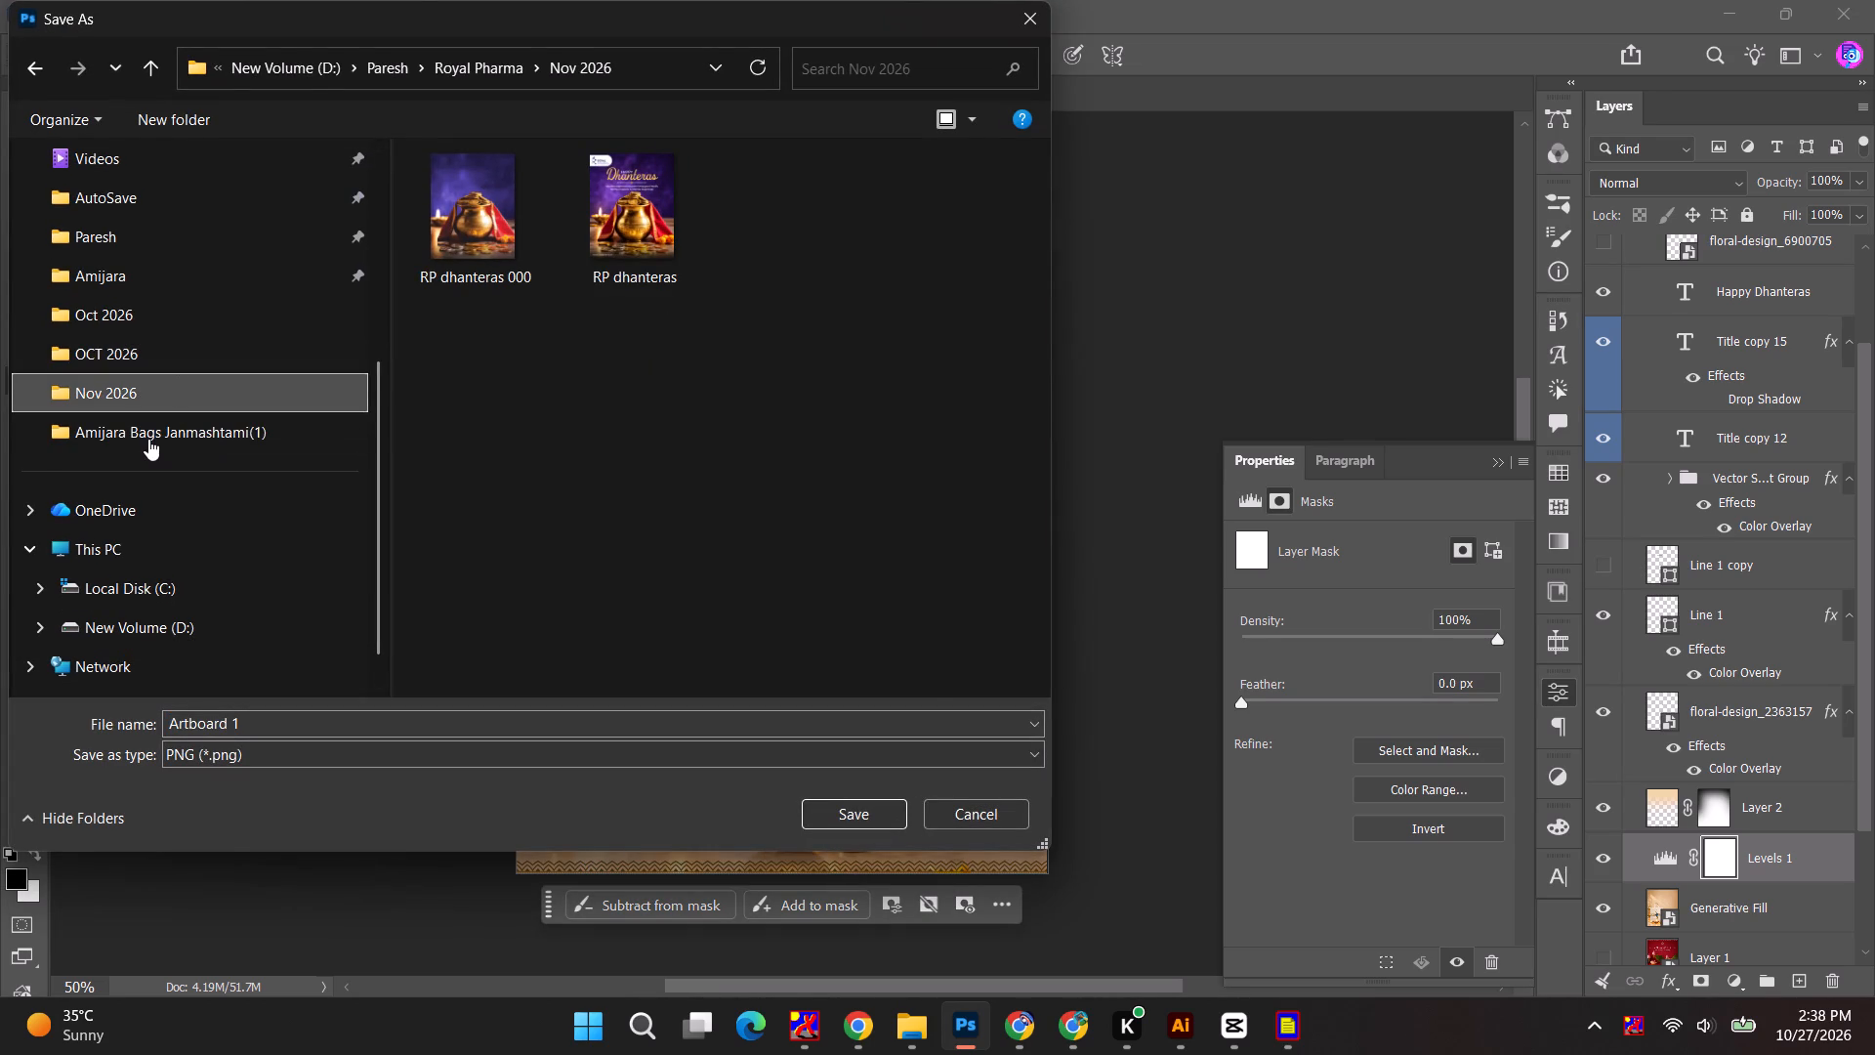
pyautogui.click(148, 439)
pyautogui.click(252, 56)
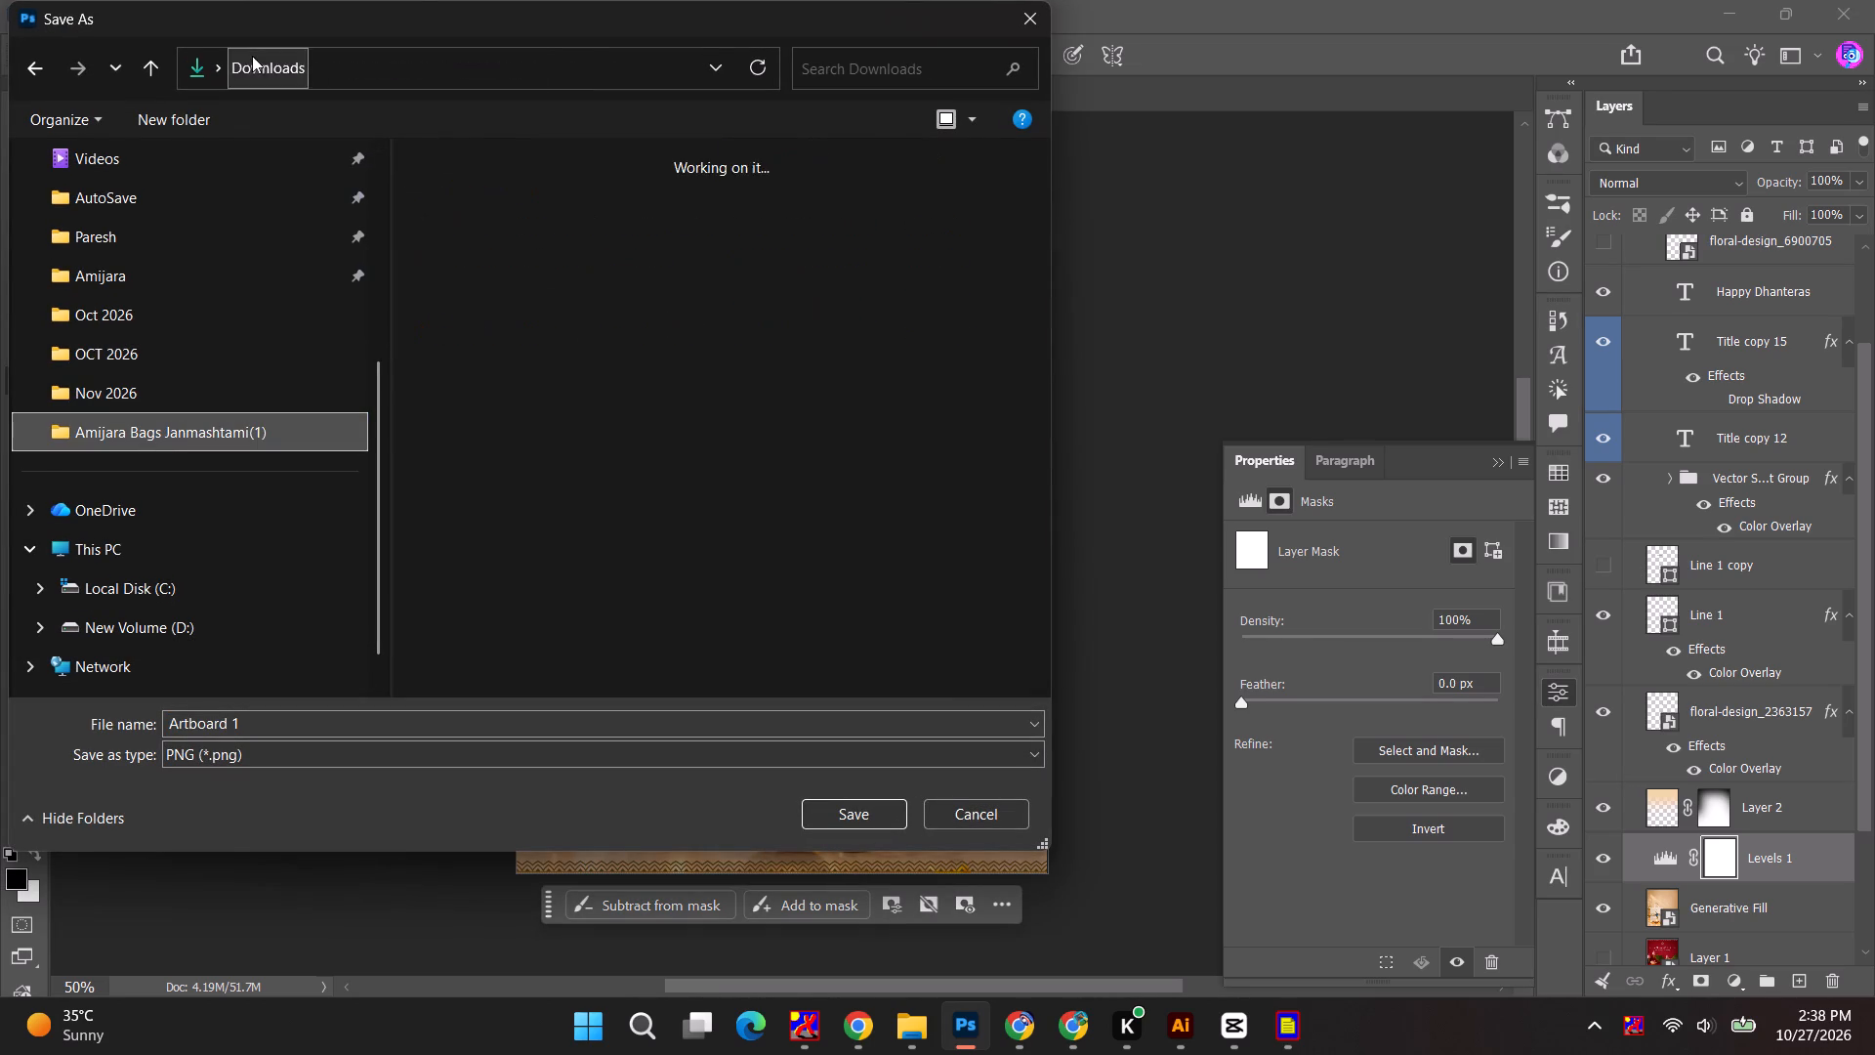
pyautogui.click(121, 274)
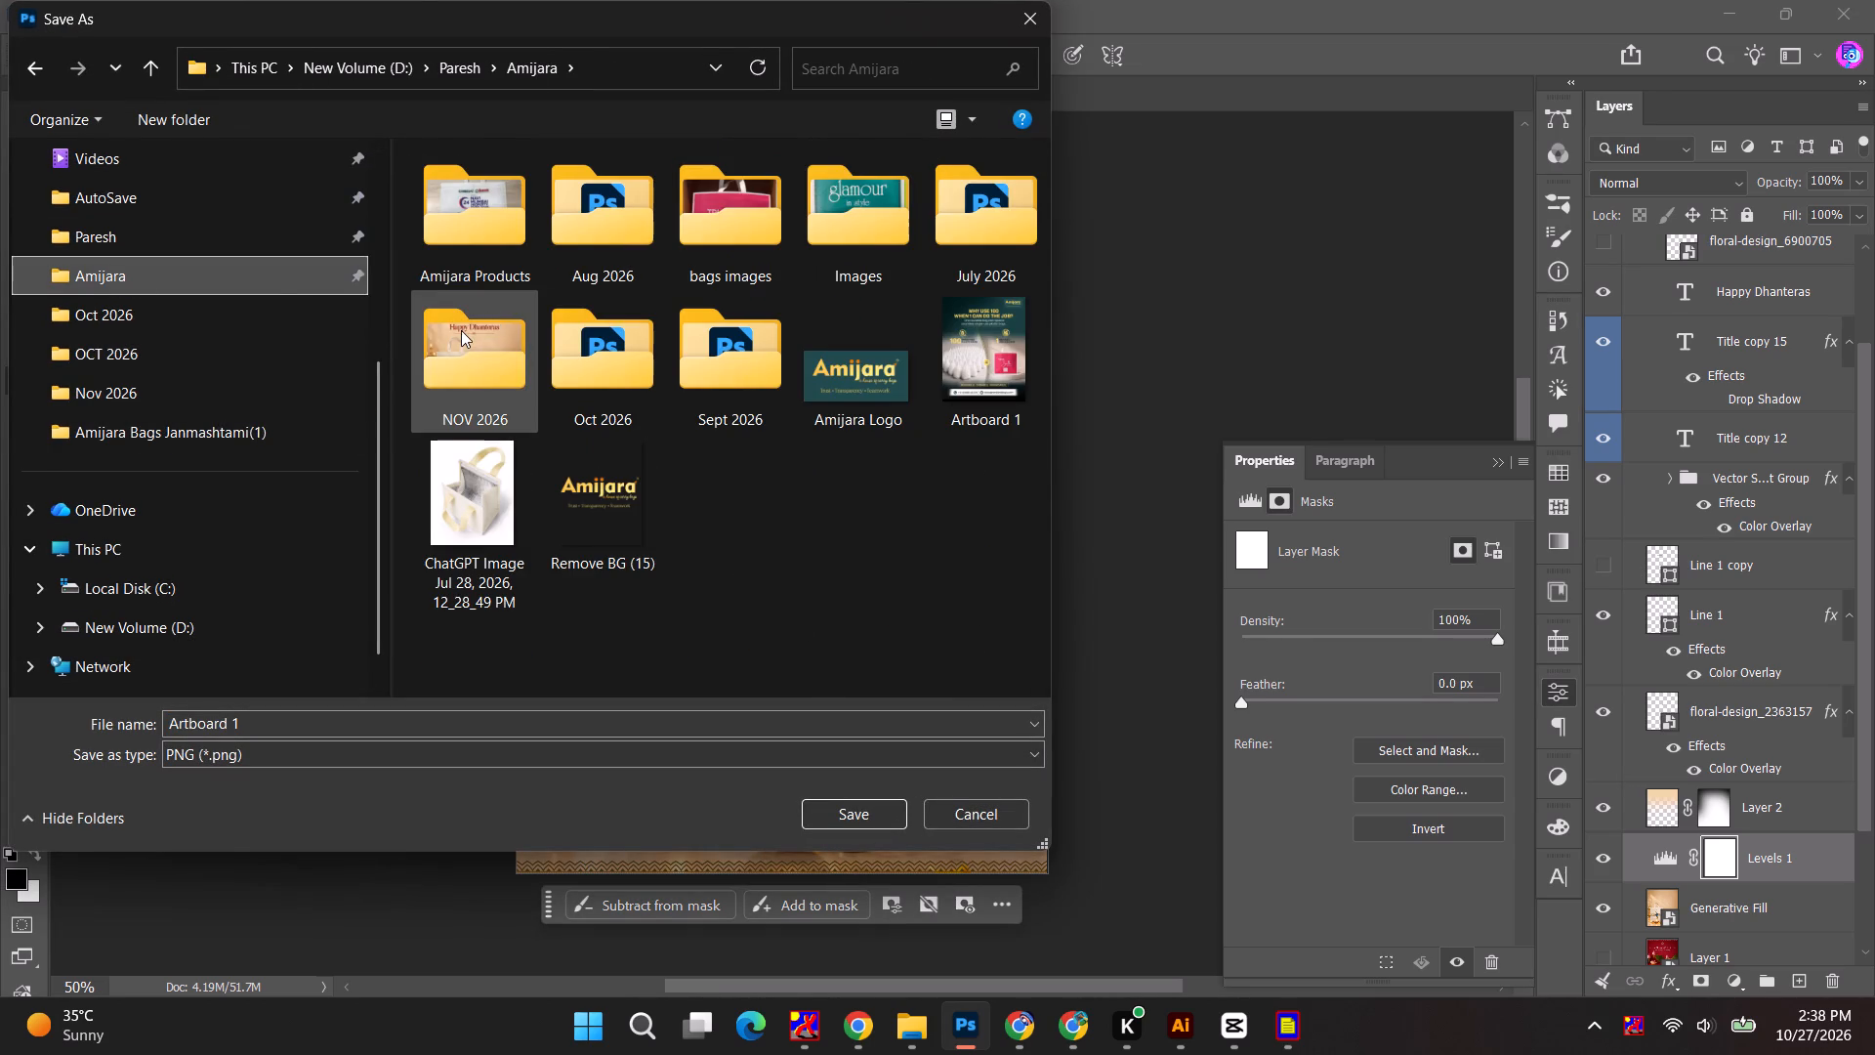
pyautogui.doubleClick(495, 352)
pyautogui.click(496, 236)
pyautogui.click(833, 812)
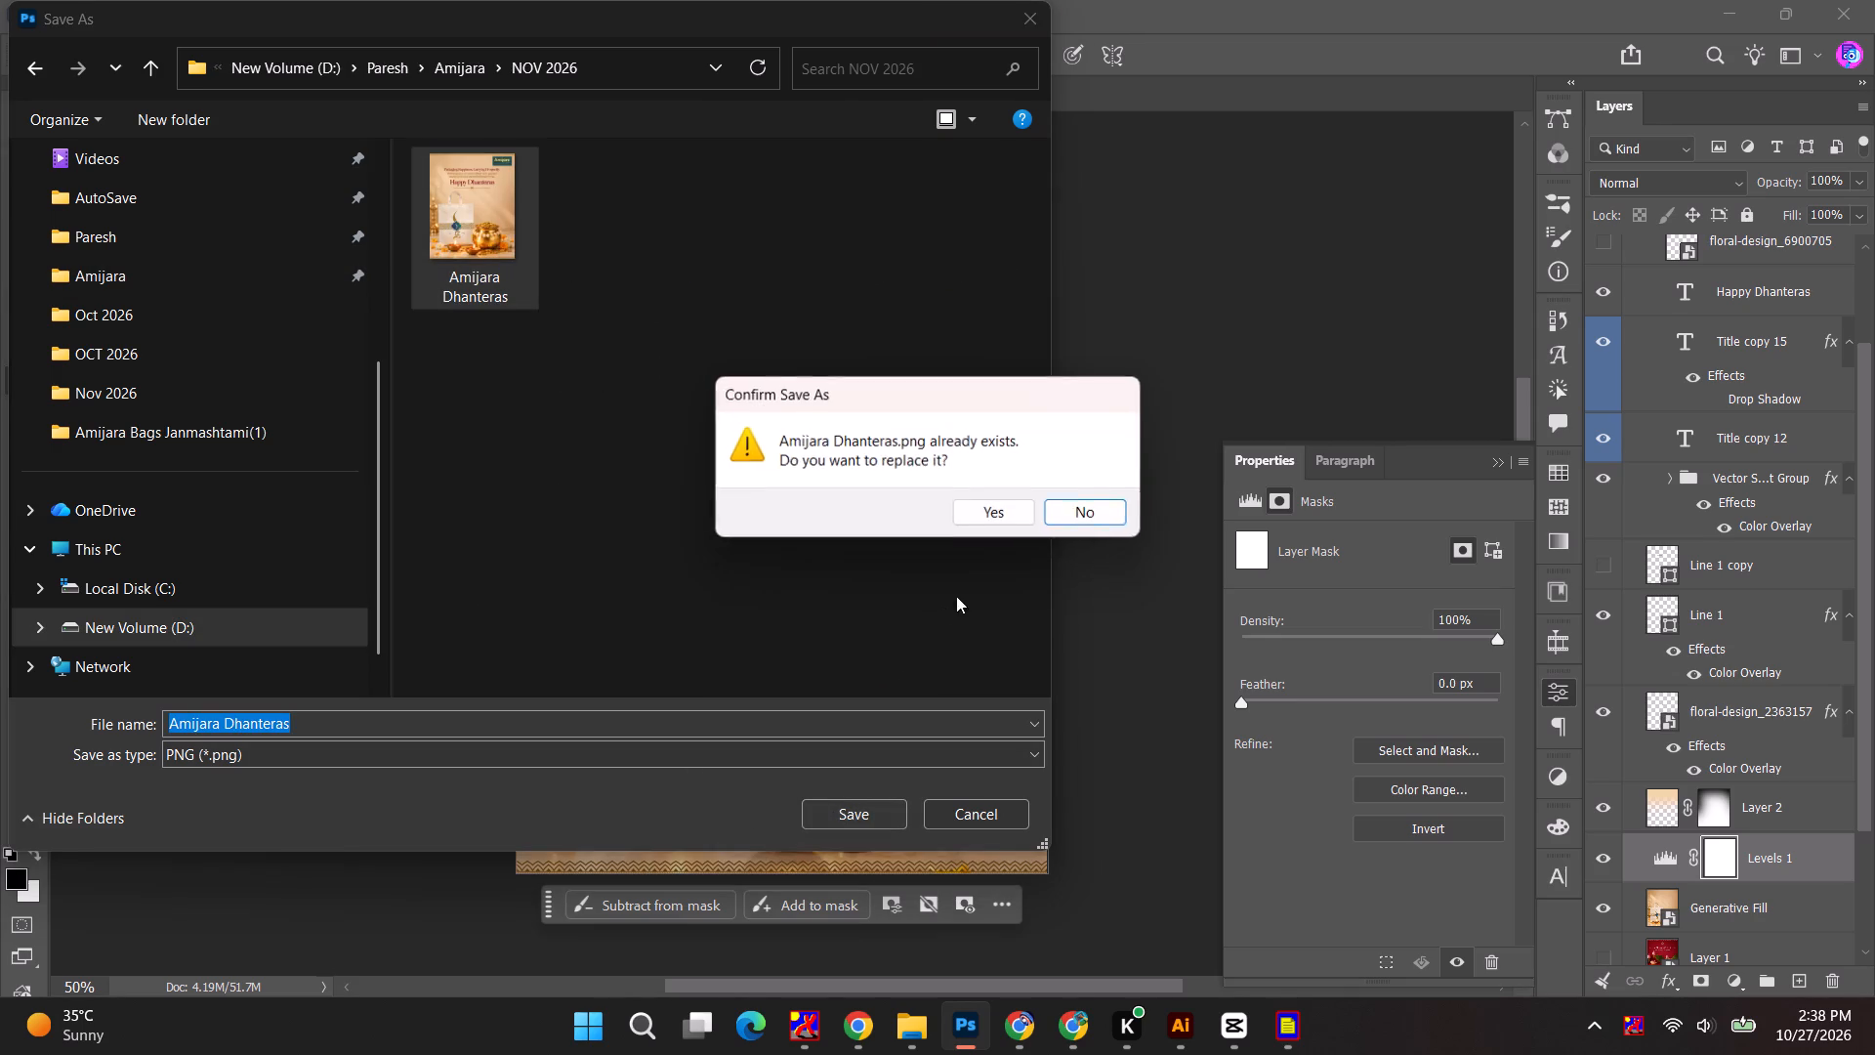
pyautogui.click(1008, 521)
pyautogui.doubleClick(1646, 1035)
pyautogui.hotkey('alt', 'Tab')
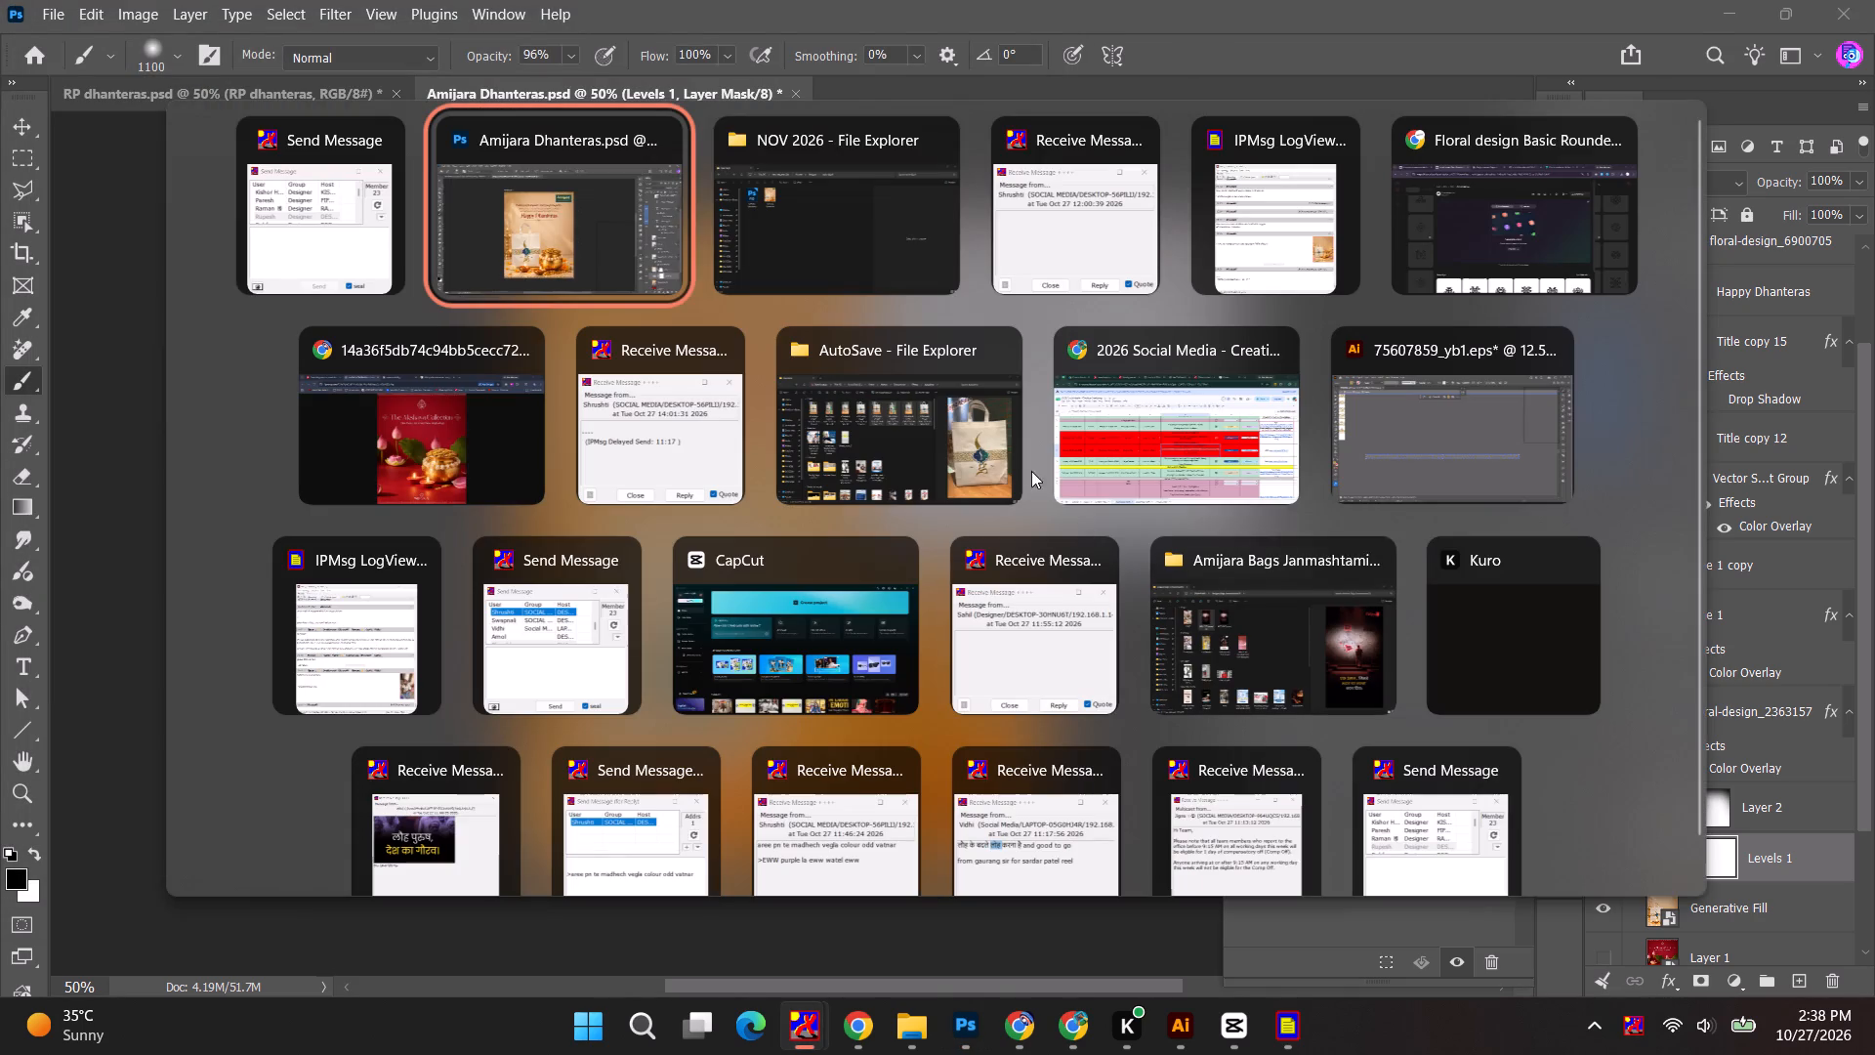
pyautogui.keyDown('alt'); pyautogui.click(795, 235); pyautogui.keyUp('alt')
pyautogui.click(443, 223)
pyautogui.moveTo(443, 229); pyautogui.dragTo(452, 305)
pyautogui.hotkey('alt', 'Tab')
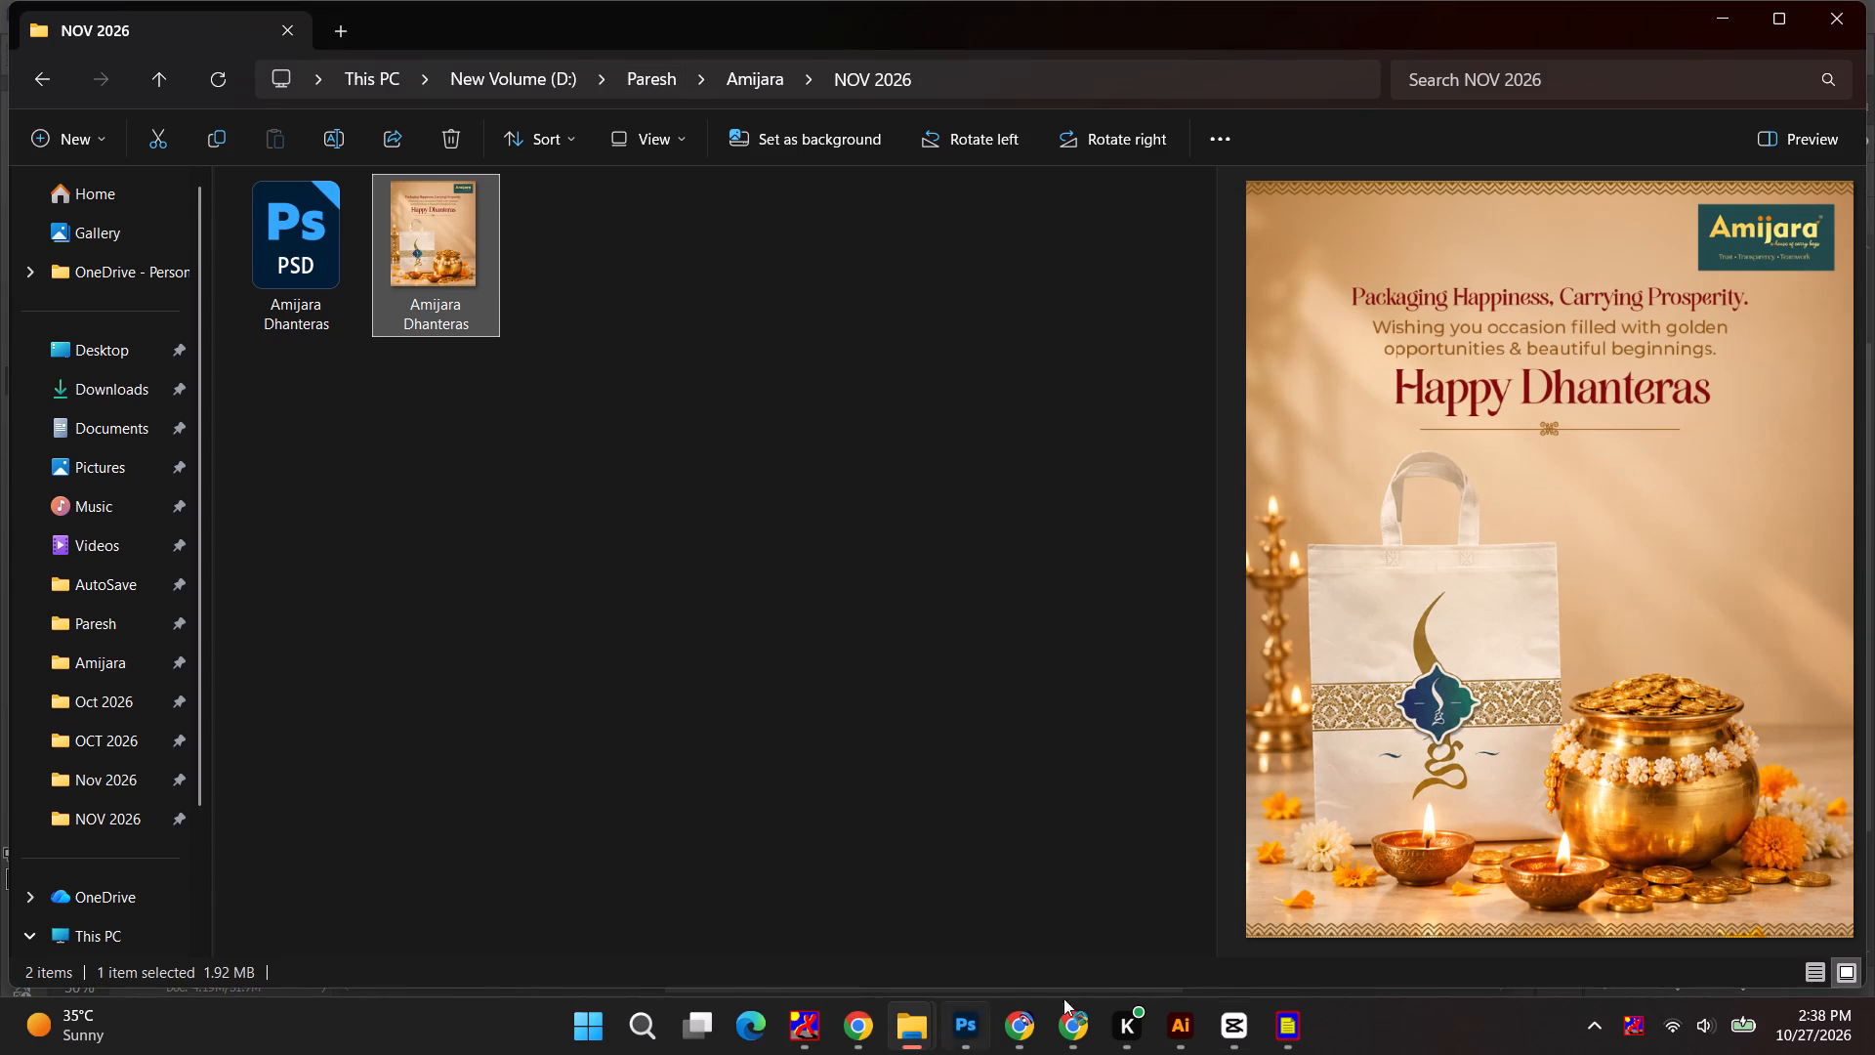
# Switch to the Chrome window containing the Akshaya Collection reference image.
pyautogui.click(1036, 1026)
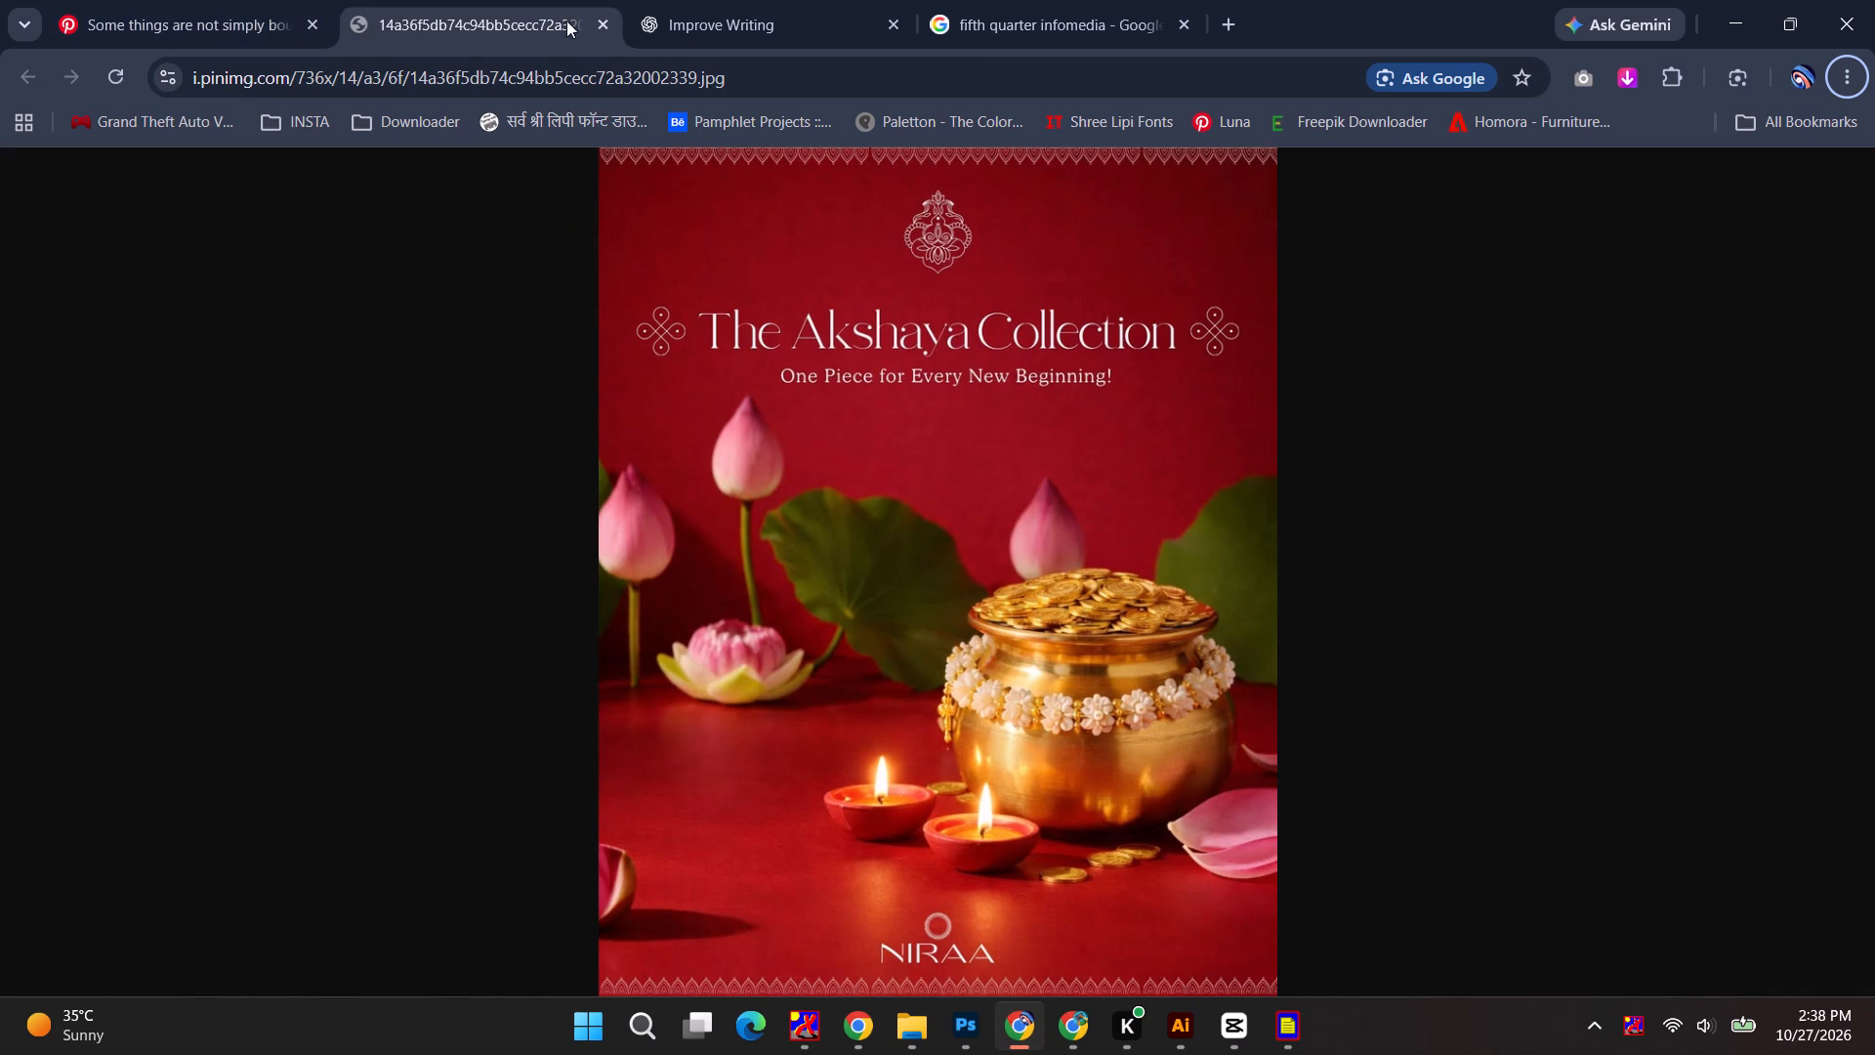
# In Chrome, close the Akshaya Collection reference image tab and the Improve Writing tab.
pyautogui.hotkey('ctrl', 'w')
pyautogui.hotkey('ctrl', 'w')
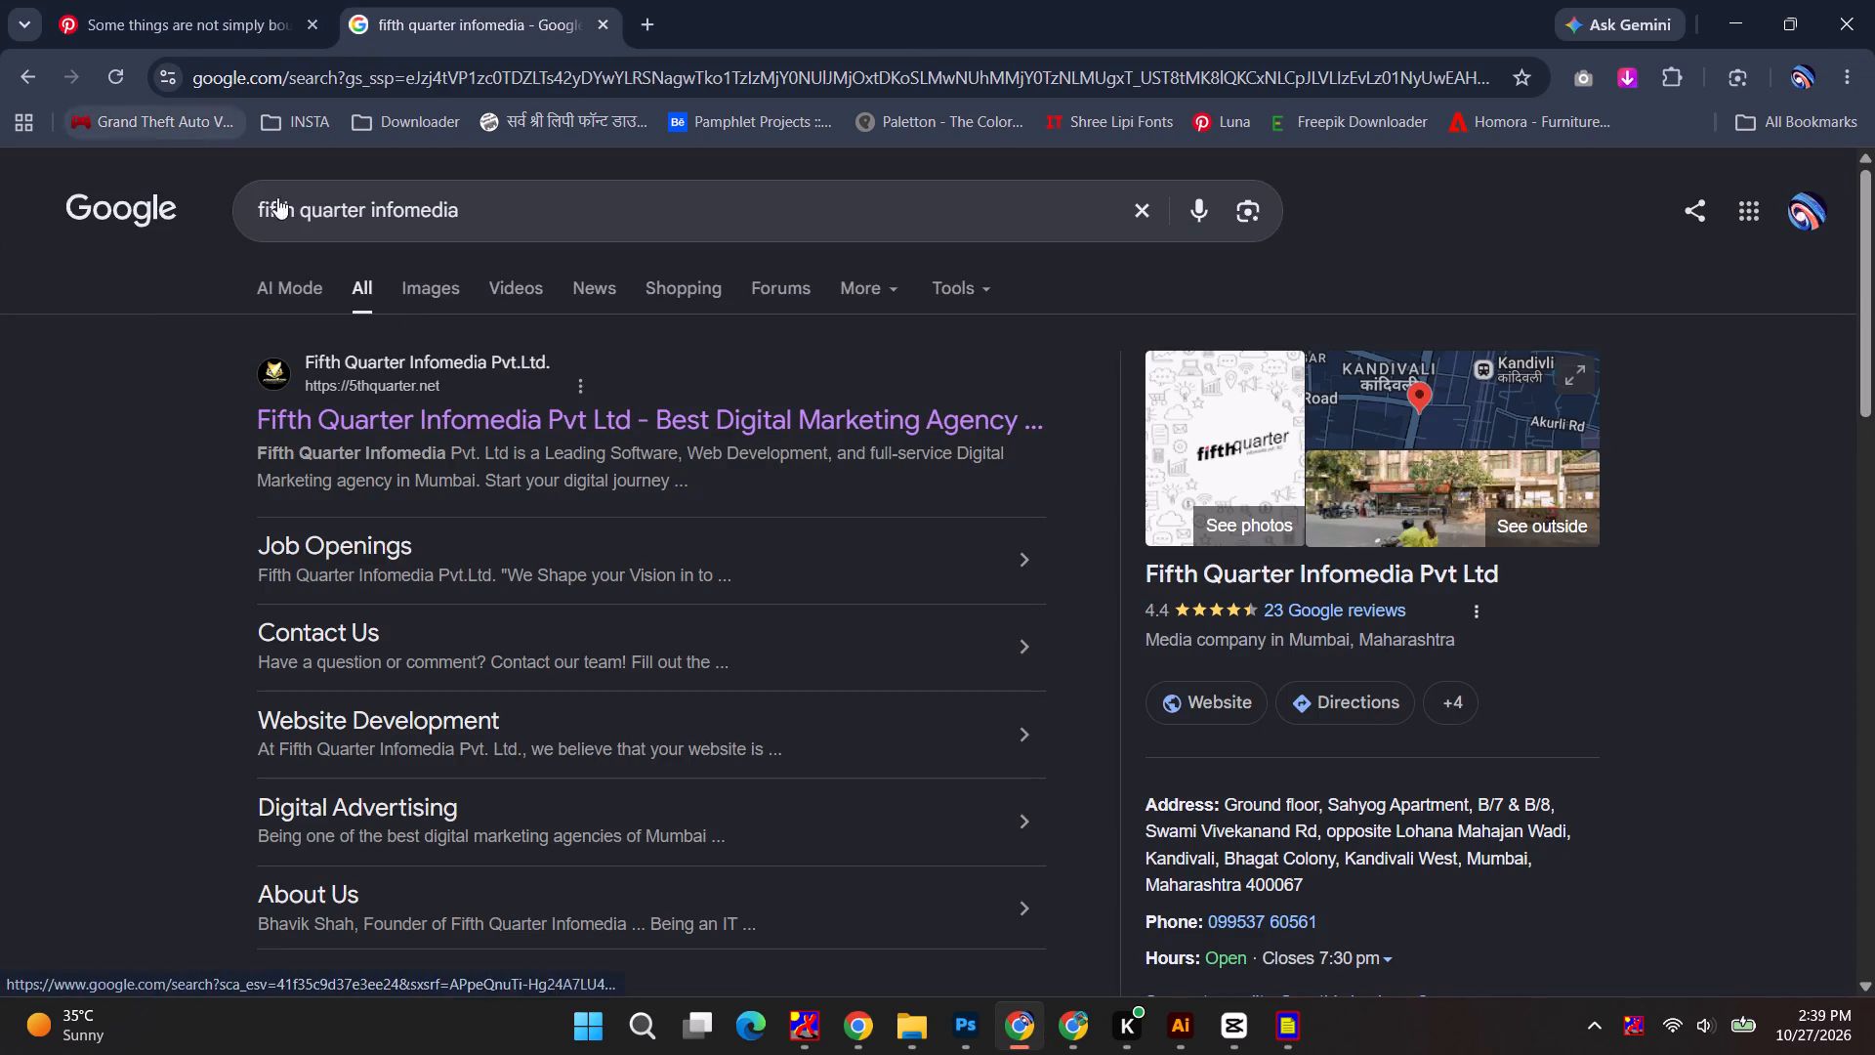
# In the November 2026 sheet of the Creative Designing spreadsheet, tick the completion checkbox for the Amijara Bags Dhanteras row.
pyautogui.click(1056, 1021)
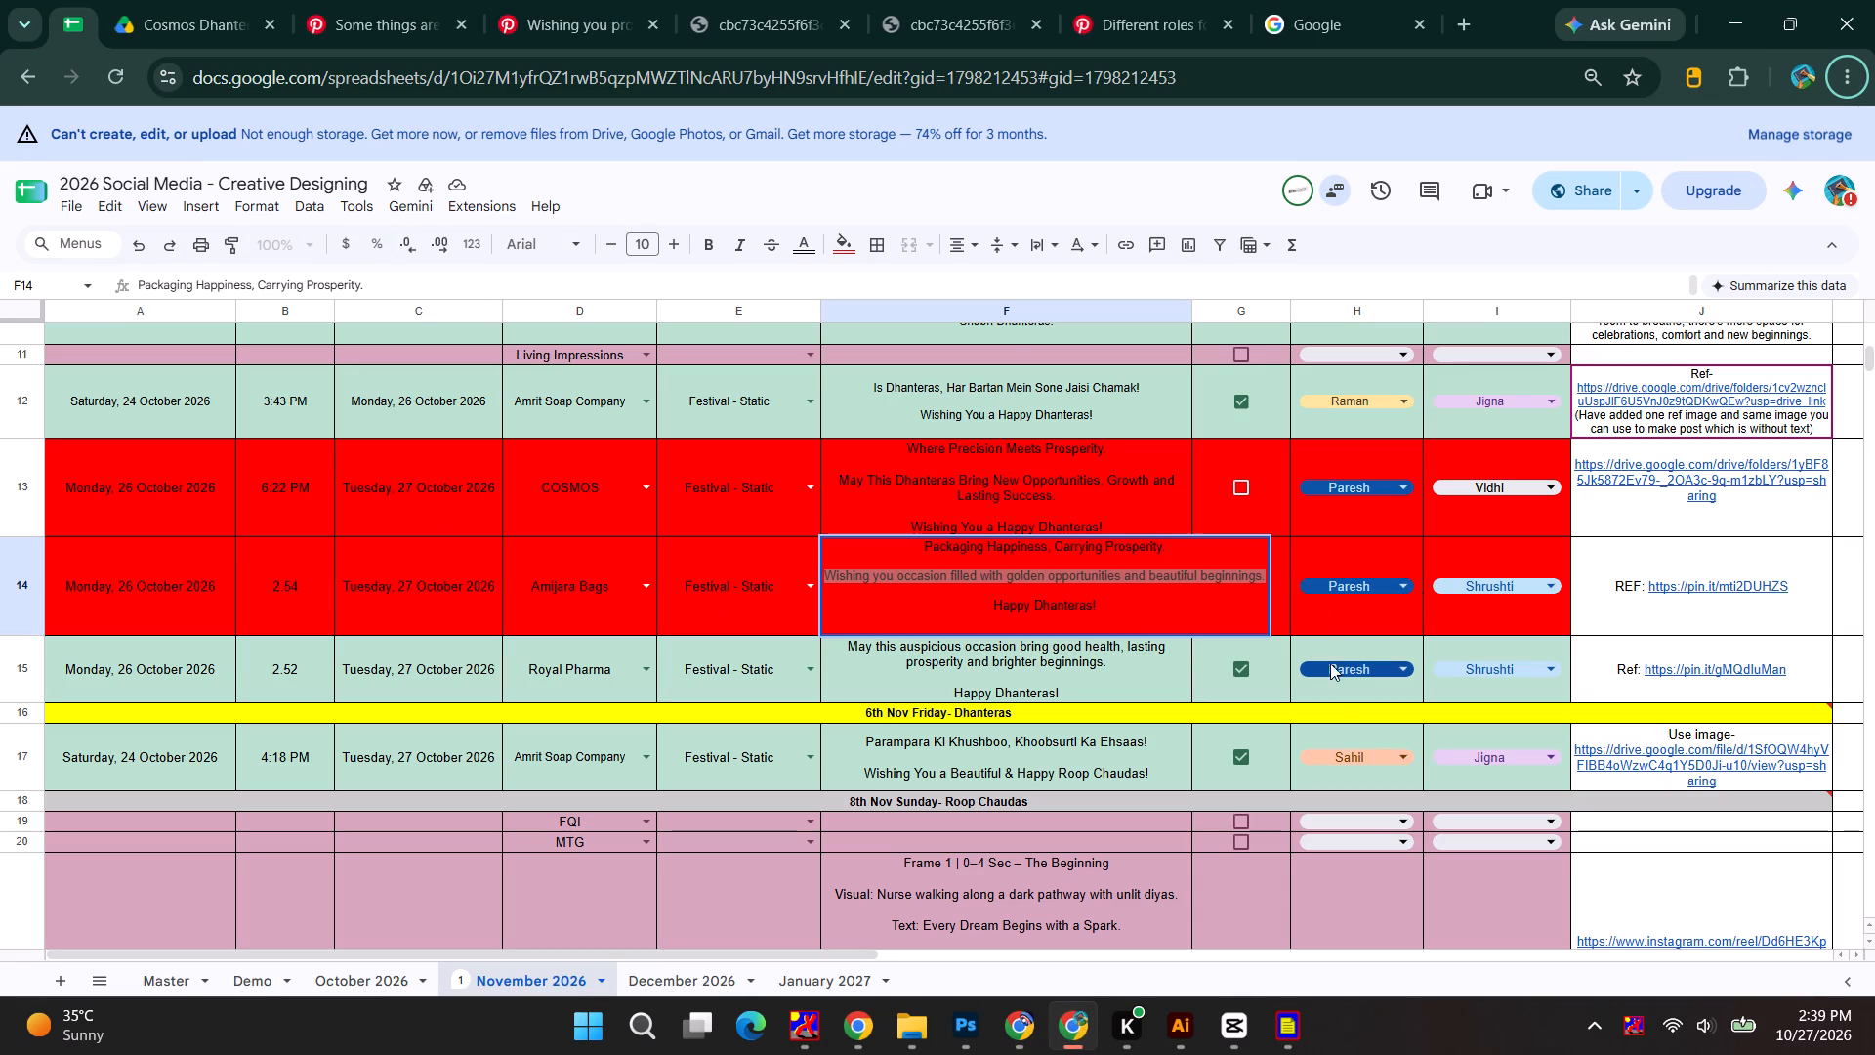
pyautogui.press('Escape')
pyautogui.click(1274, 585)
pyautogui.click(1237, 579)
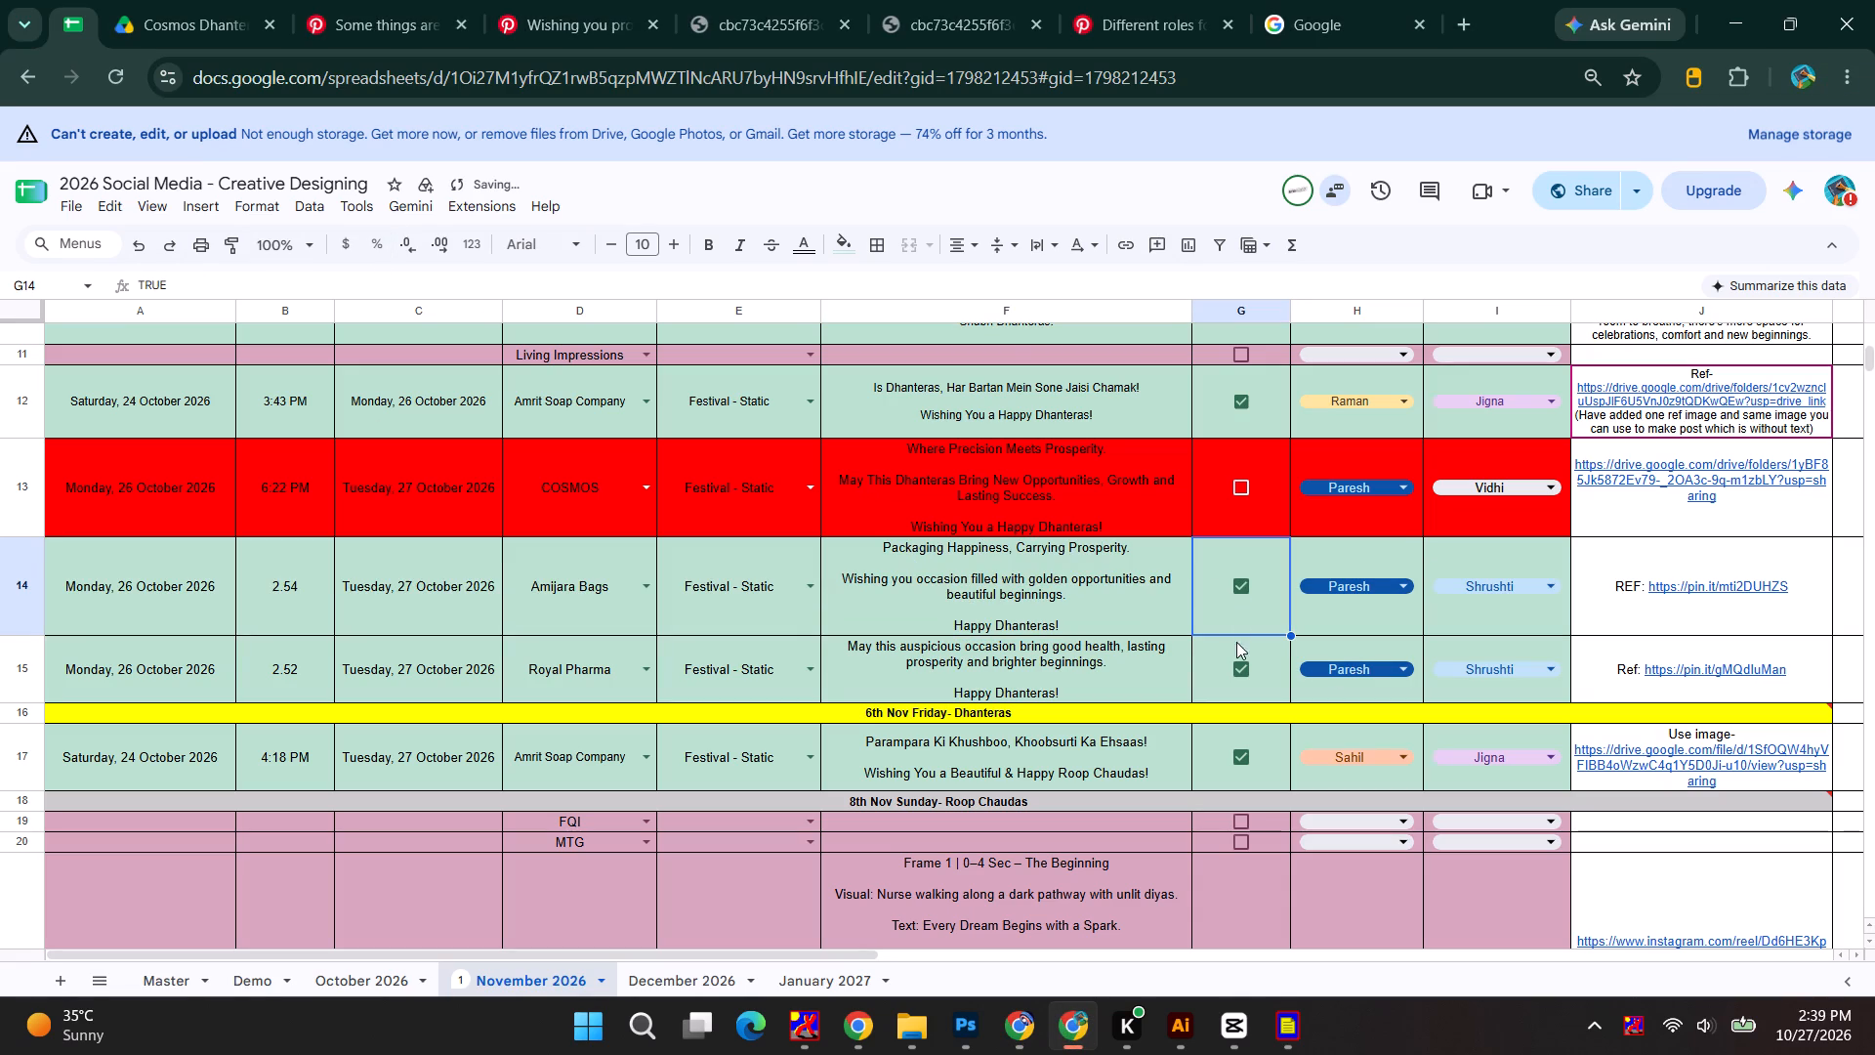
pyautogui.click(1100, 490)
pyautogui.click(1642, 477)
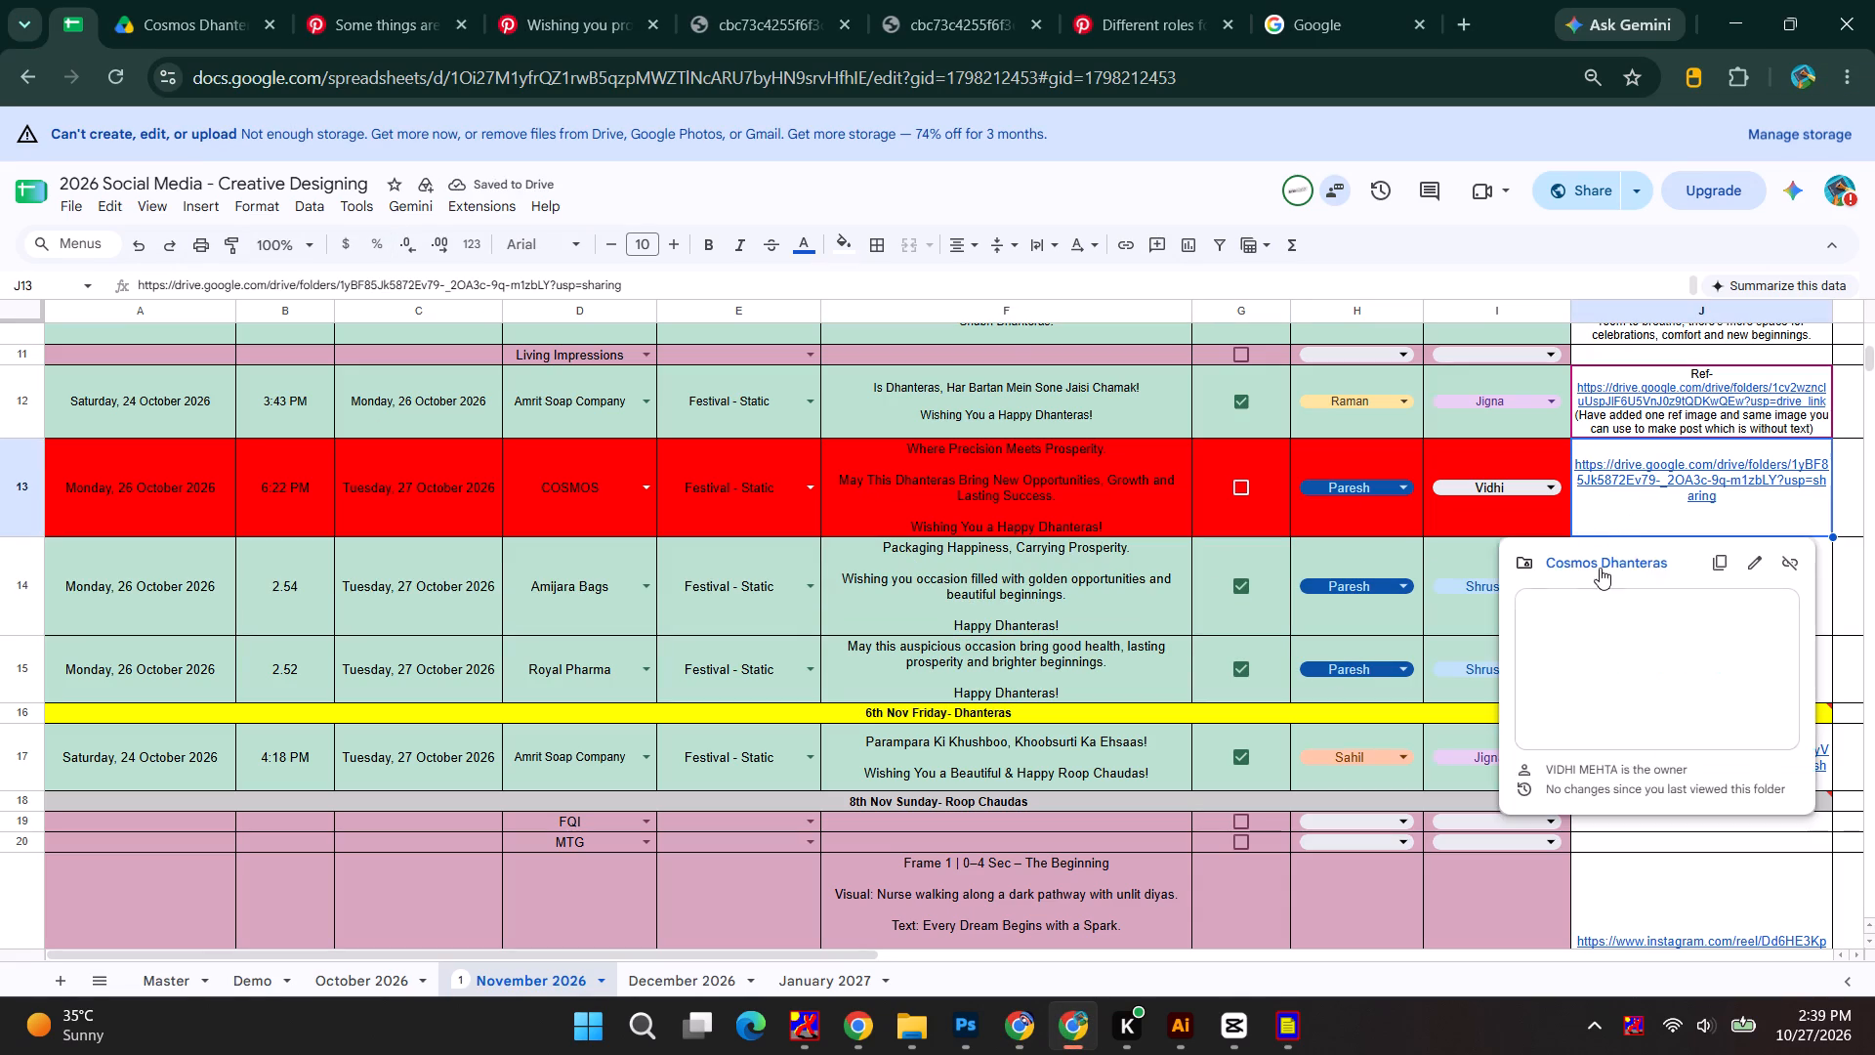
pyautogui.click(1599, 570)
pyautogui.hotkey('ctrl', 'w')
# Open the Luxury Dhanteras reference file linked in the Flucon Components Dhanteras row.
pyautogui.scroll(1, 937, 443)
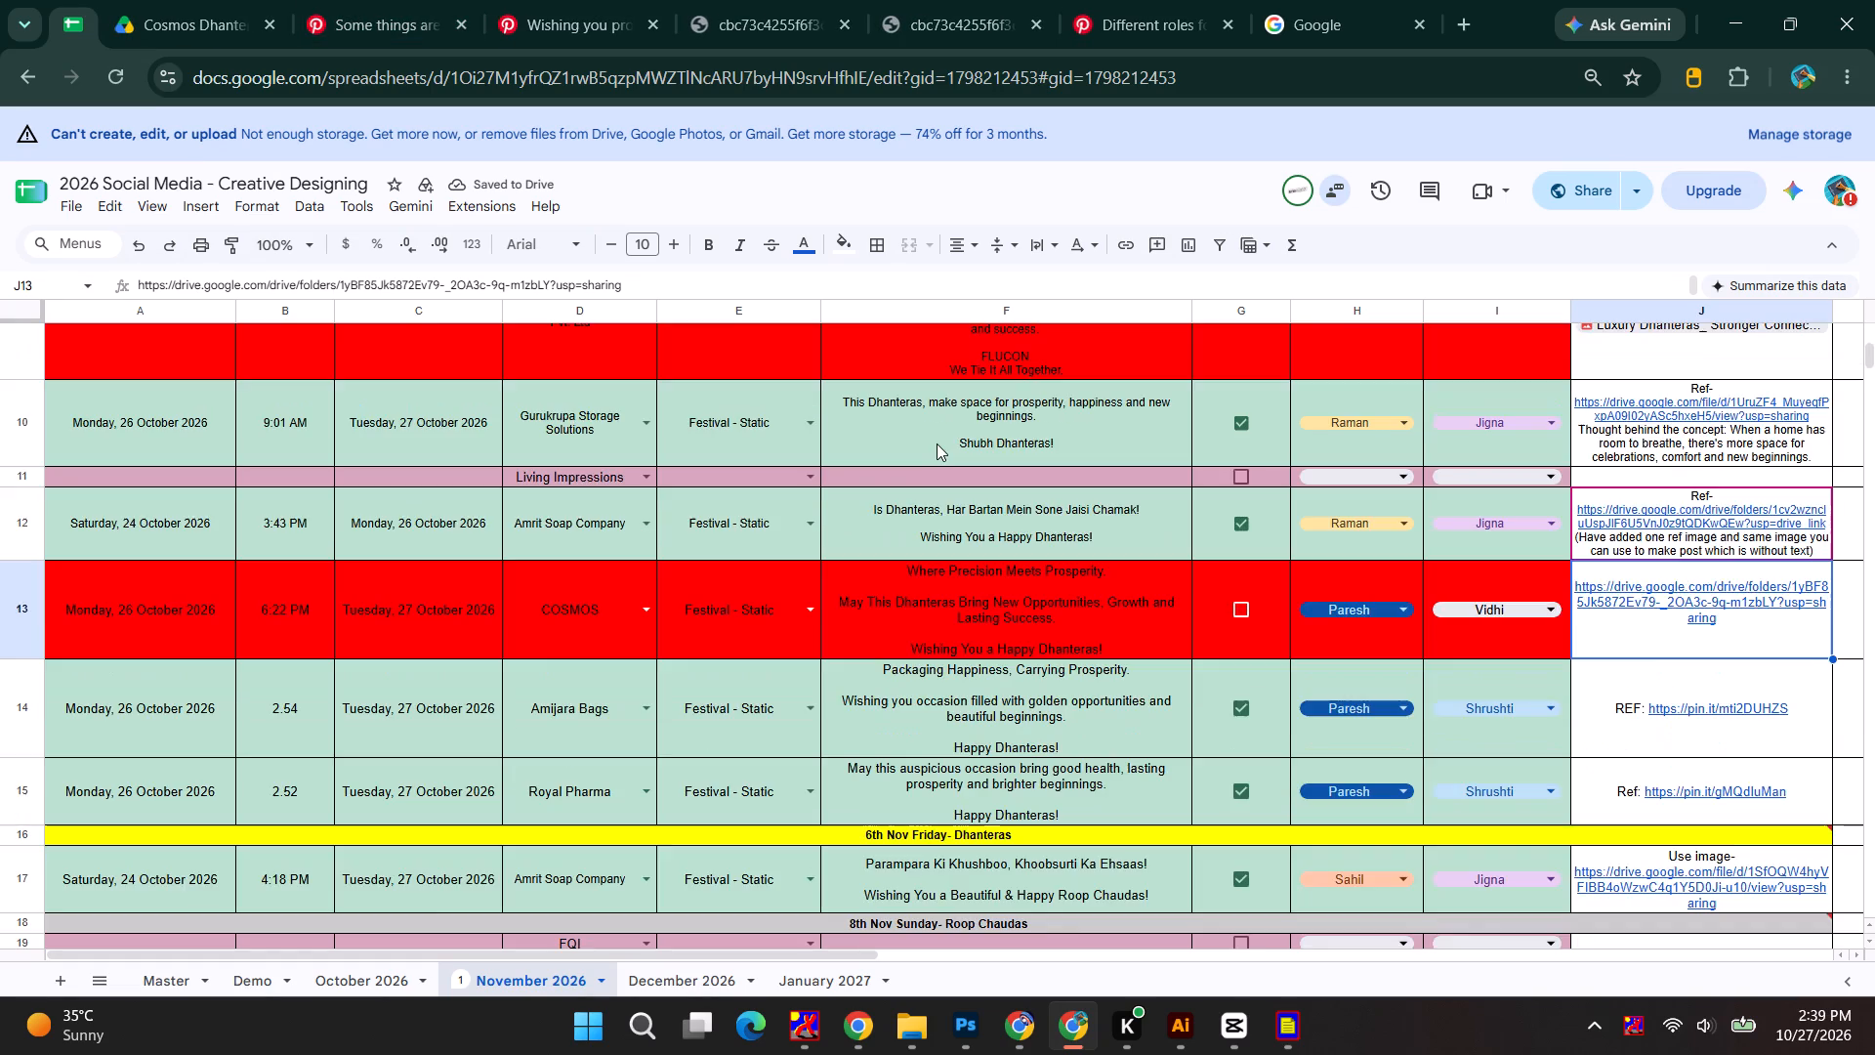
pyautogui.scroll(2, 940, 448)
pyautogui.scroll(1, 974, 624)
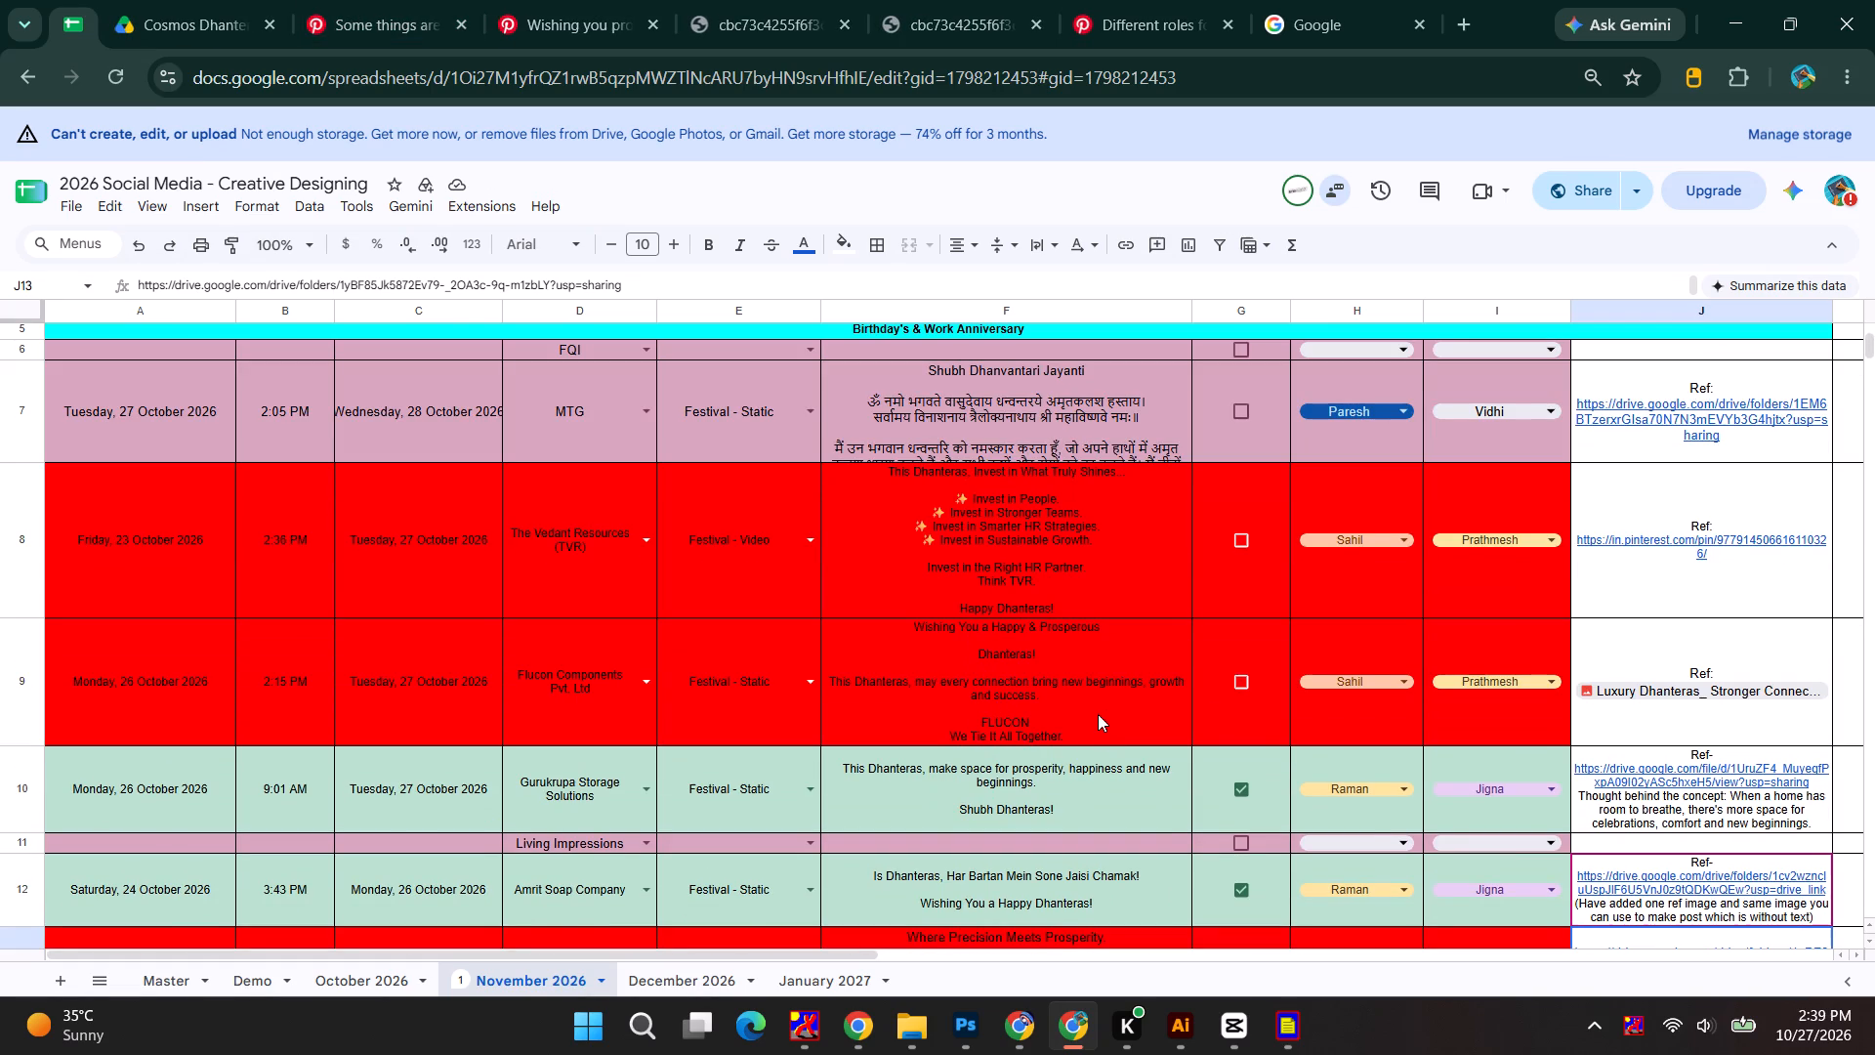
pyautogui.click(1599, 687)
pyautogui.click(1576, 768)
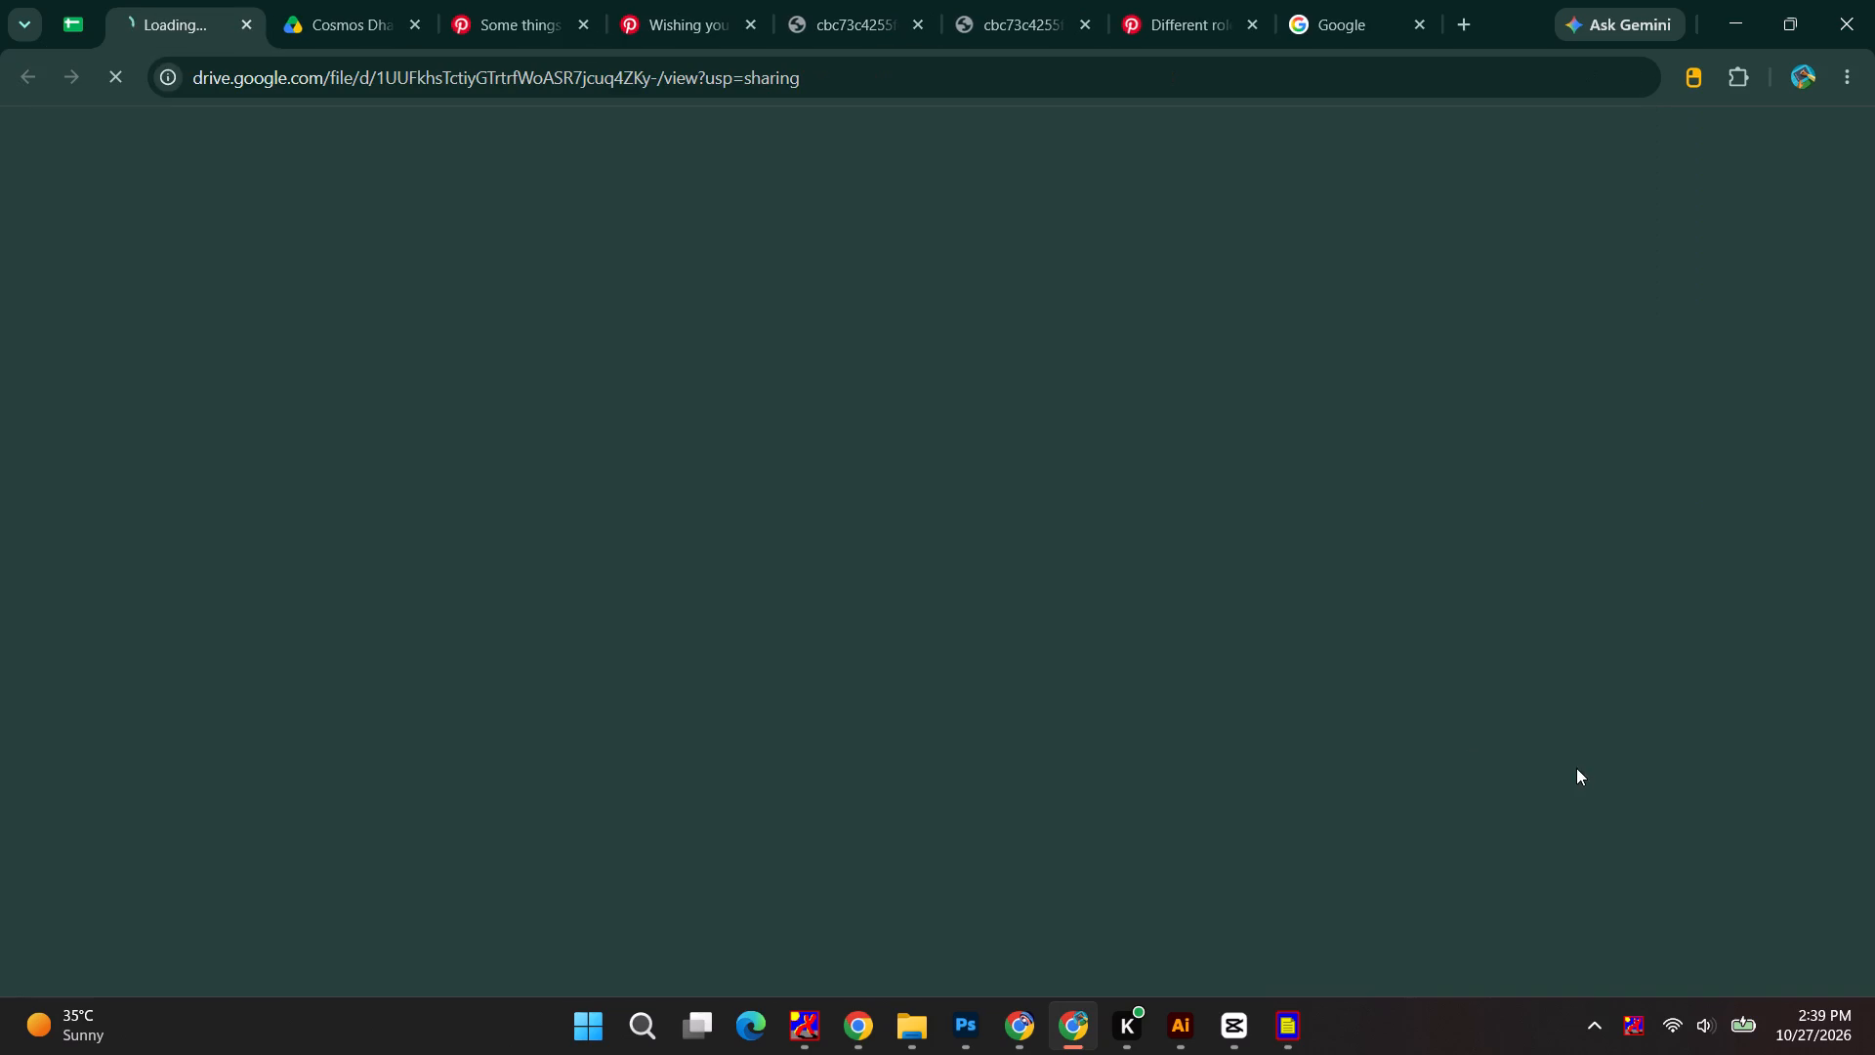